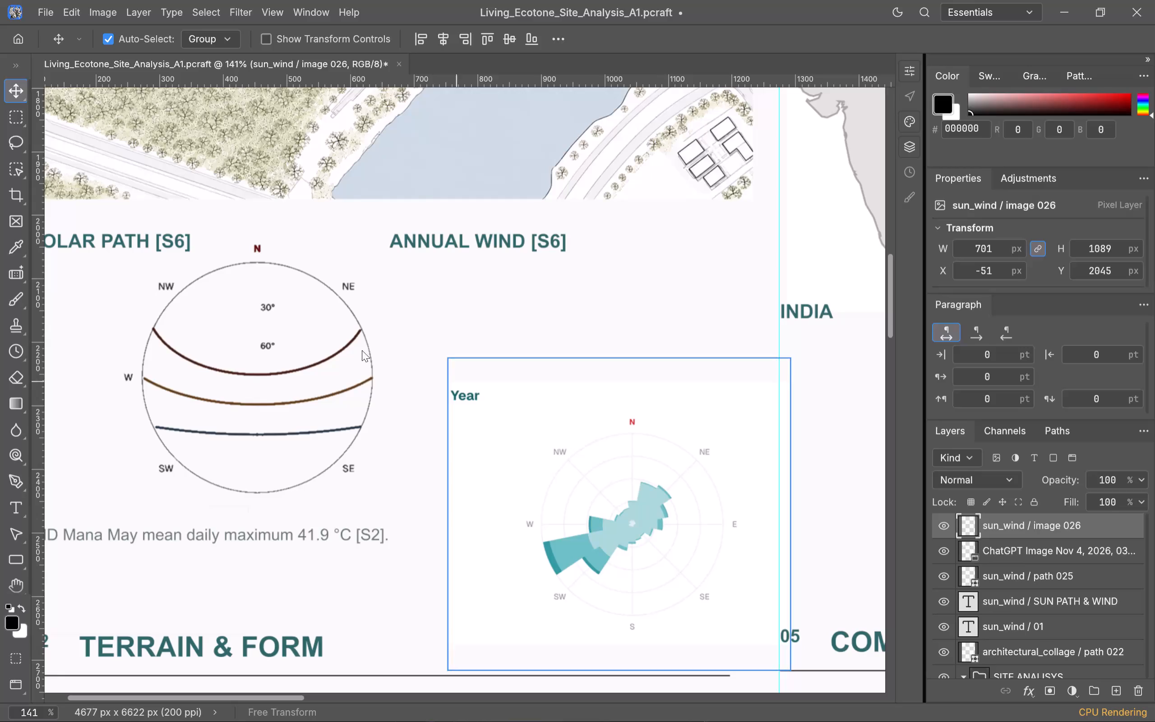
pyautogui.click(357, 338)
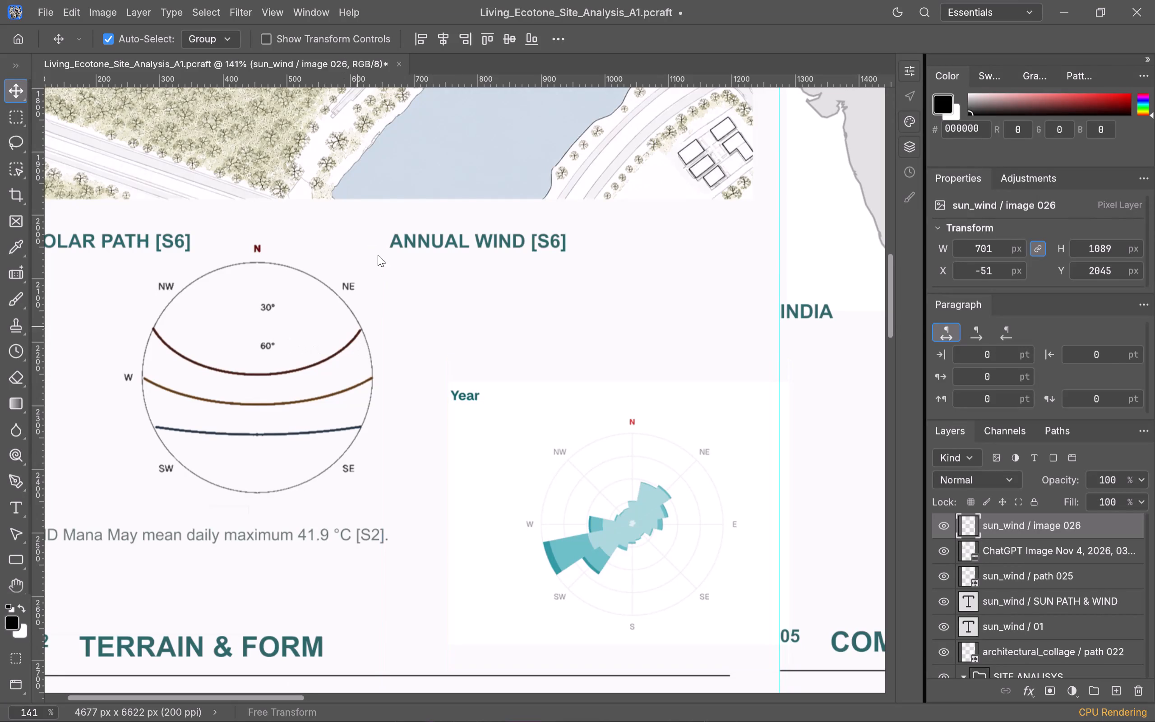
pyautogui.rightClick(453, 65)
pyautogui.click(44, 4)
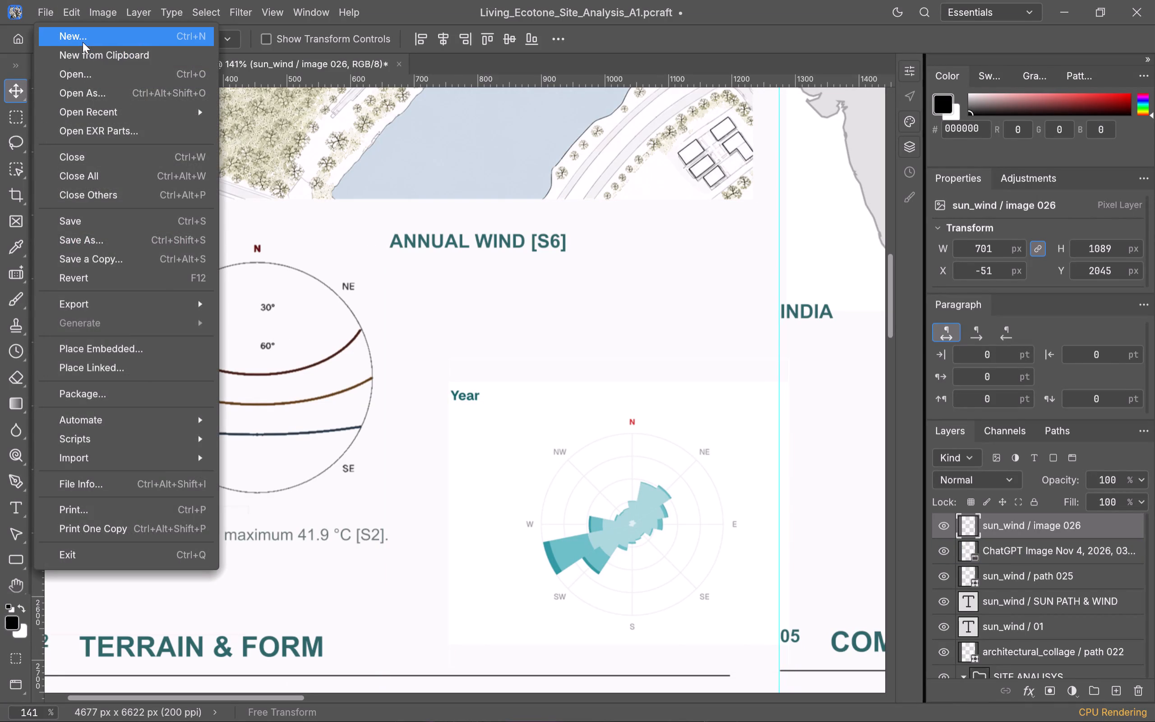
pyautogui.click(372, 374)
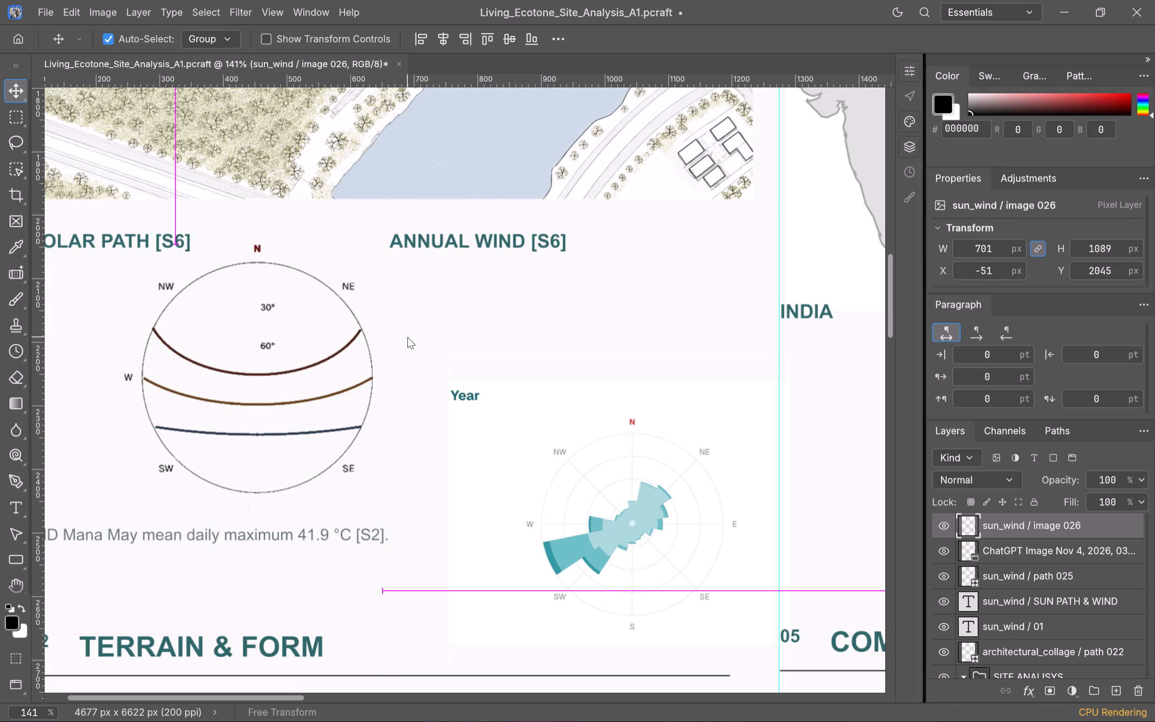
# Undo the last move of the solar path diagram.
pyautogui.hotkey('ctrl', 'z')
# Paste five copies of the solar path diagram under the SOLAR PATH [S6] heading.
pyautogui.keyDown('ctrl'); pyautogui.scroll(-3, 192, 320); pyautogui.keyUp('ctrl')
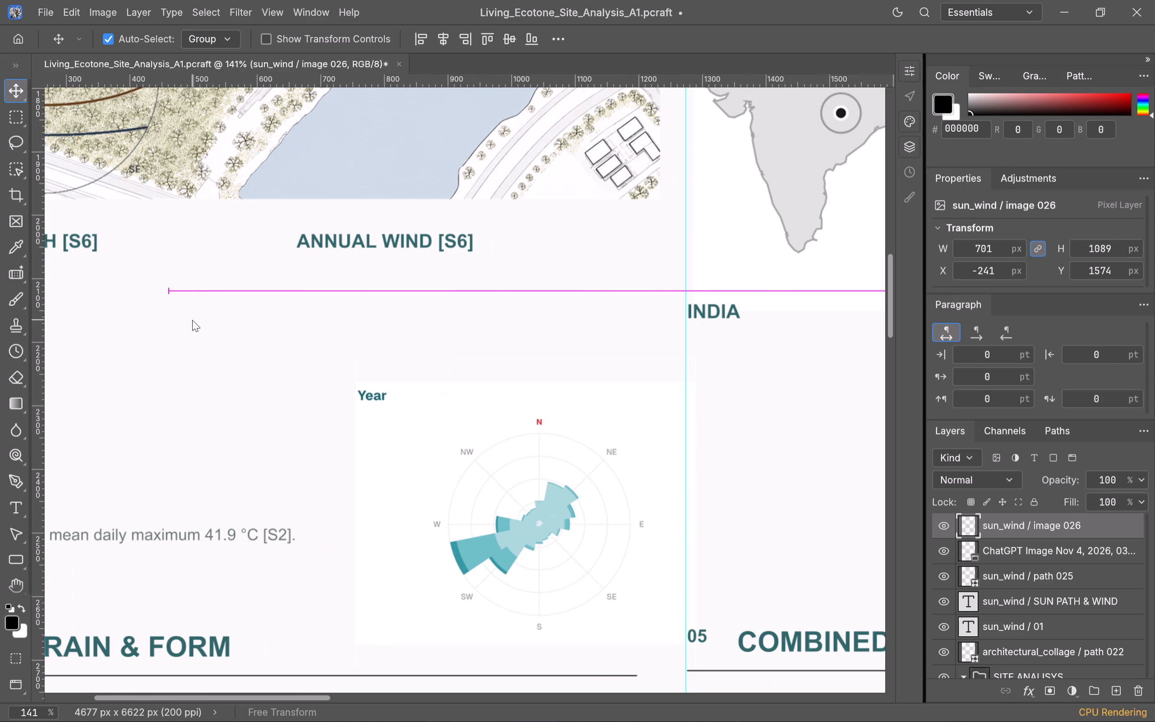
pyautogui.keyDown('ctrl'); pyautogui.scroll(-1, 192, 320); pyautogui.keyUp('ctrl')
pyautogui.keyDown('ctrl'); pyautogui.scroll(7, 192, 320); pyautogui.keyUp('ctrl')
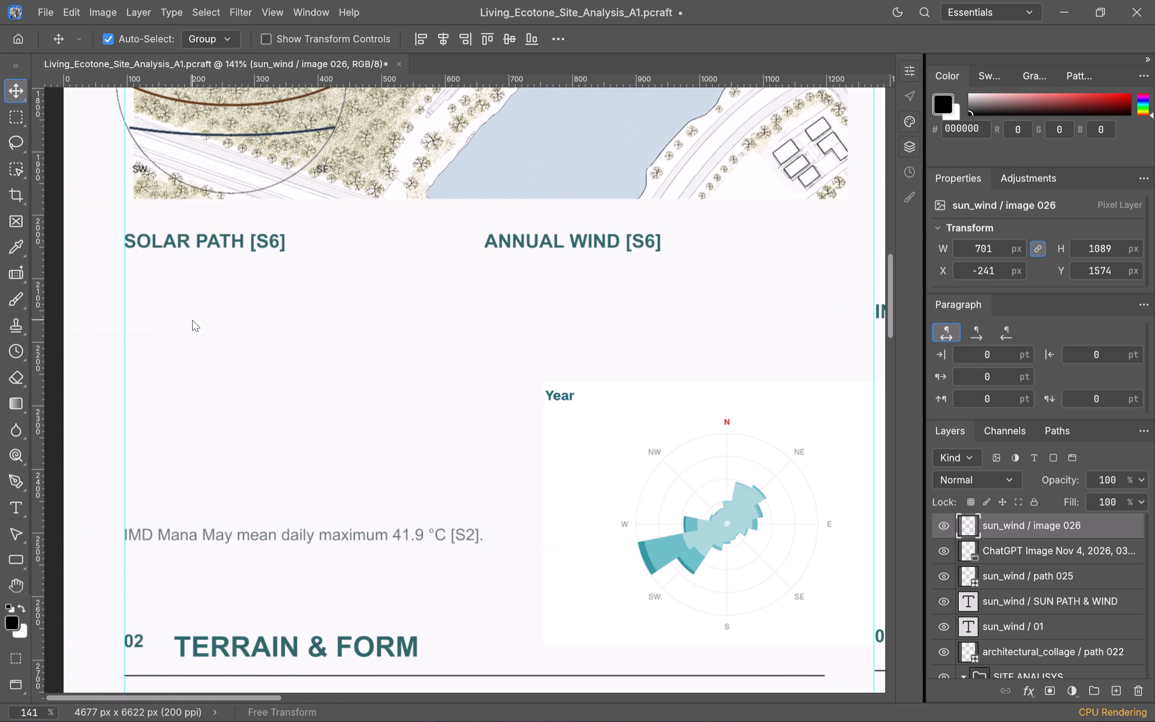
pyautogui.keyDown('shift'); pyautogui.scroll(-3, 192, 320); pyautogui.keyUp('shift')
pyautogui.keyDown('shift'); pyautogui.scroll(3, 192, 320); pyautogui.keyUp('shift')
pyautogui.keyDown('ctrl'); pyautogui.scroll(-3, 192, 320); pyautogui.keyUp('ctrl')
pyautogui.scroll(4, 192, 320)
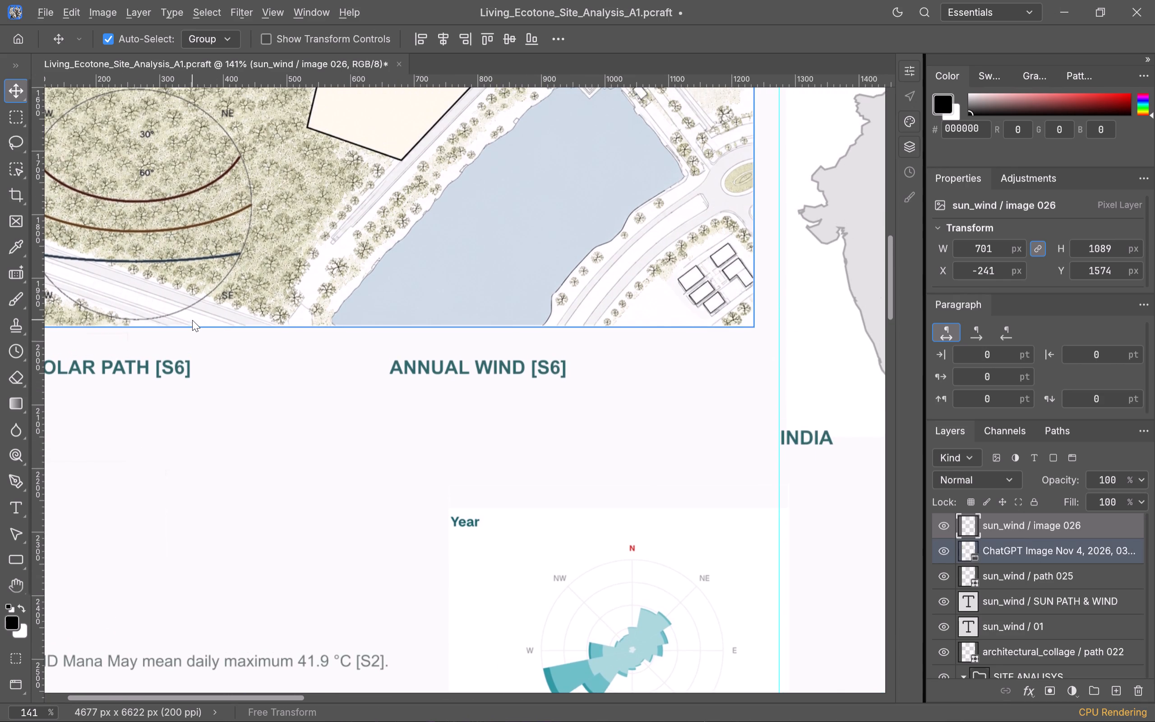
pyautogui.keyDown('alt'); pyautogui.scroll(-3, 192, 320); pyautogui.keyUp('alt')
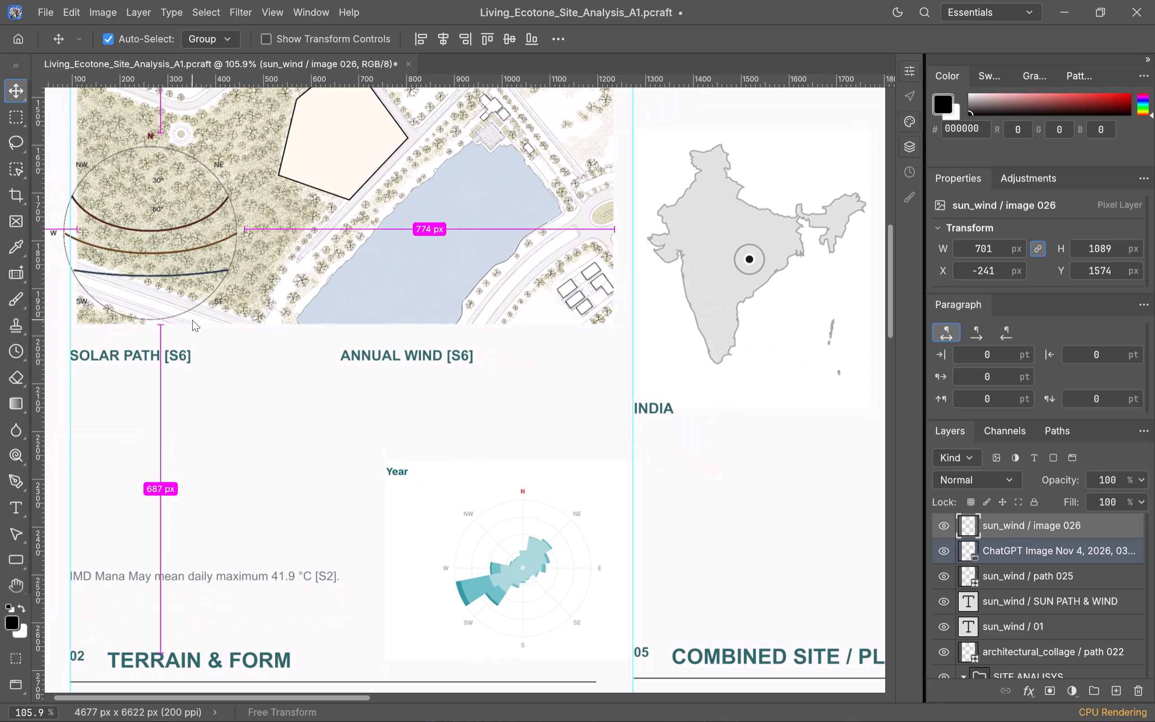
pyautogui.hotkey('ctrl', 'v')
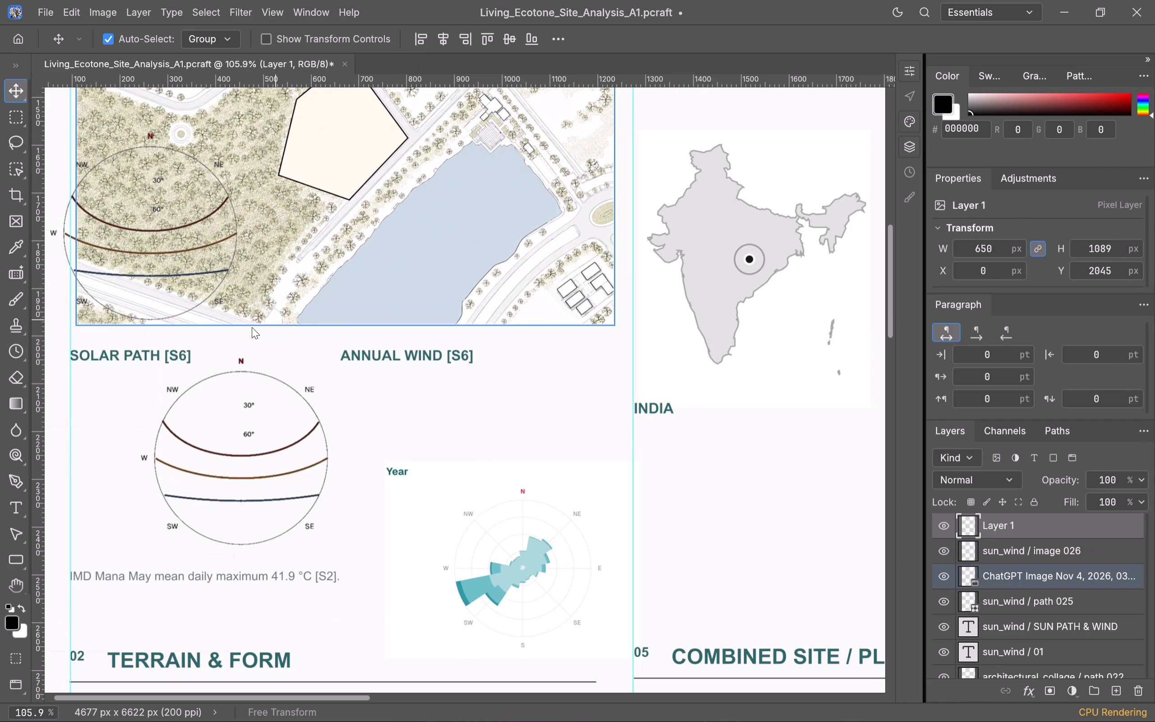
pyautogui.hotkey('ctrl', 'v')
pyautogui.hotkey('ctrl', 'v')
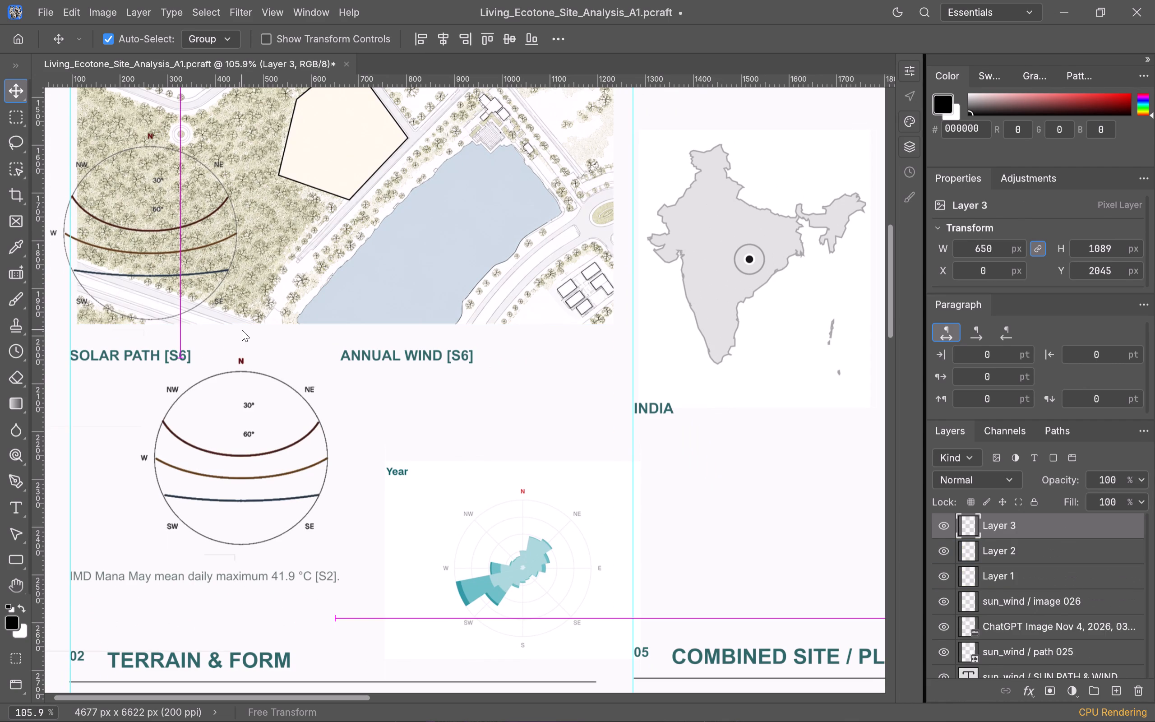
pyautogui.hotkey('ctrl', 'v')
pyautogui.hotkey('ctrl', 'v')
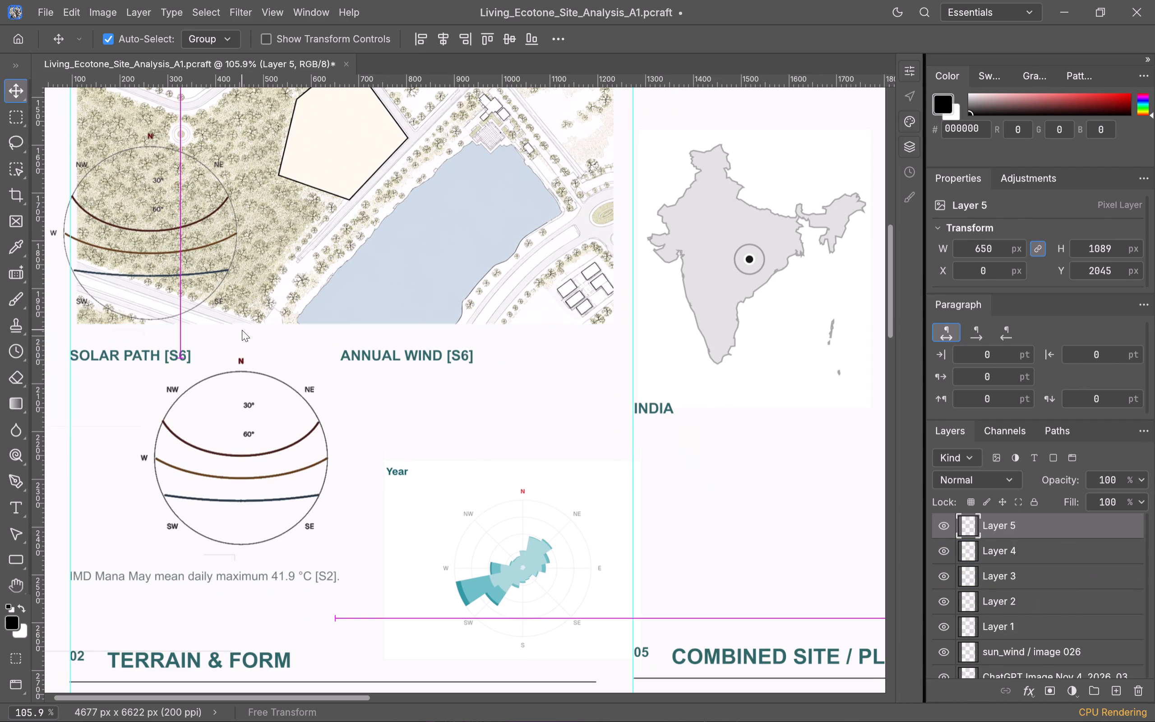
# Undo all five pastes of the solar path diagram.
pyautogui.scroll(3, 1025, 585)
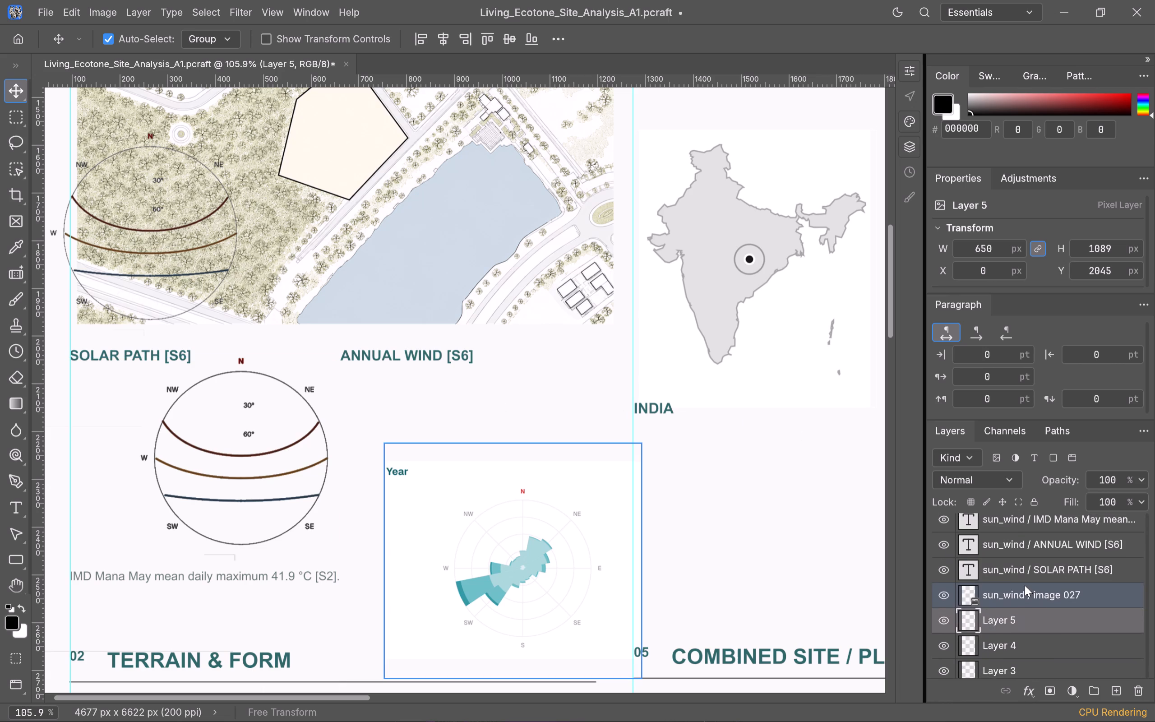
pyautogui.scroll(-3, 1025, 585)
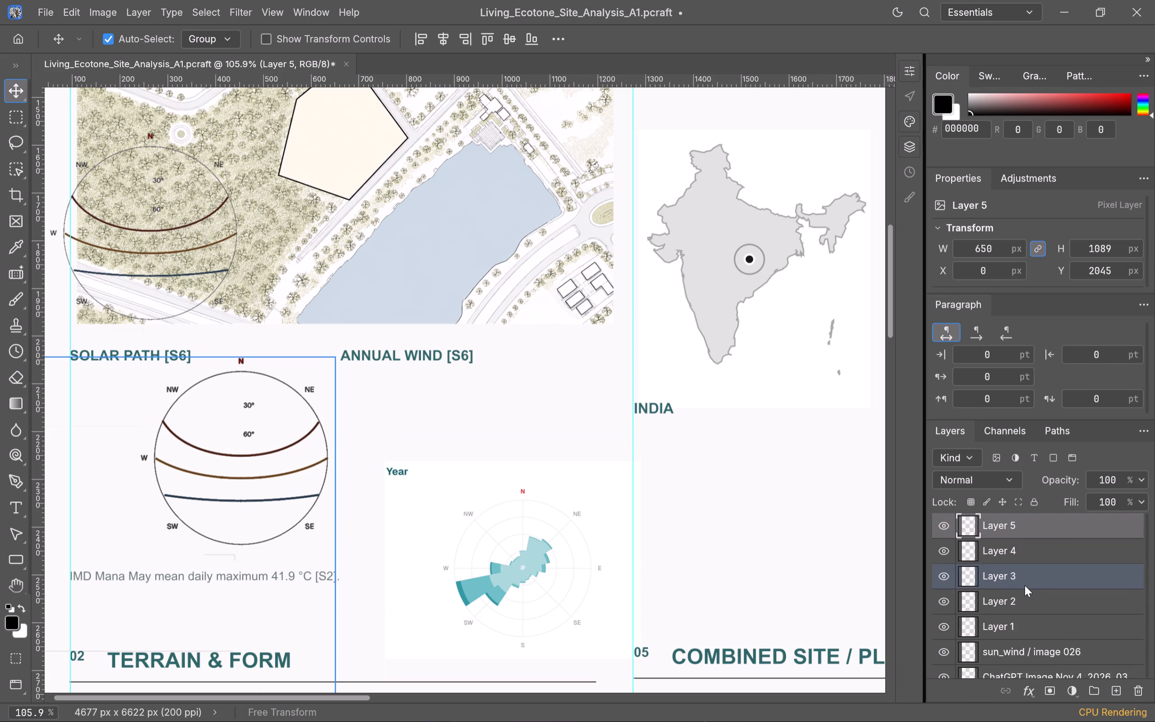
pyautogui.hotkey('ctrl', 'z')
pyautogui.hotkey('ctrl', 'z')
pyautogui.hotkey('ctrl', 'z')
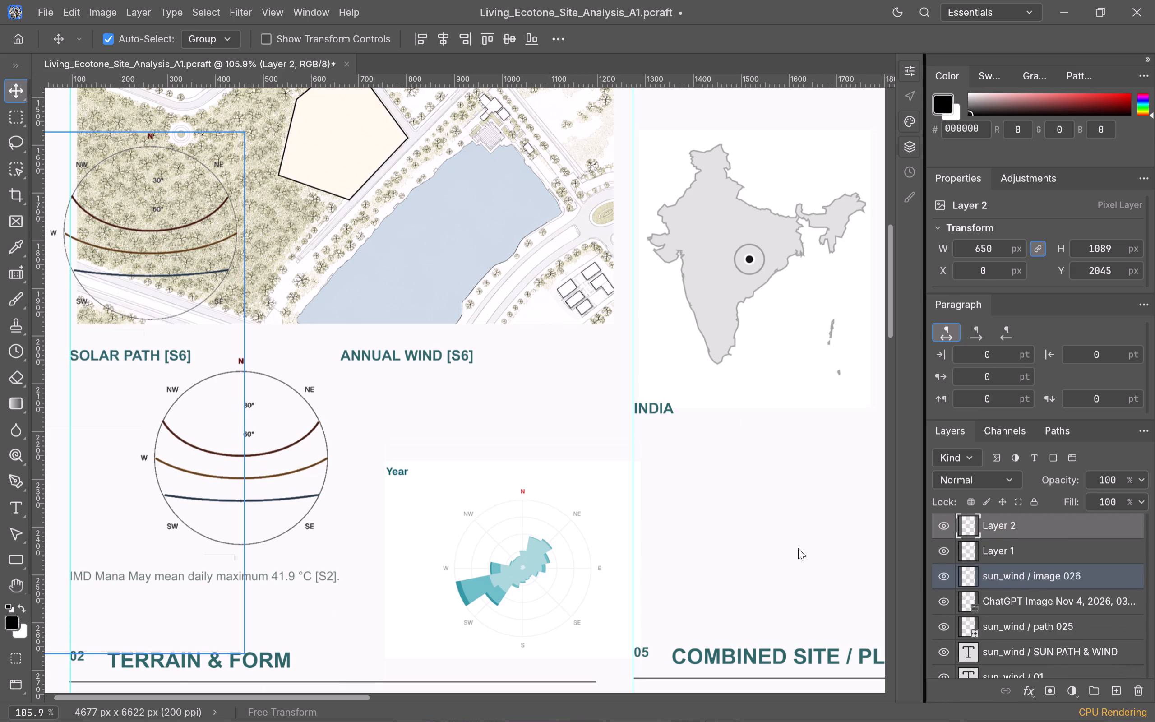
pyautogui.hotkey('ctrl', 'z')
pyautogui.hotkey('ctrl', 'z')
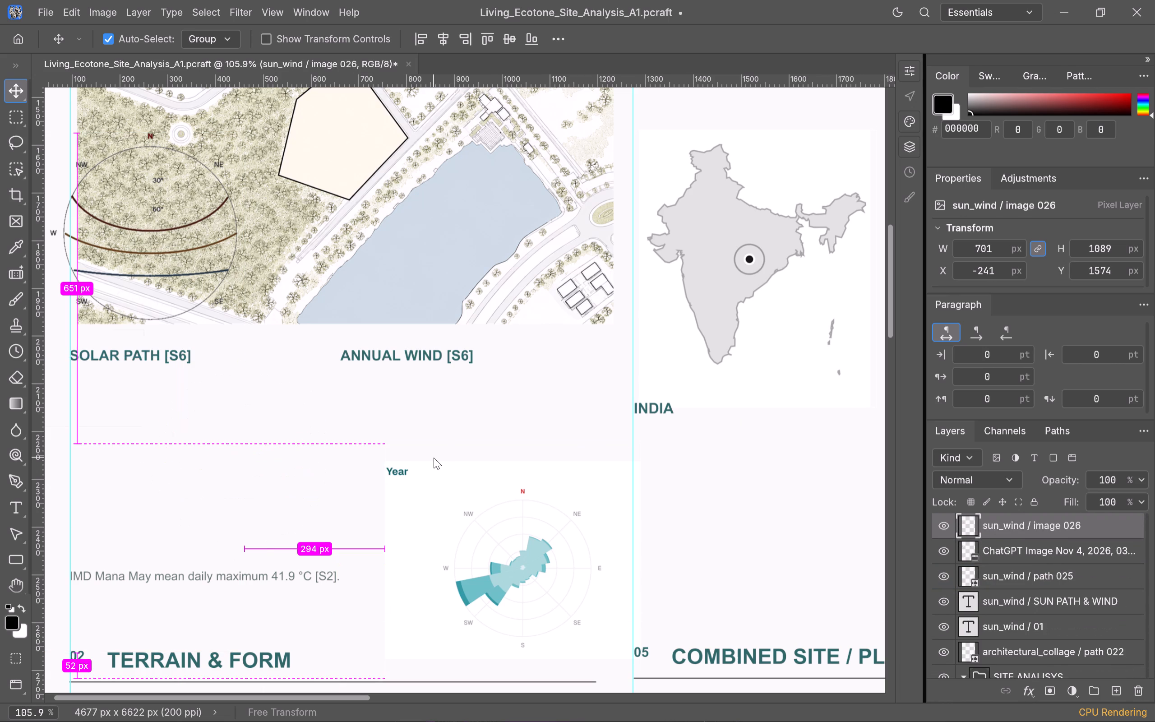
# Undo the removal of the dashed circle and the earlier move of the circle together with the solar path diagram.
pyautogui.keyDown('ctrl'); pyautogui.scroll(3, 434, 458); pyautogui.keyUp('ctrl')
pyautogui.hotkey('ctrl', 'z')
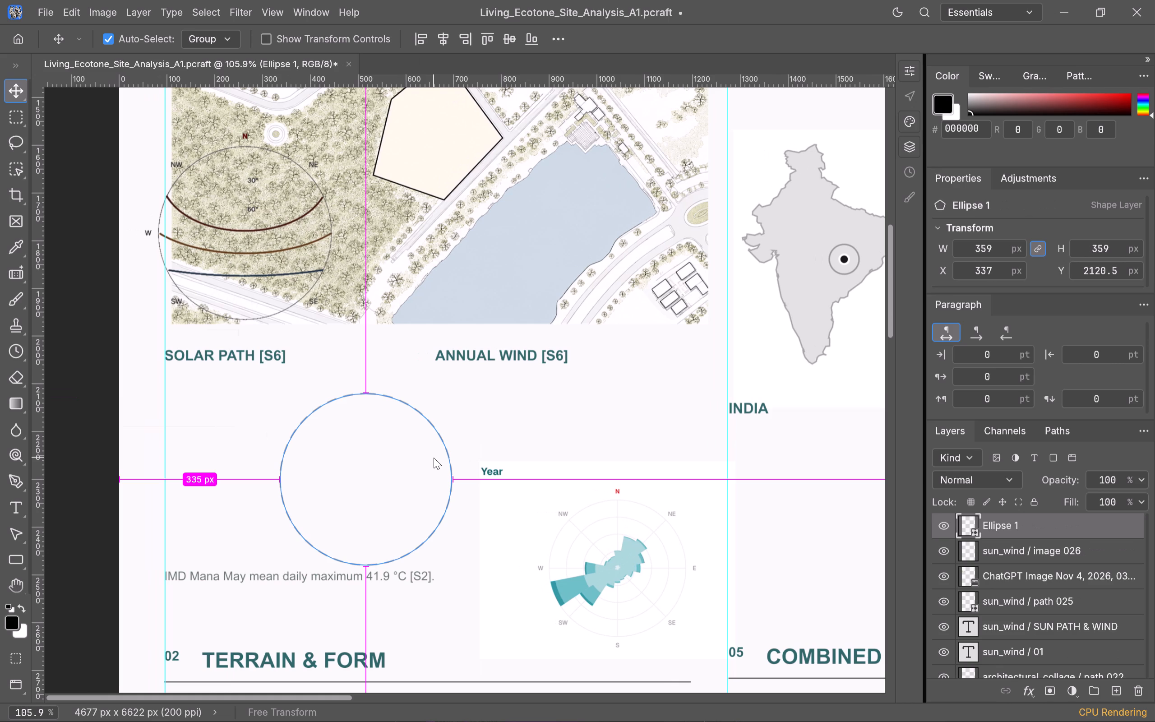
pyautogui.hotkey('ctrl', 'z')
# Select the dashed circle shape below the SOLAR PATH and ANNUAL WIND headings.
pyautogui.click(226, 452)
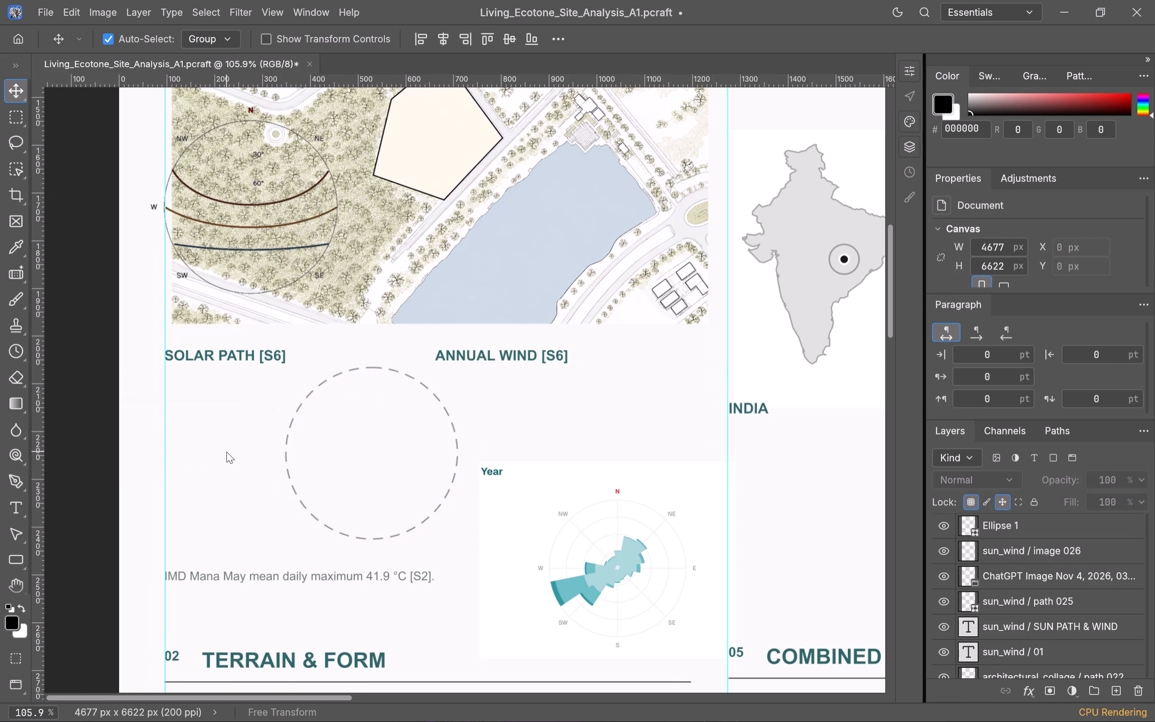
pyautogui.click(449, 412)
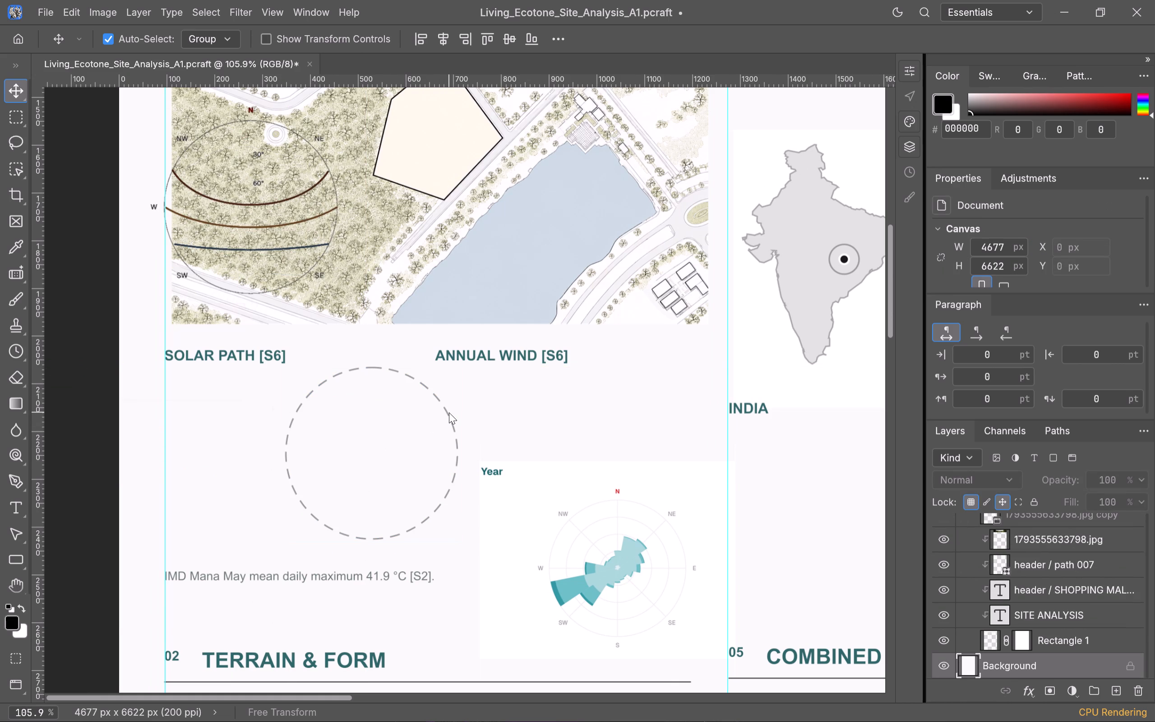
pyautogui.click(447, 413)
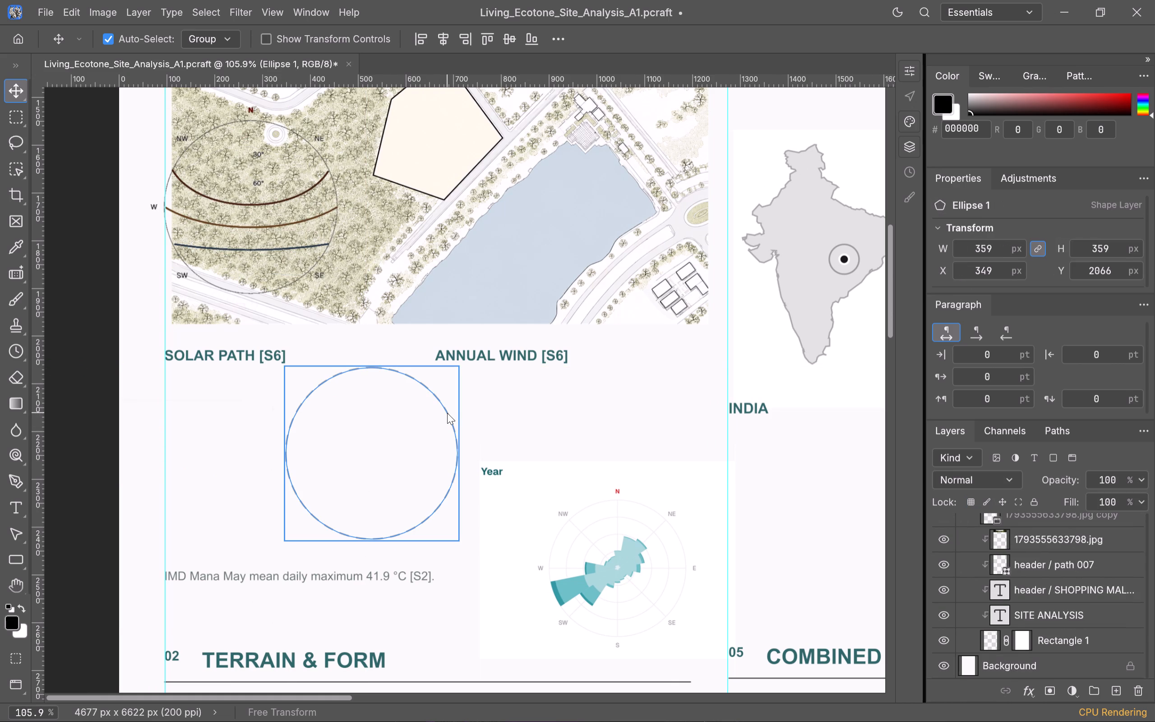
pyautogui.scroll(3, 975, 356)
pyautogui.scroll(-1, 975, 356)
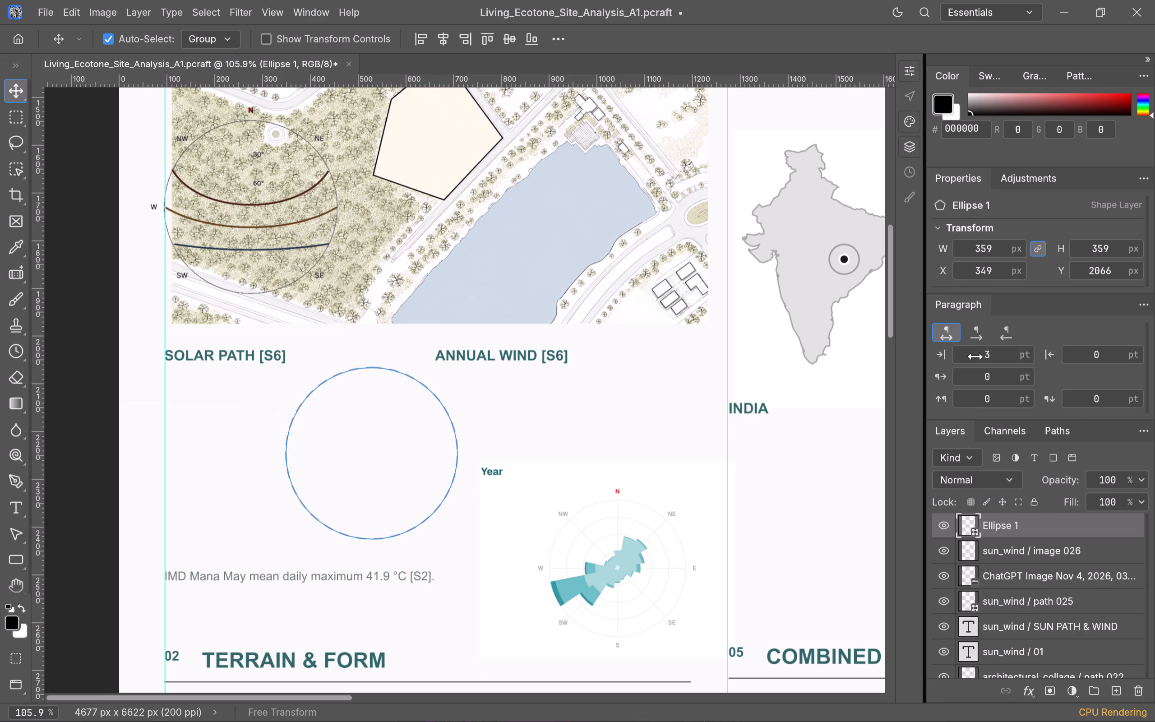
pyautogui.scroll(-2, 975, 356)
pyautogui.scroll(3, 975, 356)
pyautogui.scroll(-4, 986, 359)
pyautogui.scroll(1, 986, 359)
# Enlarge the dashed circle proportionally to 422 px wide and 422 px high.
pyautogui.scroll(2, 994, 251)
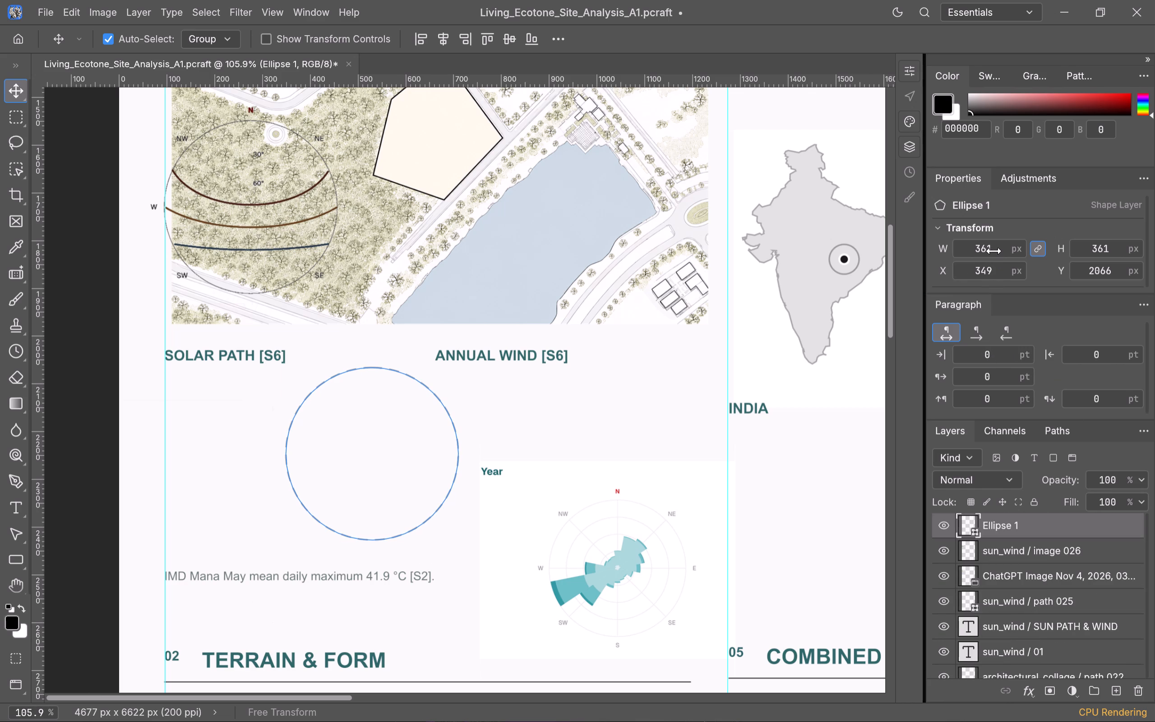
pyautogui.scroll(15, 994, 251)
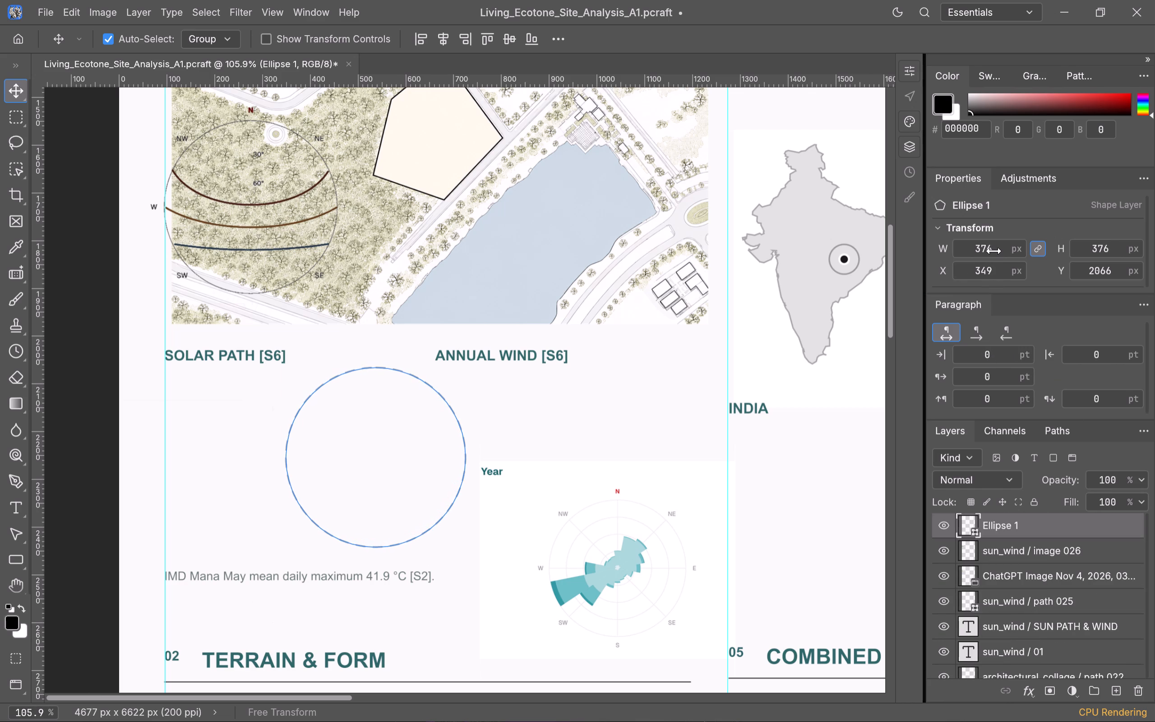
pyautogui.scroll(16, 994, 251)
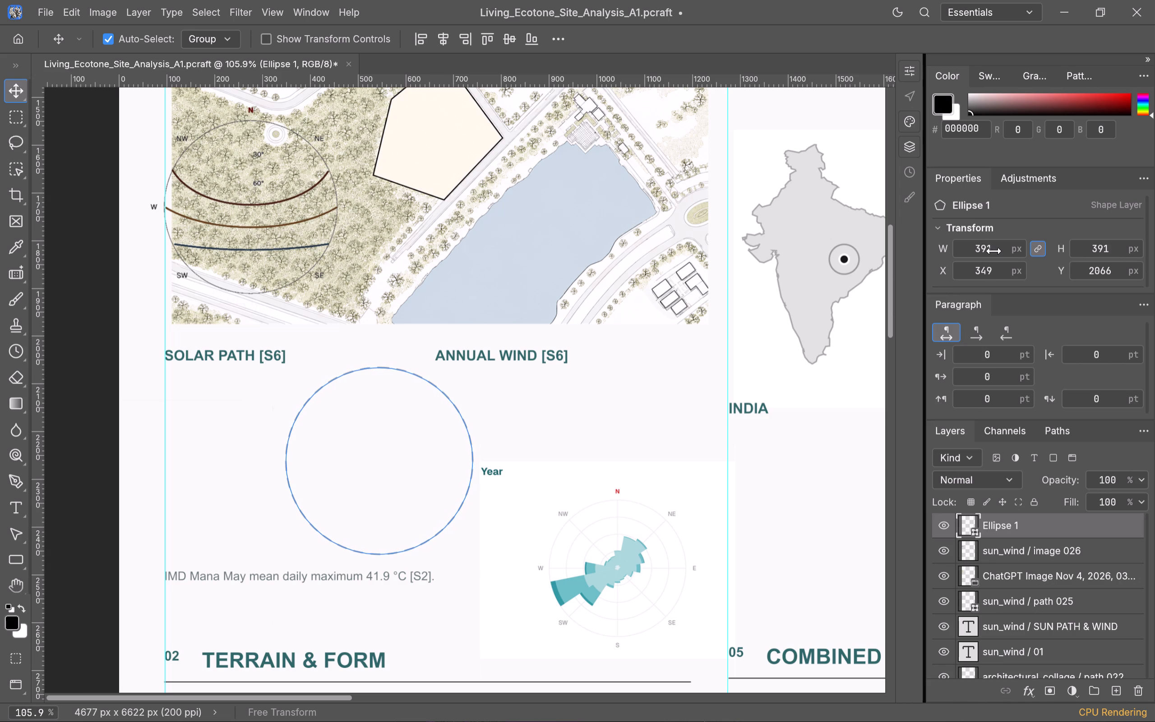
pyautogui.scroll(15, 994, 251)
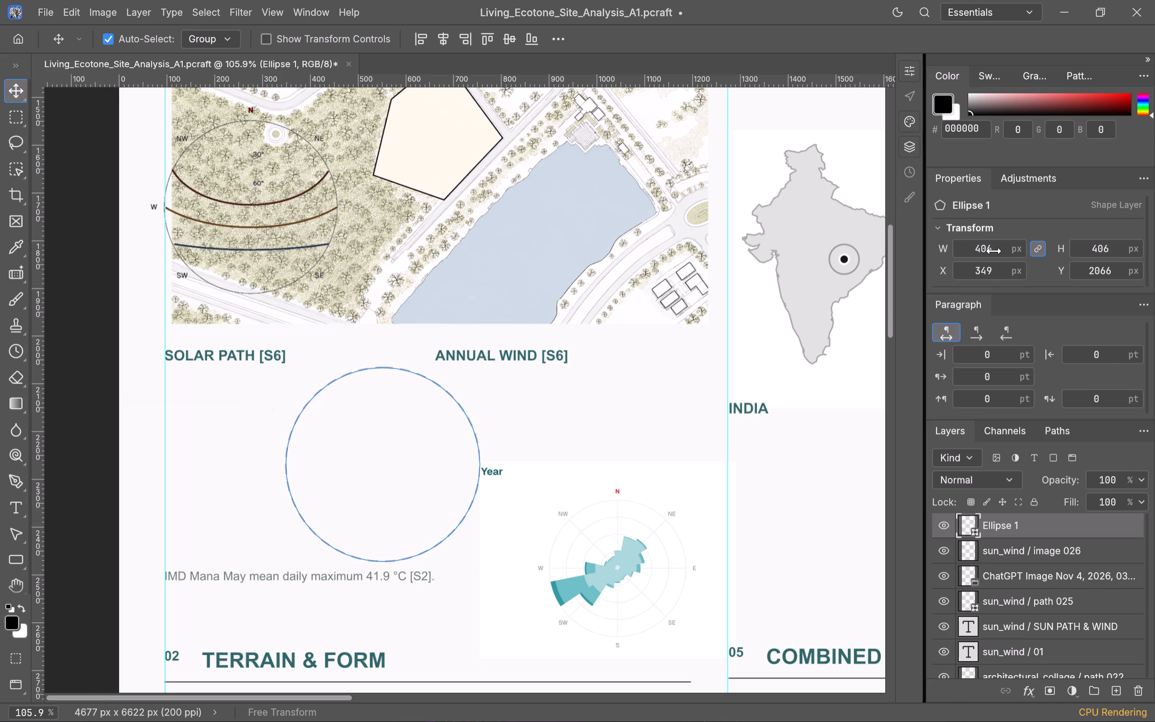
pyautogui.scroll(9, 994, 251)
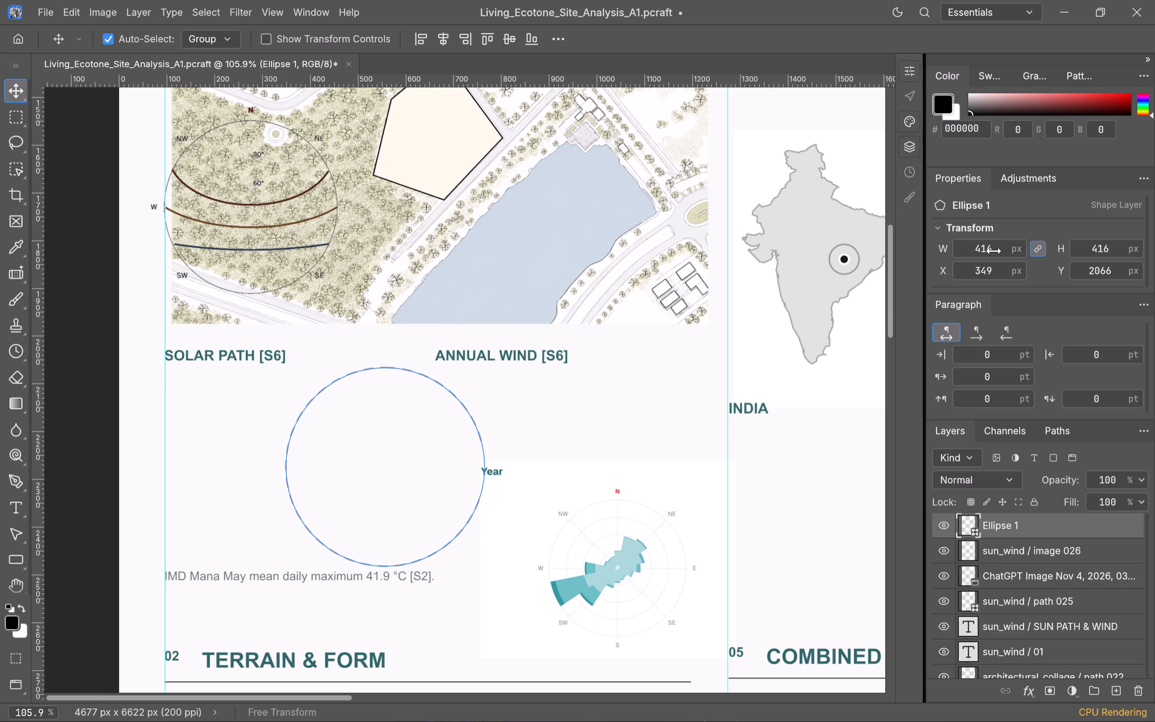
pyautogui.scroll(3, 994, 251)
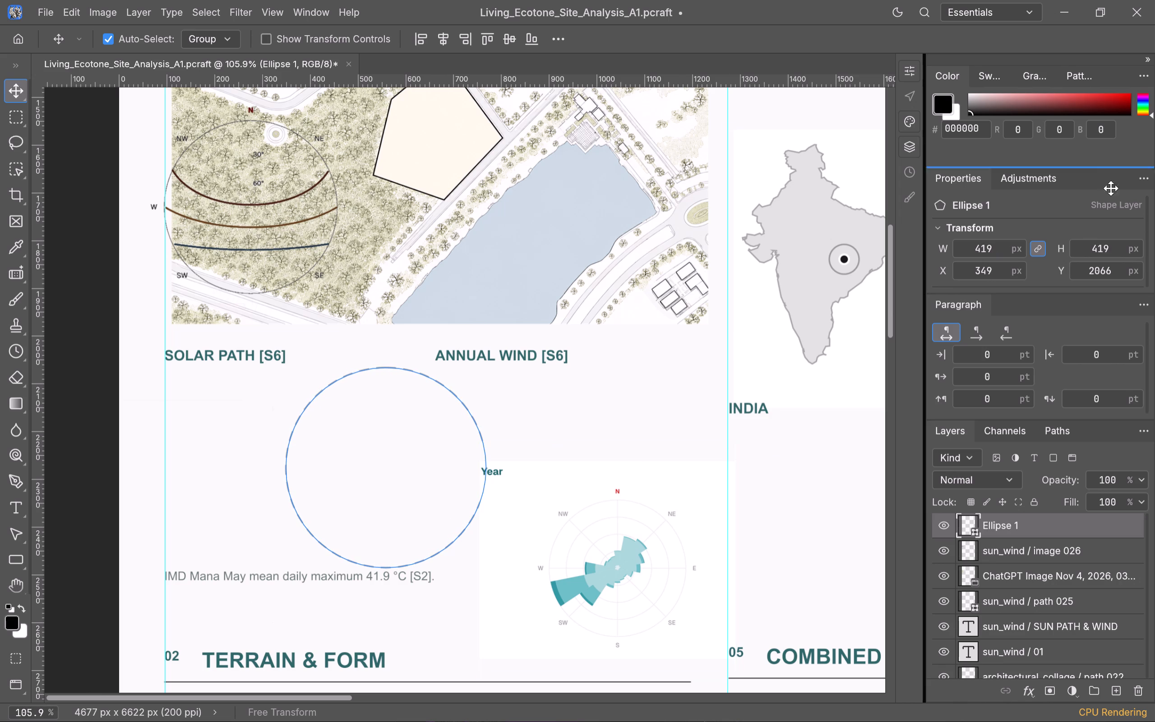
pyautogui.scroll(3, 988, 248)
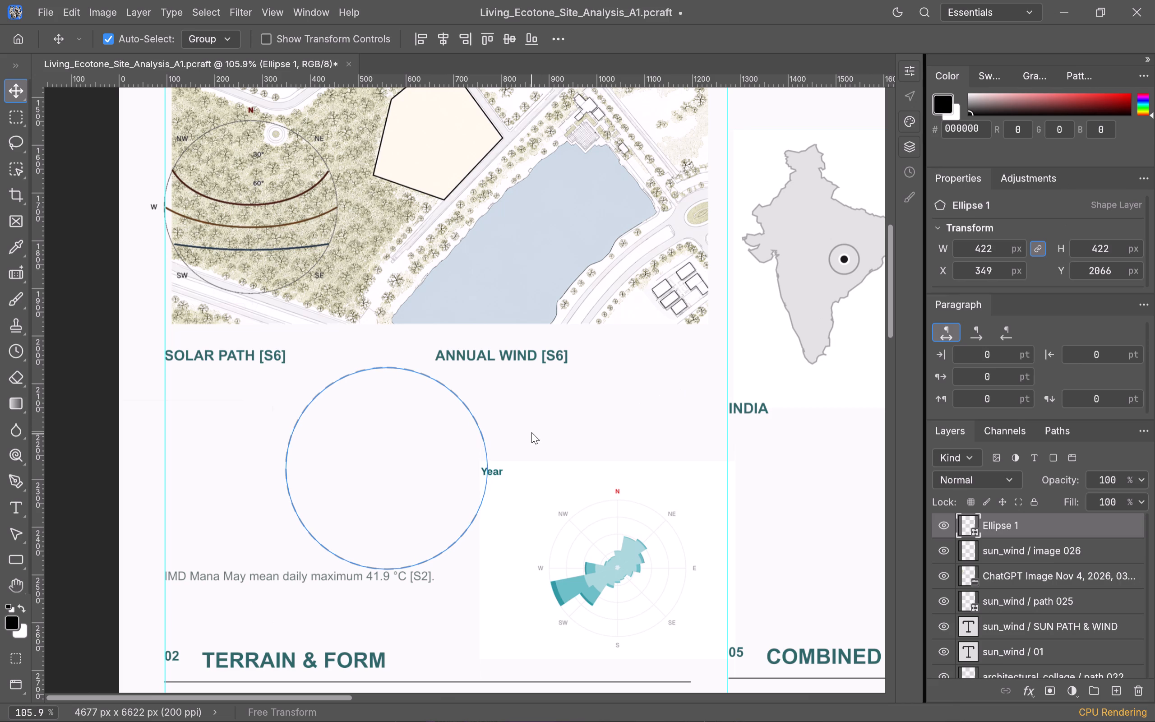
# Free-transform the dashed circle onto the site plan around the cream site polygon, centred at about X 660, Y 1599 px.
pyautogui.scroll(2, 531, 432)
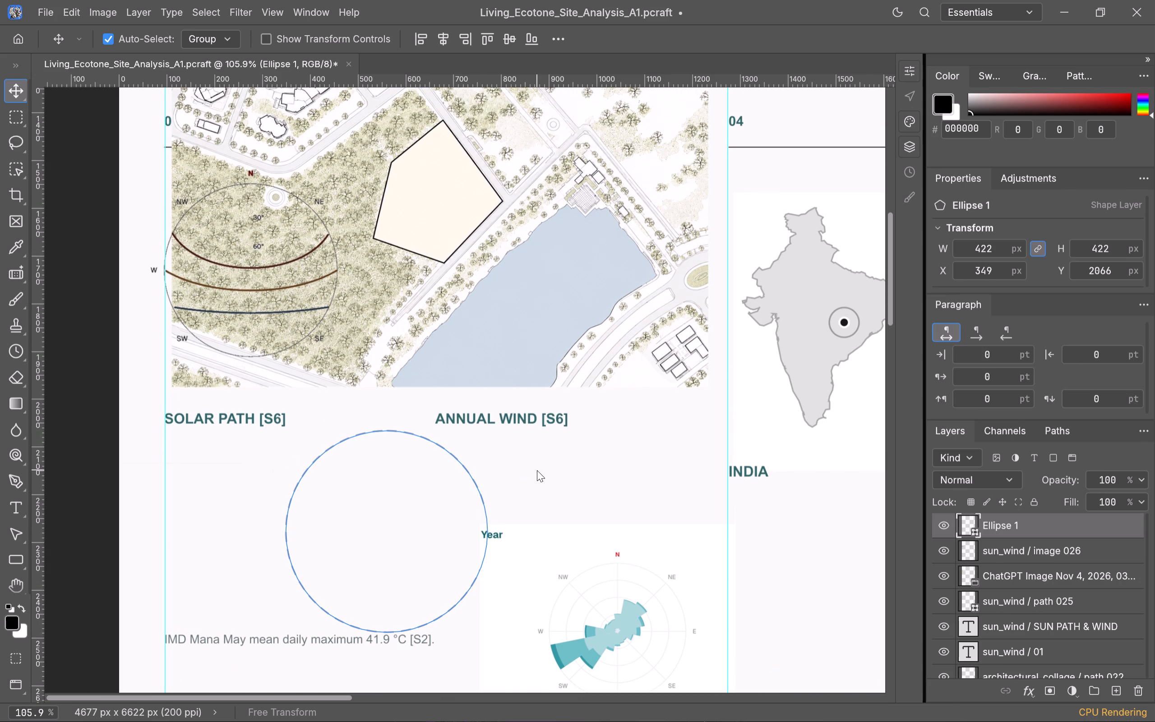
pyautogui.hotkey('ctrl', 't')
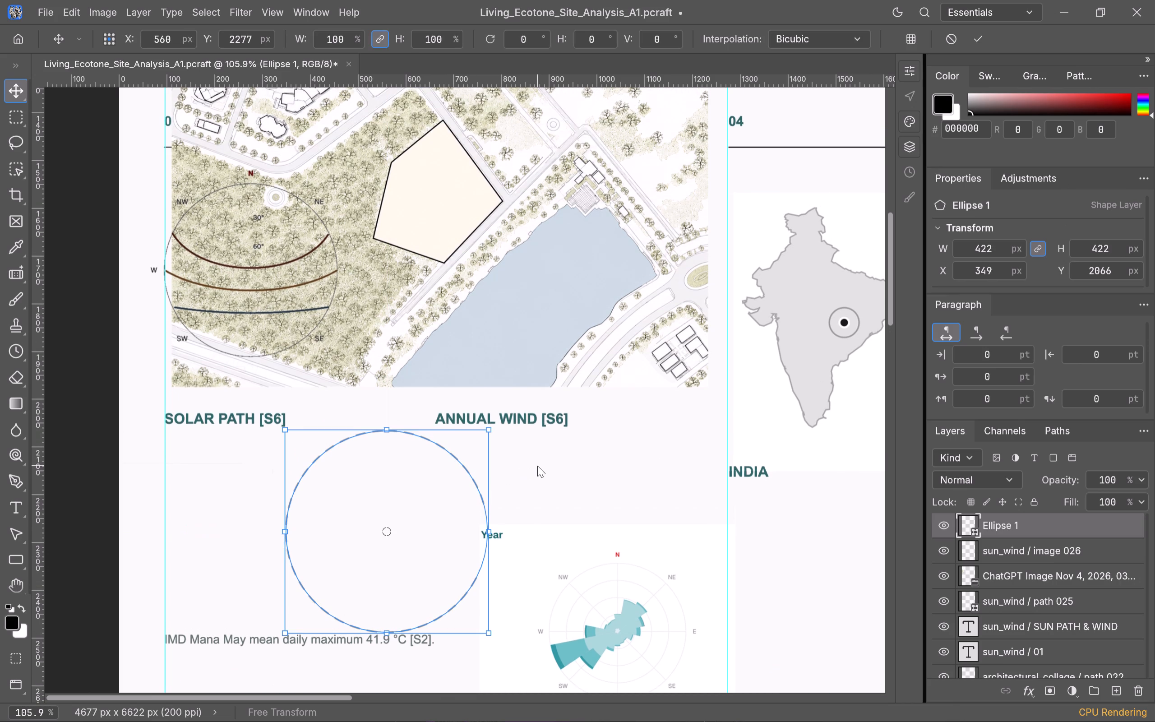
pyautogui.moveTo(454, 517); pyautogui.dragTo(502, 191)
pyautogui.scroll(3, 488, 452)
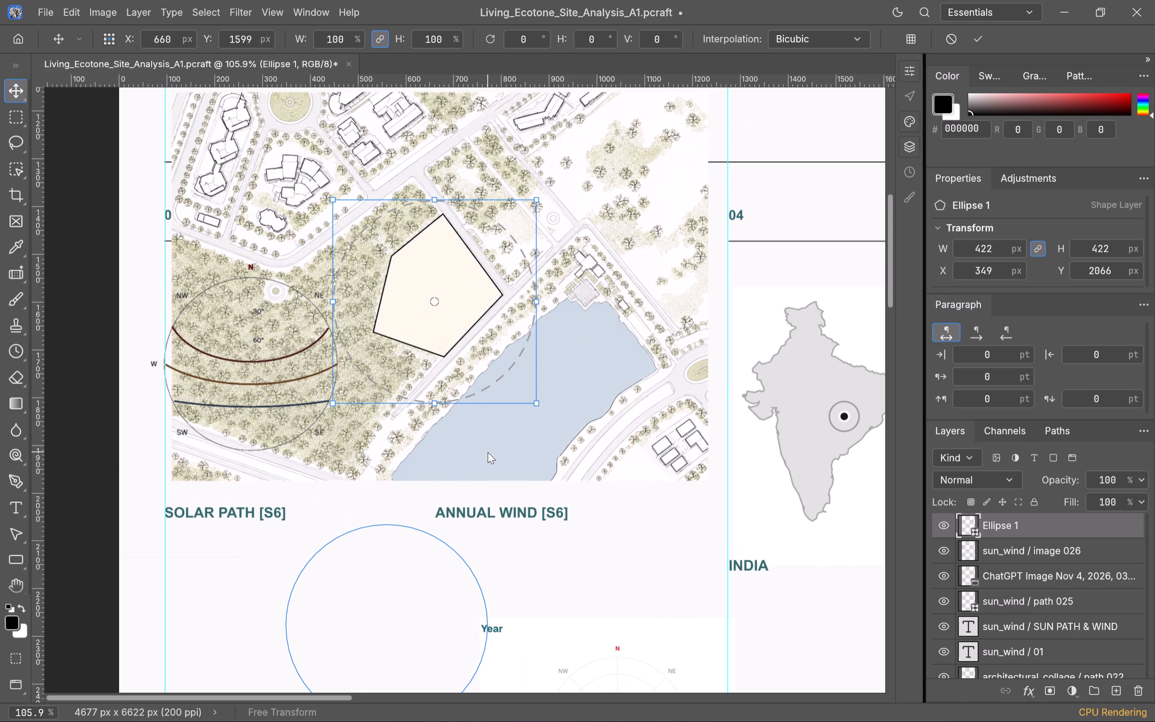
# Set the foreground colour to the dark maroon 3E1515.
pyautogui.click(1068, 104)
pyautogui.click(1081, 102)
pyautogui.click(1072, 102)
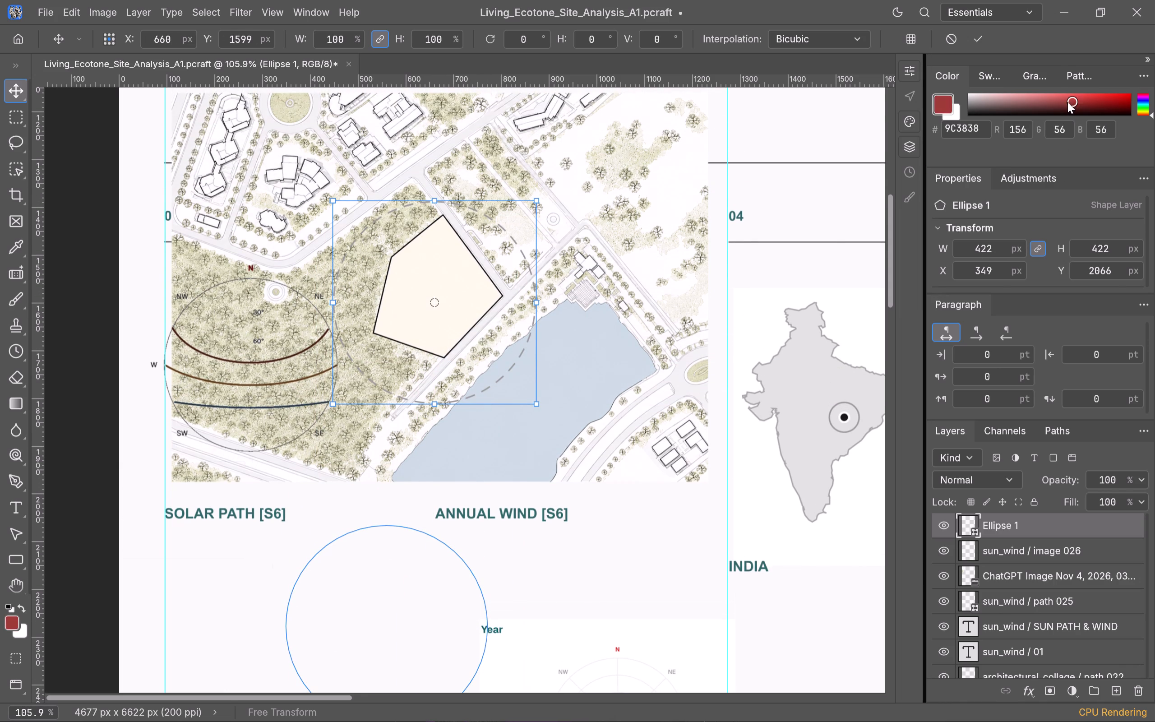
pyautogui.click(1045, 102)
pyautogui.click(1035, 105)
pyautogui.click(1045, 103)
pyautogui.click(1059, 104)
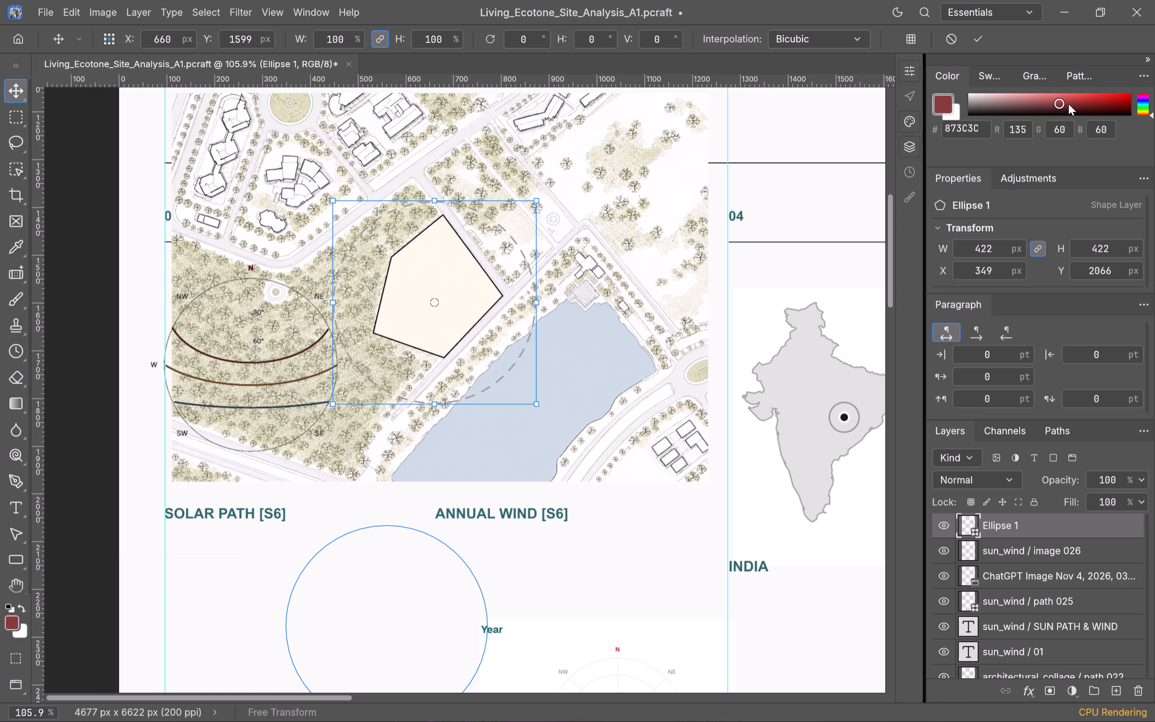
pyautogui.click(1069, 105)
pyautogui.click(1069, 112)
pyautogui.click(1076, 110)
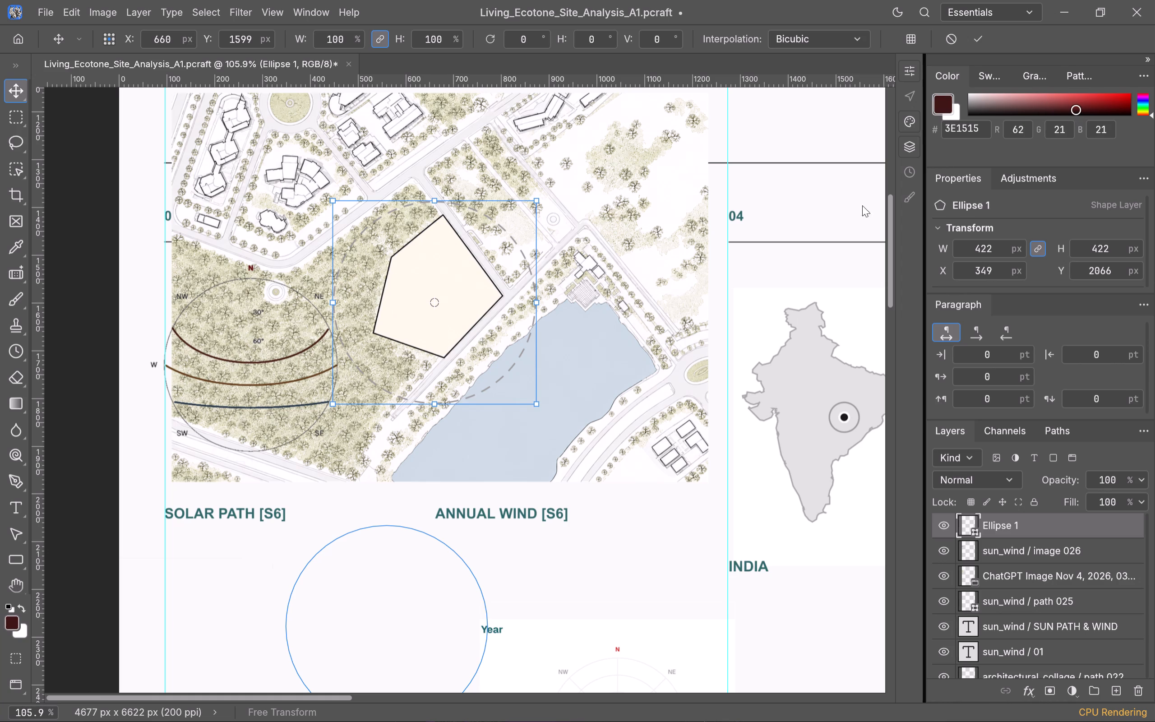
# Commit the free transform that places the dashed circle around the cream site polygon.
pyautogui.click(657, 539)
pyautogui.click(522, 358)
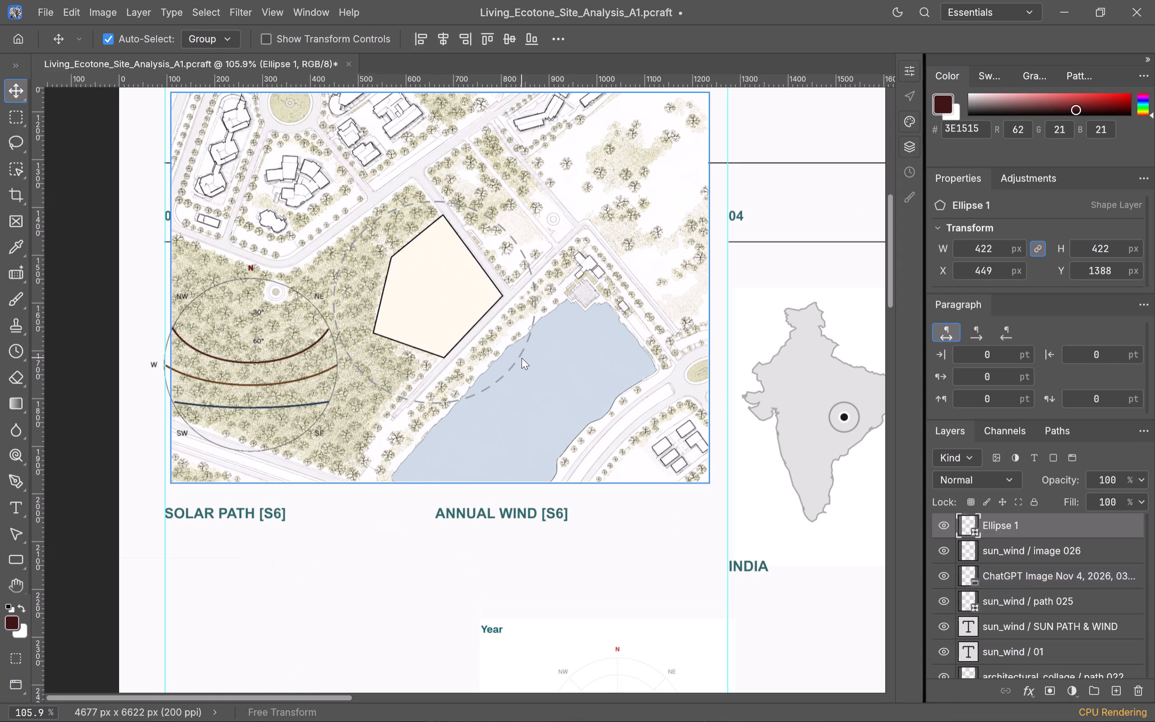
# With the dashed circle selected, set the foreground colour to the dark red 580D0D.
pyautogui.click(521, 355)
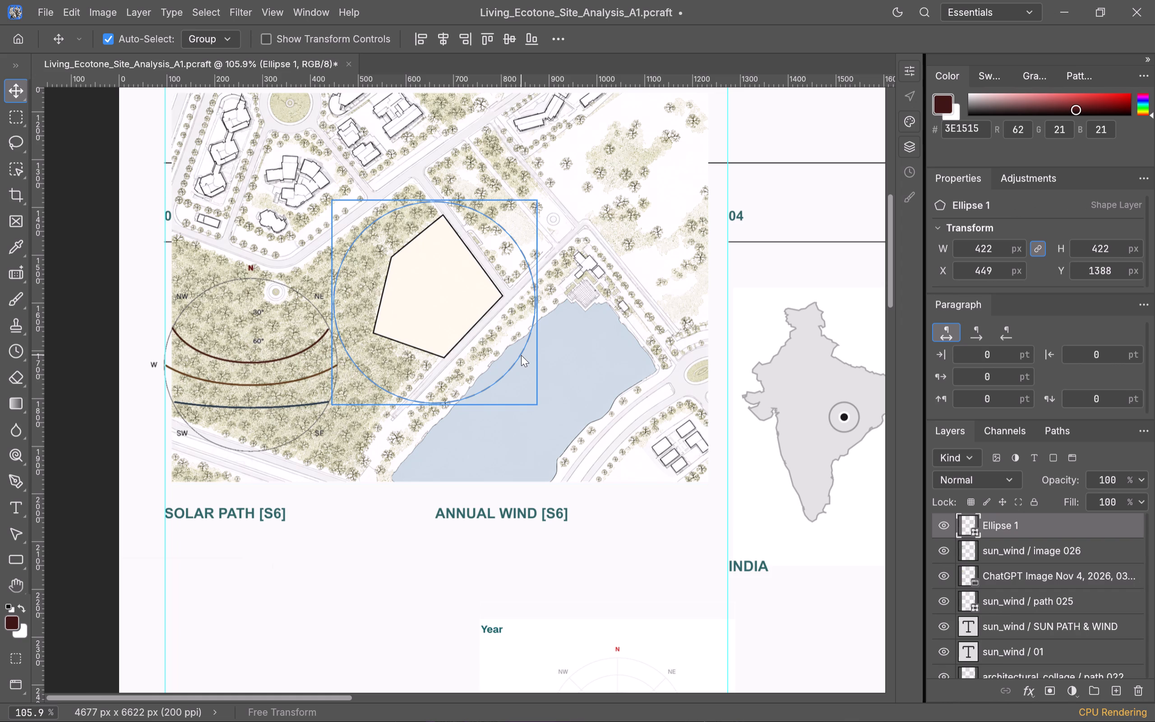
pyautogui.click(1038, 106)
pyautogui.click(1018, 107)
pyautogui.click(990, 110)
pyautogui.click(993, 95)
pyautogui.click(1025, 100)
pyautogui.click(1077, 101)
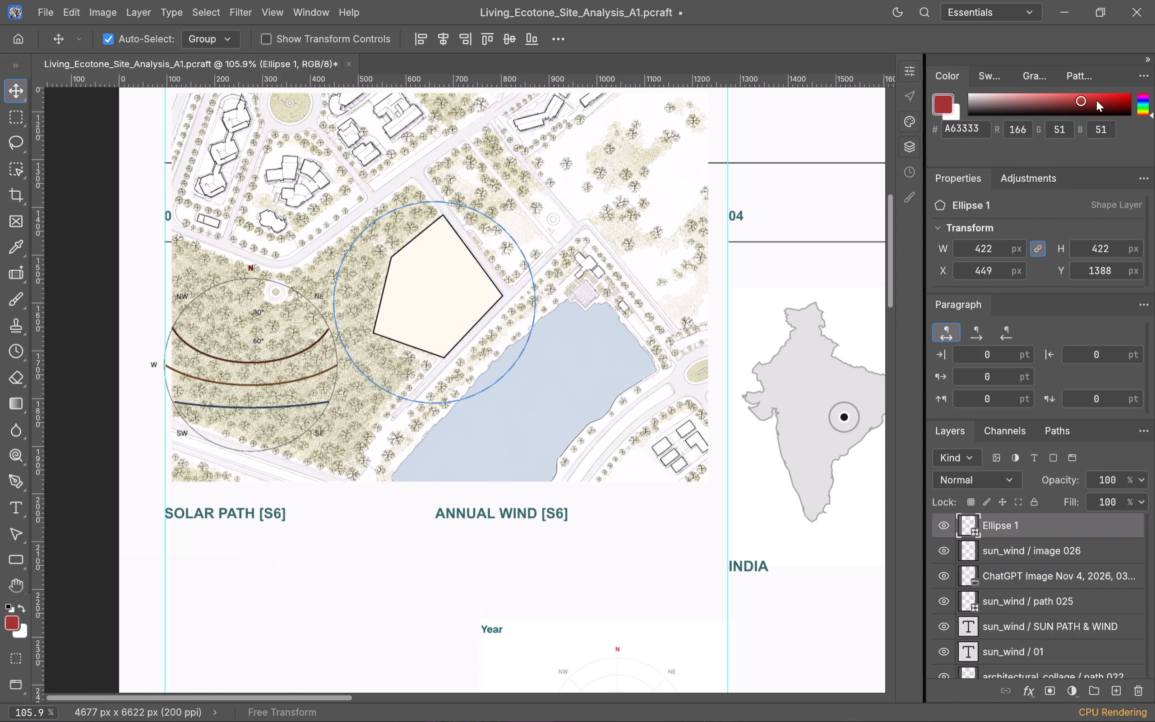
pyautogui.click(1096, 100)
pyautogui.click(1101, 101)
pyautogui.click(1103, 103)
pyautogui.doubleClick(1107, 106)
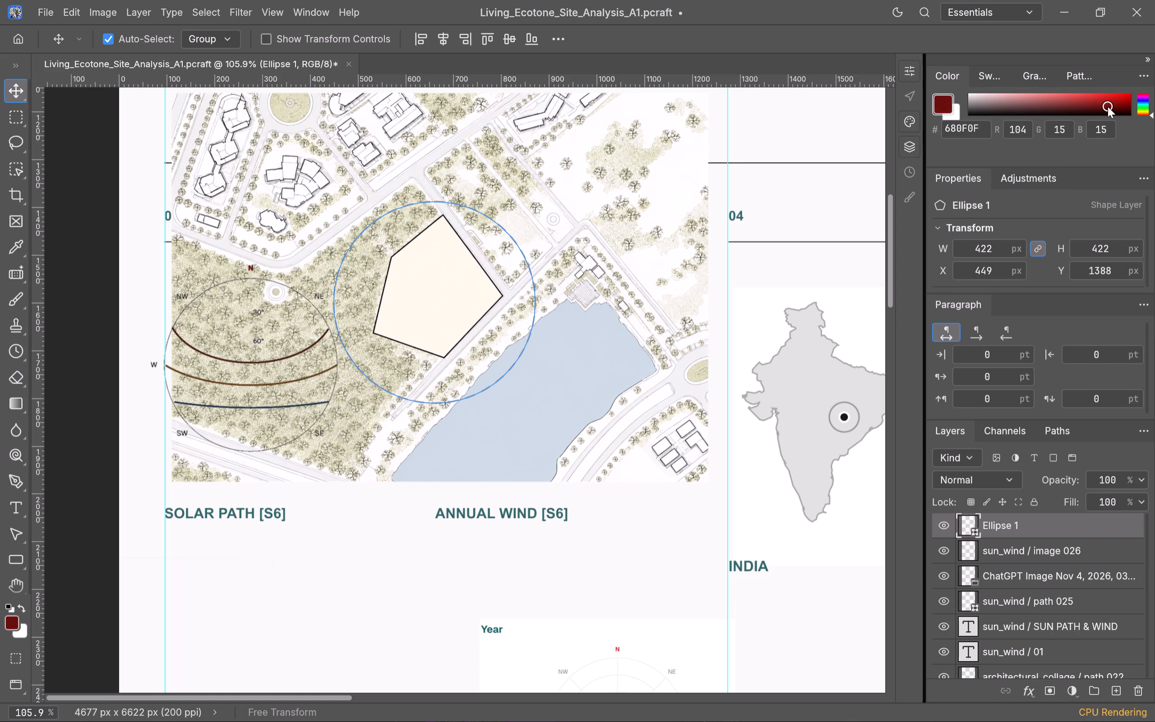
pyautogui.click(1108, 106)
pyautogui.click(1107, 108)
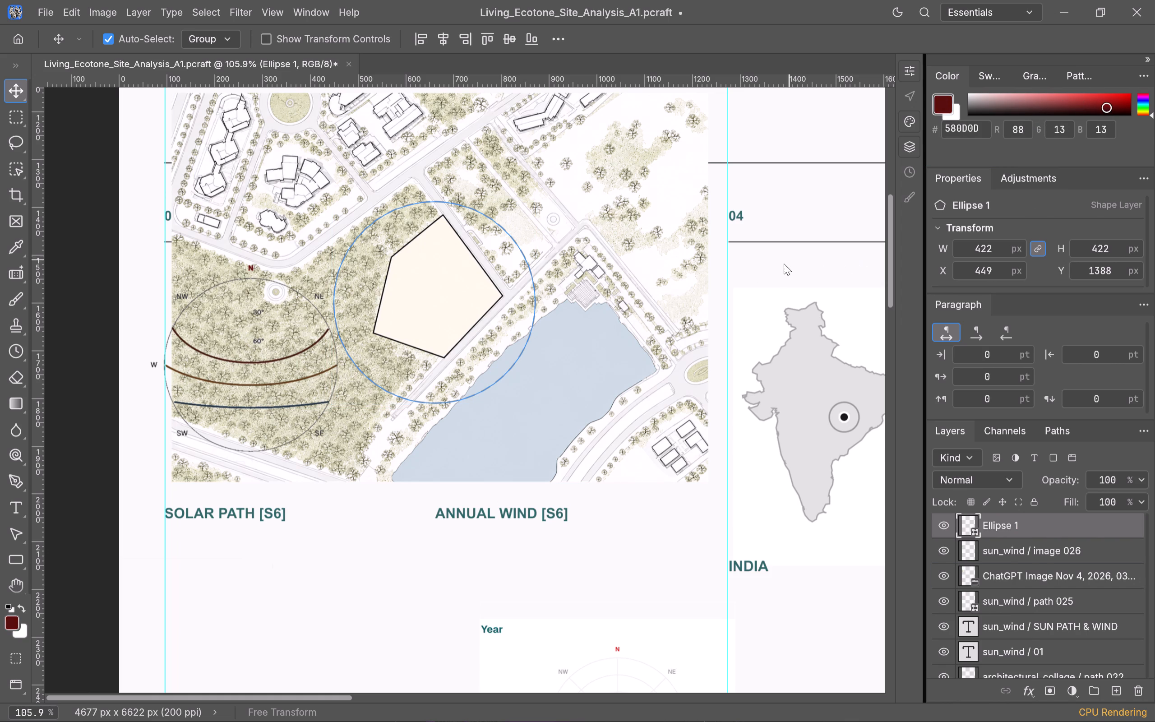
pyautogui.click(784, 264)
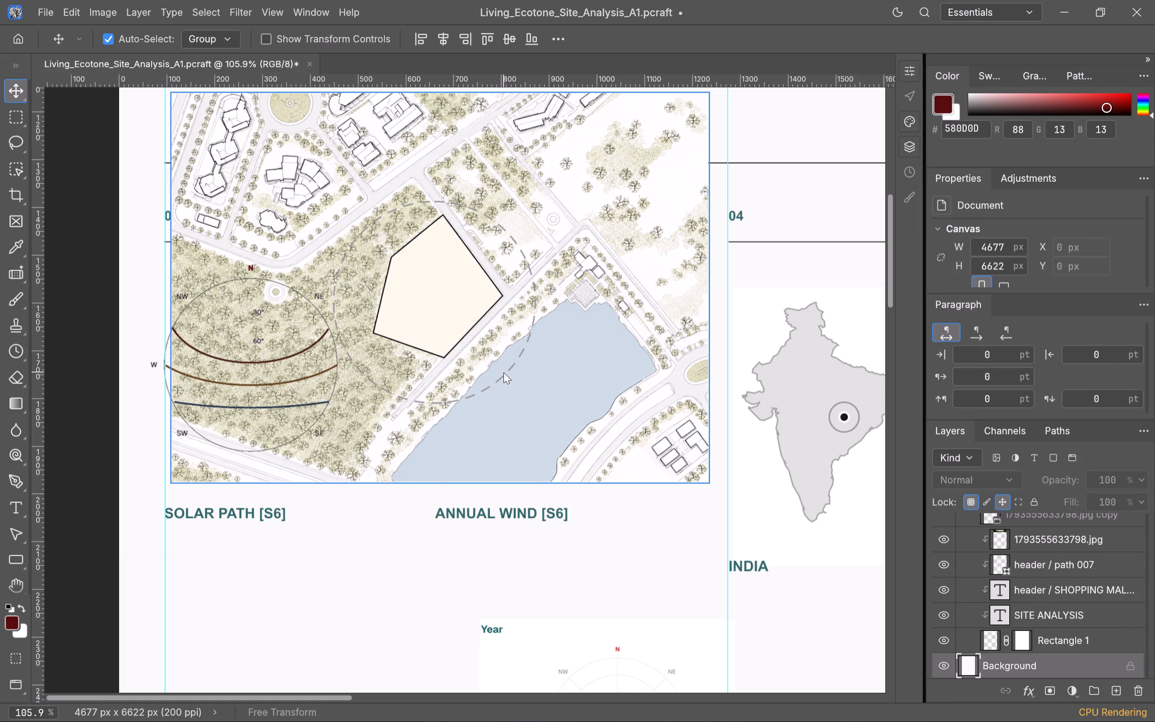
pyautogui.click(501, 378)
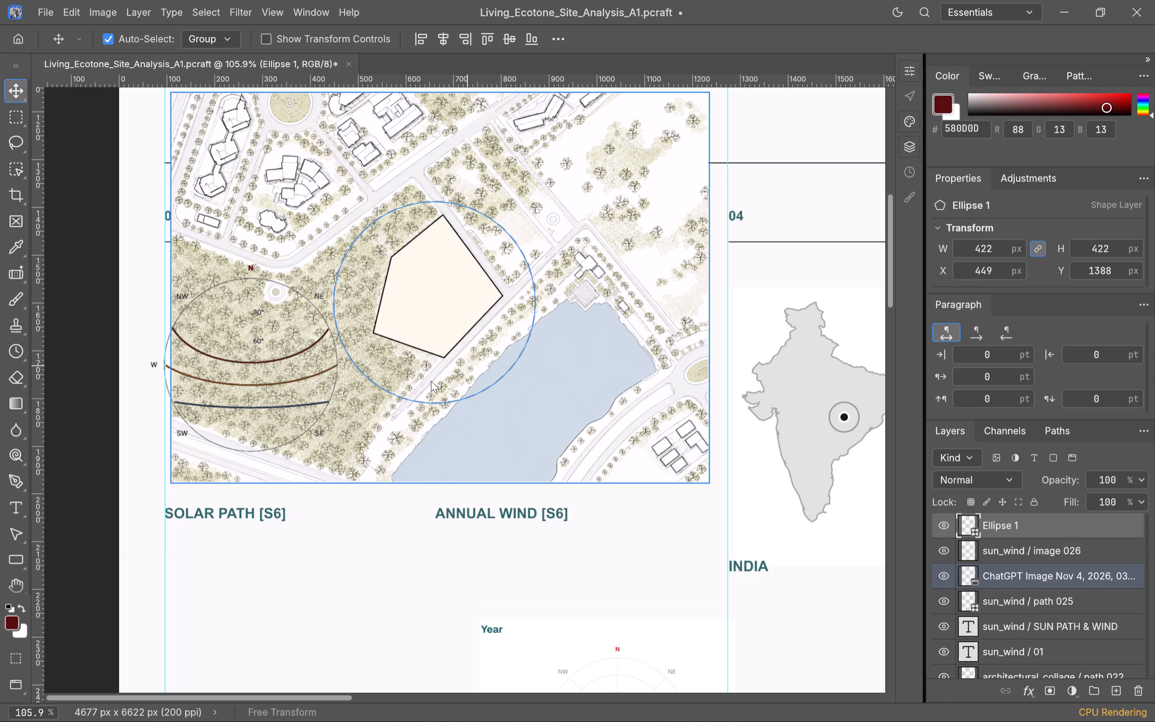
# Move the sun path diagram off the site plan to below the SOLAR PATH heading, at X -33, Y 2017 px.
pyautogui.scroll(4, 375, 374)
pyautogui.scroll(-1, 375, 374)
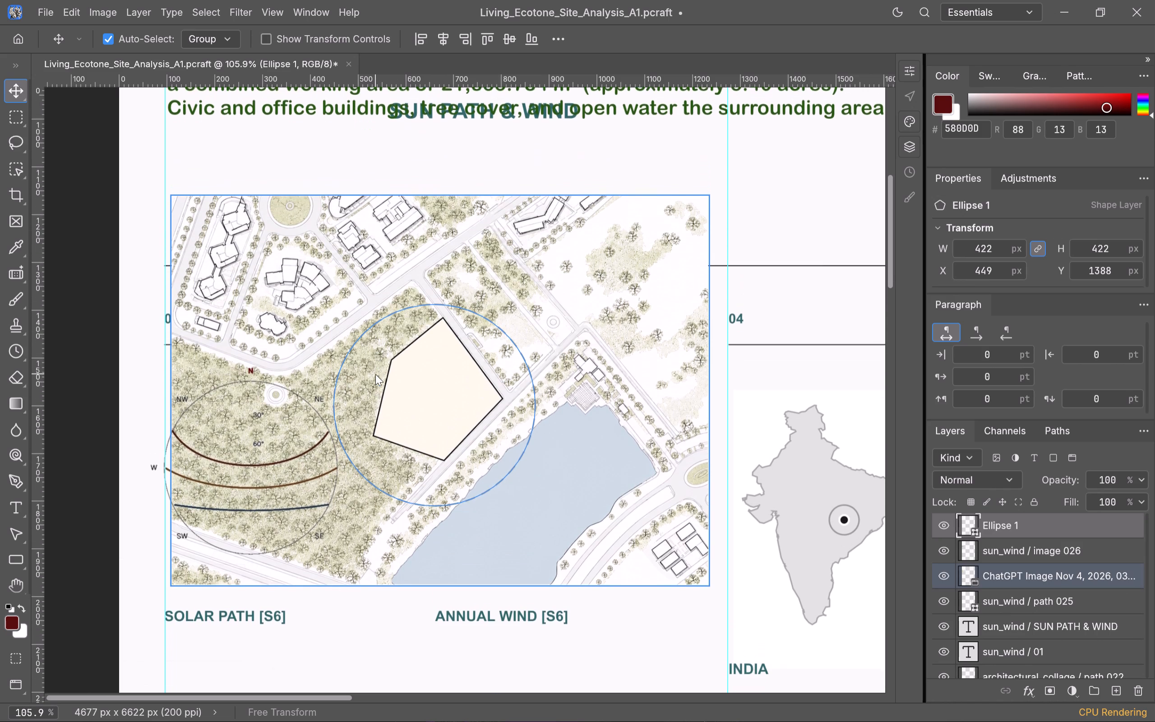
pyautogui.scroll(-2, 375, 374)
pyautogui.scroll(2, 375, 374)
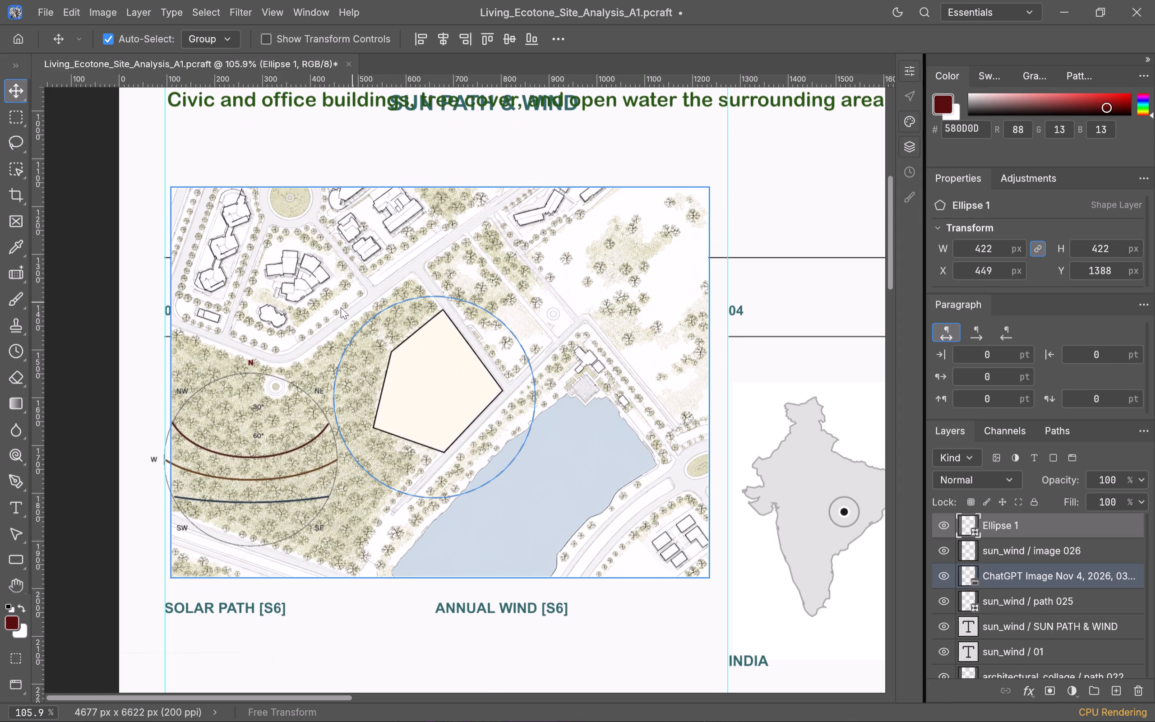
pyautogui.click(325, 426)
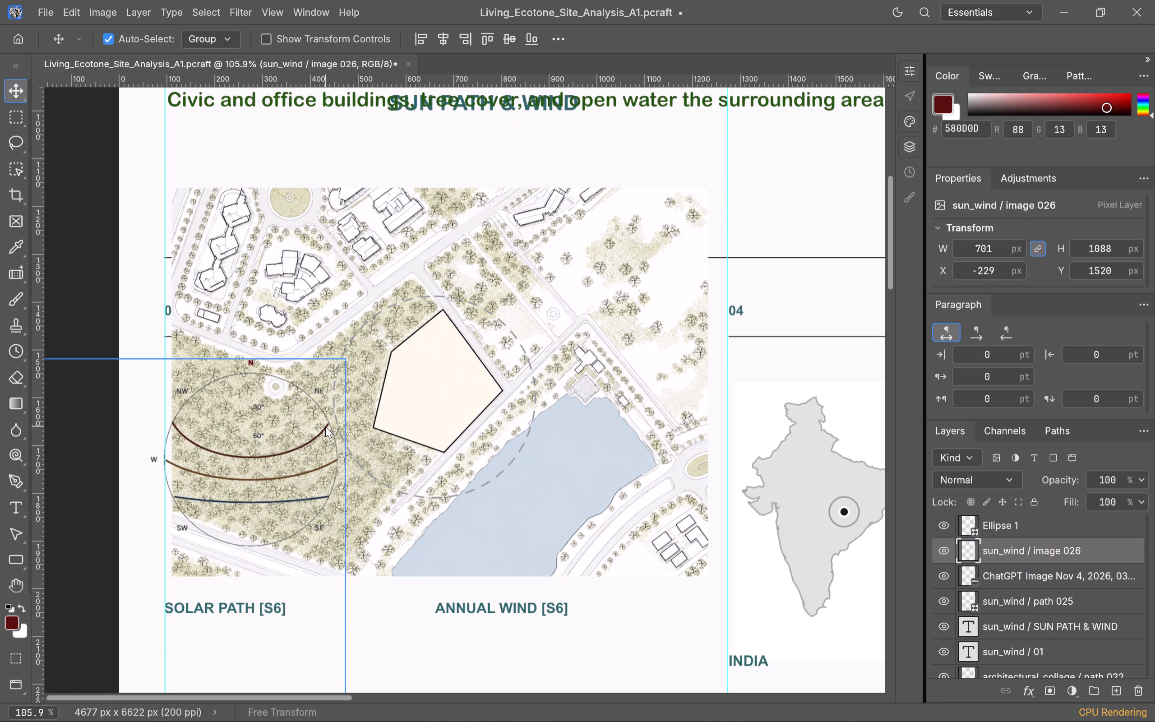
pyautogui.moveTo(325, 426); pyautogui.dragTo(405, 656)
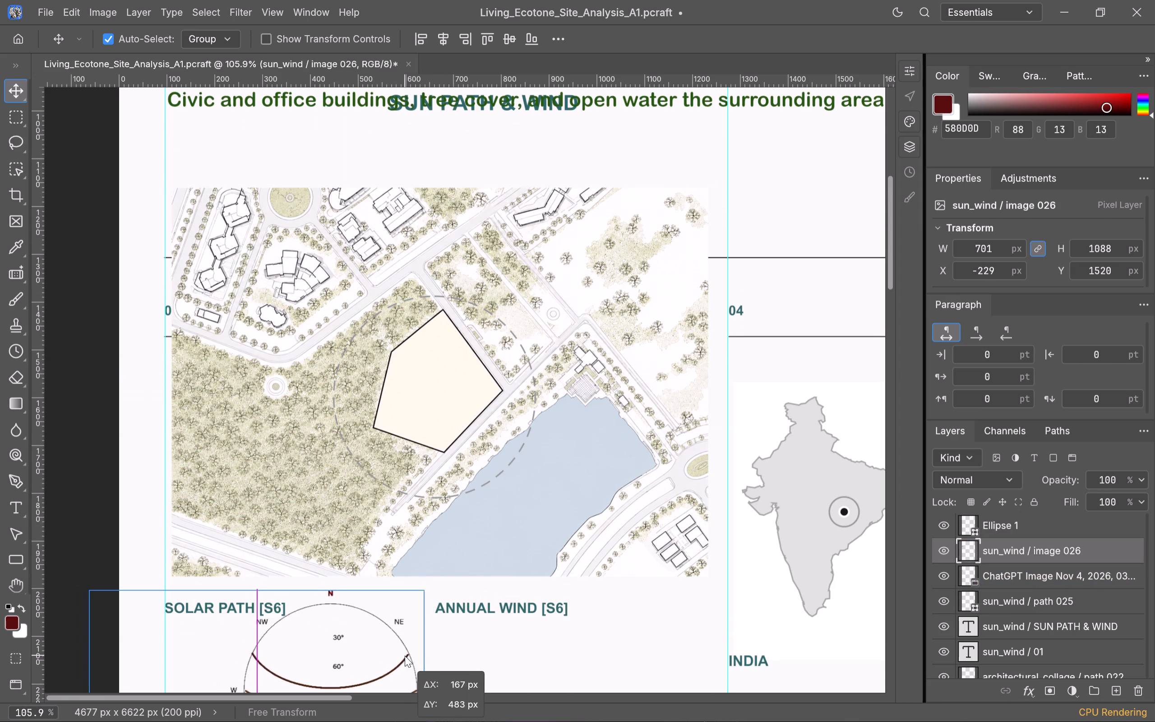
pyautogui.moveTo(405, 656); pyautogui.dragTo(418, 664)
# Move the dashed circle from the site plan onto the sun path diagram, at X 258, Y 2014 px.
pyautogui.scroll(-7, 432, 542)
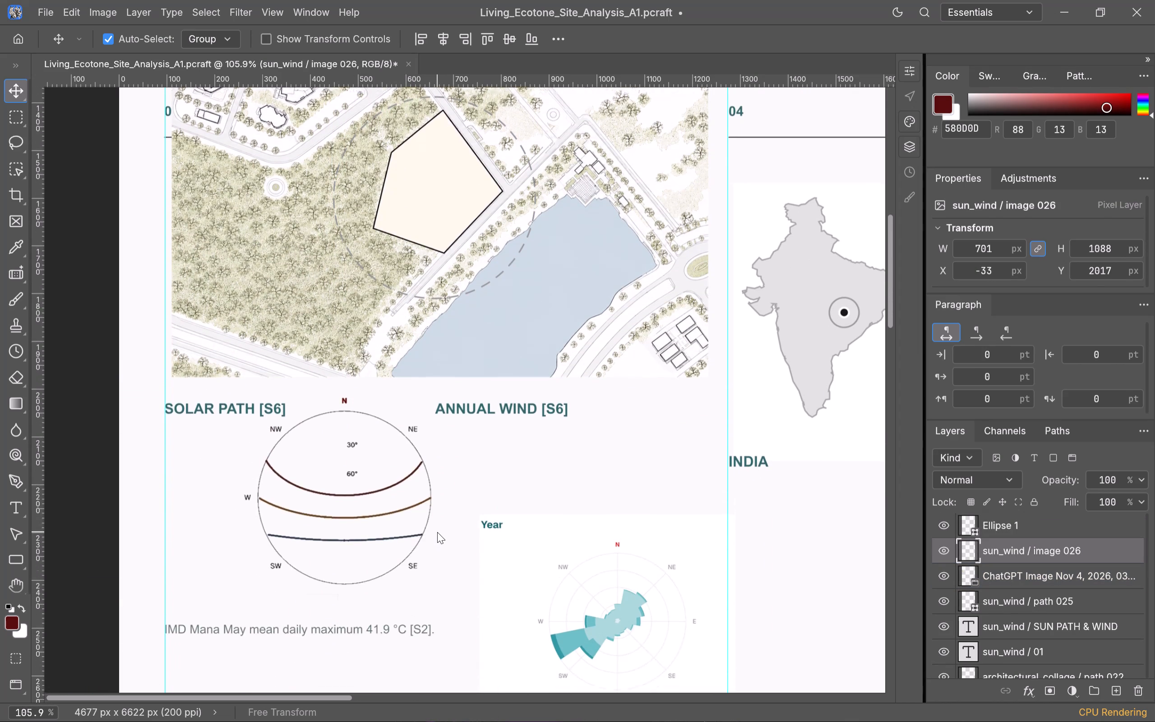
pyautogui.scroll(-1, 437, 532)
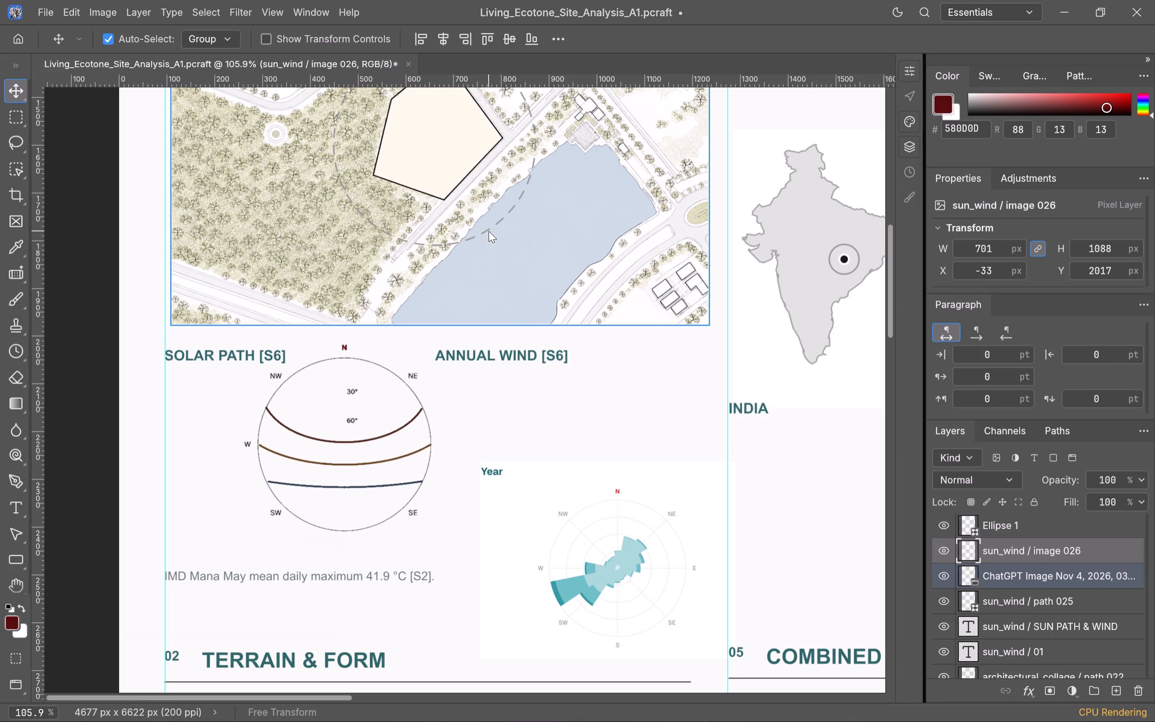
pyautogui.moveTo(486, 231); pyautogui.dragTo(483, 238)
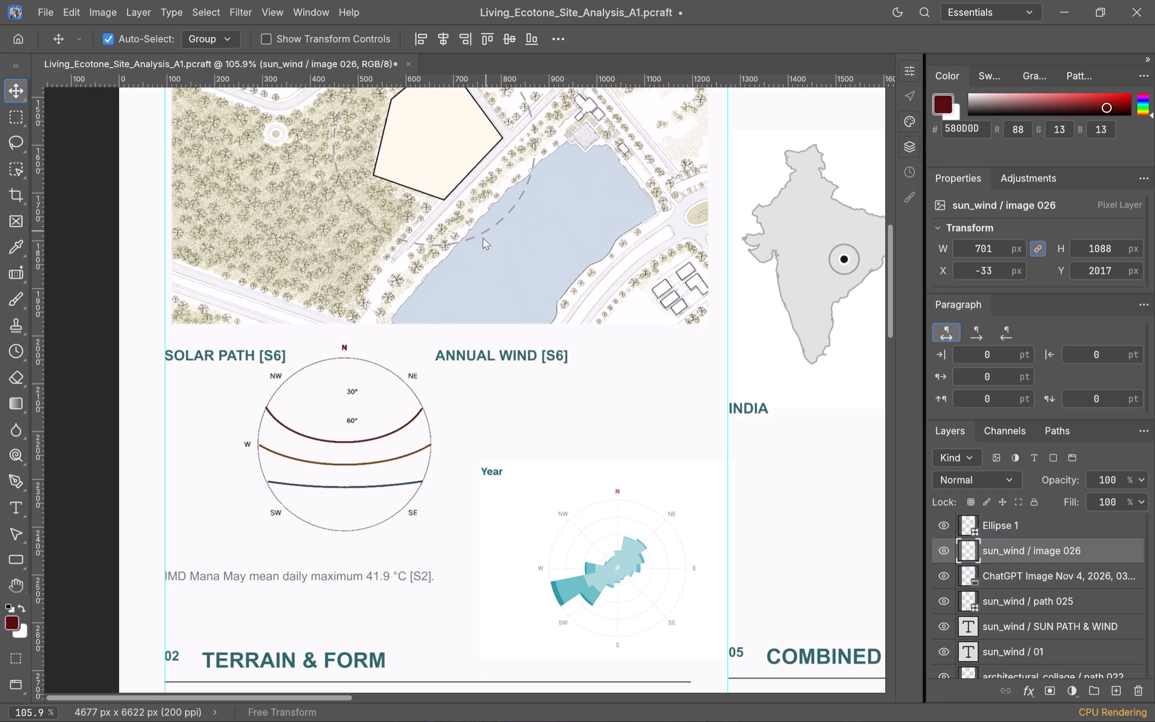
pyautogui.moveTo(483, 238); pyautogui.dragTo(395, 532)
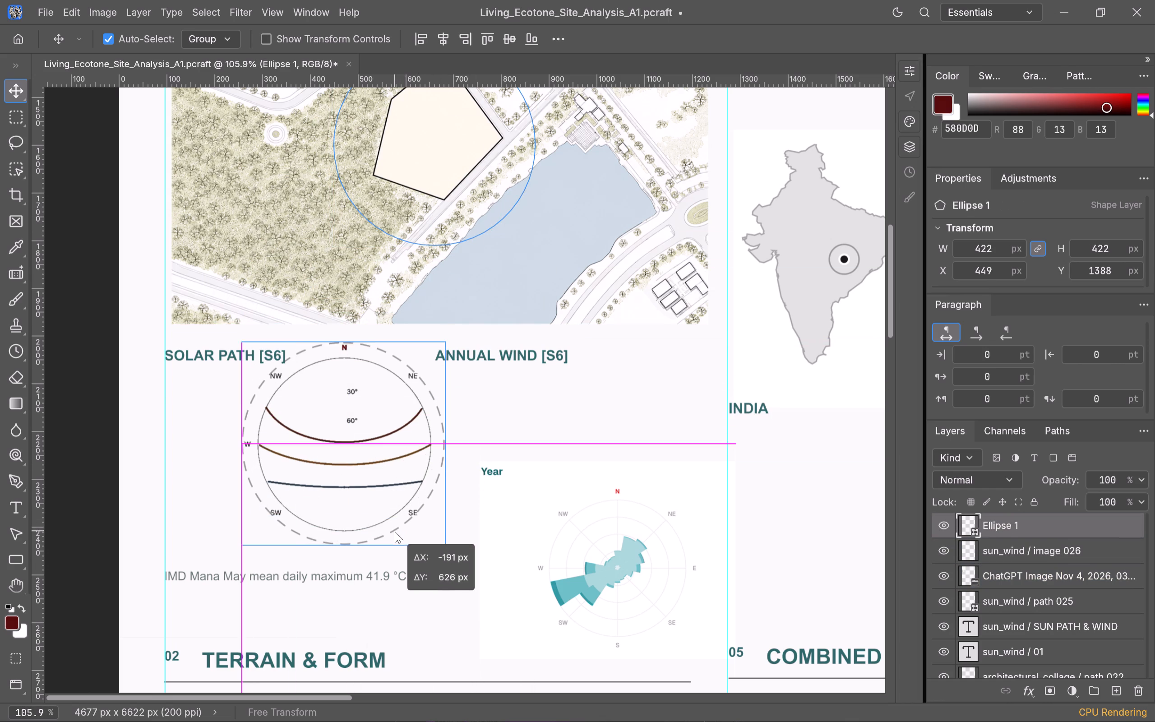
pyautogui.moveTo(395, 532); pyautogui.dragTo(395, 531)
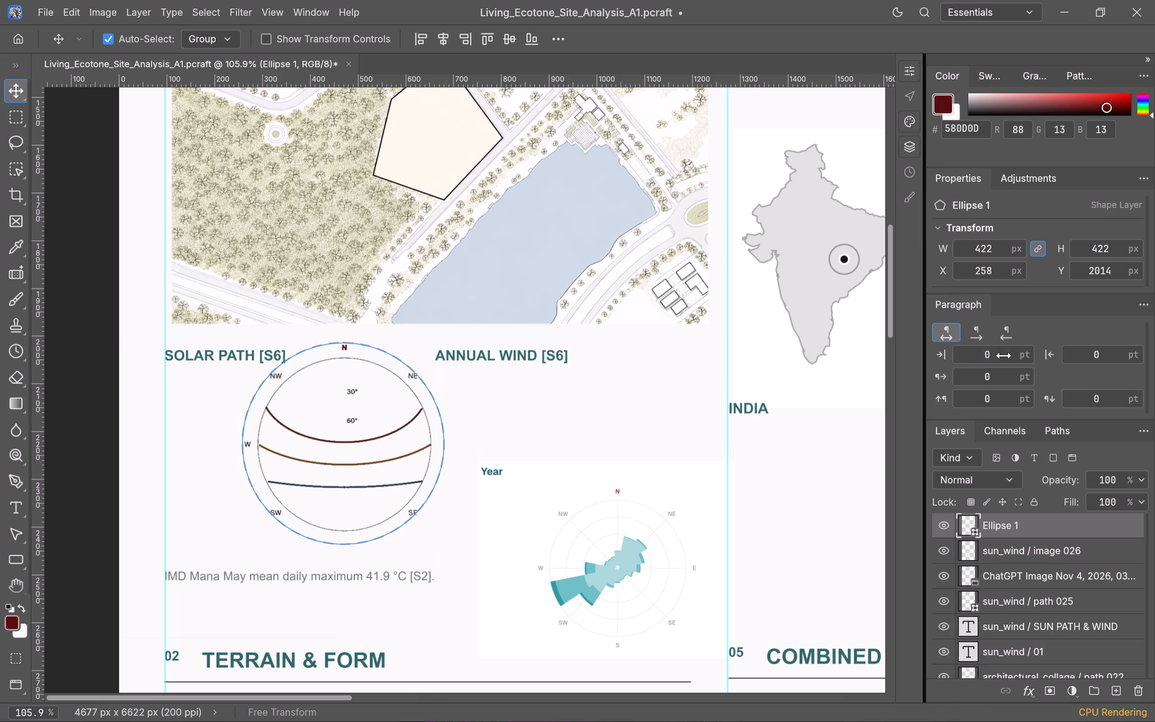
# Reduce the dashed circle proportionally to 400 px wide and 400 px high.
pyautogui.scroll(-11, 999, 253)
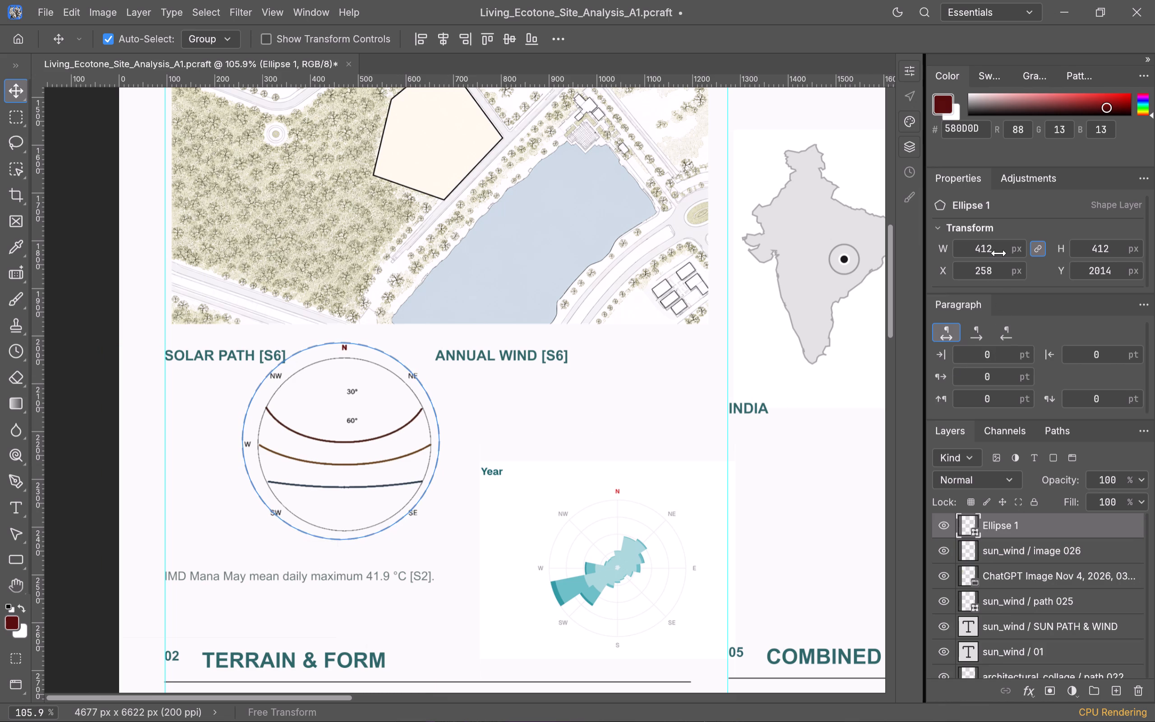
pyautogui.scroll(-11, 999, 253)
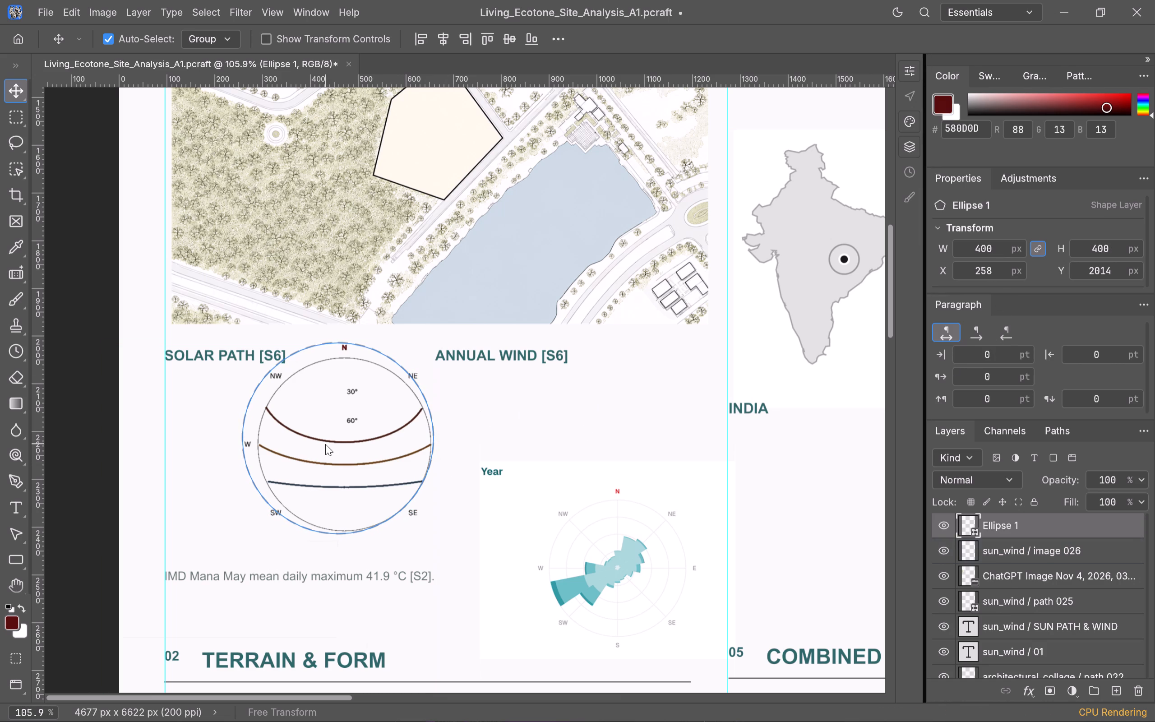
# Select the sun path diagram together with the dashed circle and shift both down, bringing the circle to Y 2017 px.
pyautogui.moveTo(325, 444); pyautogui.dragTo(334, 449)
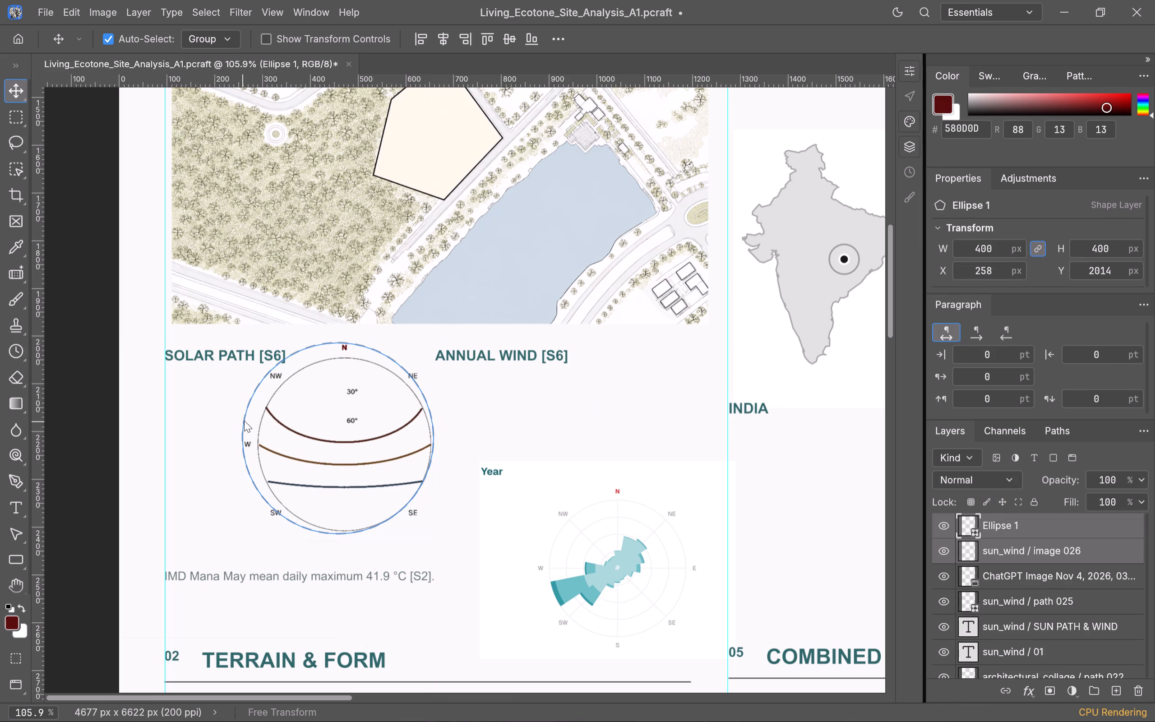
pyautogui.click(245, 417)
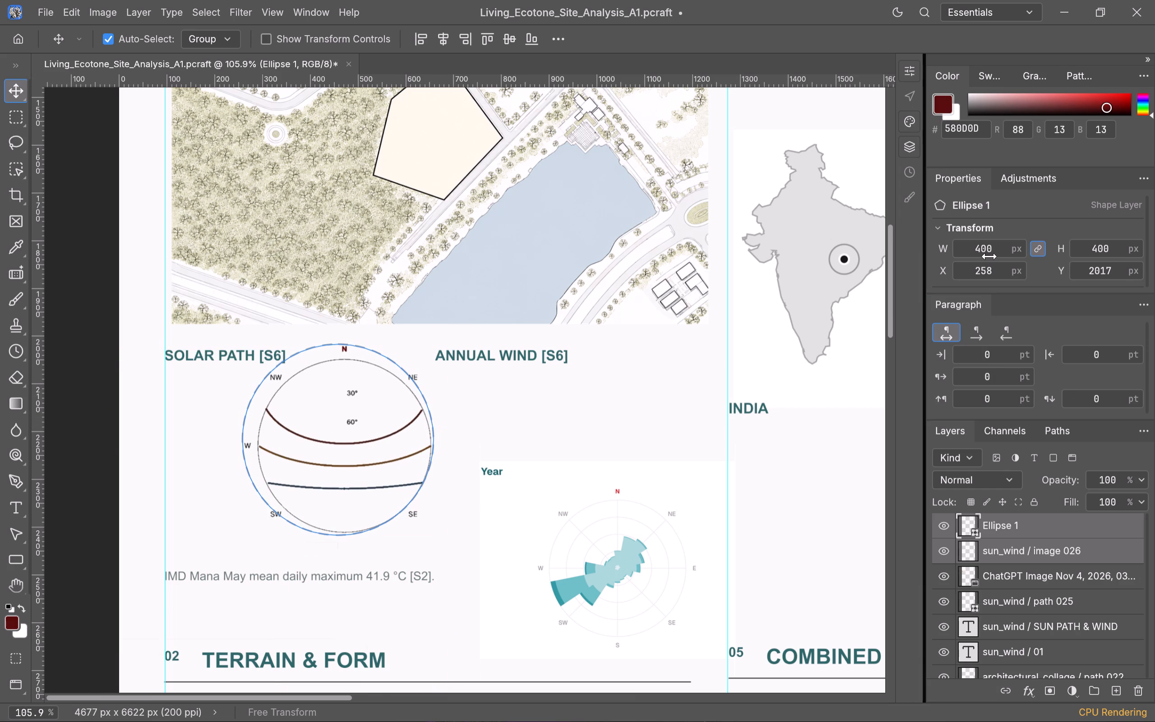
# Reduce the dashed circle proportionally to 388 px wide and 388 px high.
pyautogui.scroll(-3, 990, 252)
pyautogui.scroll(3, 990, 252)
pyautogui.scroll(-14, 990, 252)
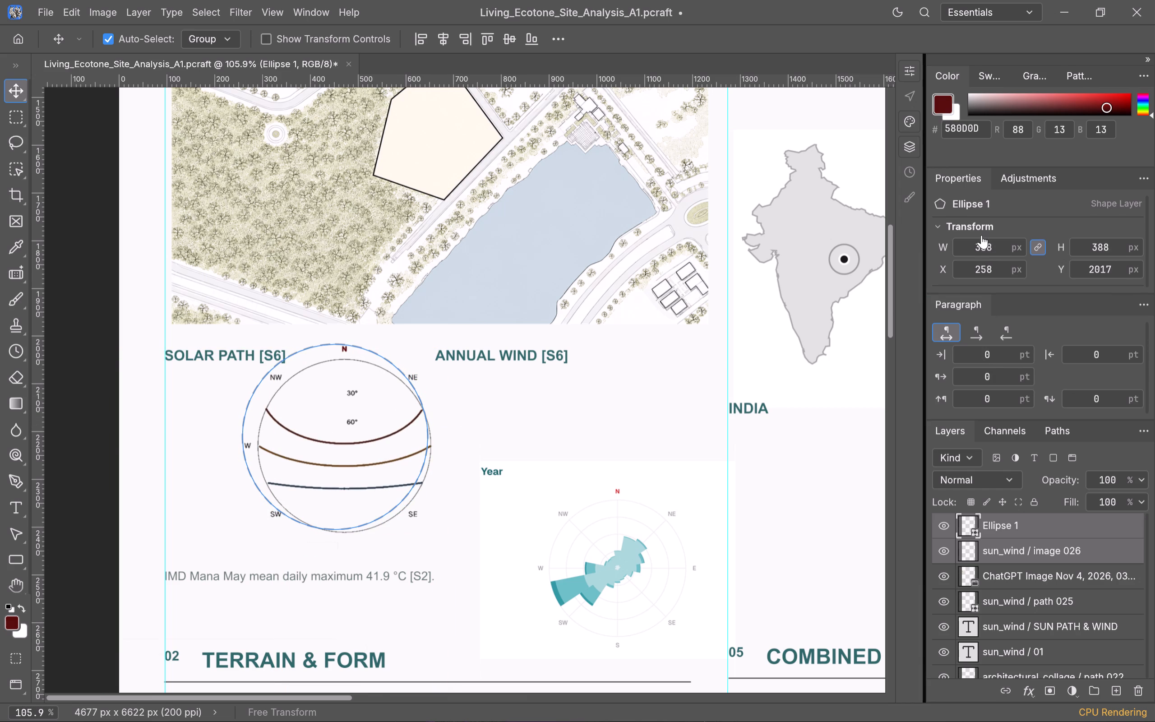
# Look through the dashed circle's alignment, appearance and vector mask properties.
pyautogui.scroll(-3, 981, 235)
pyautogui.scroll(3, 1015, 277)
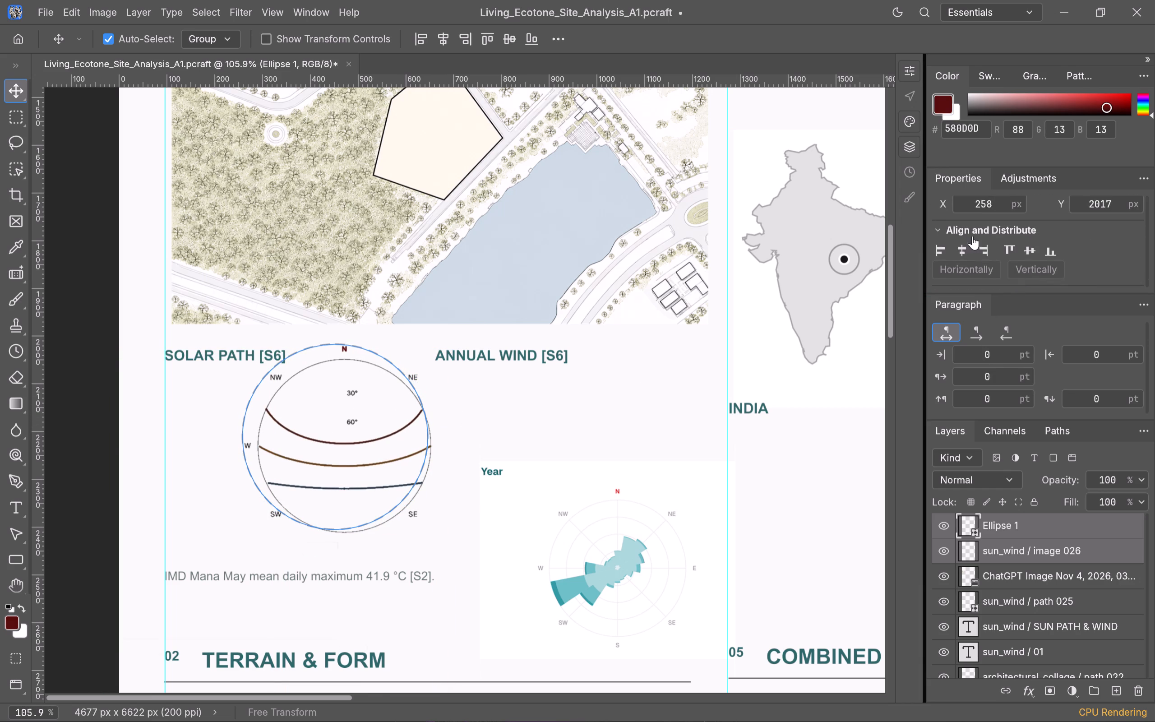
pyautogui.scroll(-4, 1009, 262)
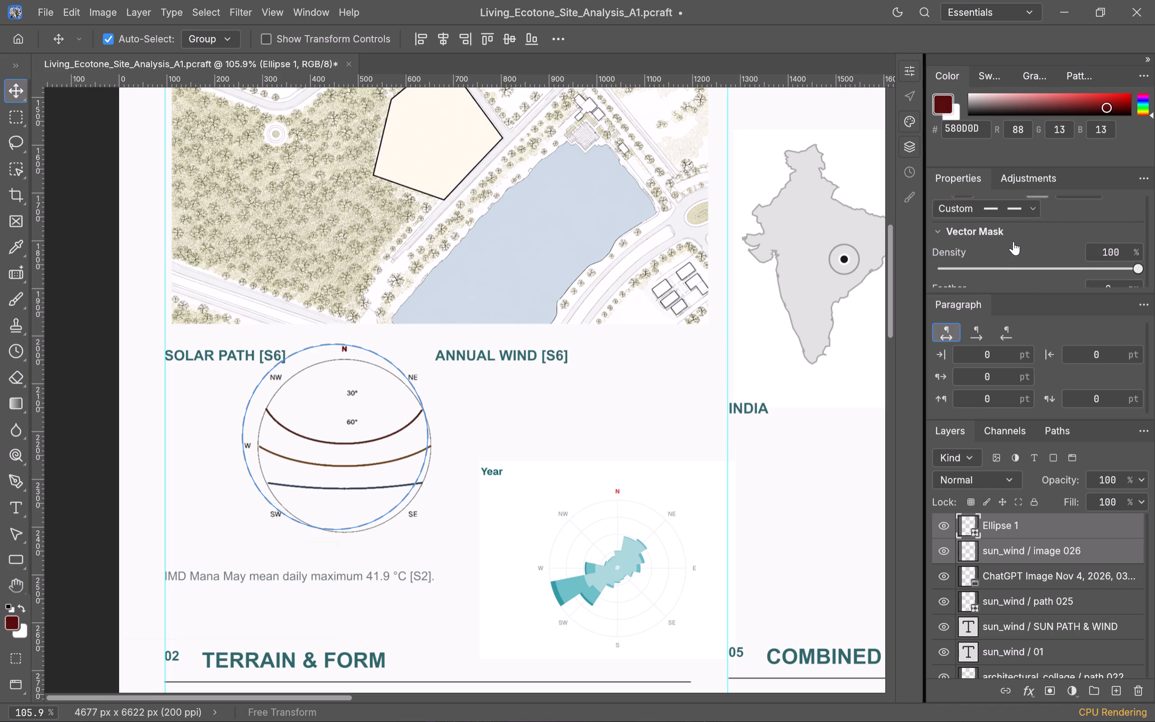
pyautogui.scroll(-4, 1014, 241)
pyautogui.scroll(6, 1008, 253)
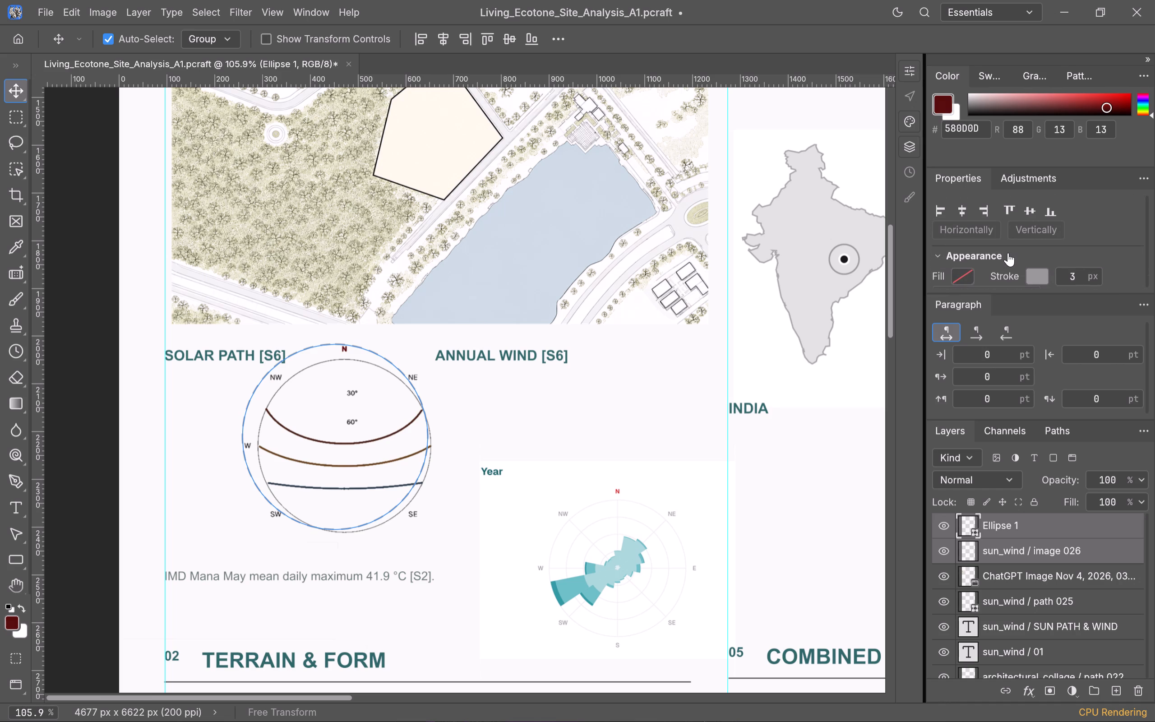
pyautogui.scroll(1, 1008, 253)
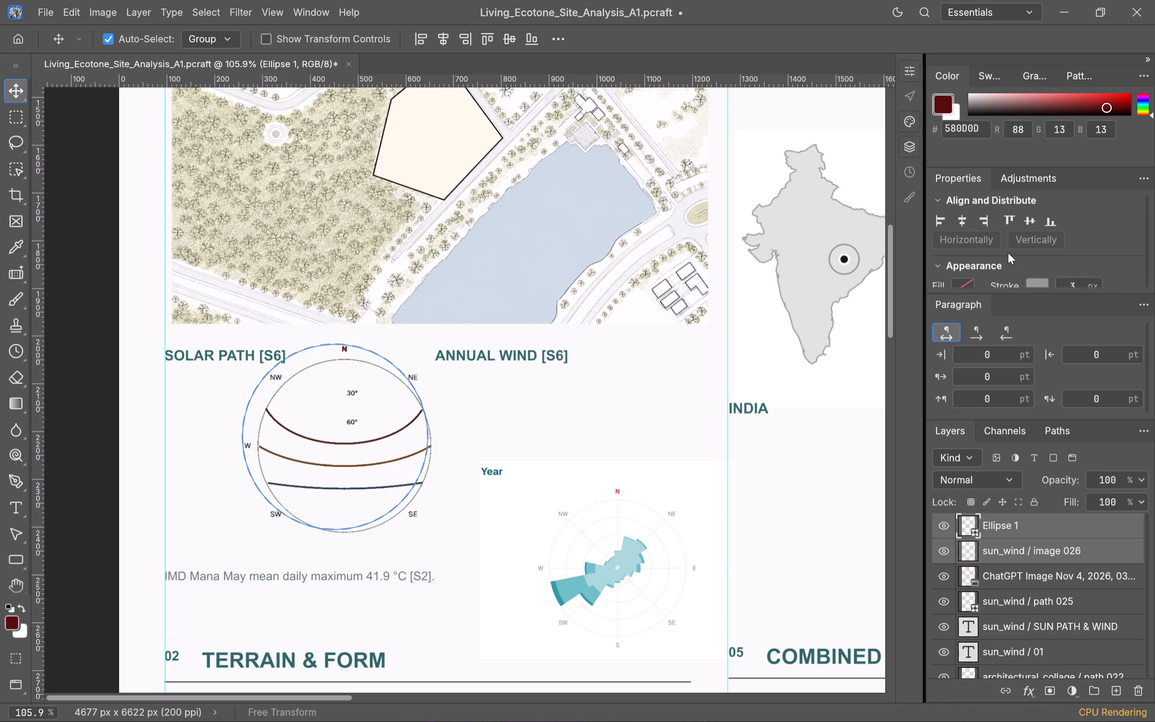
pyautogui.scroll(3, 1008, 253)
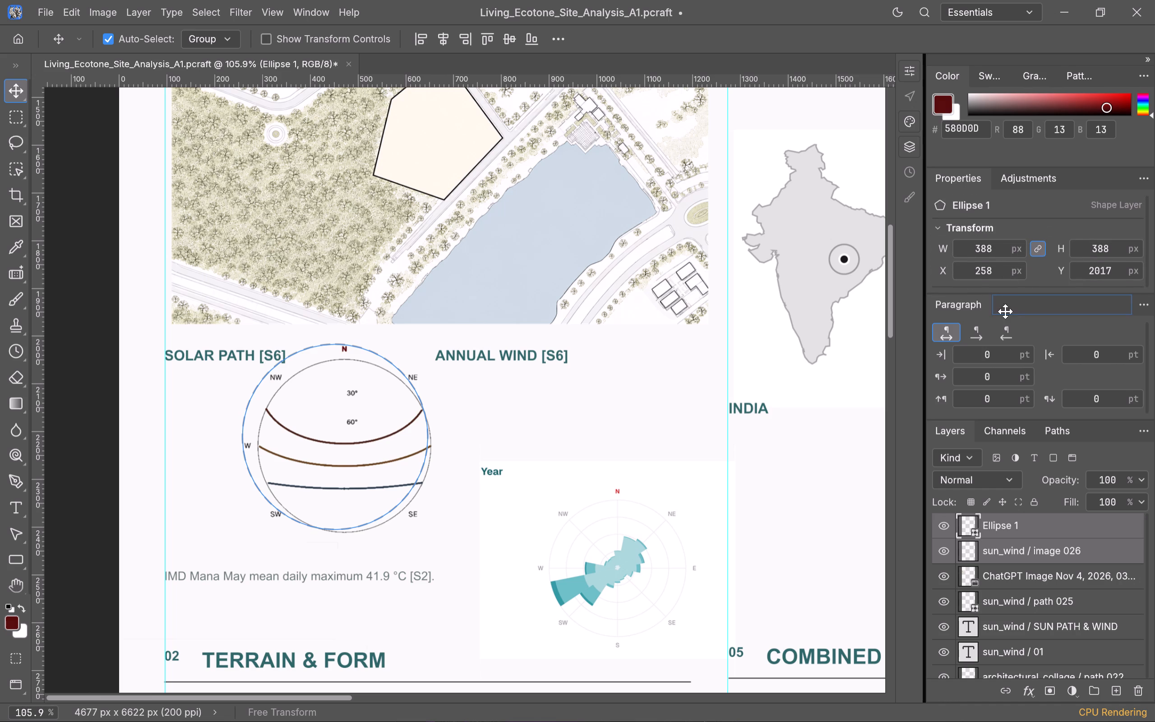
# Enlarge the shape properties area to show more of the alignment and appearance settings.
pyautogui.moveTo(985, 291); pyautogui.dragTo(984, 315)
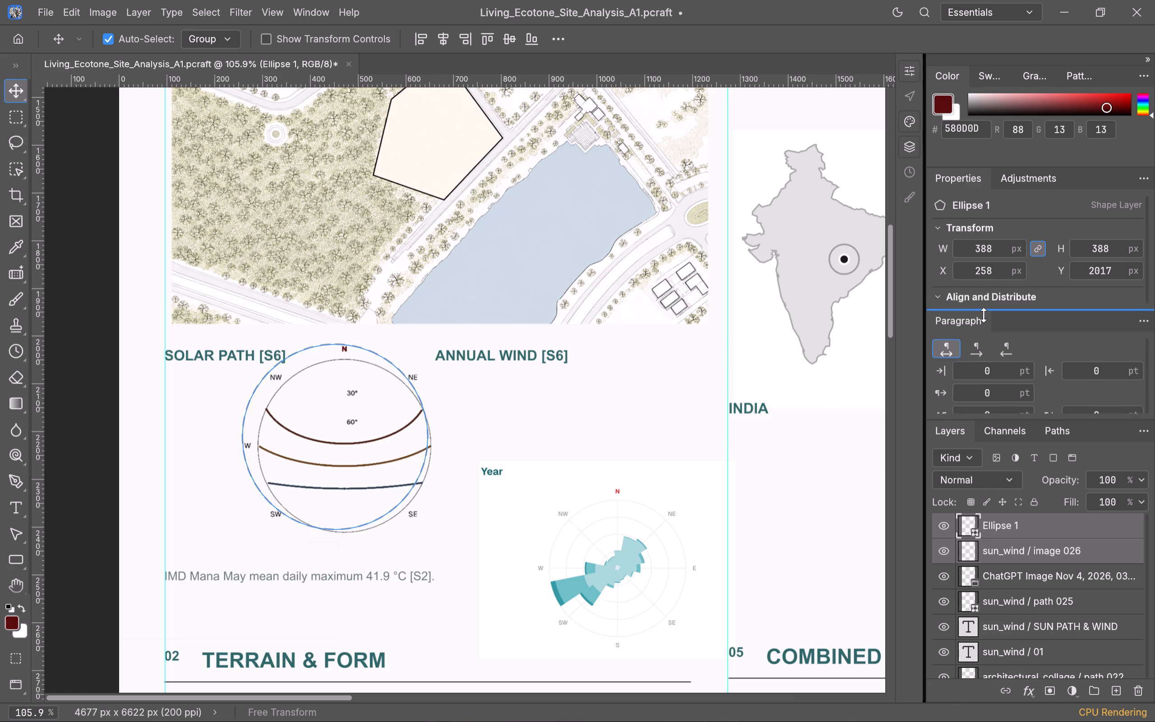
pyautogui.moveTo(984, 315); pyautogui.dragTo(980, 391)
pyautogui.moveTo(1081, 459); pyautogui.dragTo(1081, 452)
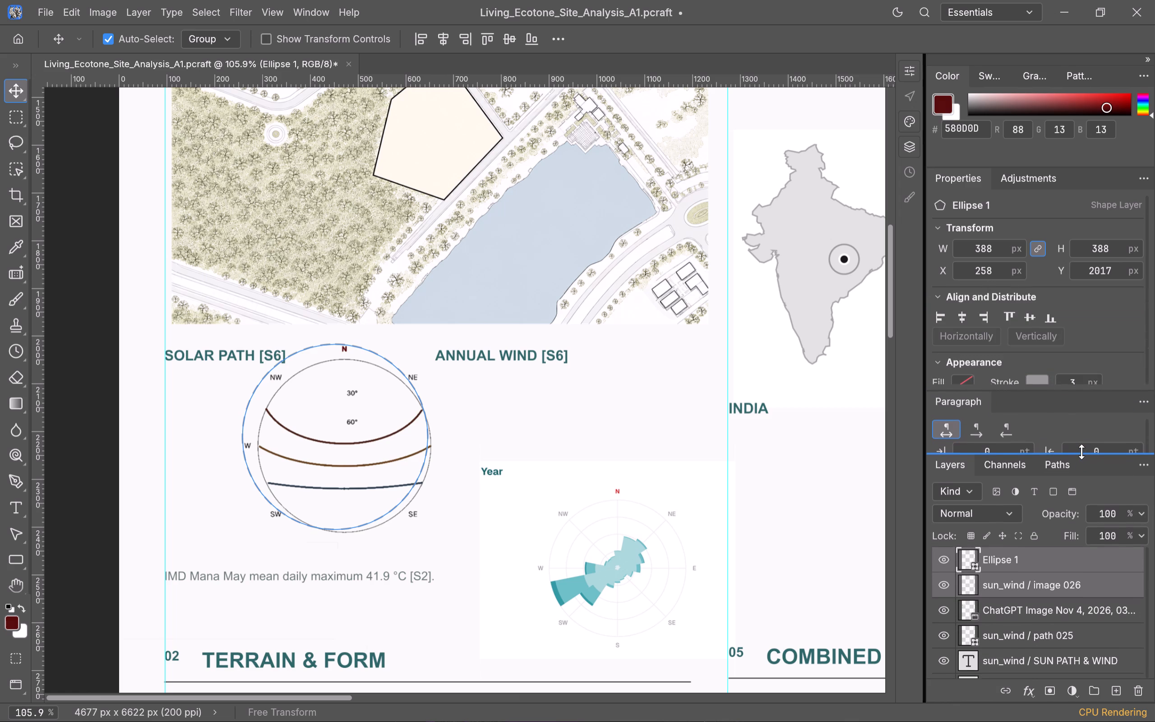
pyautogui.moveTo(1081, 452); pyautogui.dragTo(1083, 442)
# Reduce the dashed circle proportionally to 365 px wide and 365 px high.
pyautogui.scroll(-2, 1020, 297)
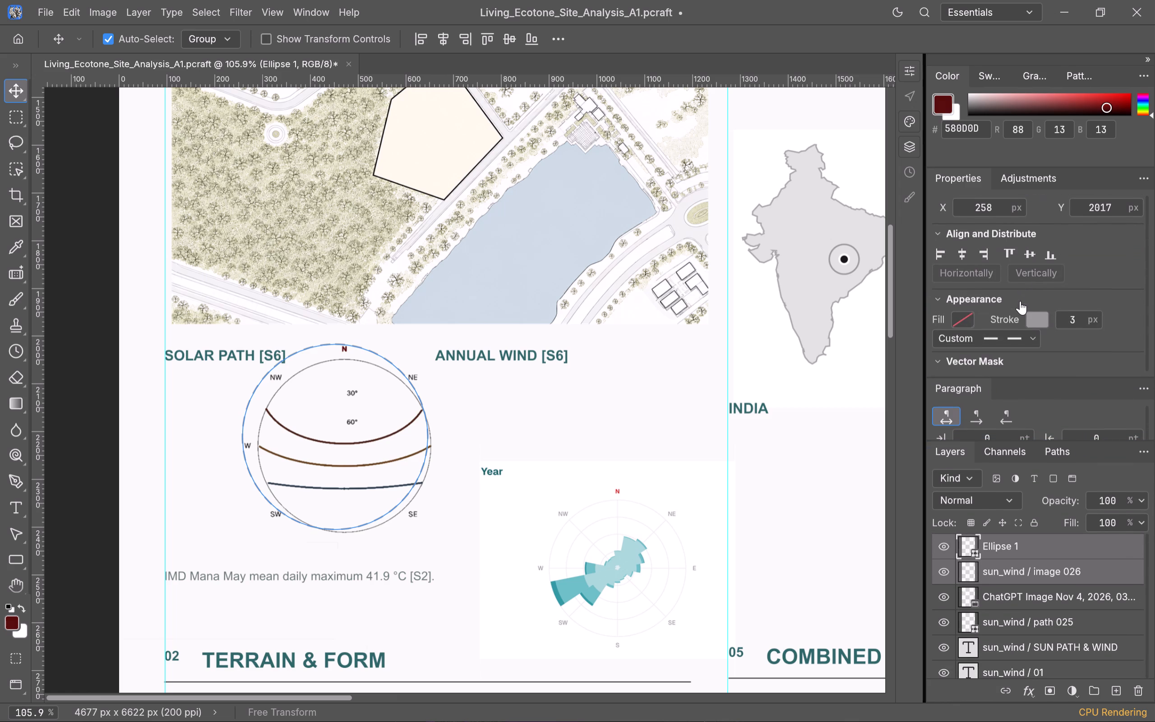
pyautogui.scroll(2, 1020, 301)
pyautogui.scroll(-6, 985, 252)
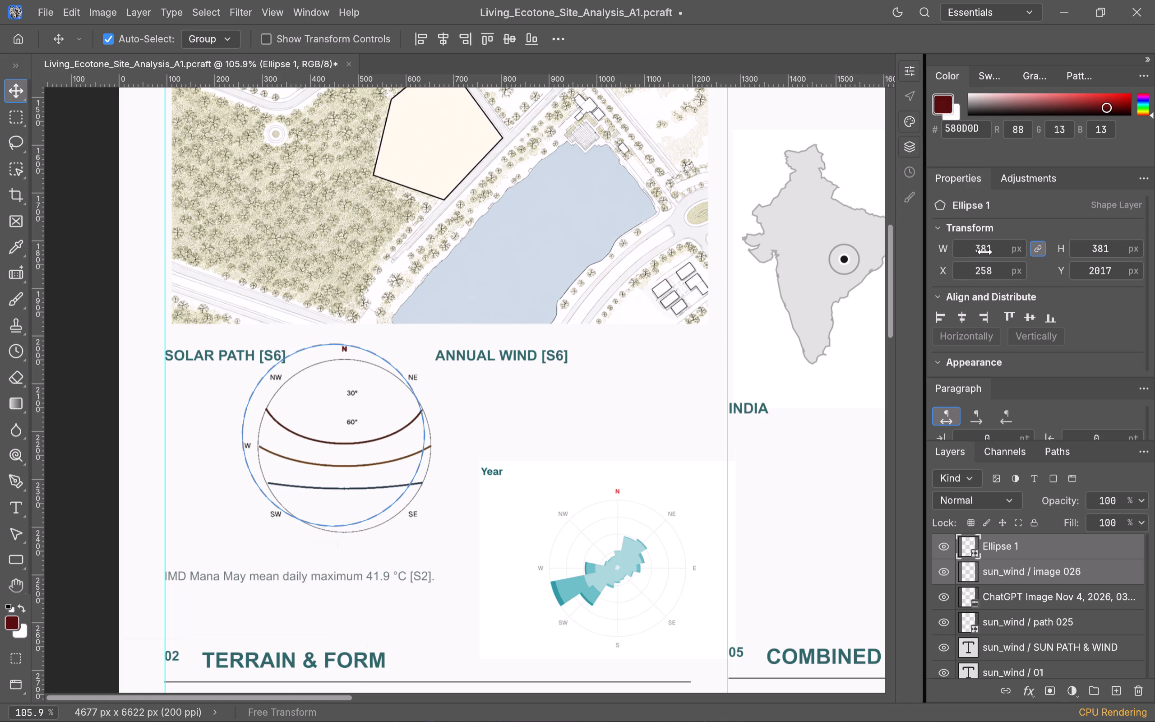
pyautogui.scroll(-17, 985, 252)
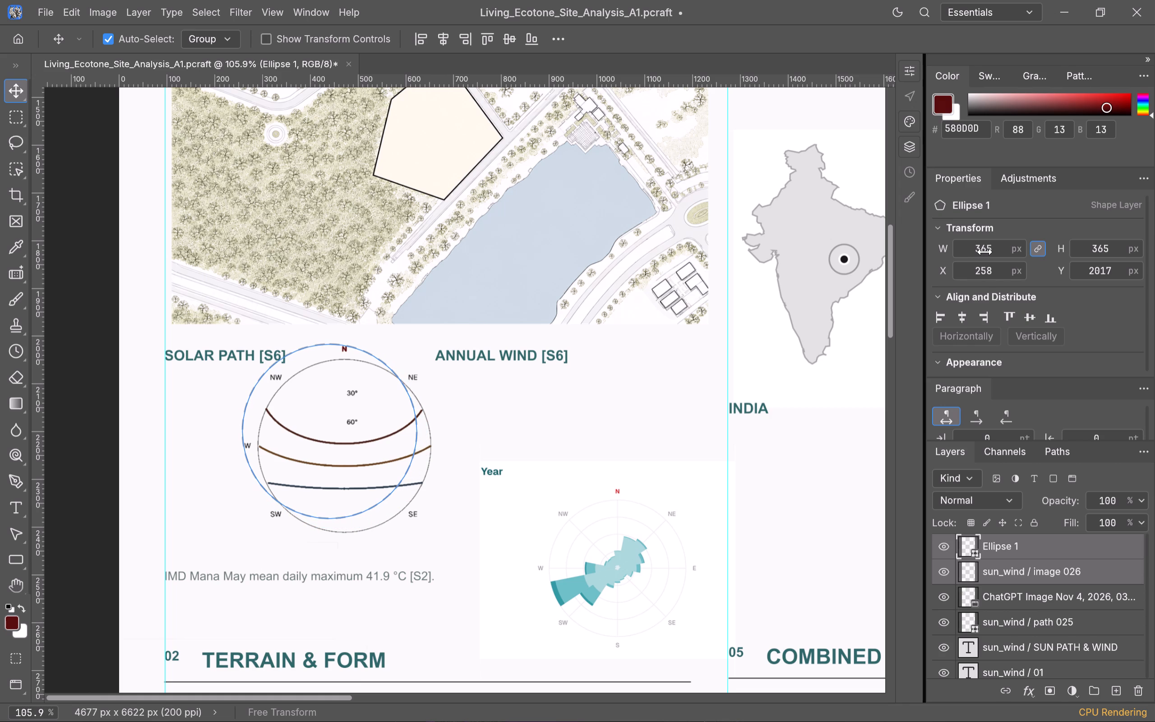
# Nudge the dashed circle and sun path diagram together horizontally until the circle sits at X 273 px.
pyautogui.press('Right')
pyautogui.press('Right')
pyautogui.press('Right')
pyautogui.press('Right')
pyautogui.press('Right')
pyautogui.press('Right')
pyautogui.press('Right')
pyautogui.press('Right')
pyautogui.press('Right')
pyautogui.press('Right')
pyautogui.press('Right')
pyautogui.press('Right')
pyautogui.press('Right')
pyautogui.press('Right')
pyautogui.press('Right')
pyautogui.press('Right')
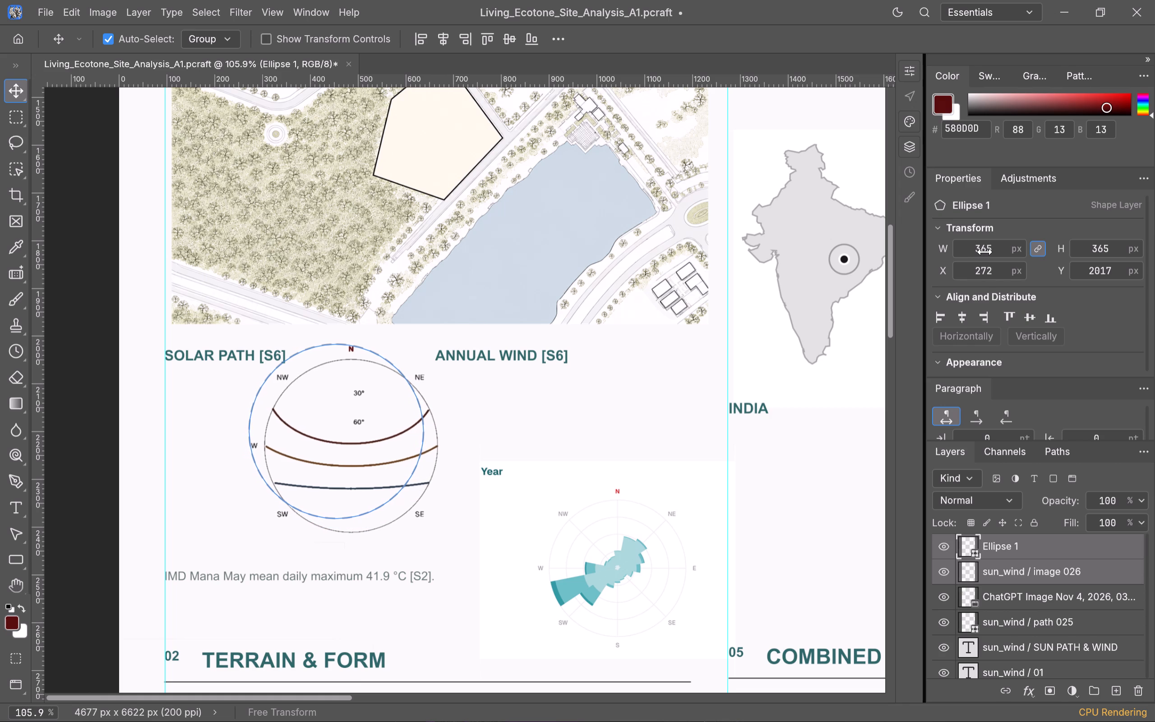
pyautogui.press('Left')
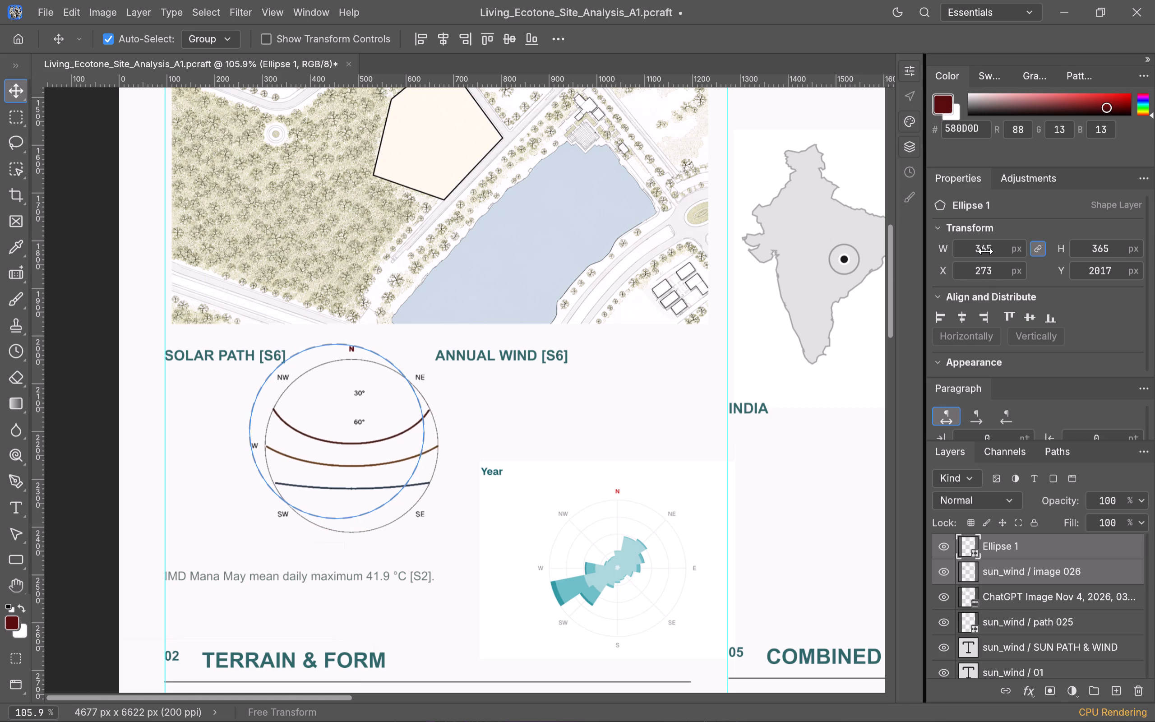
# Select only the dashed circle and nudge it horizontally to X 303 px, in line with the sun path diagram's outline.
pyautogui.click(1049, 544)
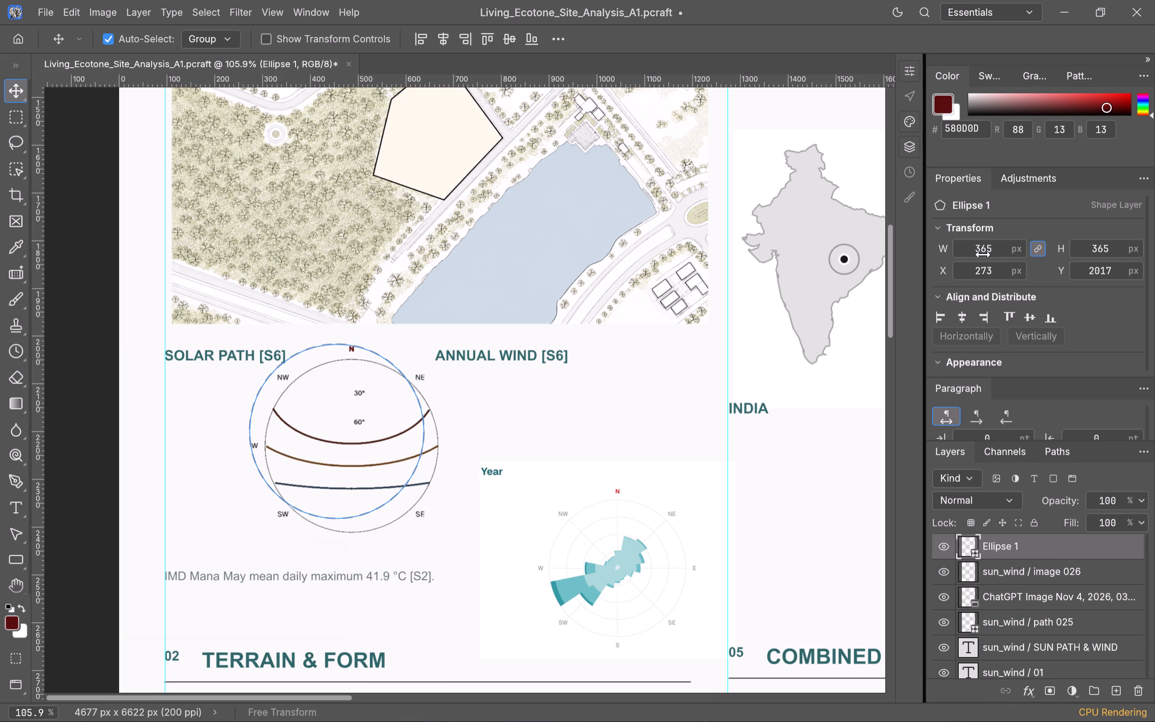
pyautogui.scroll(-3, 983, 255)
pyautogui.scroll(3, 983, 255)
pyautogui.press('Right')
pyautogui.press('Right')
pyautogui.press('Right')
pyautogui.press('Right')
pyautogui.press('Right')
pyautogui.press('Right')
pyautogui.press('Right')
pyautogui.press('Right')
pyautogui.press('Right')
pyautogui.press('Right')
pyautogui.press('Right')
pyautogui.press('Right')
pyautogui.press('Right')
pyautogui.press('Right')
pyautogui.press('Right')
pyautogui.press('Right')
pyautogui.press('Right')
pyautogui.press('Right')
pyautogui.press('Right')
pyautogui.press('Right')
pyautogui.press('Right')
pyautogui.press('Right')
pyautogui.press('Right')
pyautogui.press('Right')
pyautogui.press('Right')
pyautogui.press('Right')
pyautogui.press('Right')
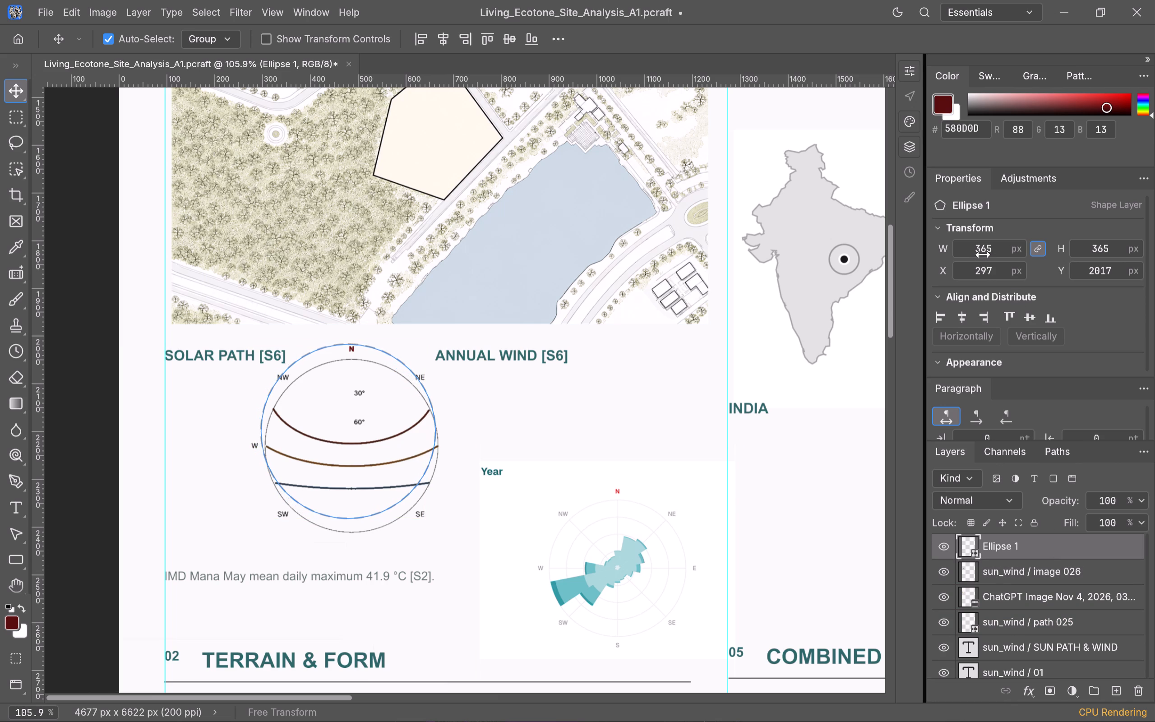
# Nudge the dashed circle down to Y 2045 px so it overlaps the sun path diagram's outline.
pyautogui.press('Down')
pyautogui.press('Down')
pyautogui.press('Down')
pyautogui.press('Down')
pyautogui.press('Down')
pyautogui.press('Down')
pyautogui.press('Down')
pyautogui.press('Down')
pyautogui.press('Down')
pyautogui.press('Down')
pyautogui.press('Down')
pyautogui.press('Down')
pyautogui.press('Down')
pyautogui.press('Down')
pyautogui.press('Down')
pyautogui.press('Down')
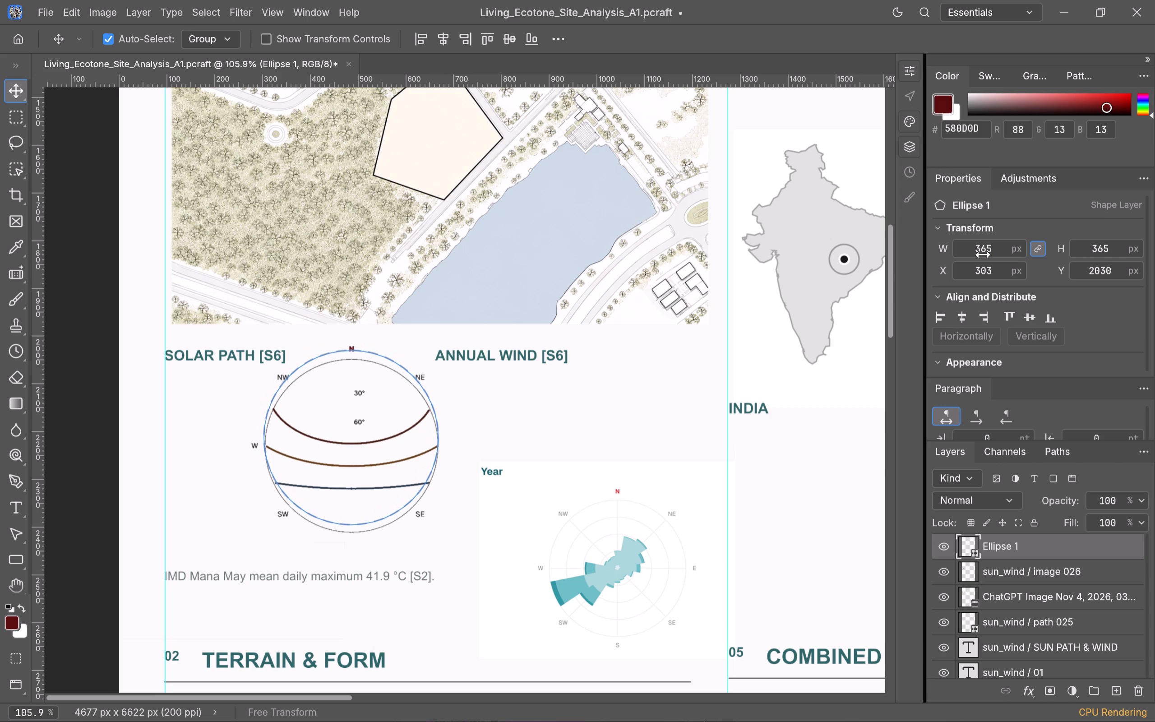
pyautogui.press('Down')
pyautogui.press('Down')
pyautogui.press('Down')
pyautogui.press('Down')
pyautogui.press('Down')
pyautogui.press('Down')
pyautogui.press('Down')
pyautogui.press('Down')
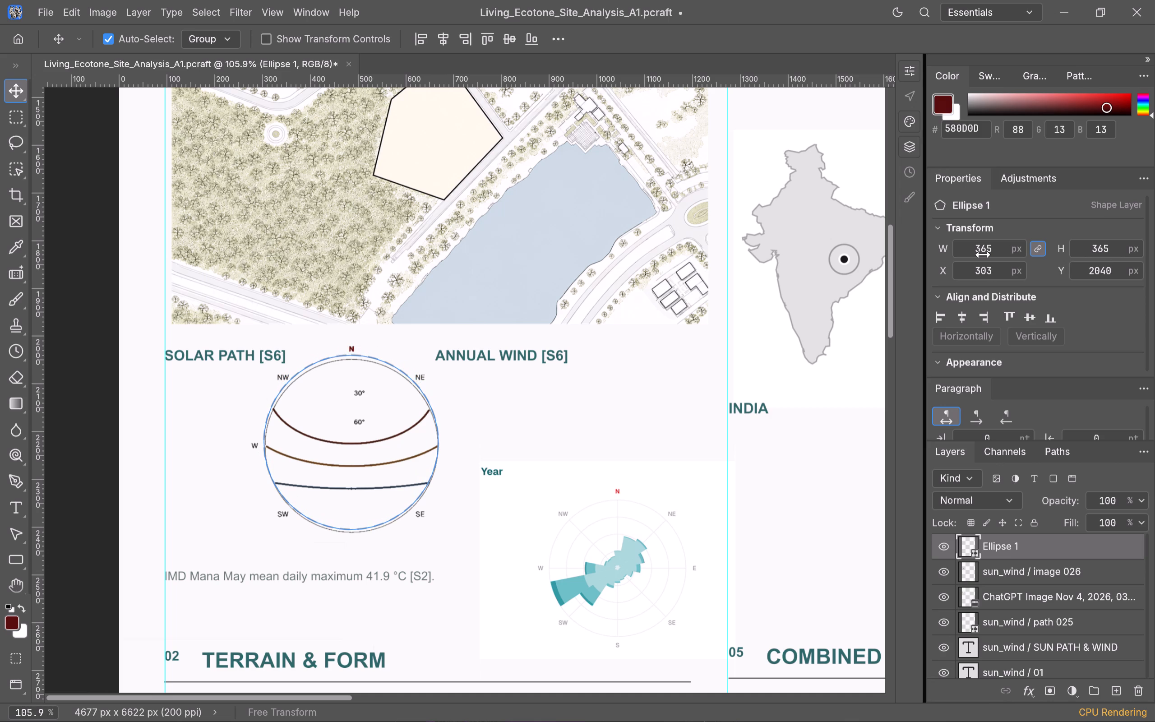
pyautogui.press('Down')
pyautogui.press('Down')
pyautogui.press('Down')
pyautogui.press('Down')
pyautogui.press('Down')
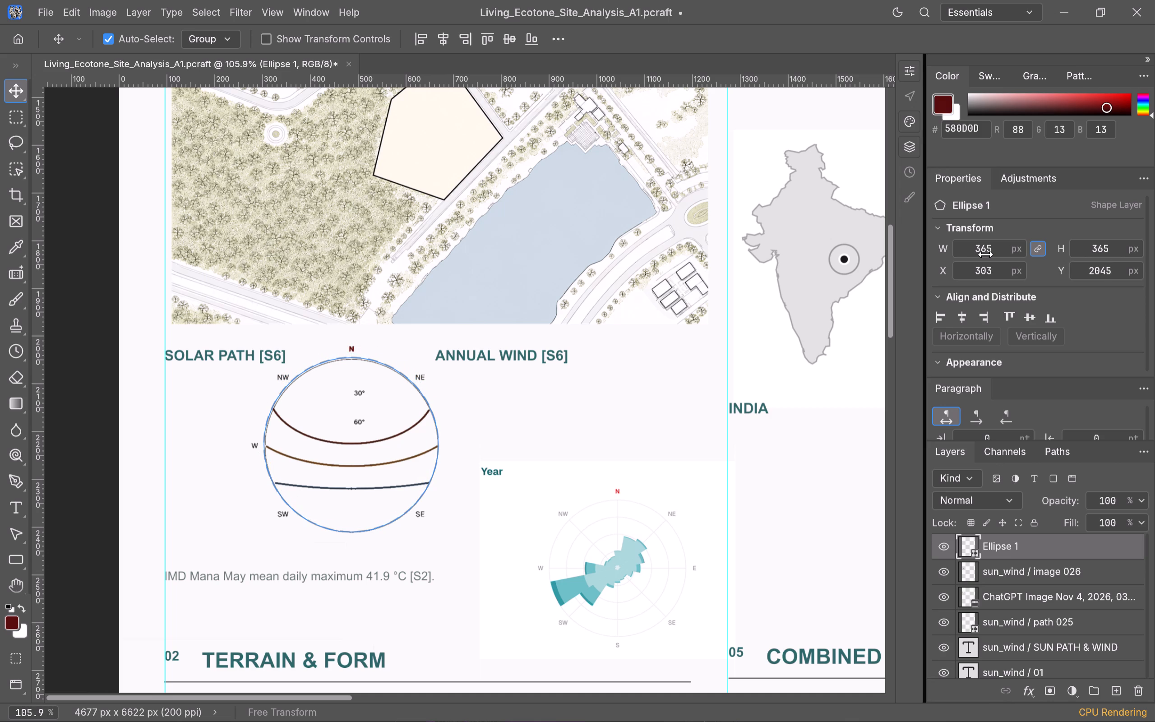
# Reduce the dashed circle proportionally to 363 px, nudge it to X 304 and Y 2048 px, and deselect it.
pyautogui.scroll(-2, 986, 255)
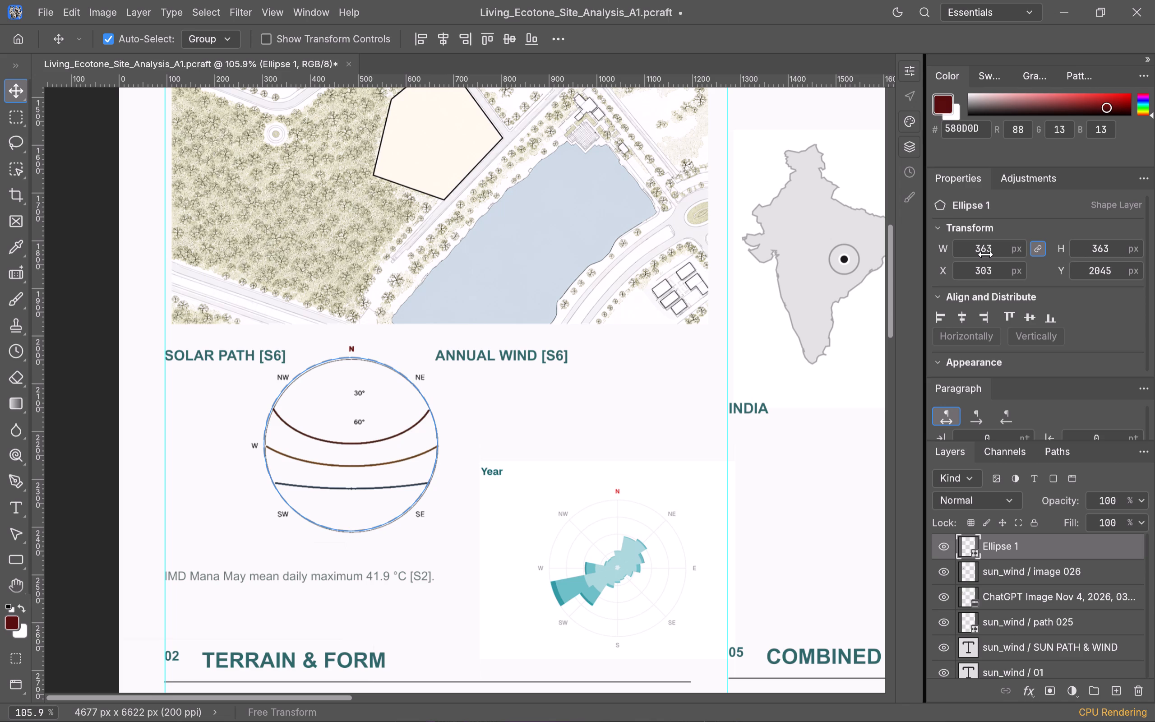
pyautogui.press('Right')
pyautogui.press('Down')
pyautogui.press('Down')
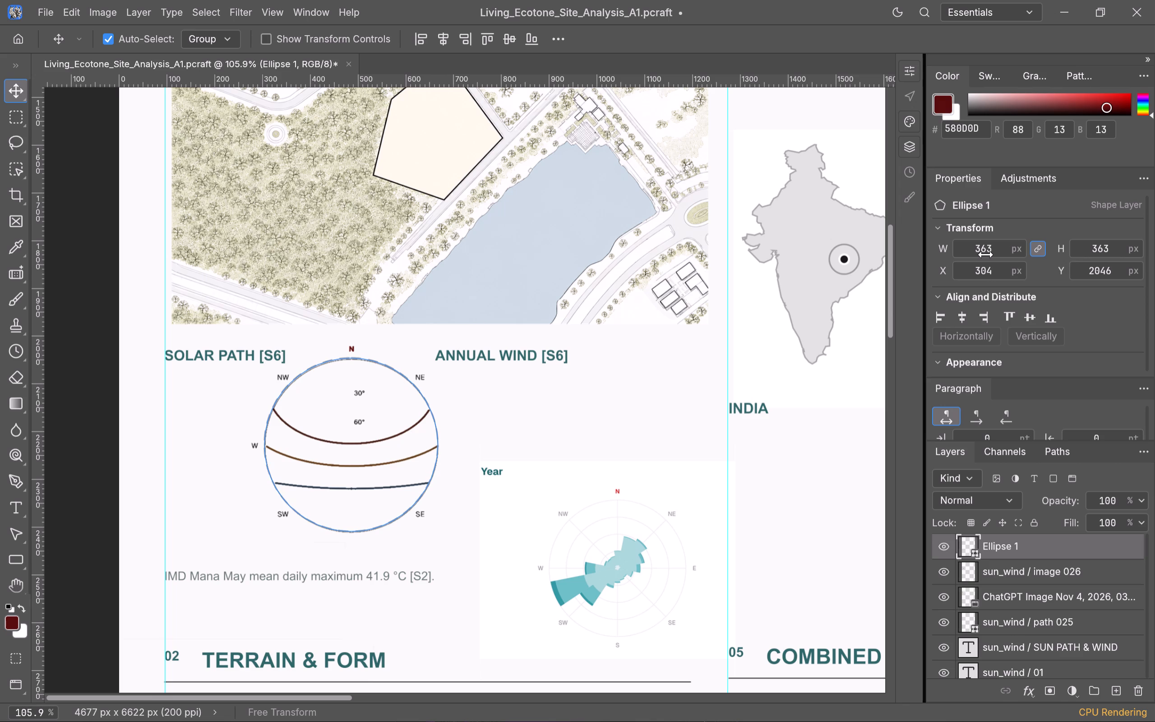
pyautogui.press('Down')
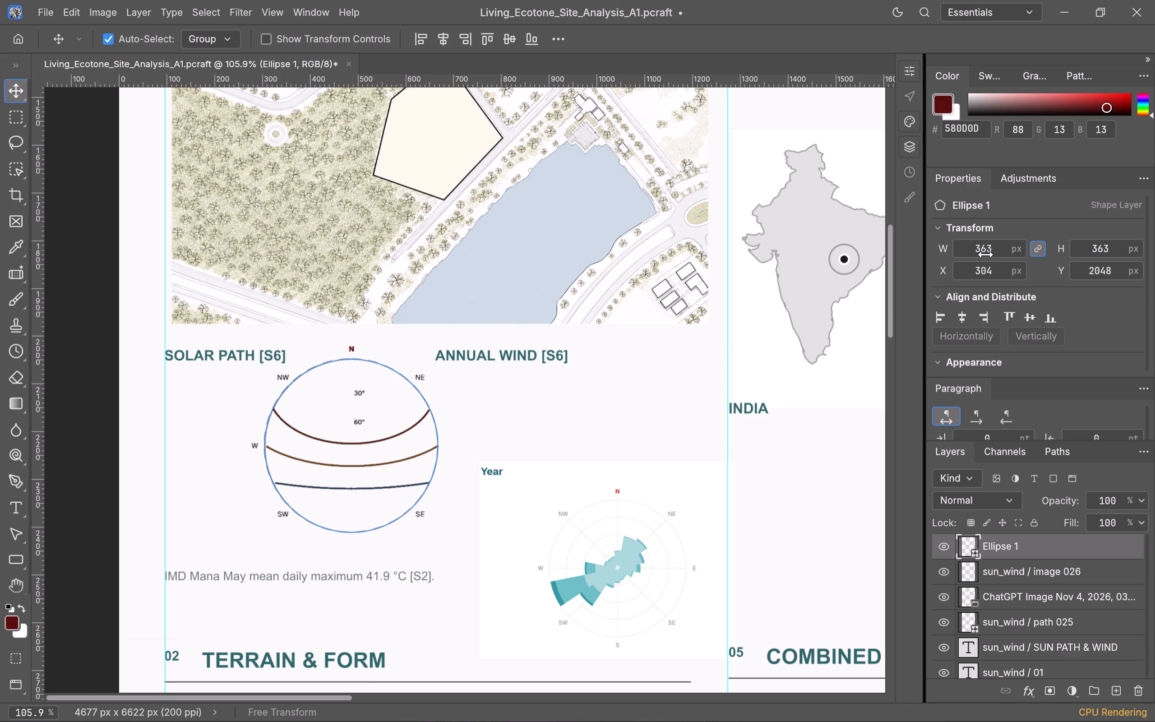
pyautogui.click(129, 449)
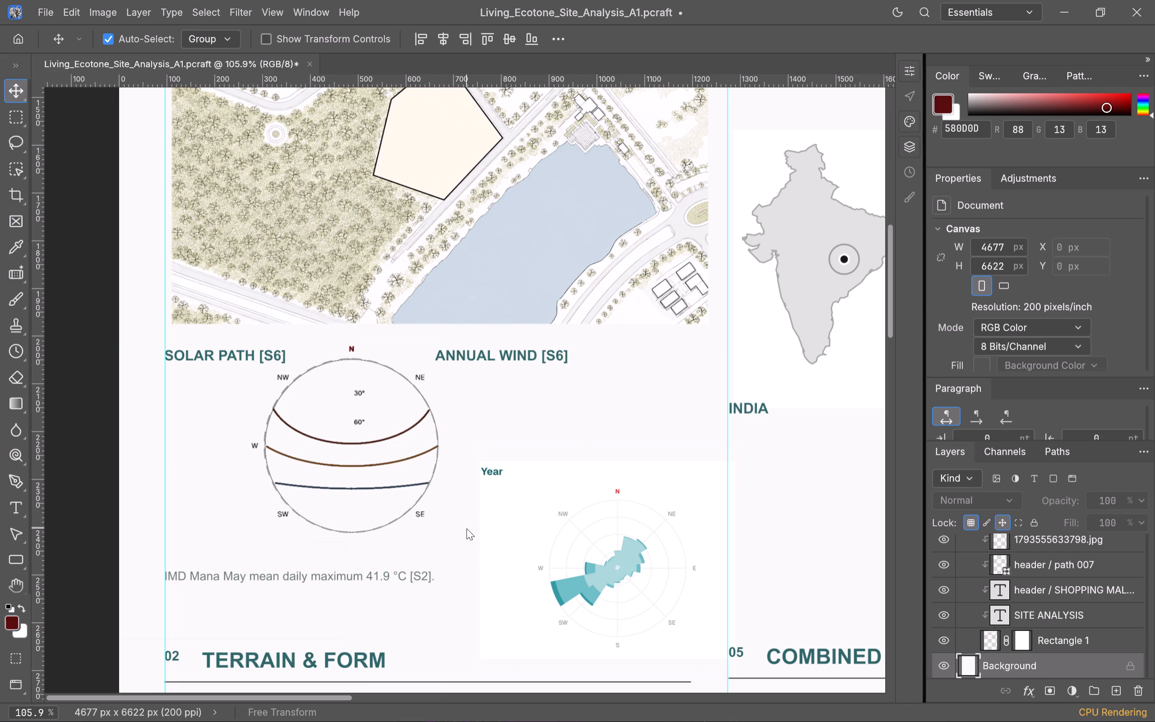
# Examine up close how the dashed circle fits the sun path diagram's outline.
pyautogui.scroll(3, 324, 447)
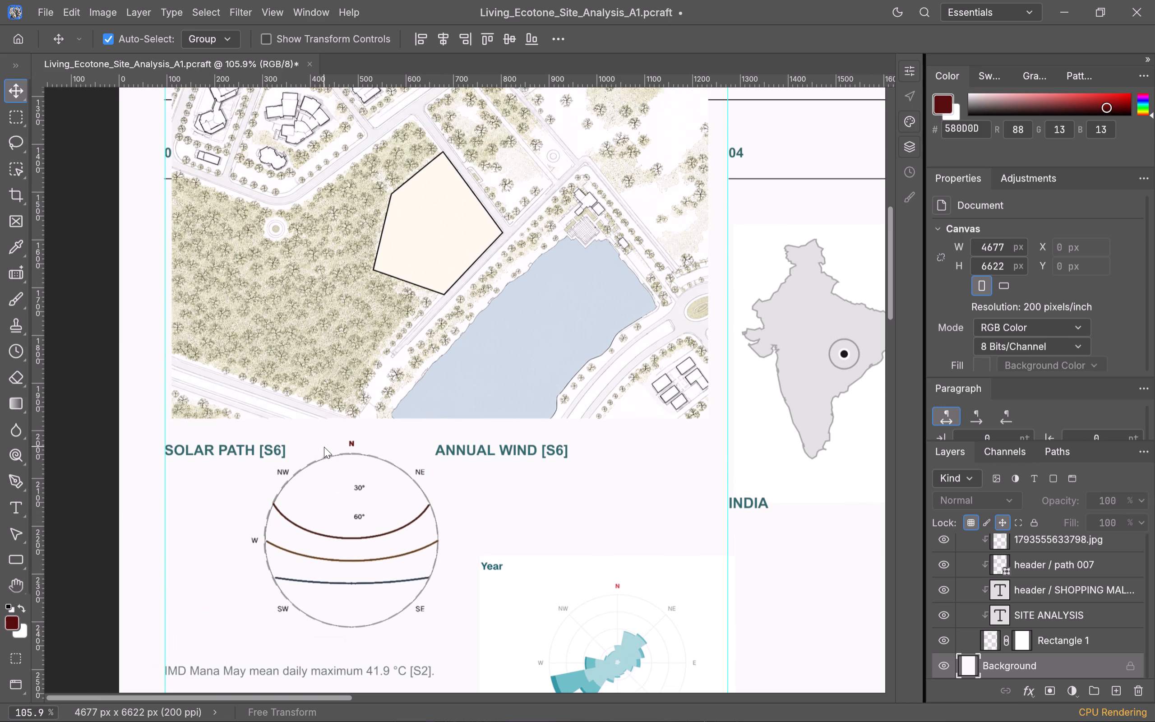
pyautogui.scroll(-2, 324, 447)
pyautogui.keyDown('alt'); pyautogui.scroll(3, 323, 447); pyautogui.keyUp('alt')
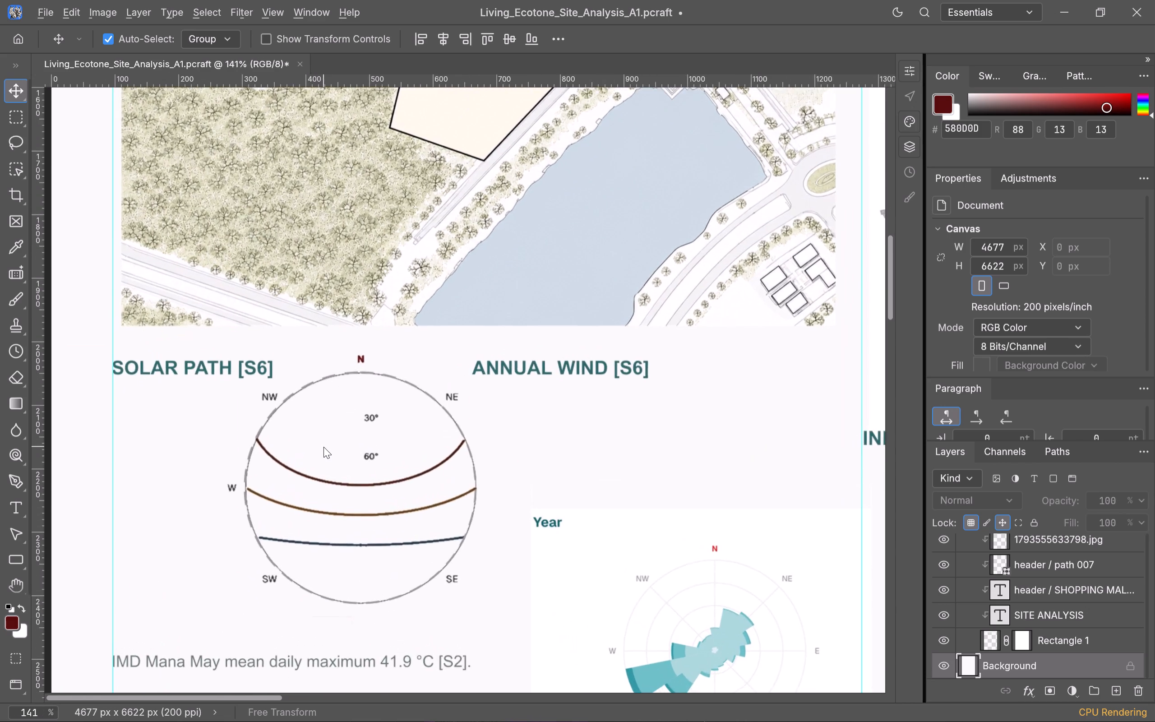
pyautogui.keyDown('alt'); pyautogui.scroll(5, 323, 447); pyautogui.keyUp('alt')
pyautogui.scroll(-4, 323, 447)
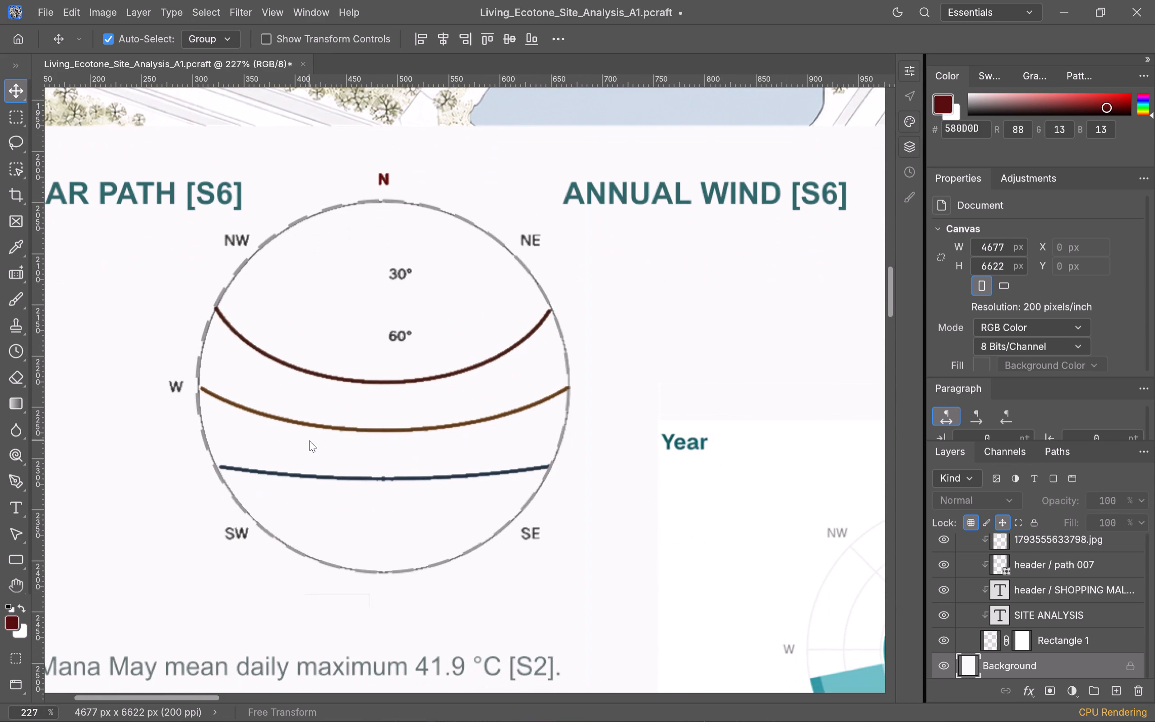
pyautogui.click(566, 361)
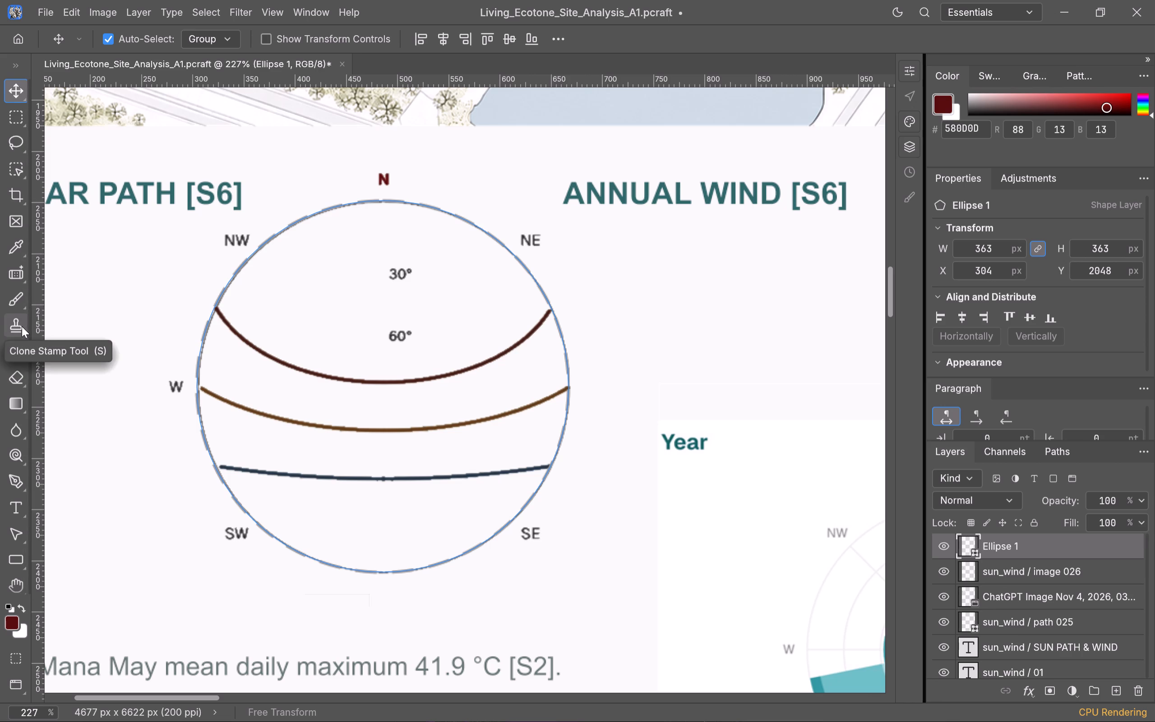
# Trace the dark red upper sun arc with the Curvature Pen through both ends and its lowest point, about 322 by 78 px.
pyautogui.scroll(-6, 10, 406)
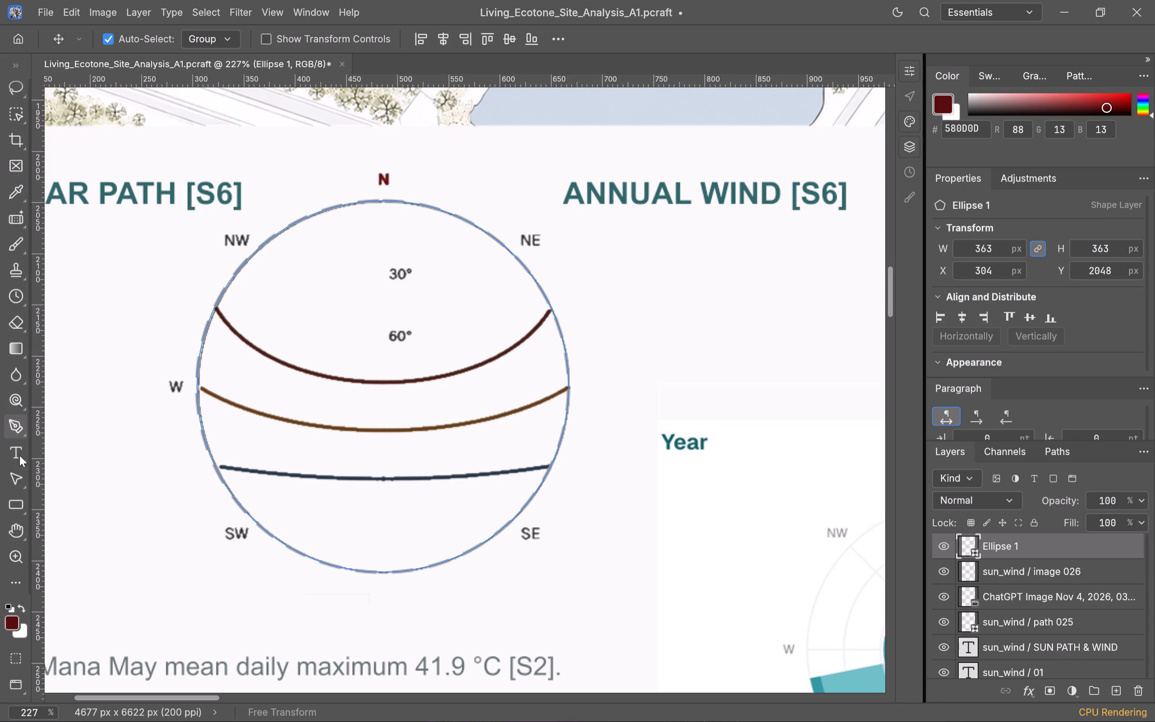
pyautogui.click(190, 542)
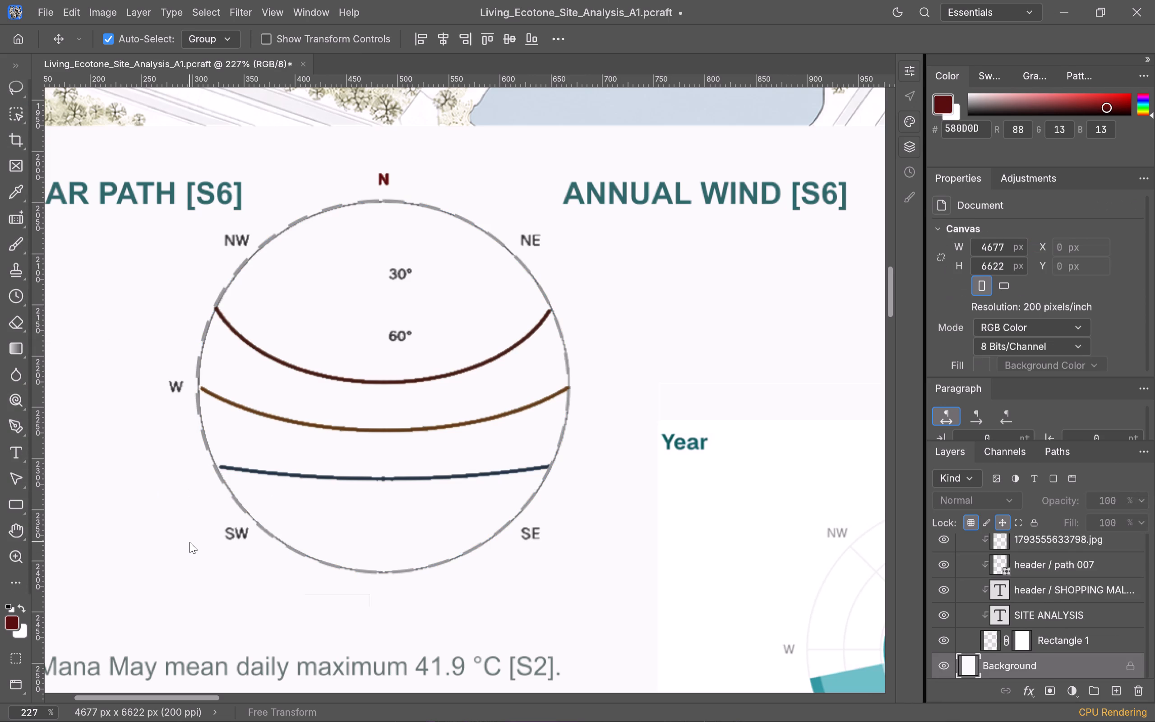
pyautogui.scroll(-3, 1049, 577)
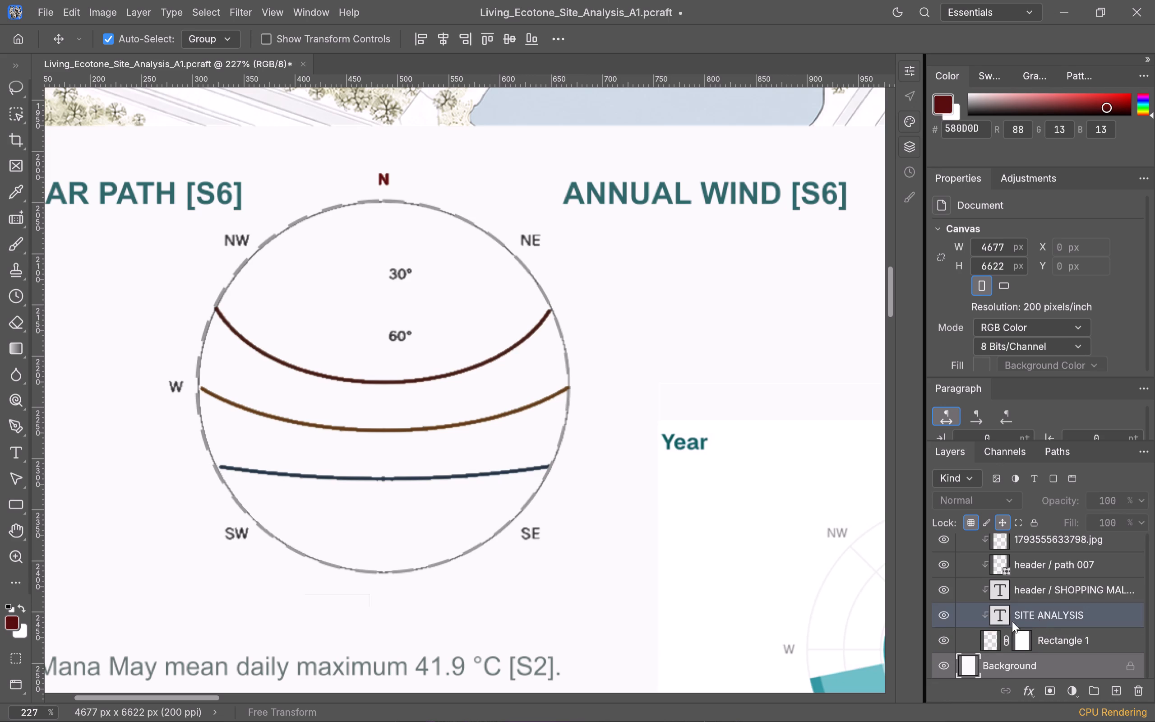
pyautogui.scroll(-5, 8, 473)
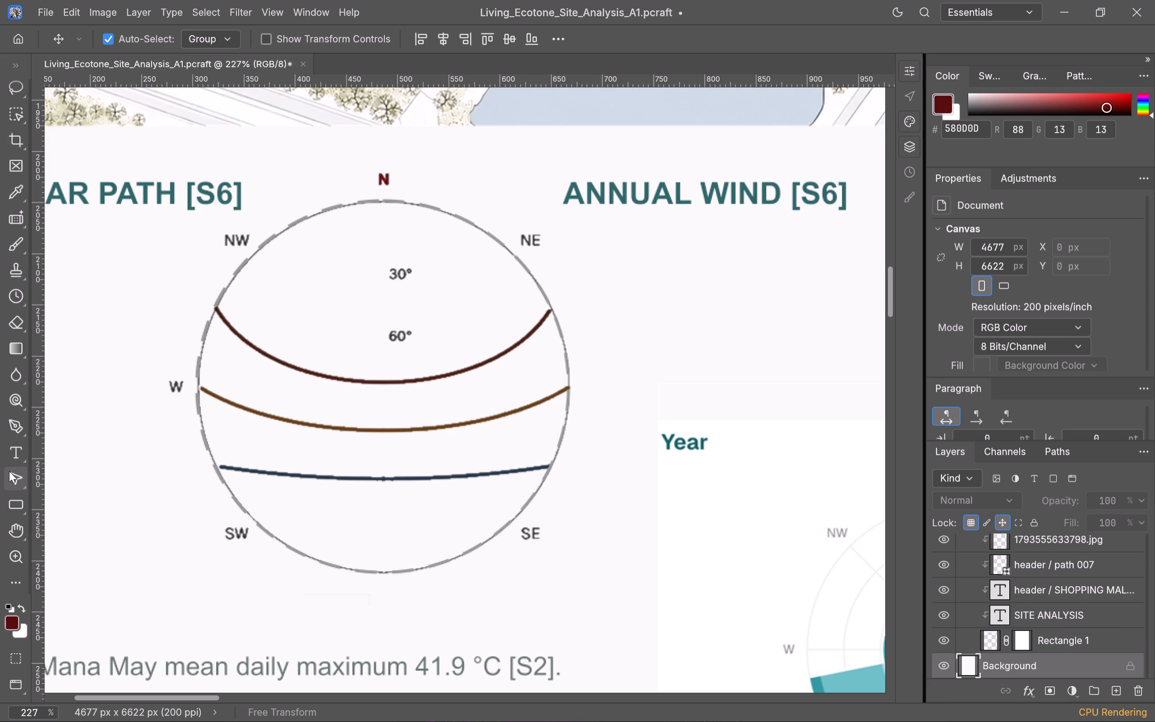
pyautogui.scroll(-1, 9, 471)
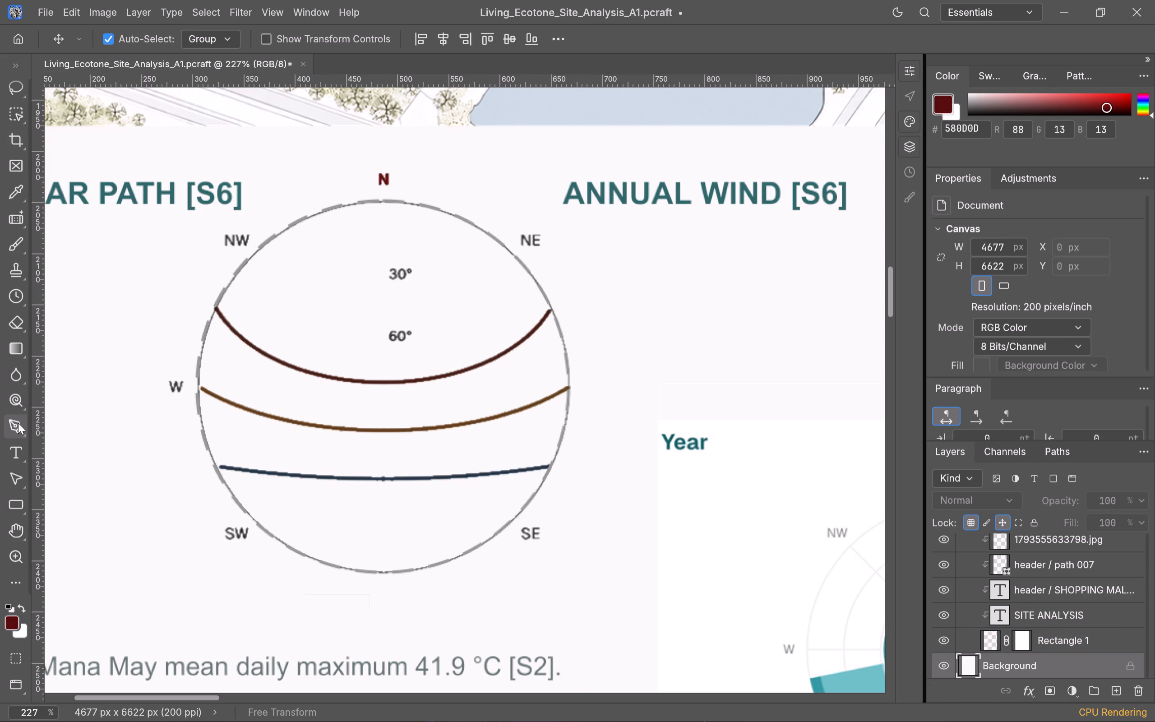
pyautogui.rightClick(18, 423)
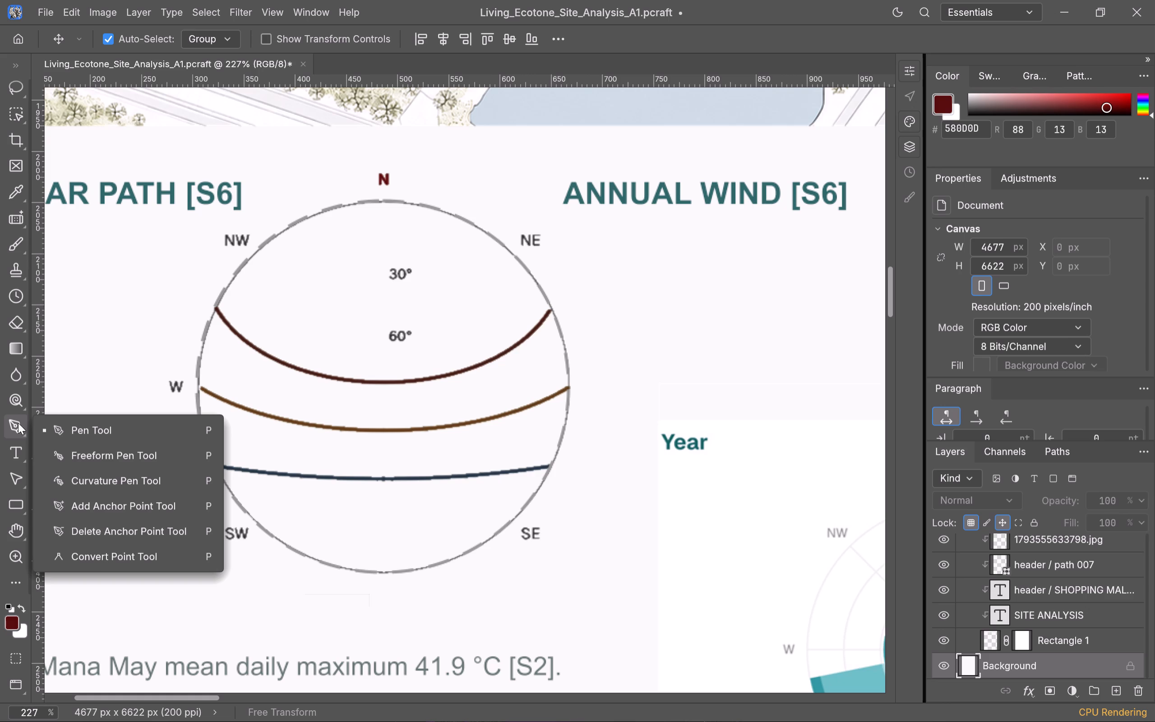
pyautogui.click(107, 475)
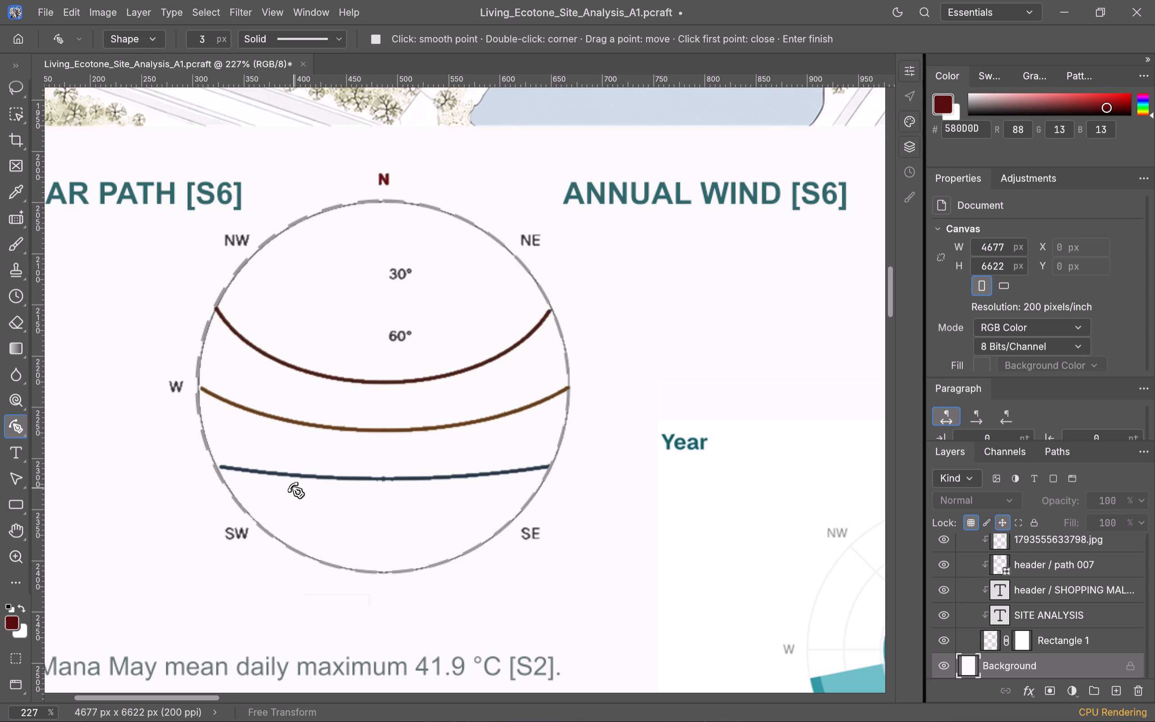
pyautogui.click(217, 312)
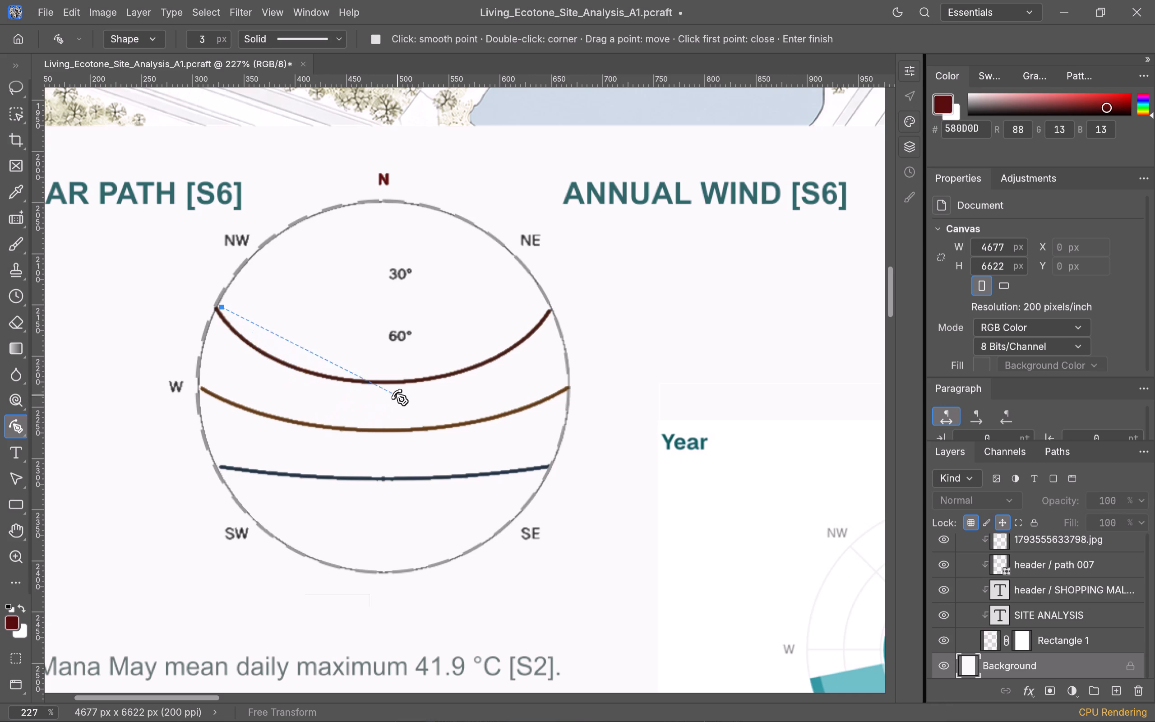
pyautogui.click(379, 385)
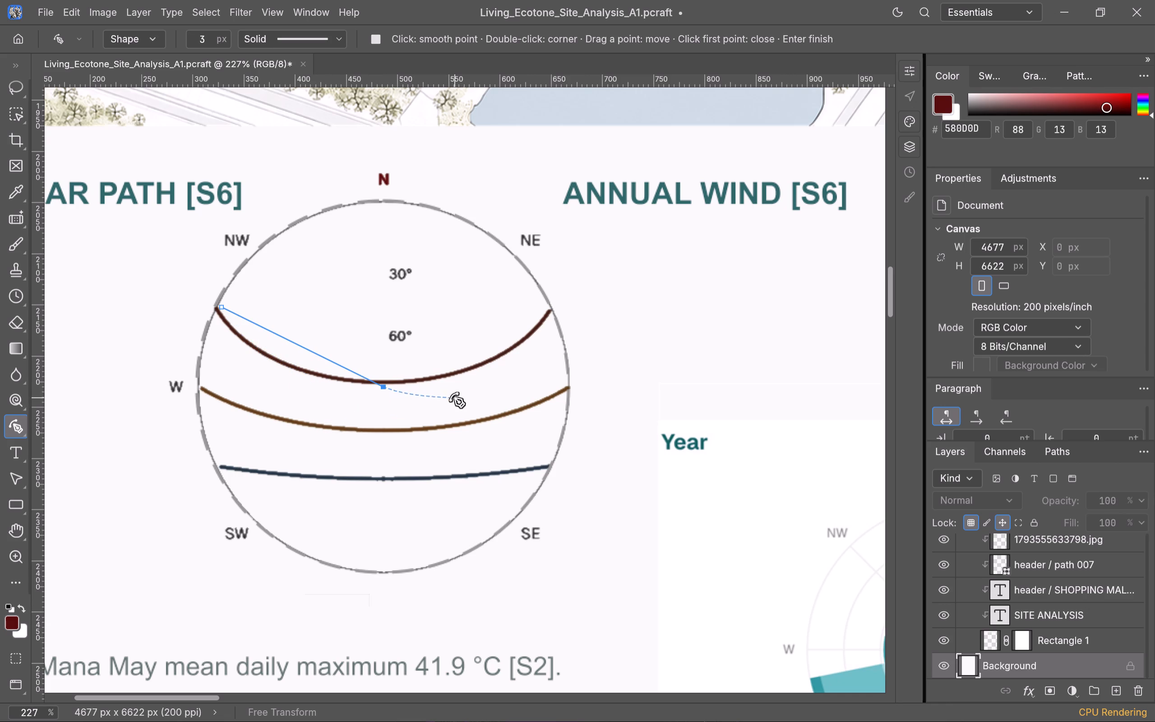
pyautogui.click(553, 311)
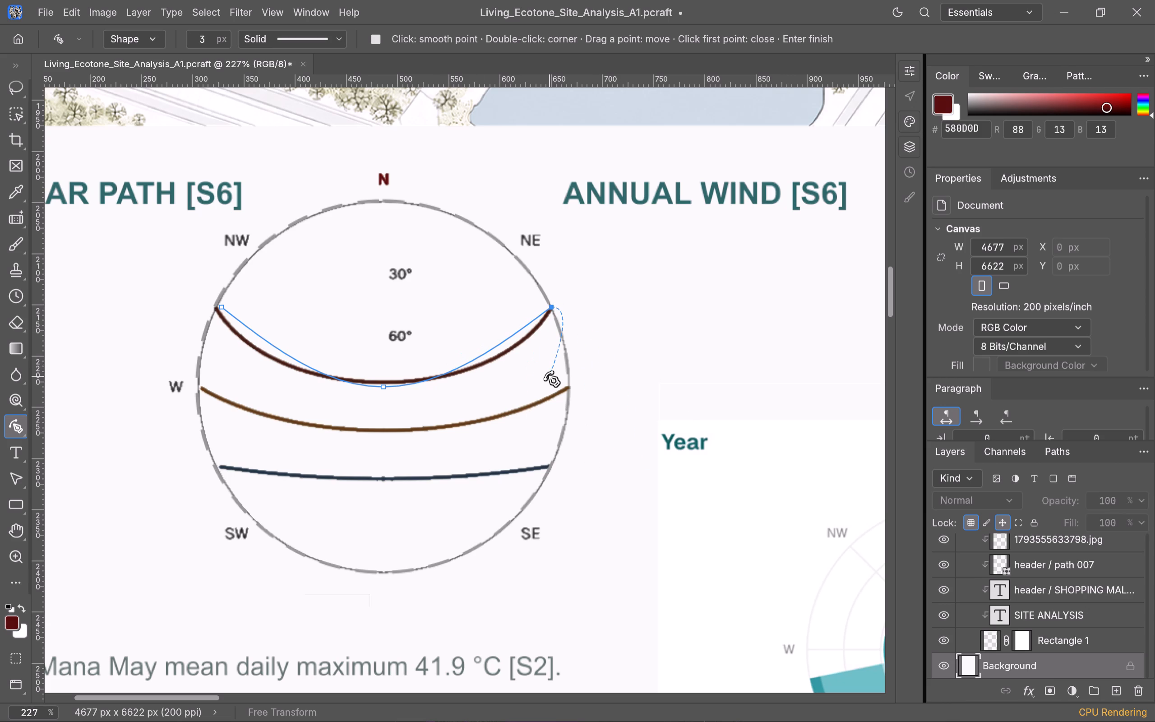
pyautogui.press('Return')
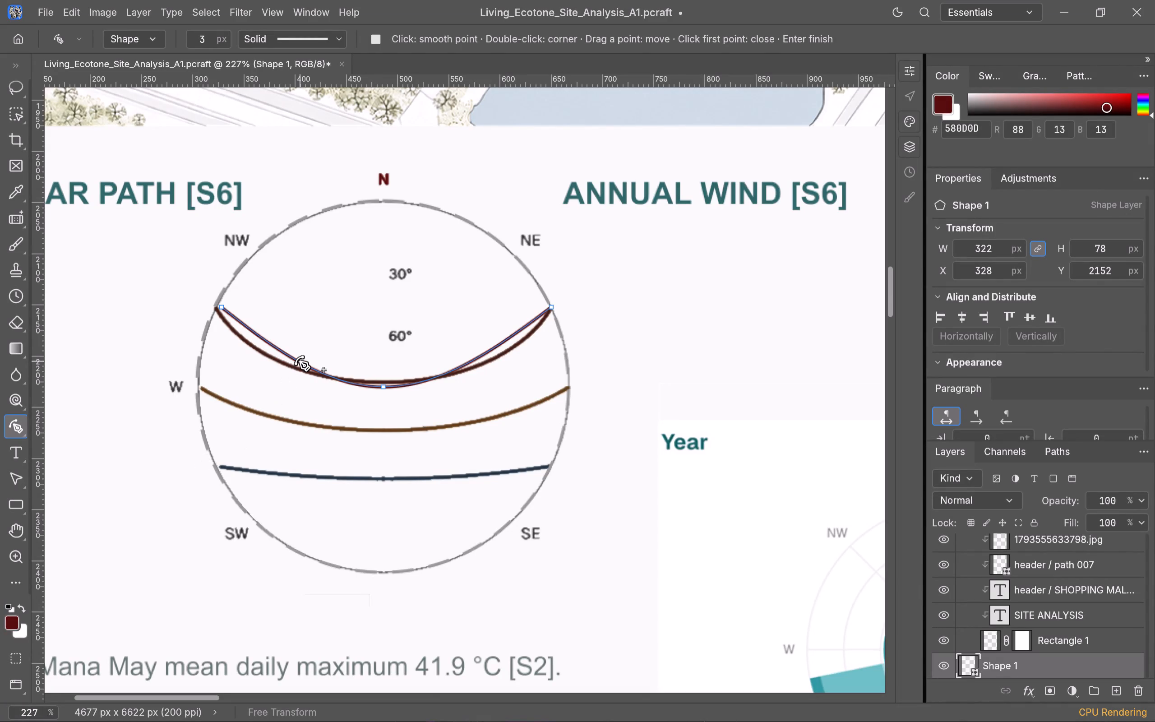
# Scale the traced curve to about 101.2% and distort its west-side corners toward the dark red arc, making it about 325.8 by 77.2 px.
pyautogui.hotkey('ctrl', 't')
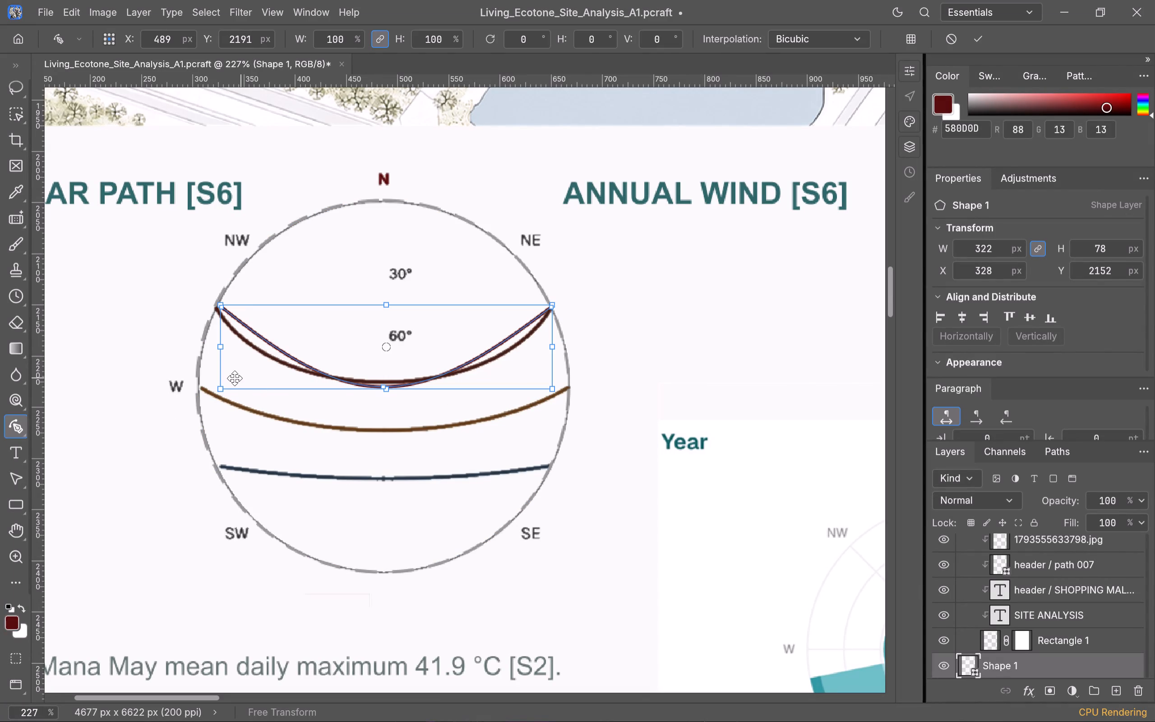
pyautogui.moveTo(221, 389); pyautogui.dragTo(228, 392)
pyautogui.rightClick(290, 349)
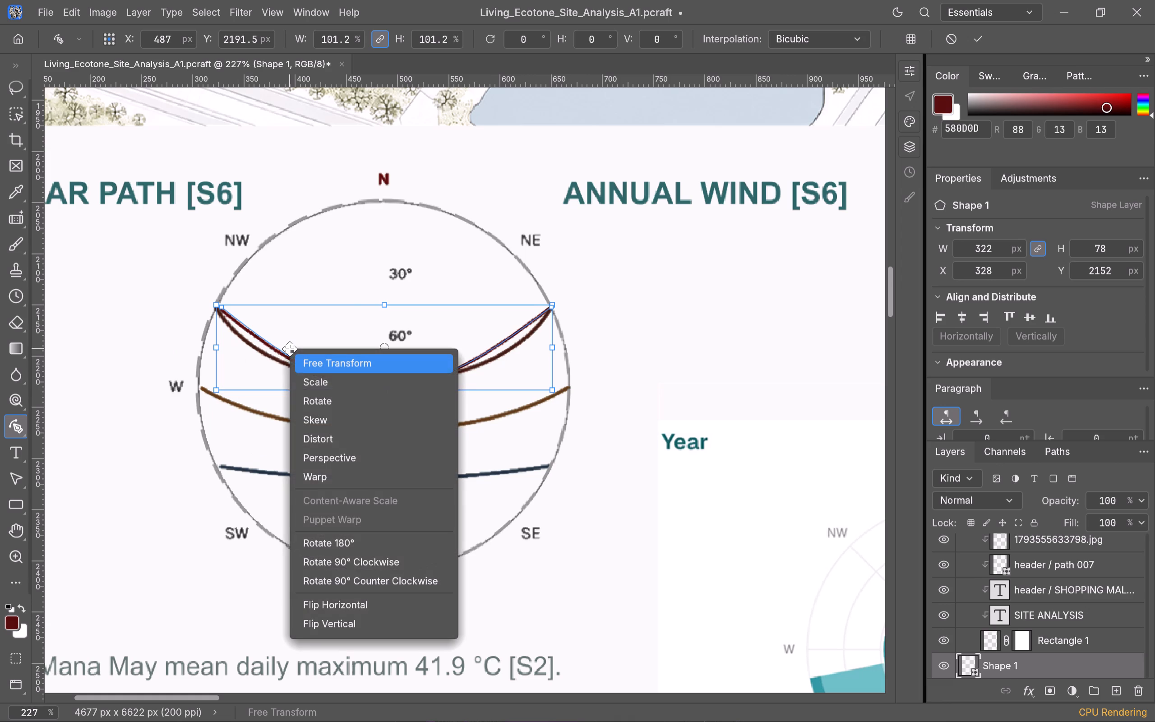
pyautogui.click(328, 432)
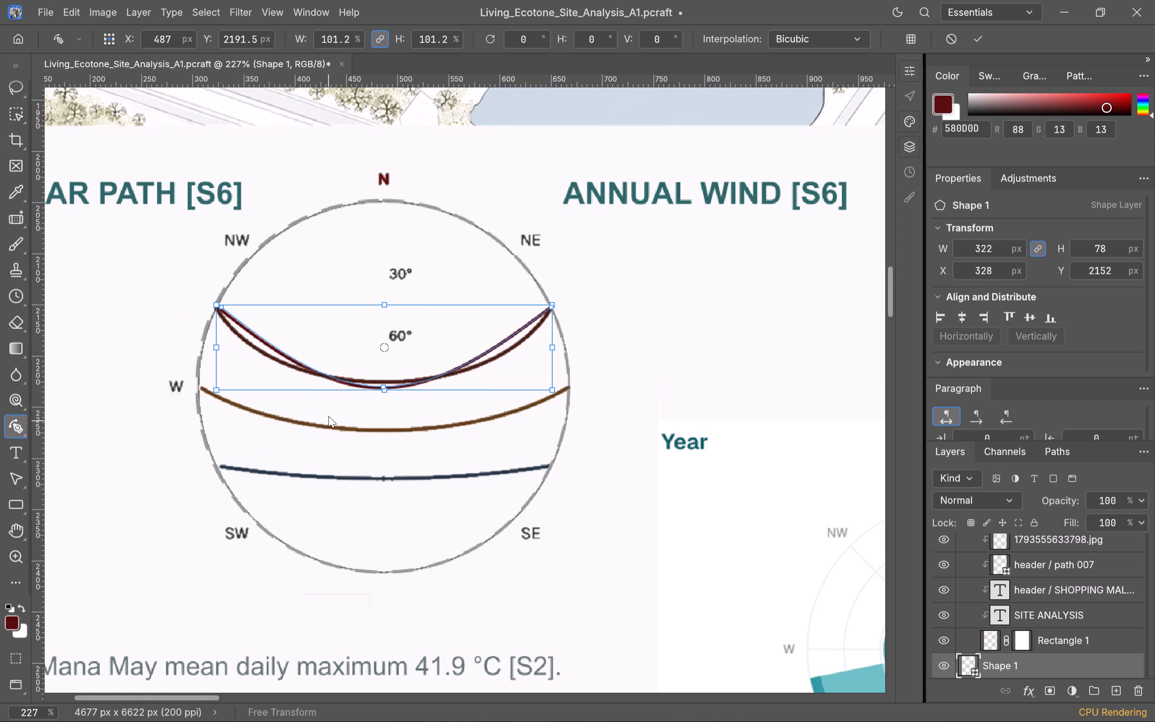
pyautogui.moveTo(219, 393); pyautogui.dragTo(216, 393)
pyautogui.moveTo(216, 393); pyautogui.dragTo(221, 387)
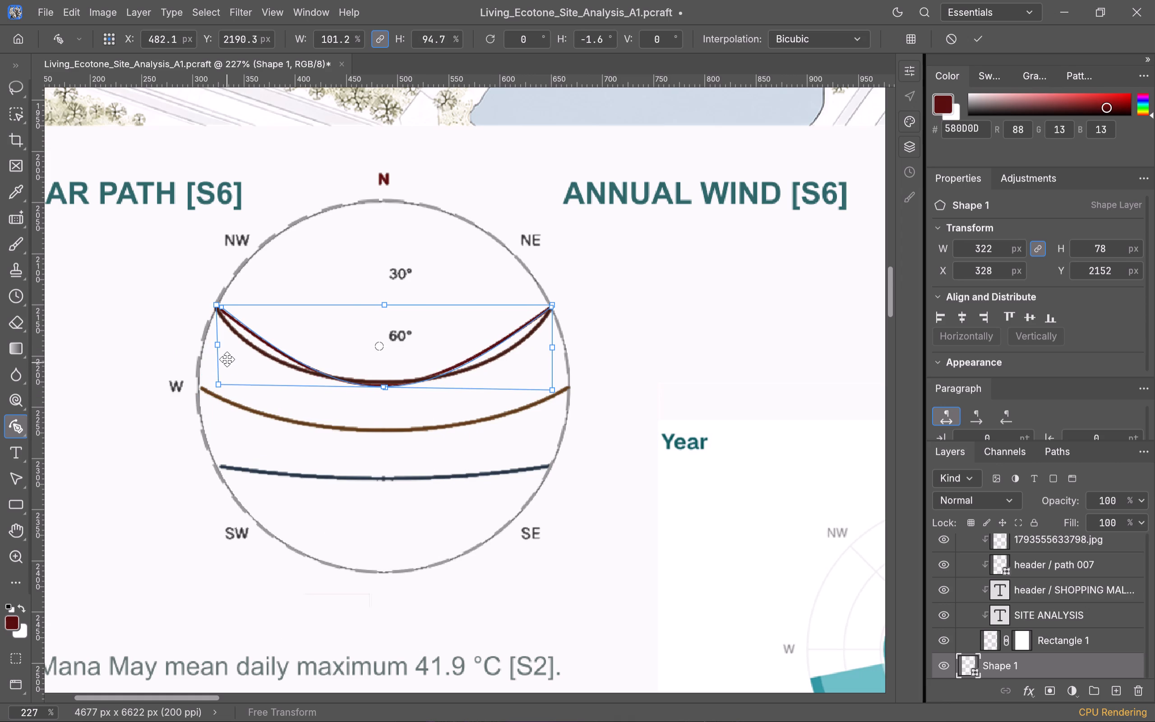
pyautogui.moveTo(224, 343); pyautogui.dragTo(217, 341)
pyautogui.moveTo(217, 341); pyautogui.dragTo(208, 347)
pyautogui.moveTo(208, 347); pyautogui.dragTo(207, 347)
pyautogui.moveTo(216, 345); pyautogui.dragTo(206, 347)
pyautogui.moveTo(218, 343); pyautogui.dragTo(209, 340)
pyautogui.click(219, 309)
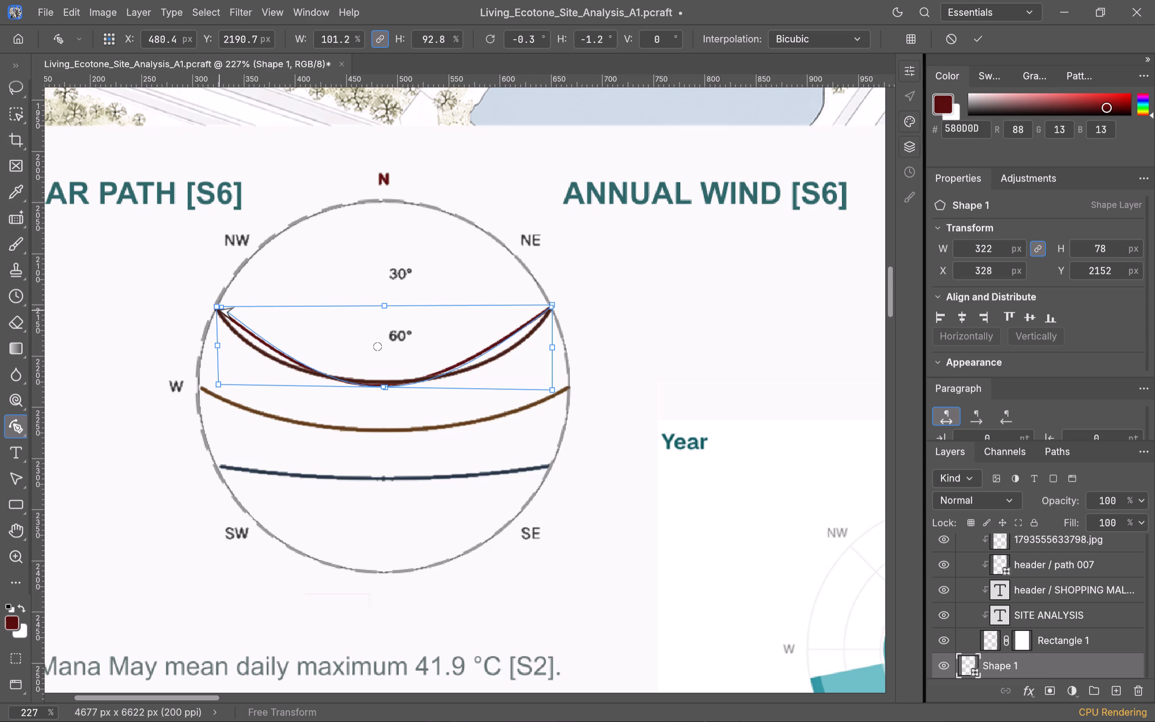
pyautogui.click(373, 493)
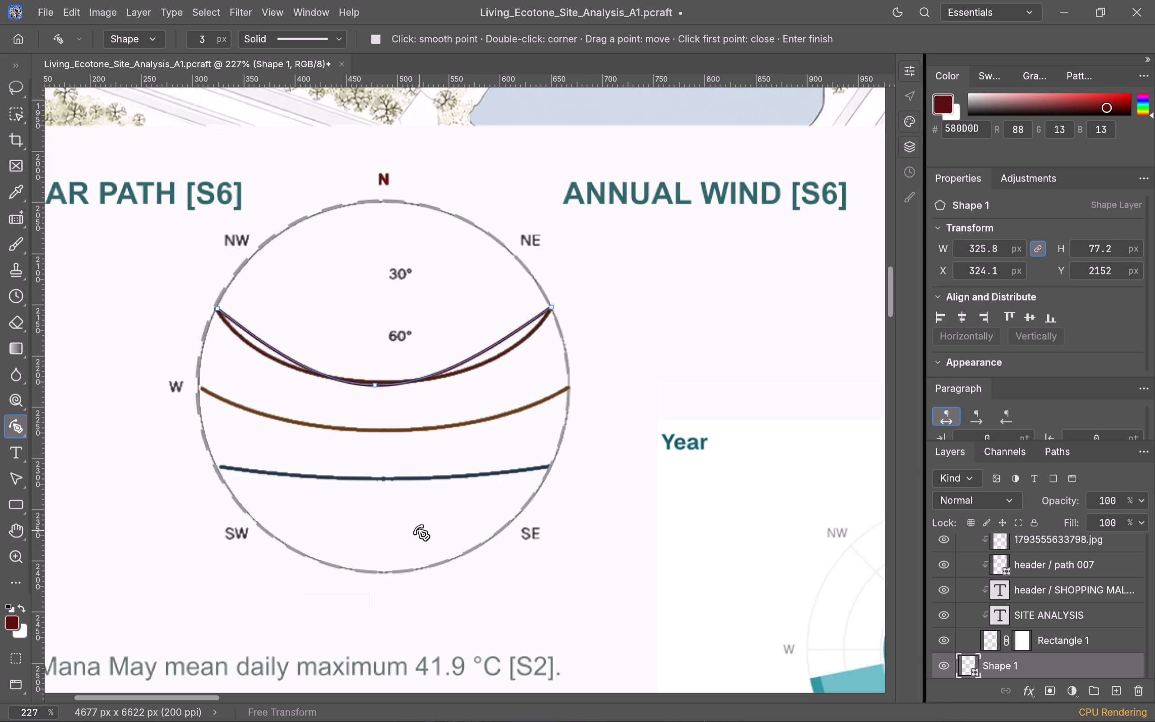
# Trace the brown middle sun arc with the Curvature Pen through both ends and its lowest point, about 361 by 44 px.
pyautogui.rightClick(13, 424)
pyautogui.click(94, 476)
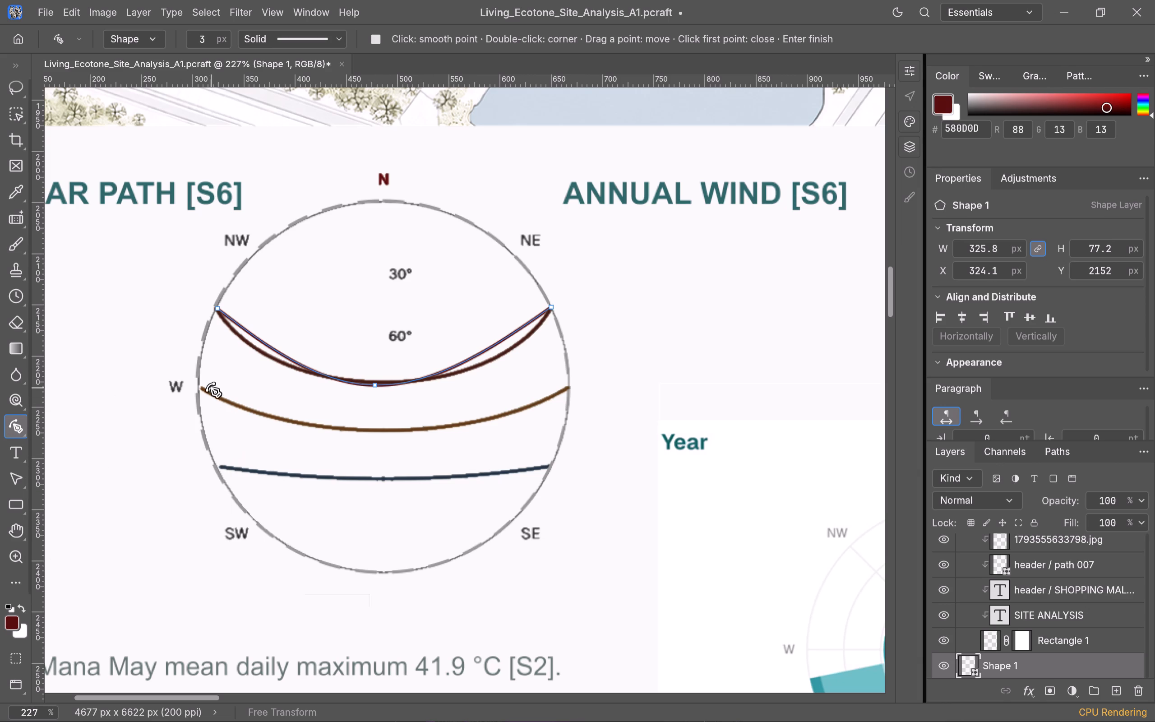
pyautogui.click(199, 388)
pyautogui.click(382, 432)
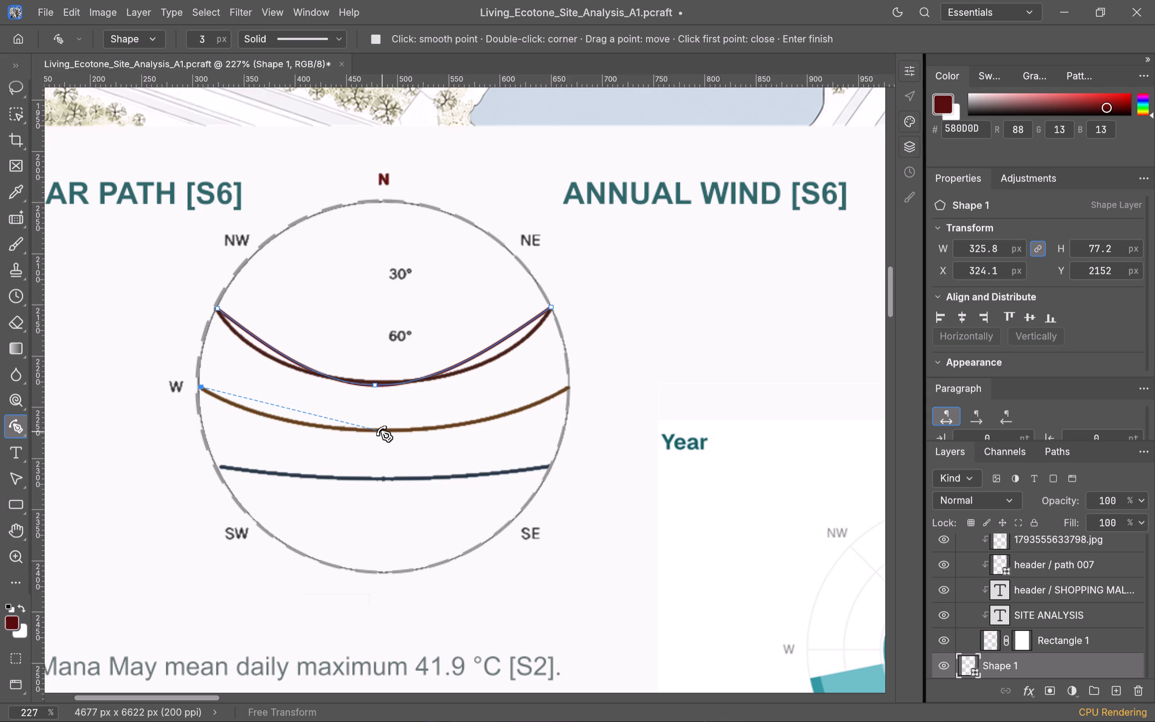
pyautogui.click(569, 388)
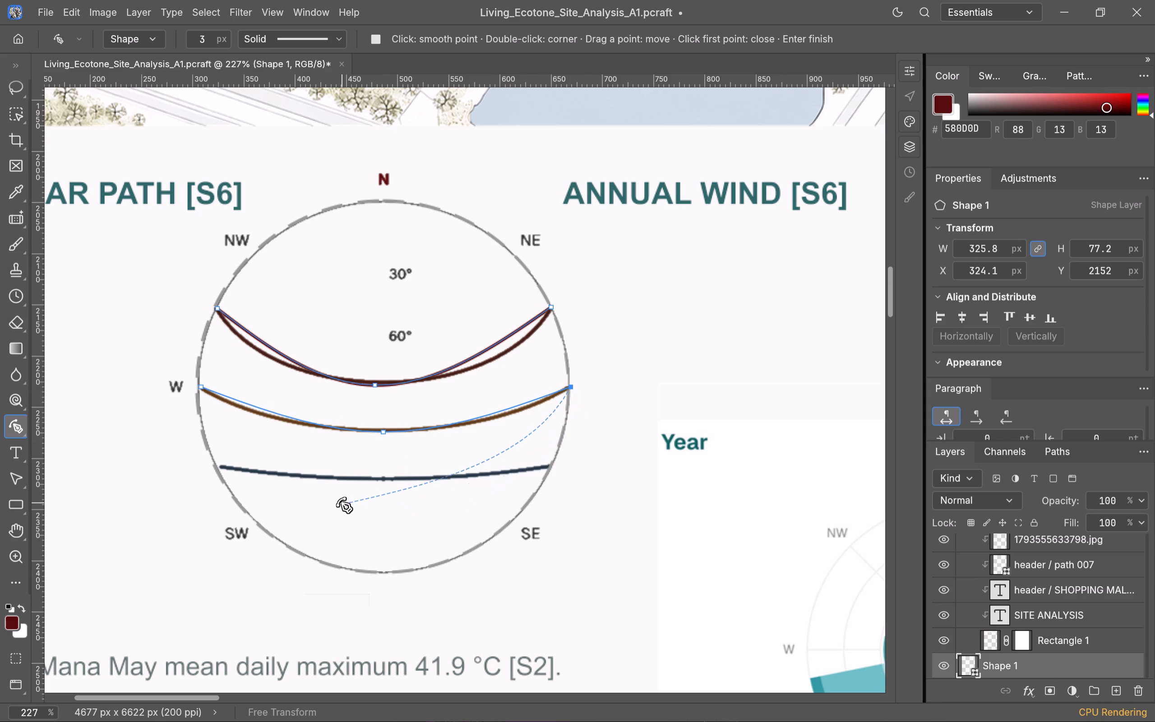
pyautogui.press('Return')
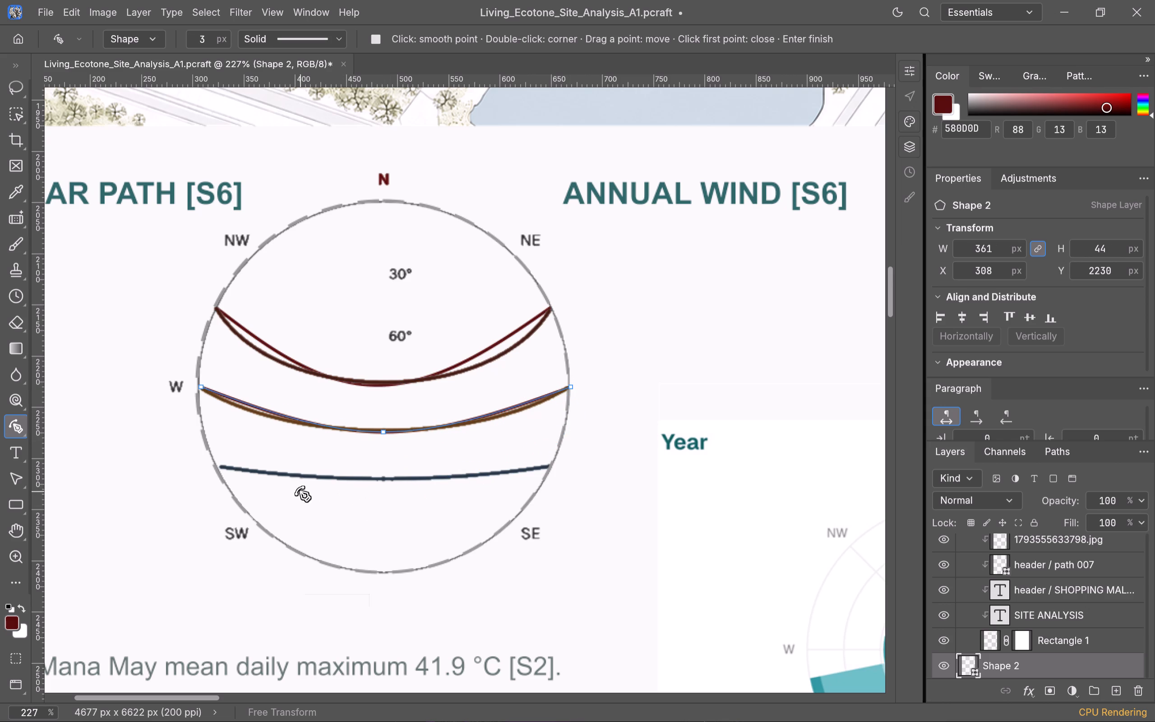
# Trace the navy lower sun arc with the Curvature Pen through both ends and its lowest point, about 328 by 15 px.
pyautogui.click(218, 466)
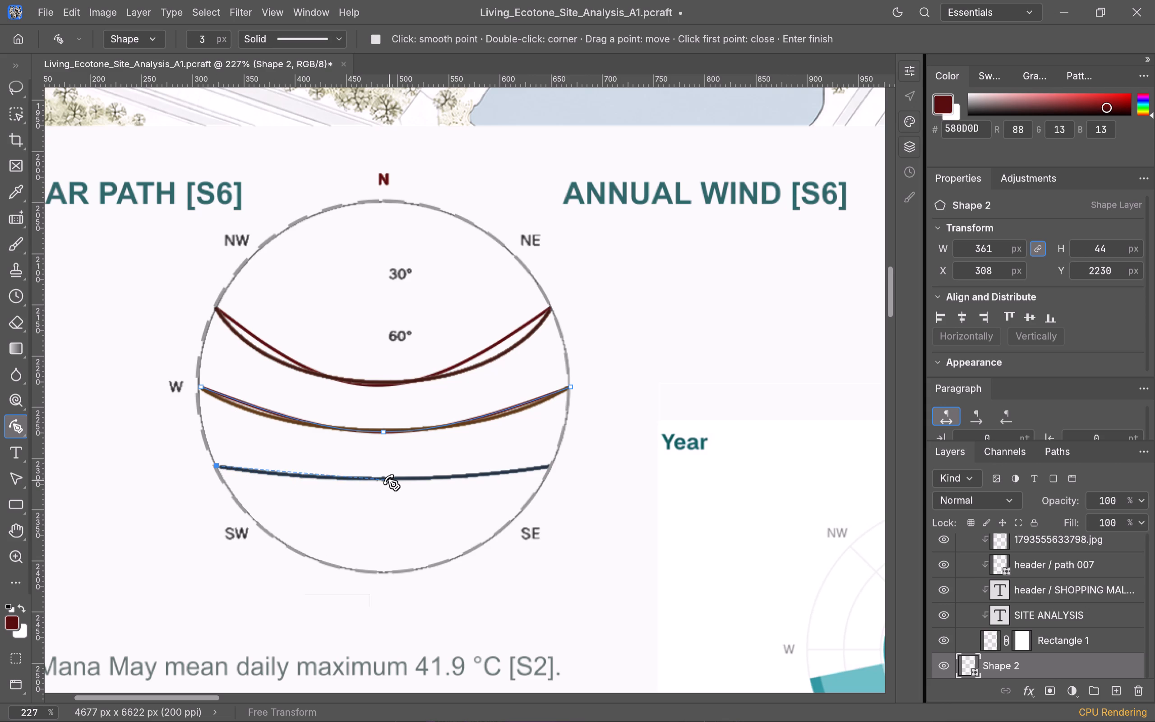
pyautogui.click(387, 481)
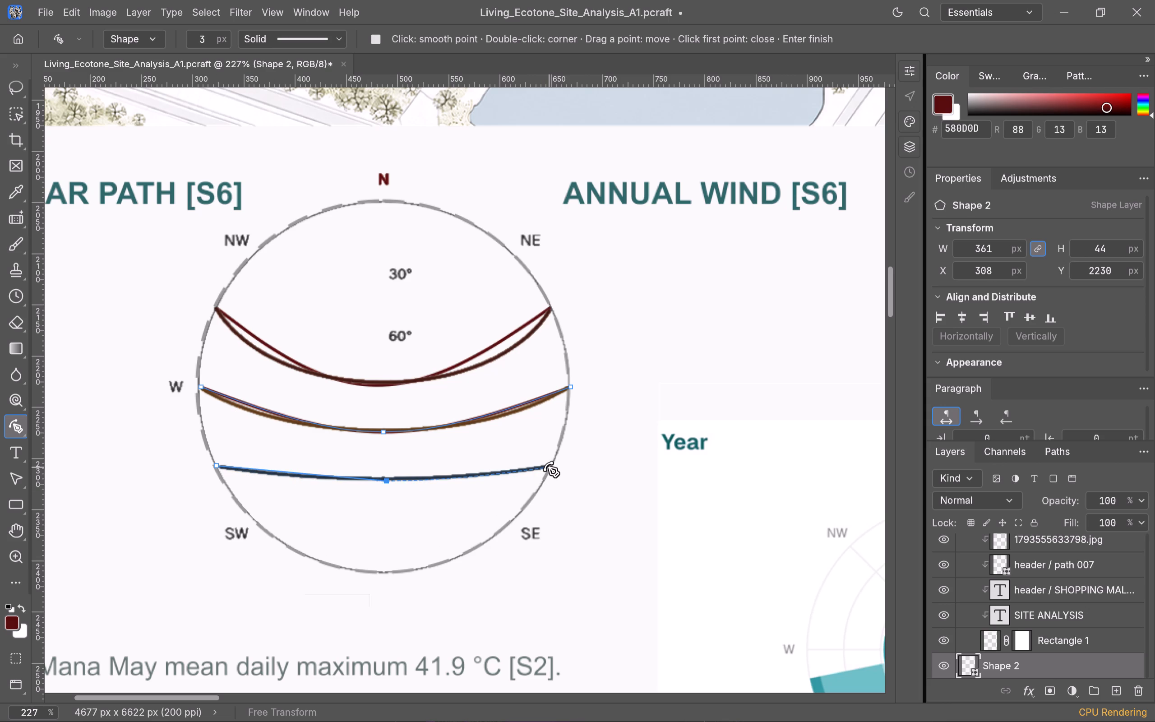
pyautogui.click(552, 467)
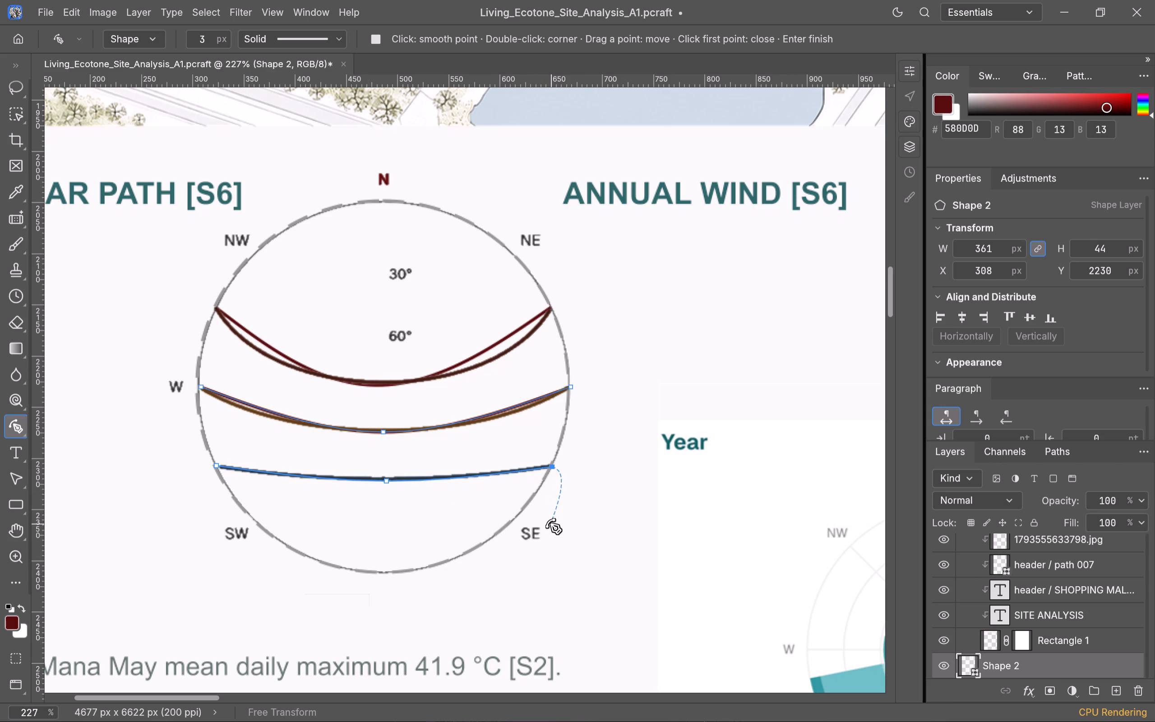
pyautogui.press('Return')
pyautogui.scroll(2, 397, 509)
pyautogui.scroll(-2, 397, 509)
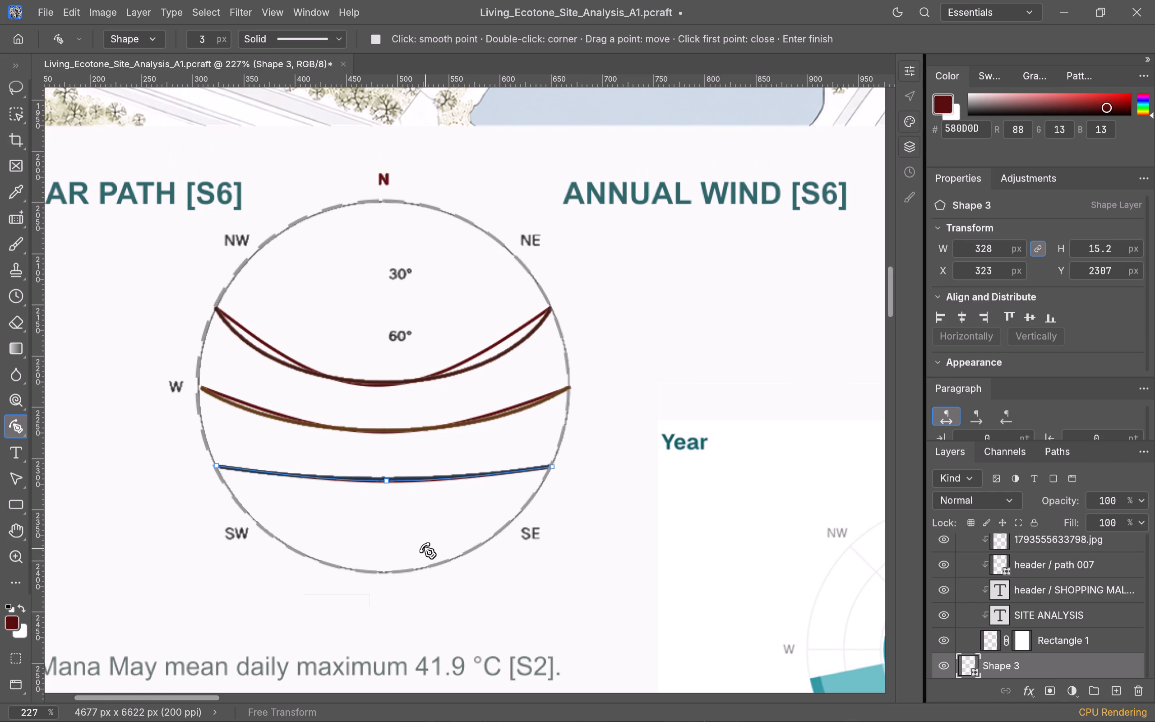
pyautogui.press('Escape')
pyautogui.press('Escape')
pyautogui.press('Escape')
# Hide the original sun path picture layer, sun_wind / image 026, beneath the dashed circle.
pyautogui.scroll(5, 14, 167)
pyautogui.click(18, 97)
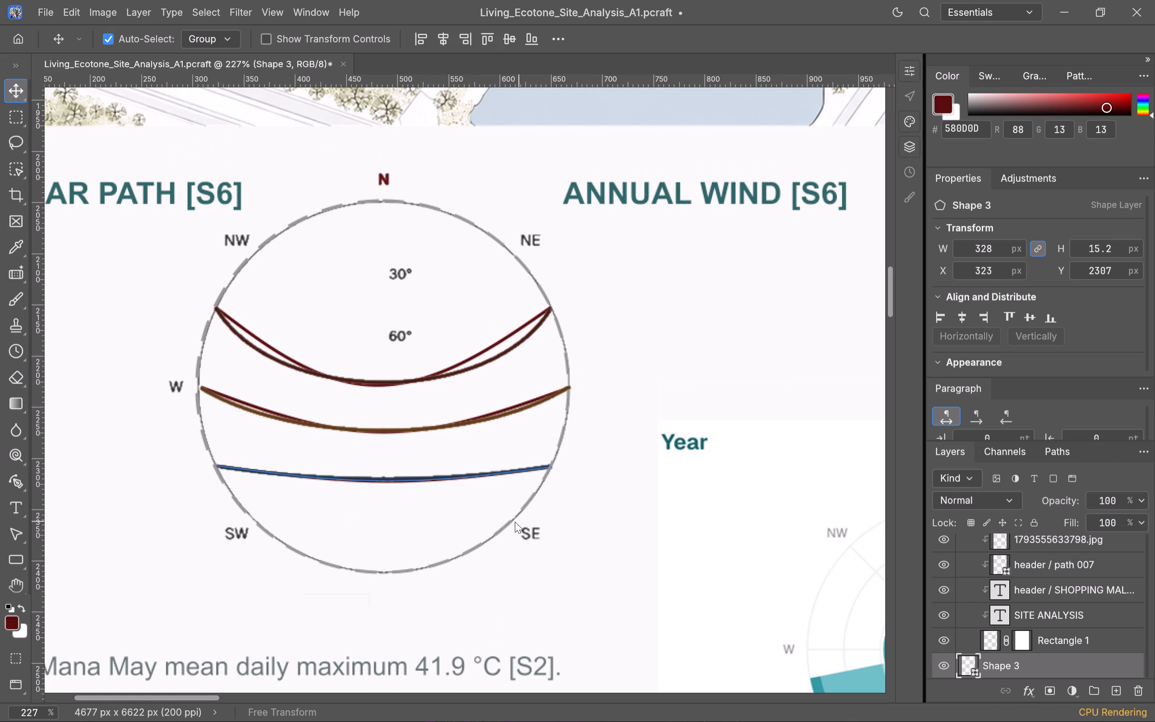
pyautogui.click(482, 545)
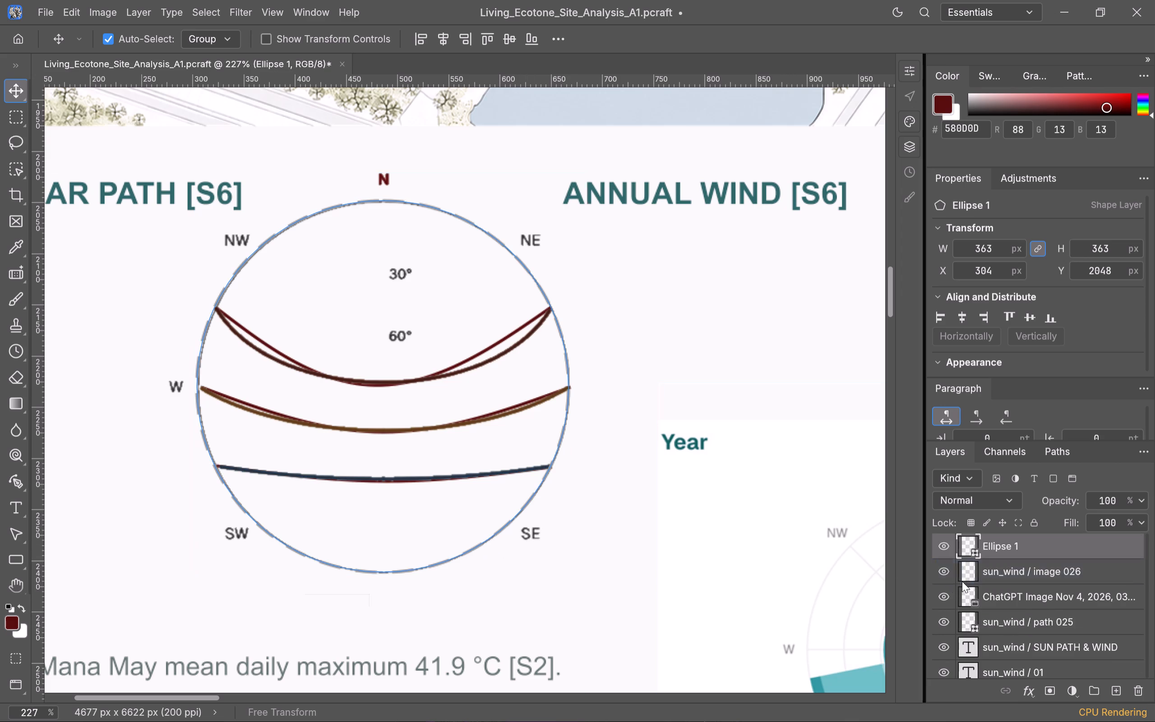
pyautogui.click(944, 571)
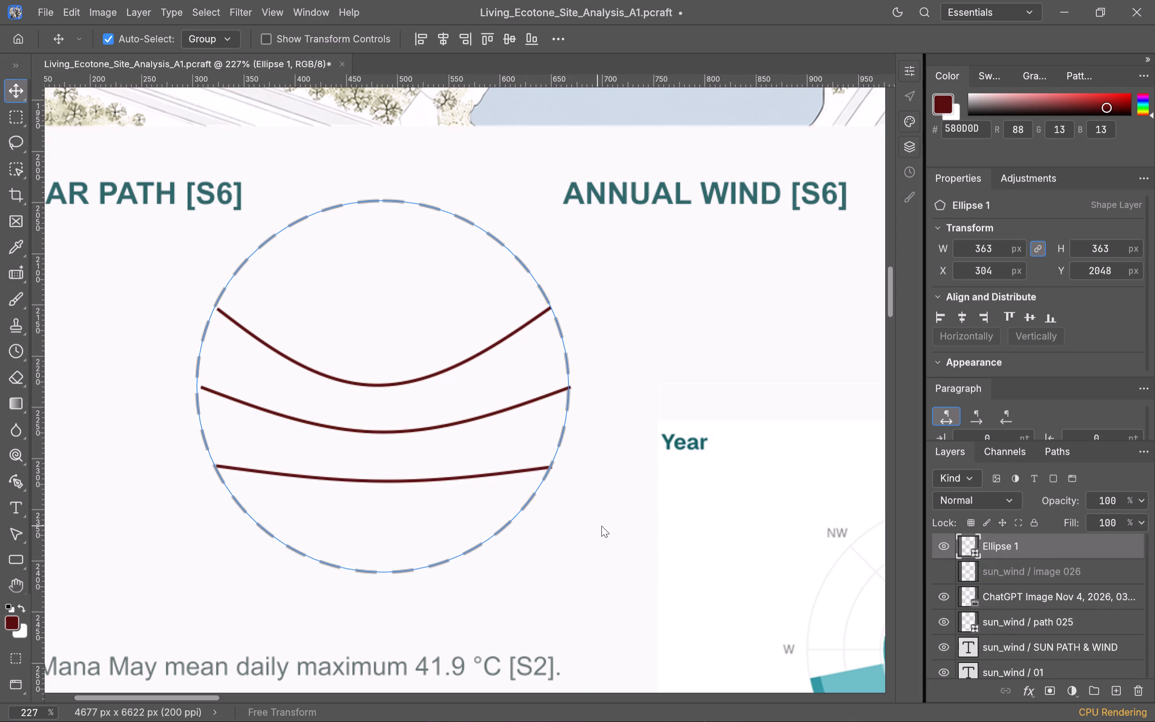
# Stretch the upper sun arc's west end out to the dashed circle, scaling its width to 100.3%, about 326.8 px.
pyautogui.click(320, 373)
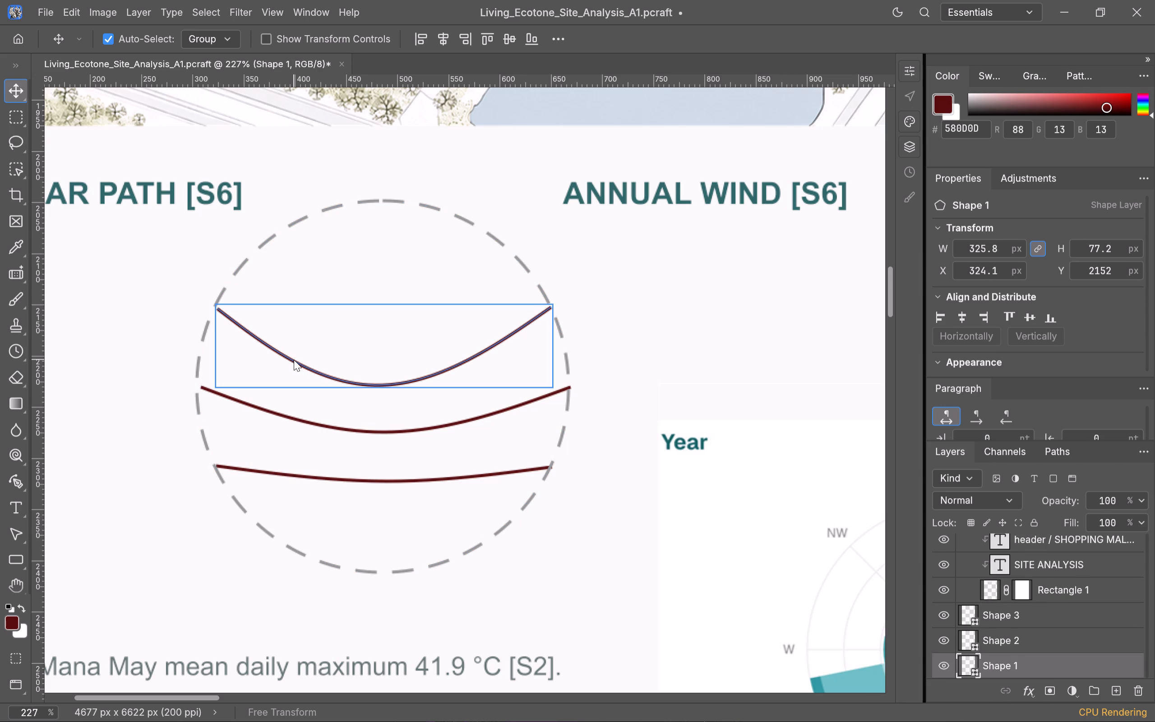
pyautogui.scroll(-2, 972, 611)
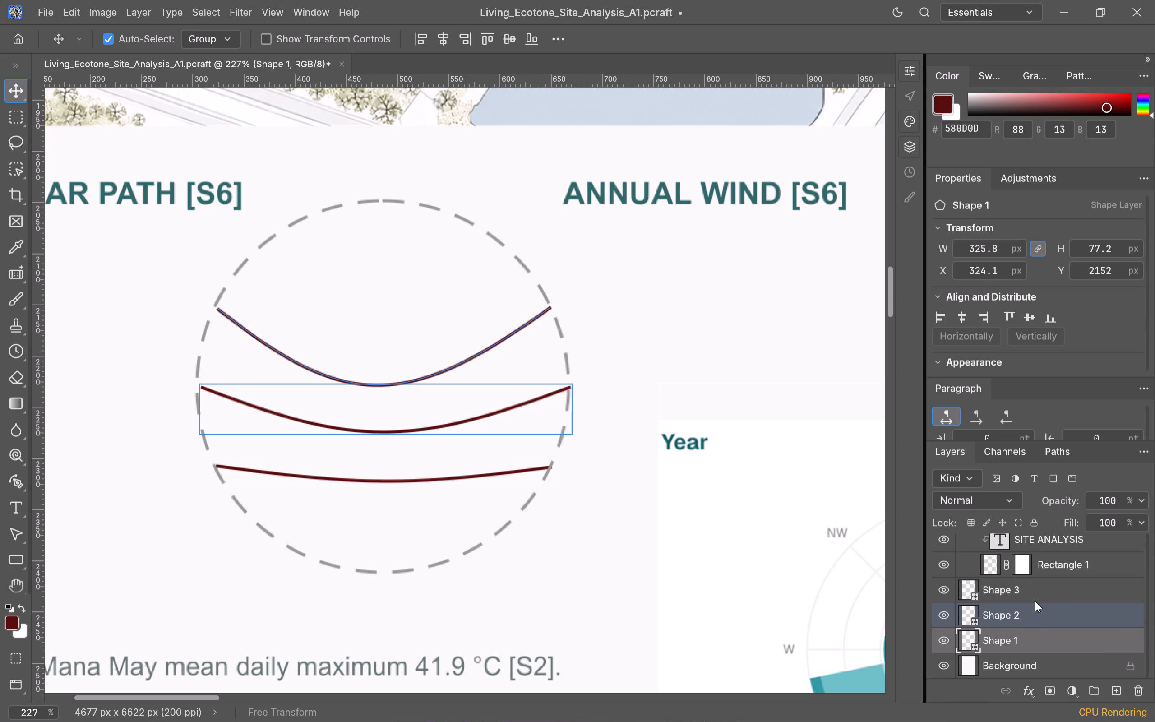
pyautogui.click(1034, 597)
pyautogui.click(1030, 609)
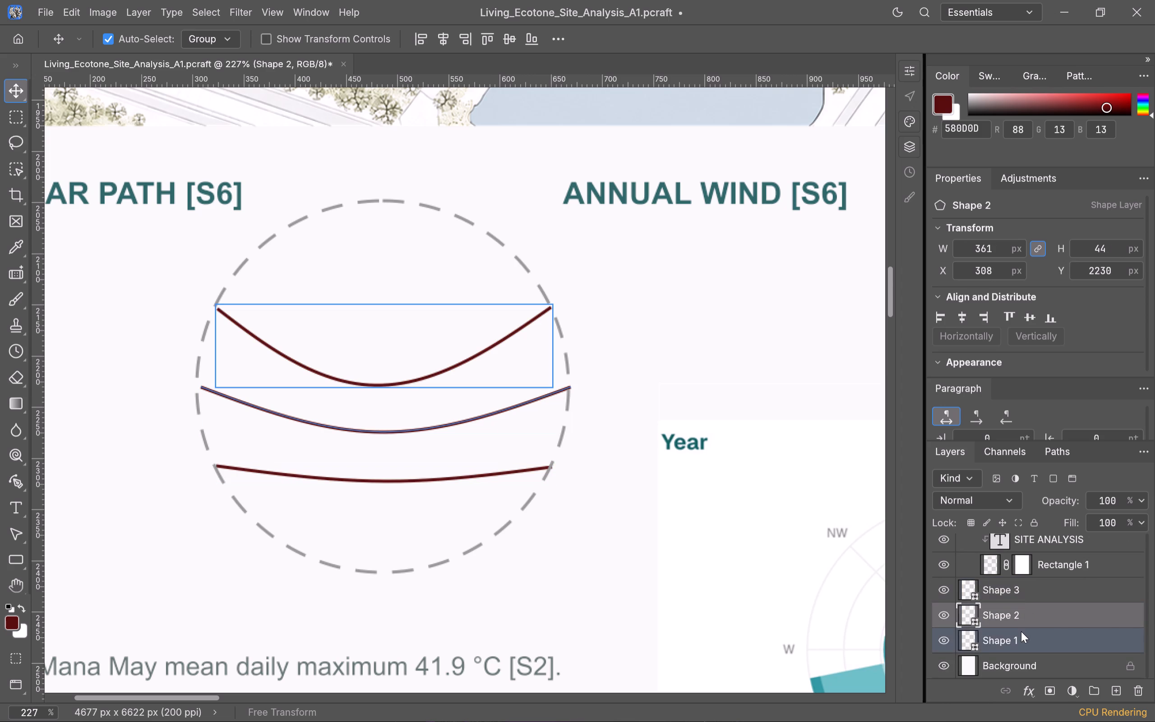
pyautogui.click(1021, 631)
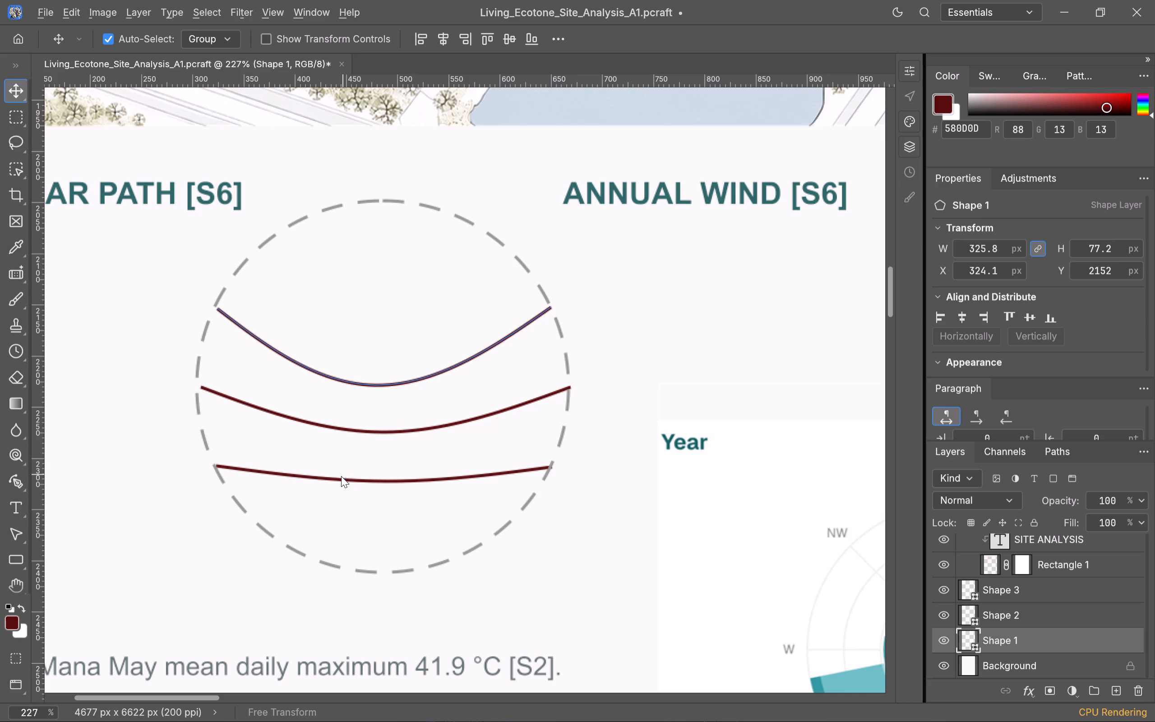
pyautogui.keyDown('alt'); pyautogui.scroll(6, 341, 475); pyautogui.keyUp('alt')
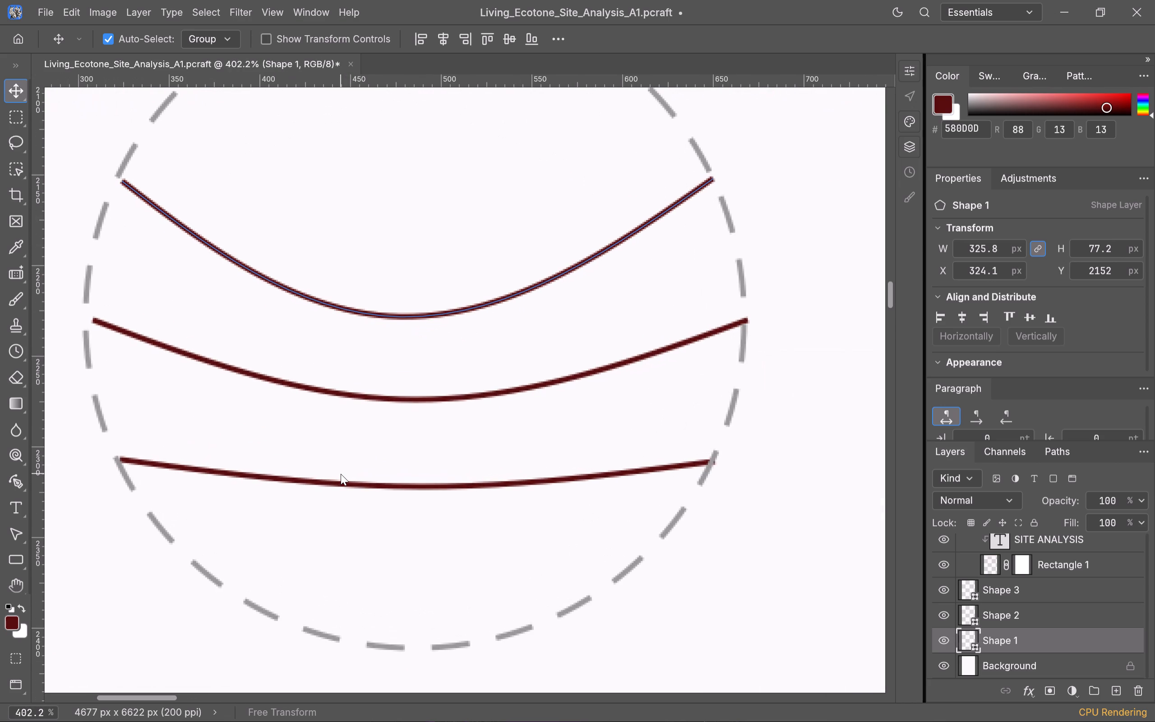
pyautogui.scroll(3, 341, 474)
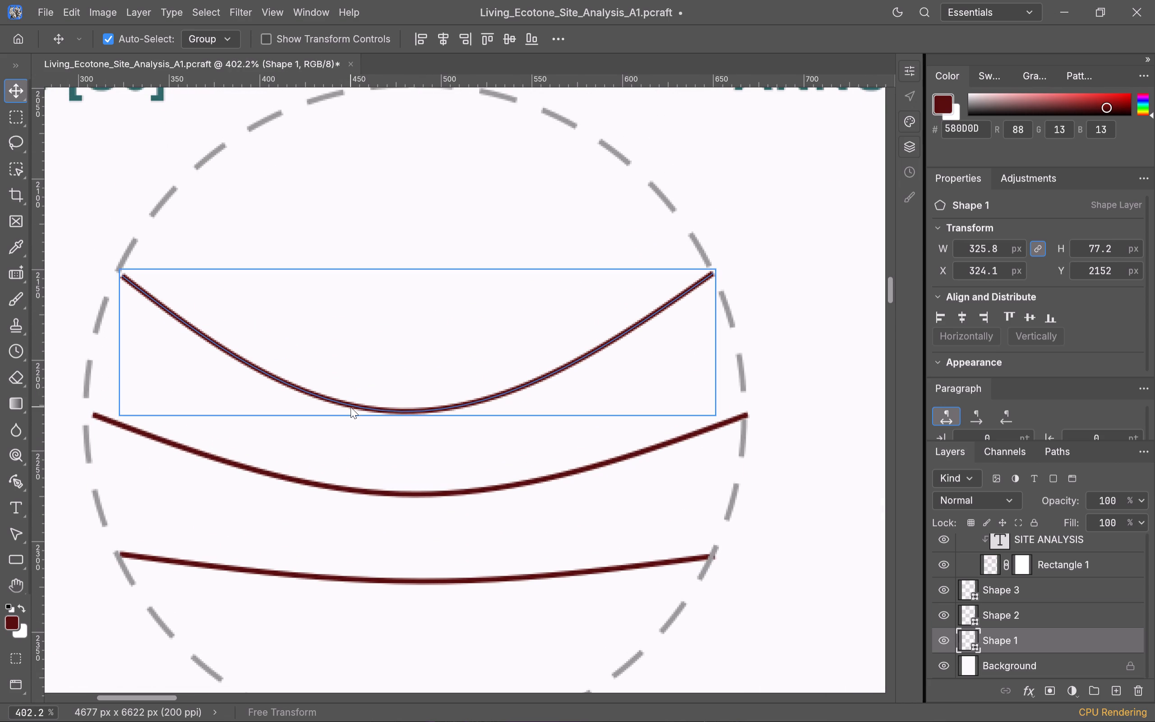
pyautogui.click(351, 405)
pyautogui.hotkey('ctrl', 't')
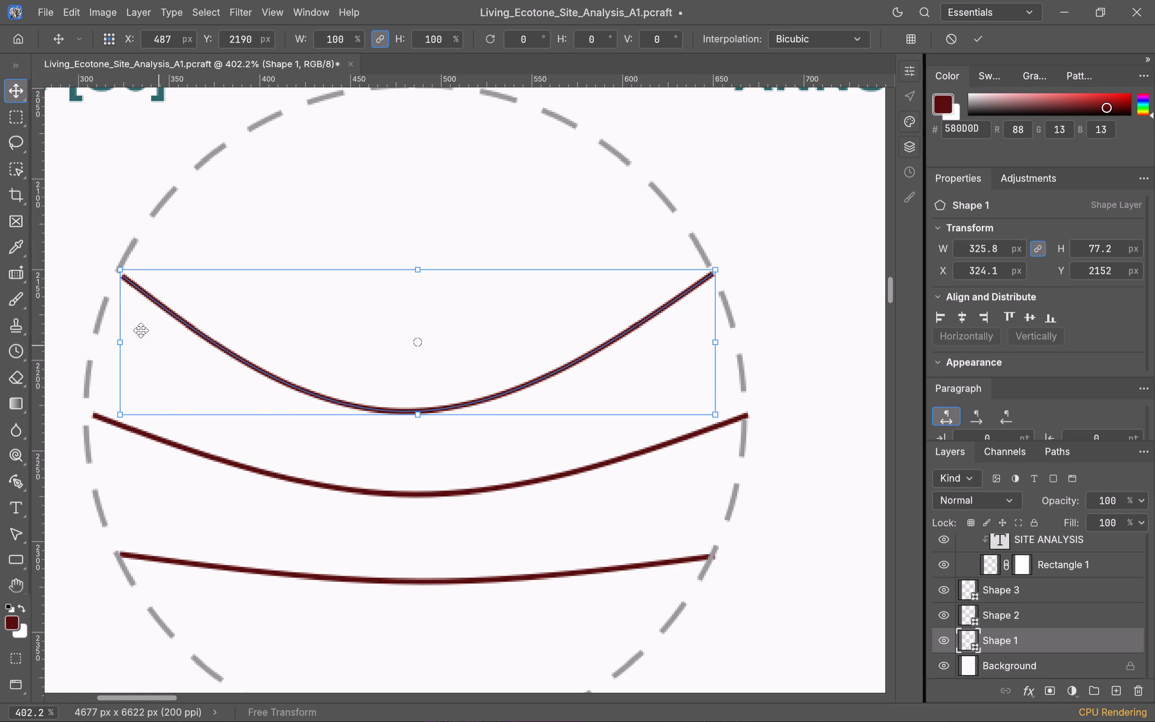
pyautogui.click(123, 272)
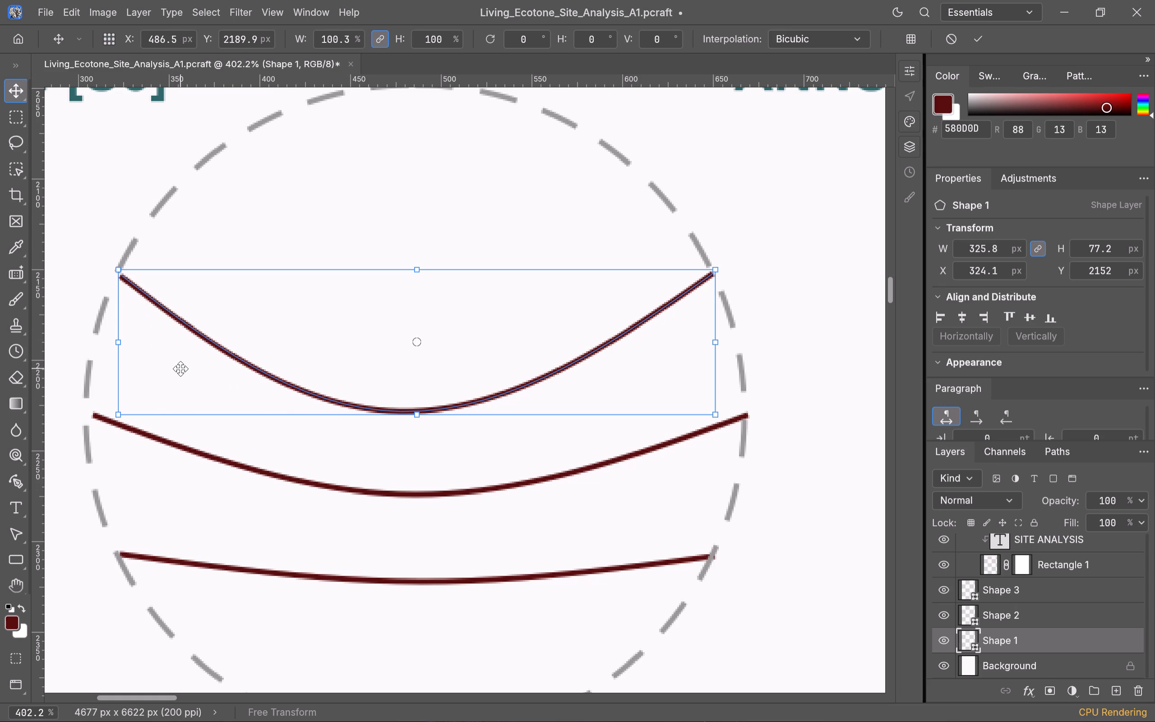
pyautogui.click(120, 272)
pyautogui.click(117, 268)
pyautogui.click(232, 495)
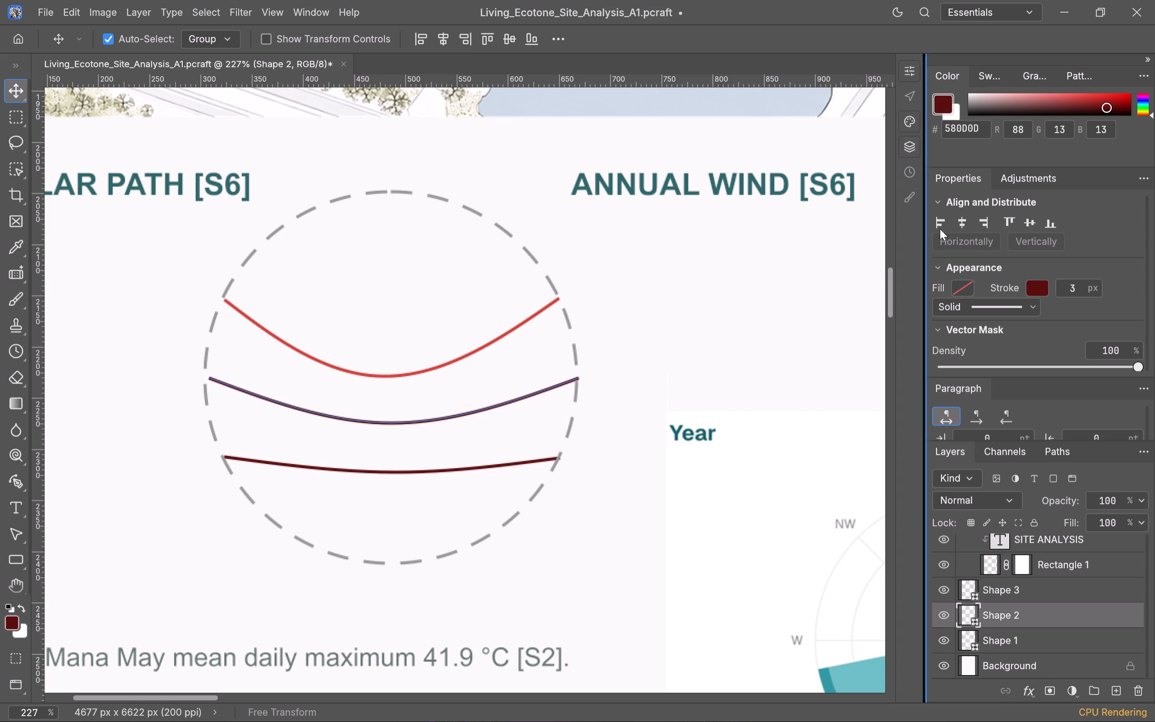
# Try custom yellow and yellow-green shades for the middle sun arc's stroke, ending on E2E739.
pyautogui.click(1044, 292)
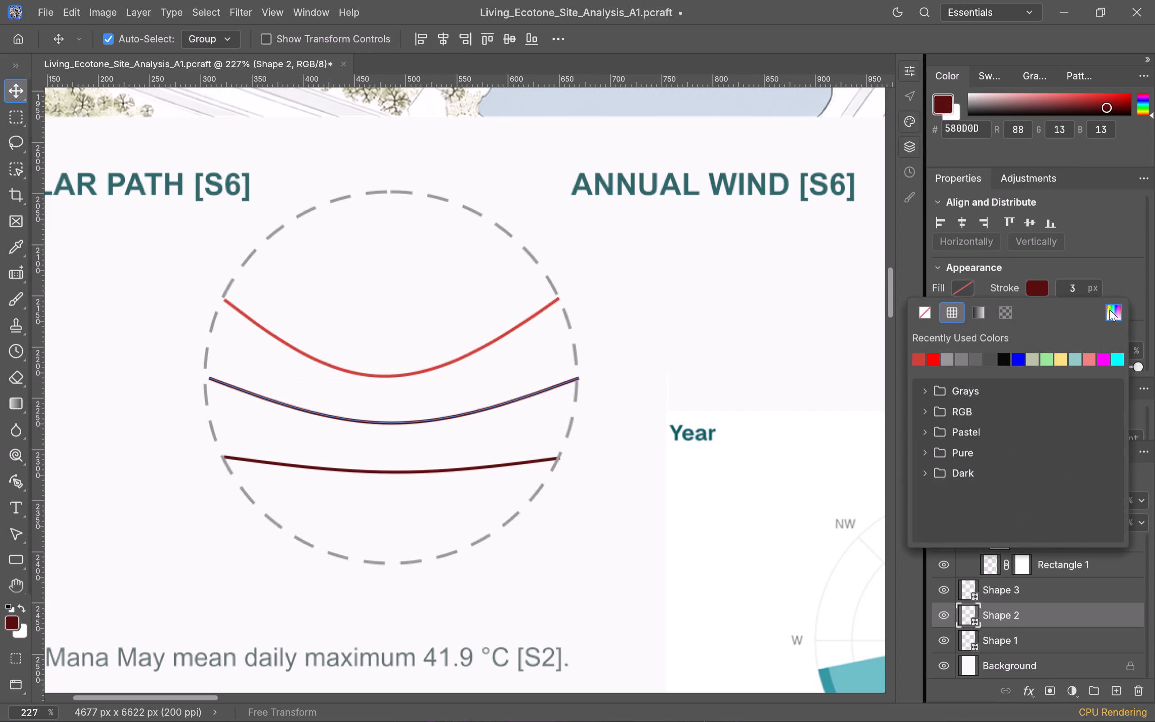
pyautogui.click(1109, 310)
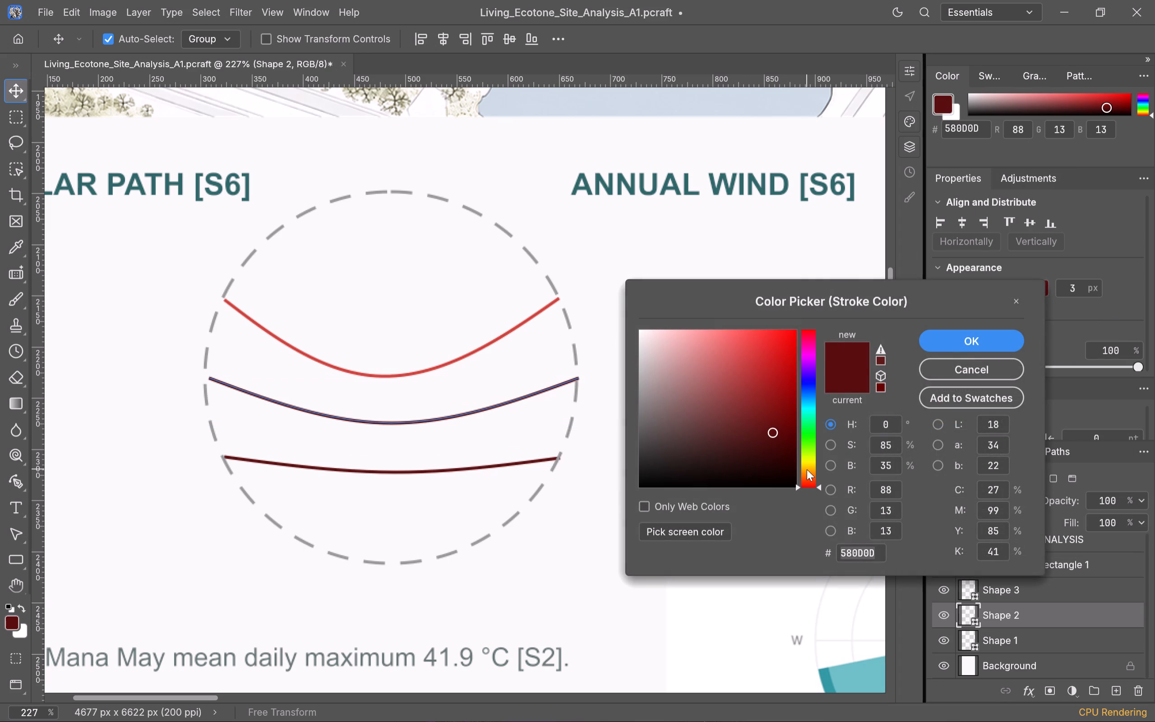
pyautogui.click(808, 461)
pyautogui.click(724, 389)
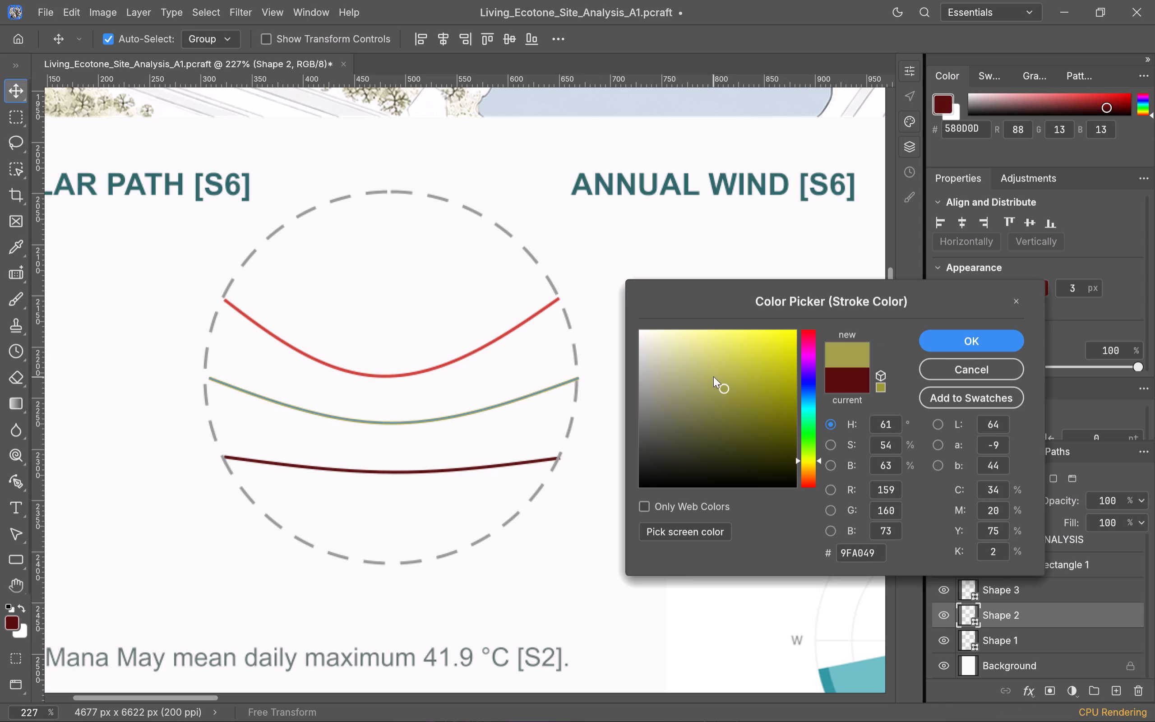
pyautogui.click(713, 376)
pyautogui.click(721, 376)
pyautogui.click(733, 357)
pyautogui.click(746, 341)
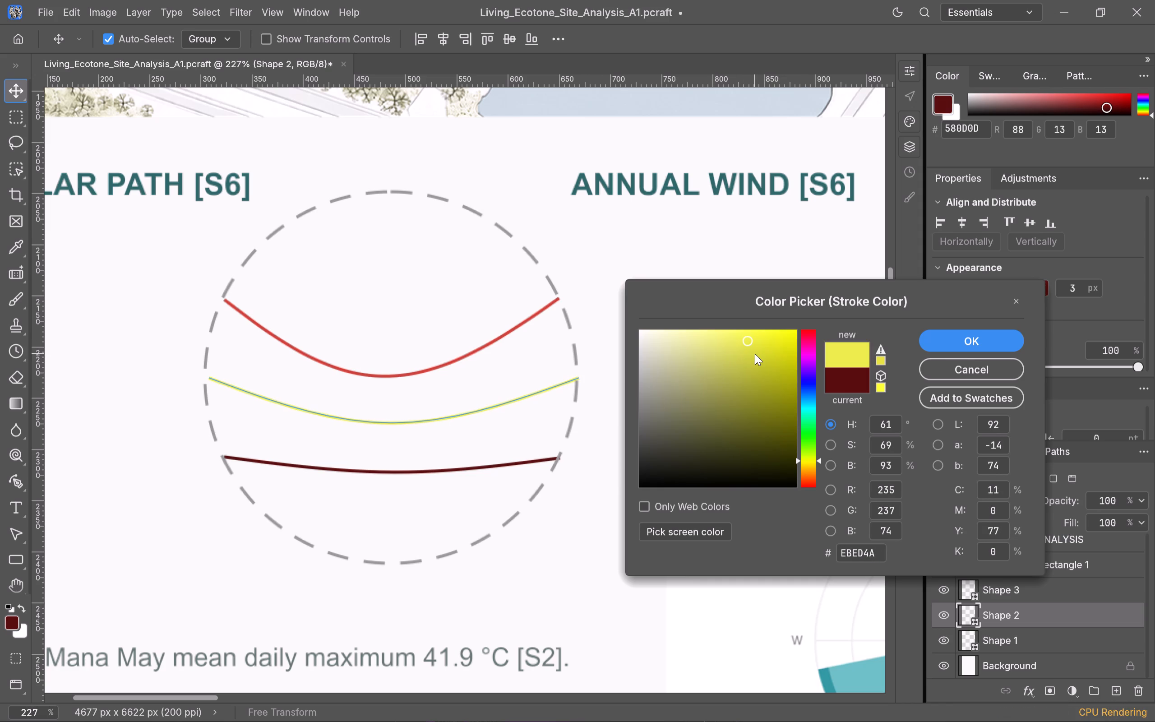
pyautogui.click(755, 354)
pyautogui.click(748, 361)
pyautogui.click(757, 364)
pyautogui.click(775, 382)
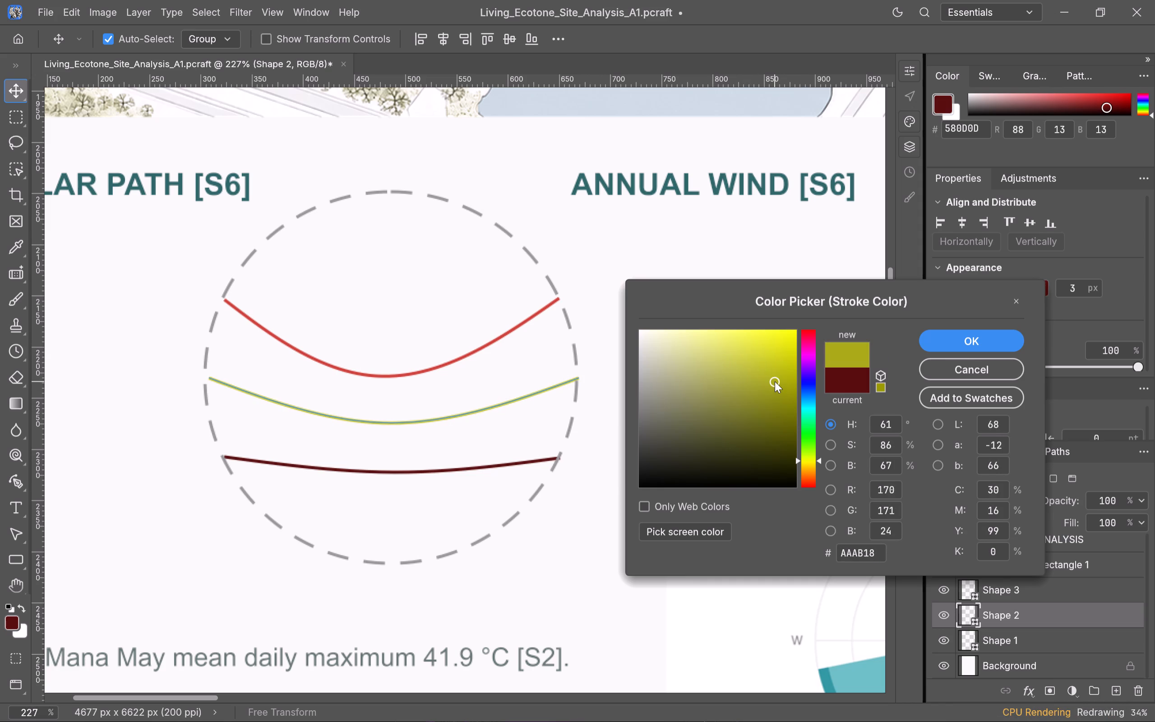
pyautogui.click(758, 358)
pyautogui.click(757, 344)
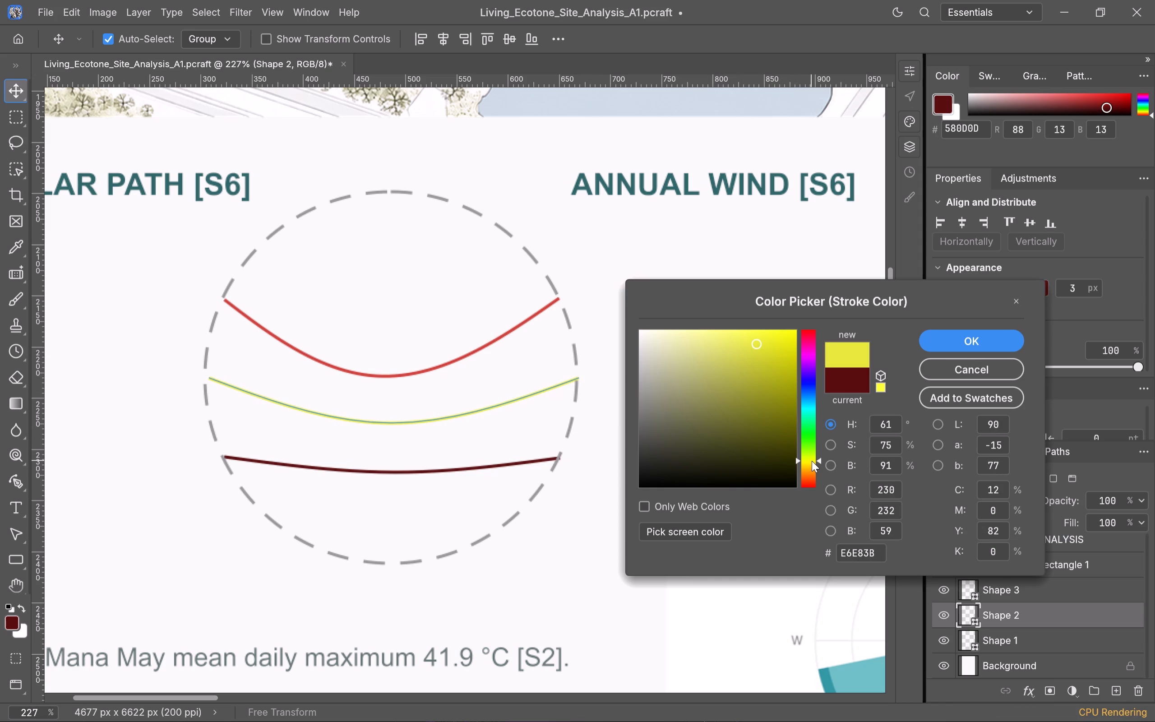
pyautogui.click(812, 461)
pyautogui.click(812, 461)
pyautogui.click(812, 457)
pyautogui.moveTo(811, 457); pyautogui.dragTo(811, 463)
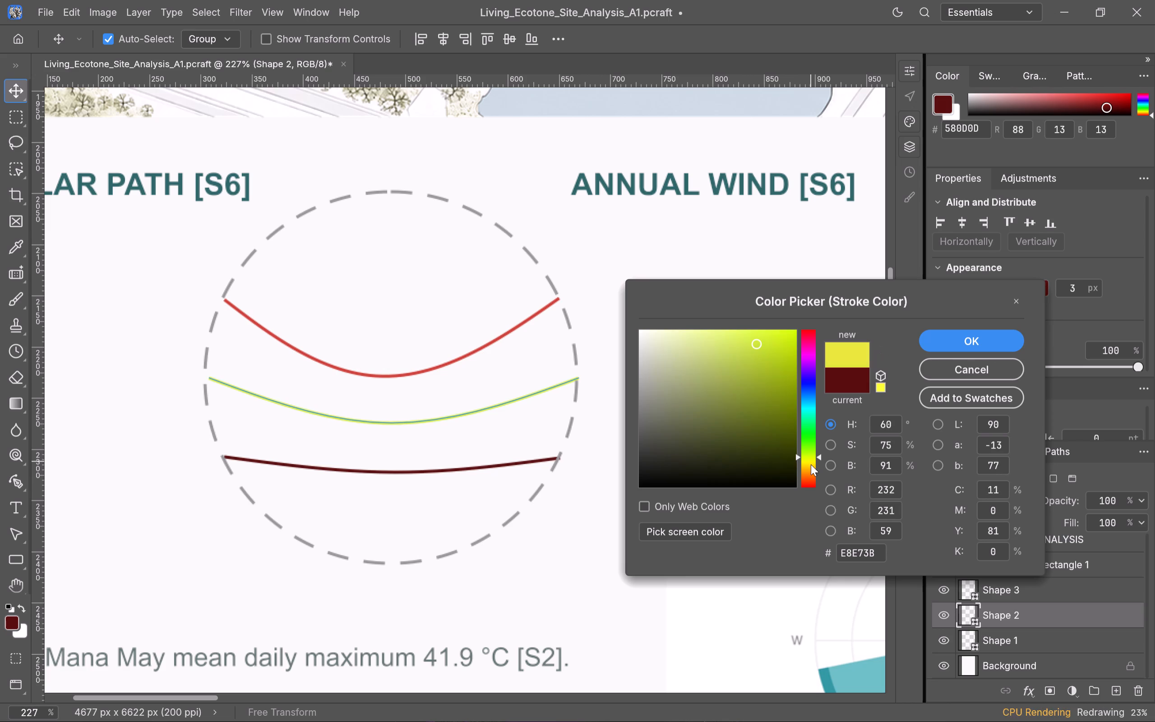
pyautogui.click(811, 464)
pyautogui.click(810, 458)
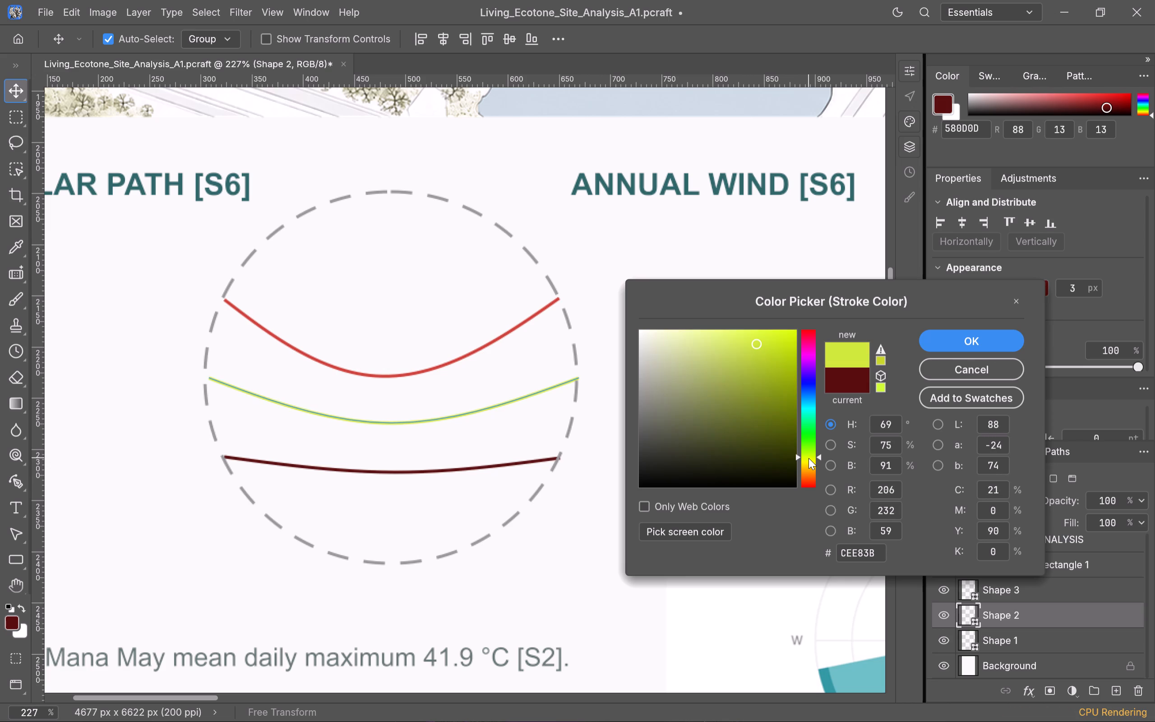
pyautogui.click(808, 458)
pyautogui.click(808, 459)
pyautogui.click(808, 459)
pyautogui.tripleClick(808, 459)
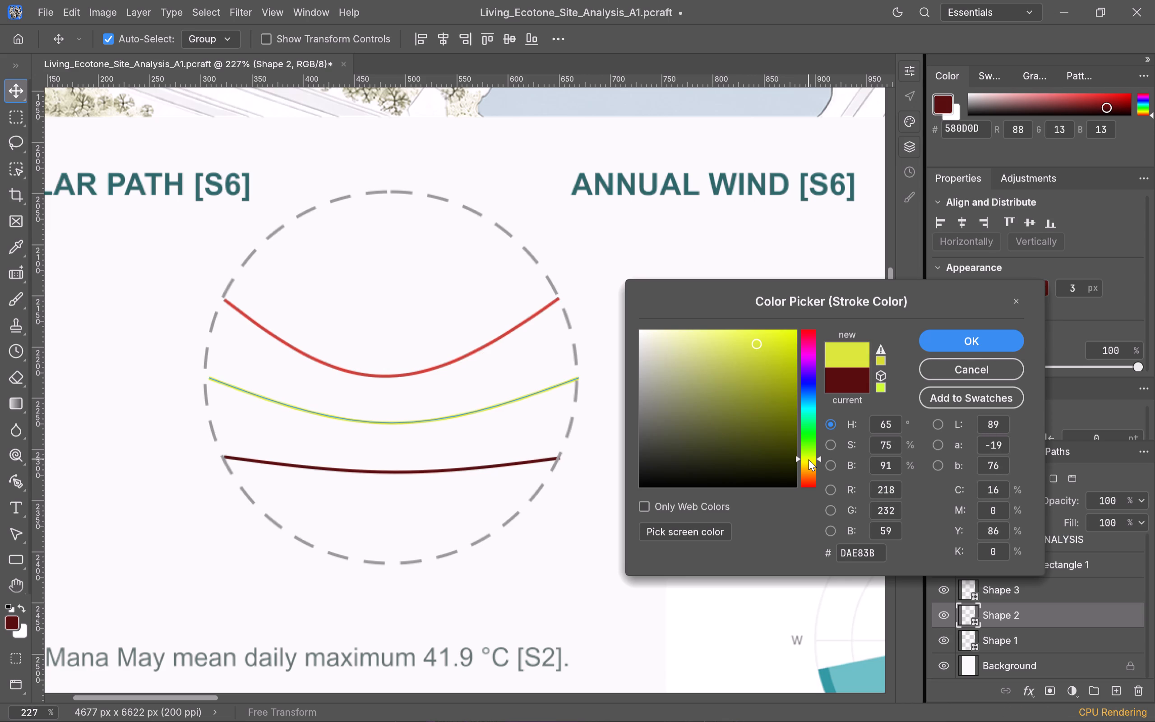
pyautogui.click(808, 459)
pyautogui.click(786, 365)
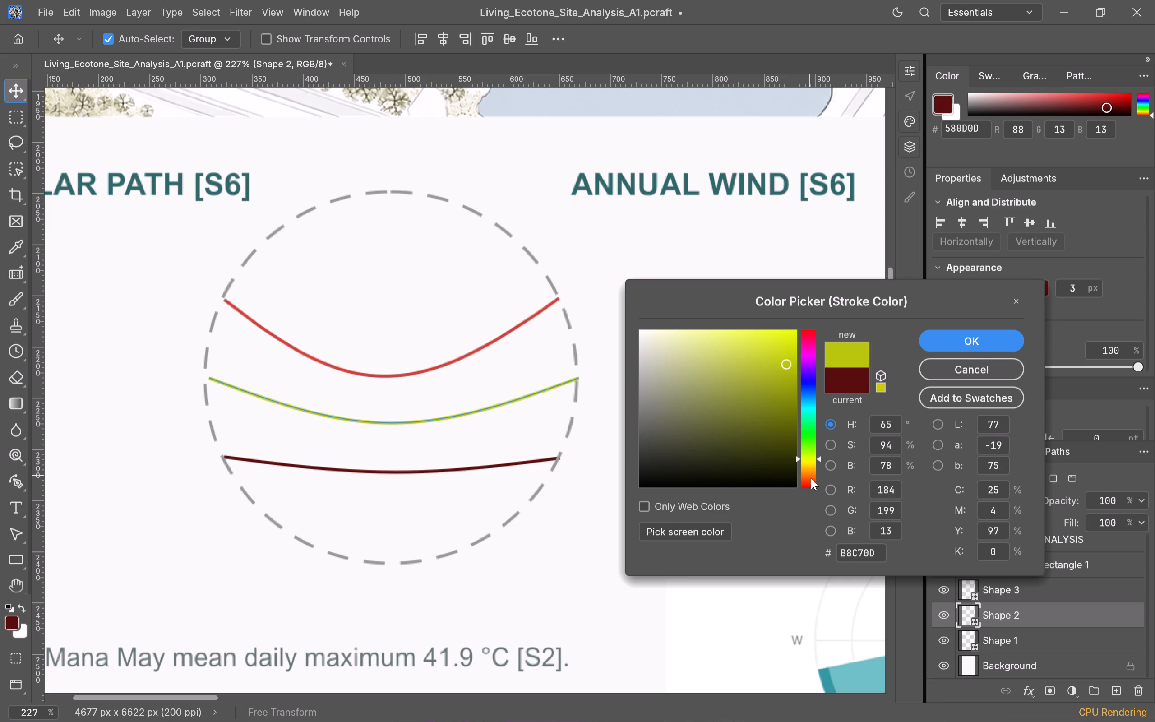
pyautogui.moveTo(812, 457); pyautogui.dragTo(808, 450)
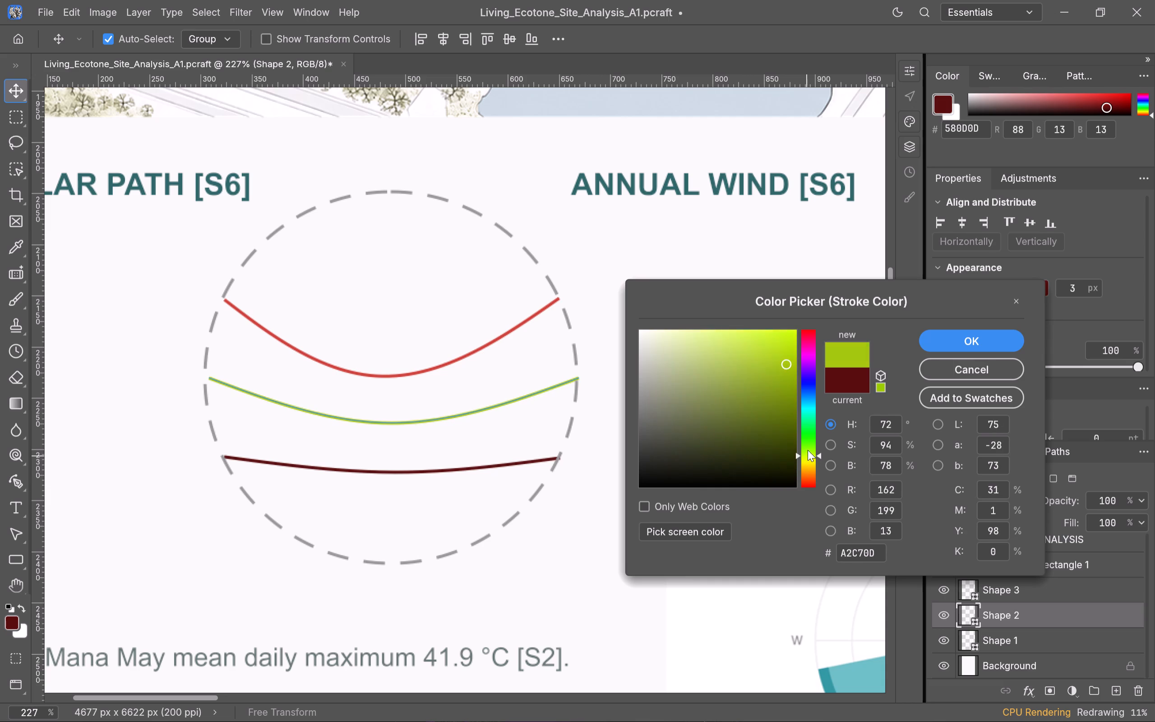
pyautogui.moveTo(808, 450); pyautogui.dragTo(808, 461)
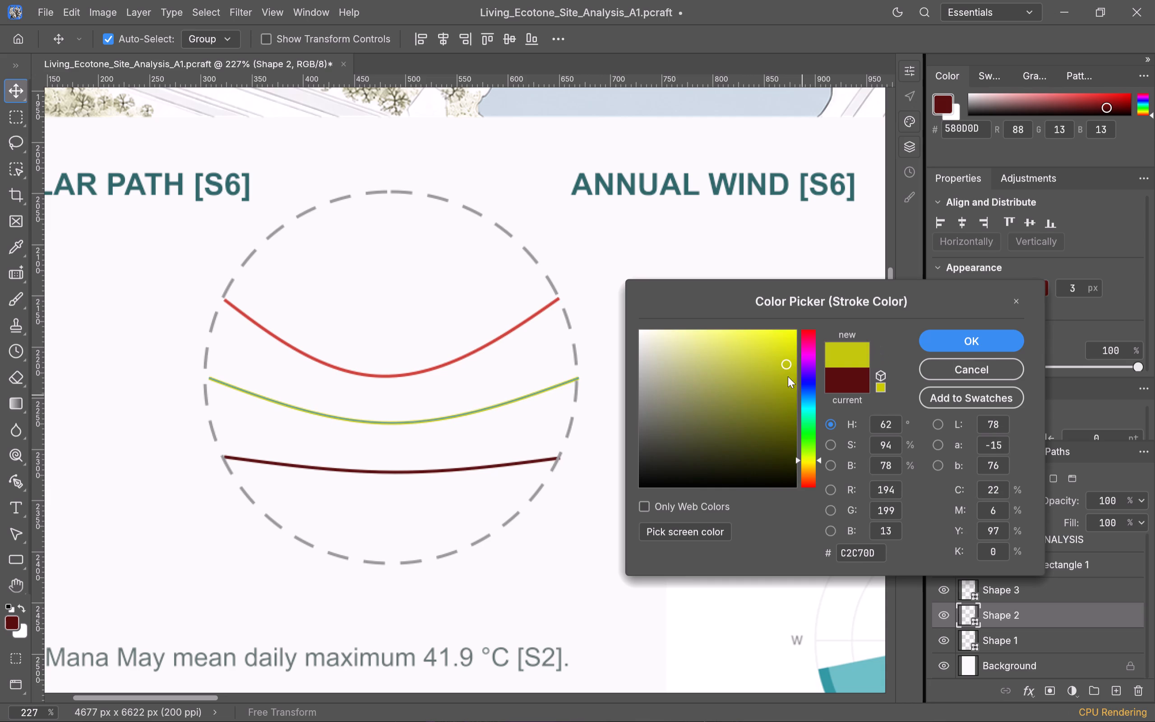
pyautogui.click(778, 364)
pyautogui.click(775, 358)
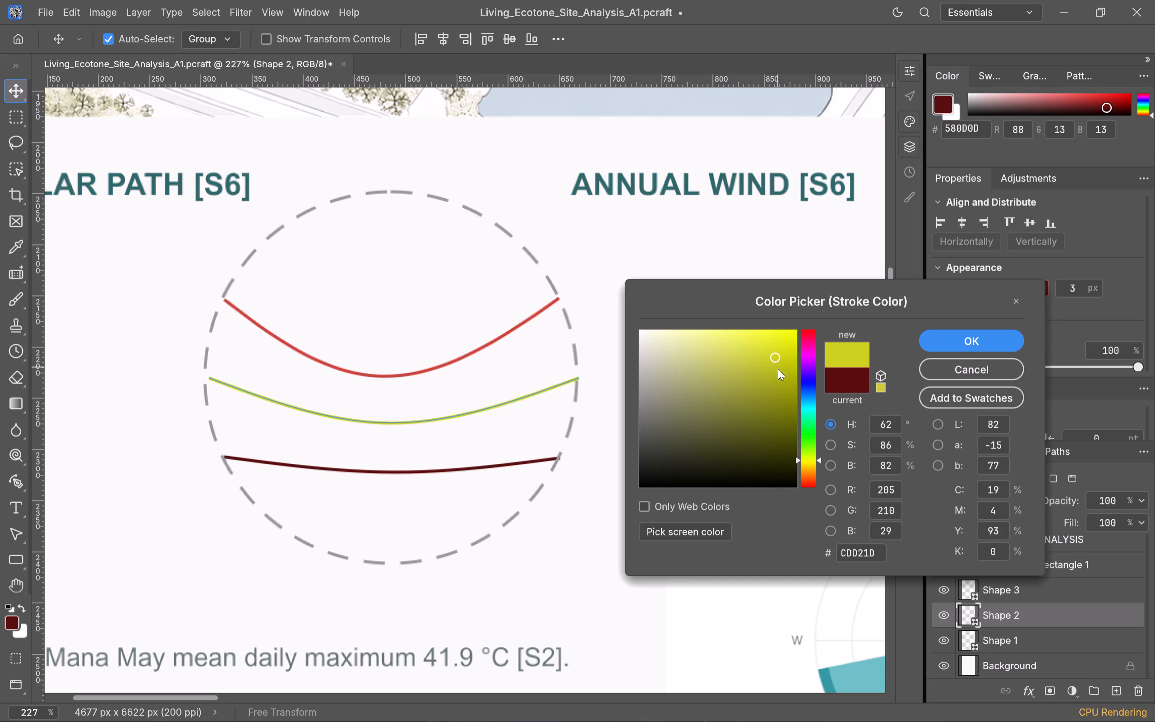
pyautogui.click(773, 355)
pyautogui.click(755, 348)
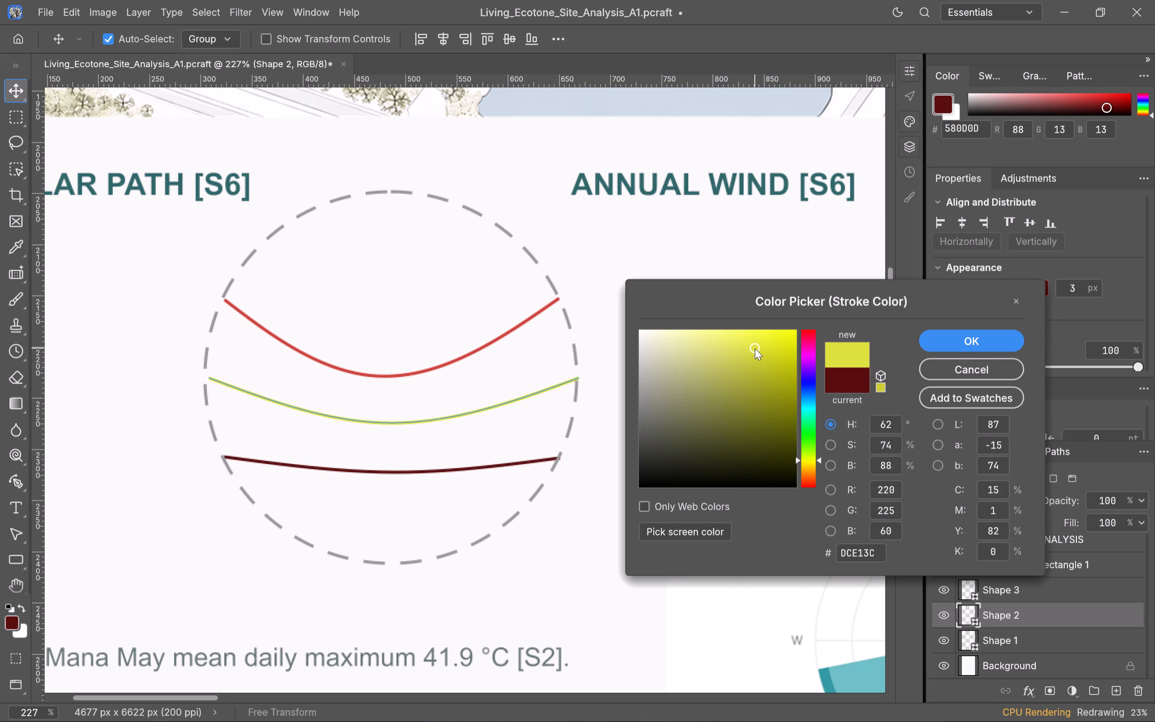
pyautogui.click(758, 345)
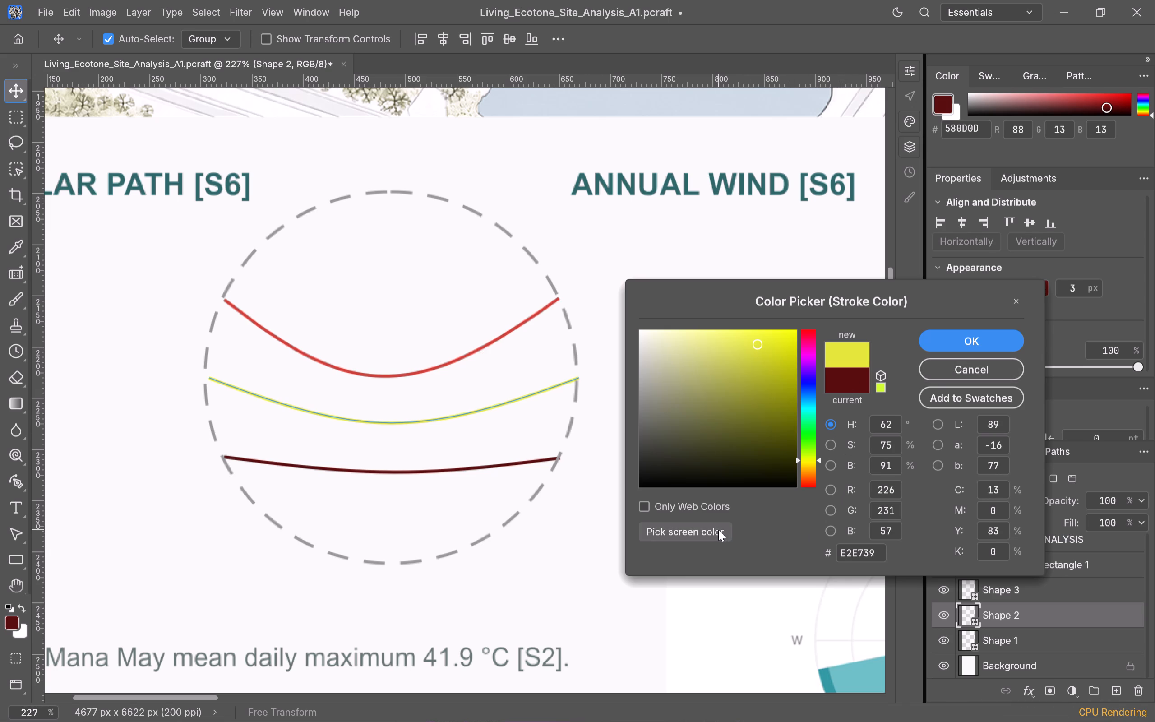
# Sample the light yellow from the TERRAIN & FORM map and adjust it to F2E45C for the middle sun arc's stroke.
pyautogui.moveTo(876, 291); pyautogui.dragTo(855, 368)
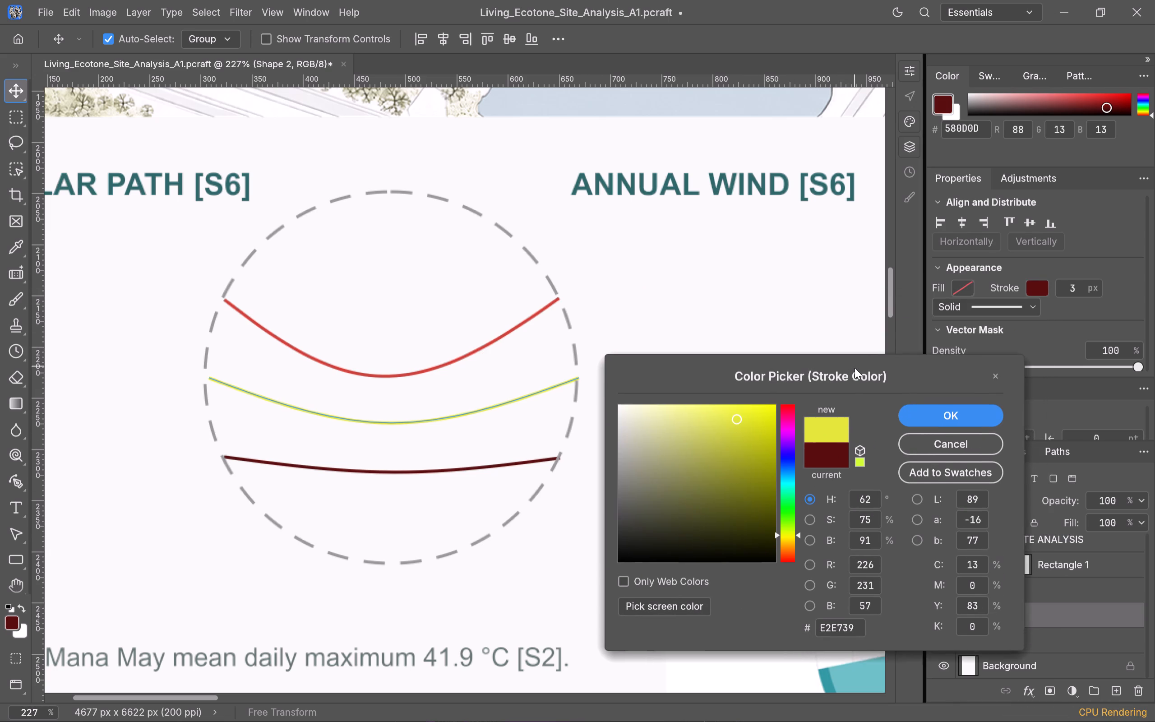
pyautogui.moveTo(855, 368); pyautogui.dragTo(806, 401)
pyautogui.scroll(-3, 773, 245)
pyautogui.scroll(5, 773, 245)
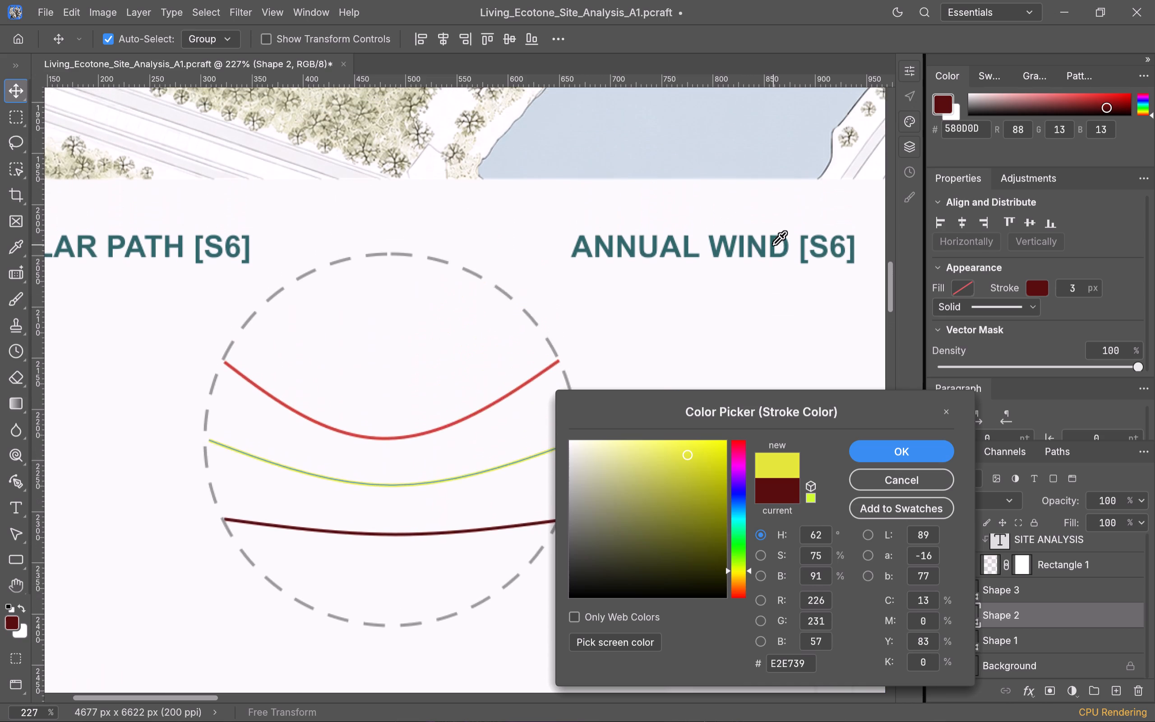
pyautogui.scroll(19, 773, 245)
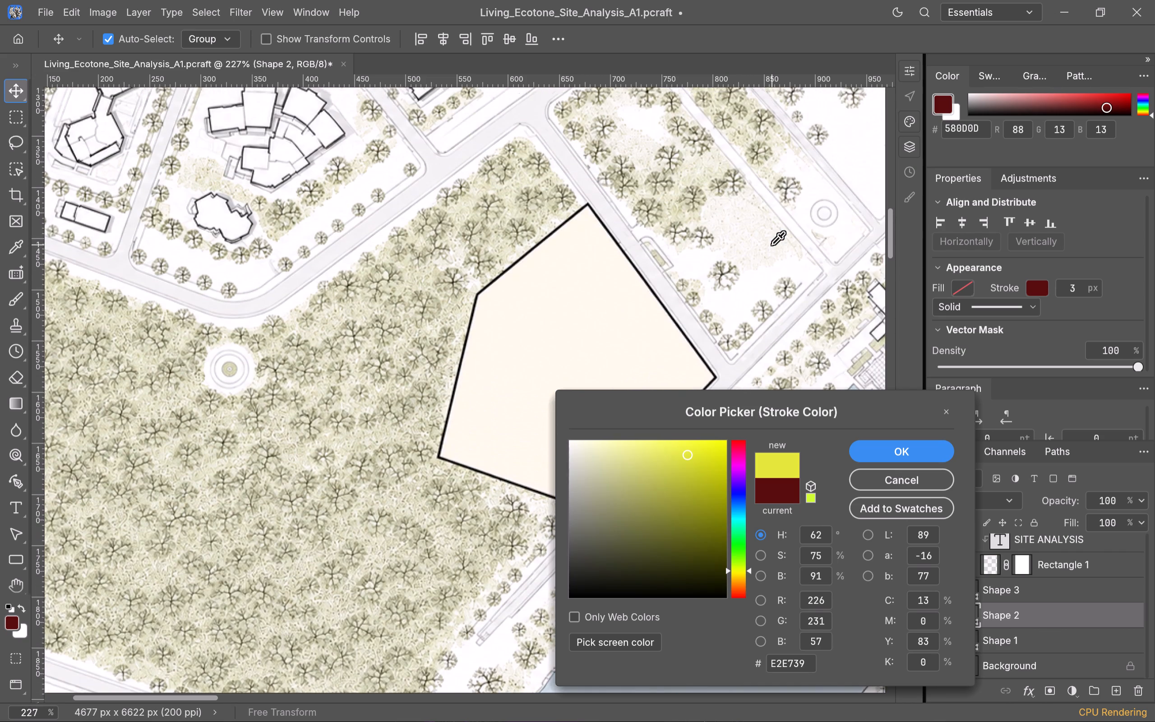
pyautogui.scroll(18, 772, 245)
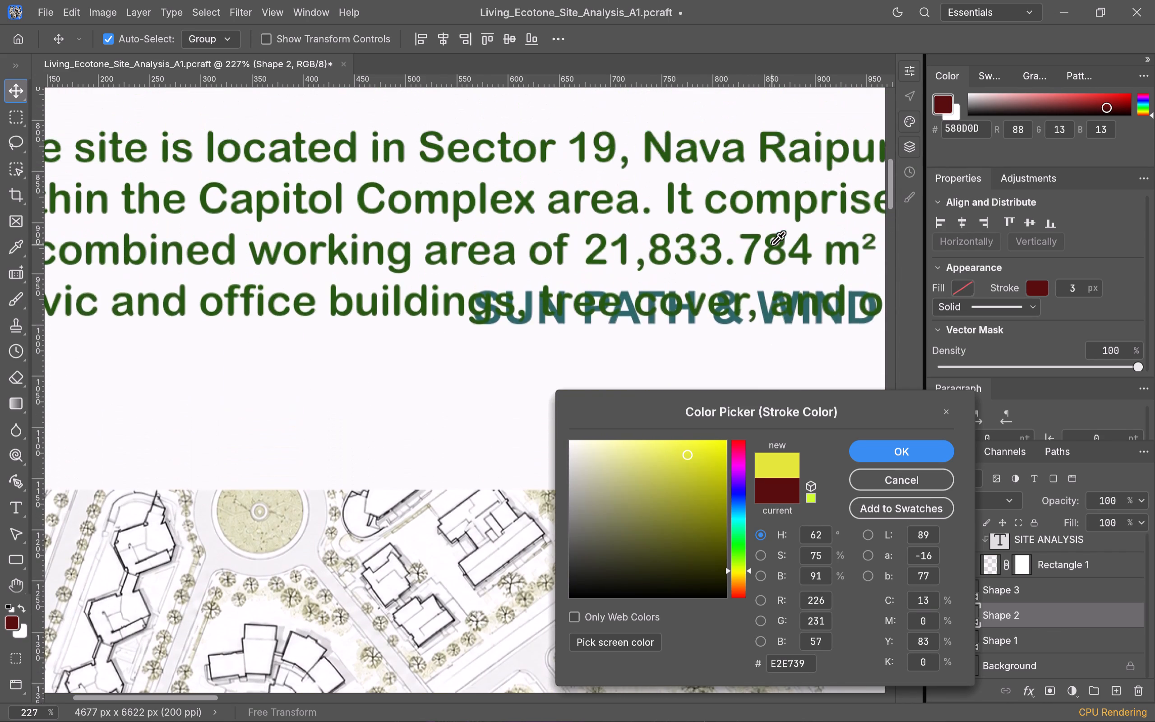
pyautogui.scroll(17, 772, 245)
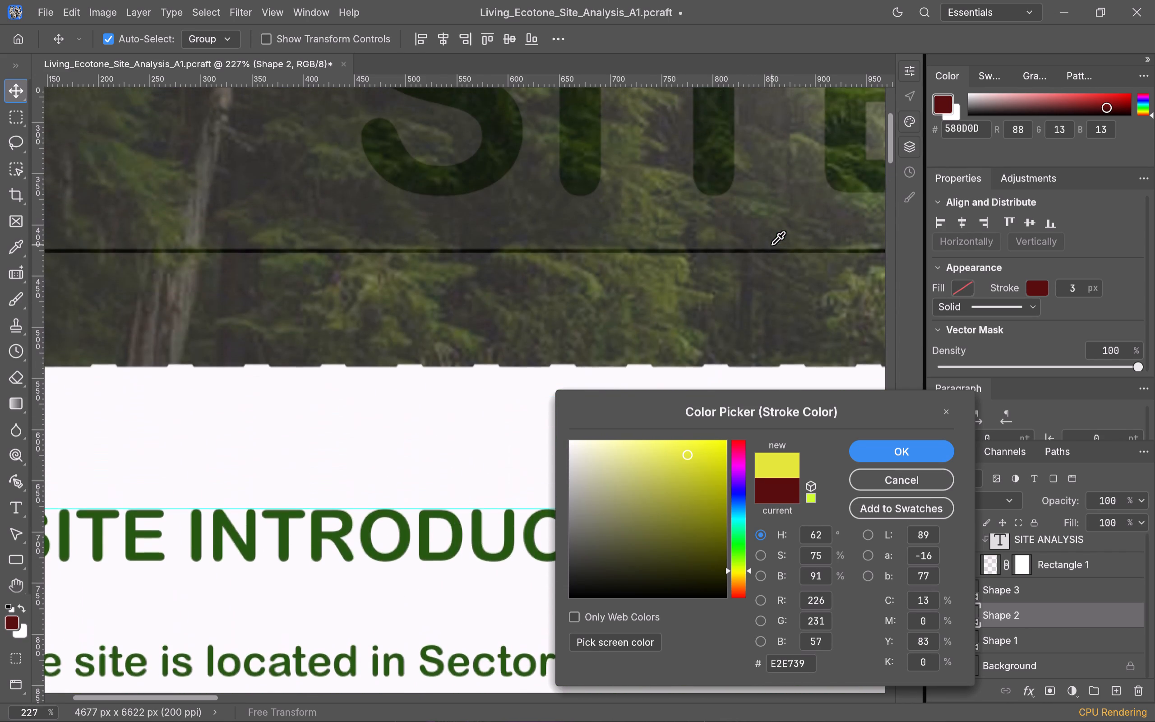
pyautogui.scroll(6, 772, 245)
pyautogui.scroll(-9, 772, 245)
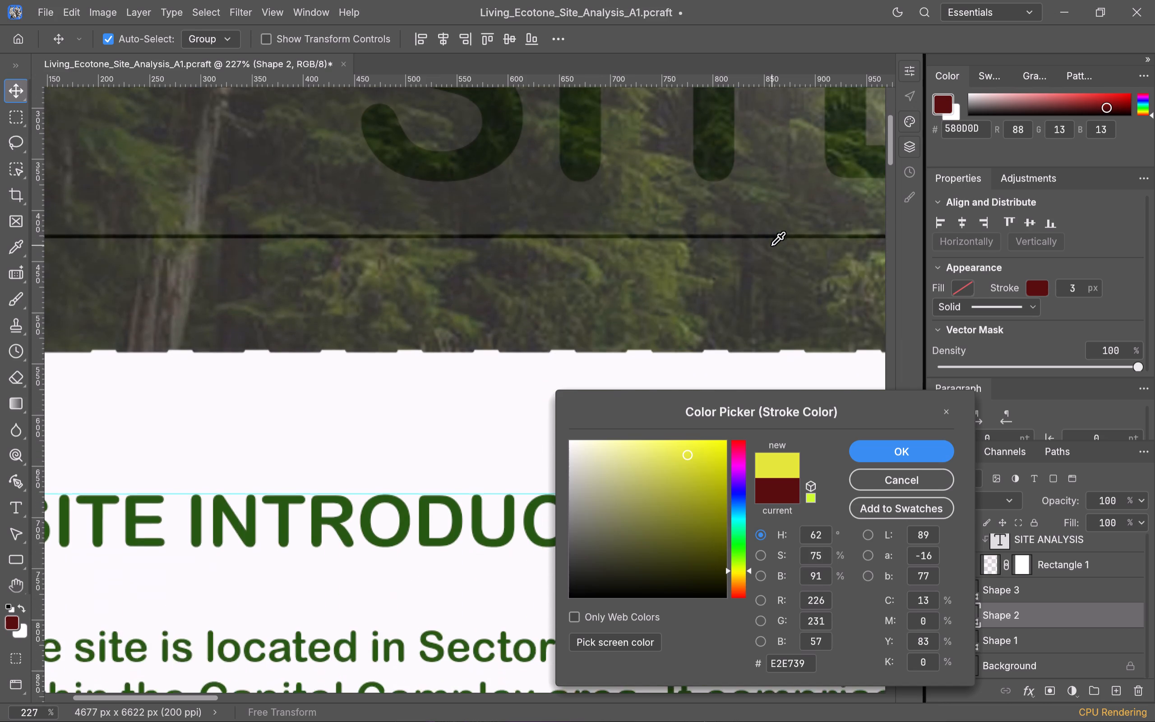
pyautogui.scroll(-3, 772, 245)
pyautogui.click(1043, 288)
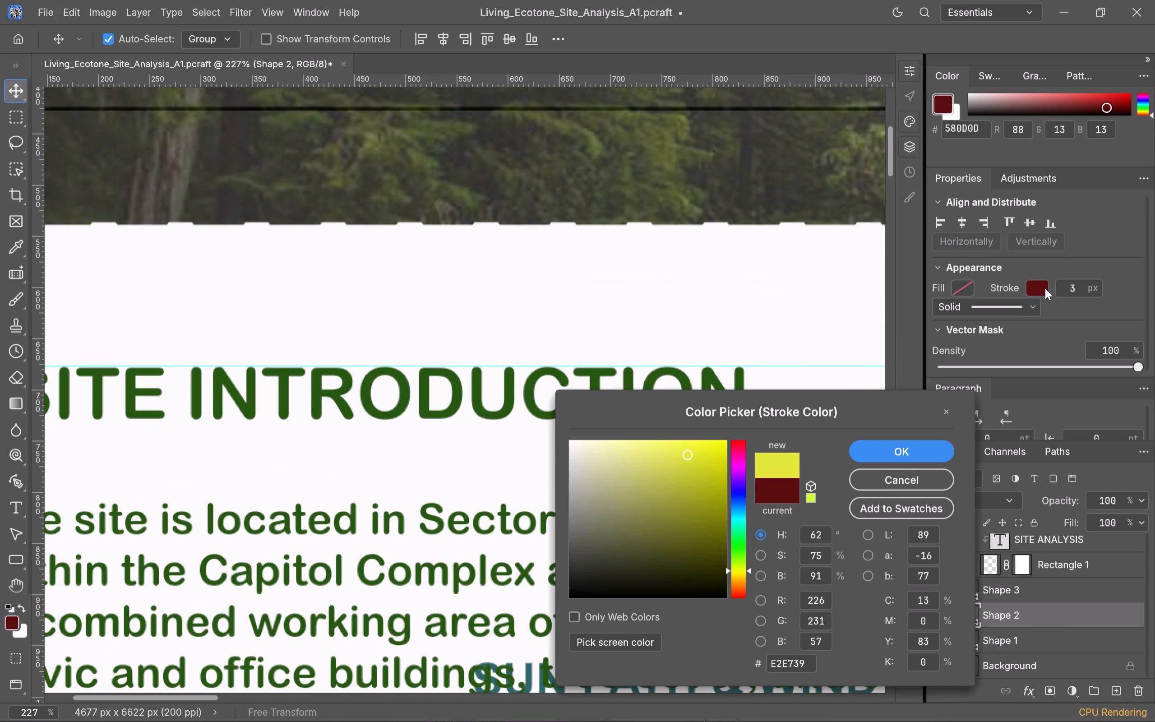
pyautogui.scroll(-4, 814, 507)
pyautogui.scroll(-20, 477, 299)
pyautogui.scroll(-8, 477, 299)
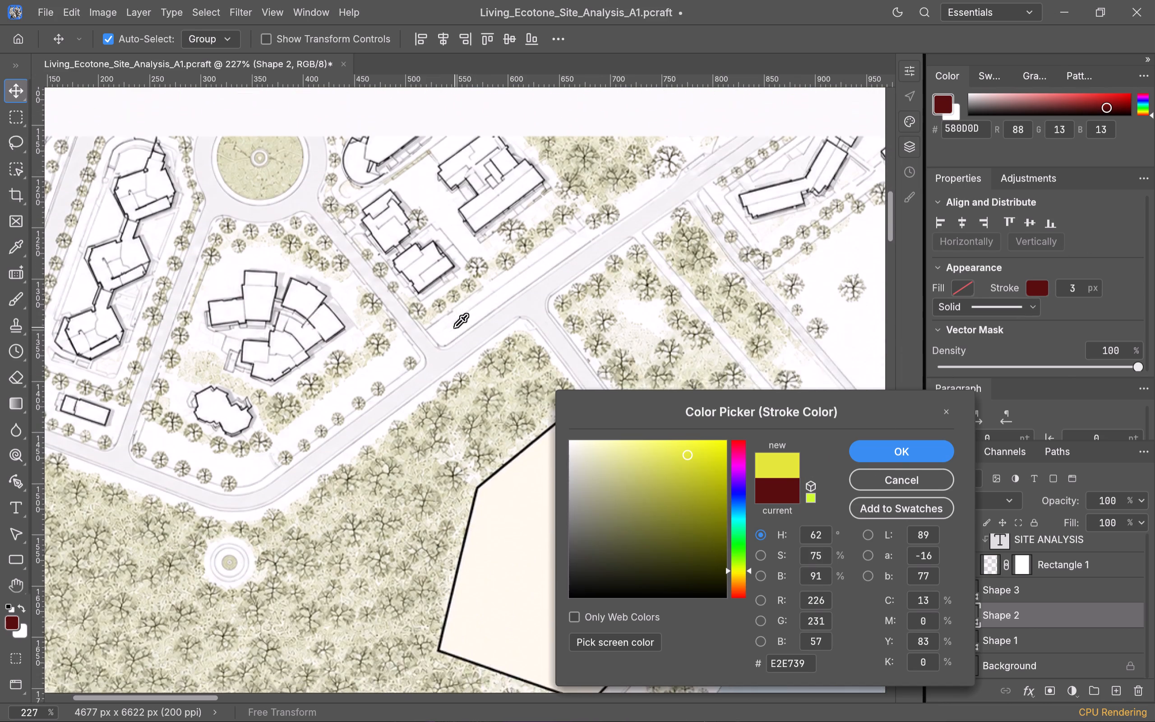
pyautogui.scroll(-20, 455, 328)
pyautogui.scroll(-14, 455, 328)
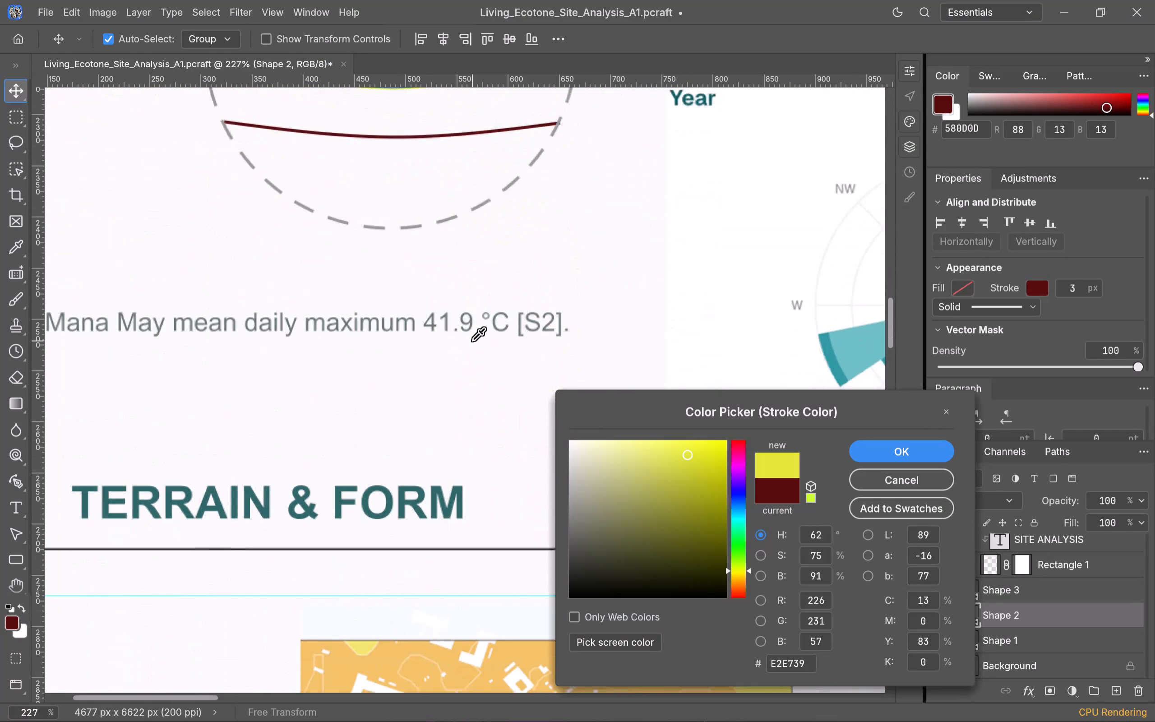
pyautogui.scroll(-13, 472, 341)
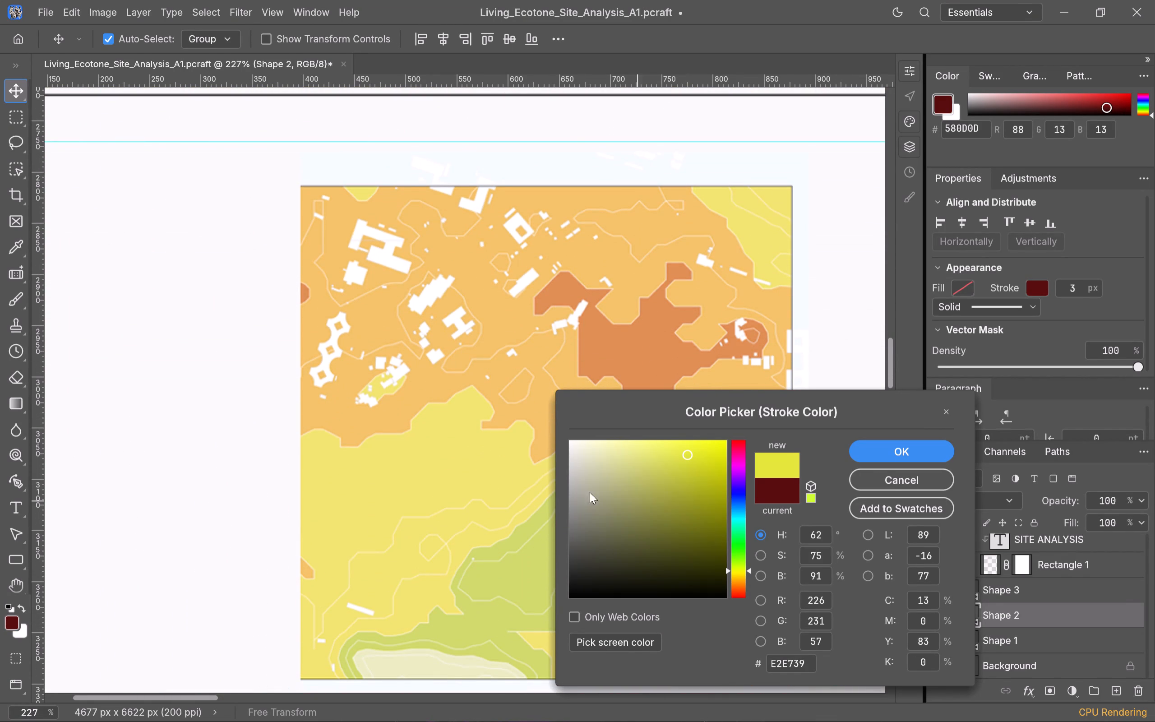
pyautogui.click(459, 472)
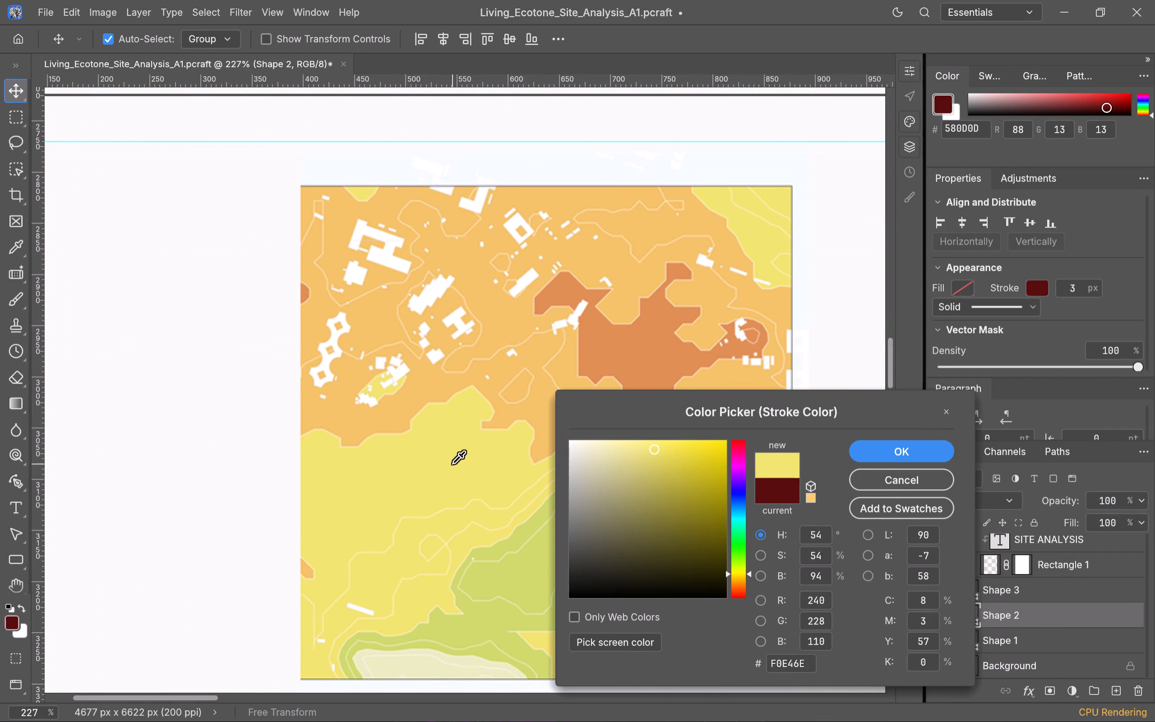
pyautogui.click(667, 449)
pyautogui.scroll(6, 378, 282)
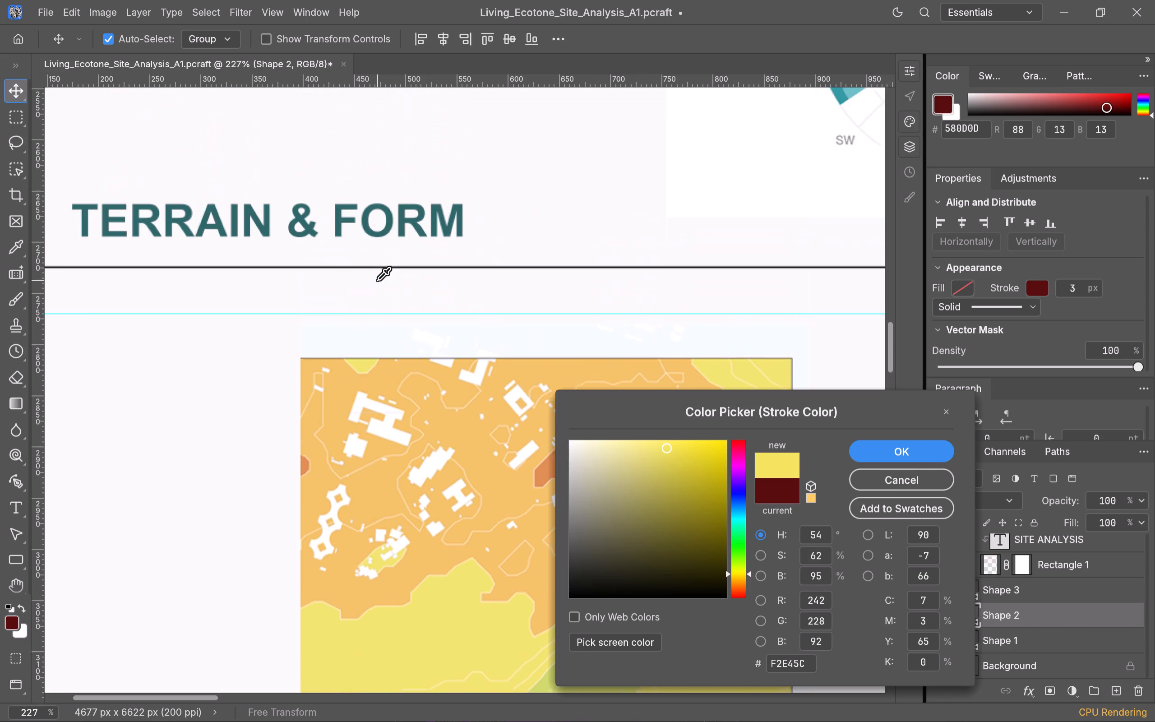
pyautogui.scroll(13, 378, 281)
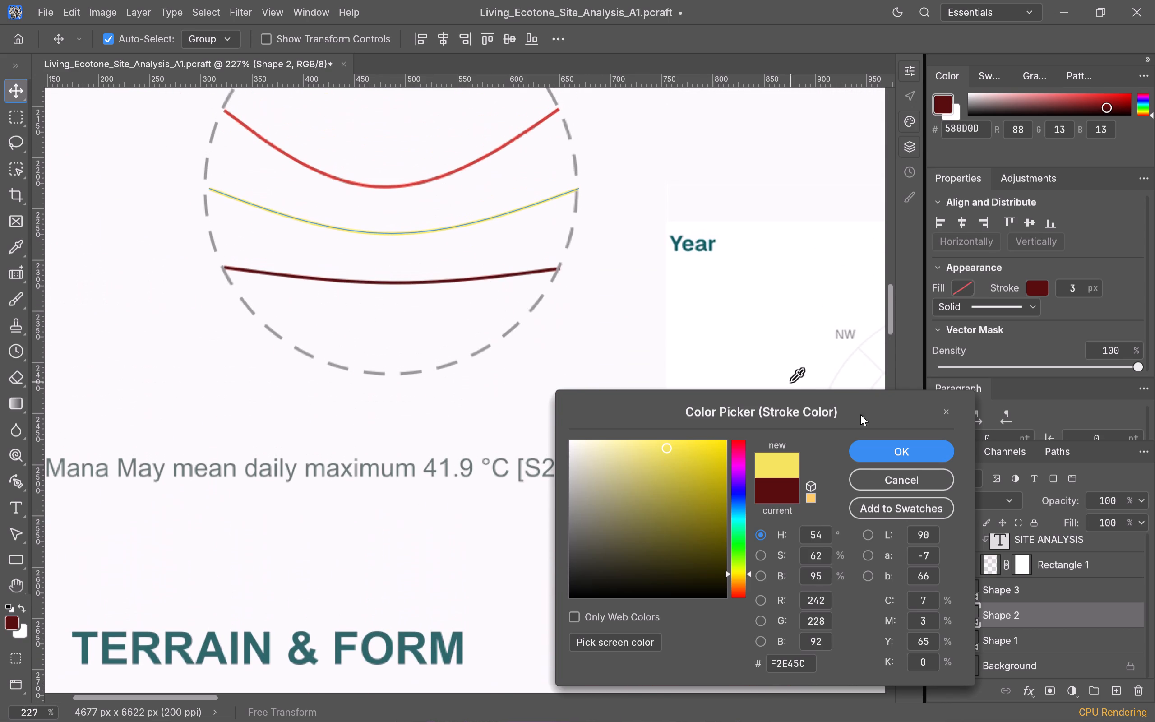
pyautogui.click(892, 455)
# Set the lower sun arc's stroke to the recently used pure blue, 0000FF.
pyautogui.scroll(2, 554, 352)
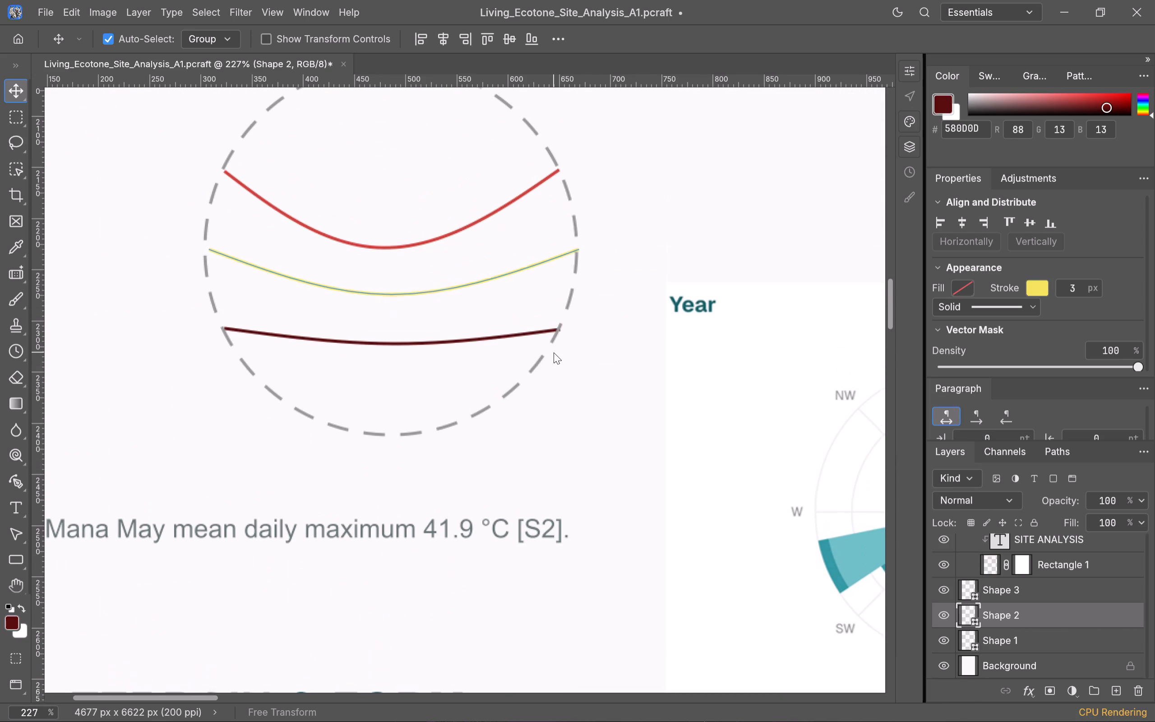
pyautogui.click(472, 341)
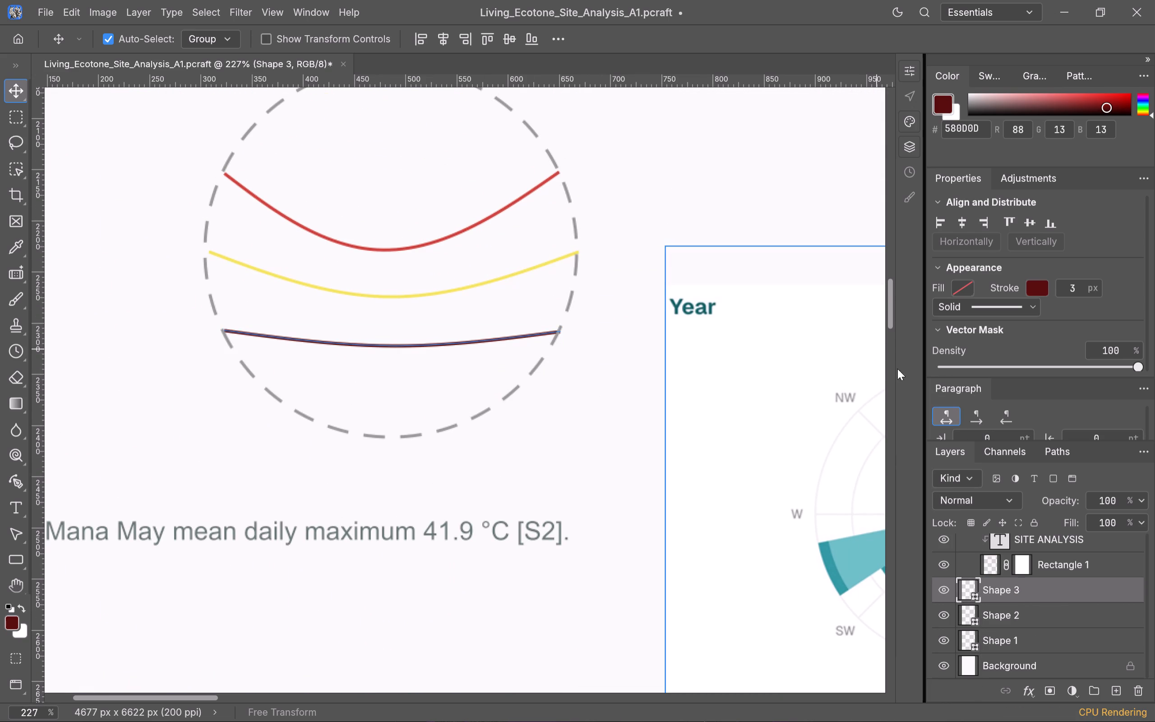
pyautogui.click(1034, 286)
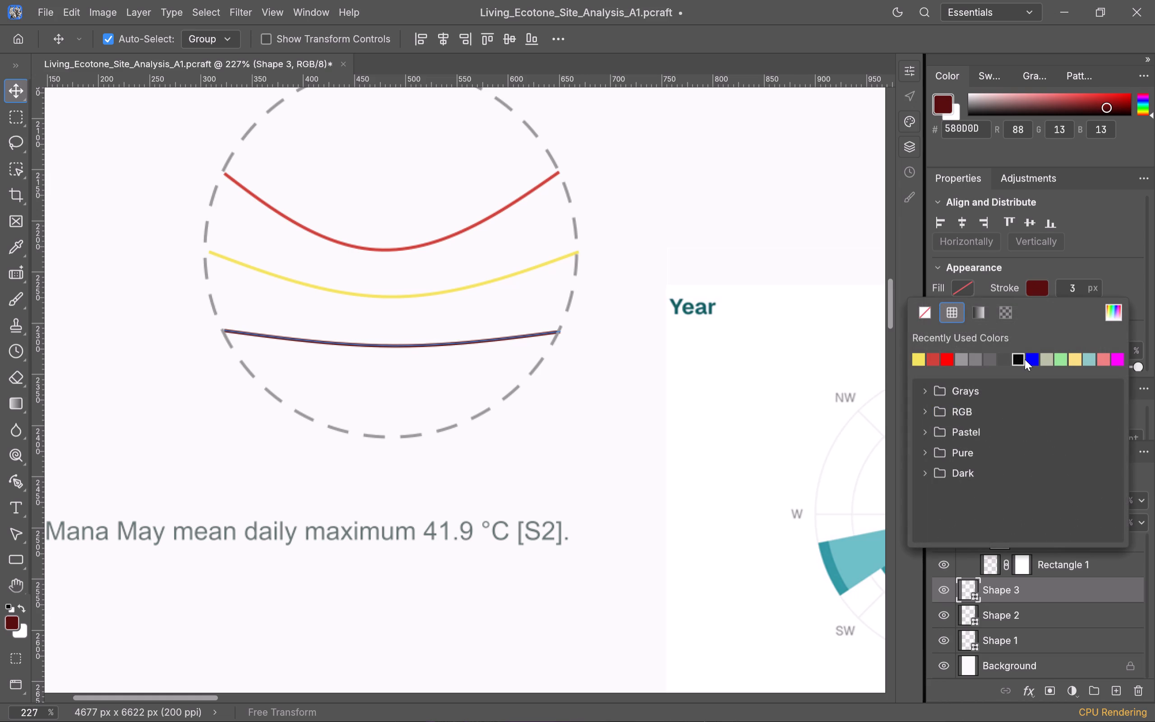
pyautogui.click(1031, 363)
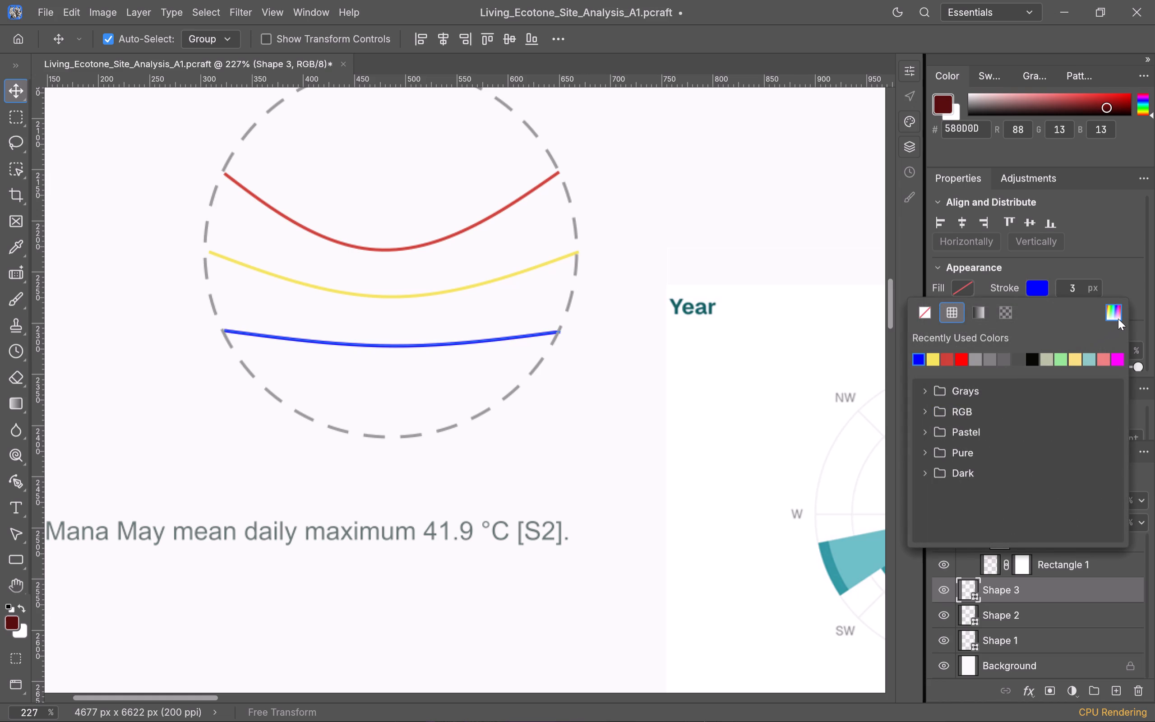
# Adjust the lower sun arc's stroke to the softer custom blue 3A7BE3.
pyautogui.click(1118, 317)
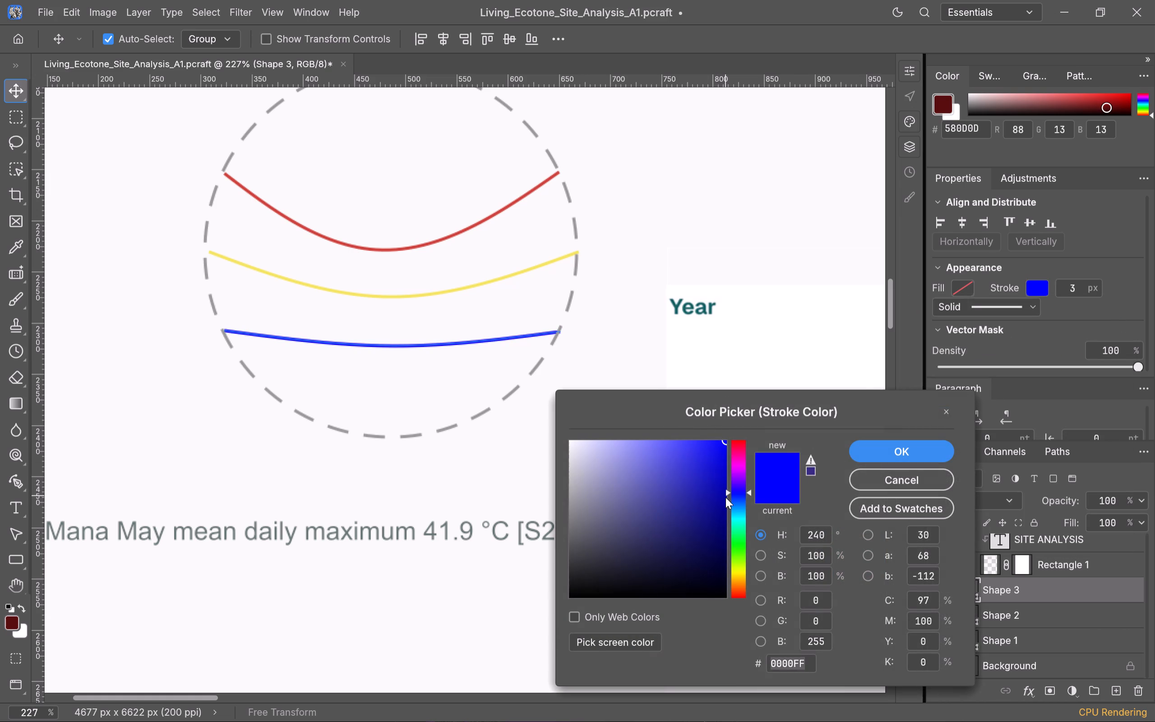
pyautogui.click(675, 464)
pyautogui.click(681, 457)
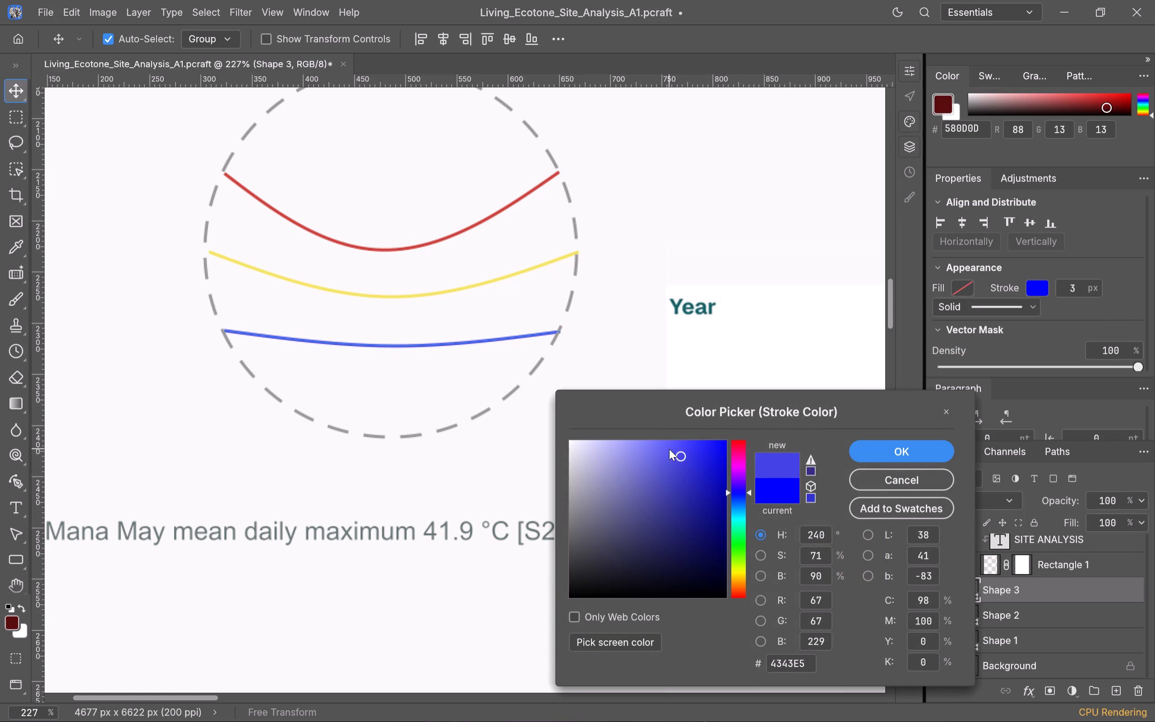
pyautogui.click(669, 449)
pyautogui.click(675, 473)
pyautogui.click(679, 479)
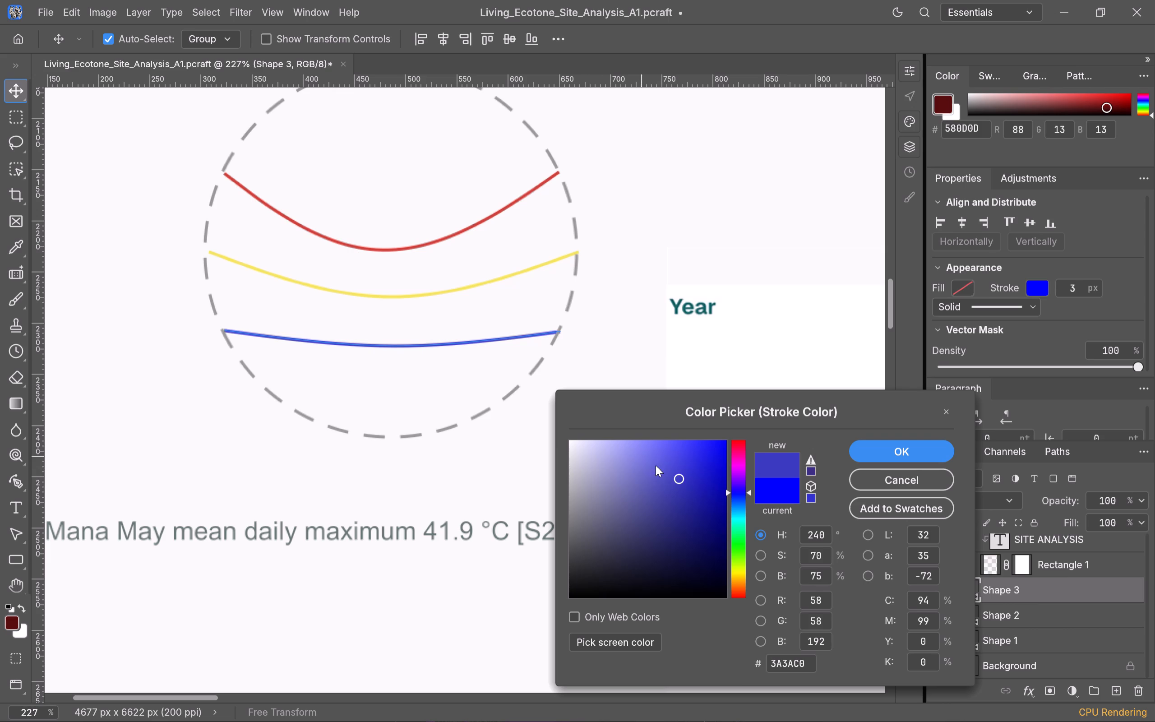
pyautogui.click(740, 502)
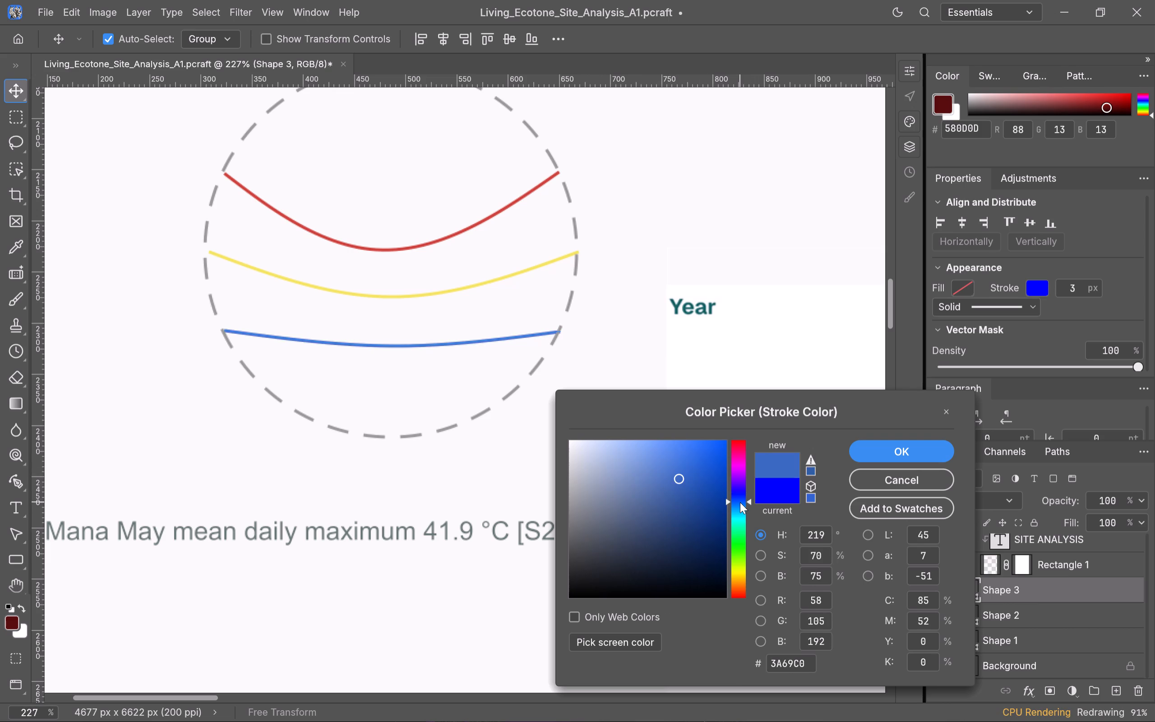
pyautogui.click(734, 503)
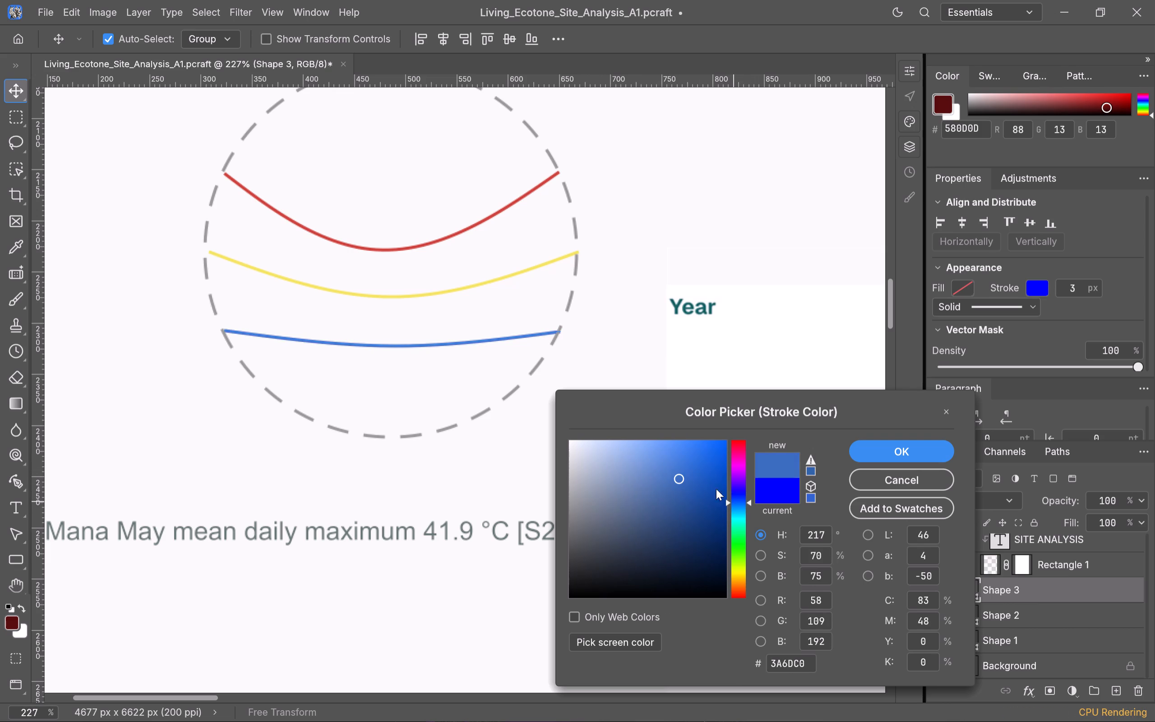
pyautogui.click(687, 458)
pyautogui.click(905, 454)
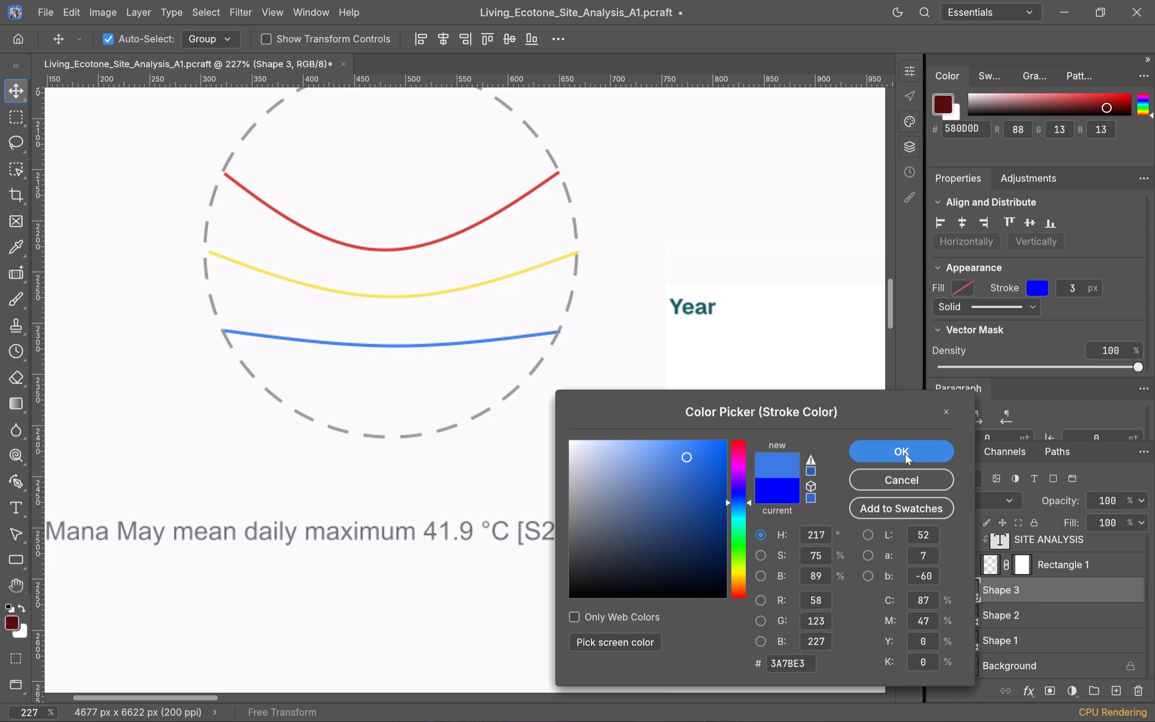
# Review the three recoloured sun arcs inside the dashed circle of the SOLAR PATH diagram.
pyautogui.scroll(5, 608, 404)
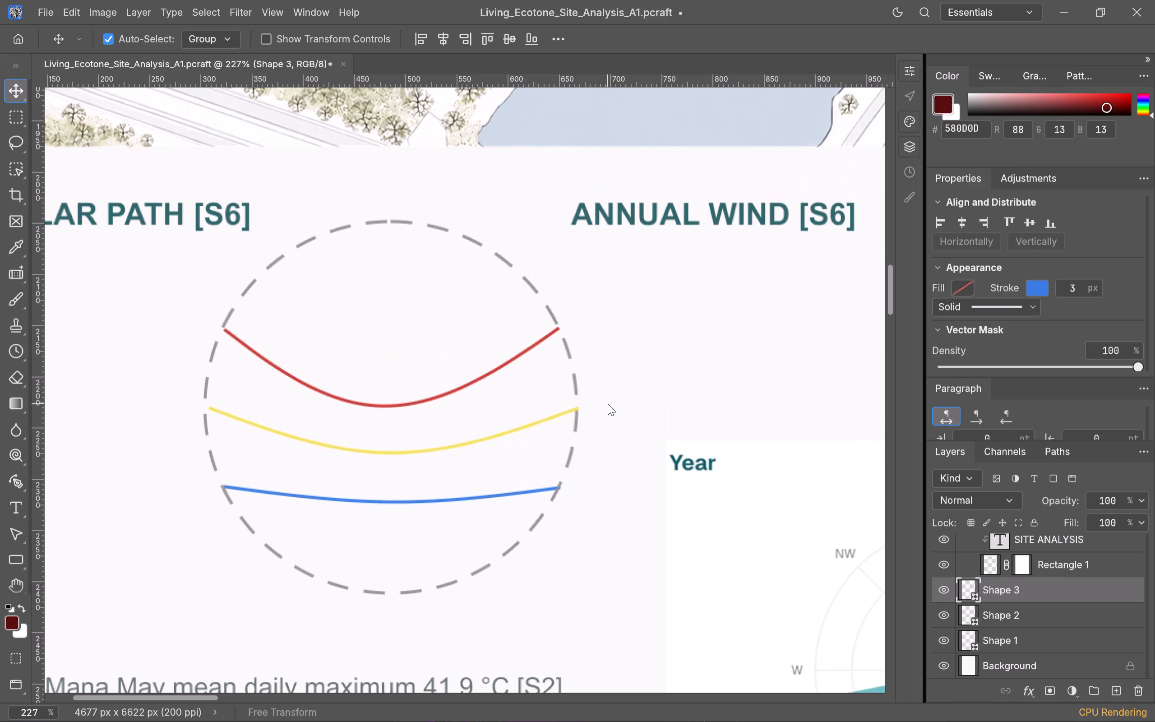
pyautogui.click(608, 404)
pyautogui.scroll(-2, 636, 428)
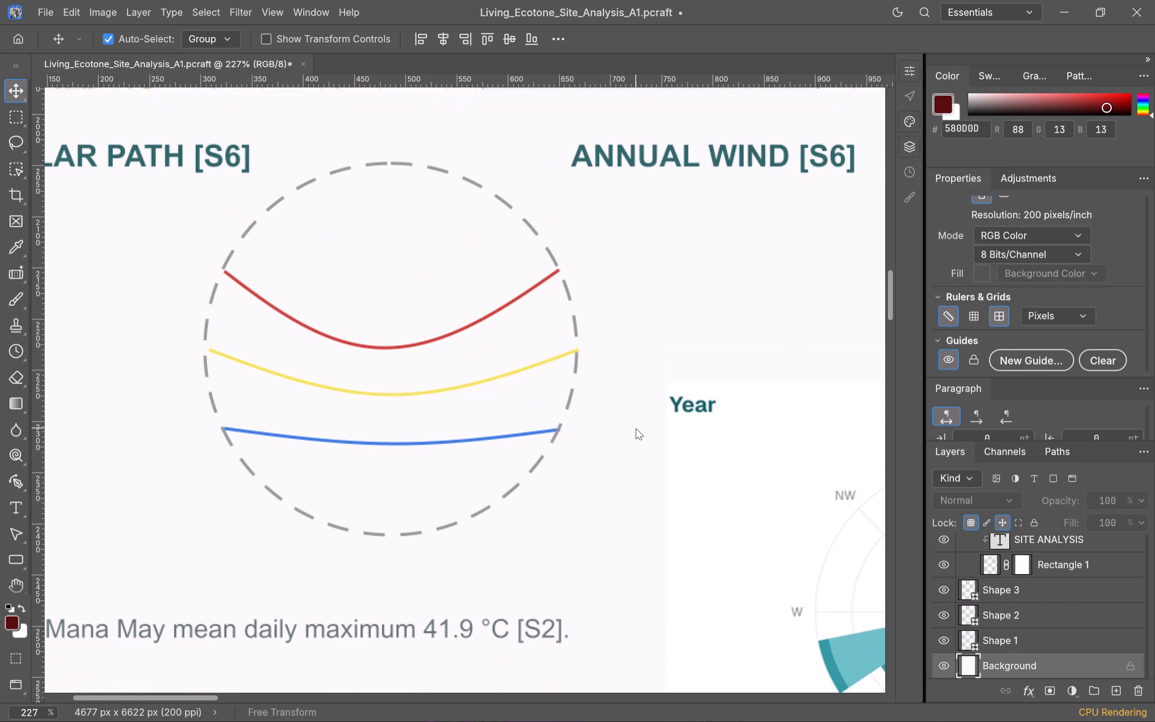
pyautogui.scroll(-2, 753, 477)
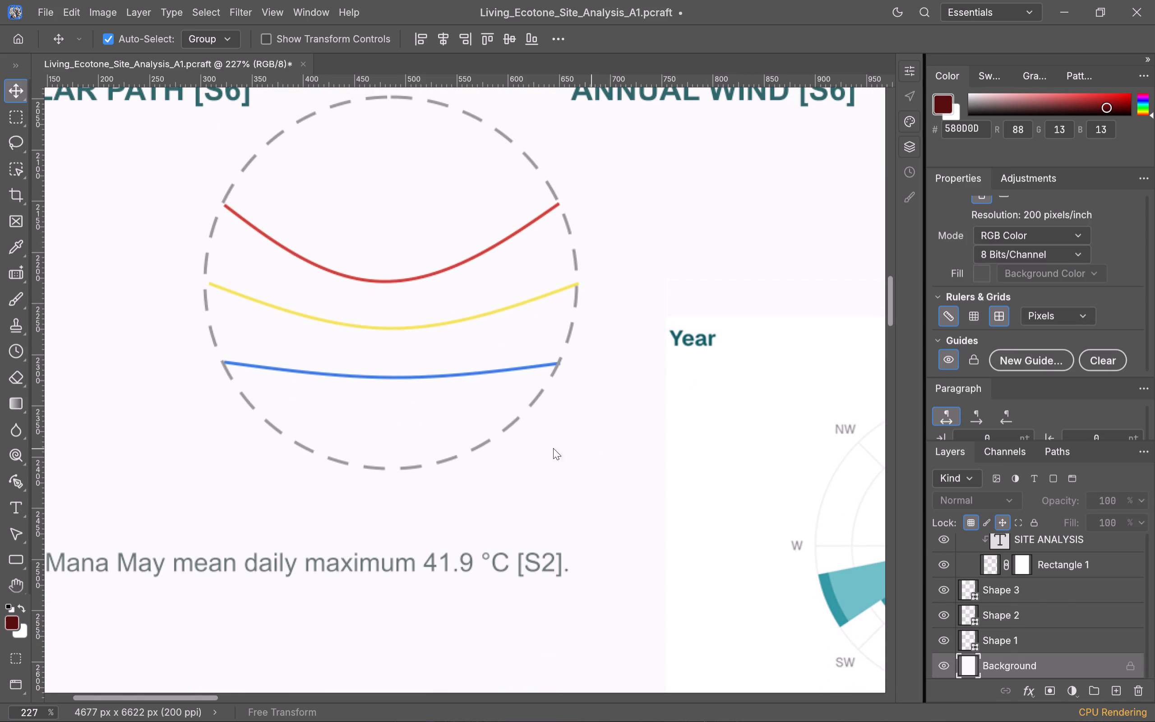
pyautogui.scroll(-2, 545, 447)
pyautogui.scroll(3, 545, 447)
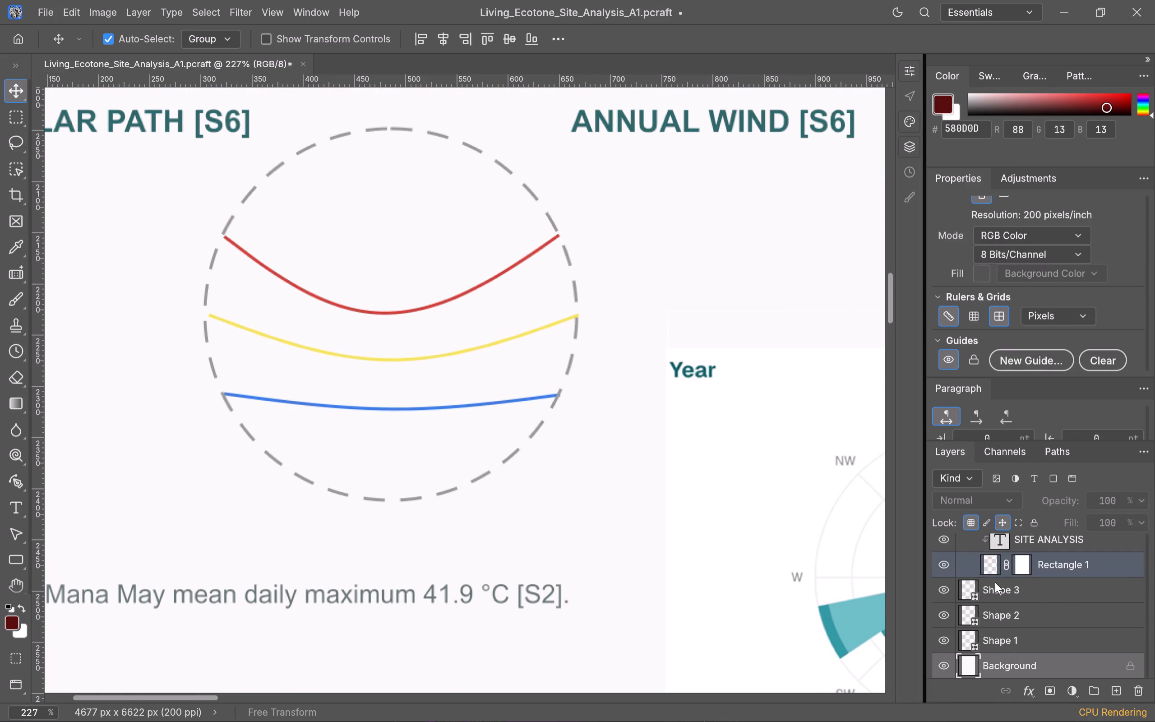
# Find the hidden sun_wind / image 026 layer below the dashed circle's layer and make it visible for tracing the labels.
pyautogui.scroll(-3, 1026, 616)
pyautogui.scroll(3, 1026, 616)
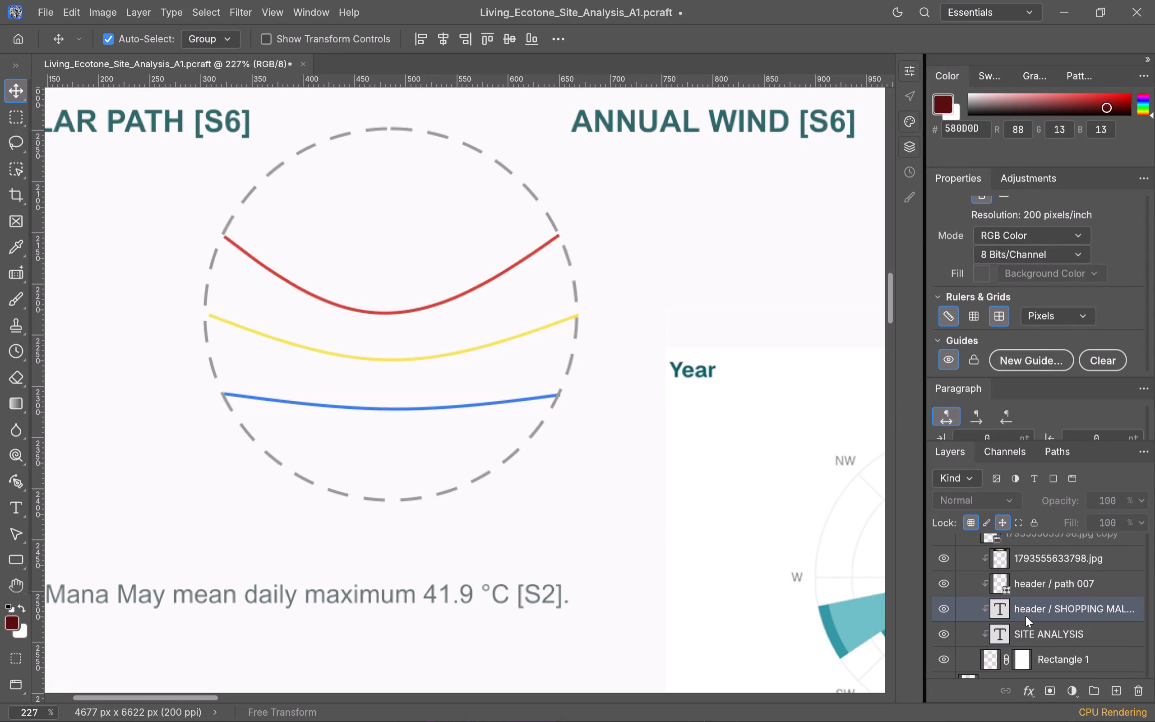
pyautogui.scroll(2, 1023, 613)
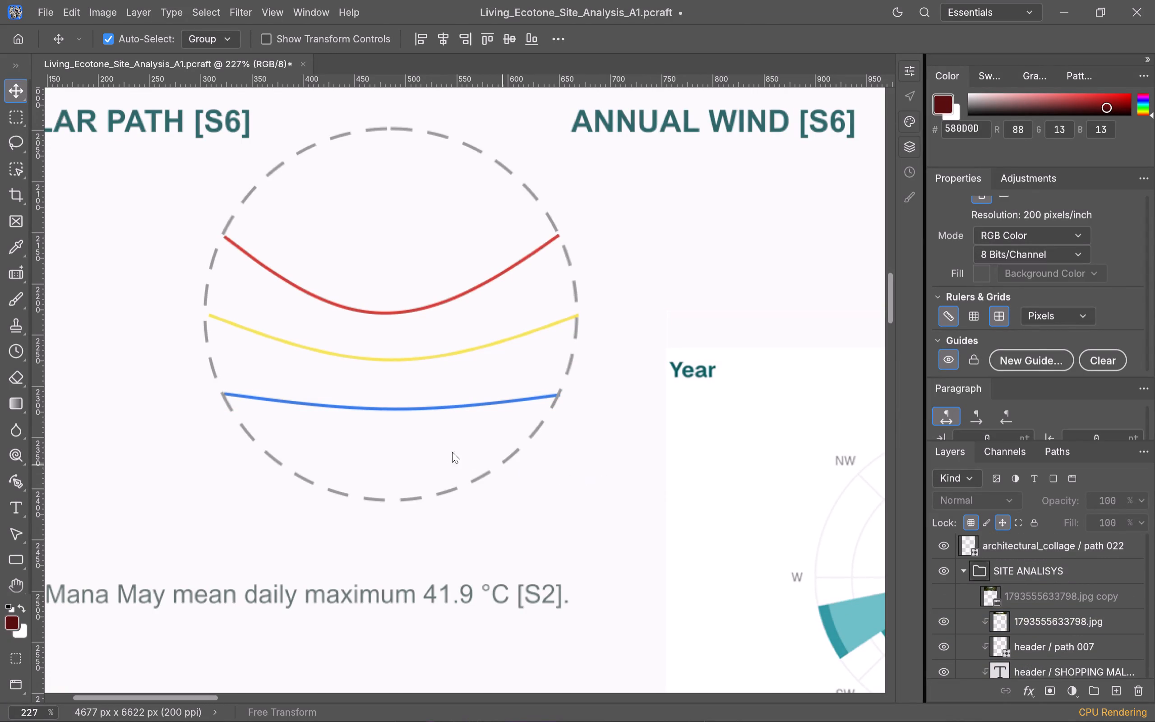
pyautogui.click(243, 477)
pyautogui.click(505, 460)
pyautogui.click(942, 566)
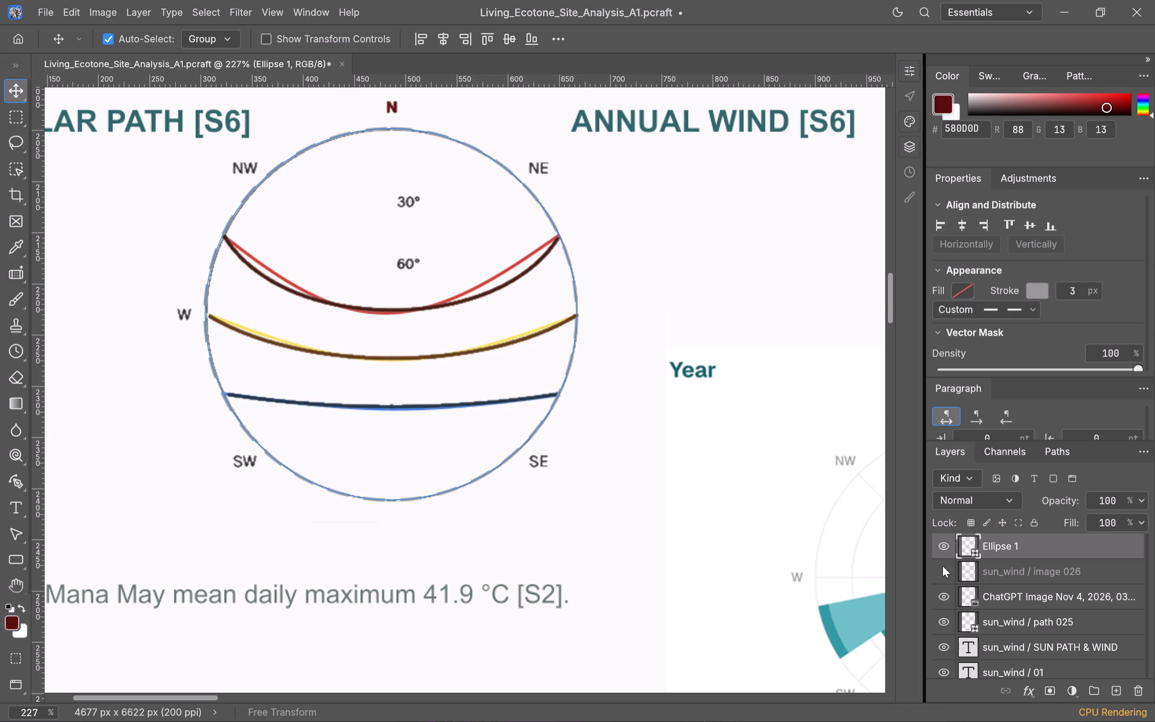
pyautogui.doubleClick(942, 568)
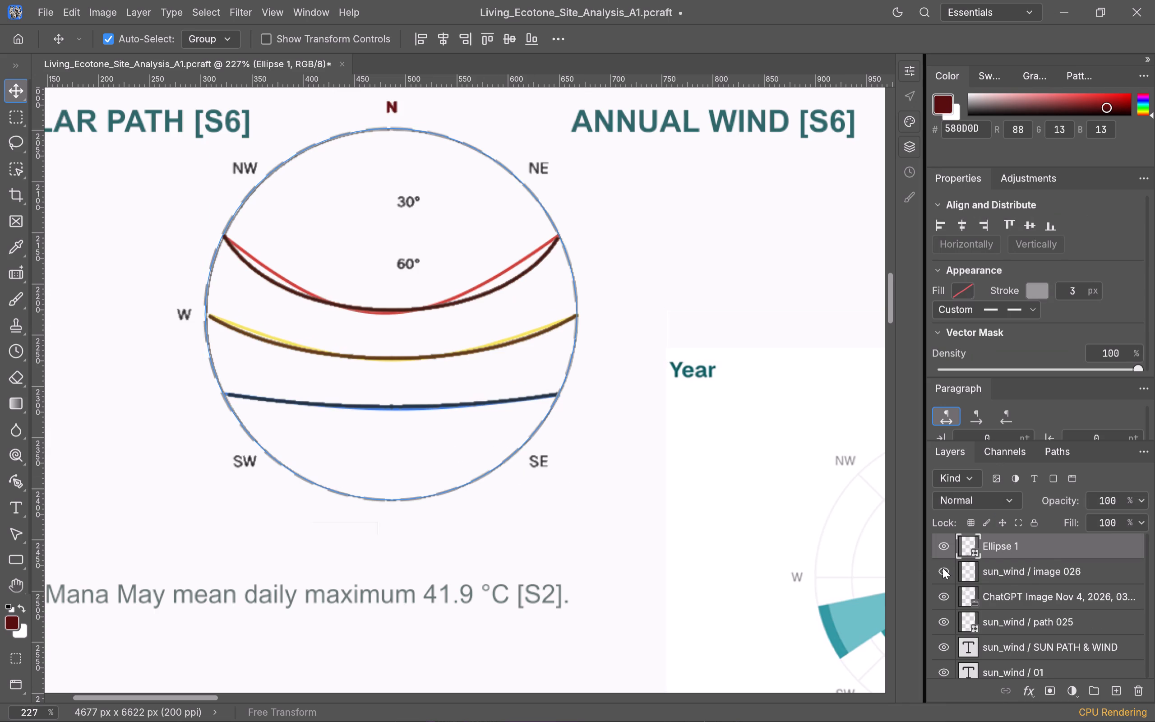
pyautogui.click(942, 568)
pyautogui.tripleClick(942, 568)
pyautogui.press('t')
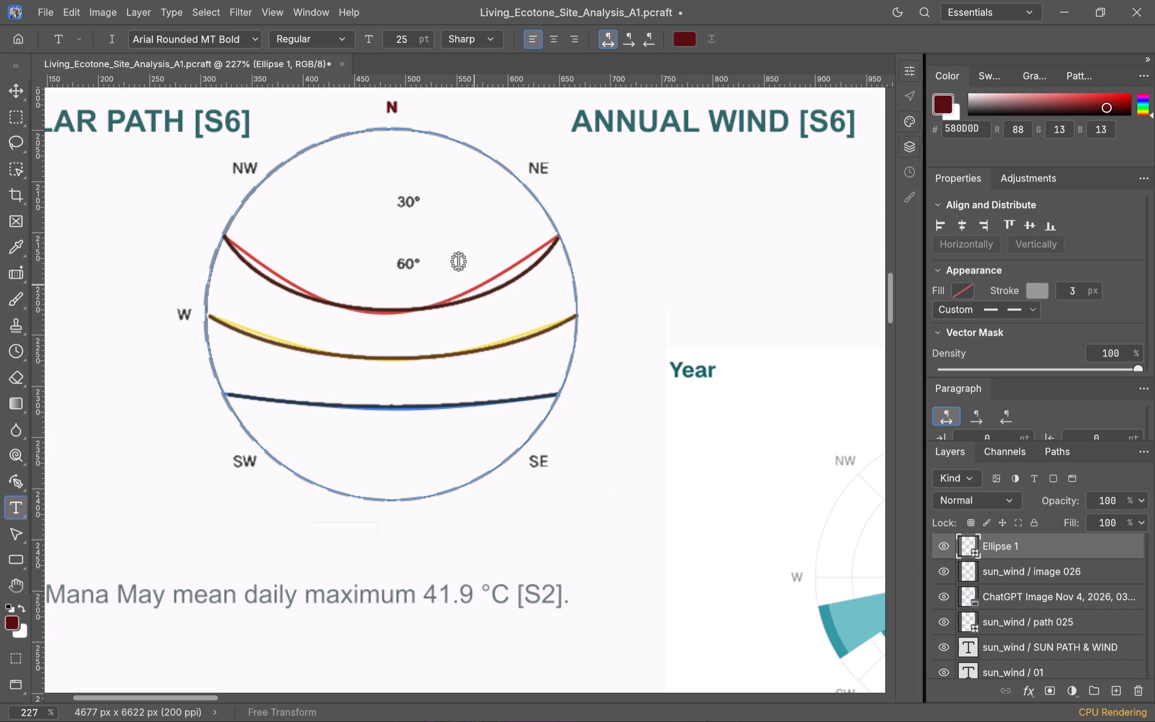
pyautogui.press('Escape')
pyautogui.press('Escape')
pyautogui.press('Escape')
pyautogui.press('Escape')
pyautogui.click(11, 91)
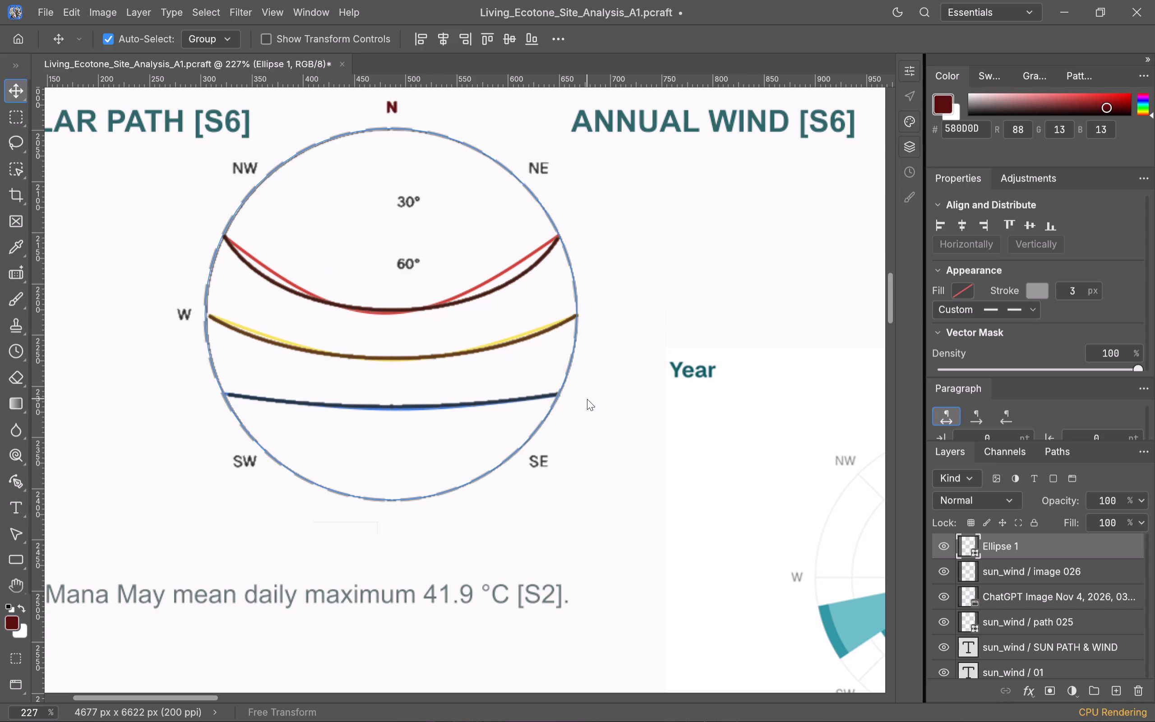
# Add a dark red text label N in 5 pt Arial Rounded MT Bold beside the SOLAR PATH circle.
pyautogui.press('t')
pyautogui.click(631, 282)
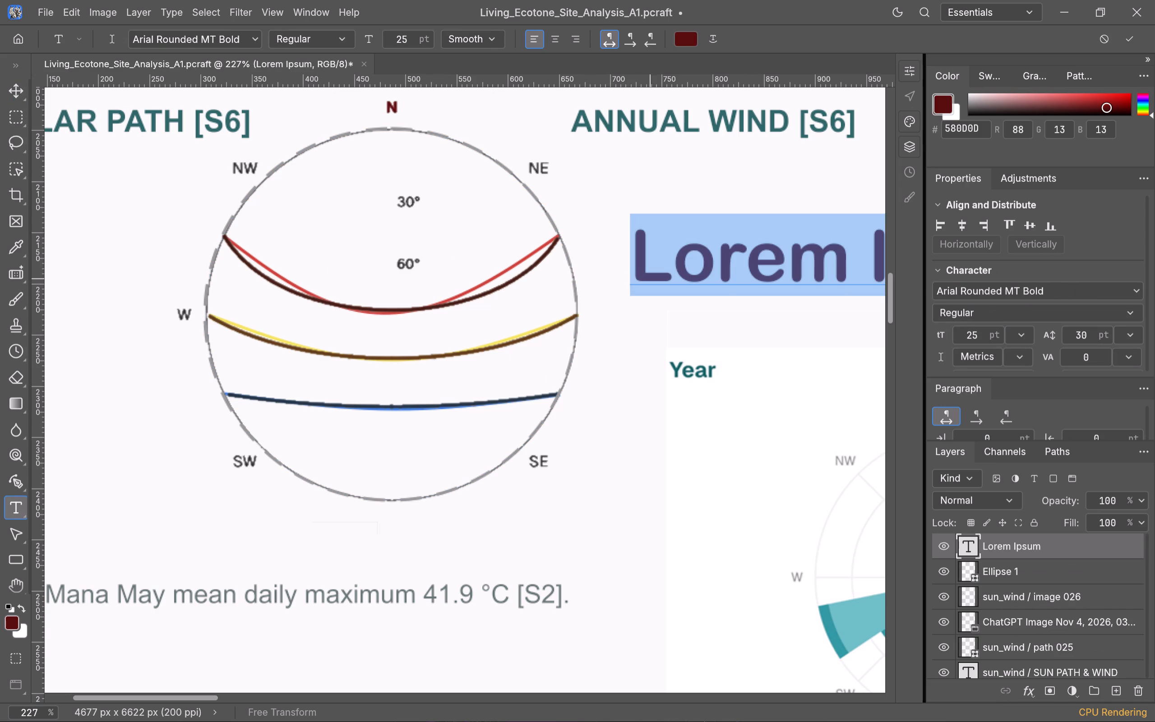
pyautogui.scroll(-9, 407, 40)
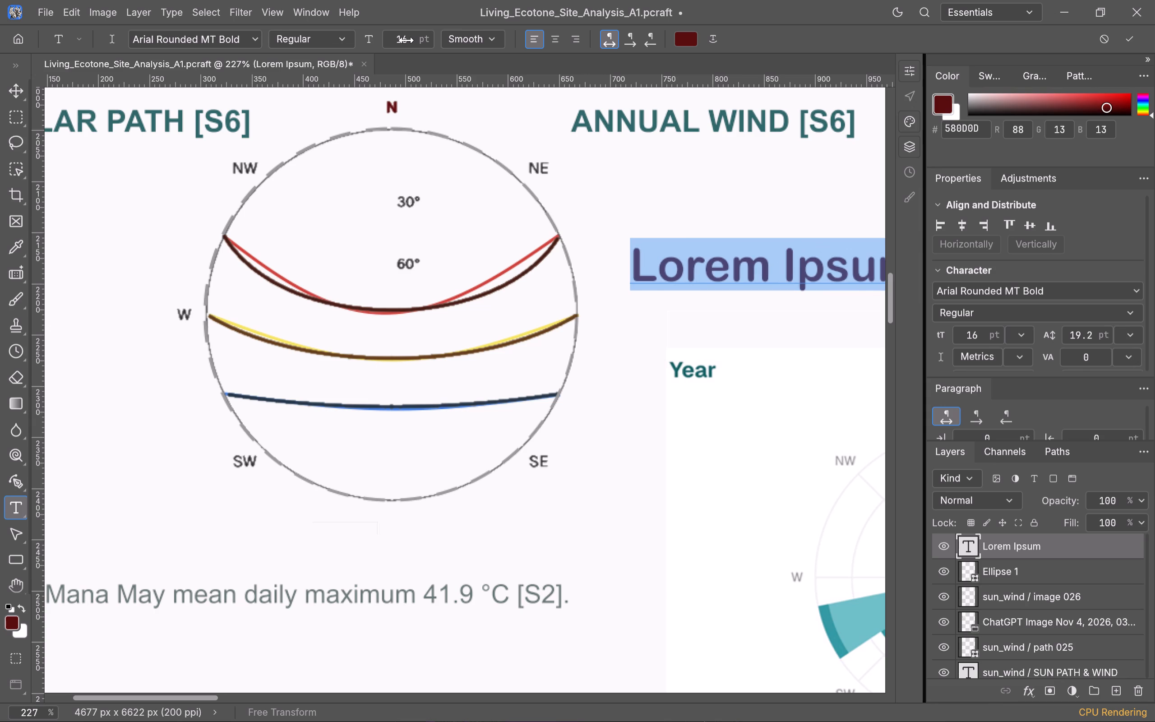
pyautogui.scroll(-11, 407, 40)
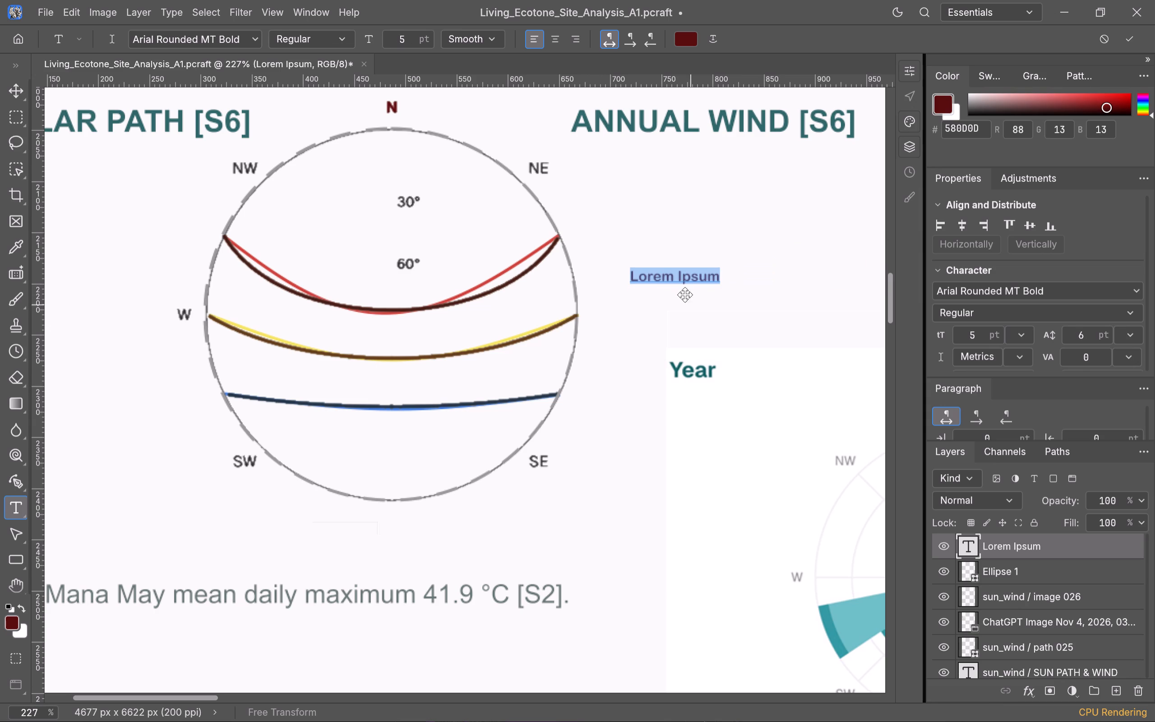
pyautogui.click(669, 276)
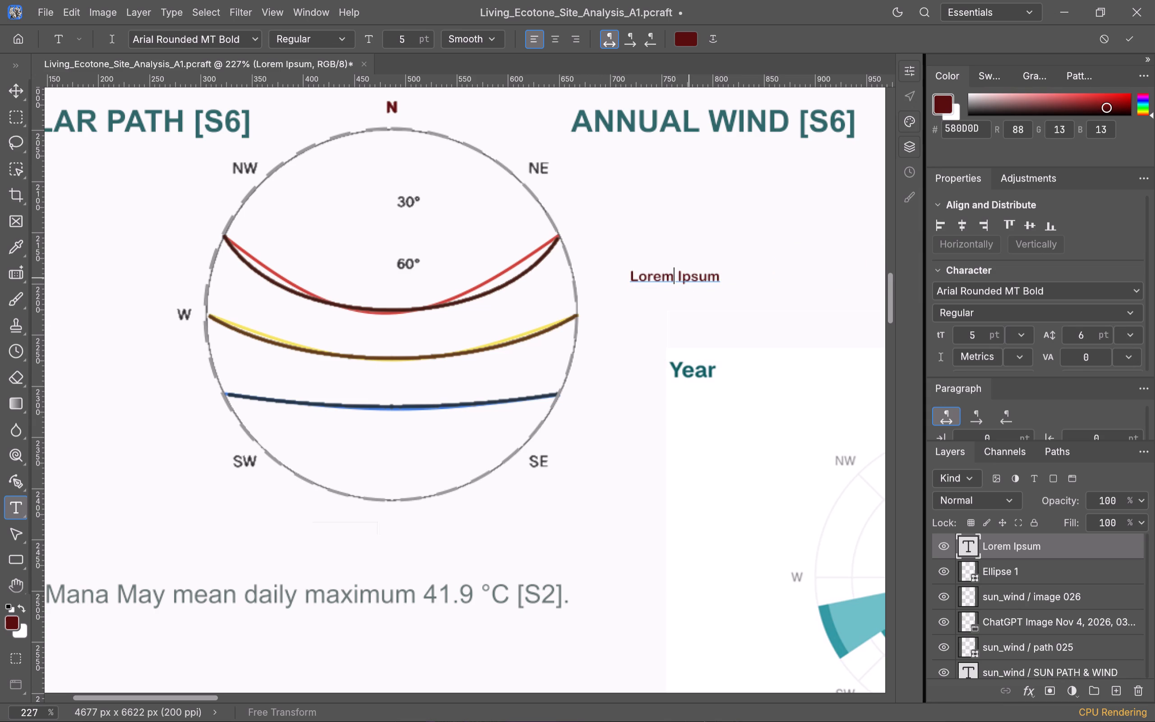
pyautogui.hotkey('ctrl', 'a')
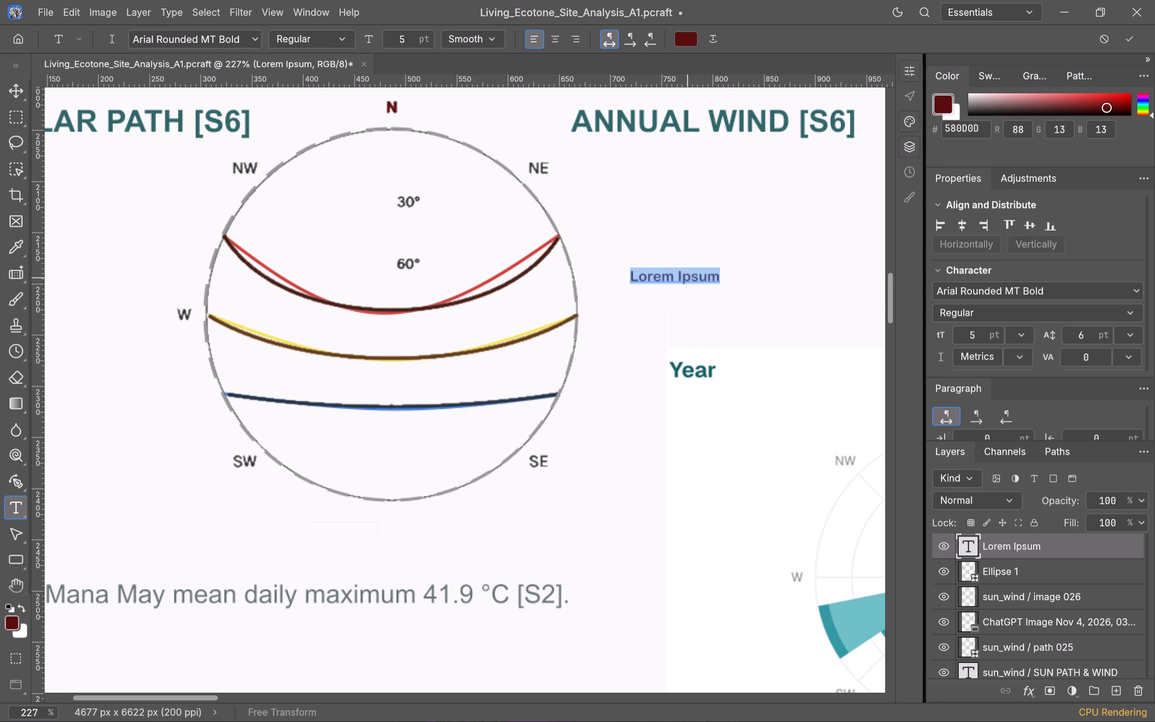
pyautogui.press('n')
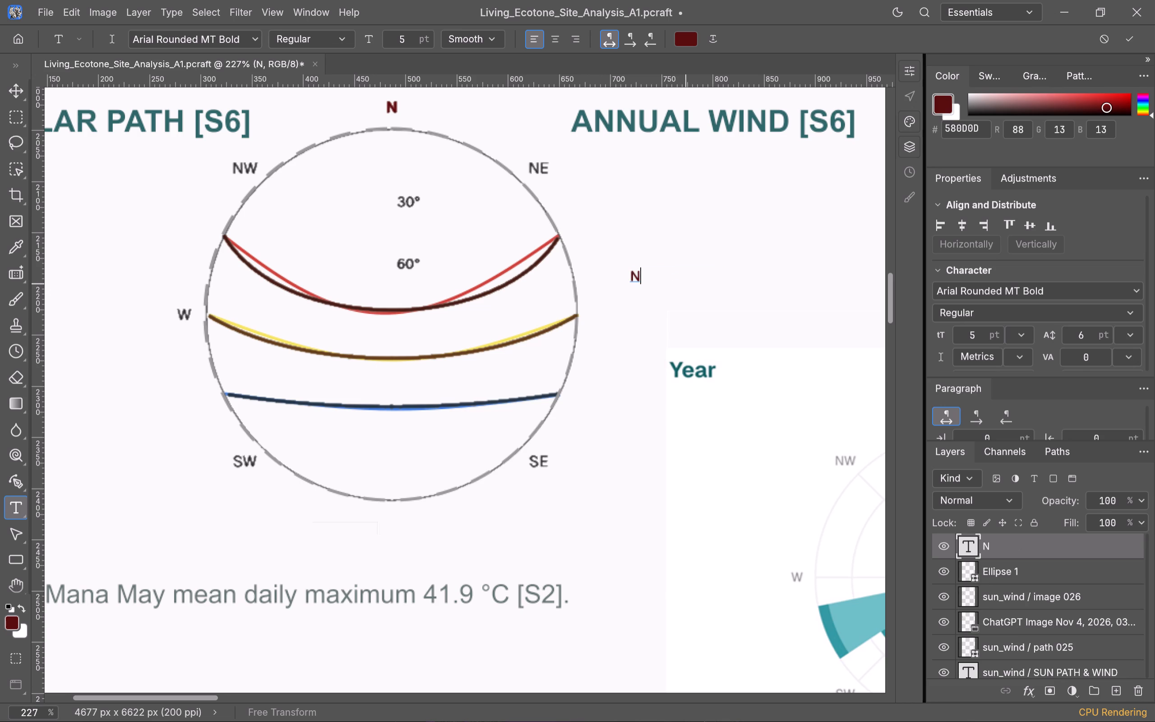
pyautogui.press('Return')
pyautogui.click(628, 361)
# Move the new N label above the circle, directly beside the original image's N.
pyautogui.click(634, 279)
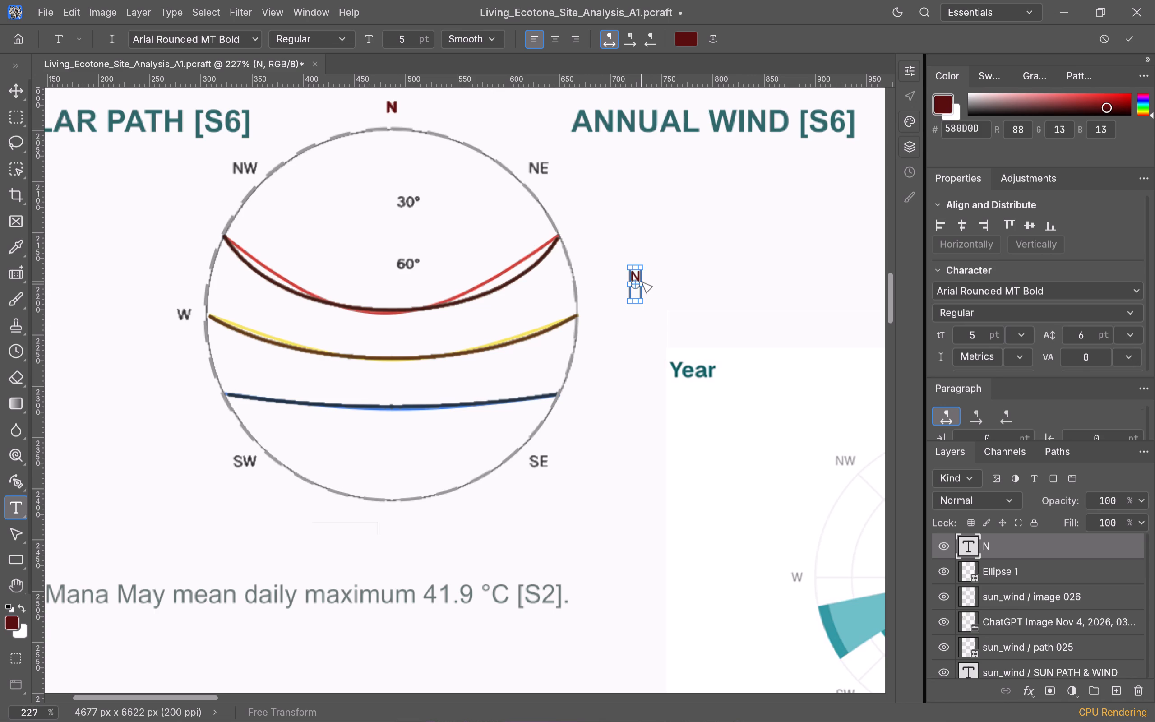
pyautogui.hotkey('ctrl', 't')
pyautogui.scroll(3, 639, 286)
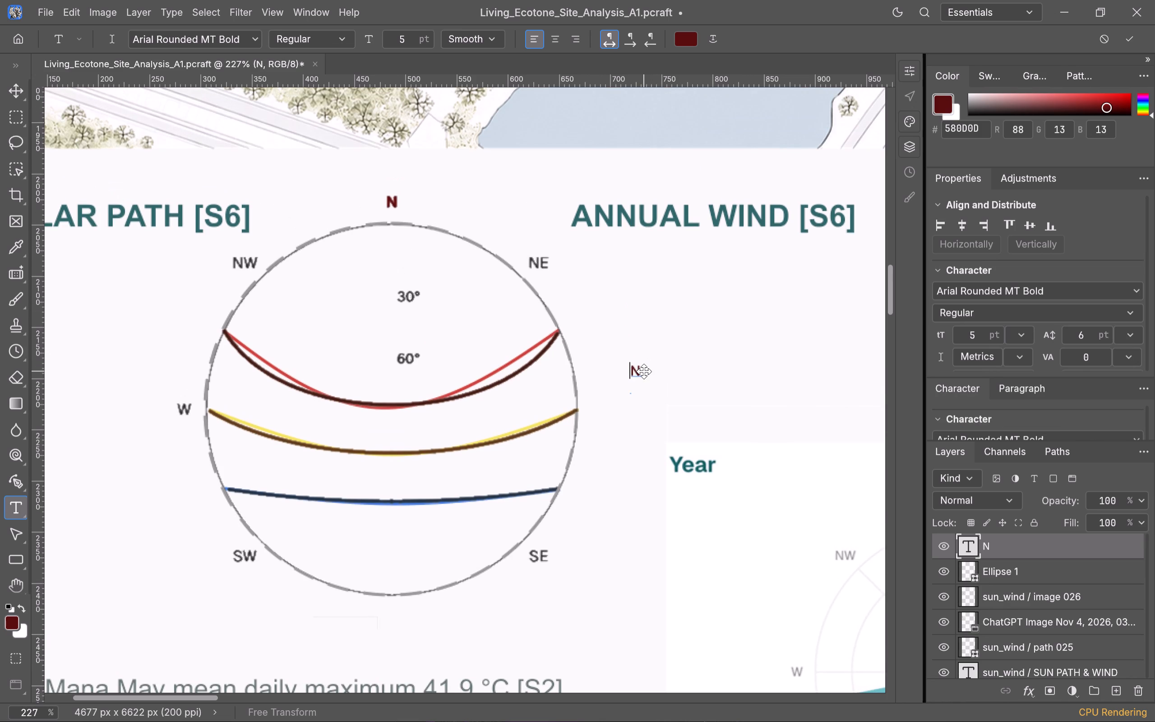
pyautogui.keyDown('alt'); pyautogui.scroll(2, 643, 366); pyautogui.keyUp('alt')
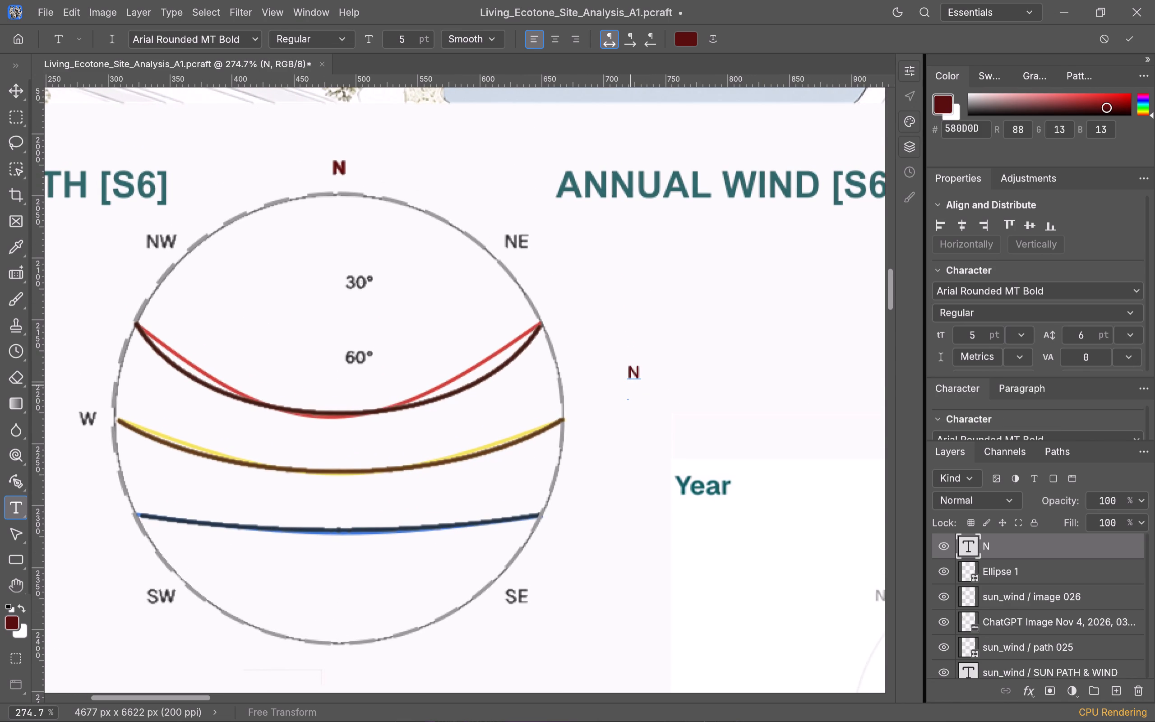
pyautogui.moveTo(654, 379); pyautogui.dragTo(464, 203)
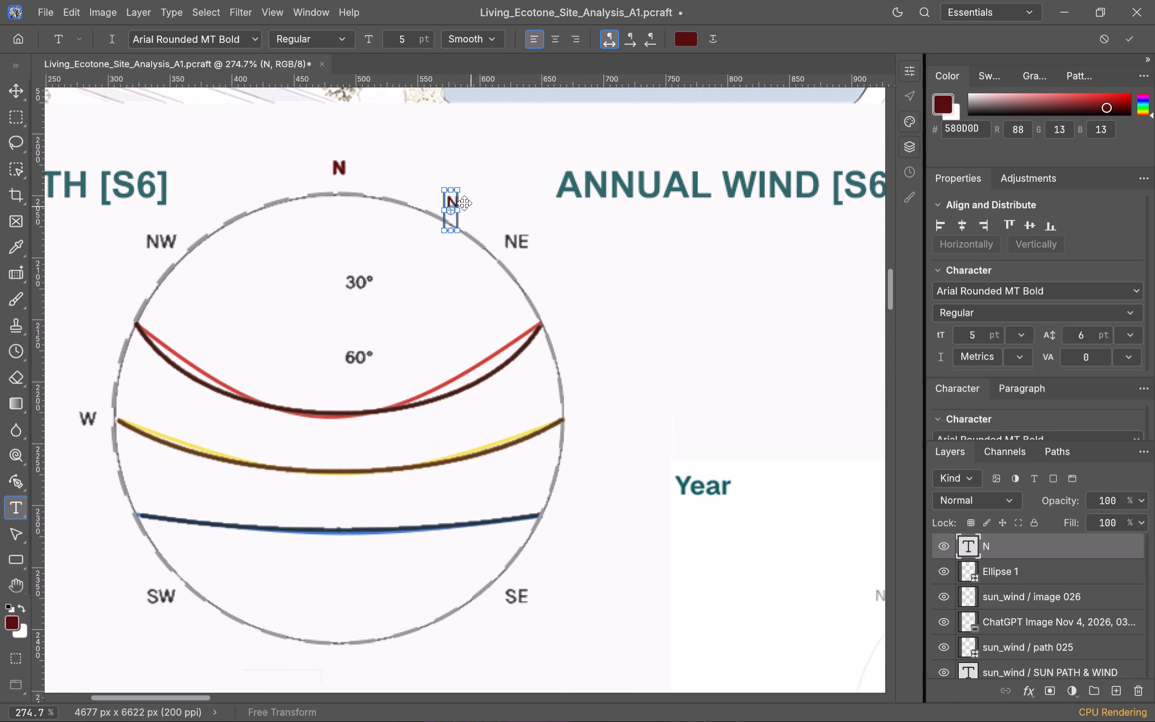
pyautogui.moveTo(464, 203); pyautogui.dragTo(379, 173)
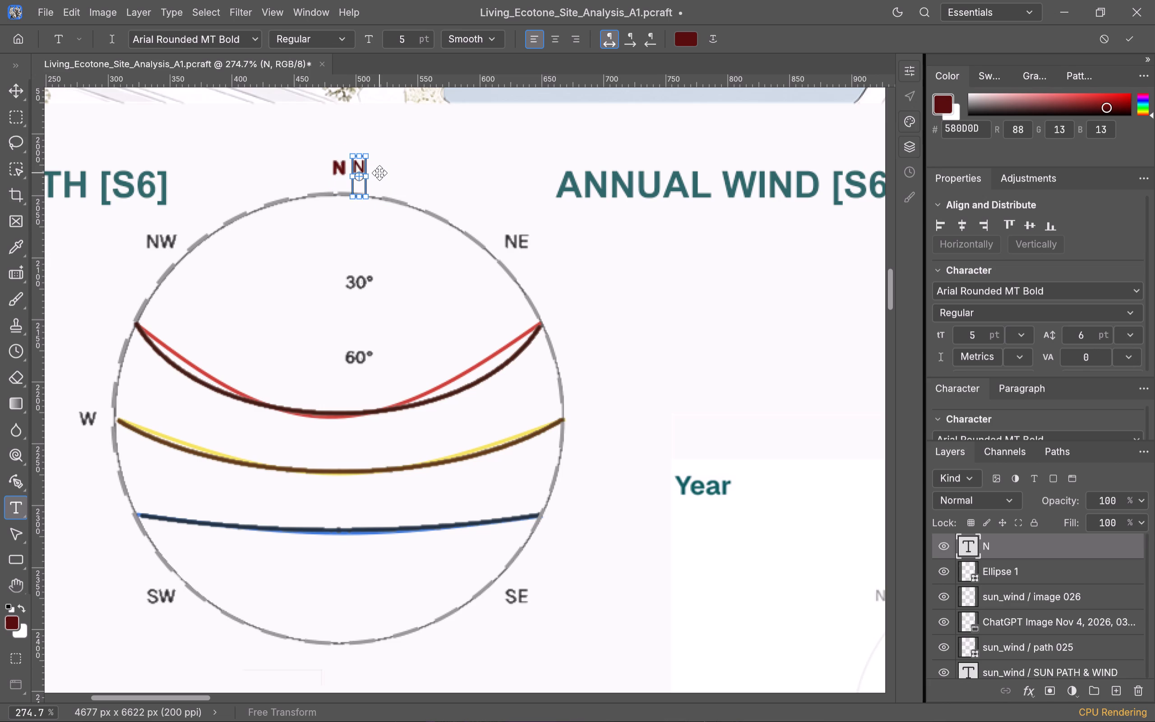
pyautogui.moveTo(379, 173); pyautogui.dragTo(379, 175)
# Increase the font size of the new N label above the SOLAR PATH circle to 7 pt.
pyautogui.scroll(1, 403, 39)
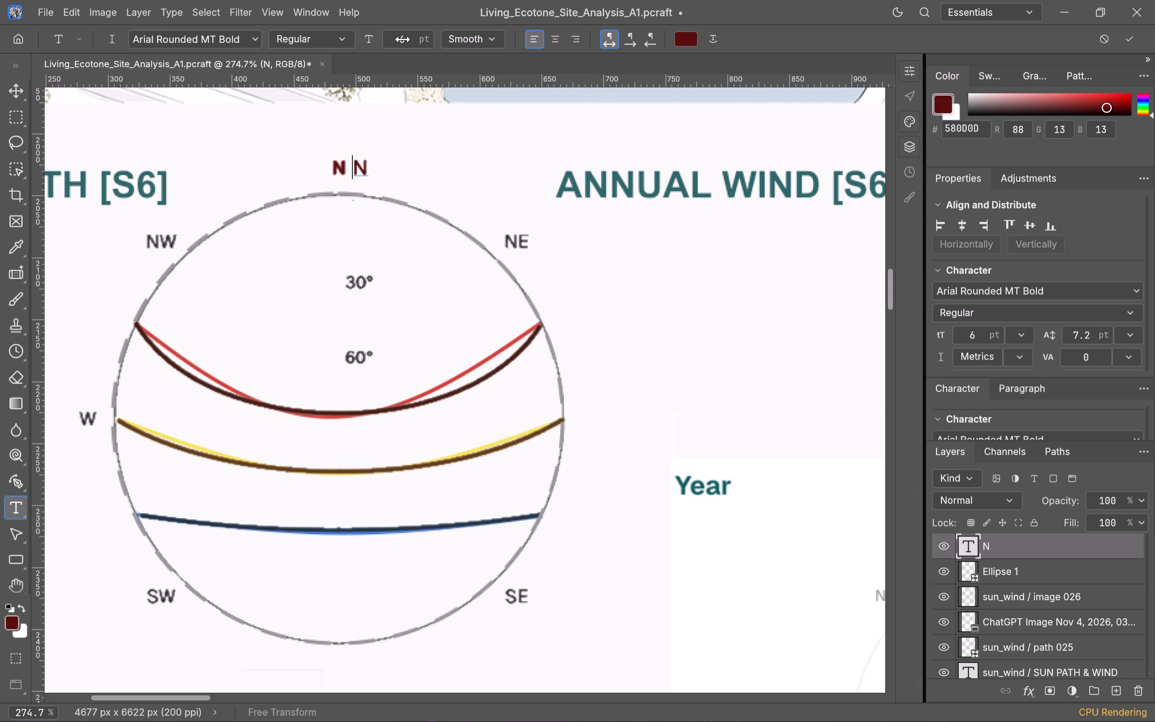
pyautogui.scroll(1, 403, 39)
# Look through the N label's character, paragraph and type option settings, including the anti-aliasing choices.
pyautogui.scroll(-3, 1048, 356)
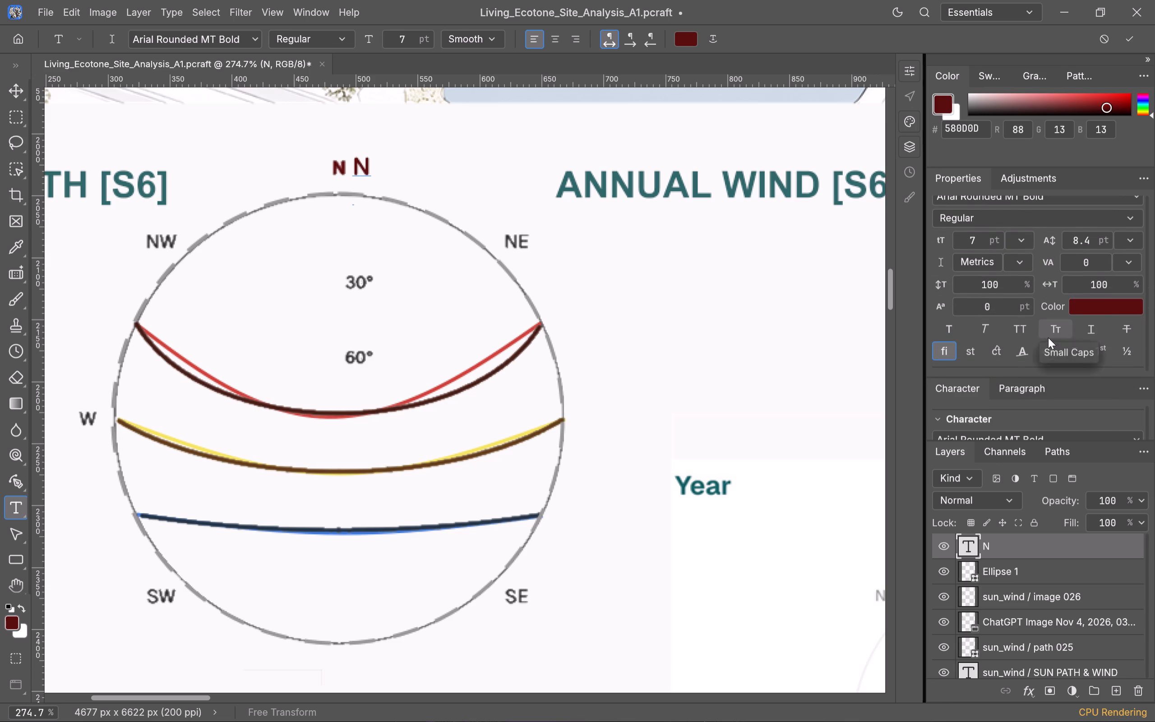
pyautogui.scroll(-2, 1024, 344)
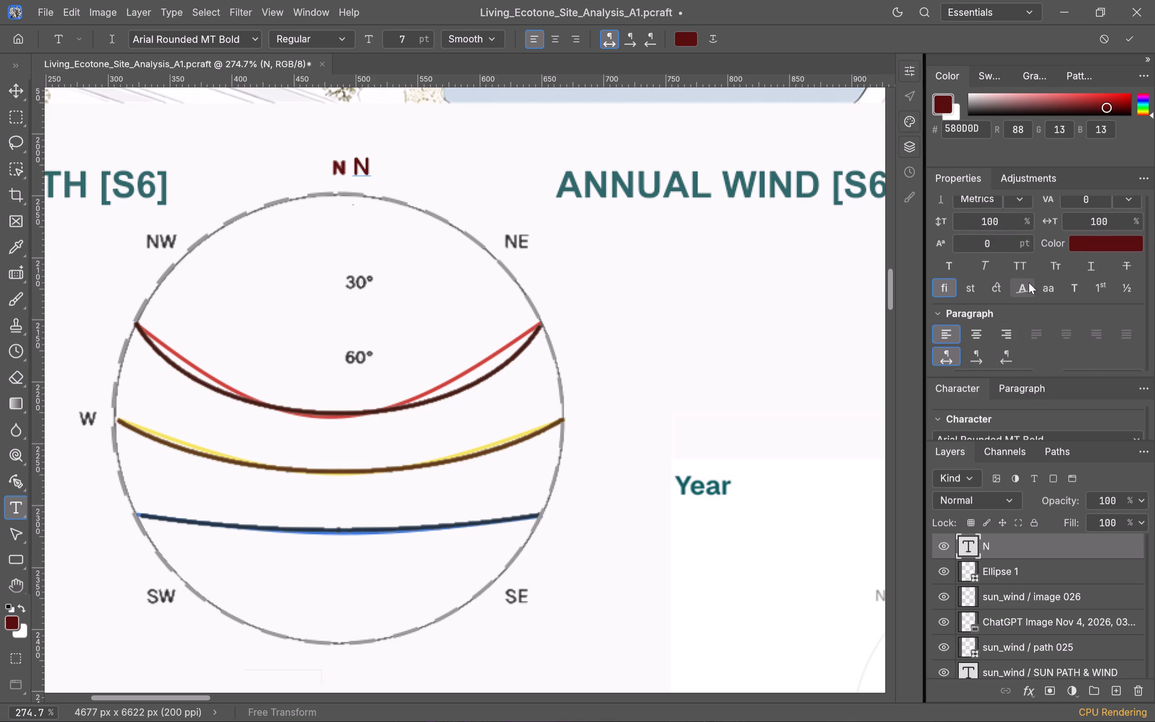
pyautogui.scroll(-3, 1031, 299)
pyautogui.scroll(-1, 1026, 352)
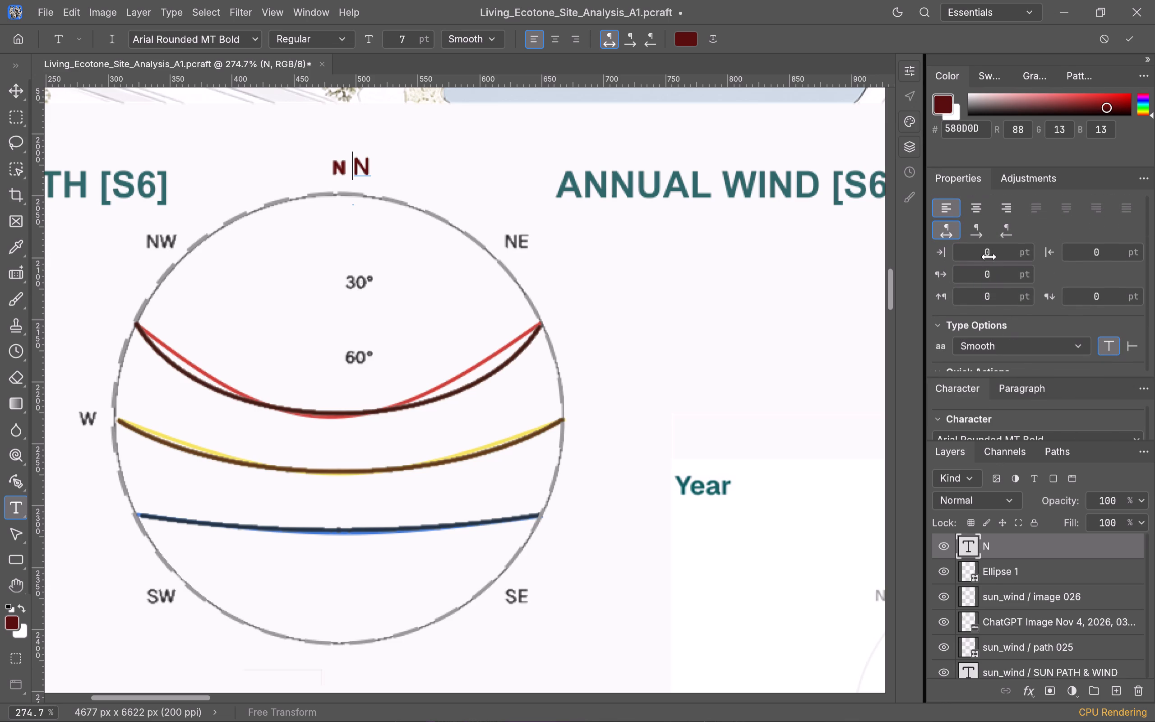
pyautogui.scroll(2, 988, 254)
pyautogui.scroll(-2, 988, 254)
pyautogui.scroll(-2, 994, 299)
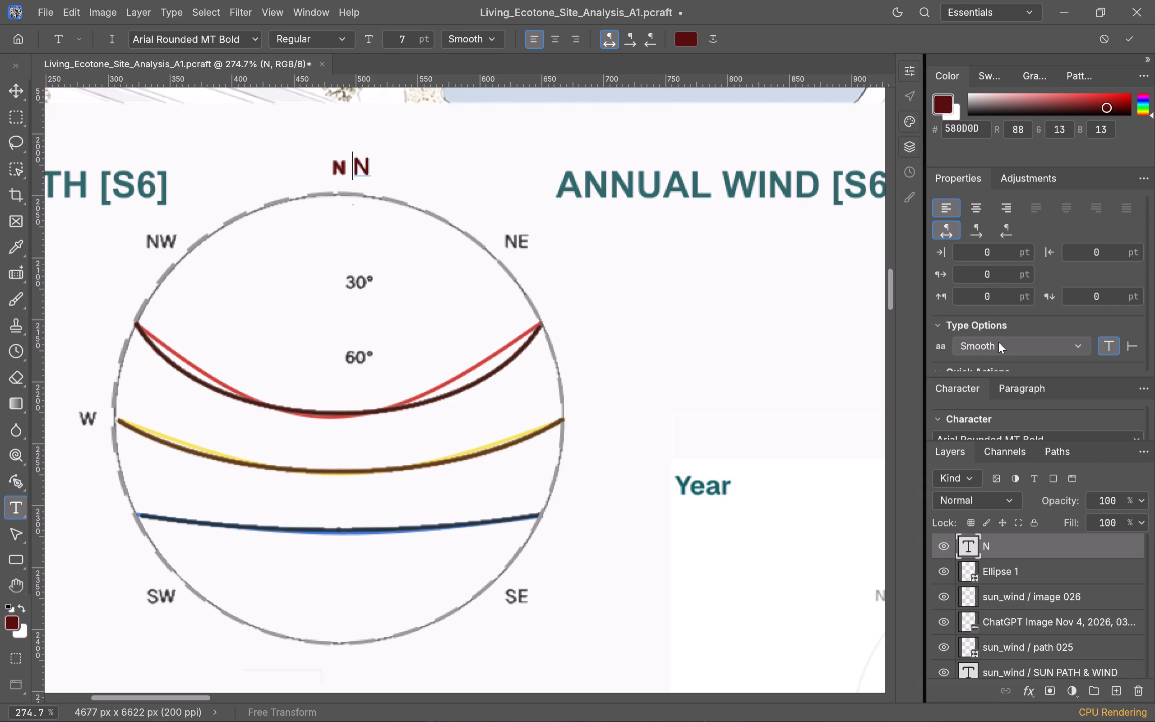
pyautogui.click(998, 342)
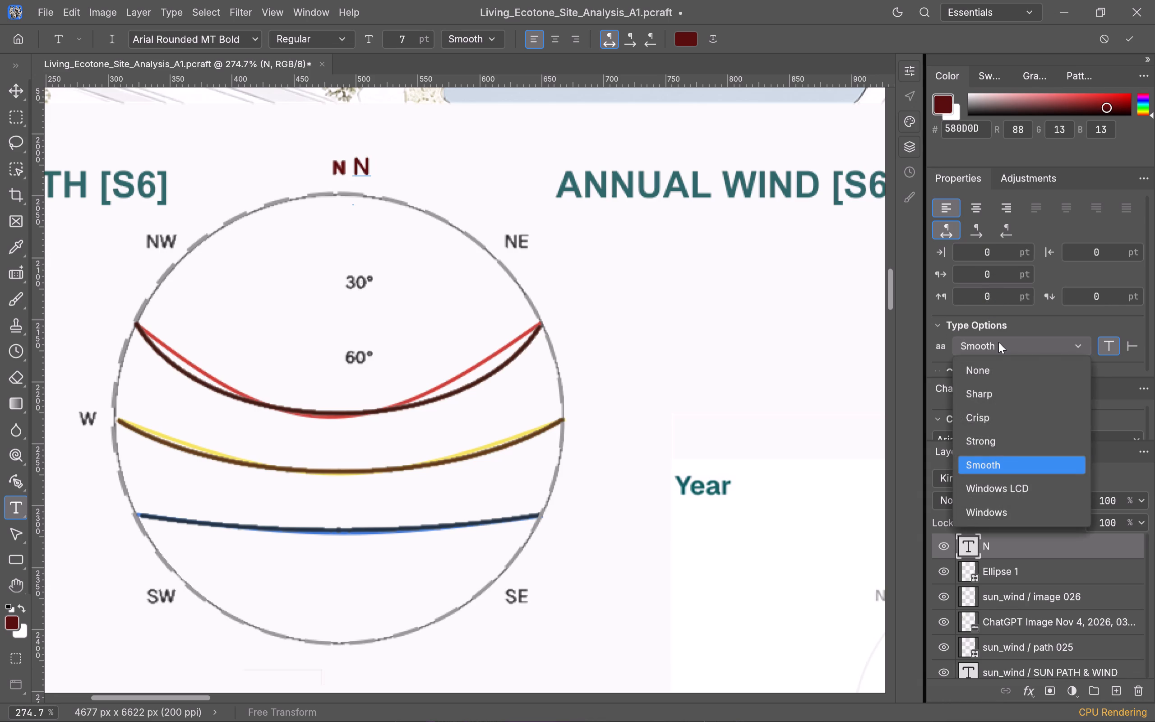
pyautogui.click(998, 342)
pyautogui.scroll(-5, 997, 324)
pyautogui.scroll(2, 1000, 320)
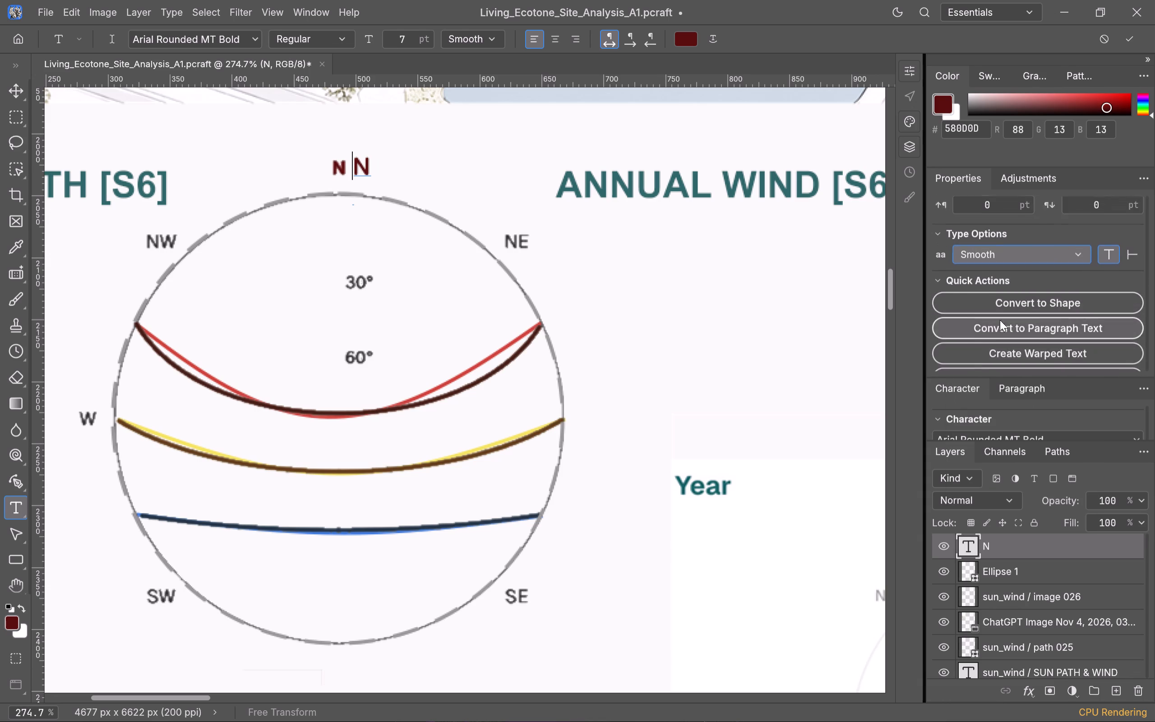
pyautogui.scroll(5, 1000, 321)
pyautogui.scroll(2, 1041, 276)
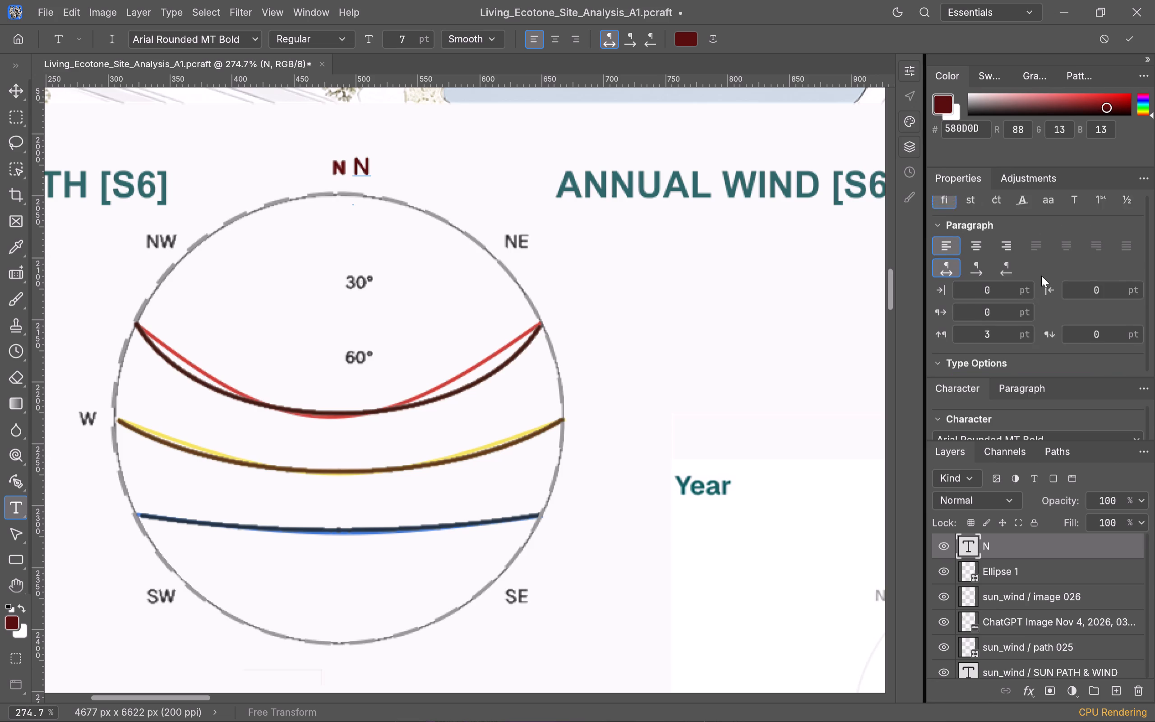
pyautogui.scroll(1, 1041, 274)
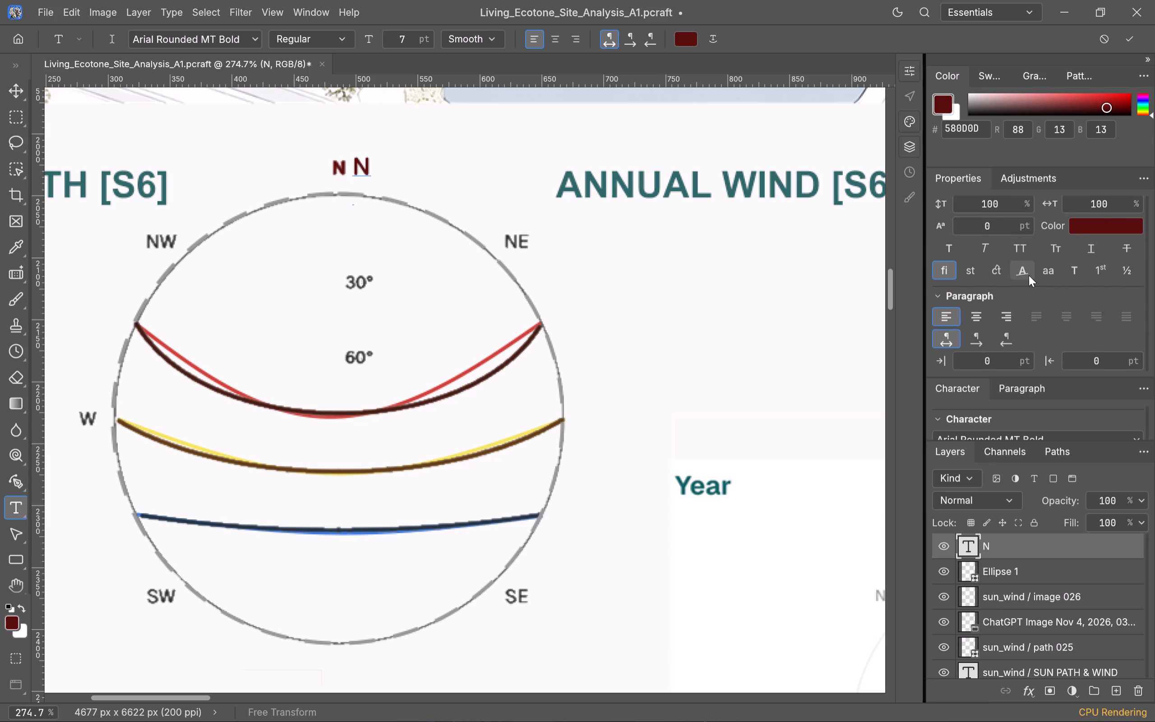
pyautogui.scroll(2, 1031, 289)
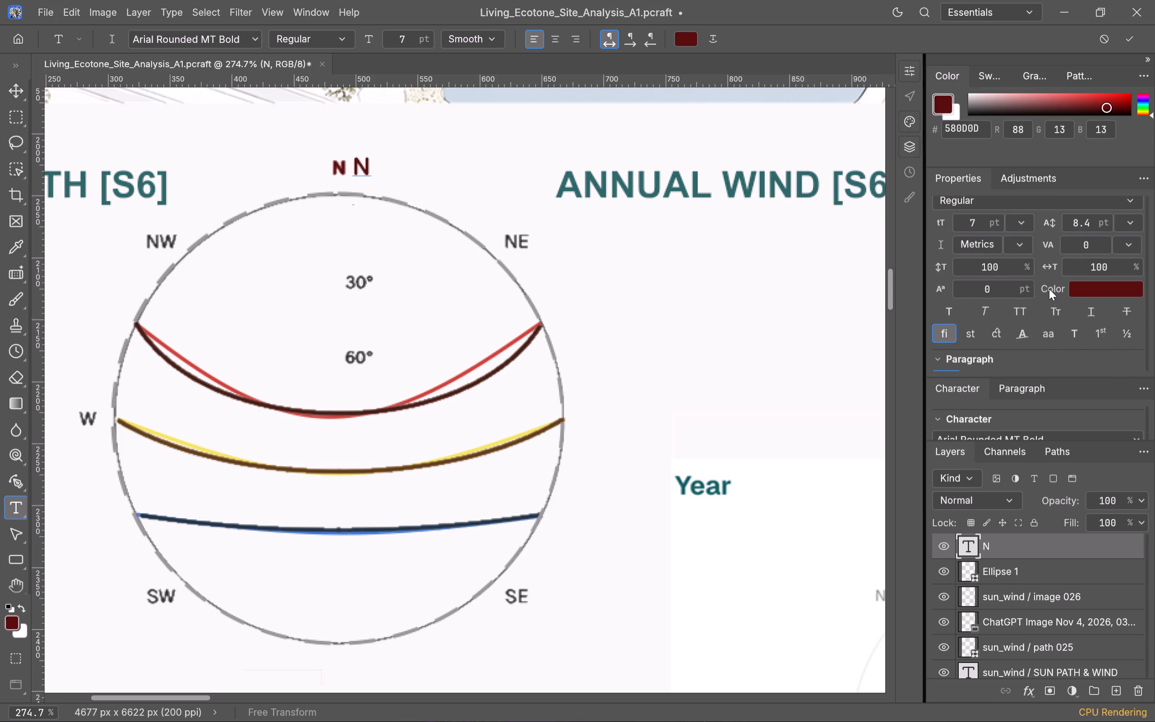
pyautogui.scroll(1, 1049, 289)
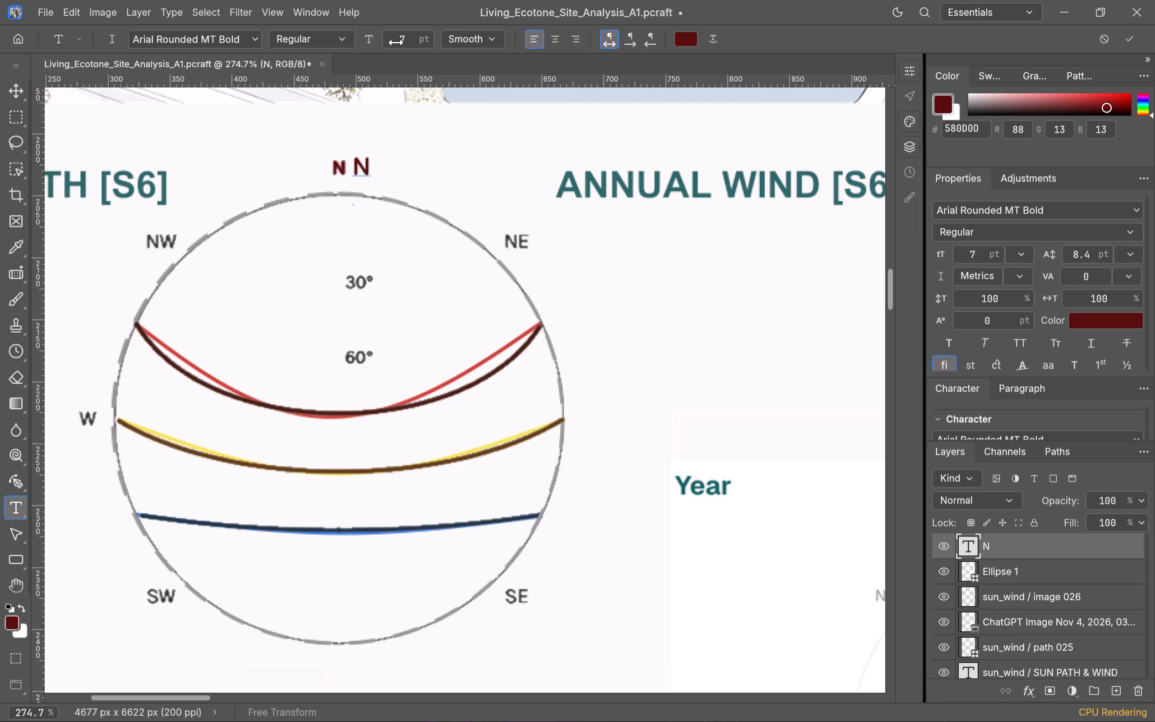
# Set the new N label's font size to 6 pt to match the lettering in the original image.
pyautogui.scroll(-1, 396, 42)
pyautogui.click(465, 159)
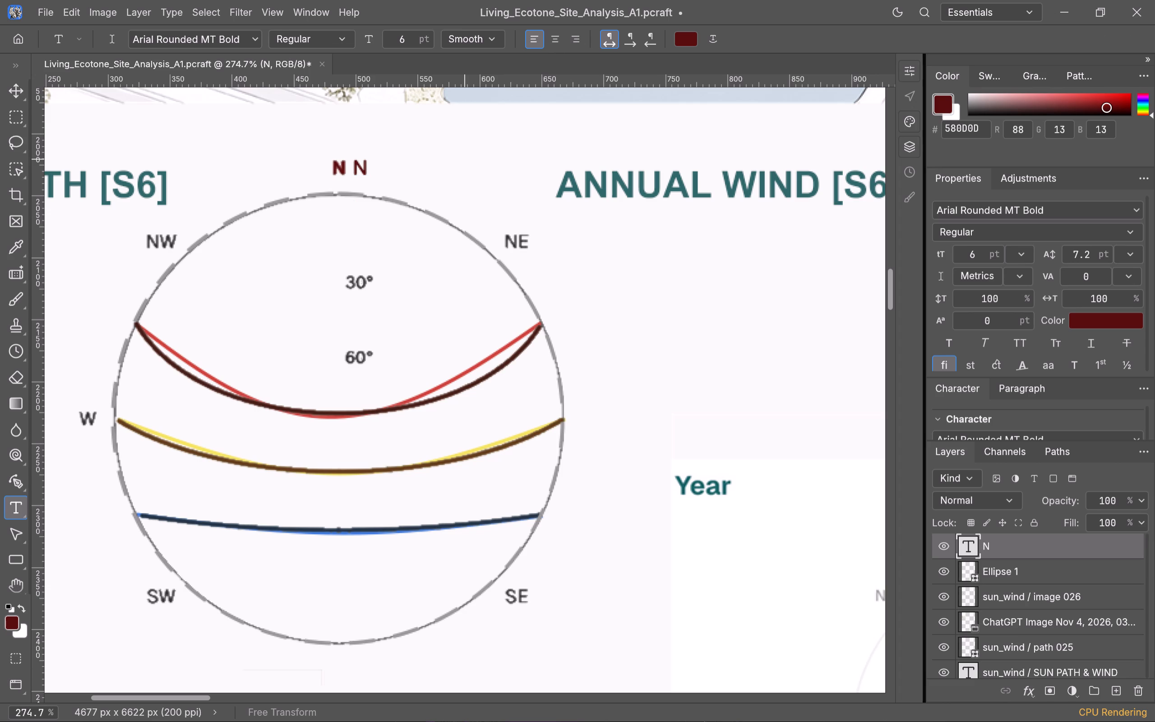
# Move the new N label exactly over the original image's N above the SOLAR PATH circle.
pyautogui.scroll(1, 404, 178)
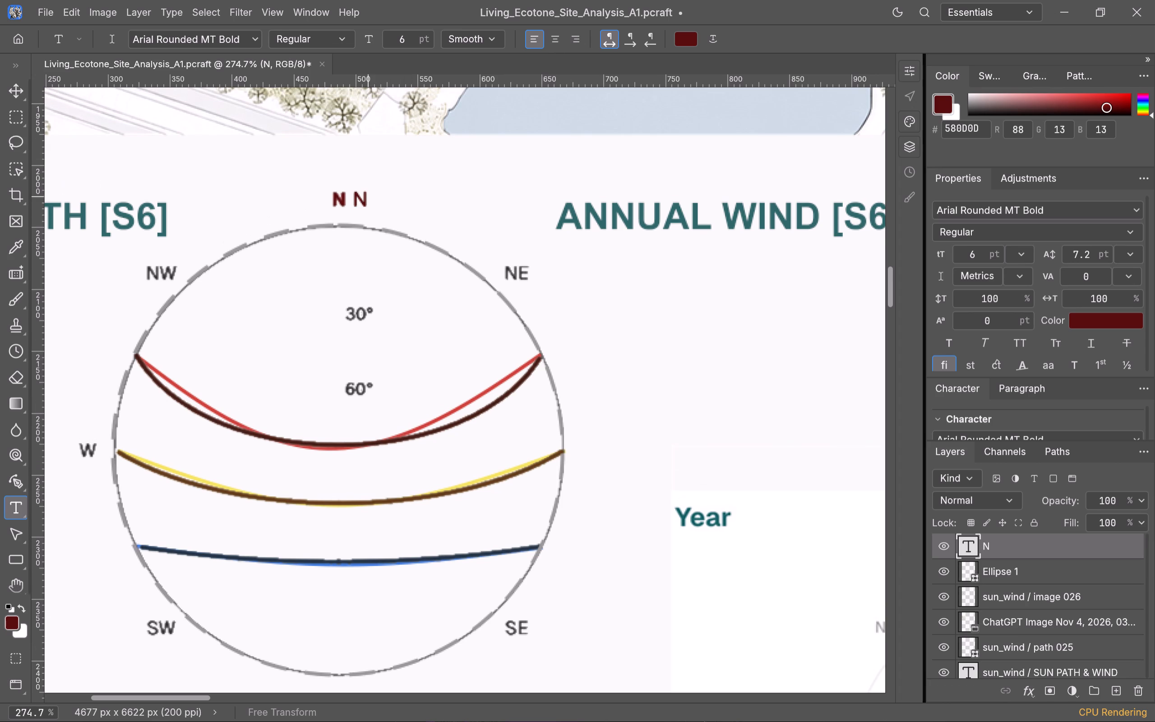
pyautogui.click(362, 200)
pyautogui.hotkey('ctrl', 't')
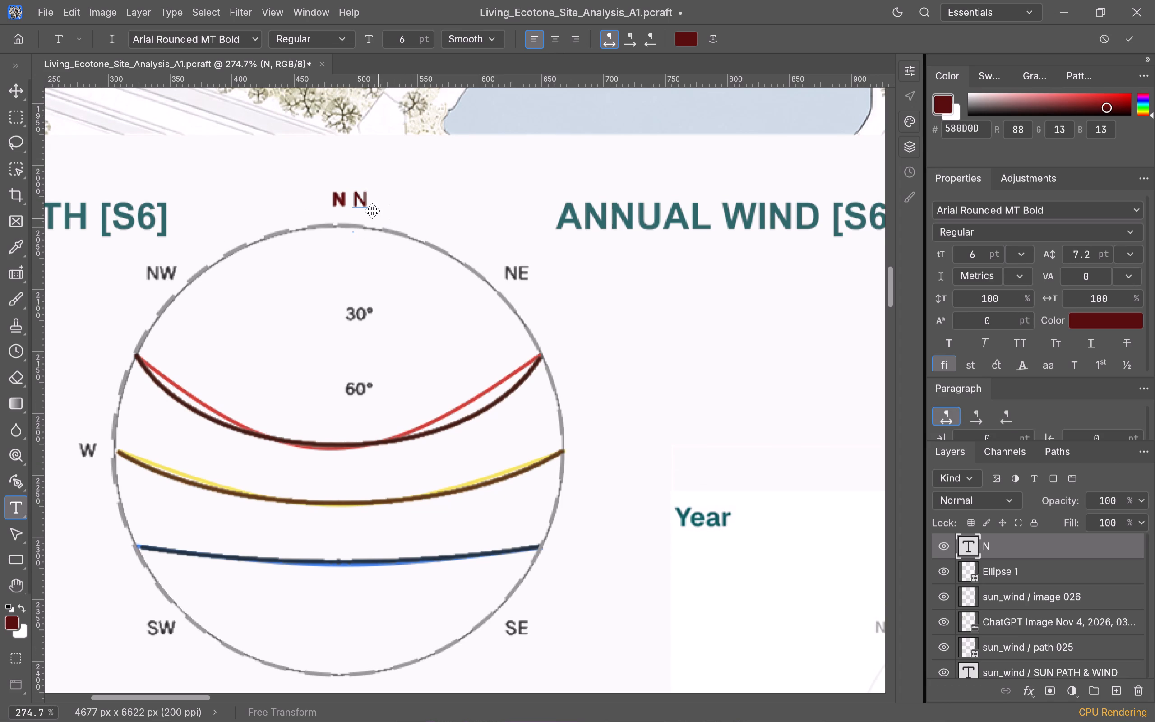
pyautogui.moveTo(370, 209); pyautogui.dragTo(346, 208)
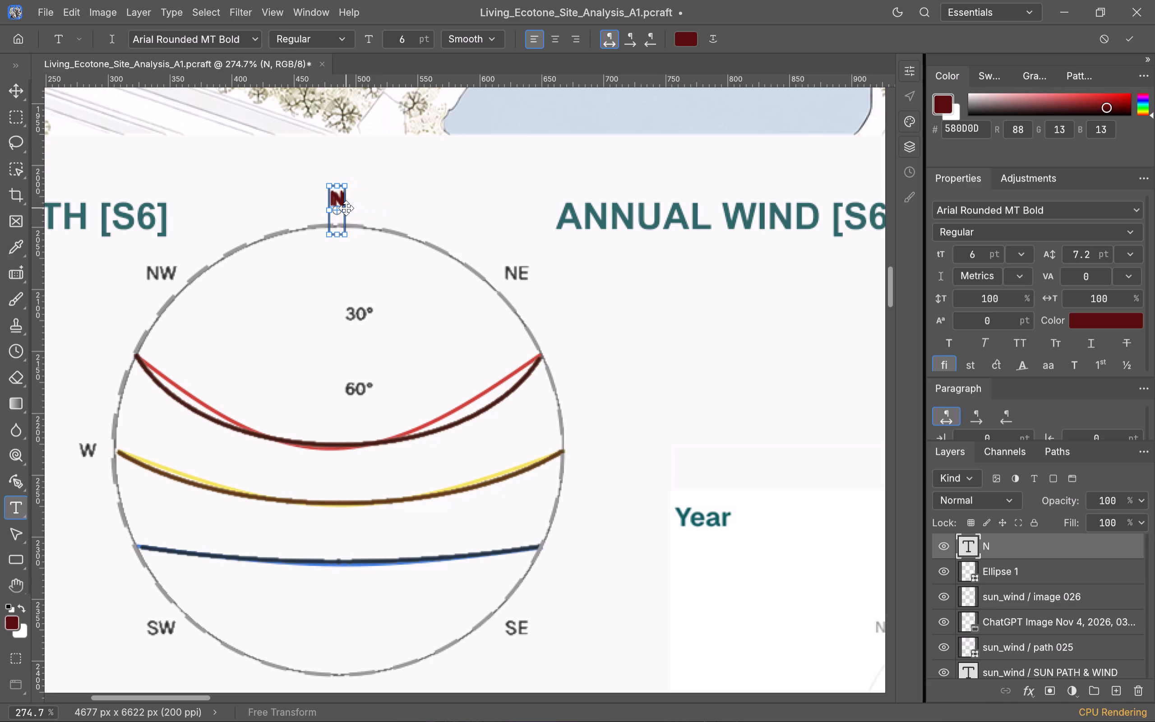
pyautogui.moveTo(346, 208); pyautogui.dragTo(347, 209)
# Add a dark red 6 pt Arial Rounded MT Bold text label NE outside the circle, near the original NE.
pyautogui.scroll(-1, 425, 301)
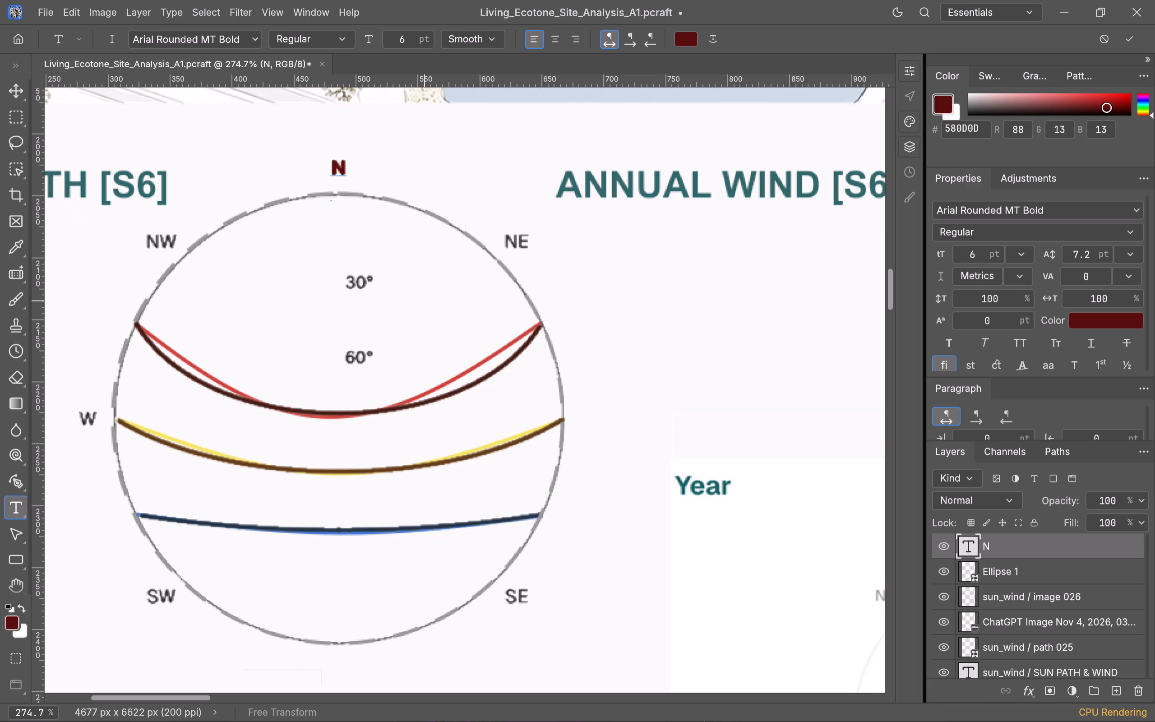
pyautogui.press('t')
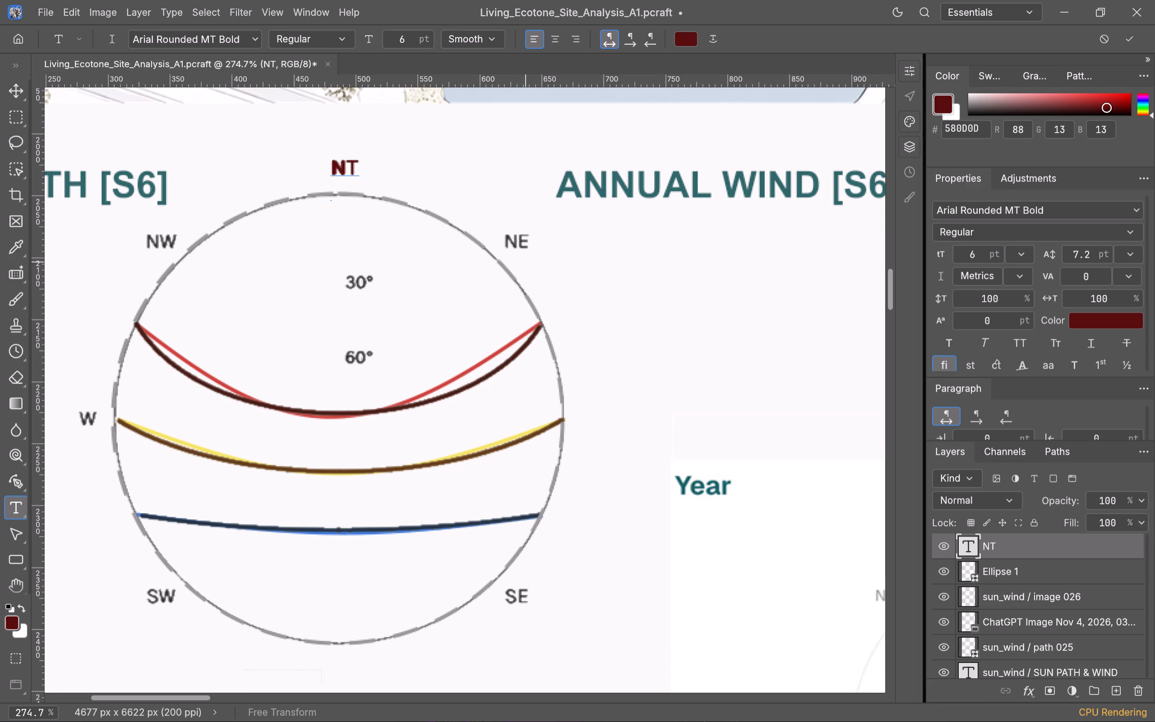
pyautogui.click(525, 250)
pyautogui.press('t')
pyautogui.click(577, 278)
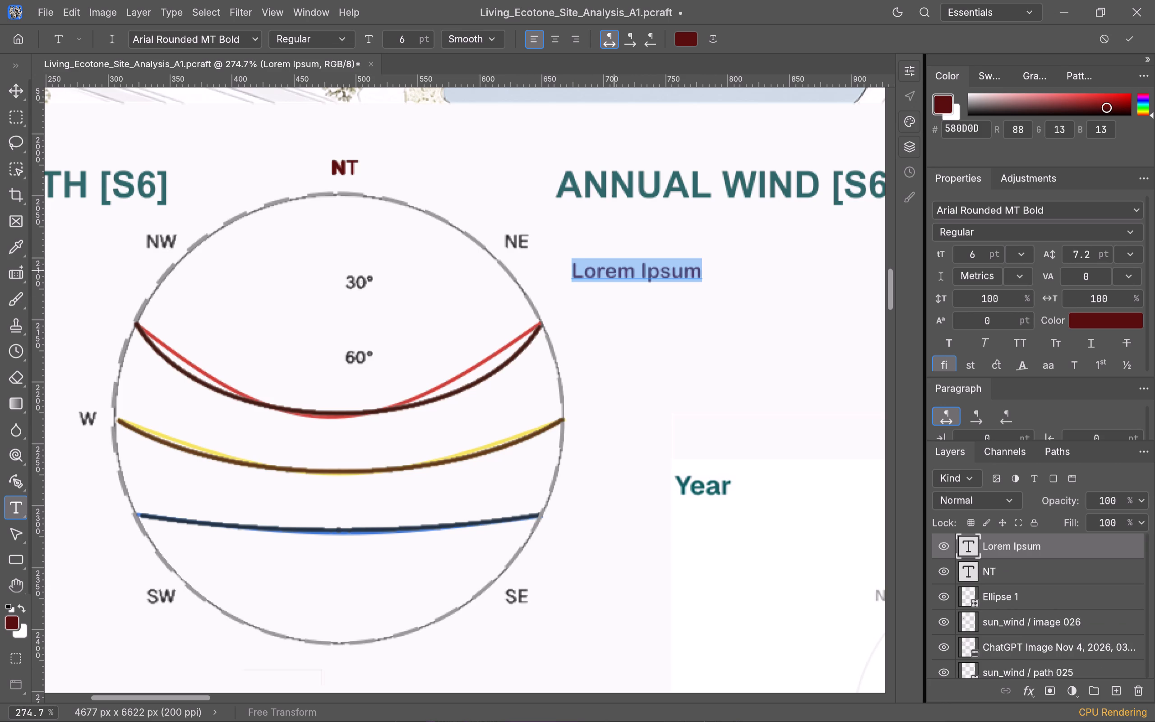
pyautogui.write('NE')
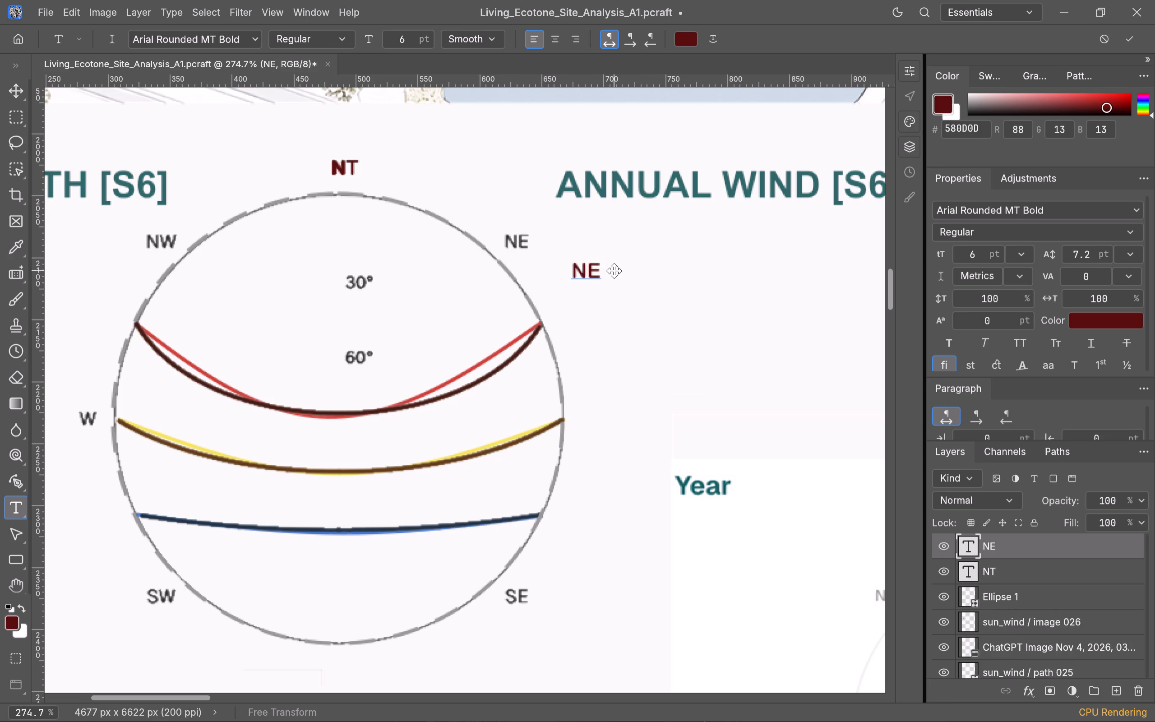
pyautogui.click(648, 272)
# Move the new NE label exactly over the original image's NE at the circle's upper right edge.
pyautogui.click(600, 275)
pyautogui.hotkey('ctrl', 't')
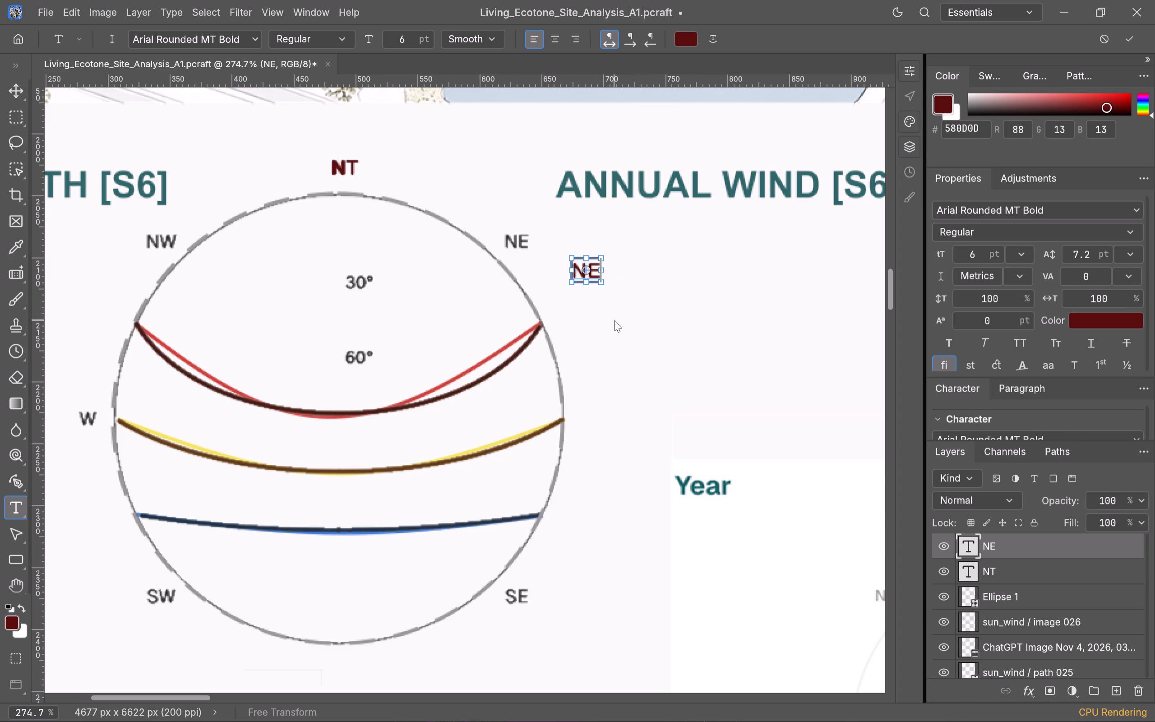
pyautogui.moveTo(584, 287); pyautogui.dragTo(571, 282)
pyautogui.moveTo(571, 282); pyautogui.dragTo(516, 257)
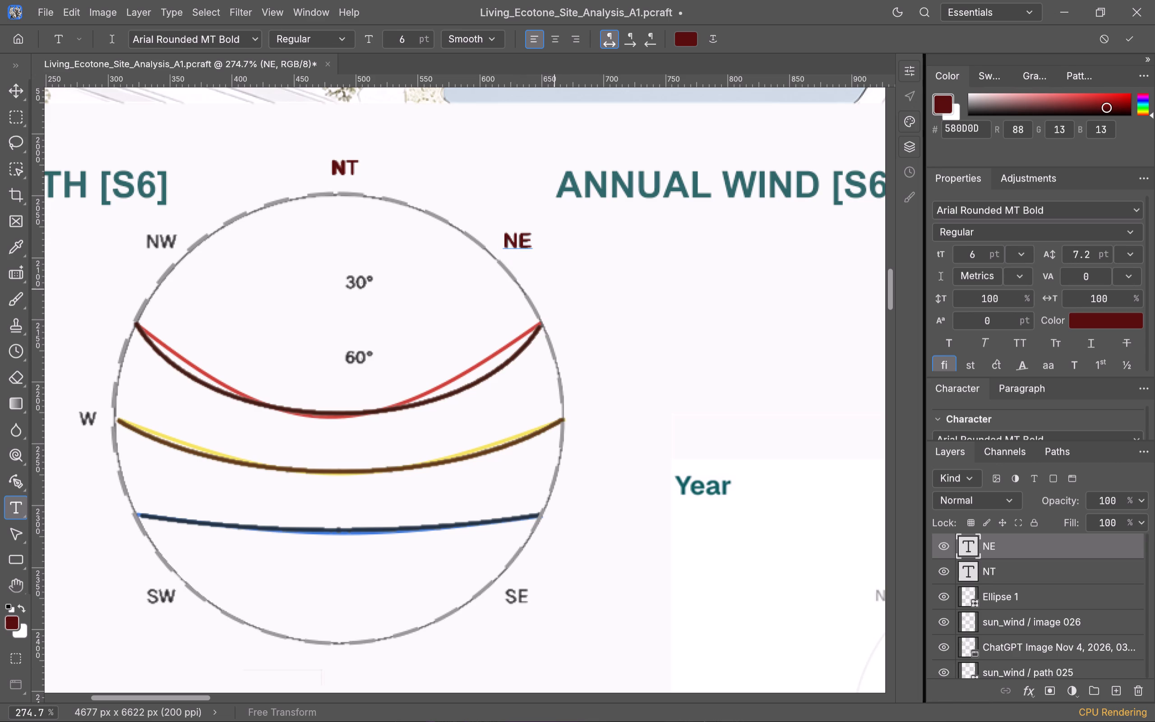
# Delete the stray T from the label above the circle so its text is only N.
pyautogui.scroll(-3, 574, 287)
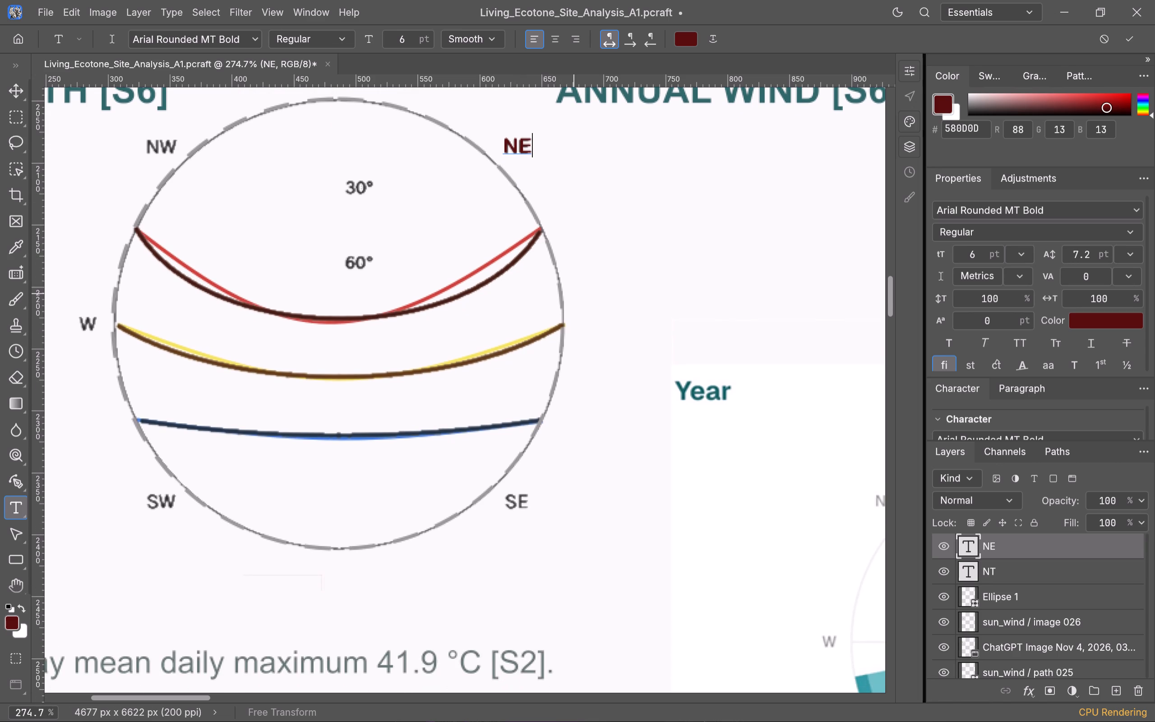
pyautogui.scroll(2, 574, 294)
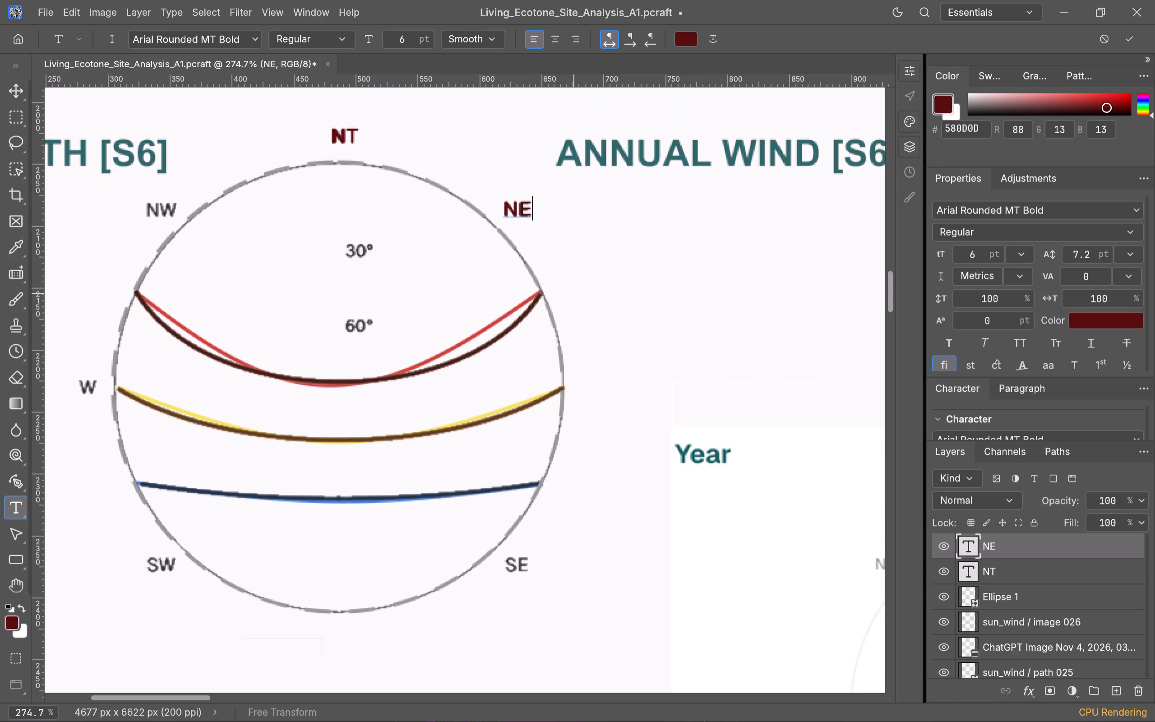
pyautogui.scroll(2, 574, 294)
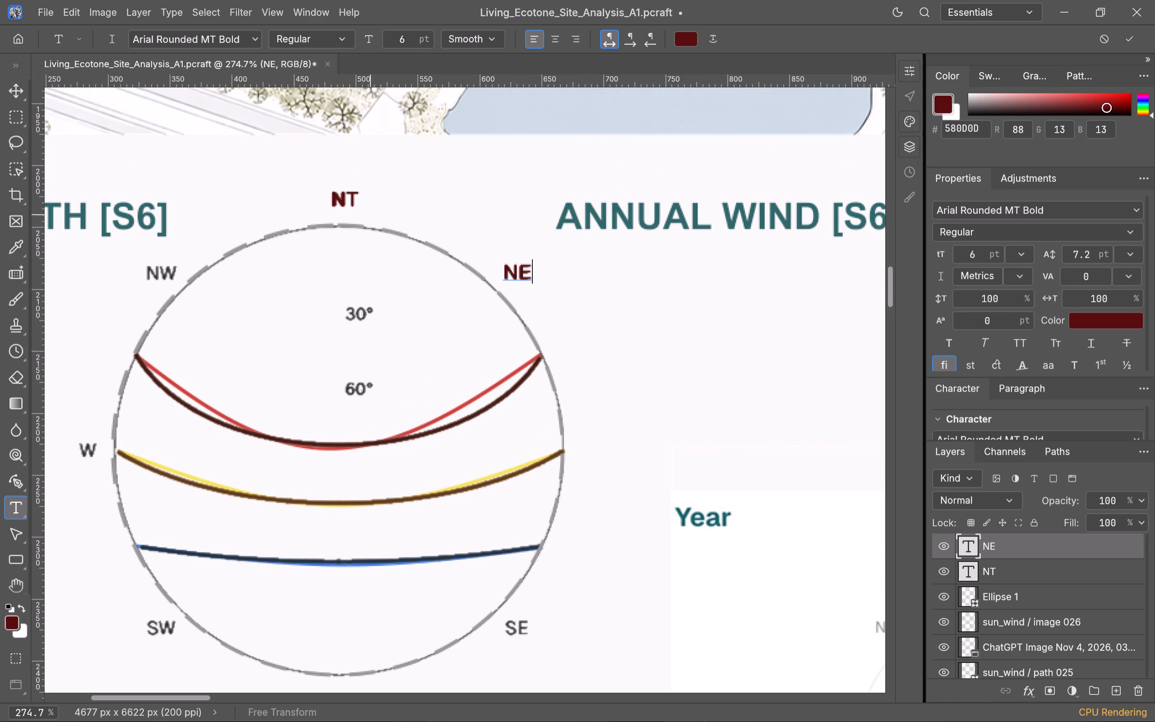
pyautogui.click(364, 204)
pyautogui.click(356, 199)
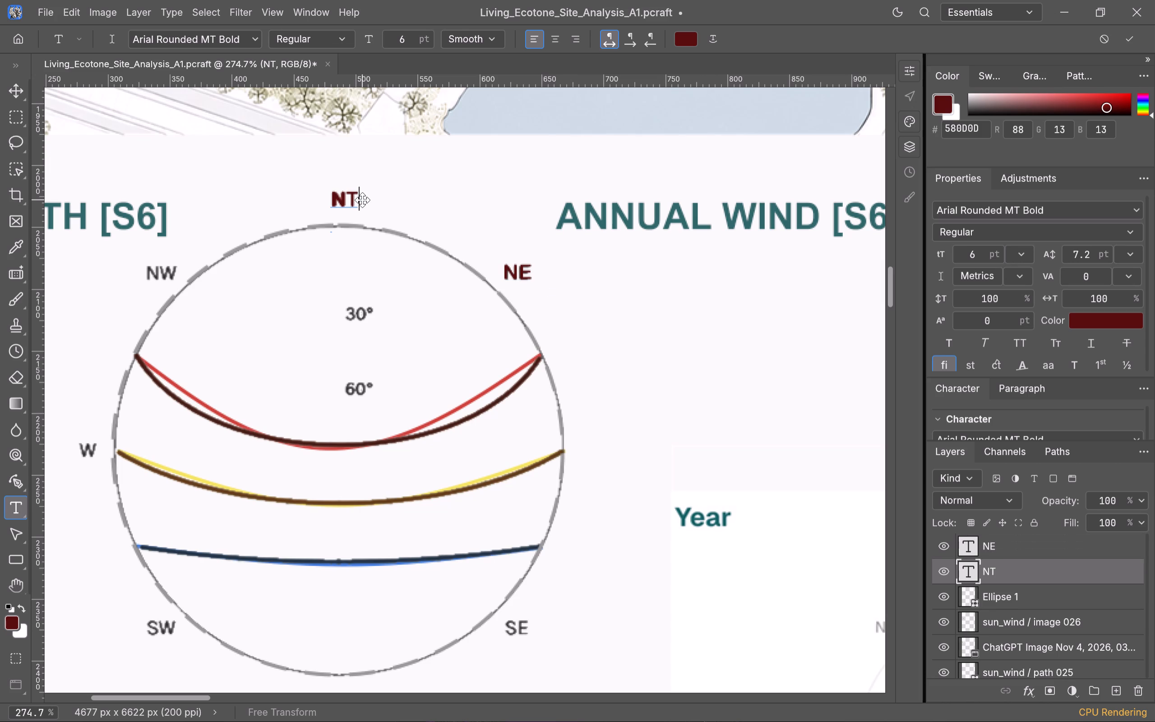
pyautogui.press('BackSpace')
pyautogui.click(368, 265)
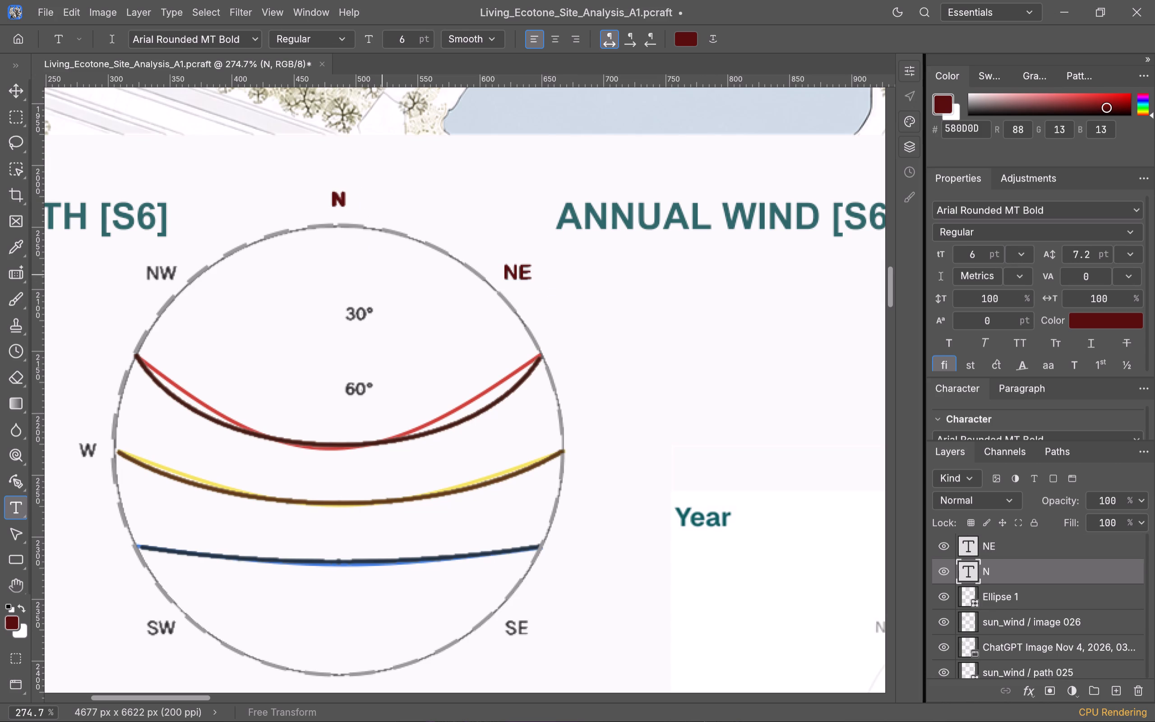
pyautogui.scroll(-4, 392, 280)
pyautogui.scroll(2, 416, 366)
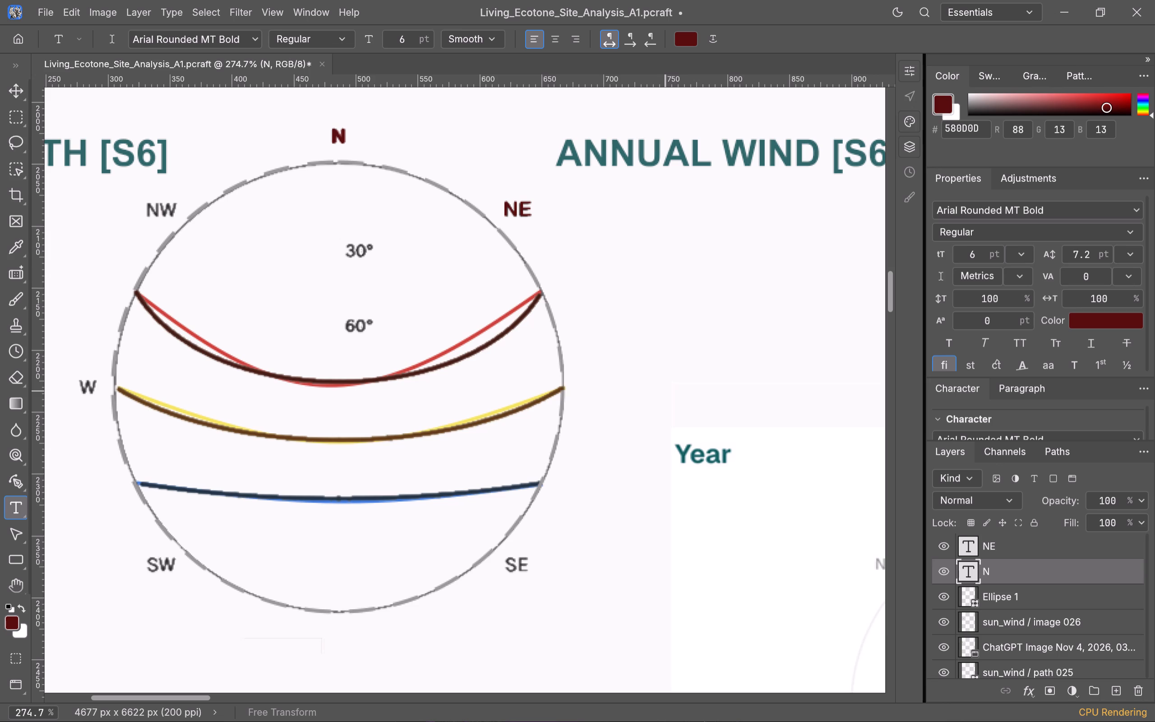
# Add a dark red 6 pt Arial Rounded MT Bold text label E outside the circle's east side.
pyautogui.scroll(-2, 665, 391)
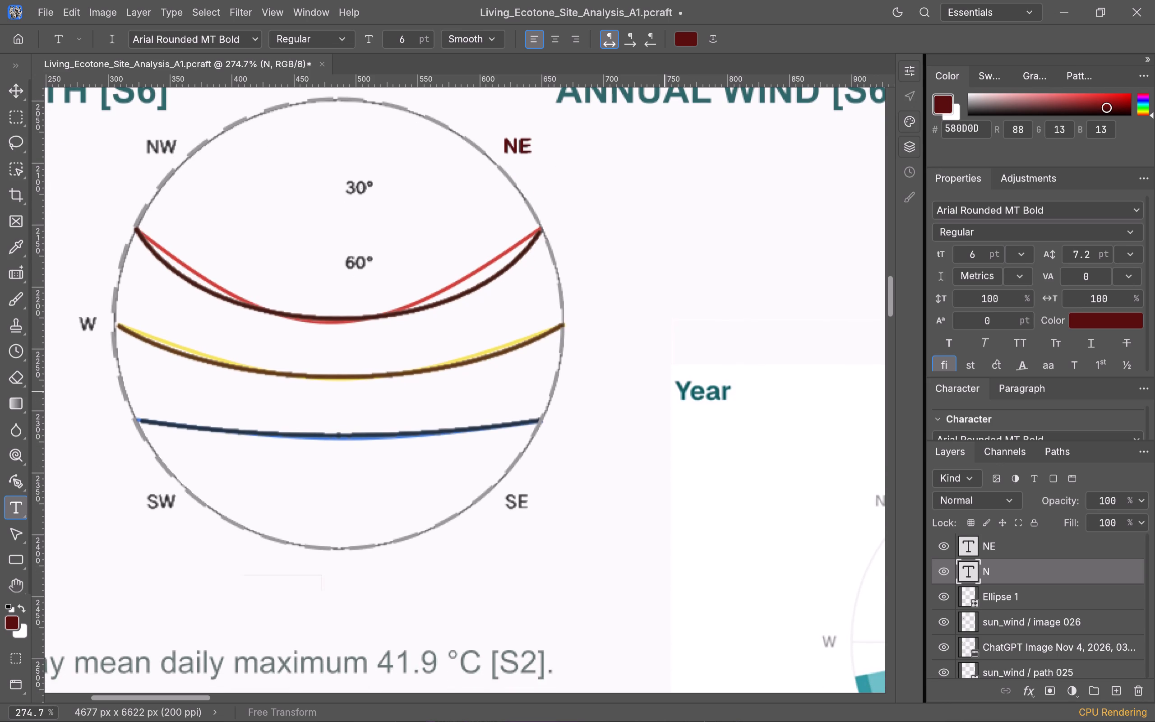
pyautogui.scroll(1, 665, 392)
pyautogui.scroll(-2, 665, 392)
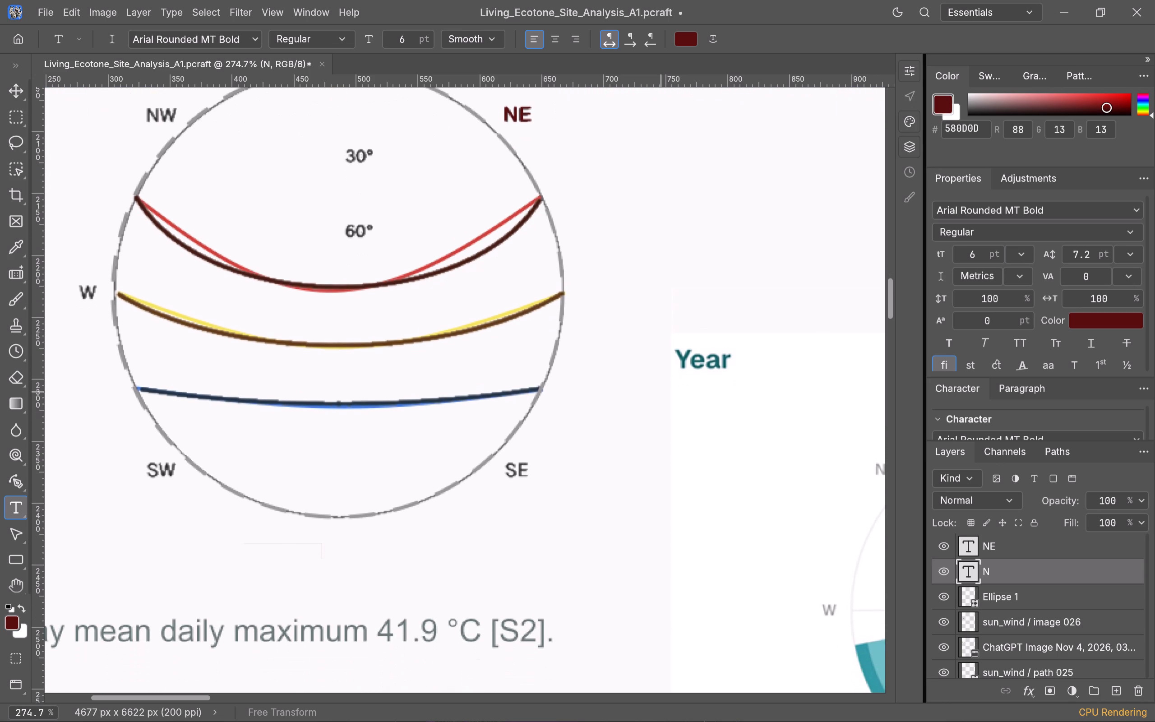
pyautogui.scroll(-2, 647, 397)
pyautogui.scroll(1, 571, 387)
pyautogui.press('e')
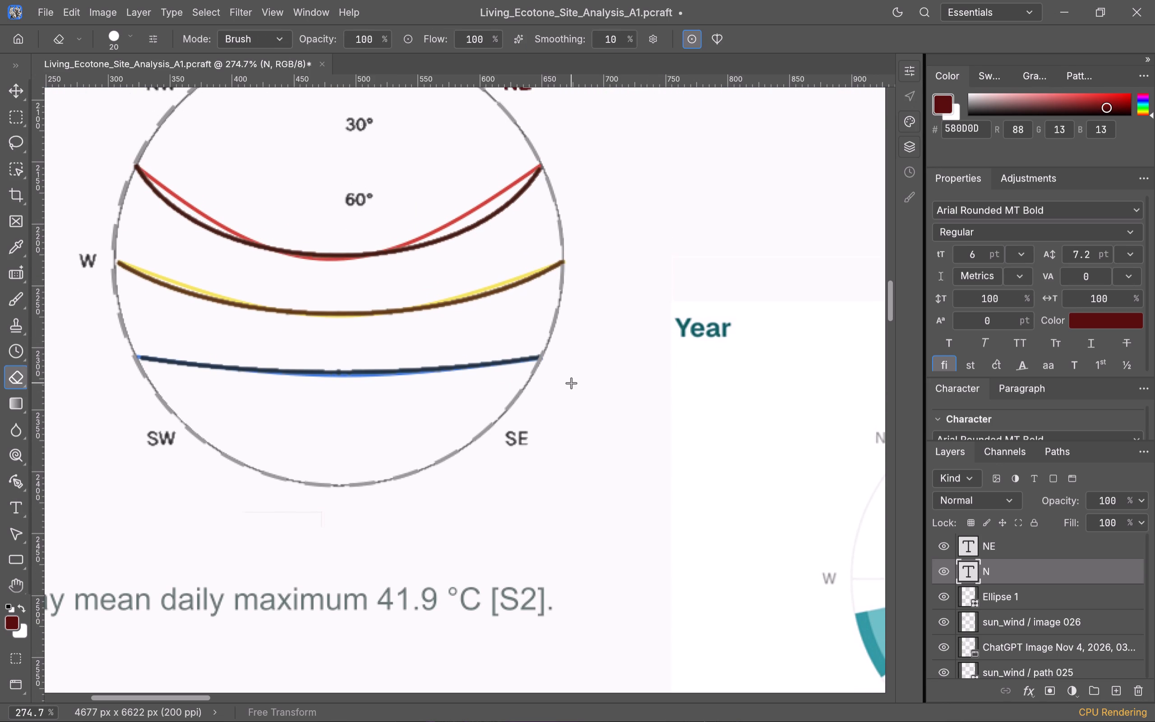
pyautogui.scroll(4, 619, 346)
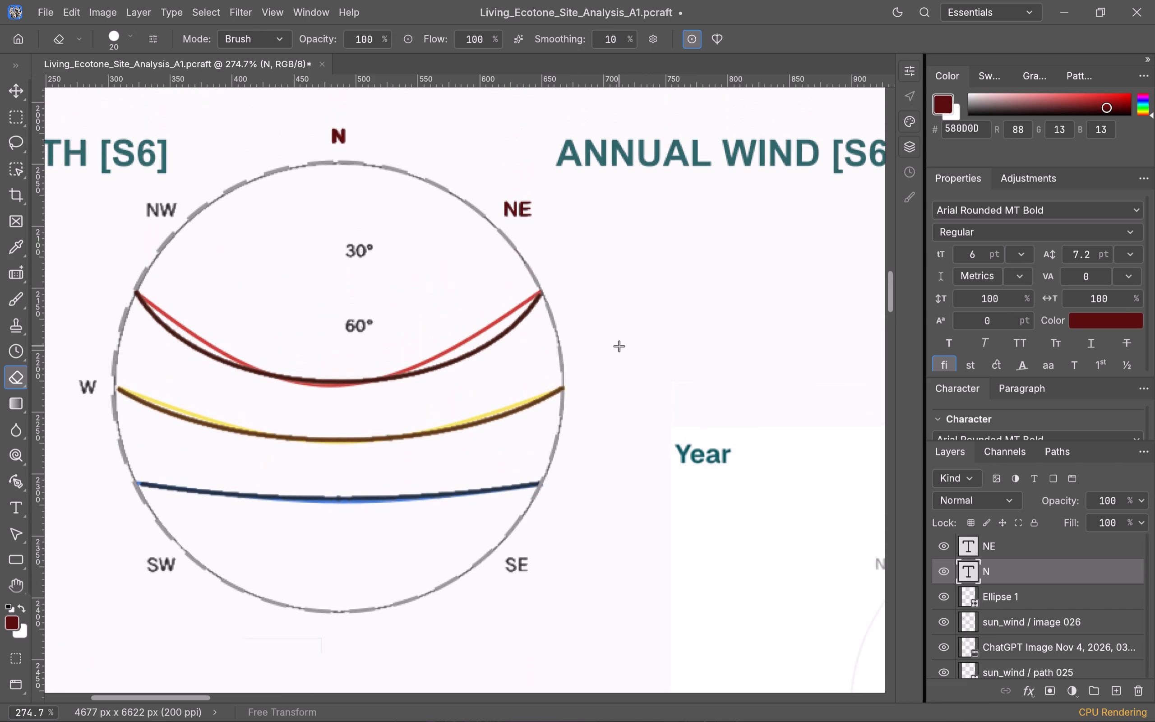
pyautogui.press('t')
pyautogui.click(614, 362)
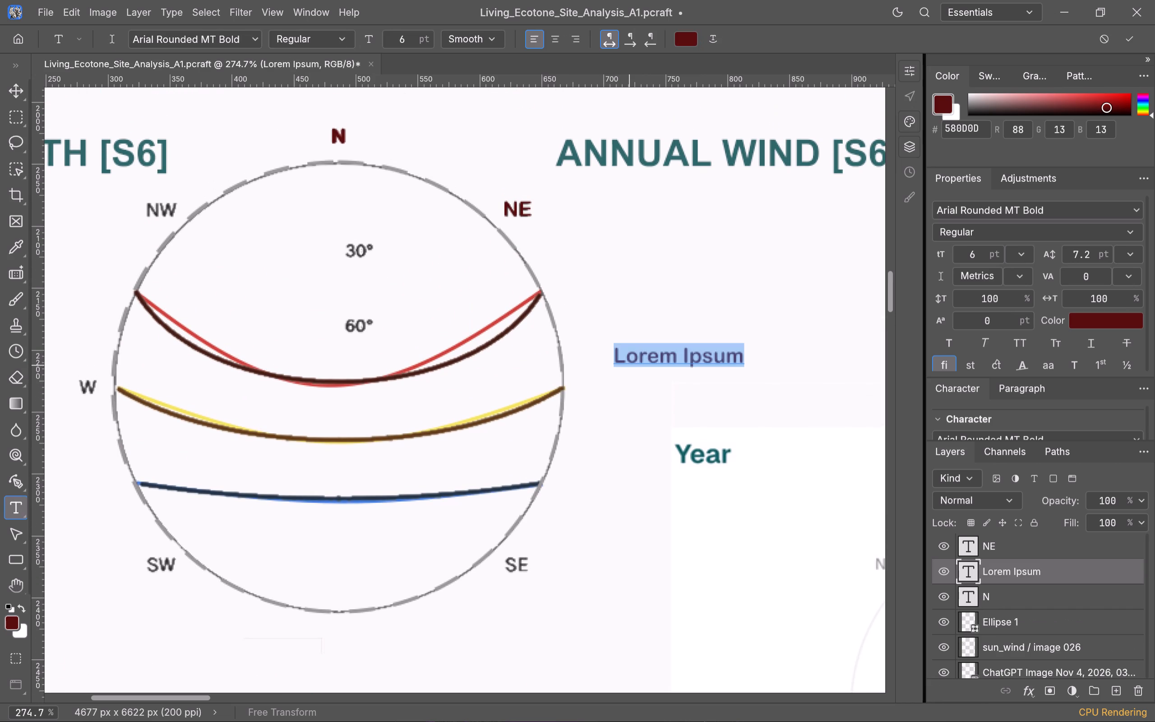
pyautogui.press('e')
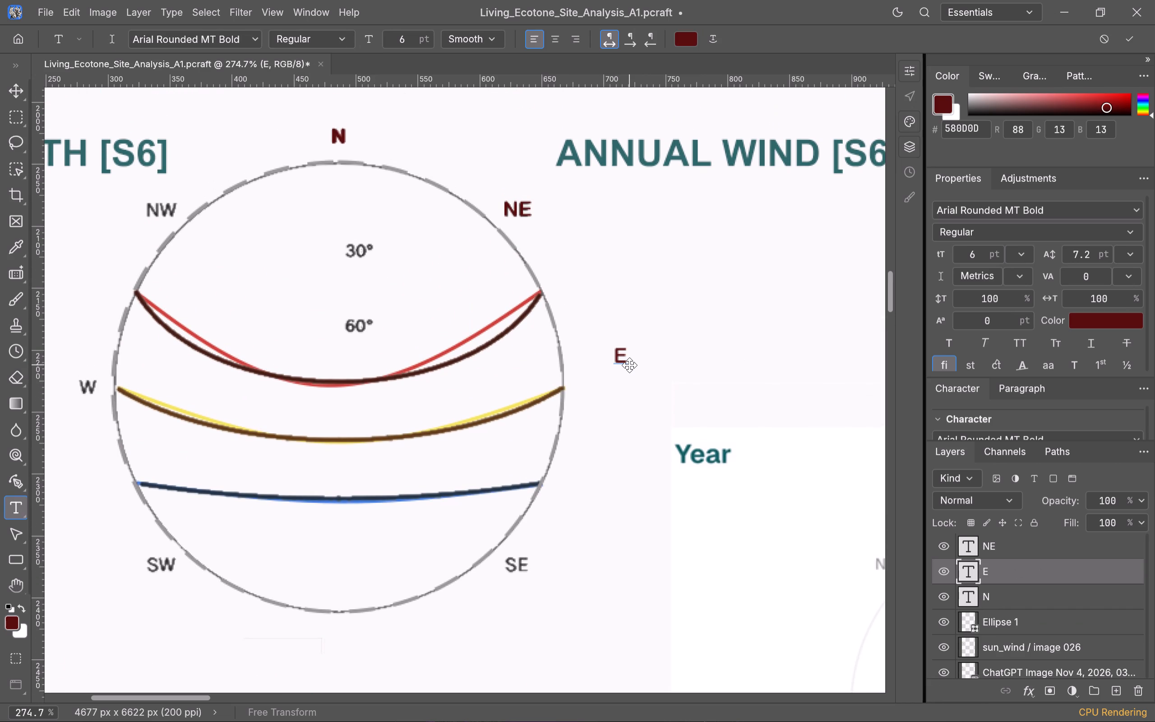
# Move the new E label close beside the circle's eastern edge, level with the original W.
pyautogui.moveTo(628, 363); pyautogui.dragTo(625, 373)
pyautogui.moveTo(625, 373); pyautogui.dragTo(588, 394)
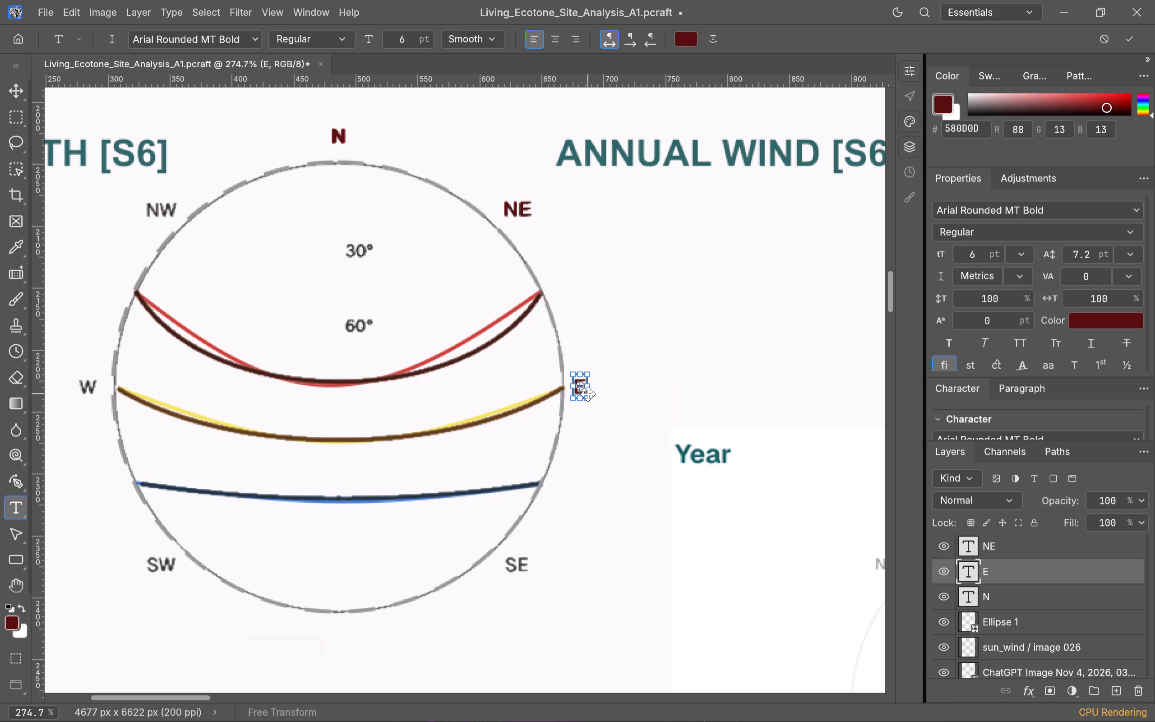
pyautogui.moveTo(588, 394); pyautogui.dragTo(590, 394)
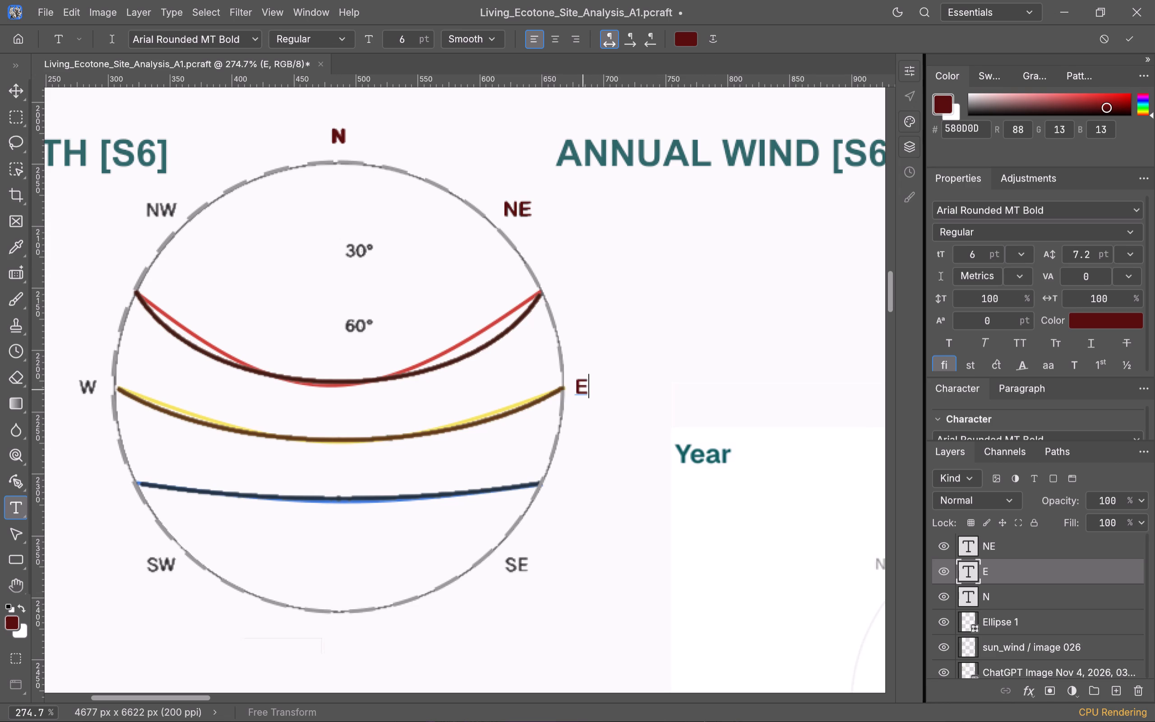
pyautogui.click(583, 388)
pyautogui.click(593, 390)
# Place a new 6 pt dark red text label over the original SE, leaving its placeholder text.
pyautogui.scroll(-2, 614, 405)
pyautogui.scroll(2, 614, 405)
pyautogui.scroll(-4, 614, 405)
pyautogui.press('t')
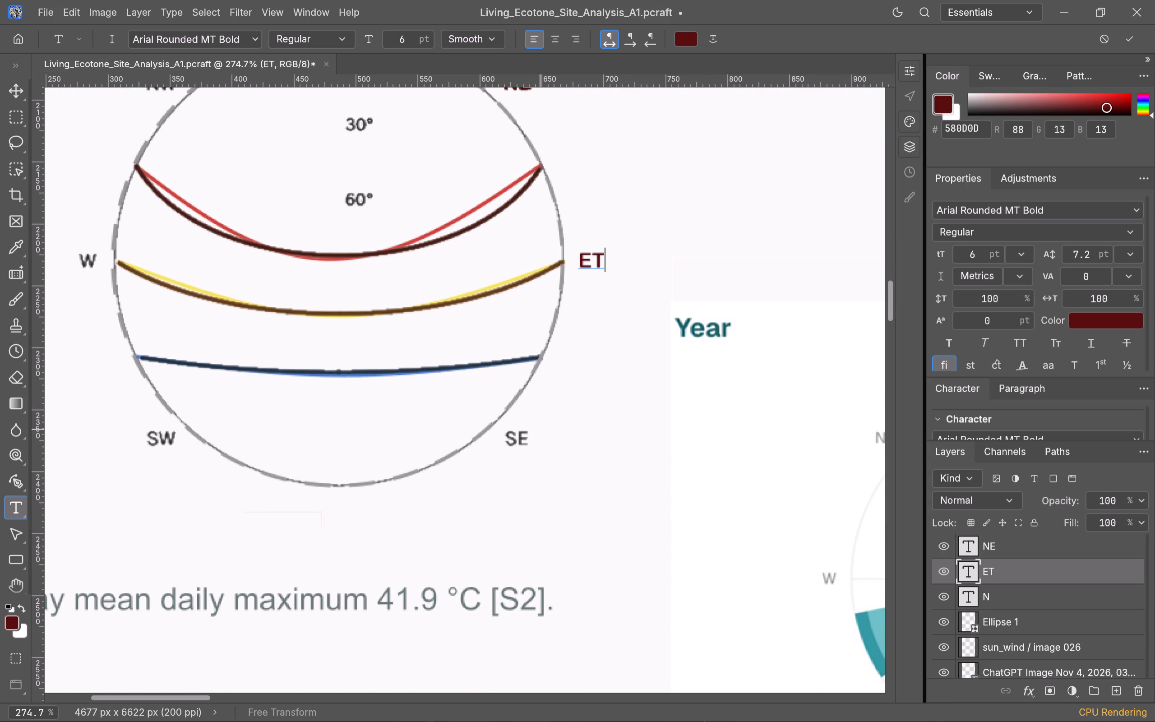
pyautogui.click(535, 439)
pyautogui.click(518, 440)
# Delete the stray T from the label east of the circle so its text is only E.
pyautogui.click(607, 263)
pyautogui.click(607, 260)
pyautogui.press('BackSpace')
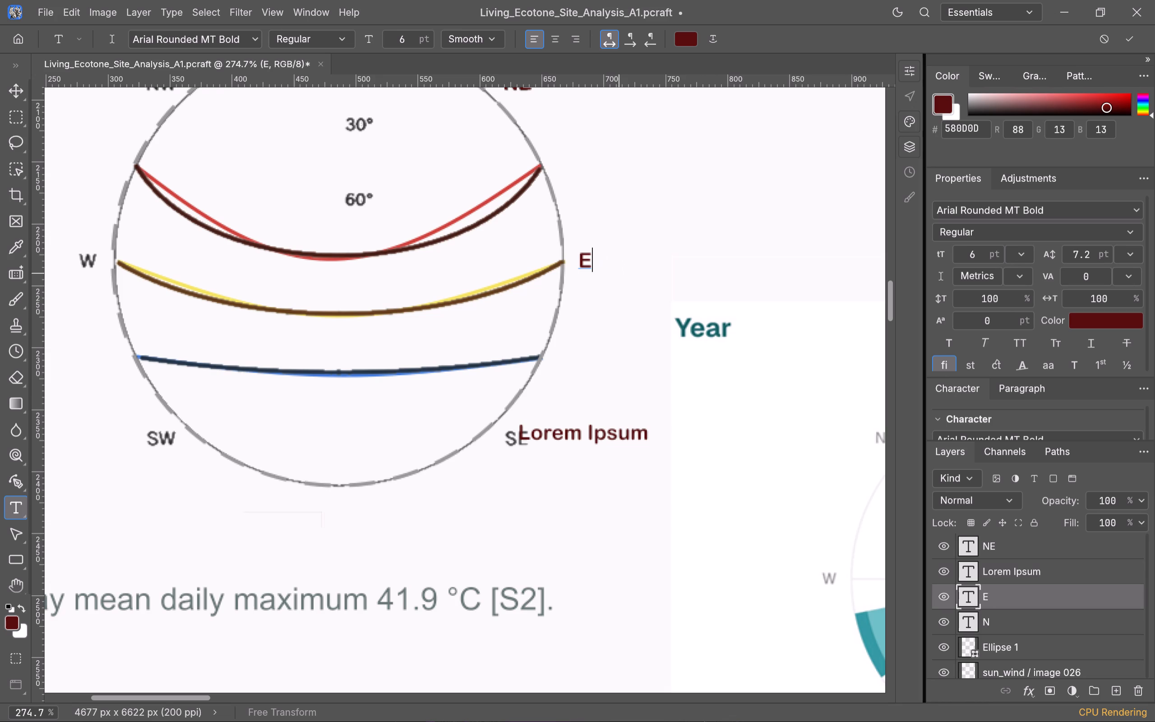
# Replace the placeholder text of the new label near the original SE with SE.
pyautogui.doubleClick(603, 435)
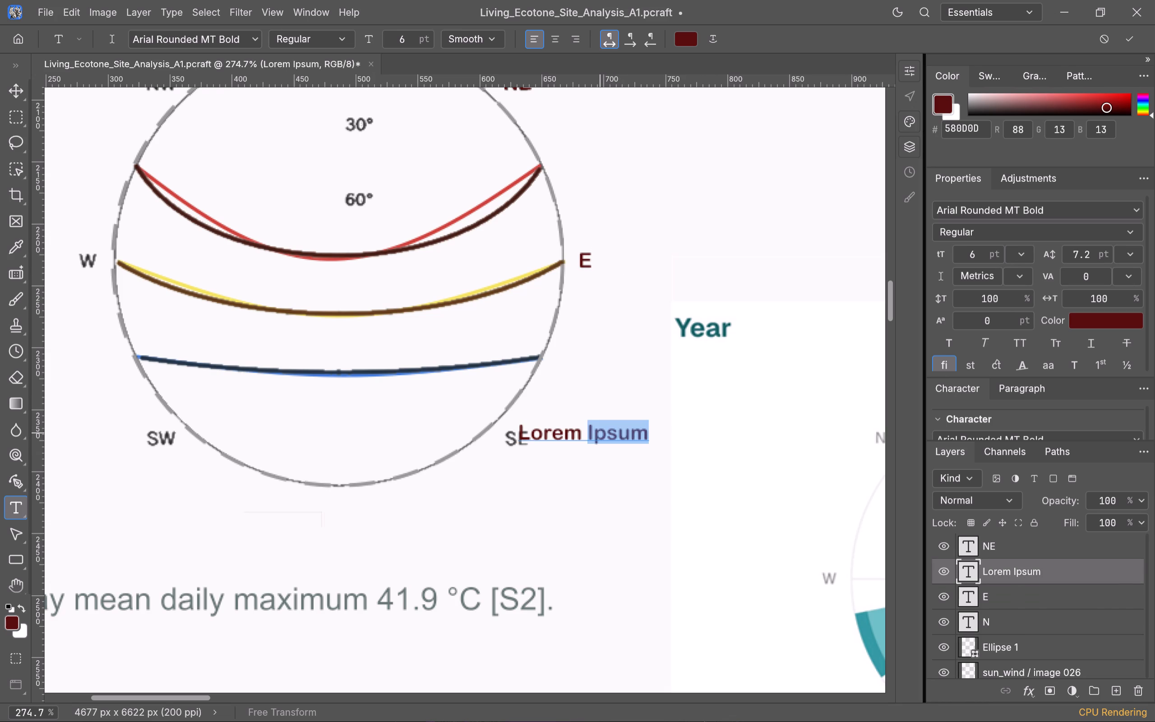
pyautogui.hotkey('ctrl', 'a')
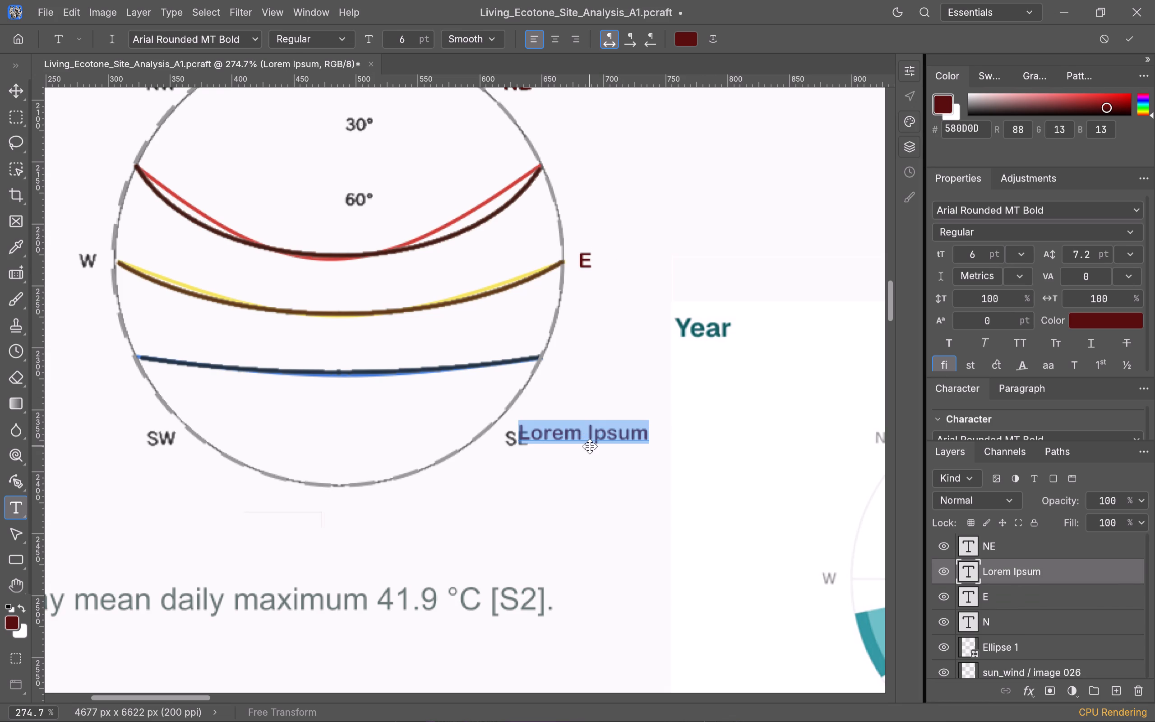
pyautogui.press('s')
pyautogui.press('e')
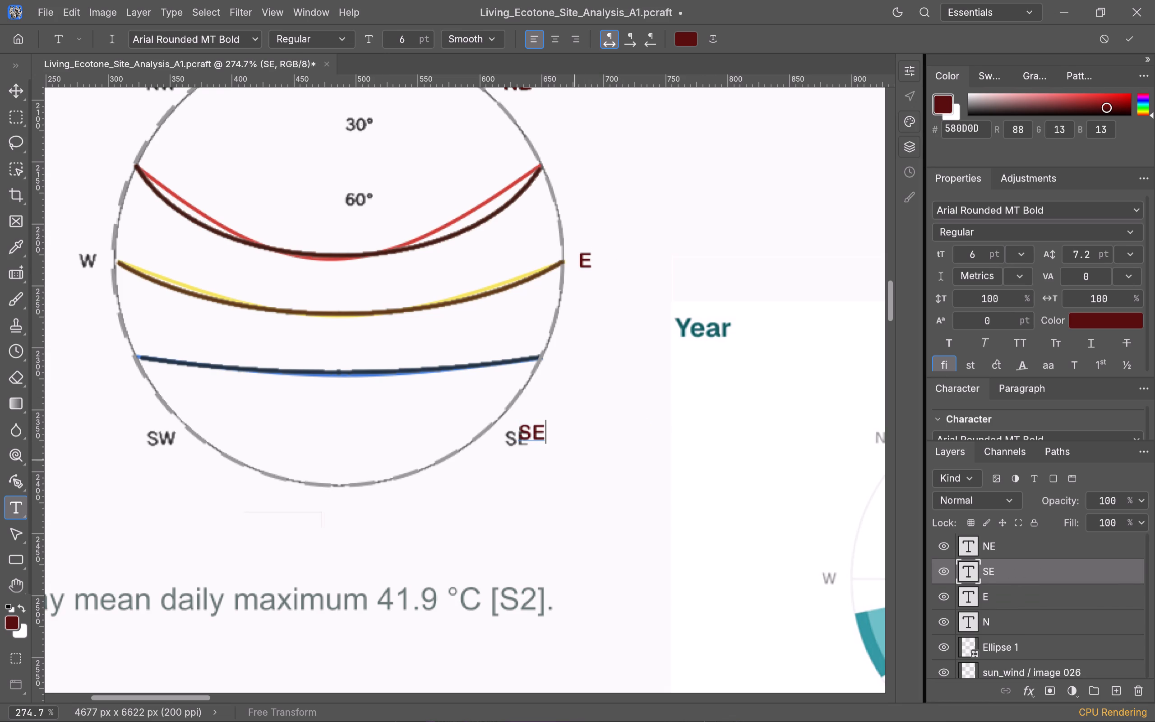
pyautogui.click(571, 467)
# Move the new SE label exactly over the original image's SE at the circle's southeast edge.
pyautogui.scroll(-2, 593, 419)
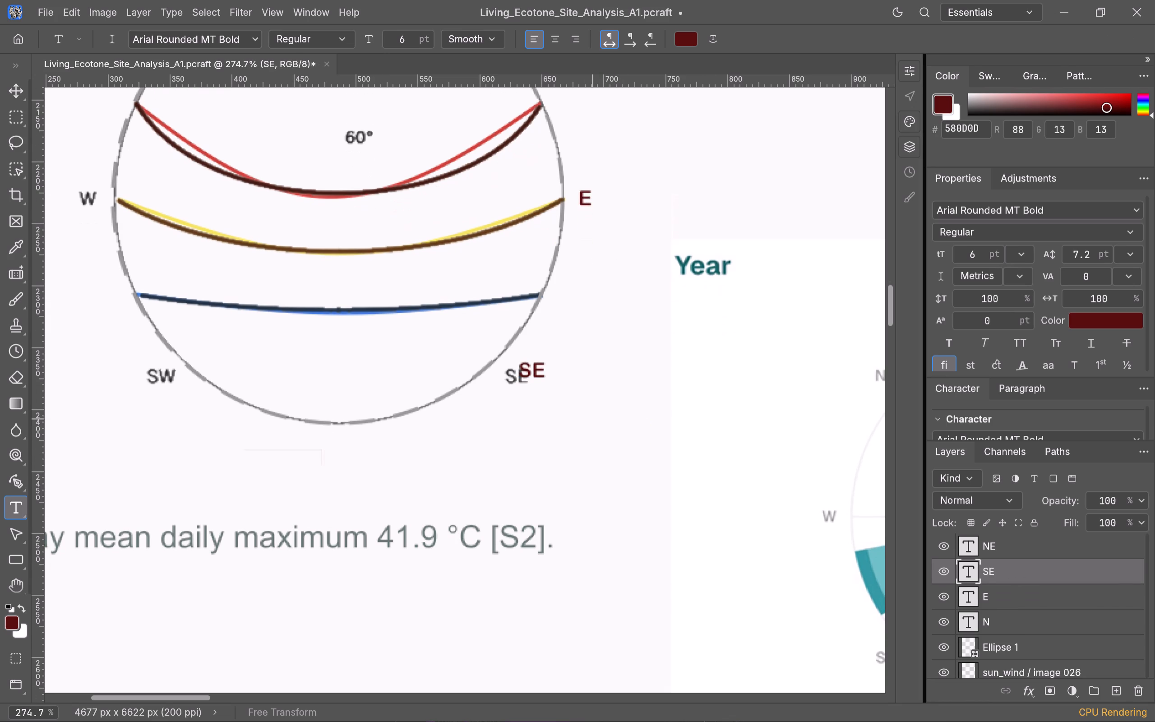
pyautogui.click(540, 370)
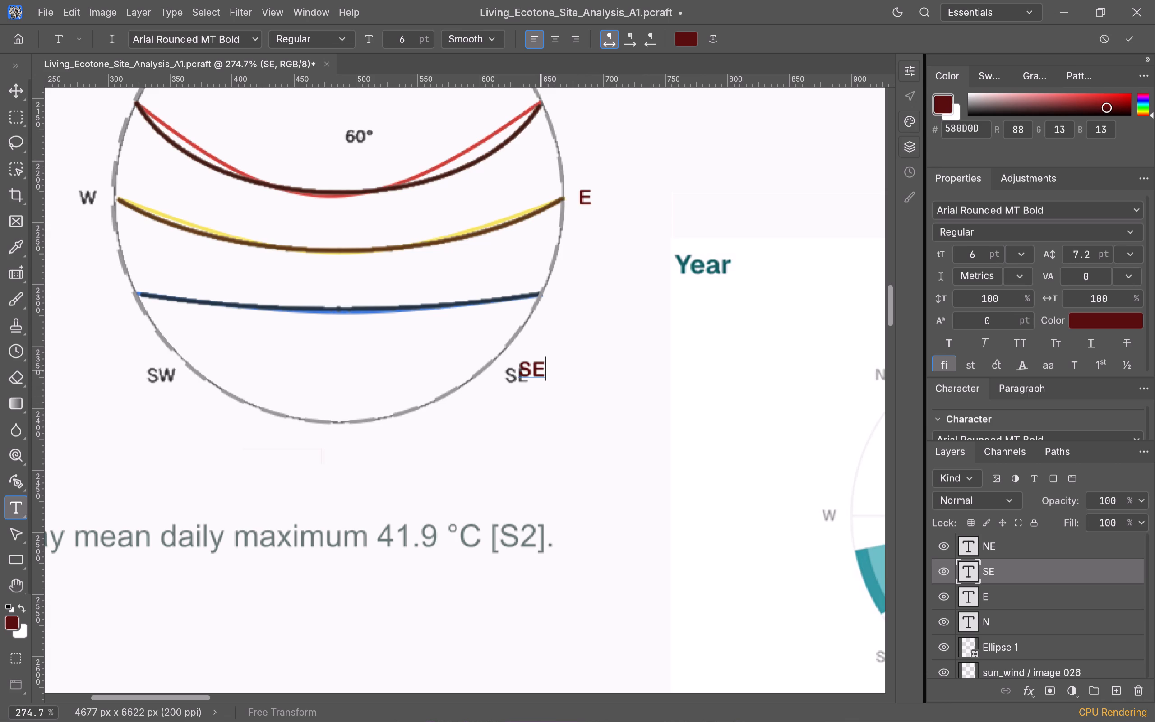
pyautogui.moveTo(558, 378); pyautogui.dragTo(544, 384)
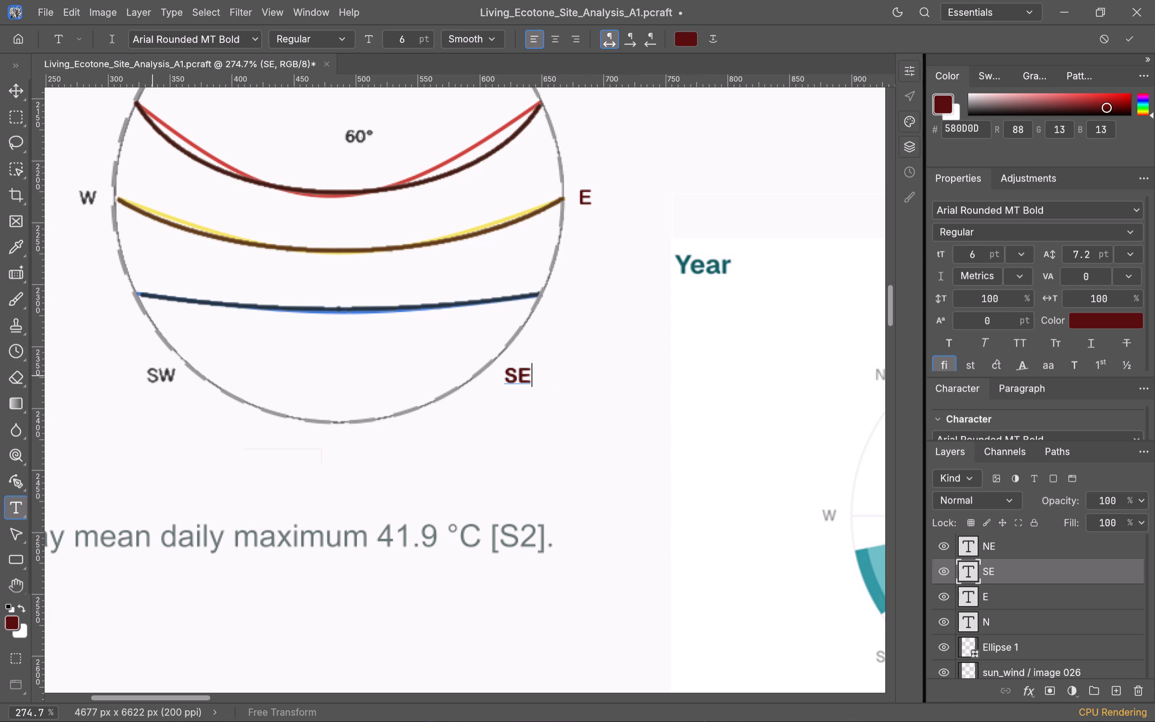
pyautogui.scroll(1, 194, 371)
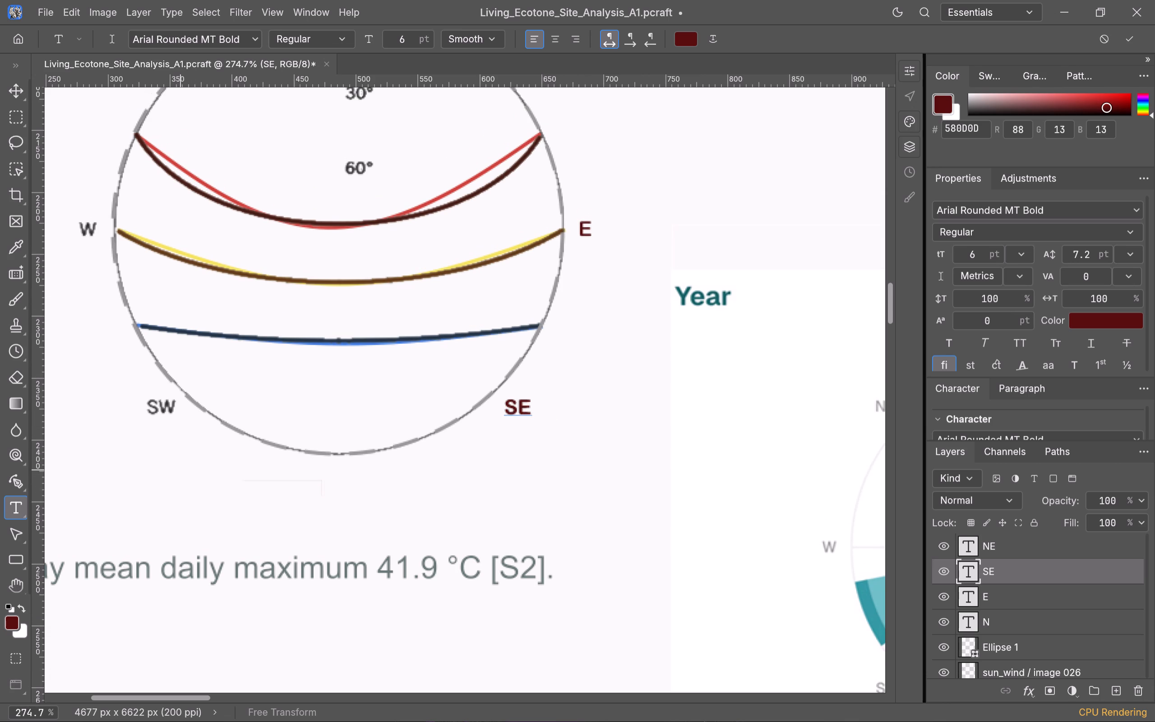
pyautogui.click(166, 498)
# Add a dark red 6 pt Arial Rounded MT Bold text label SW over the original SW.
pyautogui.press('t')
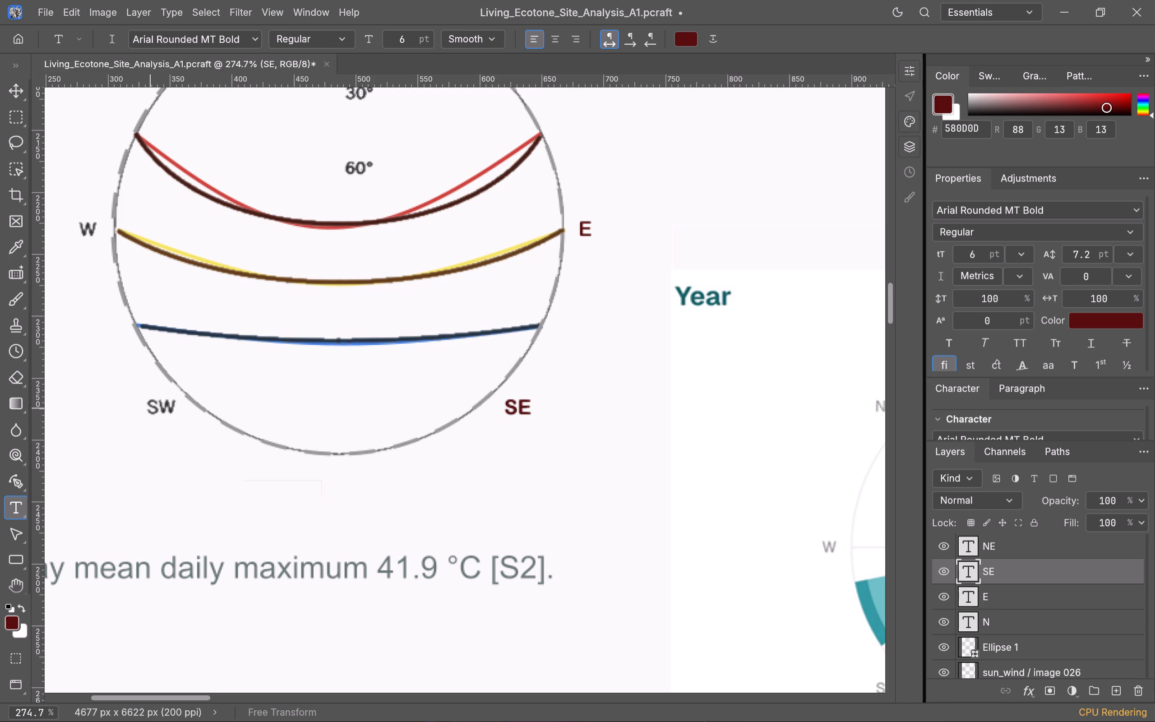
pyautogui.click(150, 408)
pyautogui.write('SW')
# Move the new SW label exactly over the original image's SW at the circle's southwest edge.
pyautogui.moveTo(183, 414); pyautogui.dragTo(183, 417)
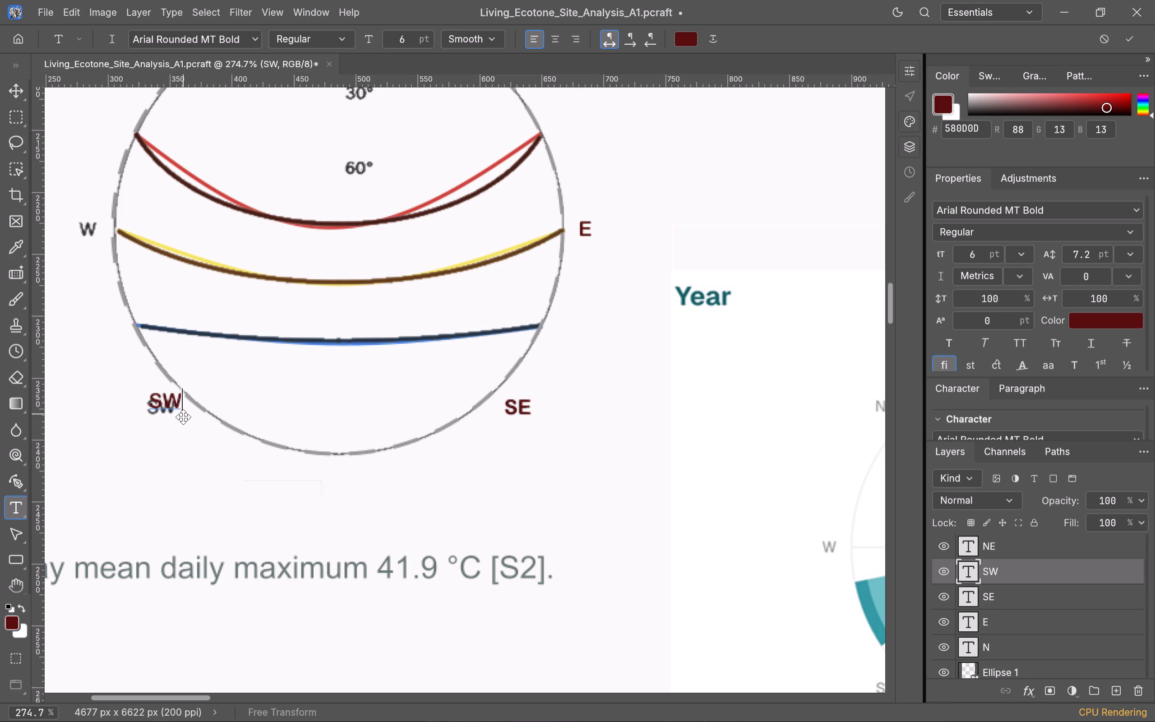
pyautogui.moveTo(183, 417); pyautogui.dragTo(181, 420)
pyautogui.scroll(1, 181, 458)
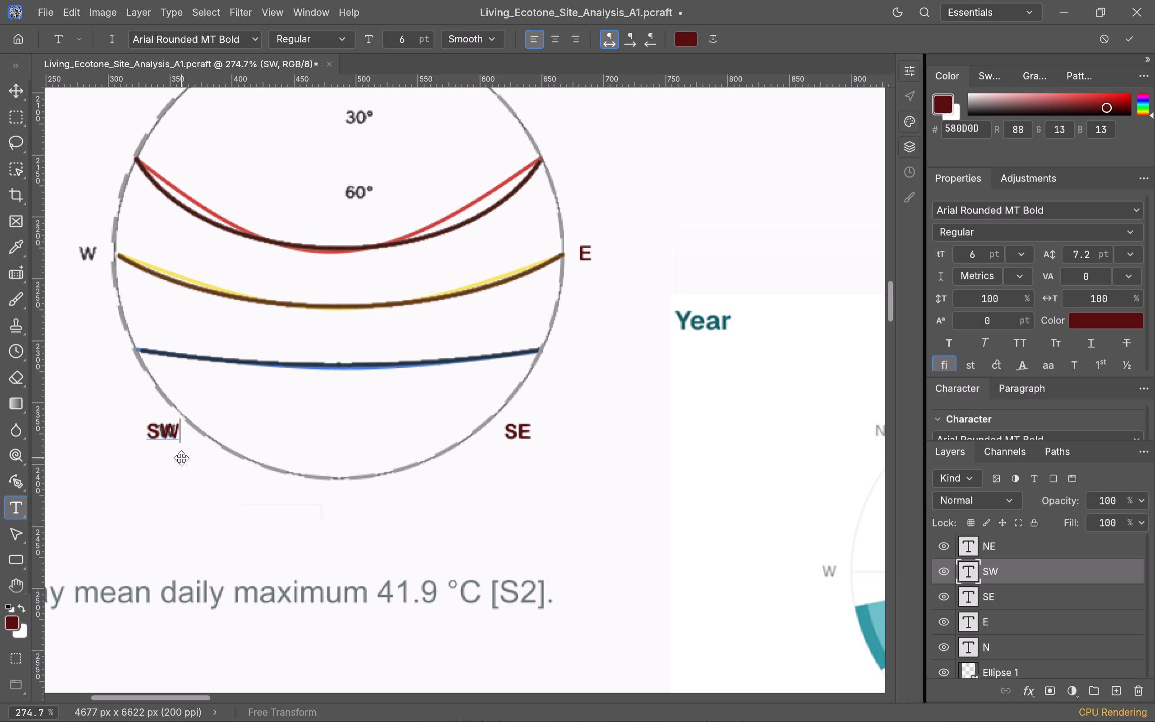
pyautogui.keyDown('alt'); pyautogui.scroll(3, 194, 452); pyautogui.keyUp('alt')
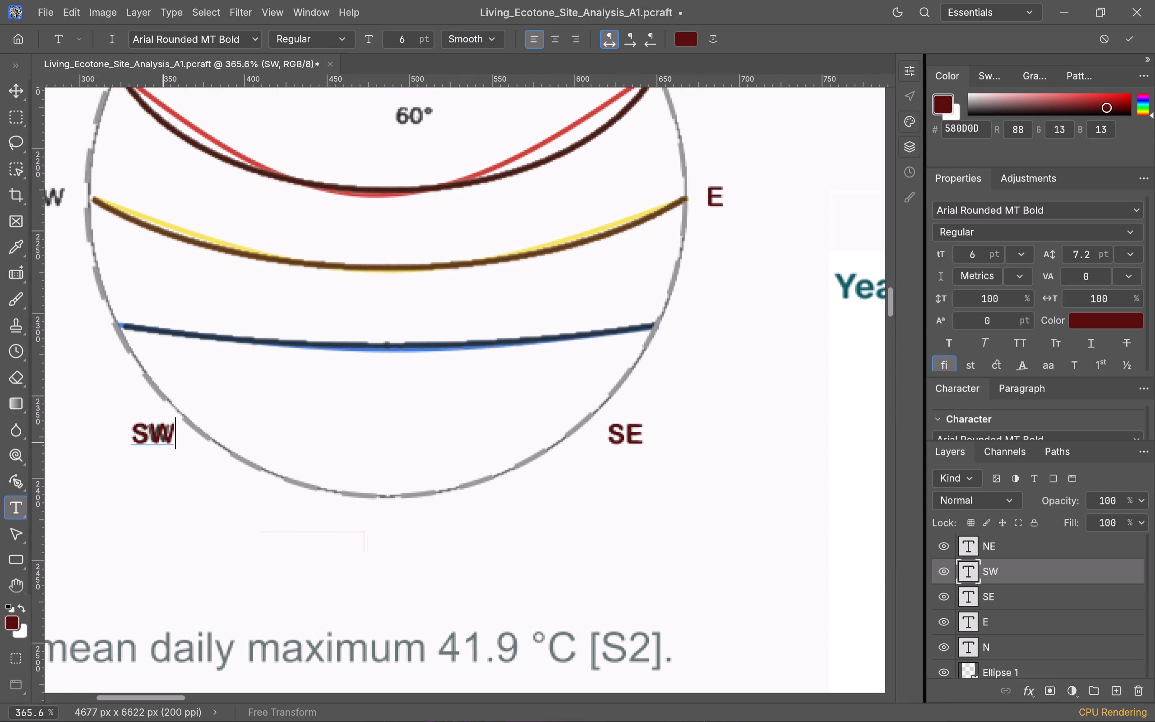
pyautogui.click(189, 441)
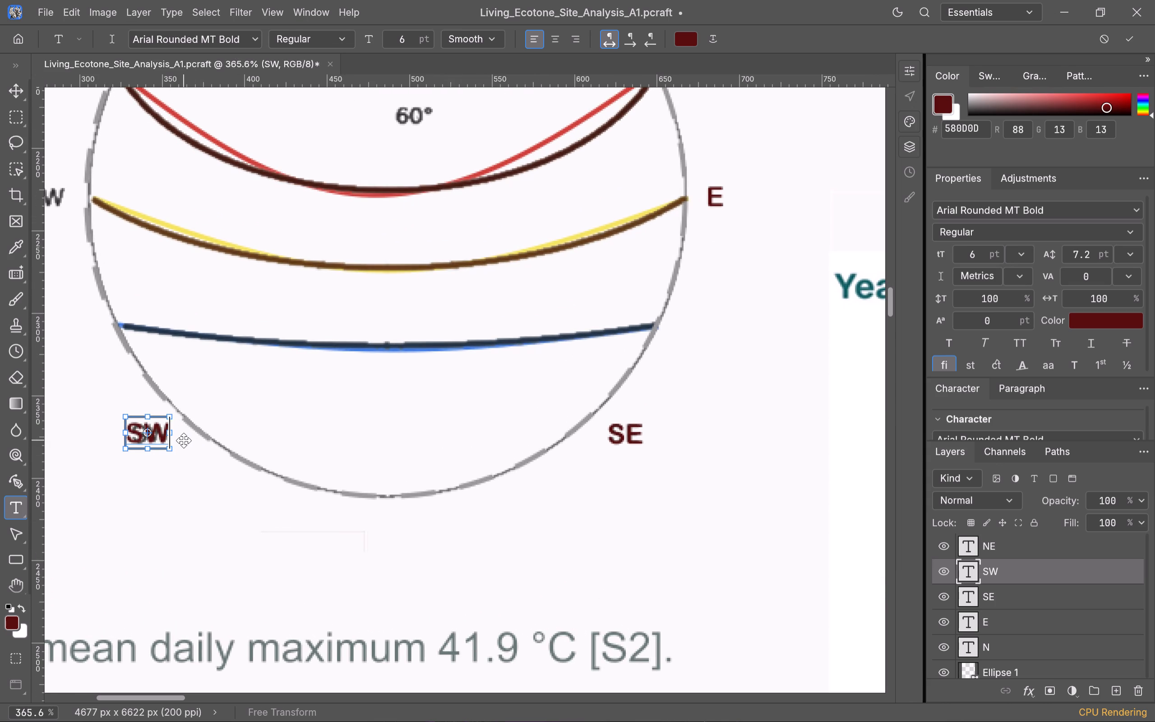
pyautogui.click(206, 500)
# Add a dark red 6 pt Arial Rounded MT Bold text label W near the original W.
pyautogui.scroll(3, 179, 411)
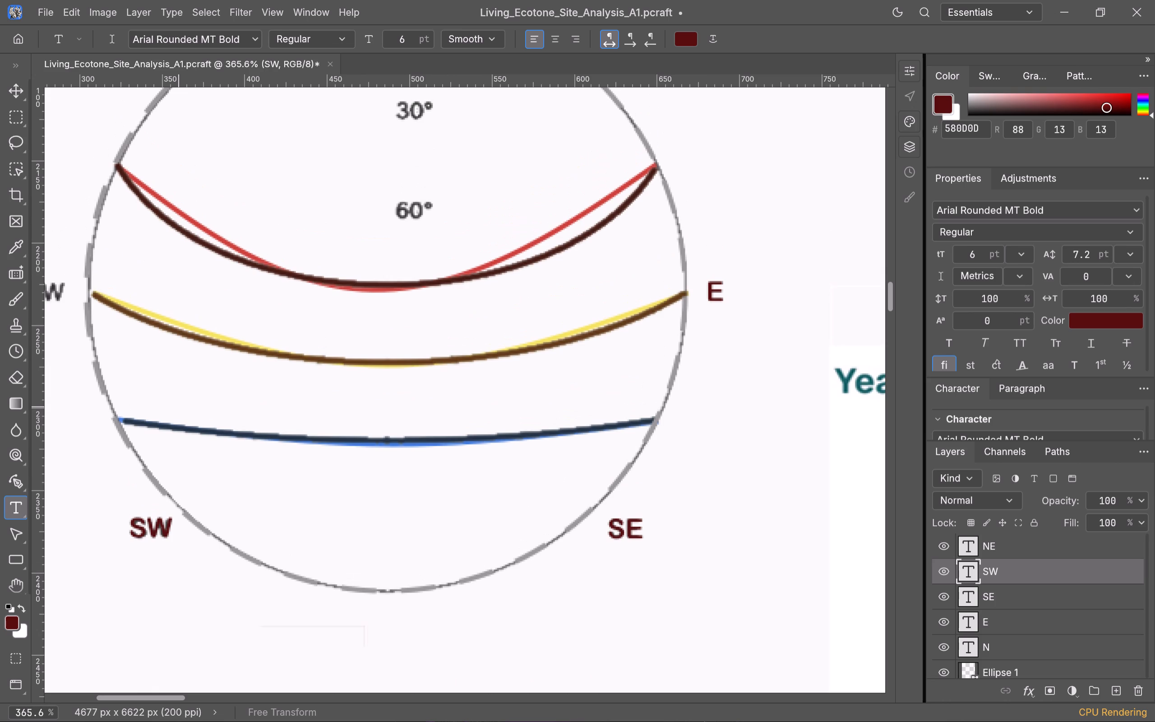
pyautogui.keyDown('shift'); pyautogui.scroll(3, 179, 407); pyautogui.keyUp('shift')
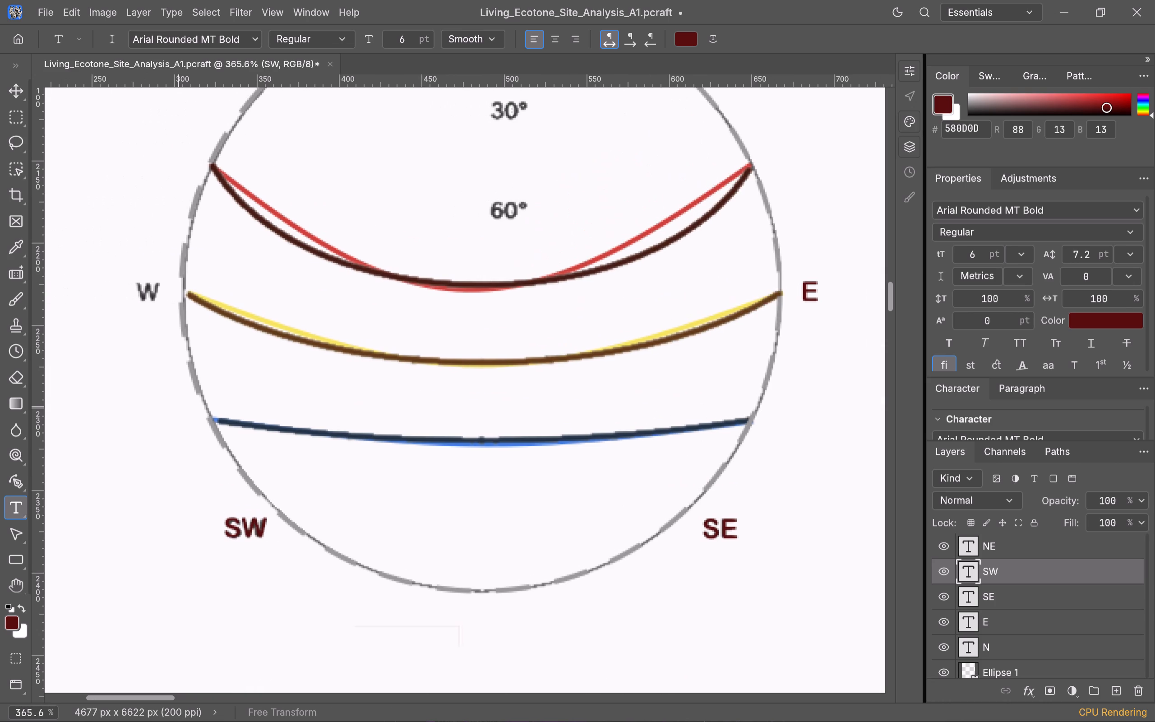
pyautogui.keyDown('shift'); pyautogui.scroll(1, 179, 407); pyautogui.keyUp('shift')
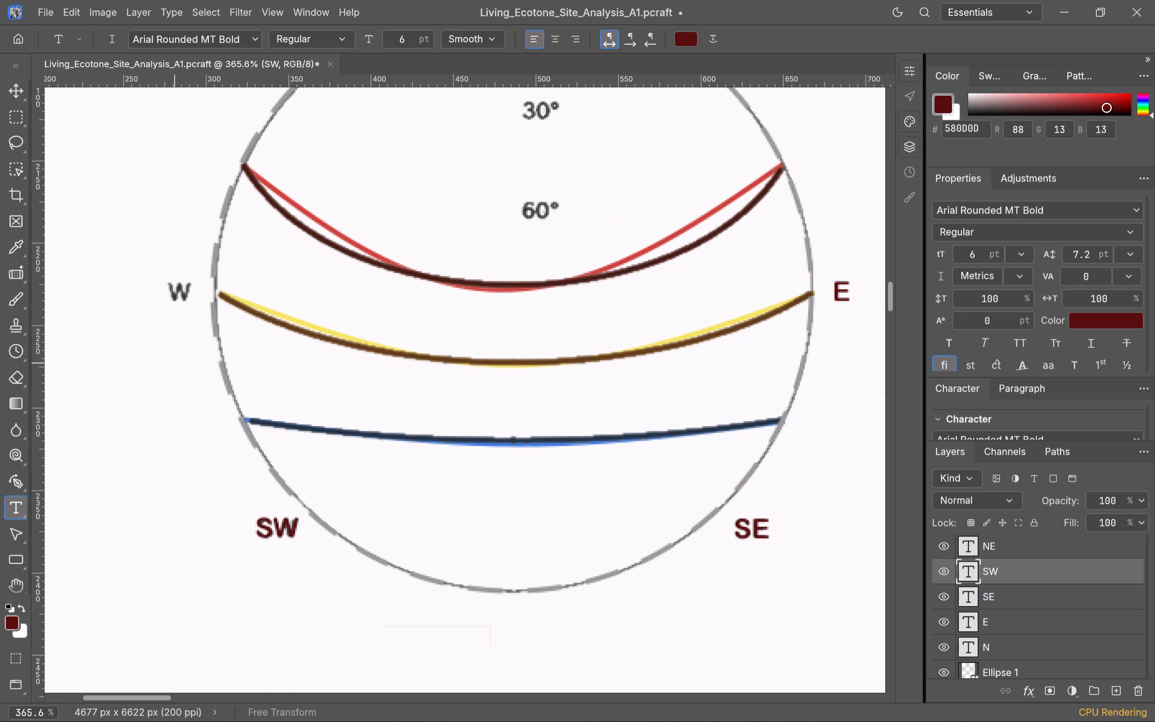
pyautogui.press('t')
pyautogui.click(175, 301)
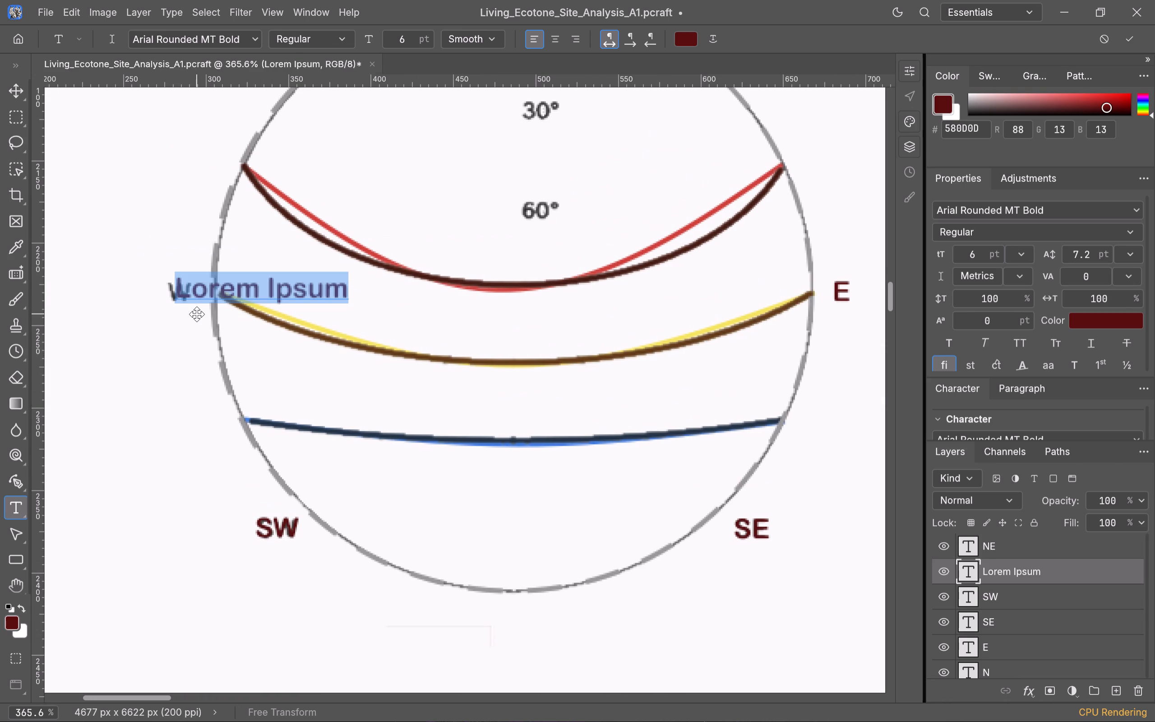
pyautogui.press('w')
# Move the new W label exactly over the original image's W west of the circle.
pyautogui.moveTo(206, 313); pyautogui.dragTo(206, 316)
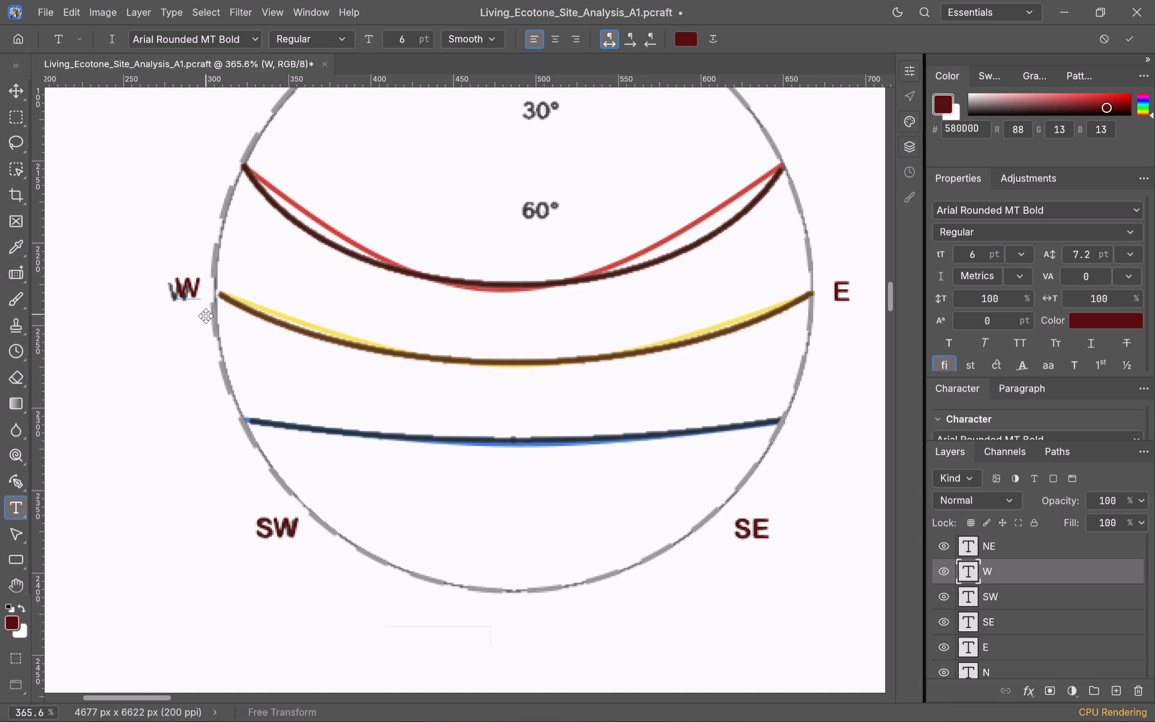
pyautogui.moveTo(206, 316); pyautogui.dragTo(199, 316)
pyautogui.click(186, 358)
# Add a dark red 6 pt Arial Rounded MT Bold text label NW near the original NW.
pyautogui.scroll(5, 242, 356)
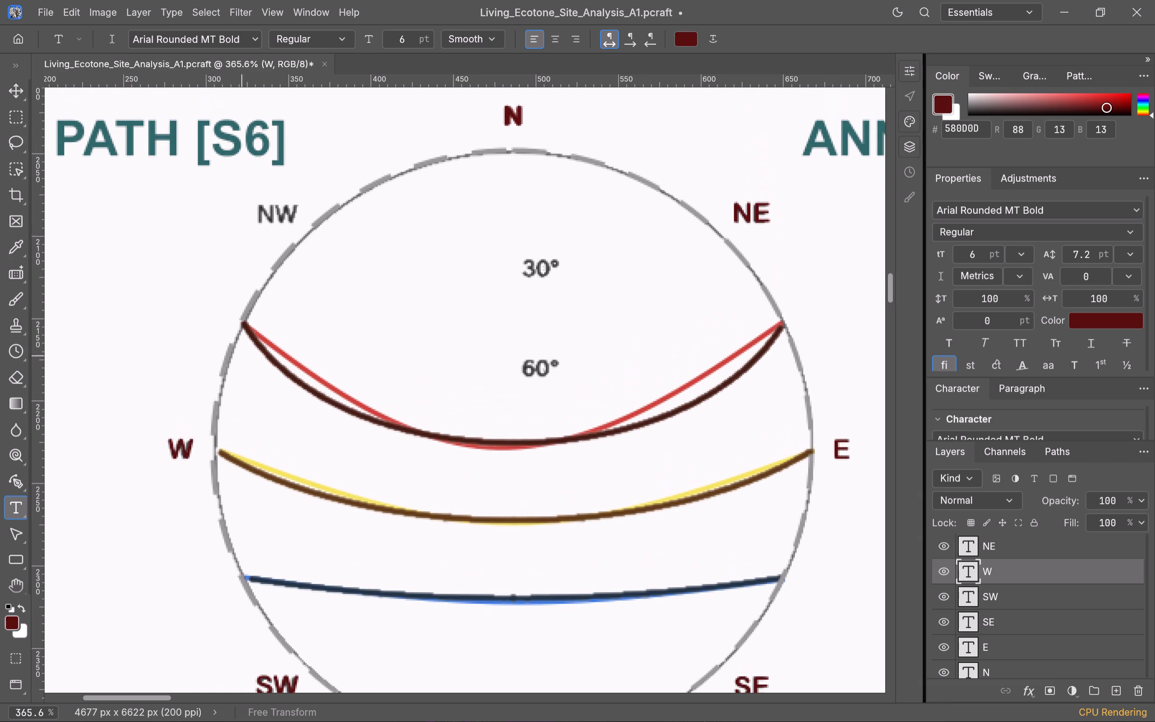
pyautogui.scroll(1, 242, 356)
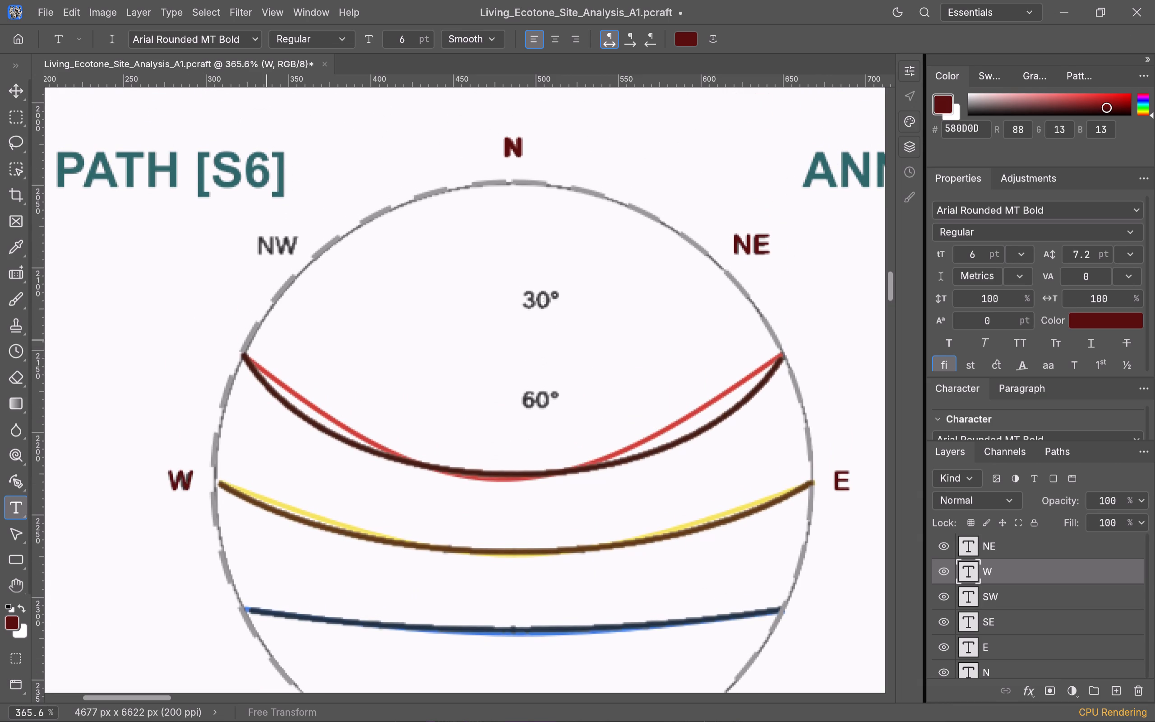
pyautogui.press('t')
pyautogui.click(259, 244)
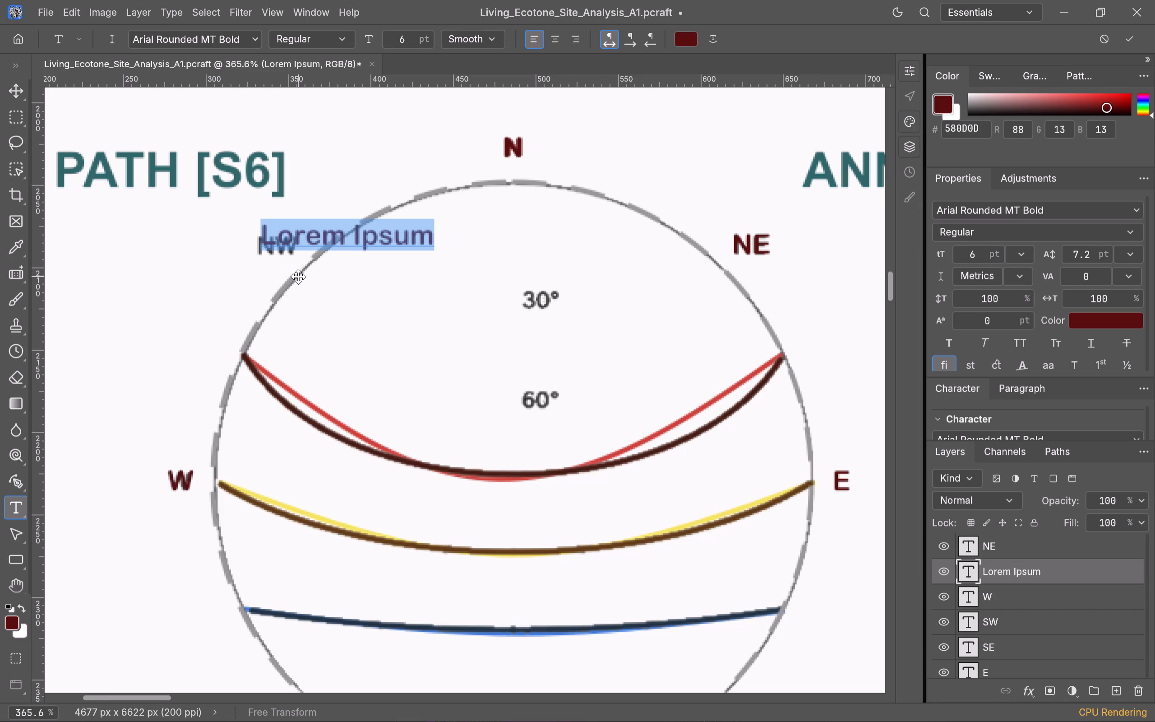
pyautogui.write('NW')
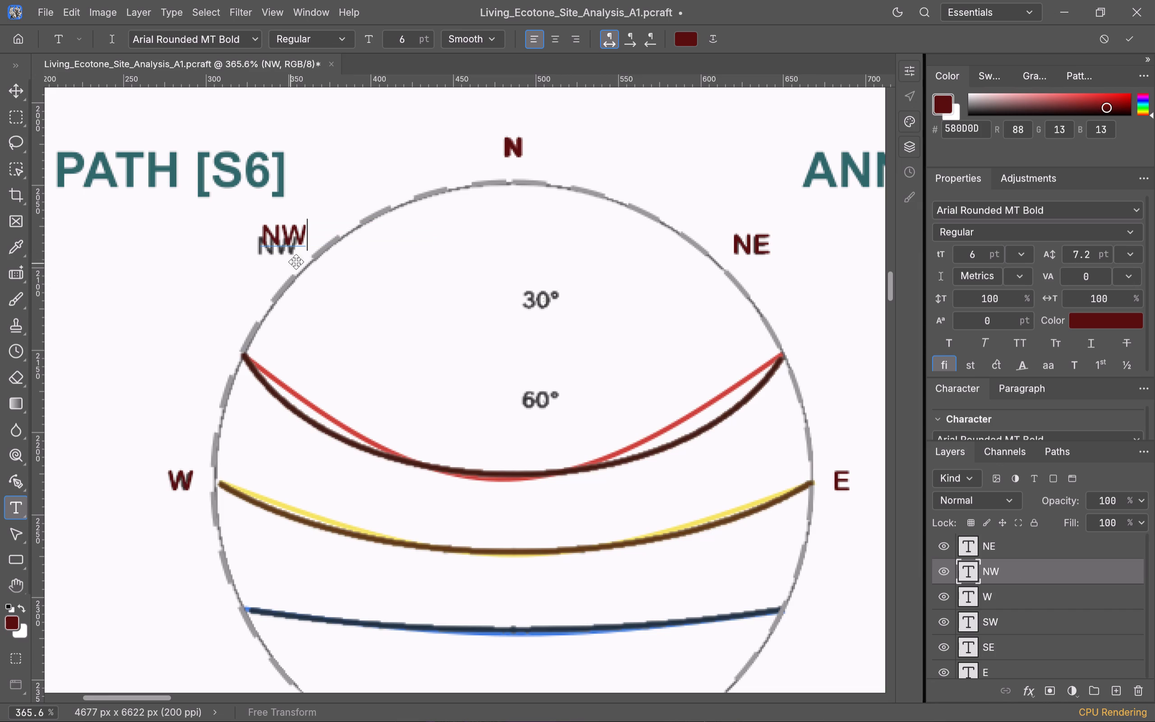
# Move the new NW label exactly over the original image's NW at the circle's northwest edge.
pyautogui.moveTo(300, 253); pyautogui.dragTo(292, 263)
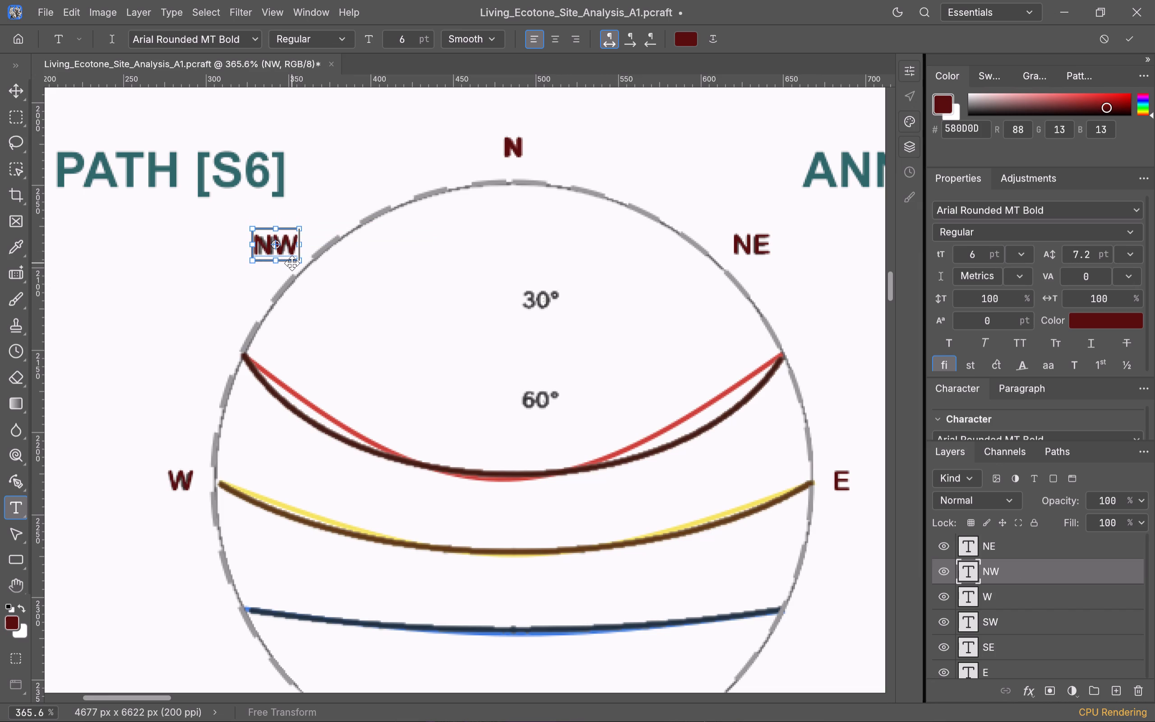
pyautogui.moveTo(292, 263); pyautogui.dragTo(294, 263)
pyautogui.click(294, 263)
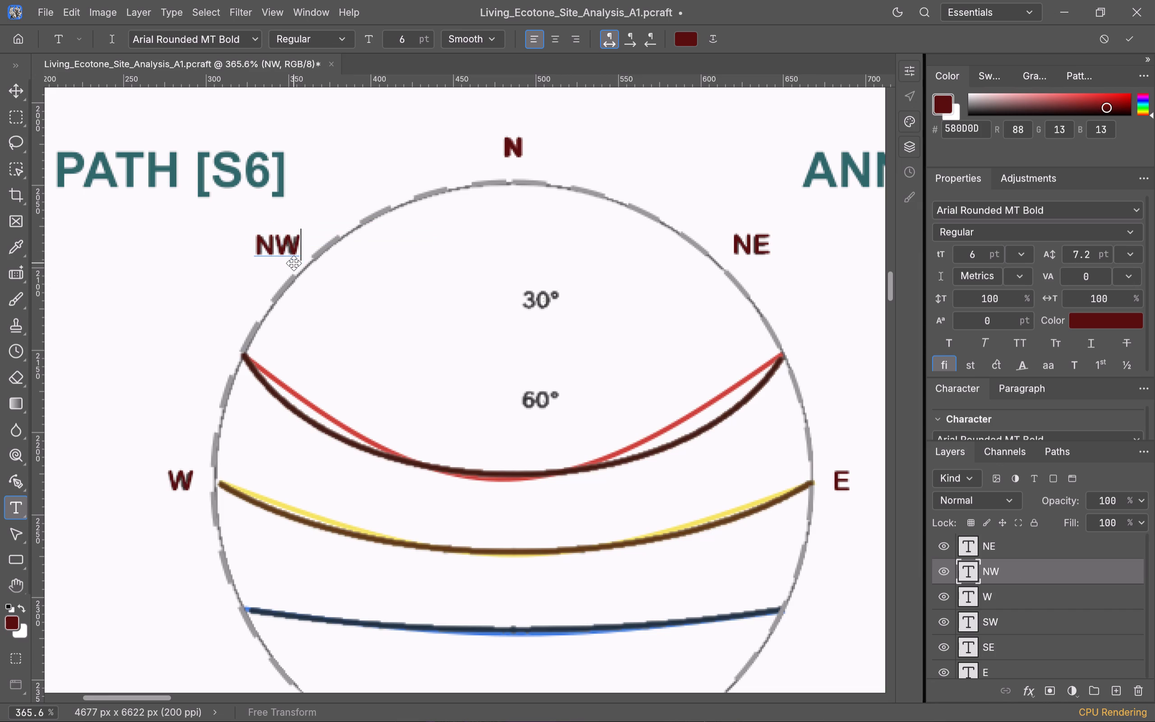
pyautogui.click(203, 297)
# Select the sun_wind / image 026 layer and toggle its visibility to check what it contributes to the solar path diagram.
pyautogui.scroll(-2, 541, 328)
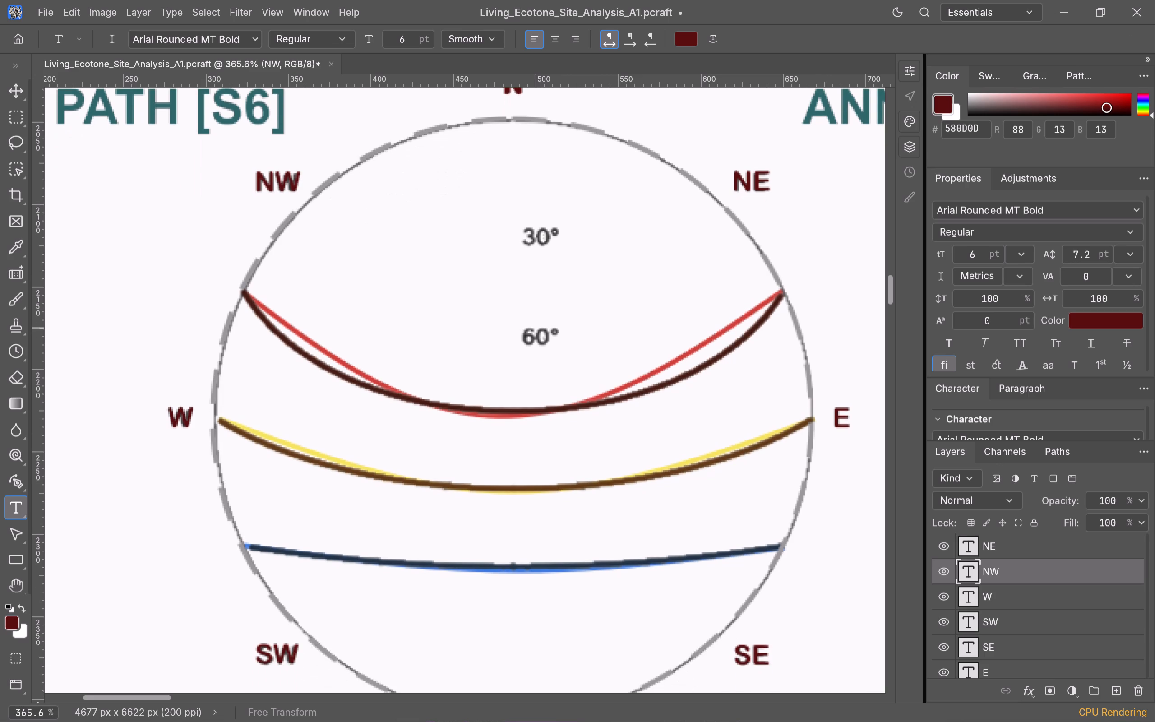
pyautogui.keyDown('alt'); pyautogui.scroll(-7, 541, 328); pyautogui.keyUp('alt')
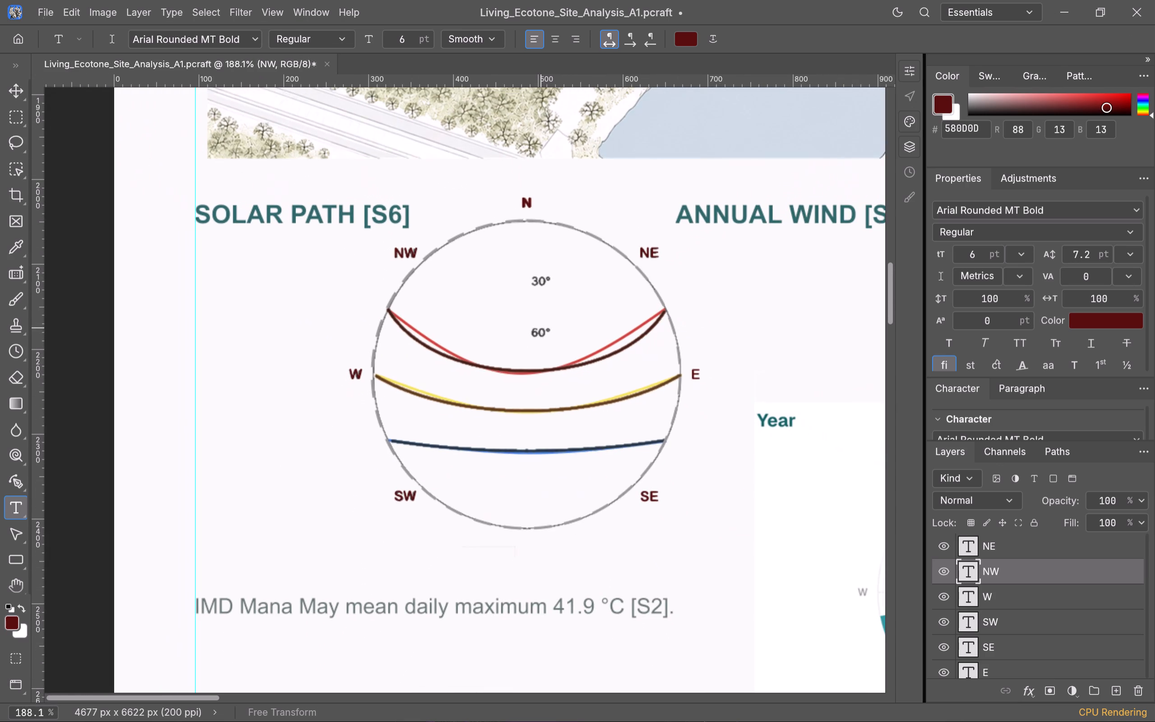
pyautogui.keyDown('alt'); pyautogui.scroll(-2, 649, 324); pyautogui.keyUp('alt')
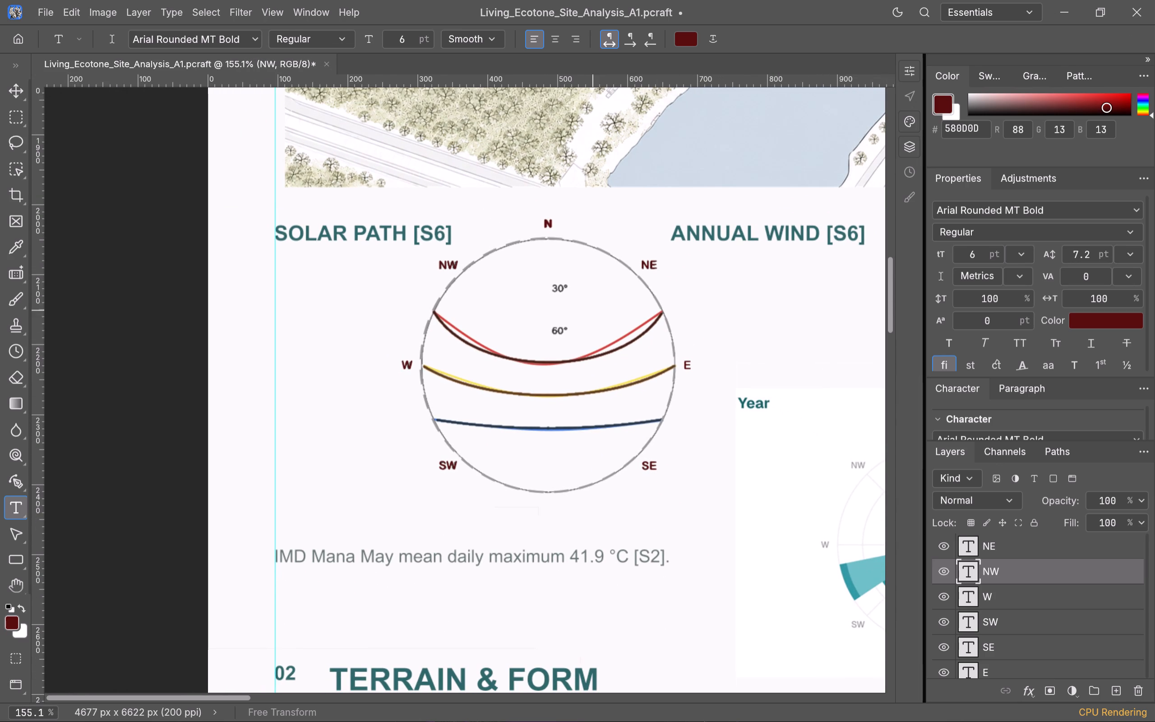
pyautogui.click(18, 94)
pyautogui.rightClick(18, 94)
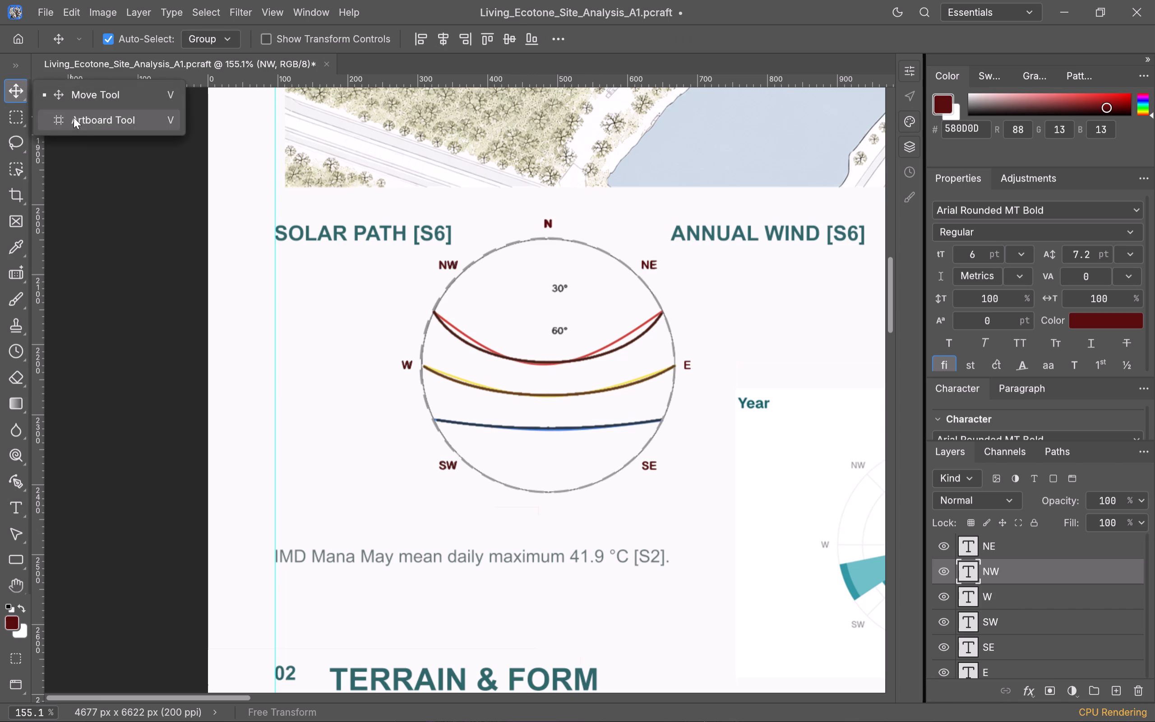
pyautogui.click(89, 200)
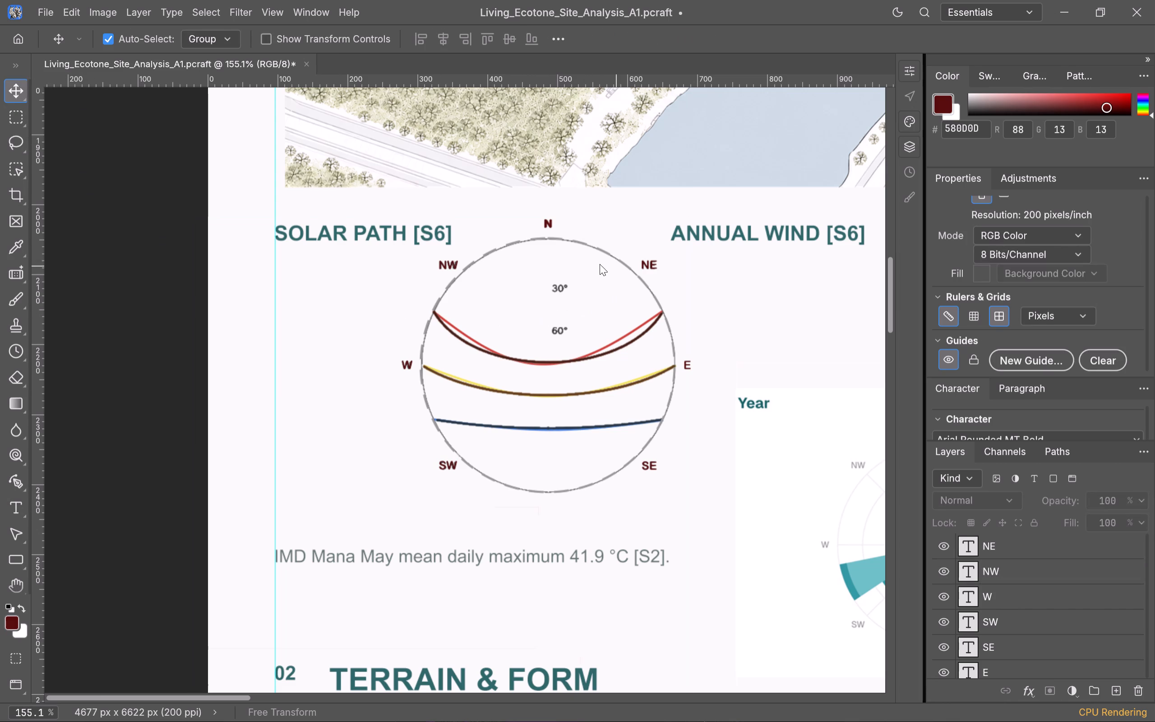
pyautogui.click(612, 257)
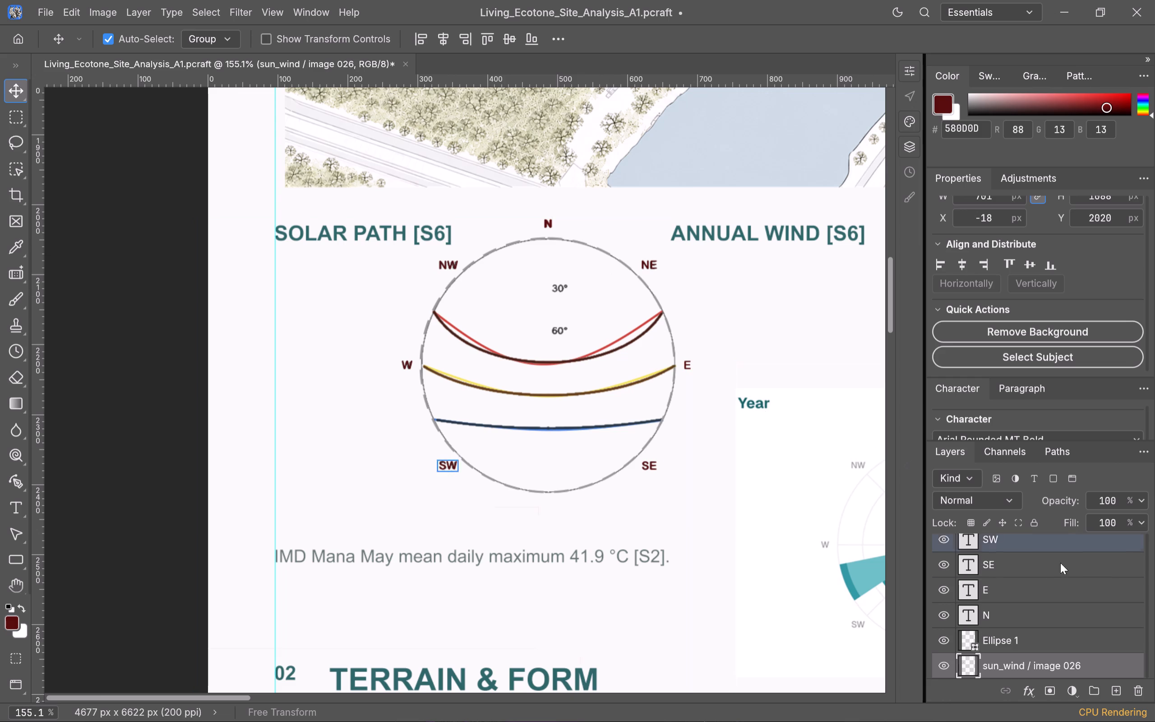
pyautogui.scroll(-2, 1040, 571)
pyautogui.scroll(-1, 1027, 615)
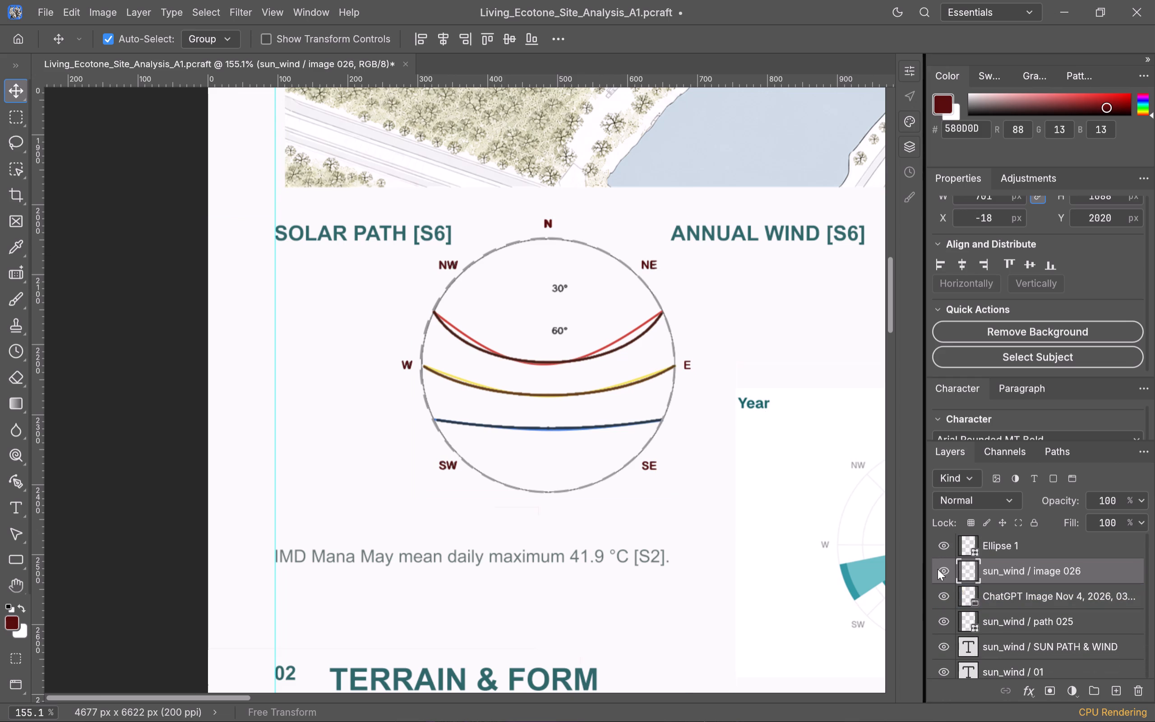
pyautogui.click(940, 568)
pyautogui.click(940, 568)
pyautogui.click(940, 568)
pyautogui.click(940, 568)
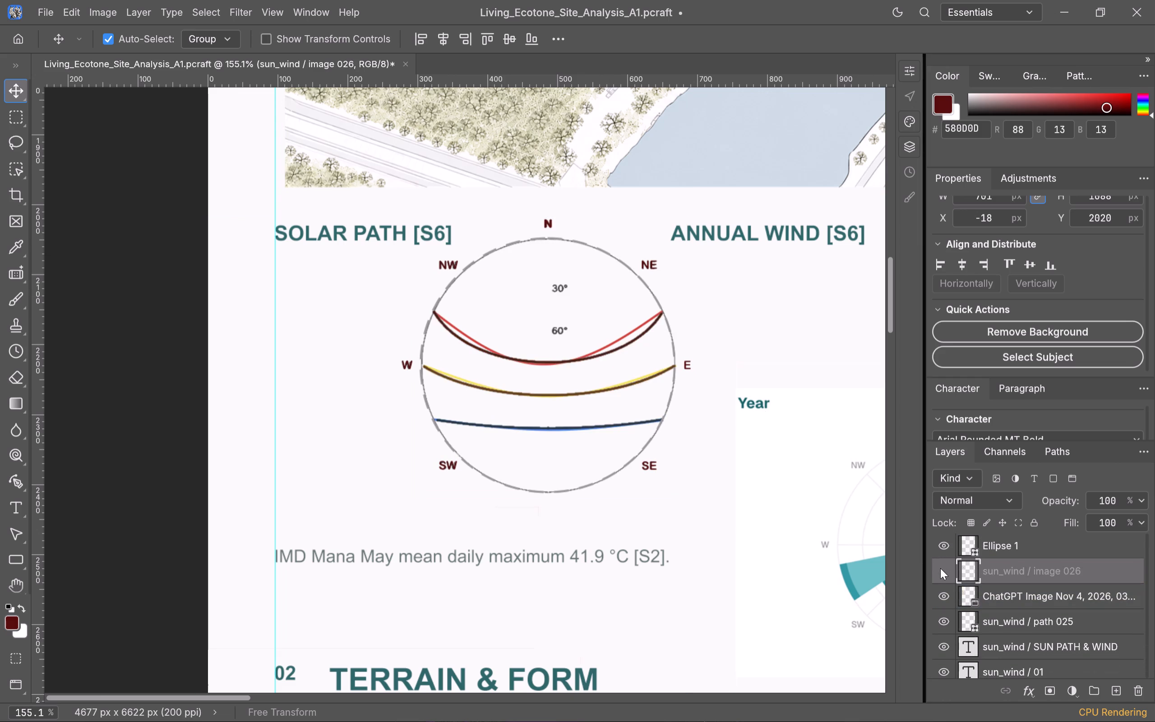
pyautogui.click(940, 568)
pyautogui.click(940, 568)
# Add a dark red 6 pt Arial Rounded MT Bold text label 30 over the original 30° inside the circle.
pyautogui.keyDown('alt'); pyautogui.scroll(7, 558, 413); pyautogui.keyUp('alt')
pyautogui.scroll(4, 558, 413)
pyautogui.keyDown('alt'); pyautogui.scroll(2, 558, 413); pyautogui.keyUp('alt')
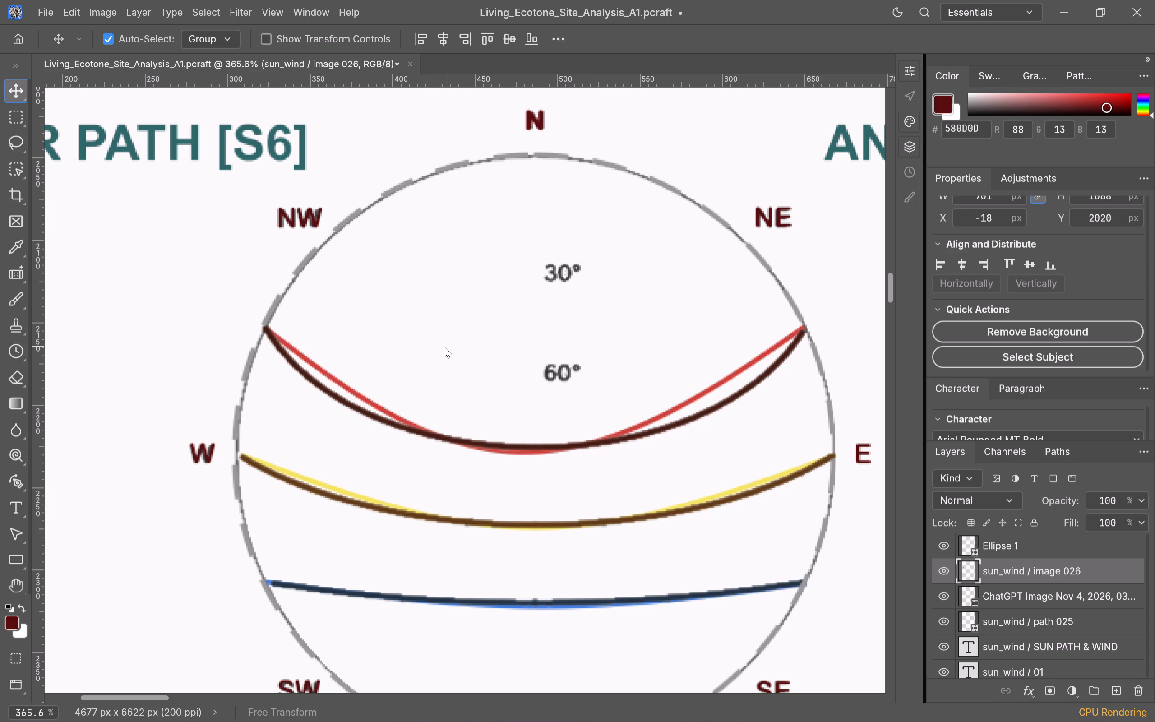
pyautogui.press('t')
pyautogui.click(545, 281)
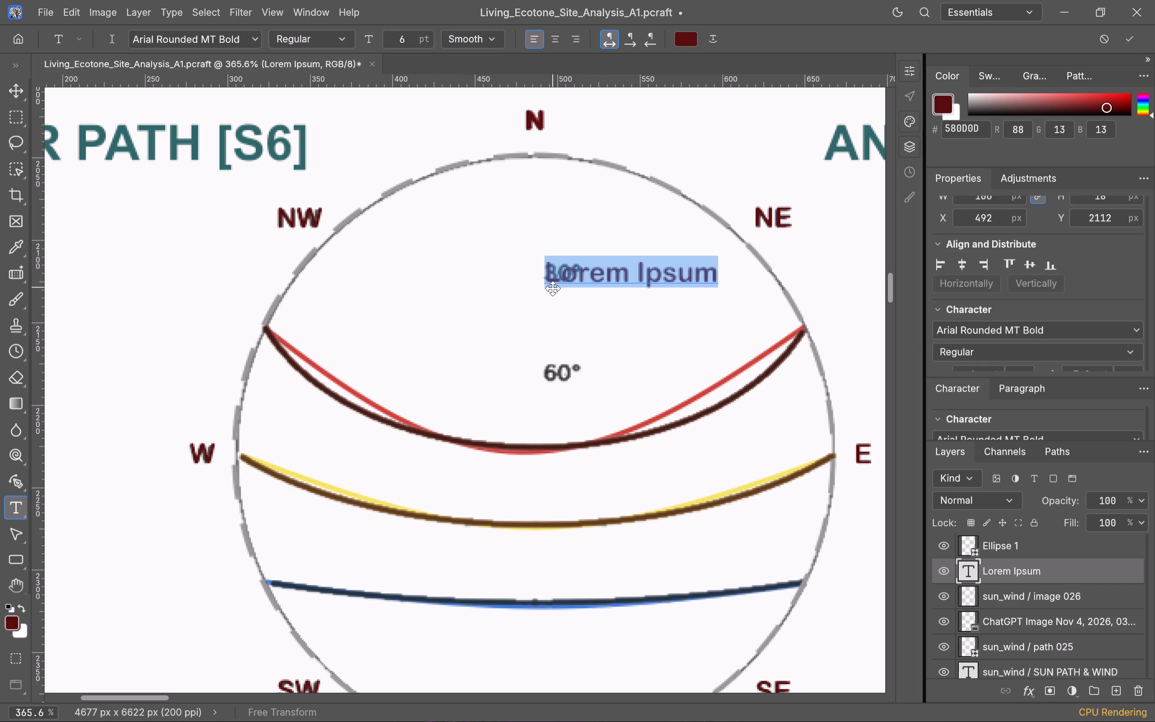
pyautogui.write('30')
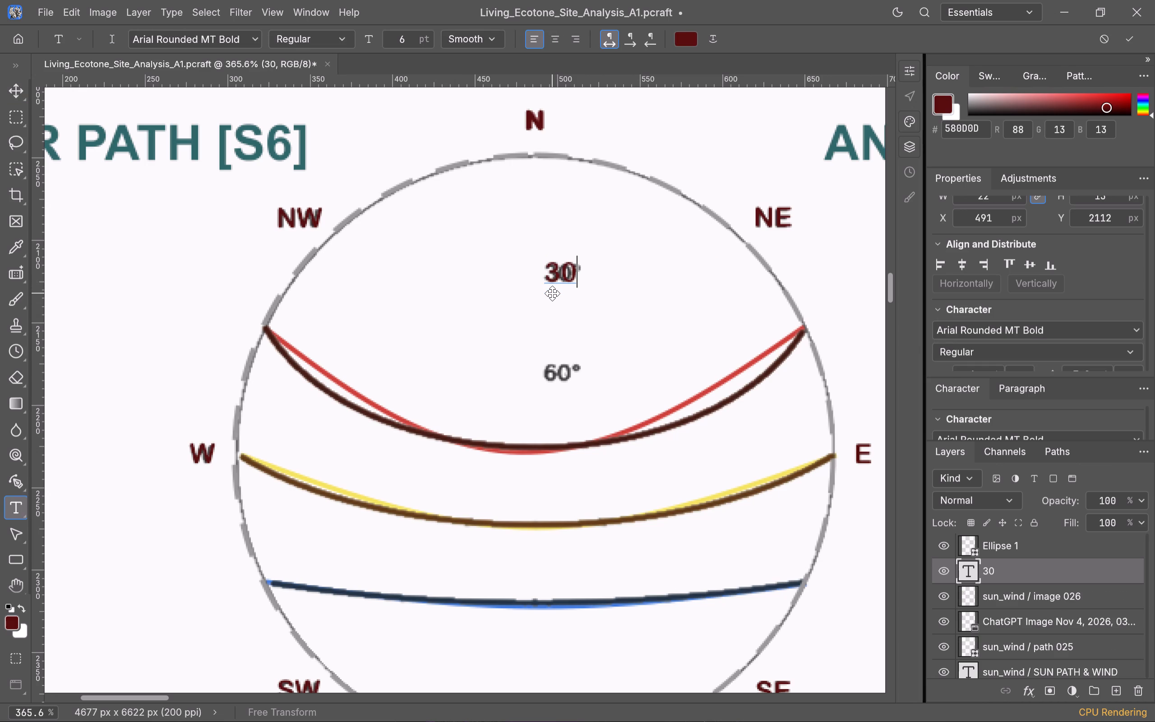
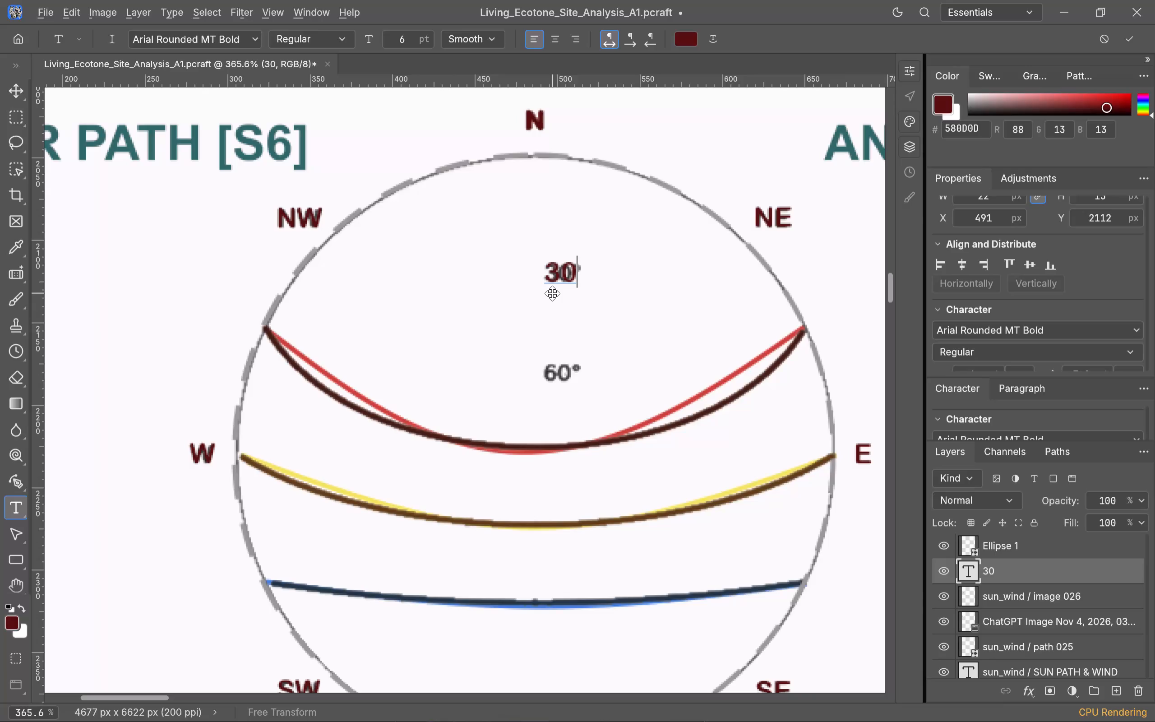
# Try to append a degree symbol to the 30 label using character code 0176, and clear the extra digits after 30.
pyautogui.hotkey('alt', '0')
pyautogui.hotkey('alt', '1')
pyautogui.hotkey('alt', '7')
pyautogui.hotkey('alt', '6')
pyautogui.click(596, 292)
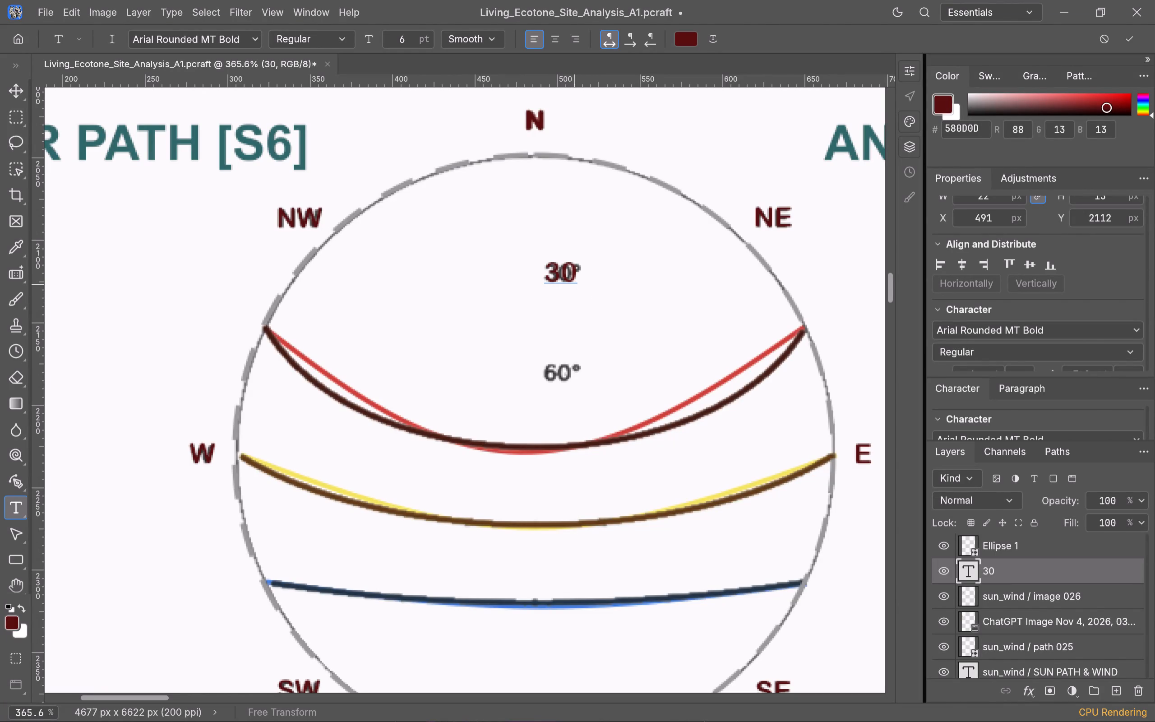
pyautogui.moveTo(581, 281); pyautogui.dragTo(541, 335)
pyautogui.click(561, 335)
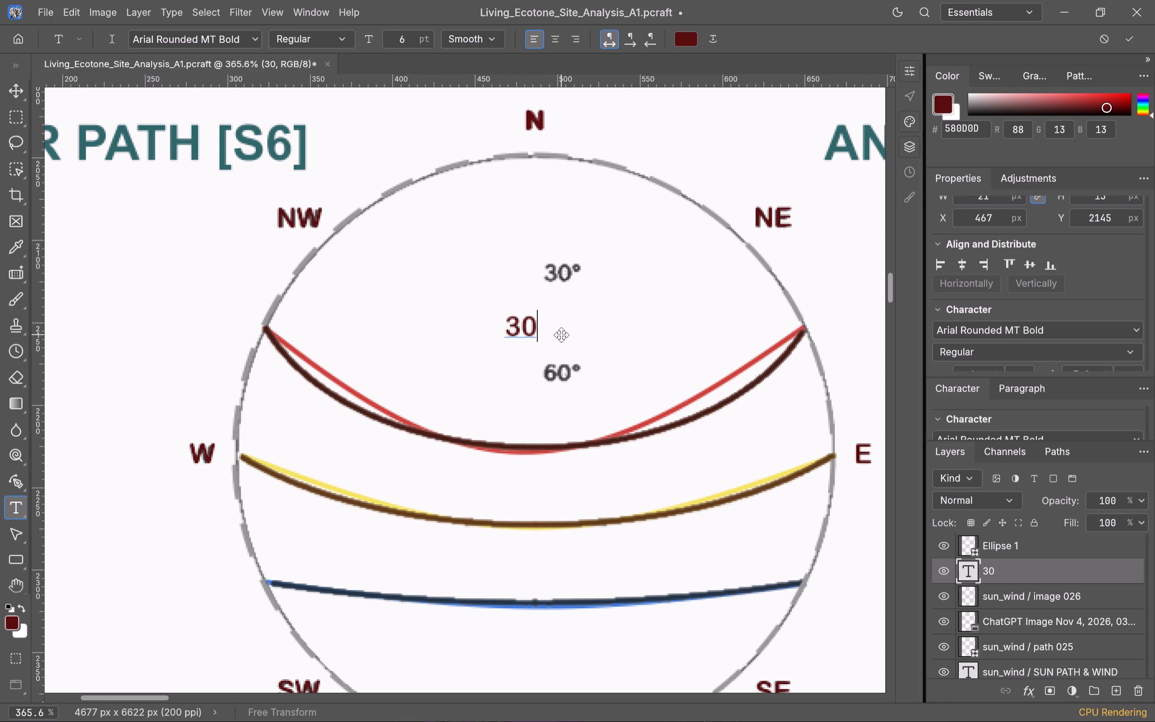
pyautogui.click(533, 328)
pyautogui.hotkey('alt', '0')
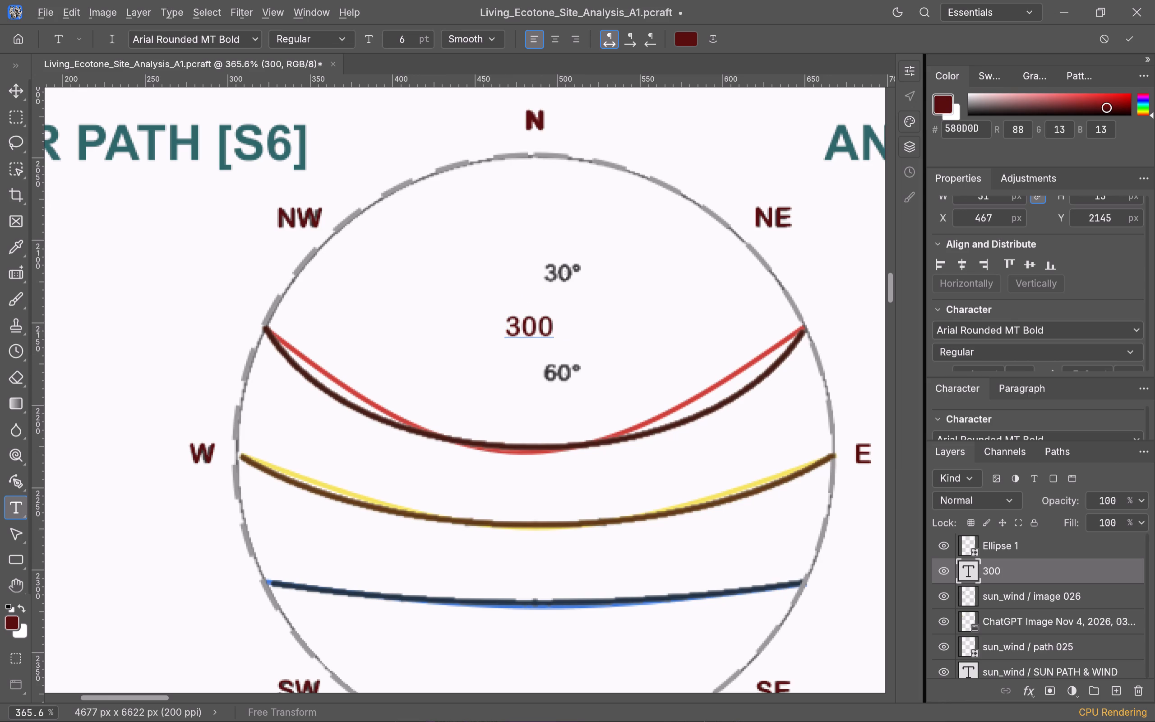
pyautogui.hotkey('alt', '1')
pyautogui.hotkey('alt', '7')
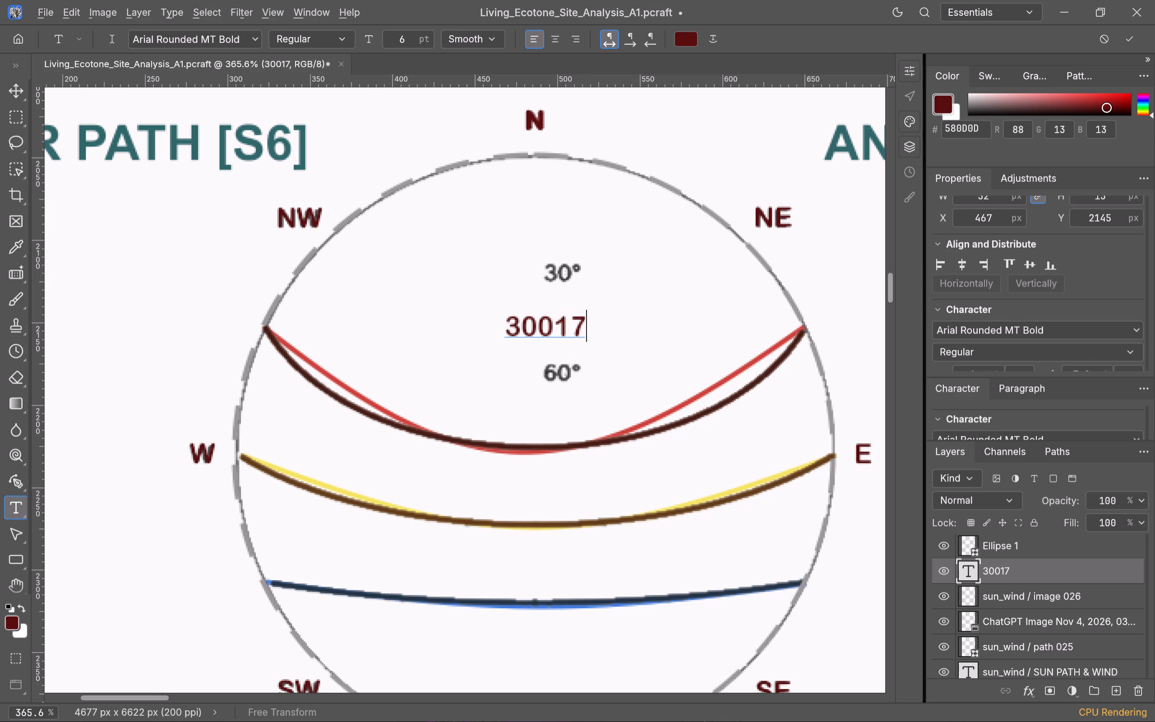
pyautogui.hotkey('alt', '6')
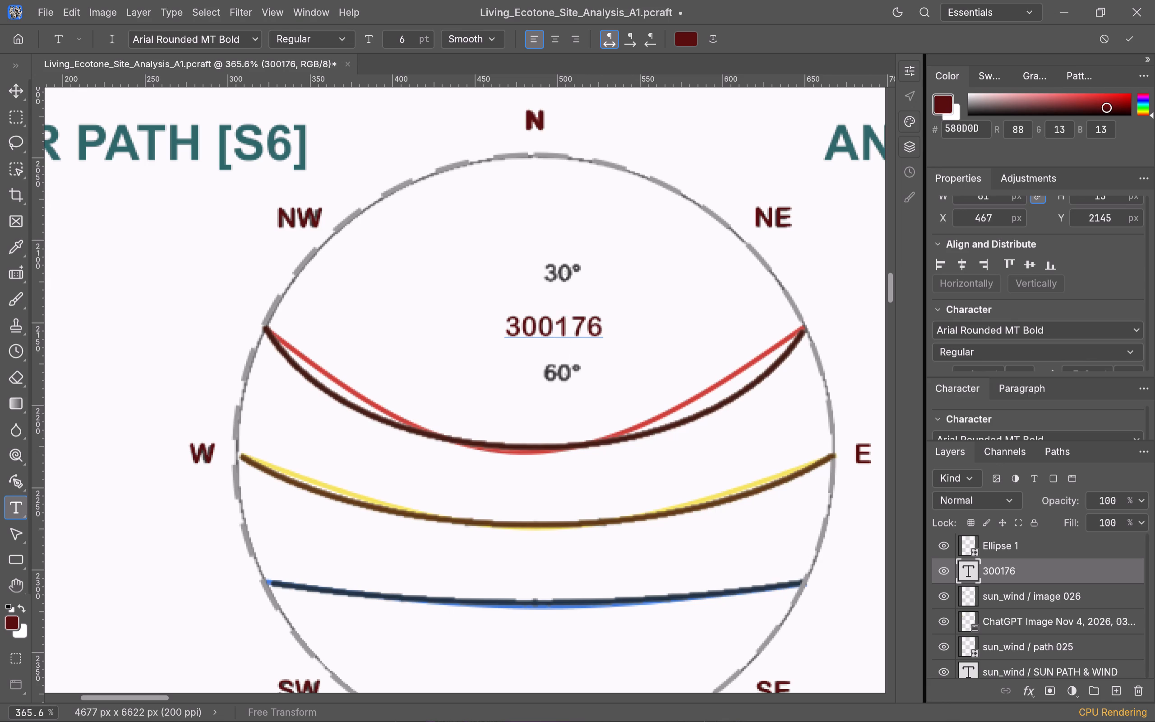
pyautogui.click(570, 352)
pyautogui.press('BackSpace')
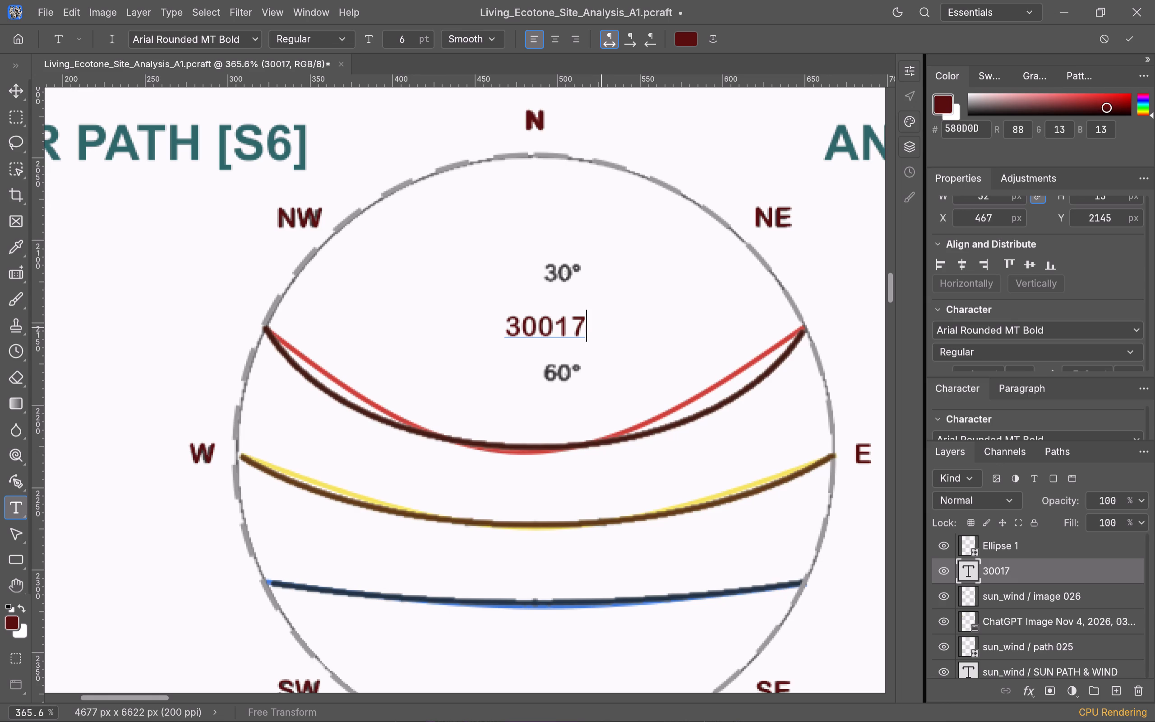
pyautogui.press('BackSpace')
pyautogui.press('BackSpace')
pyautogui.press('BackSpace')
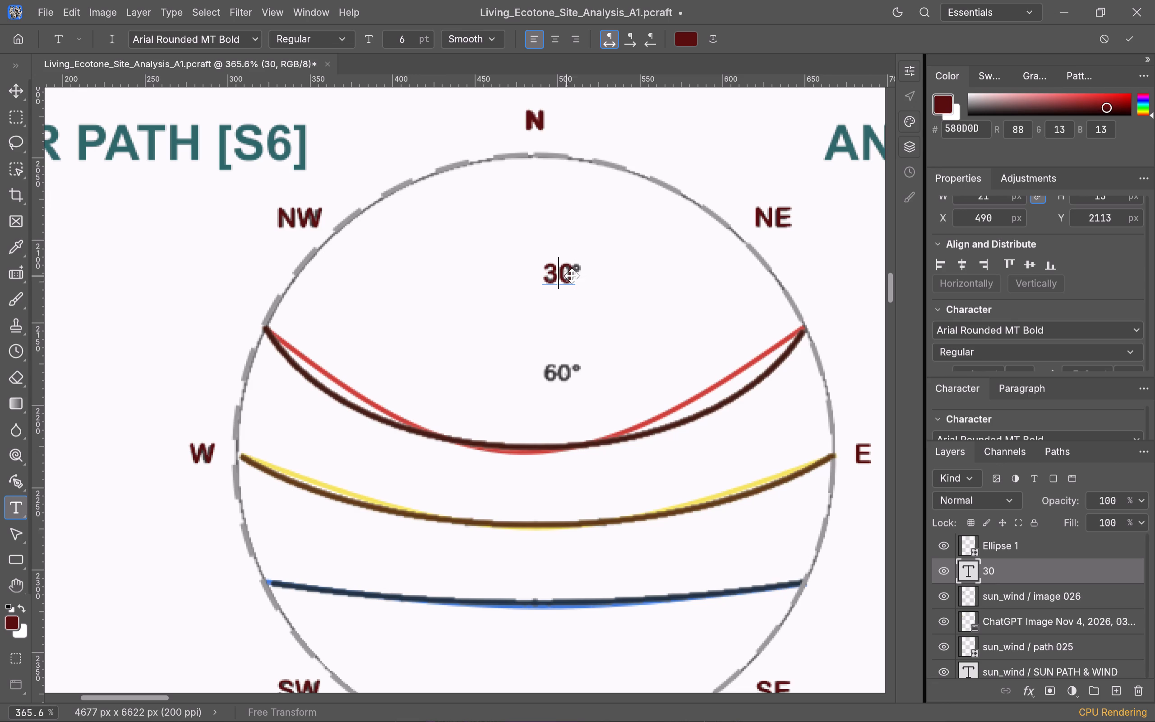
pyautogui.click(577, 276)
pyautogui.press('Right')
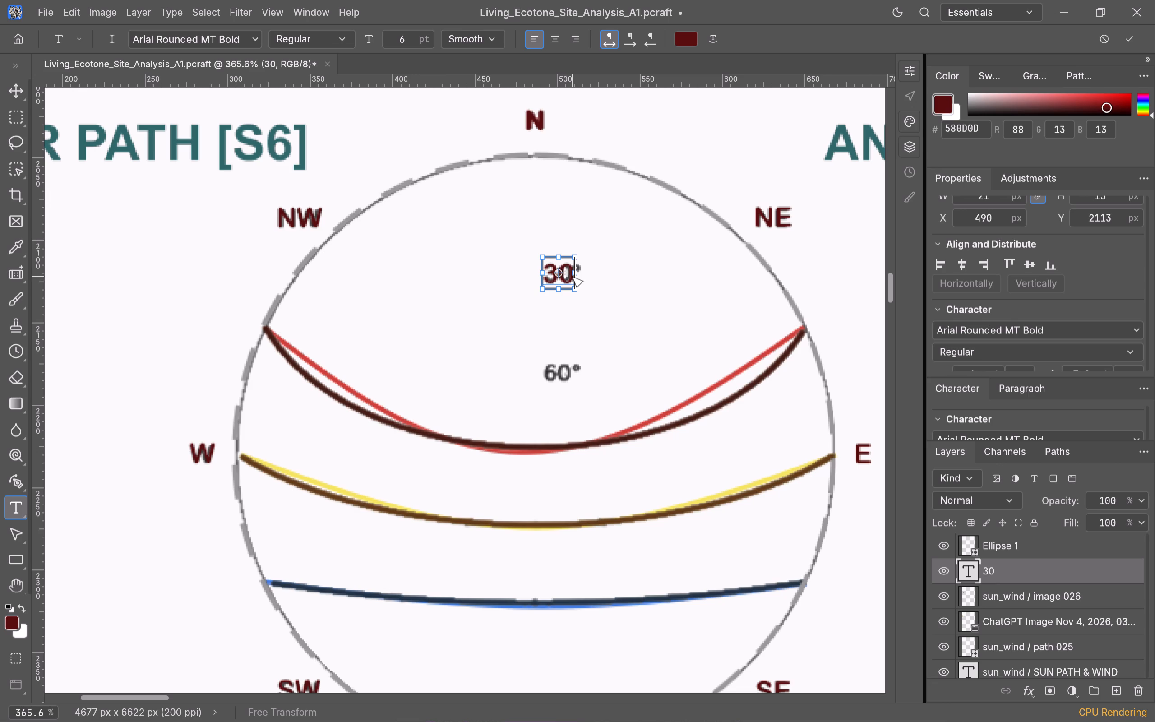
pyautogui.hotkey('ctrl', 'v')
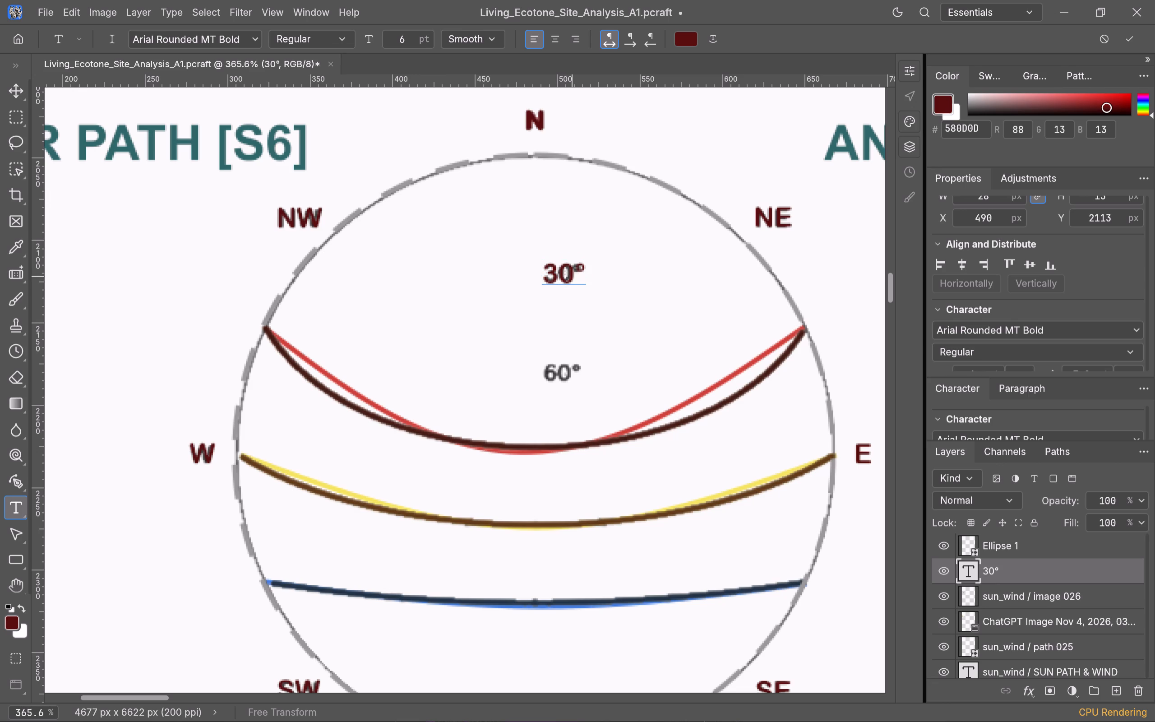
pyautogui.click(559, 376)
# Add a dark red 6 pt Arial Rounded MT Bold text label 60° and place it over the original image's 60°.
pyautogui.press('t')
pyautogui.click(554, 373)
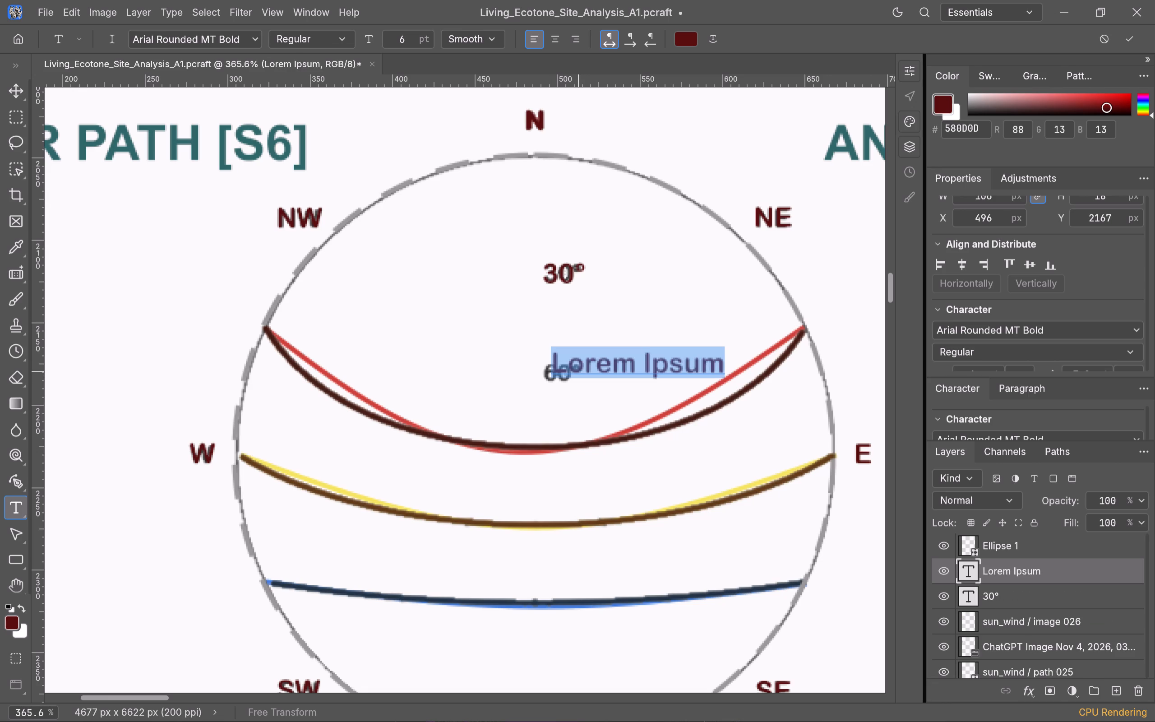
pyautogui.write('60')
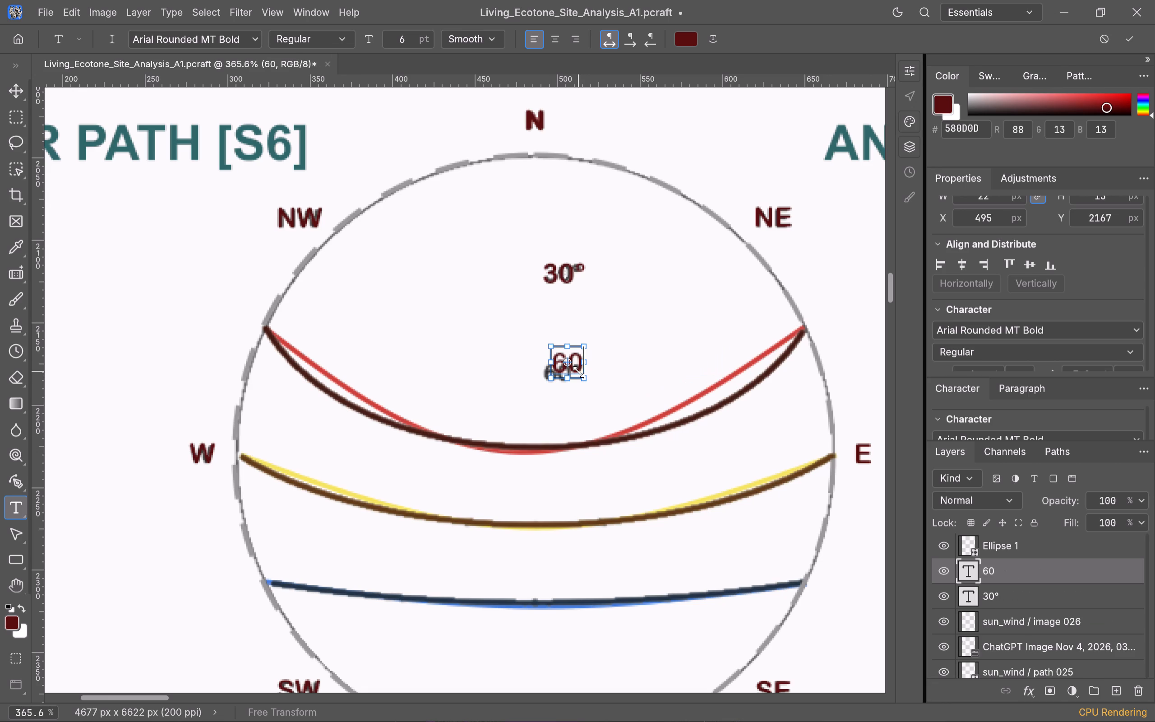
pyautogui.hotkey('ctrl', 'v')
pyautogui.click(556, 407)
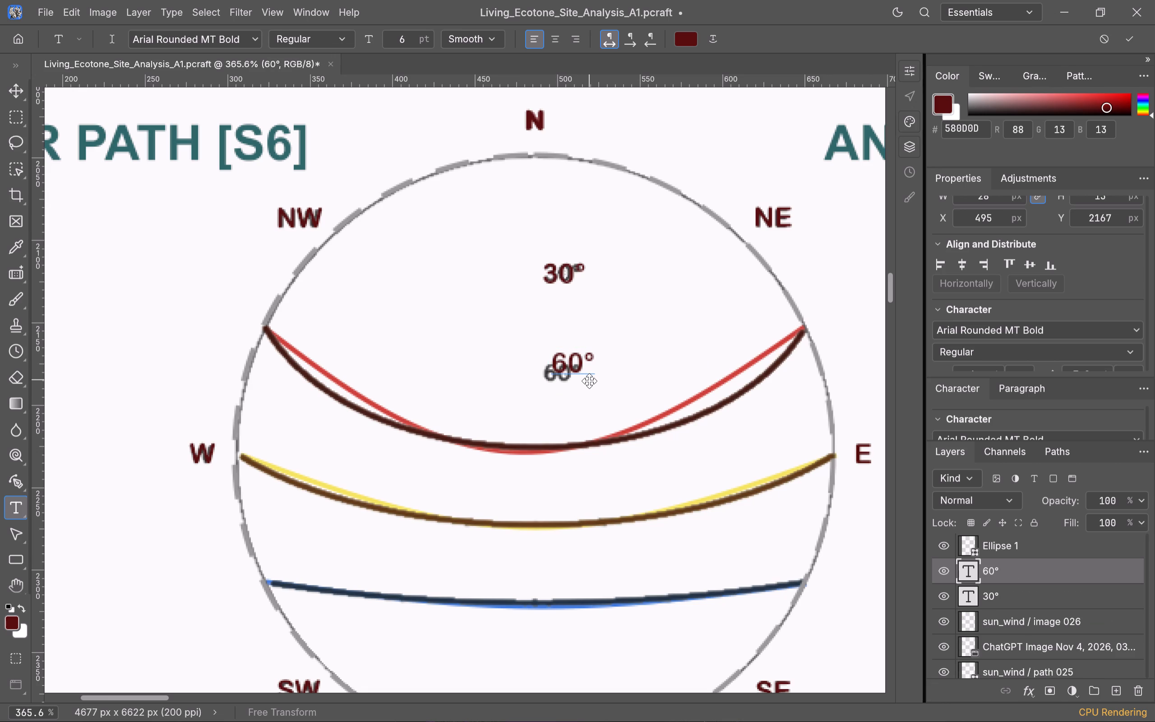
pyautogui.moveTo(589, 381); pyautogui.dragTo(581, 389)
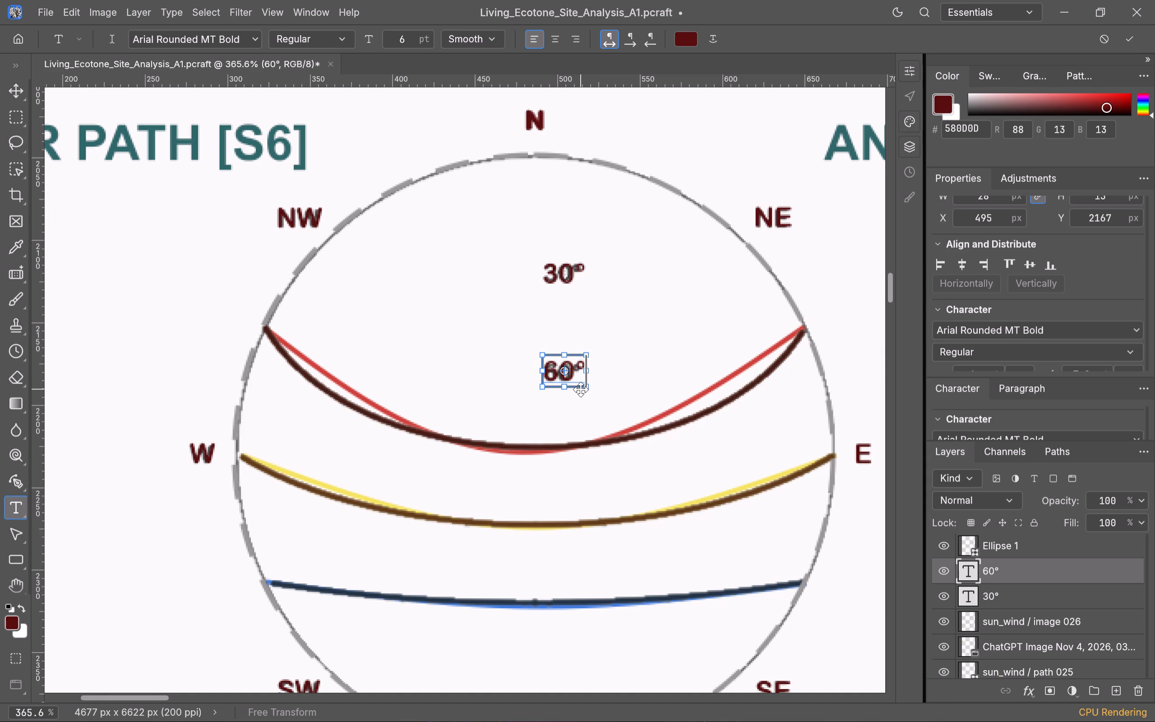
# Finish nudging the 60° label into place over the original image's 60° and commit it.
pyautogui.moveTo(581, 389); pyautogui.dragTo(581, 390)
pyautogui.click(590, 427)
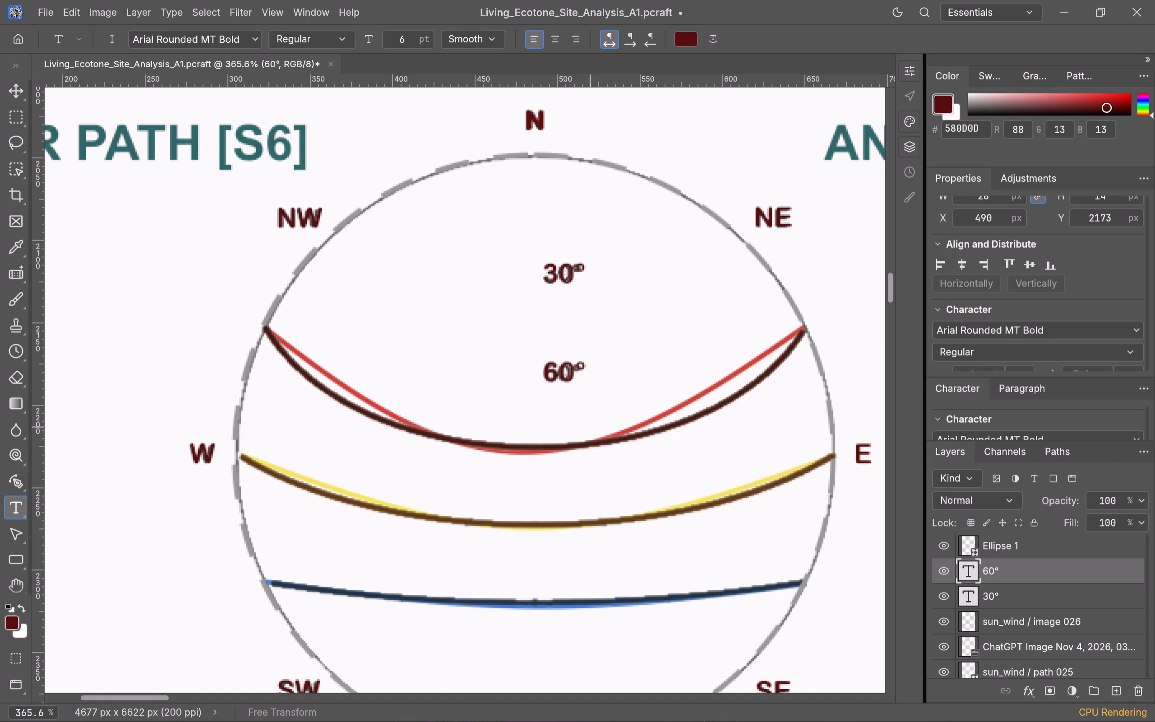
# Change the dashed compass circle's stroke colour to dark grey 4D4D4D.
pyautogui.scroll(-5, 604, 393)
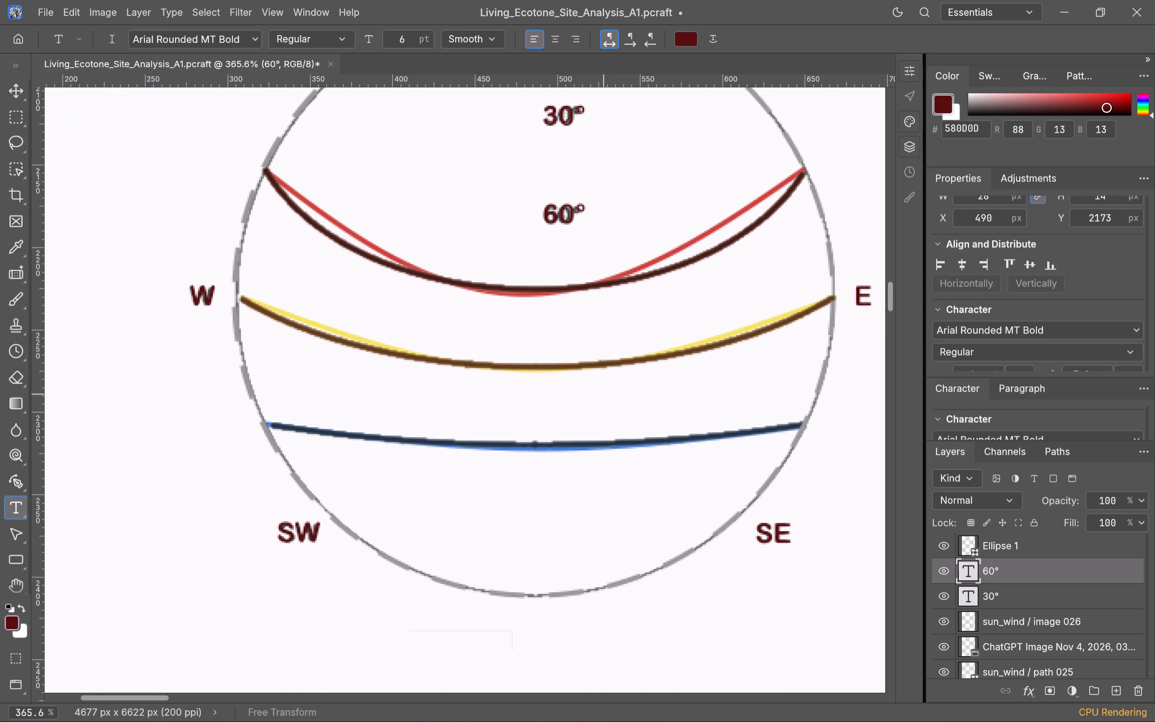
pyautogui.scroll(5, 602, 390)
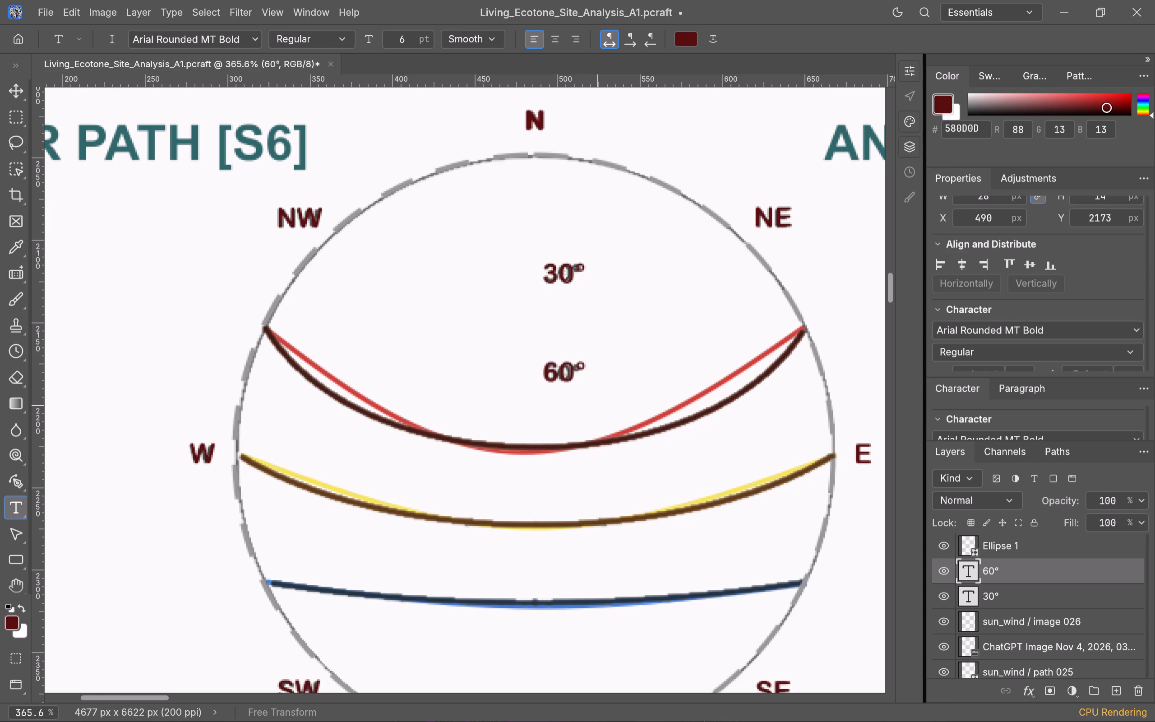
pyautogui.scroll(1, 598, 406)
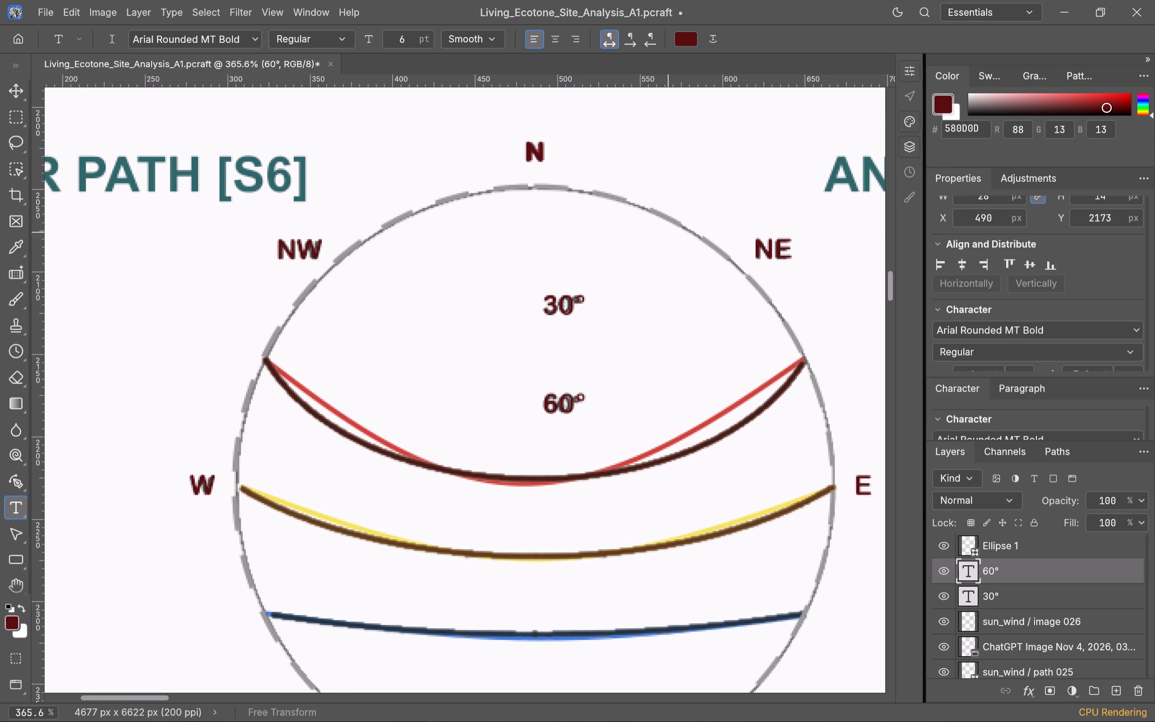
pyautogui.press('Escape')
pyautogui.press('Escape')
pyautogui.press('v')
pyautogui.click(675, 224)
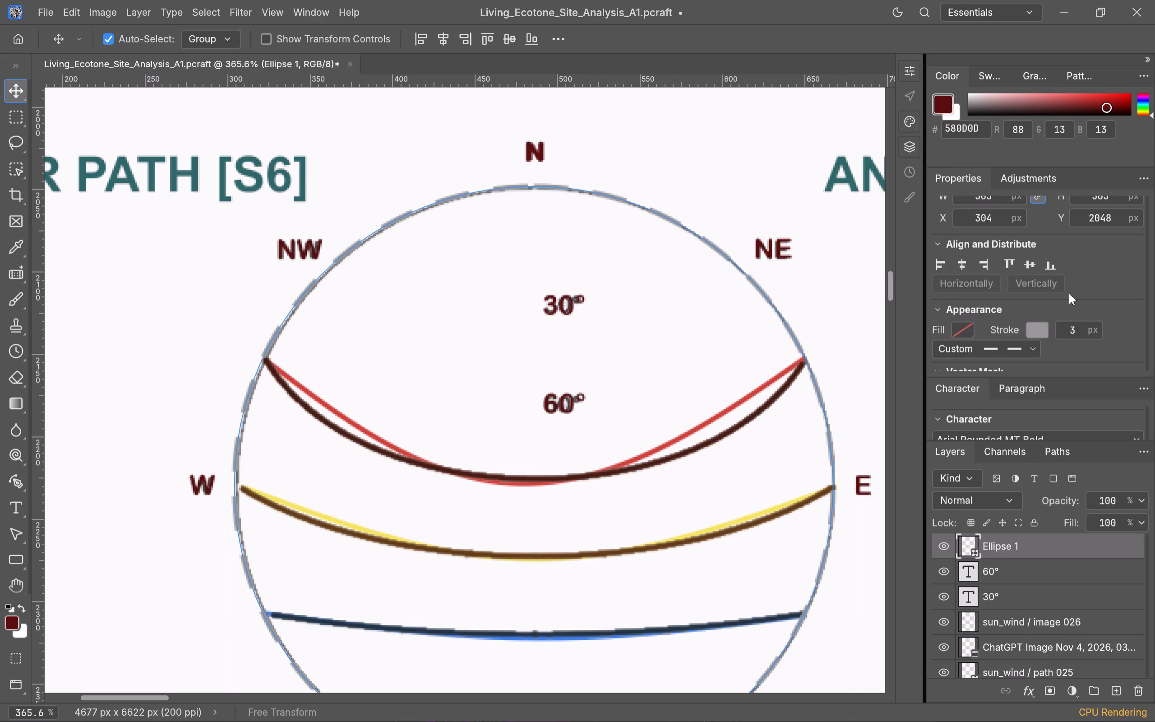
pyautogui.click(1032, 329)
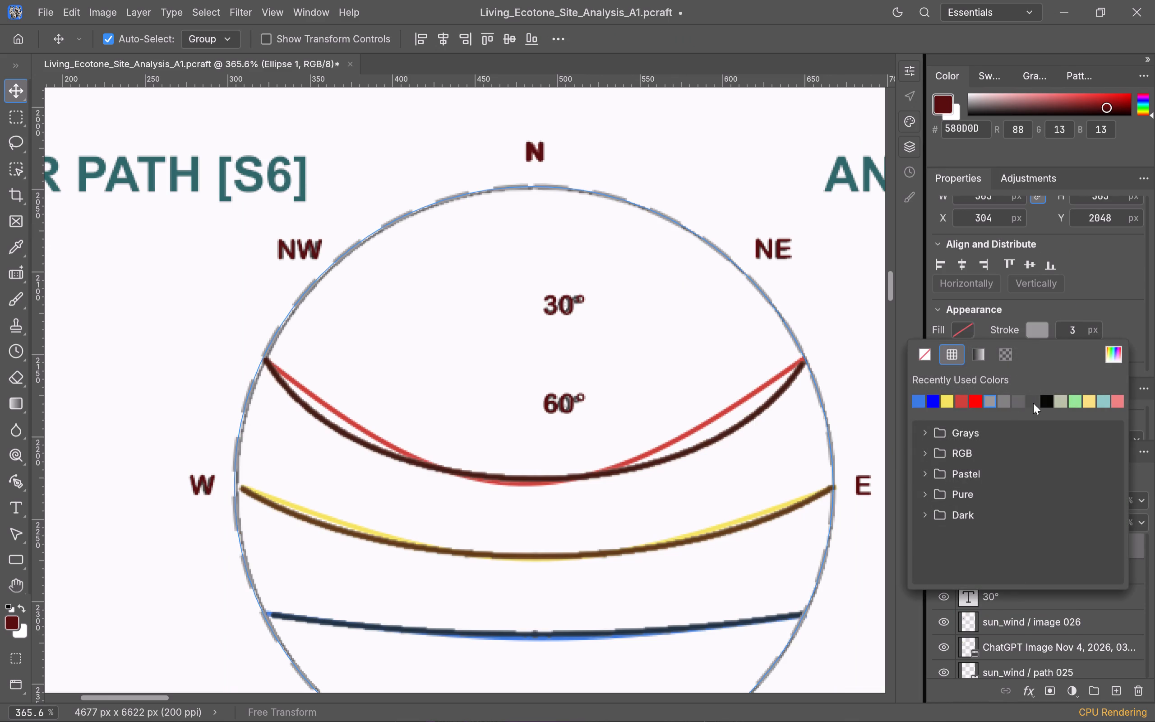
pyautogui.click(1033, 403)
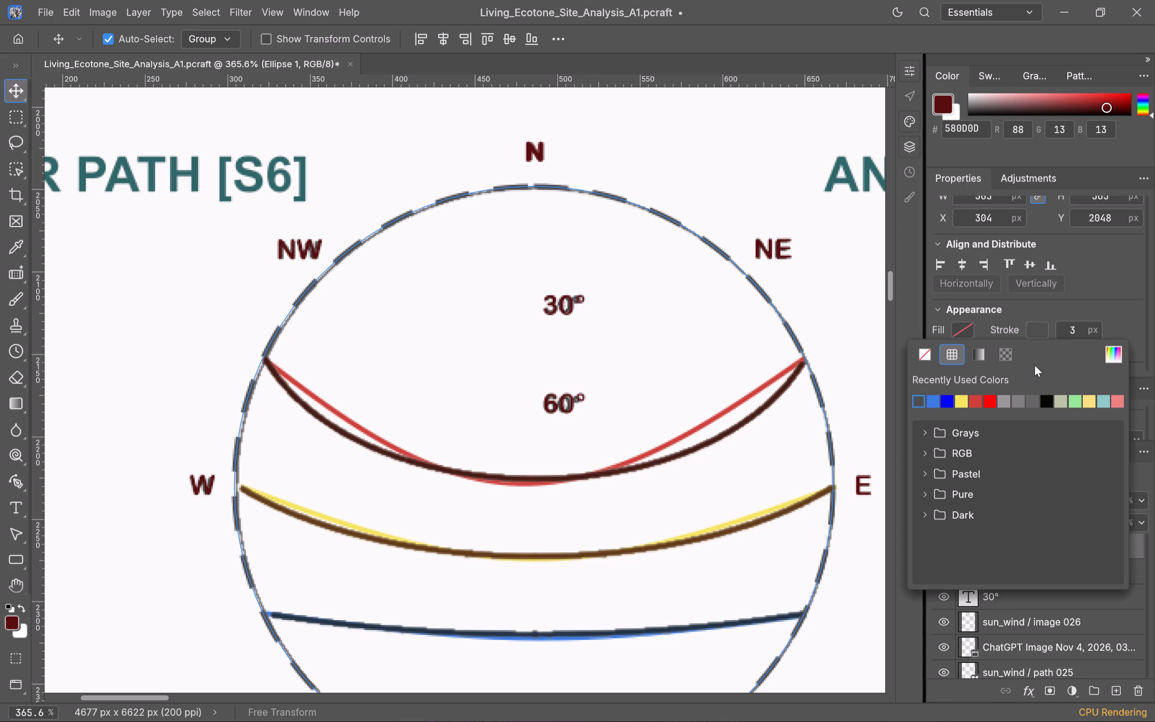
pyautogui.click(1117, 353)
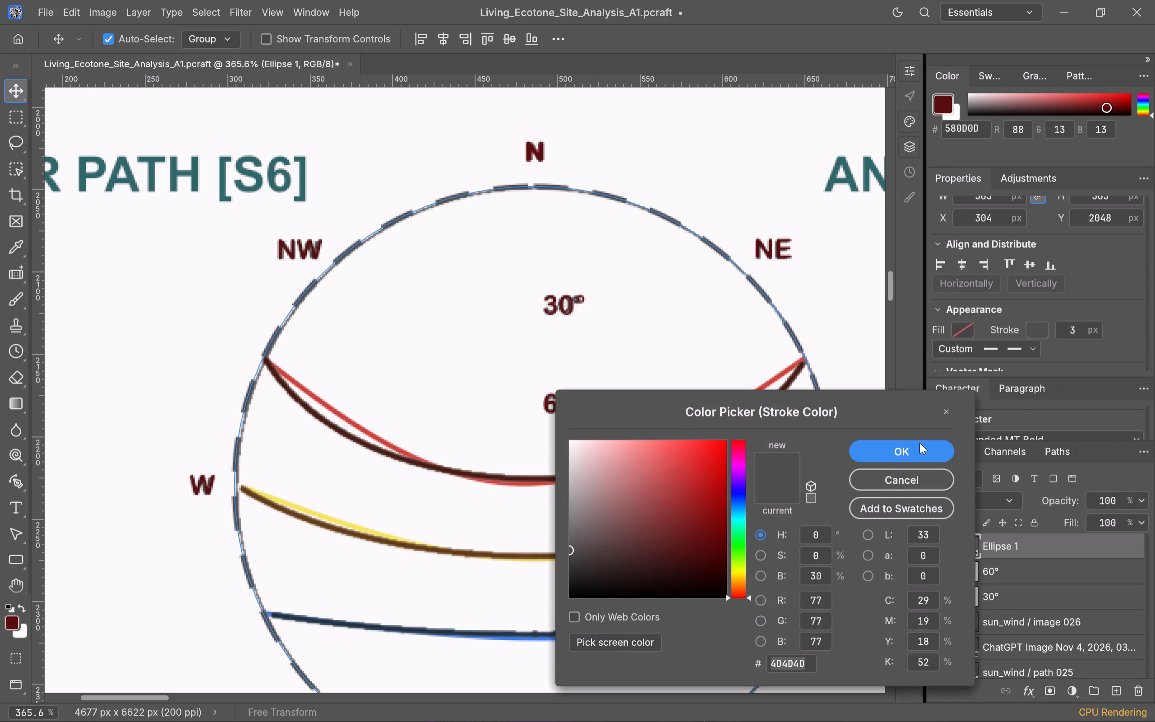
pyautogui.click(1082, 356)
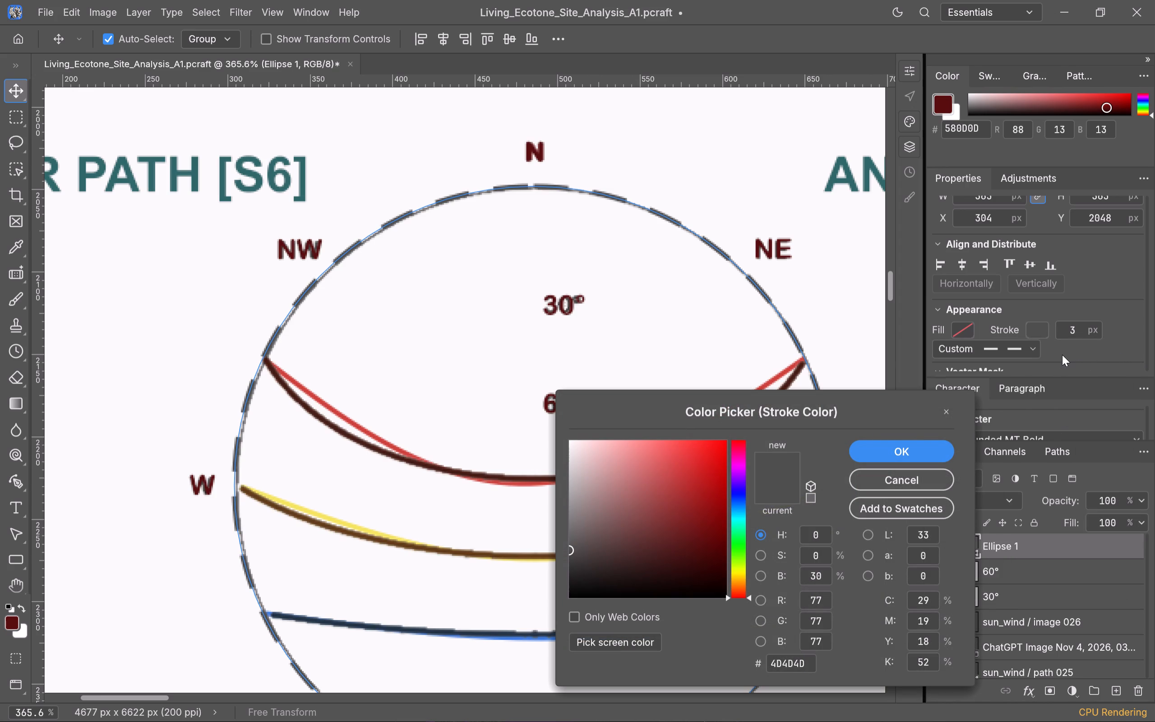
pyautogui.click(1062, 355)
pyautogui.click(946, 407)
# Move the SOLAR PATH [S6] heading left, away from the diagram, to about X -131, Y 2020 px.
pyautogui.scroll(-3, 747, 363)
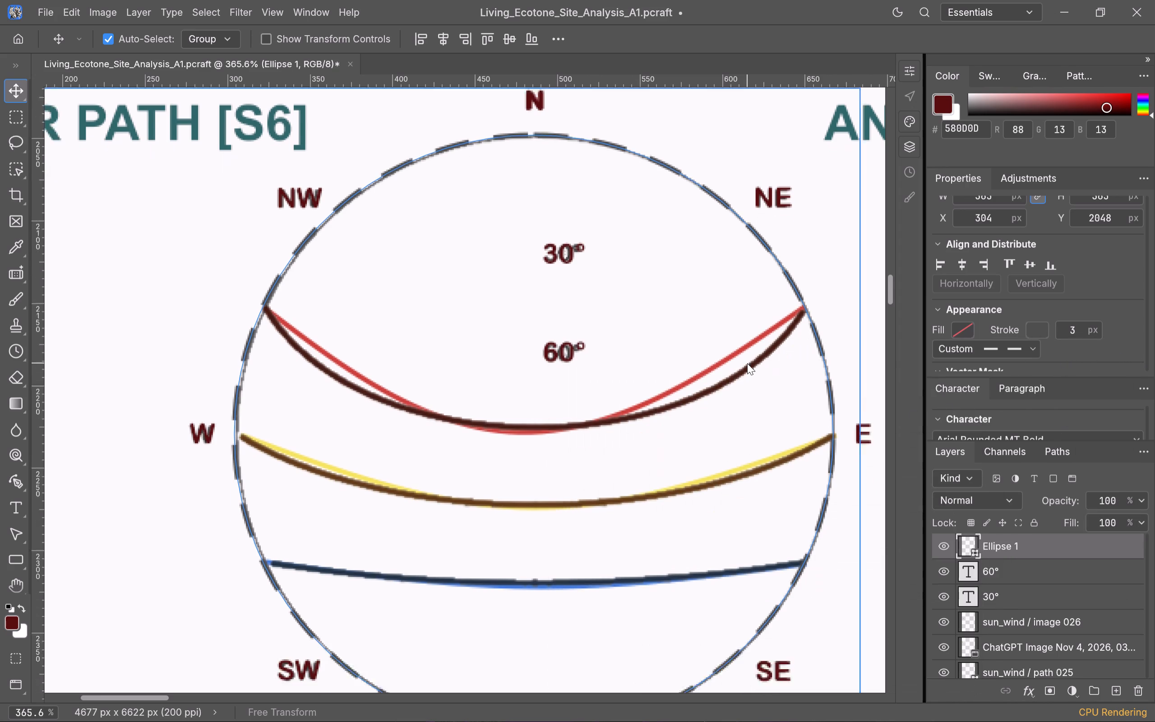
pyautogui.scroll(2, 747, 363)
pyautogui.scroll(-1, 760, 376)
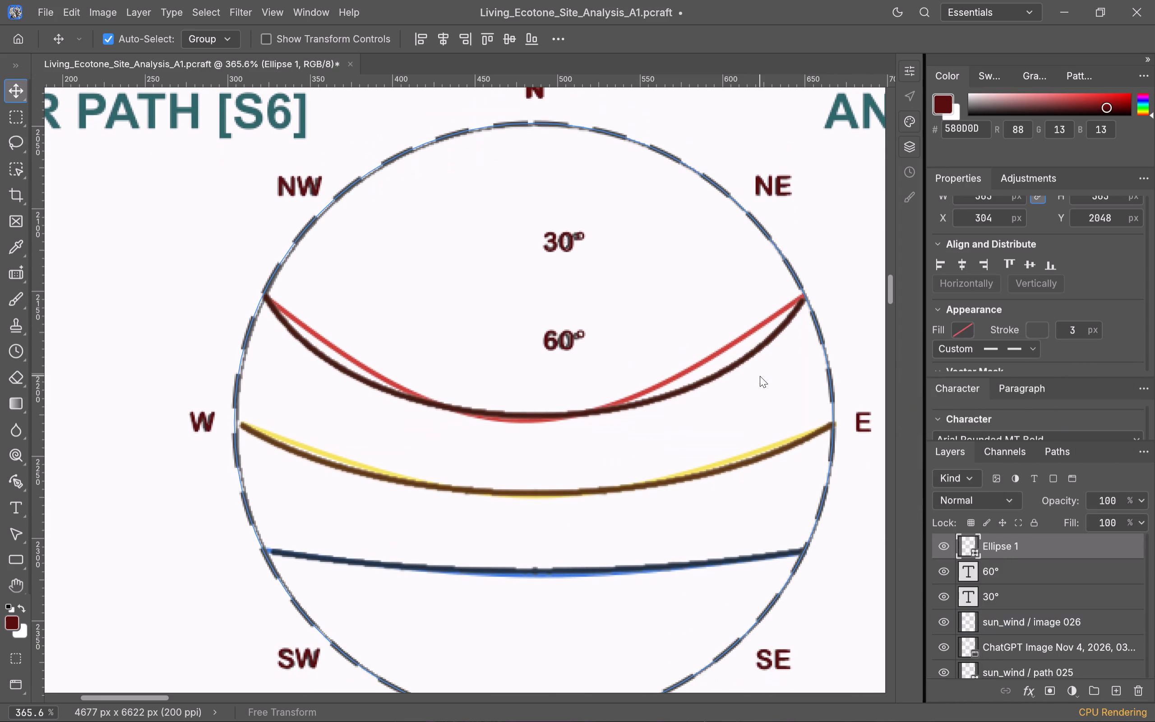
pyautogui.scroll(-1, 760, 376)
pyautogui.keyDown('alt'); pyautogui.scroll(-3, 760, 376); pyautogui.keyUp('alt')
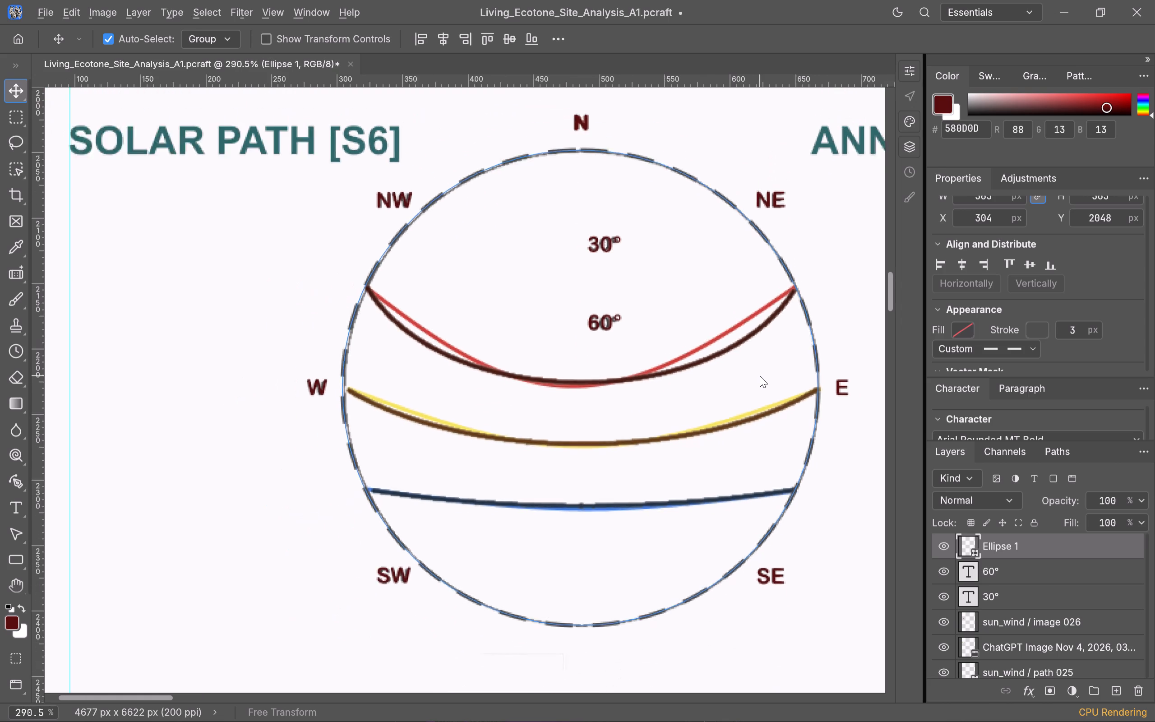
pyautogui.keyDown('alt'); pyautogui.scroll(-1, 760, 376); pyautogui.keyUp('alt')
pyautogui.scroll(-1, 760, 376)
pyautogui.keyDown('alt'); pyautogui.scroll(-2, 760, 376); pyautogui.keyUp('alt')
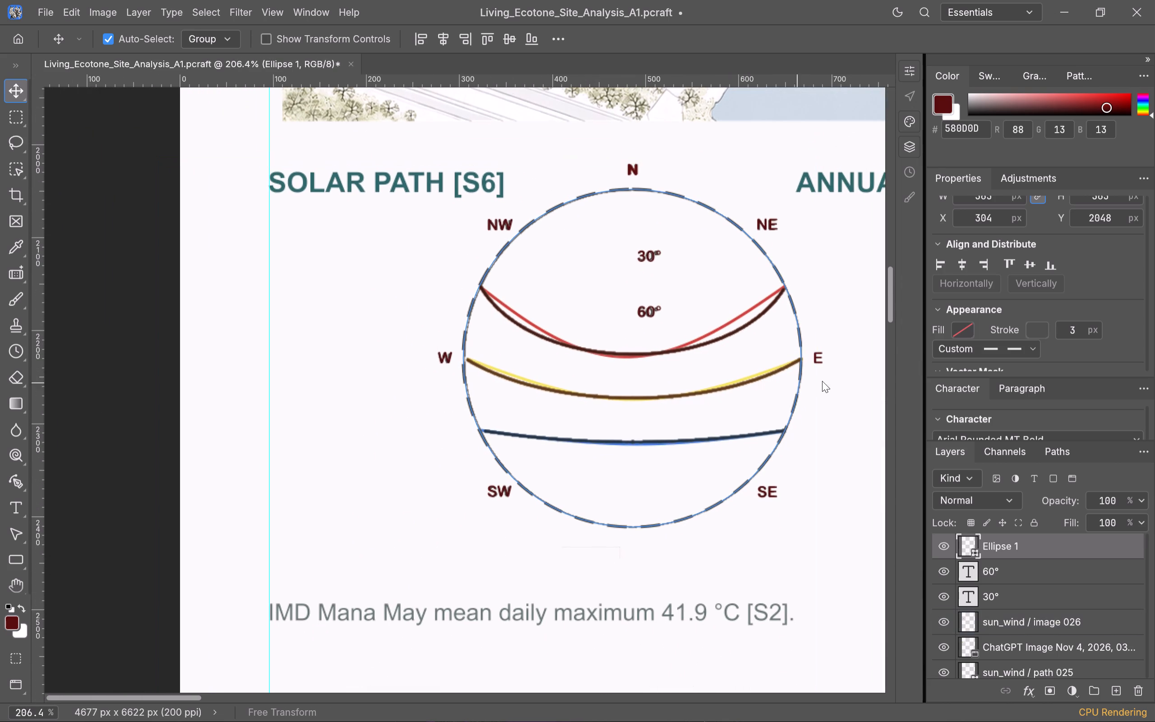
pyautogui.scroll(2, 817, 336)
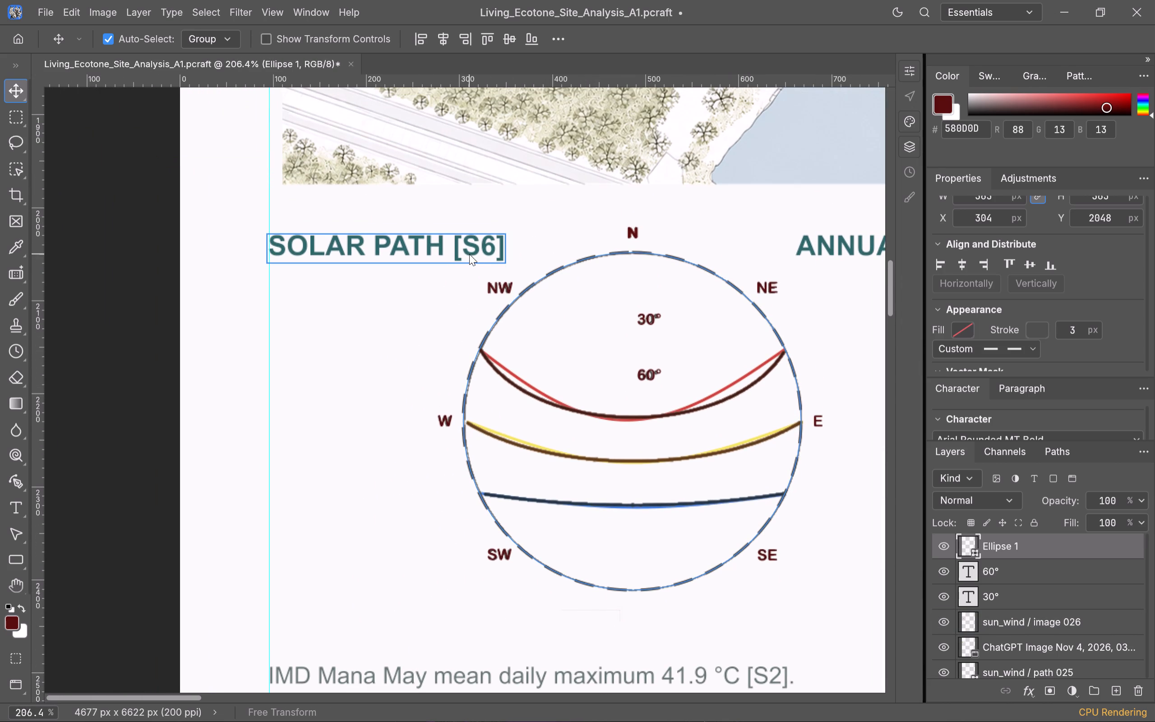
pyautogui.moveTo(469, 254); pyautogui.dragTo(261, 245)
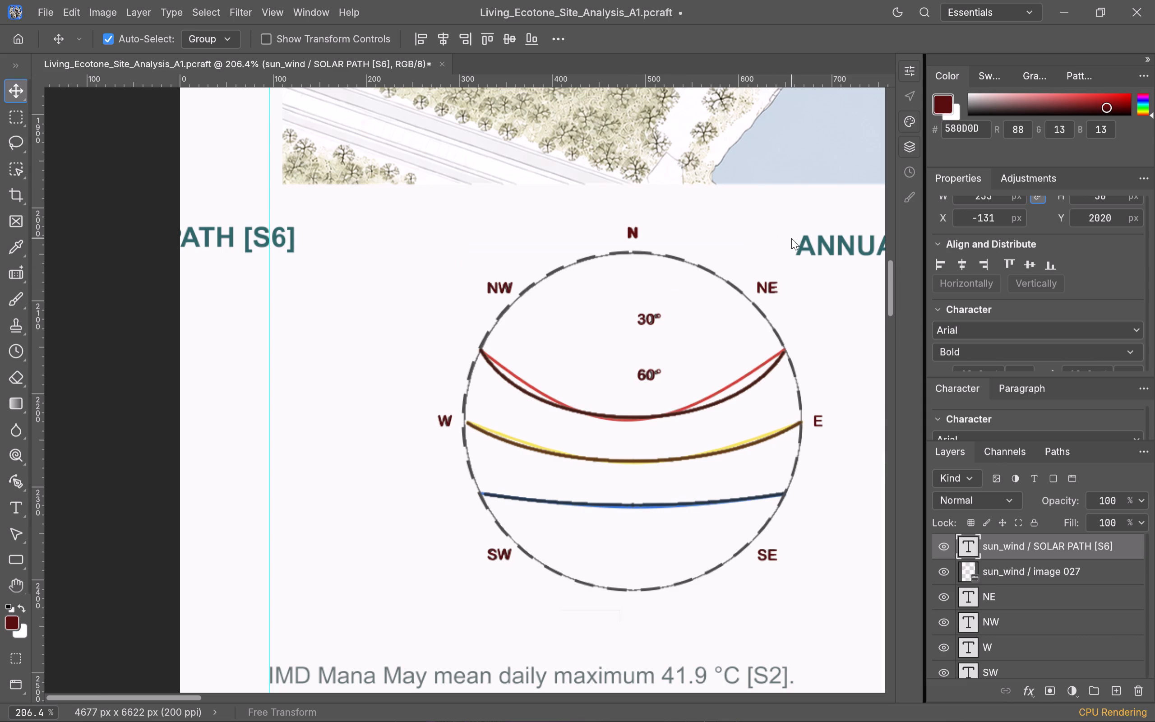
# Move the ANNUAL WIND [S6] heading slightly right and upward, clear of the solar diagram.
pyautogui.scroll(1, 796, 297)
pyautogui.moveTo(841, 278); pyautogui.dragTo(871, 244)
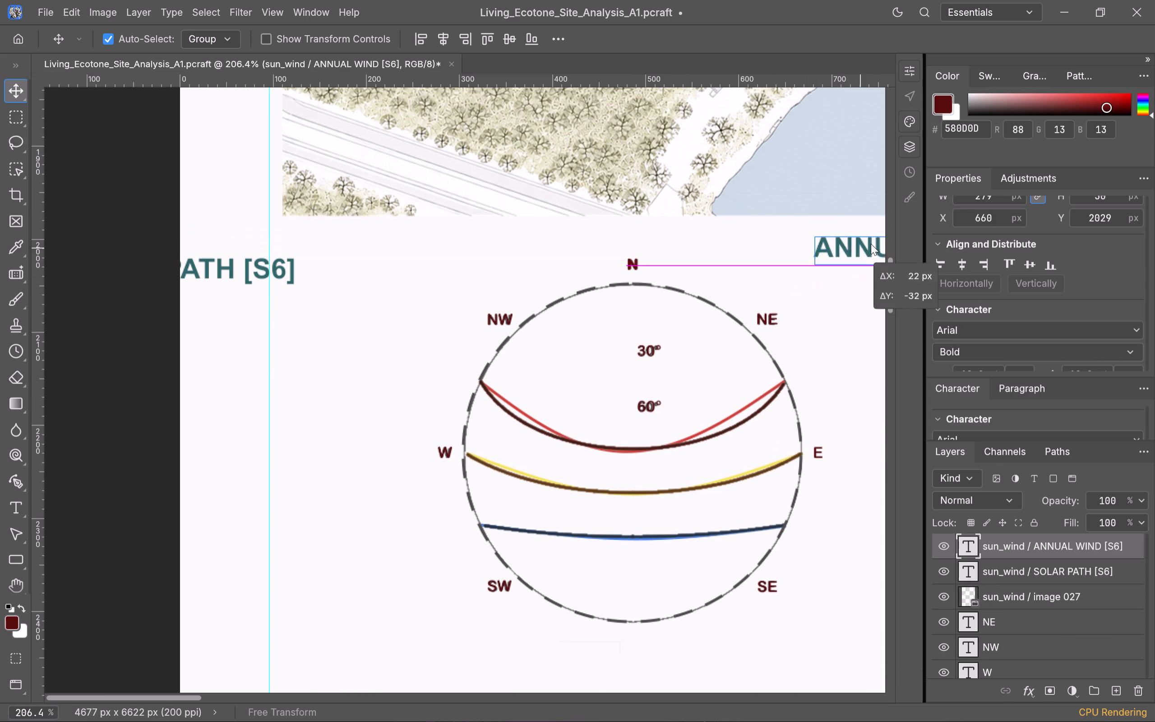
pyautogui.moveTo(871, 244); pyautogui.dragTo(873, 243)
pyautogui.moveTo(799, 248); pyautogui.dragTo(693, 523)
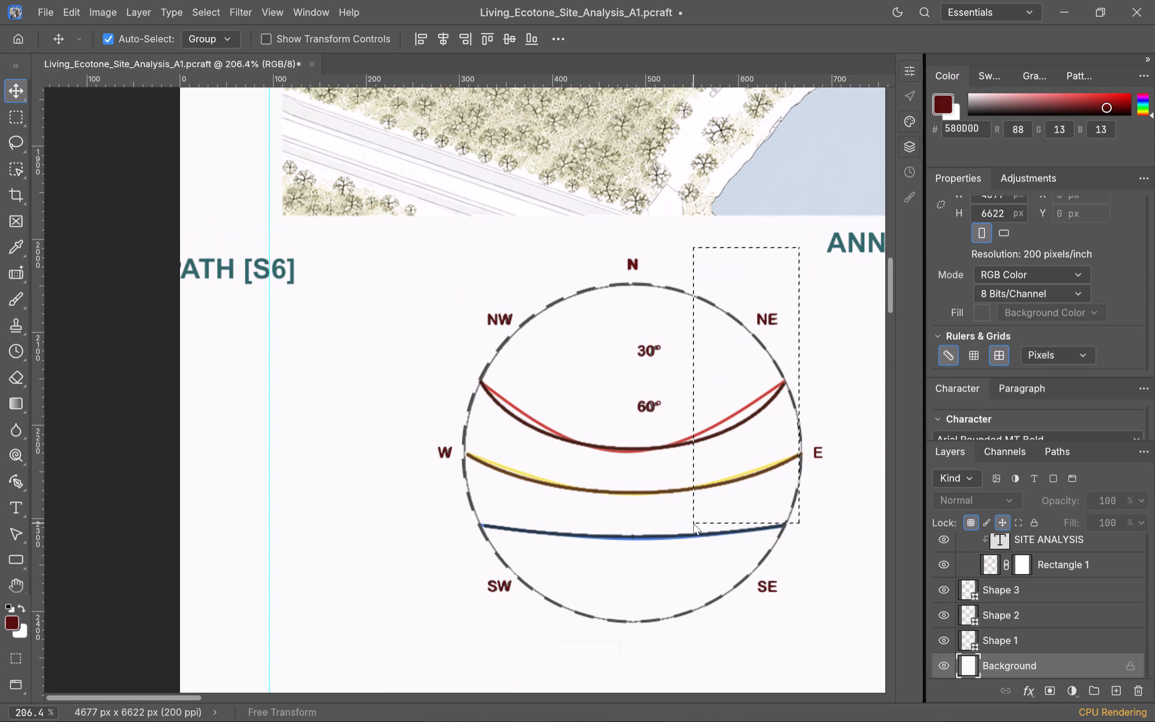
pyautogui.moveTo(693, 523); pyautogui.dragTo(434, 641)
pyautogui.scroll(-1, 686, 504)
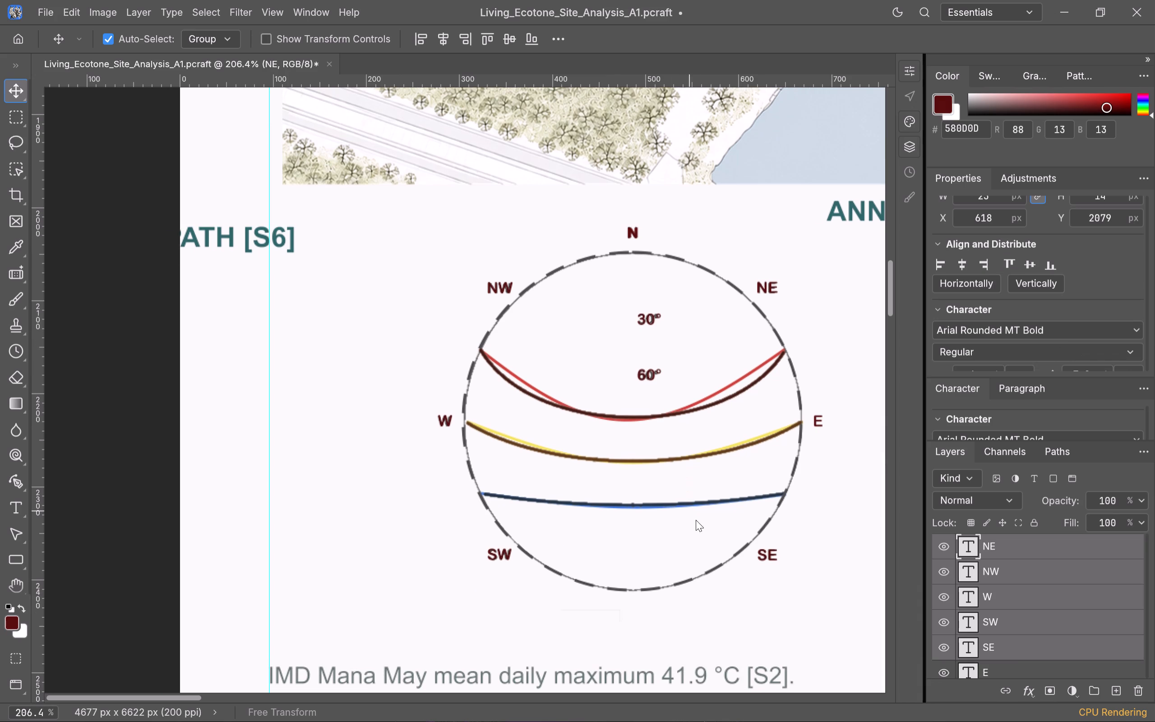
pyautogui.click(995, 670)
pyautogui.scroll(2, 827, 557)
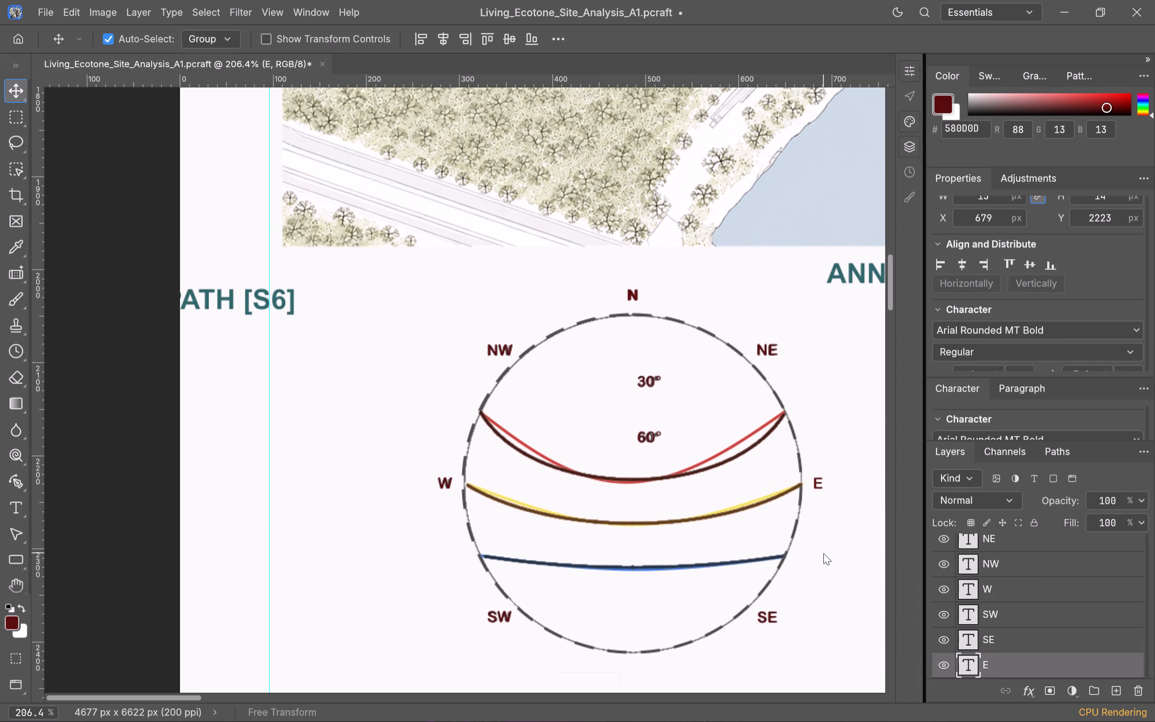
# Select the diagram's compass and angle labels, dashed circle and sun_wind / image 026 together, and put them in a new layer group.
pyautogui.scroll(-1, 823, 553)
pyautogui.keyDown('alt'); pyautogui.scroll(-1, 823, 553); pyautogui.keyUp('alt')
pyautogui.keyDown('alt'); pyautogui.scroll(1, 823, 553); pyautogui.keyUp('alt')
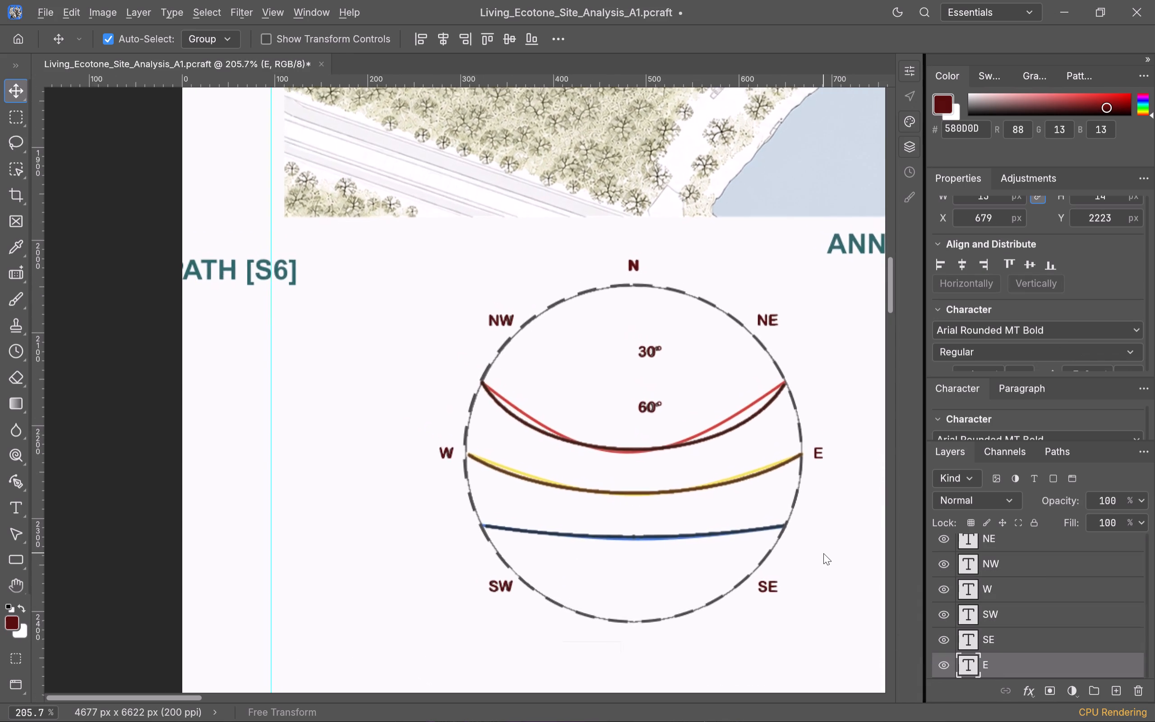
pyautogui.keyDown('alt'); pyautogui.scroll(-2, 823, 553); pyautogui.keyUp('alt')
pyautogui.scroll(2, 823, 553)
pyautogui.keyDown('shift'); pyautogui.scroll(-2, 821, 551); pyautogui.keyUp('shift')
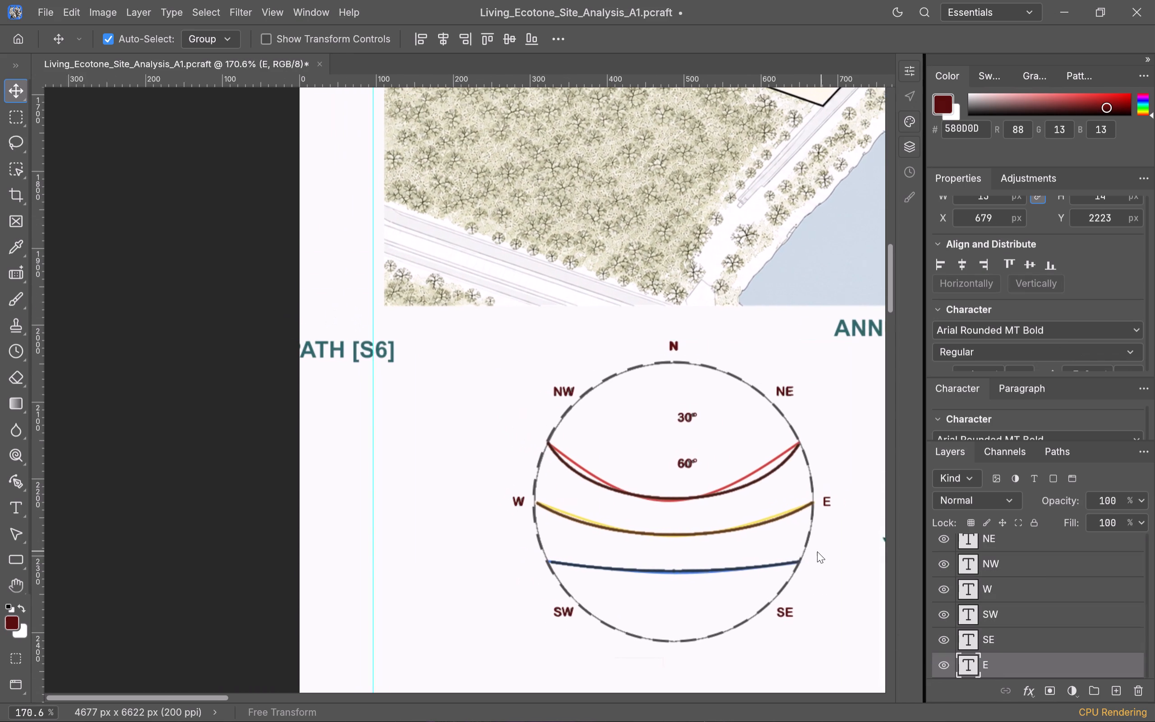
pyautogui.keyDown('shift'); pyautogui.scroll(-2, 817, 551); pyautogui.keyUp('shift')
pyautogui.scroll(-3, 814, 553)
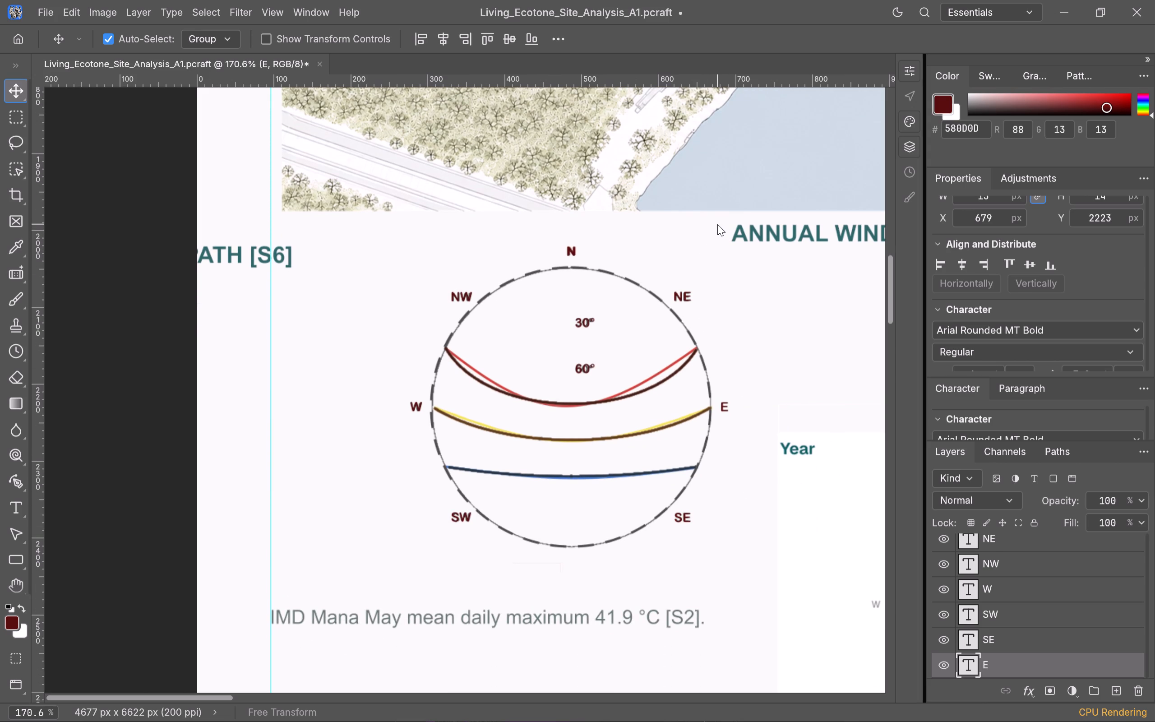
pyautogui.moveTo(718, 224); pyautogui.dragTo(673, 522)
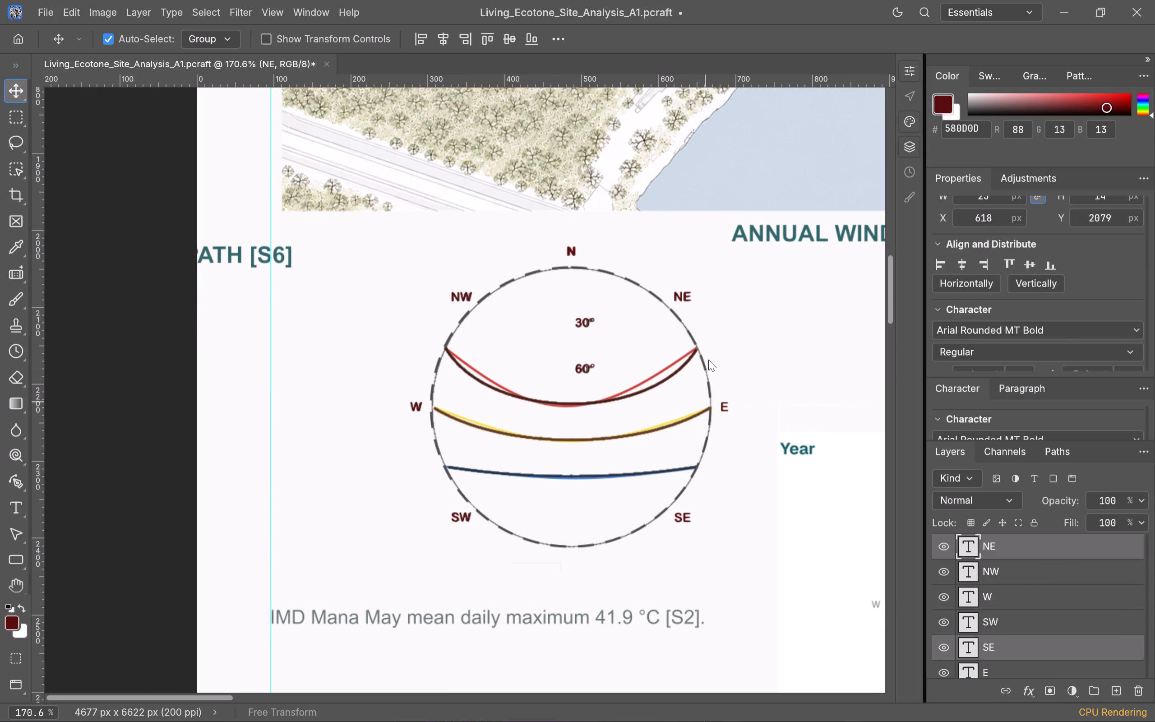
pyautogui.moveTo(726, 232); pyautogui.dragTo(673, 527)
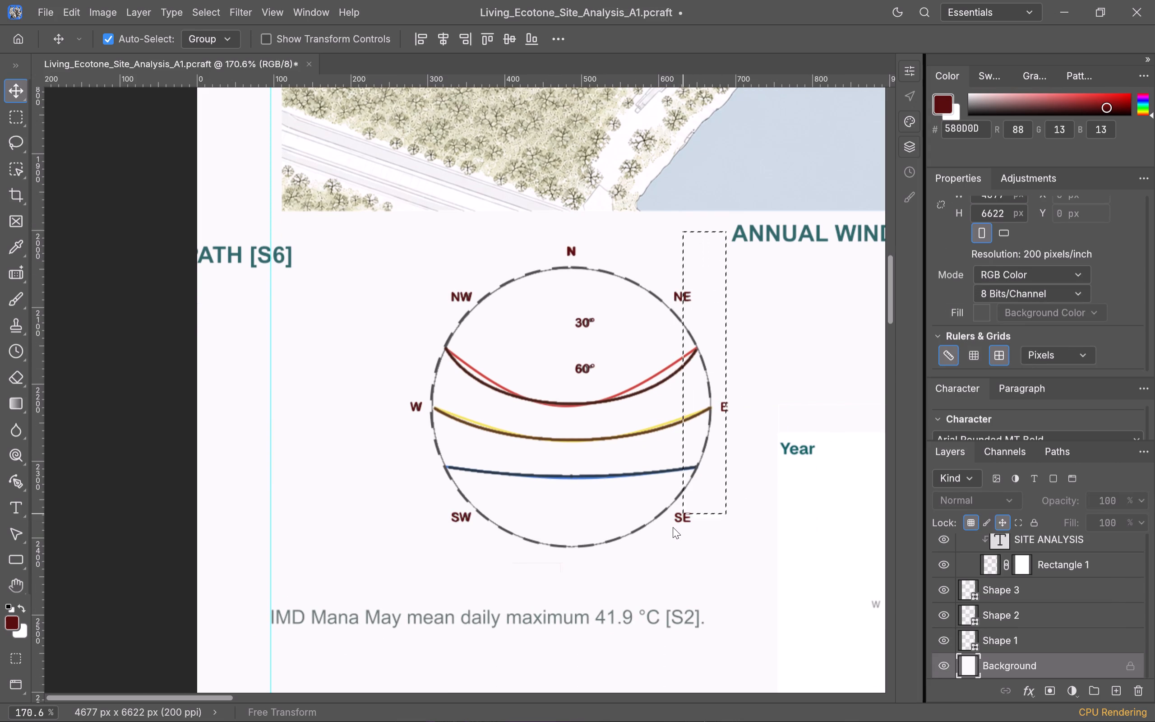
pyautogui.moveTo(673, 527); pyautogui.dragTo(407, 564)
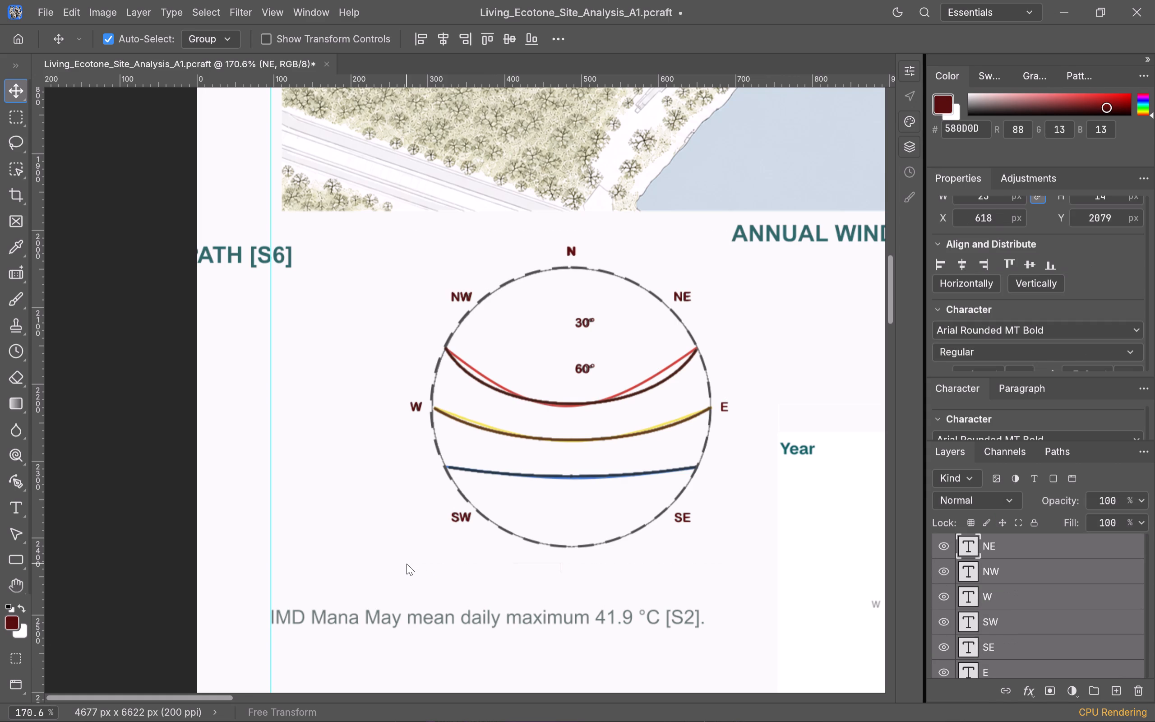
pyautogui.scroll(-2, 1005, 595)
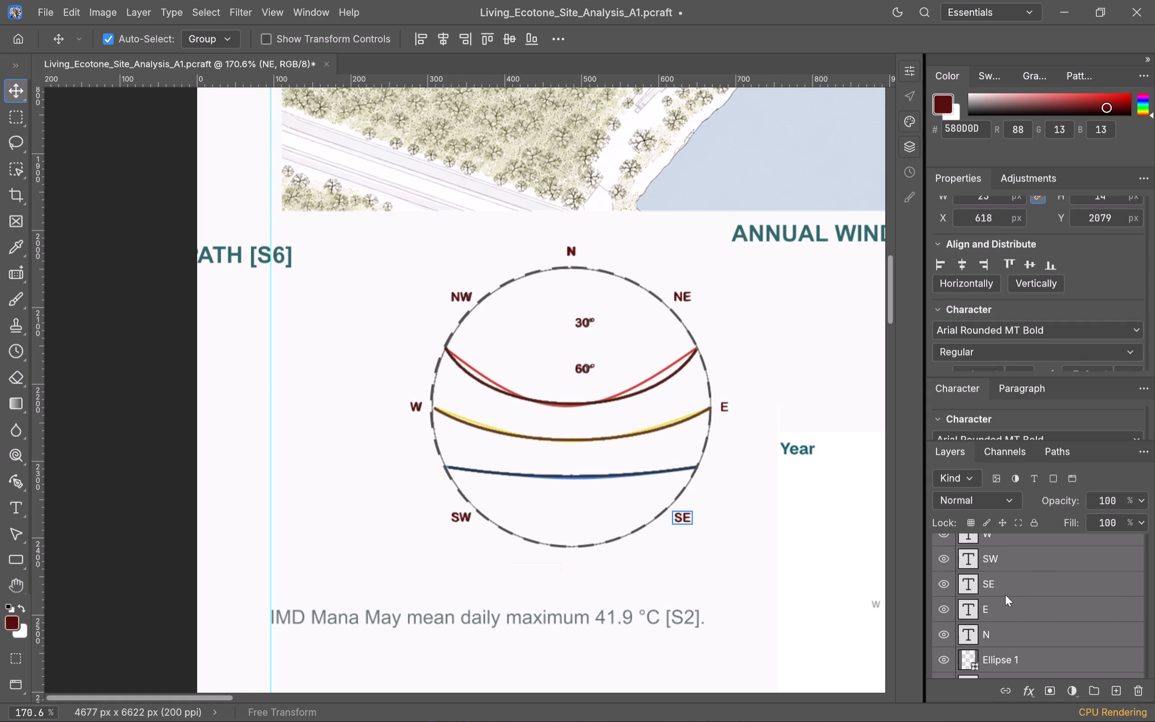
pyautogui.scroll(-4, 1005, 595)
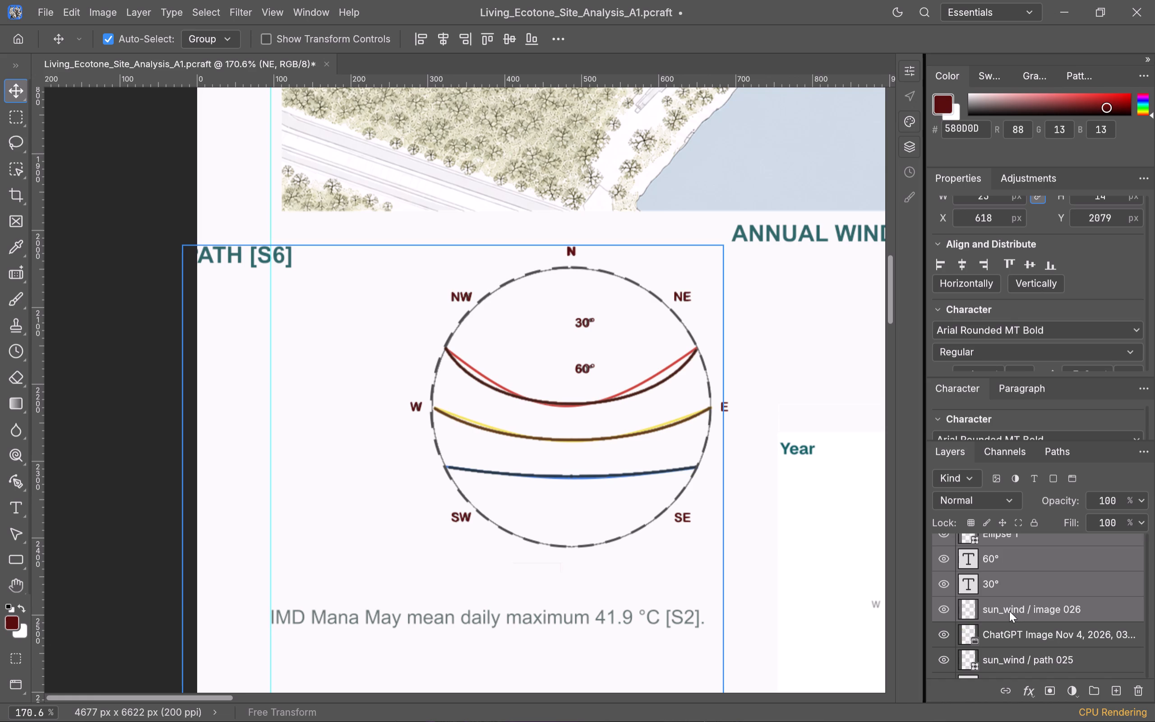
pyautogui.click(1091, 686)
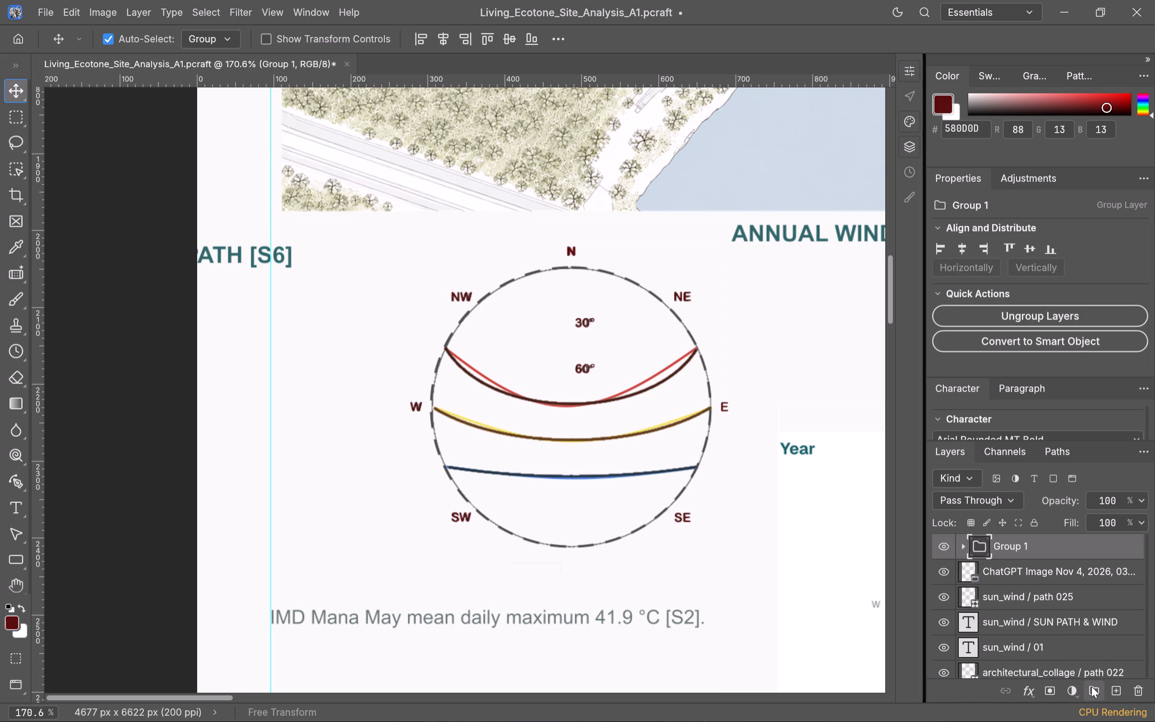
# Rename the new layer group SUN PATH.
pyautogui.doubleClick(1020, 546)
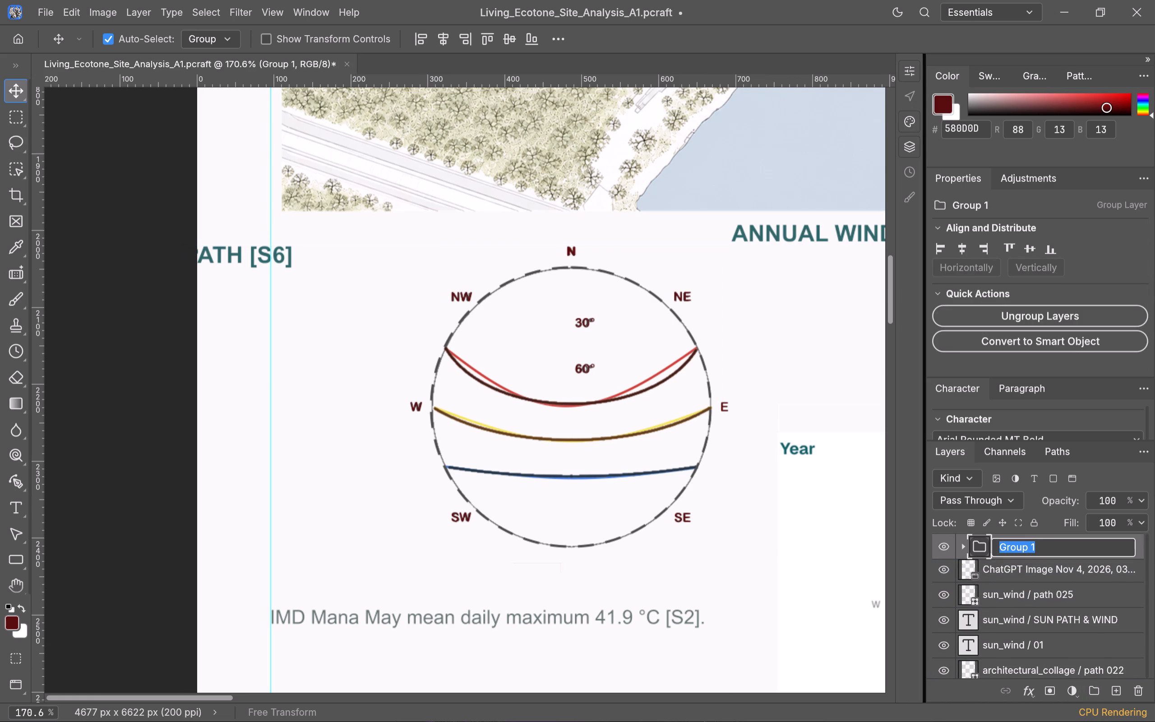
pyautogui.write('SUN PA')
pyautogui.write('TH')
pyautogui.click(711, 572)
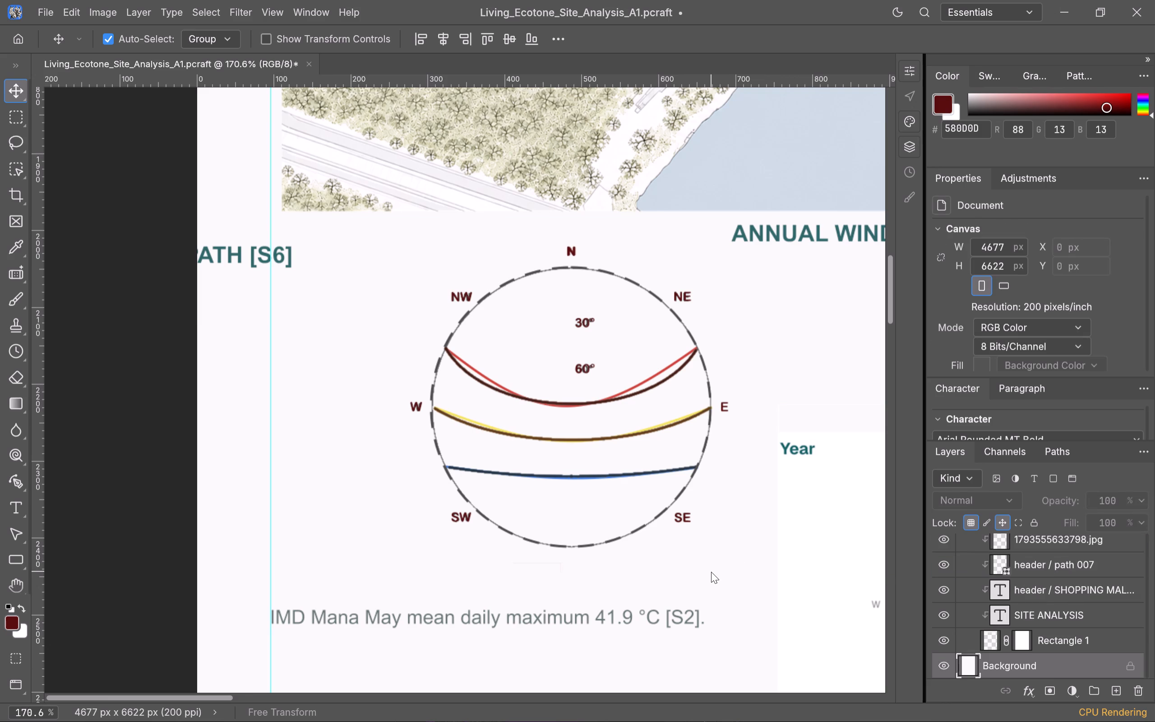
# Hide the sun_wind / image 026 layer inside the SUN PATH group, leaving only the redrawn vectors and labels.
pyautogui.scroll(9, 1040, 618)
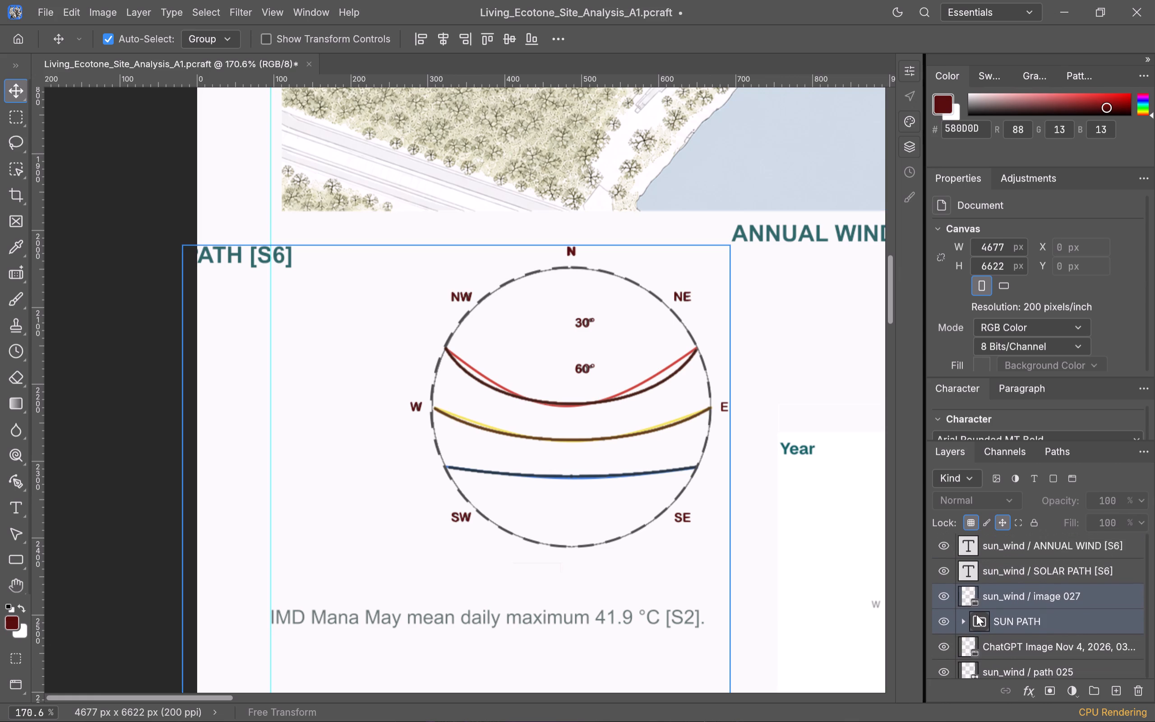
pyautogui.scroll(-2, 976, 615)
pyautogui.click(961, 557)
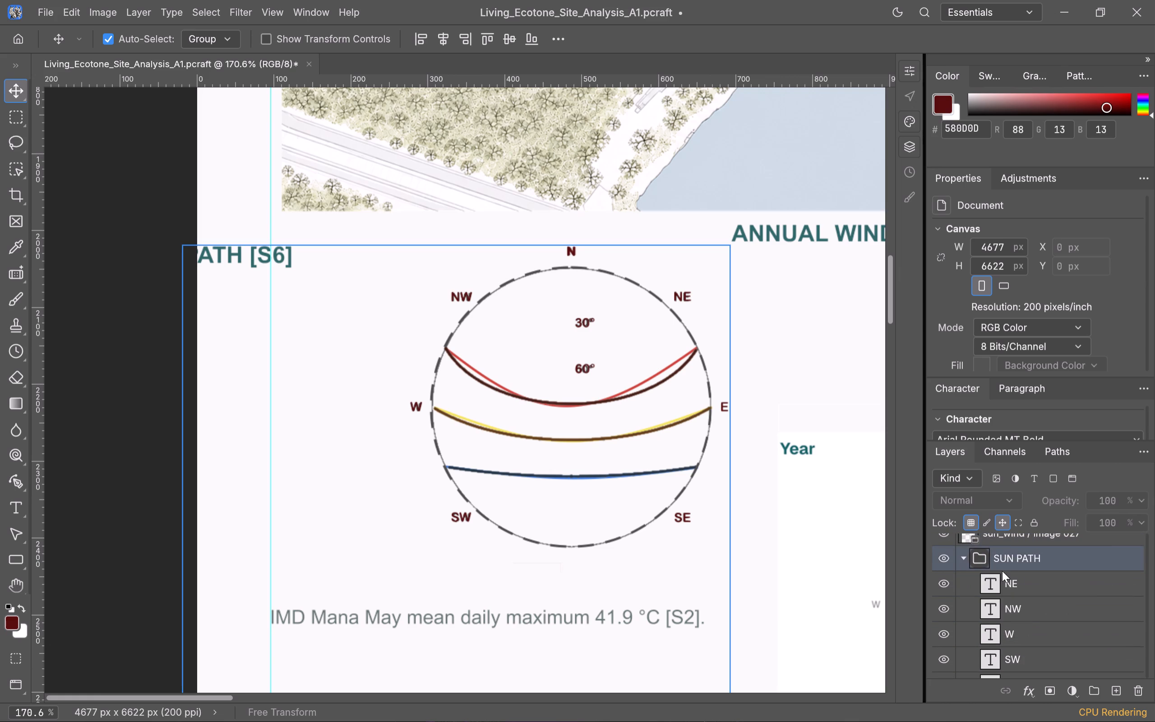
pyautogui.scroll(-6, 1006, 571)
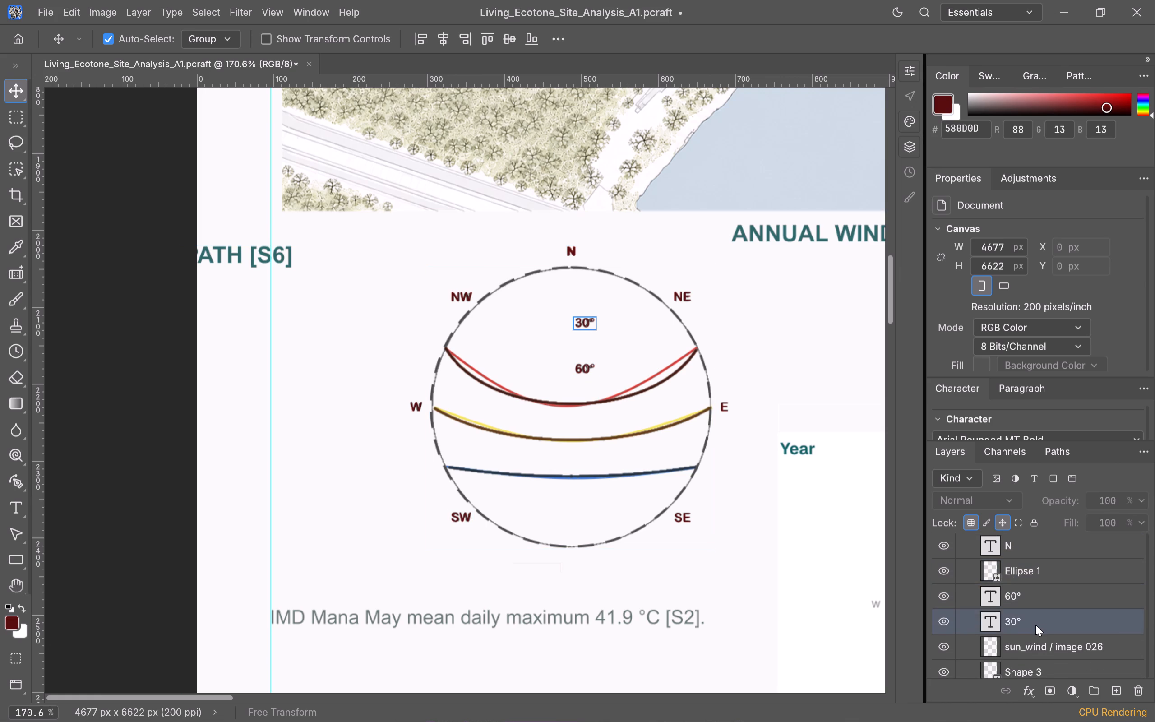
pyautogui.scroll(-2, 1035, 625)
pyautogui.click(946, 583)
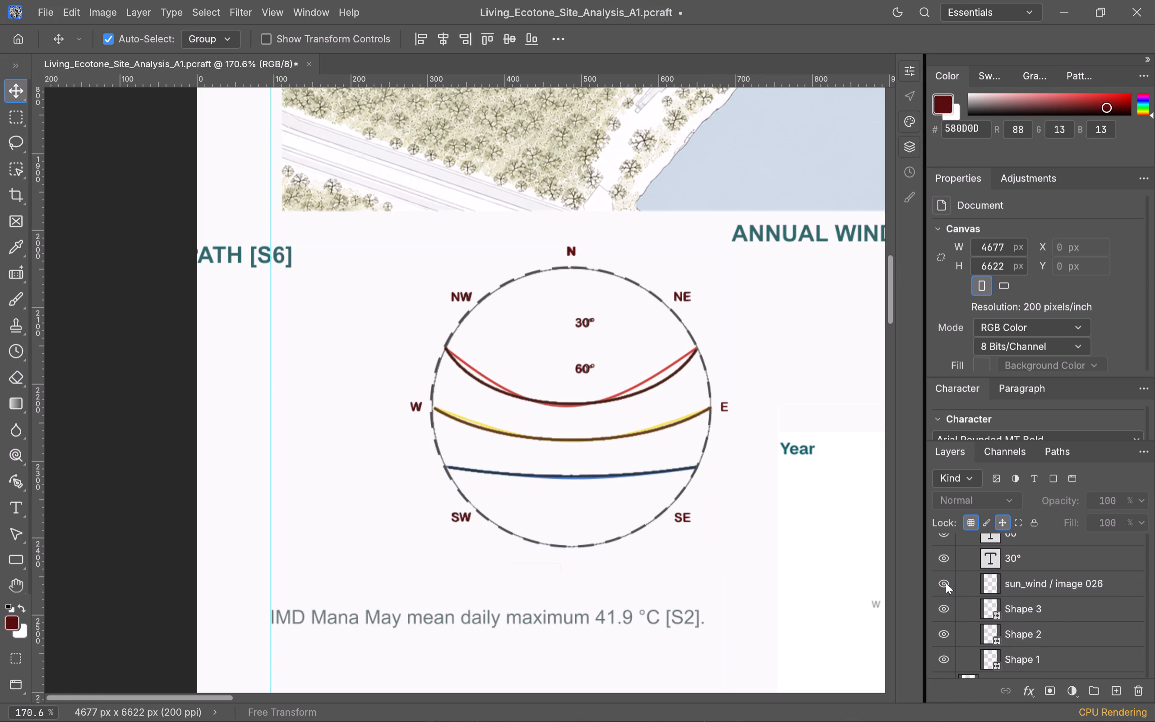
pyautogui.click(946, 583)
pyautogui.click(946, 583)
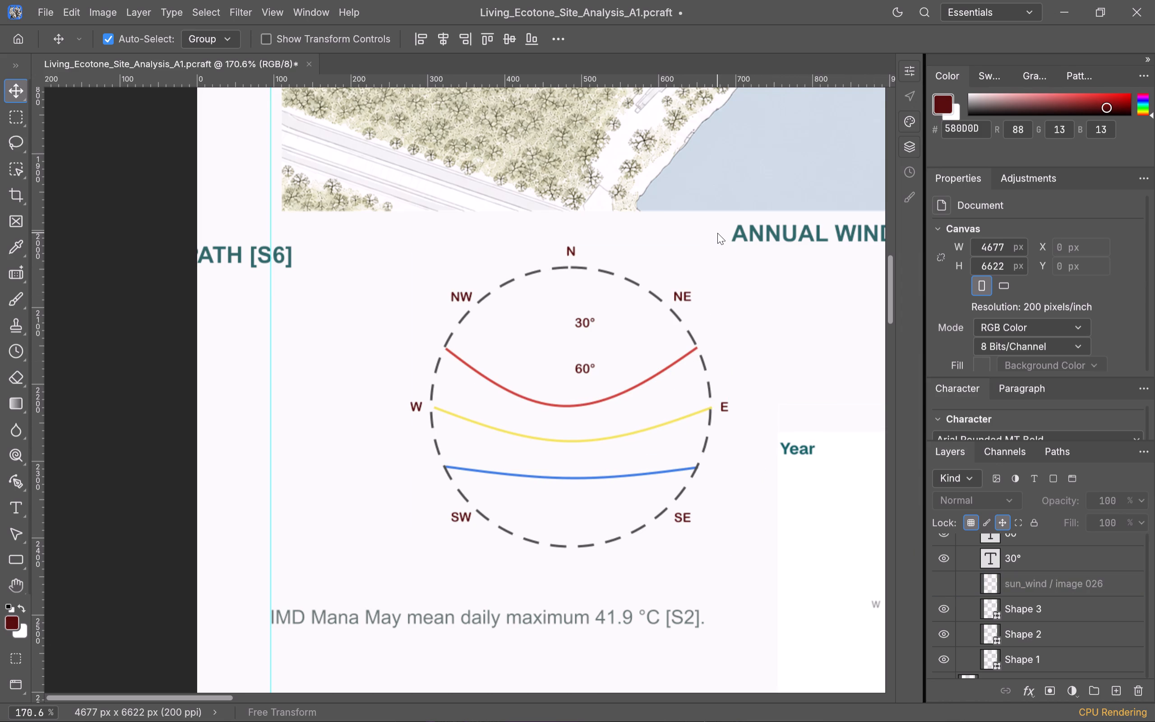
# Select the SUN PATH group and free-transform it up onto the site plan, around the cream plot, to about X 518, Y 1926 px.
pyautogui.moveTo(717, 233); pyautogui.dragTo(694, 491)
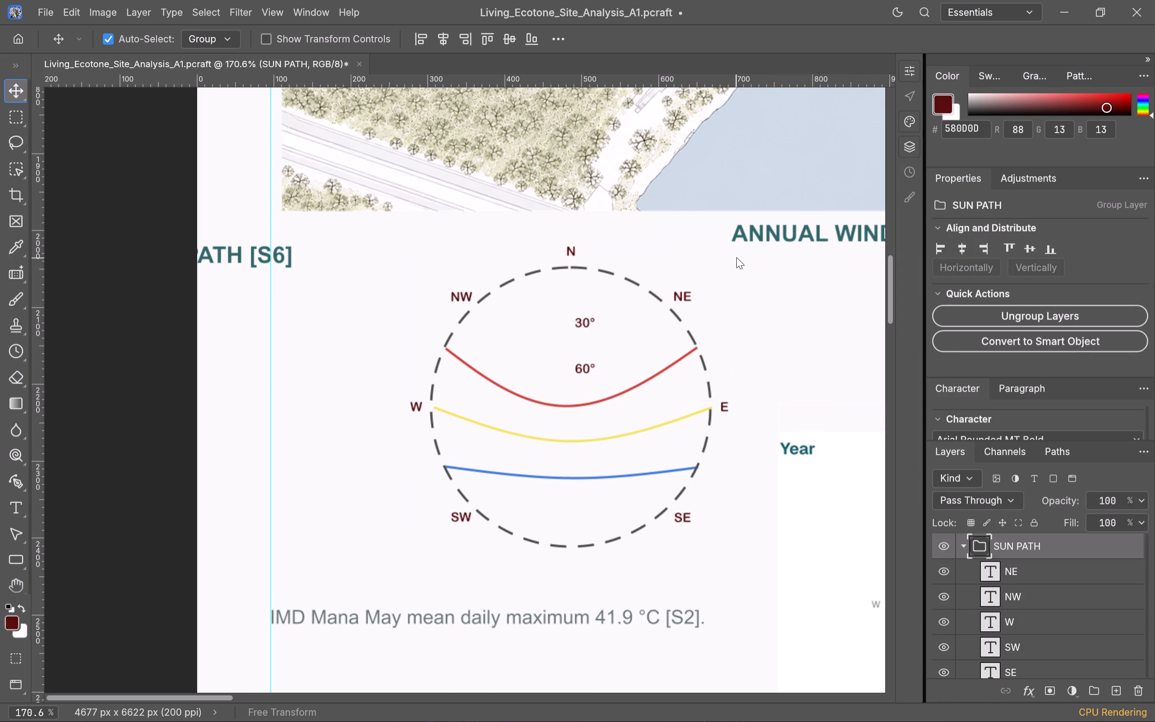
pyautogui.moveTo(738, 256); pyautogui.dragTo(456, 562)
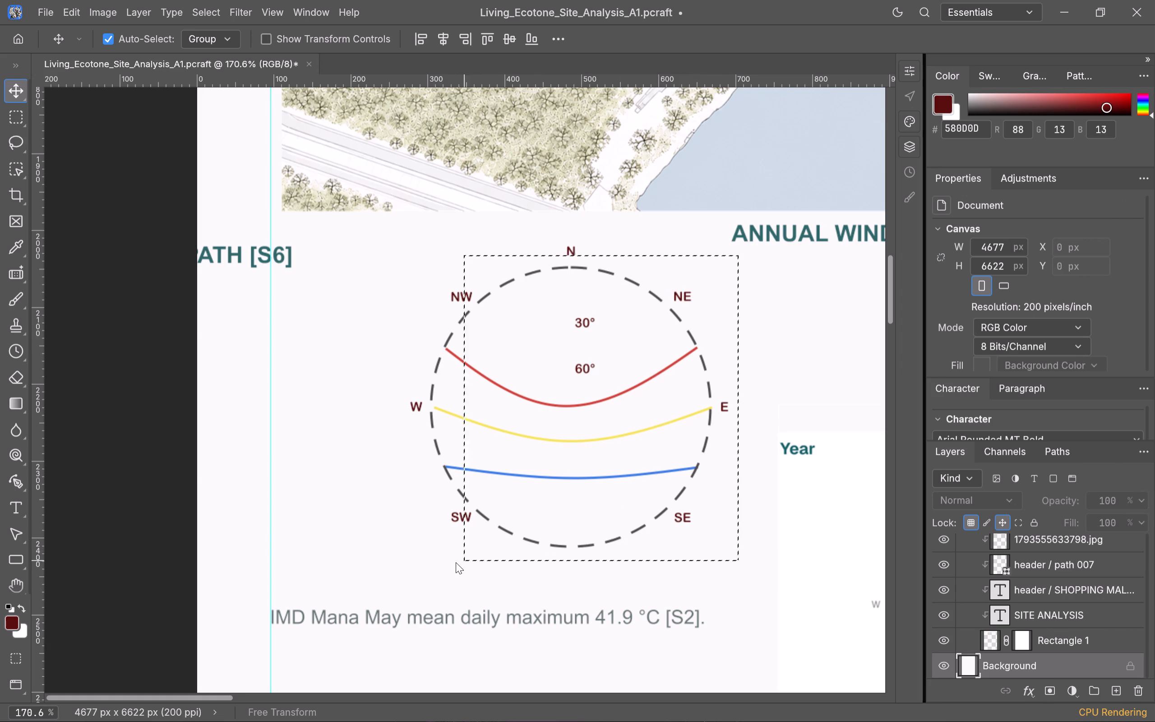
pyautogui.moveTo(456, 562); pyautogui.dragTo(406, 565)
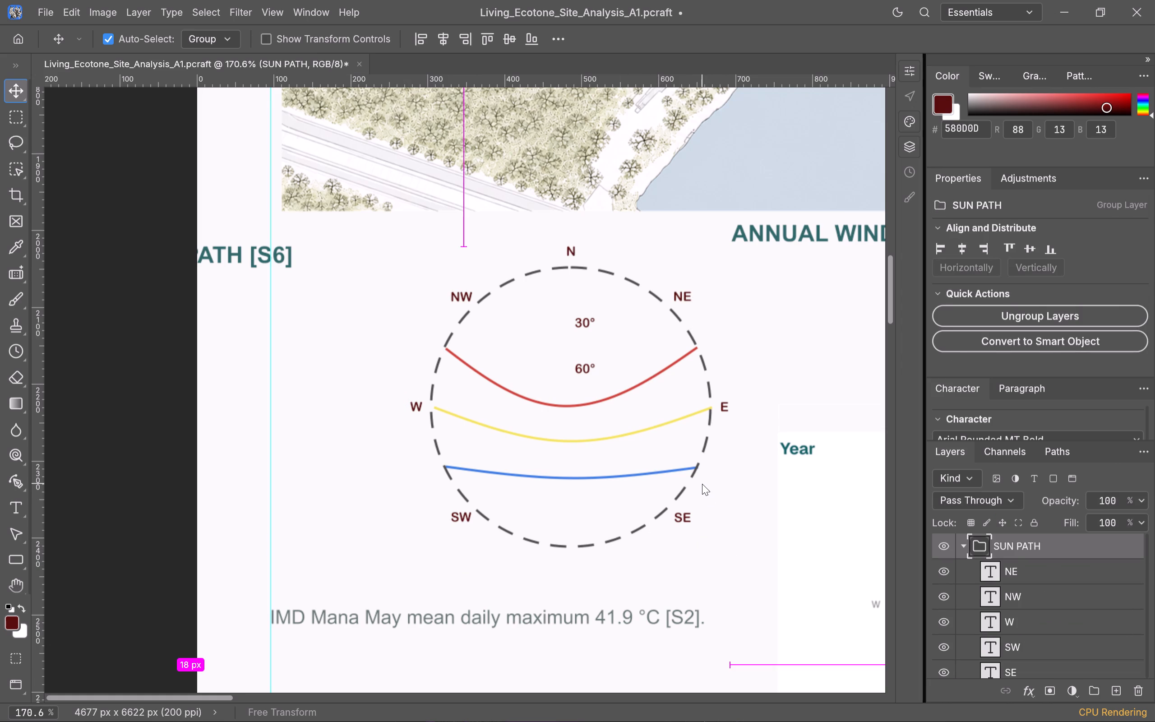
pyautogui.hotkey('ctrl', 't')
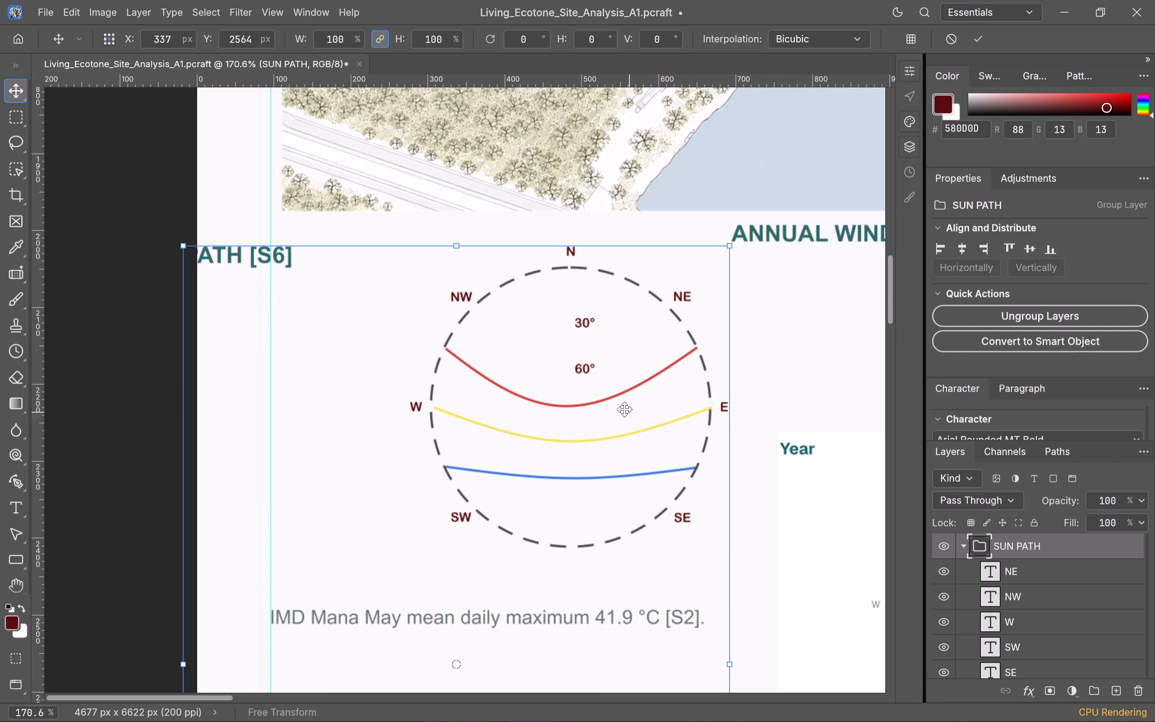
pyautogui.moveTo(596, 407); pyautogui.dragTo(600, 323)
pyautogui.scroll(5, 601, 463)
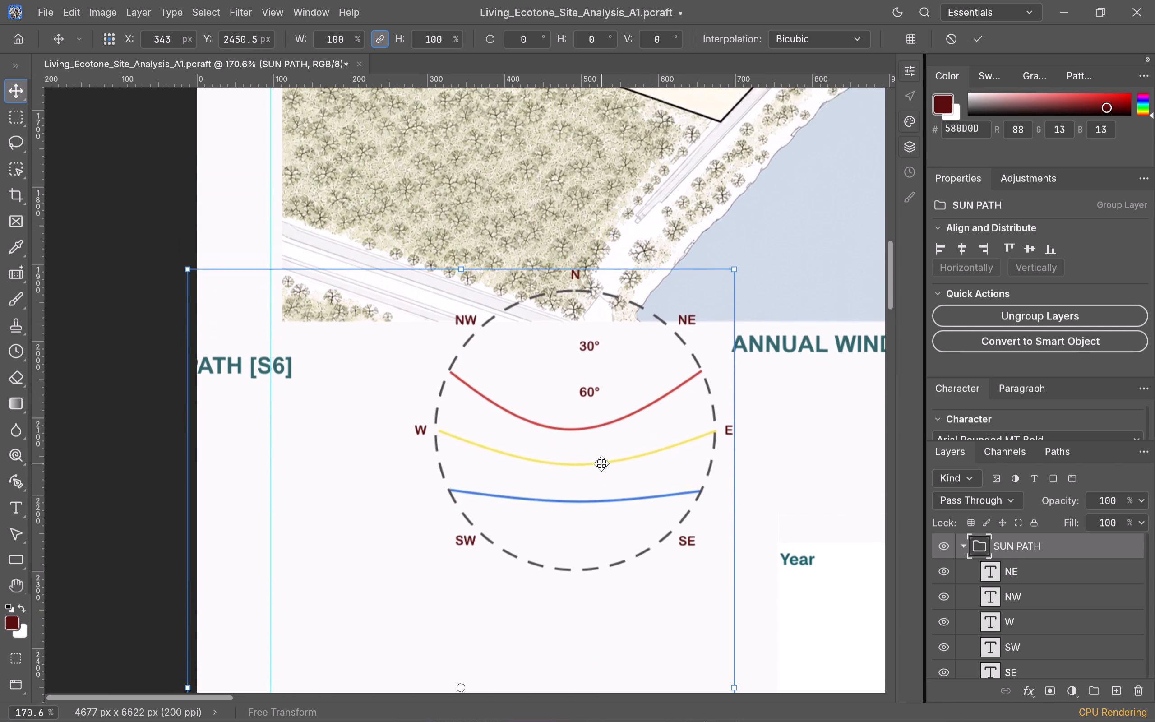
pyautogui.scroll(1, 601, 463)
pyautogui.moveTo(595, 507); pyautogui.dragTo(690, 299)
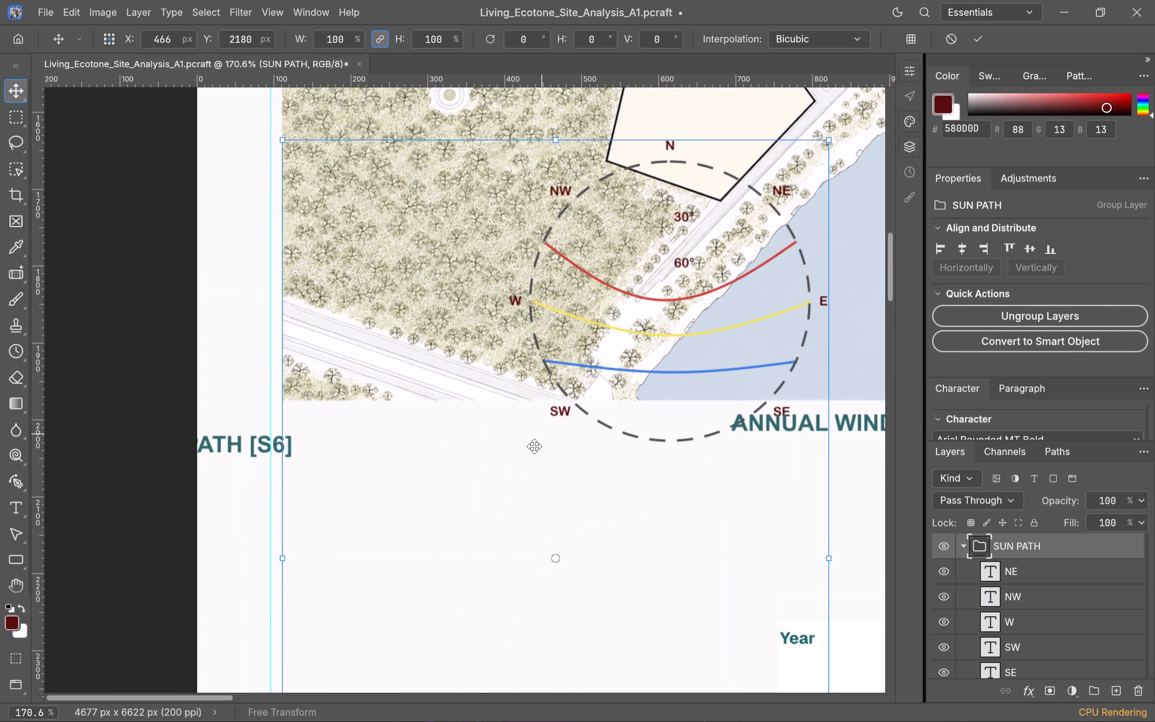
pyautogui.scroll(5, 533, 454)
pyautogui.moveTo(688, 457); pyautogui.dragTo(712, 319)
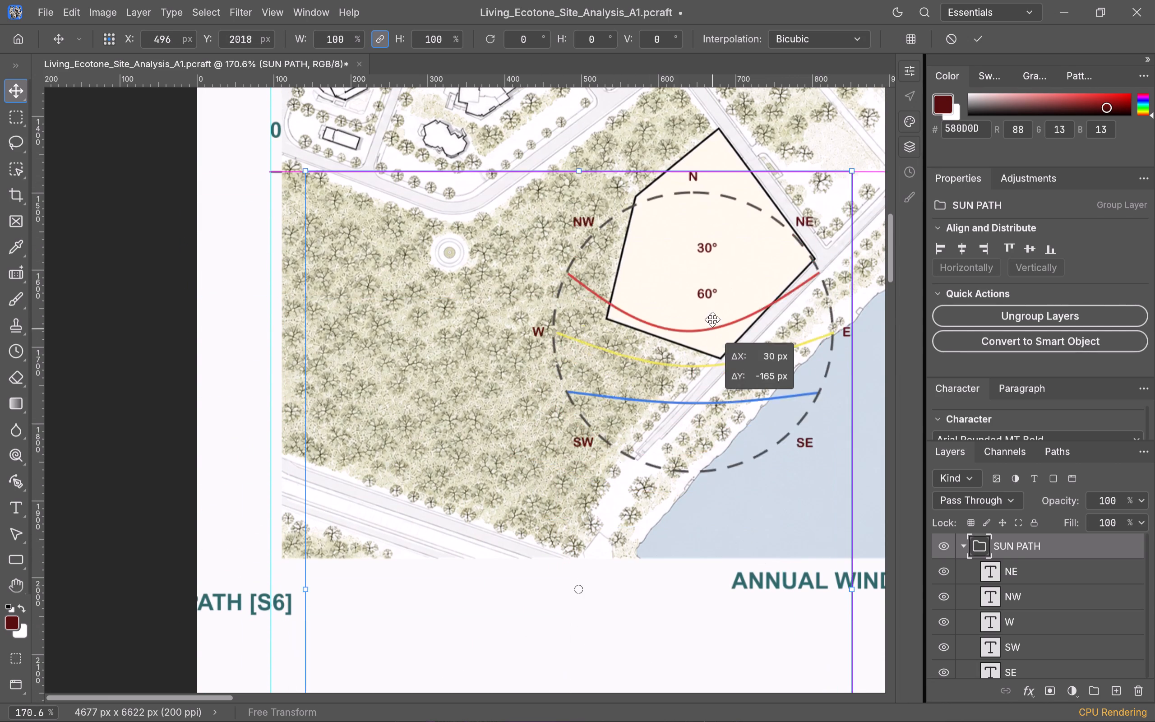
pyautogui.moveTo(712, 319); pyautogui.dragTo(726, 260)
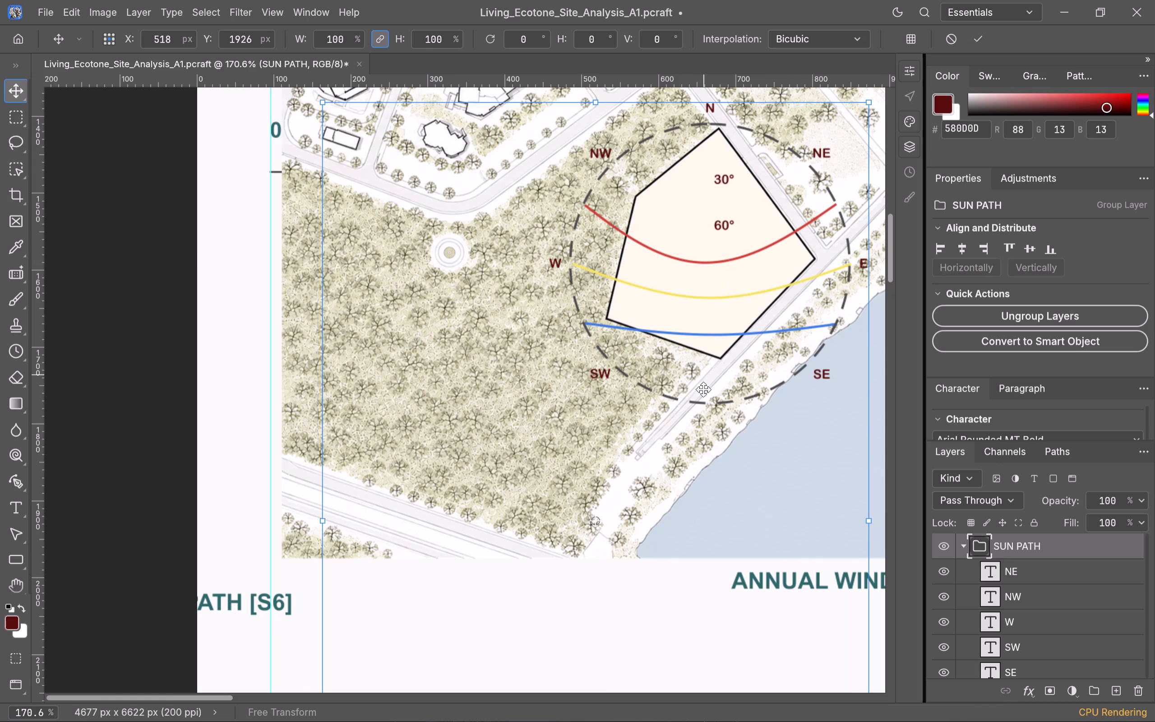
# Shift the SUN PATH group slightly further up over the cream plot, to about Y 1899 px.
pyautogui.scroll(2, 688, 457)
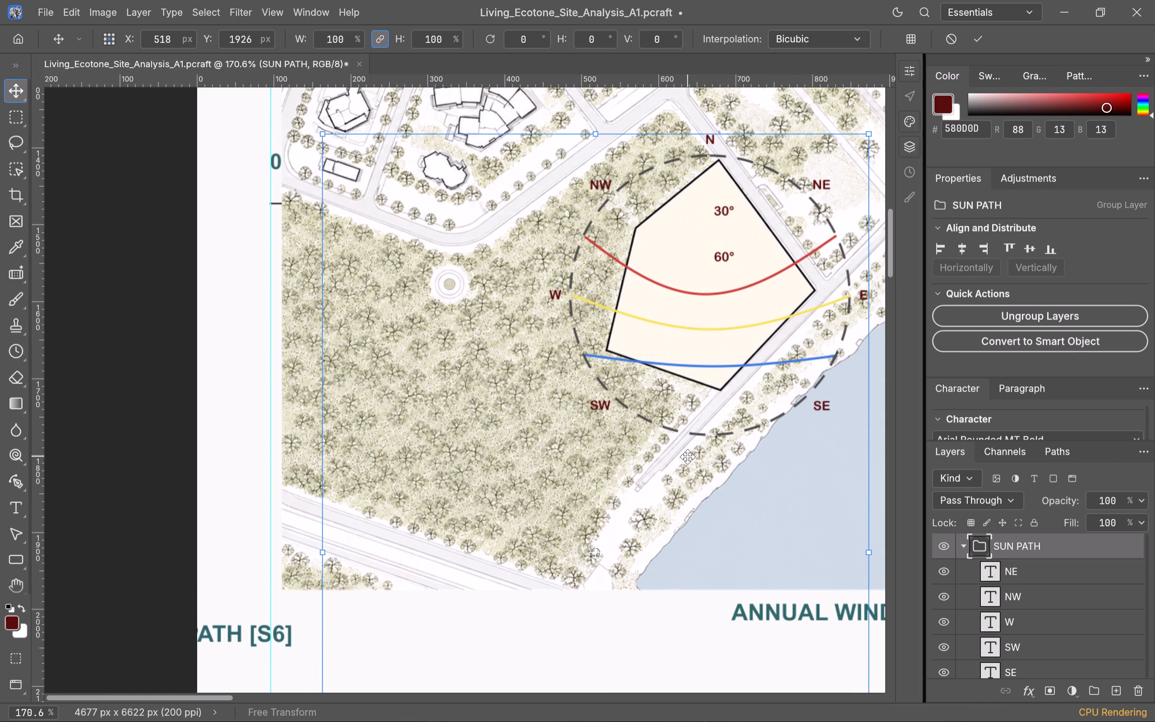
pyautogui.keyDown('alt'); pyautogui.scroll(2, 688, 458); pyautogui.keyUp('alt')
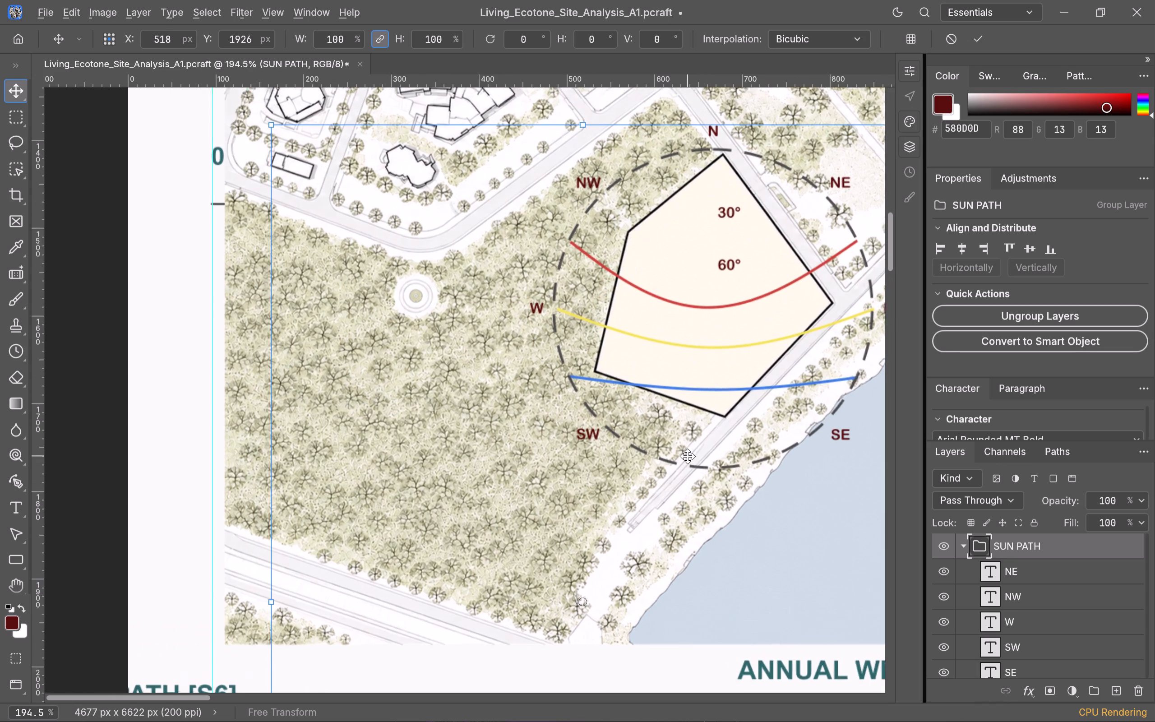
pyautogui.keyDown('alt'); pyautogui.scroll(-2, 688, 456); pyautogui.keyUp('alt')
pyautogui.keyDown('shift'); pyautogui.scroll(3, 688, 460); pyautogui.keyUp('shift')
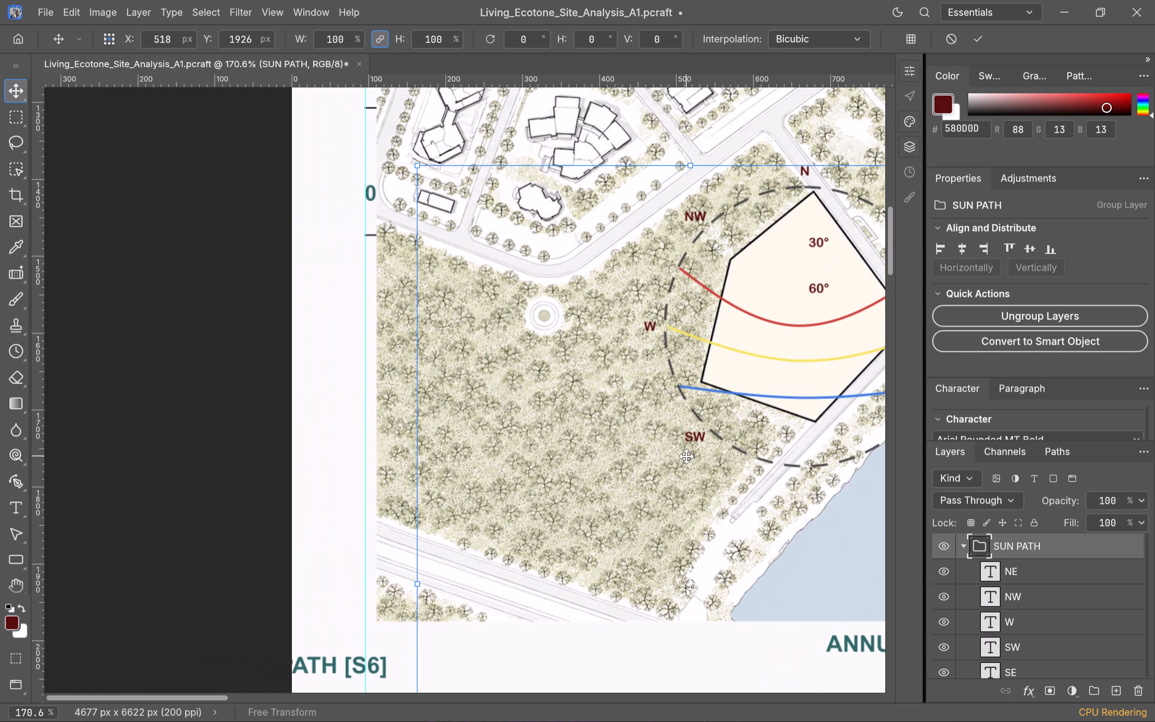
pyautogui.keyDown('shift'); pyautogui.scroll(-8, 686, 454); pyautogui.keyUp('shift')
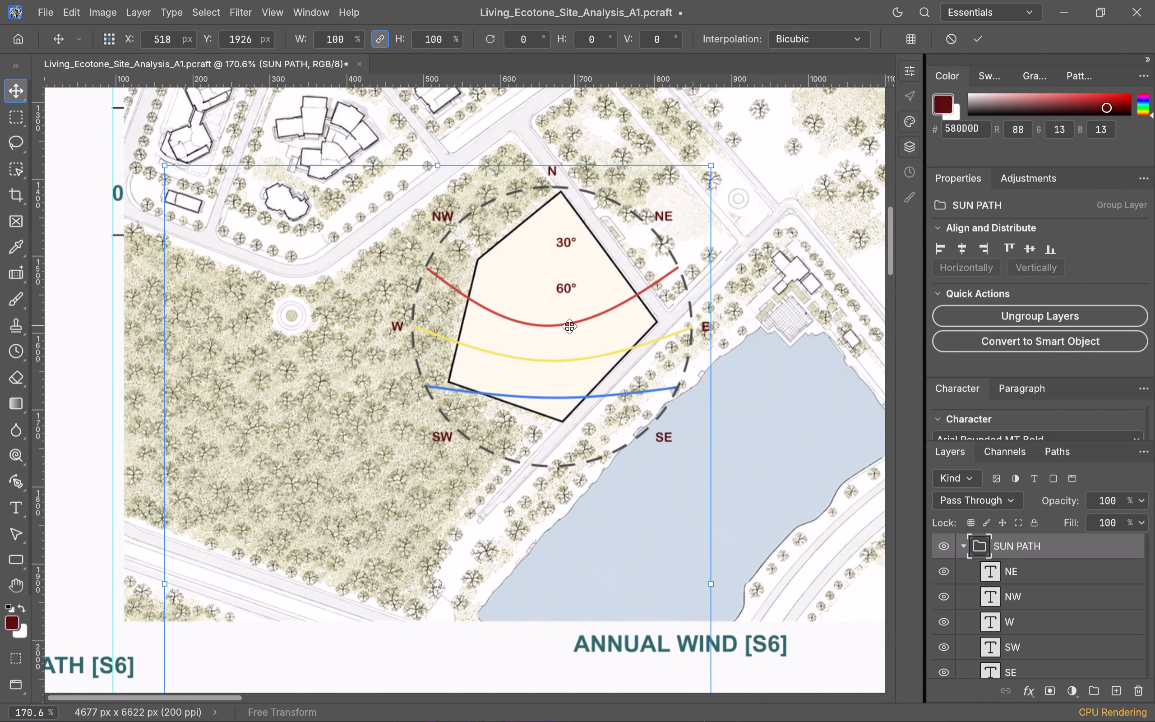
pyautogui.moveTo(561, 326); pyautogui.dragTo(560, 314)
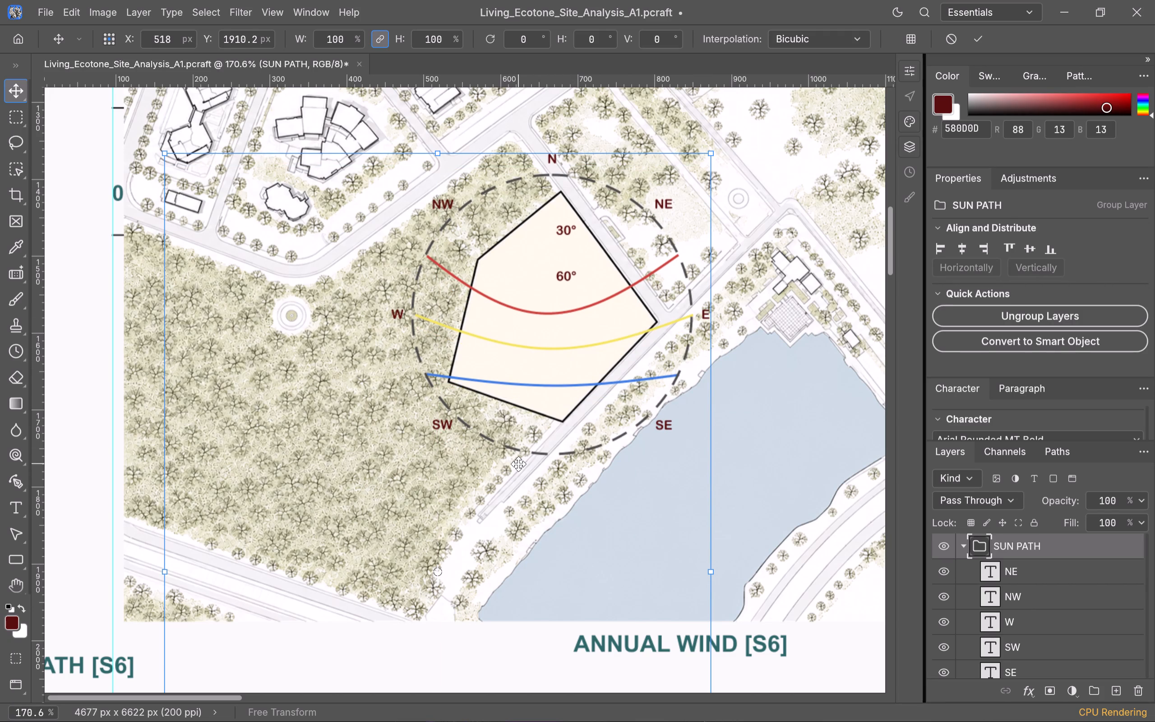
pyautogui.keyDown('alt'); pyautogui.scroll(-11, 518, 464); pyautogui.keyUp('alt')
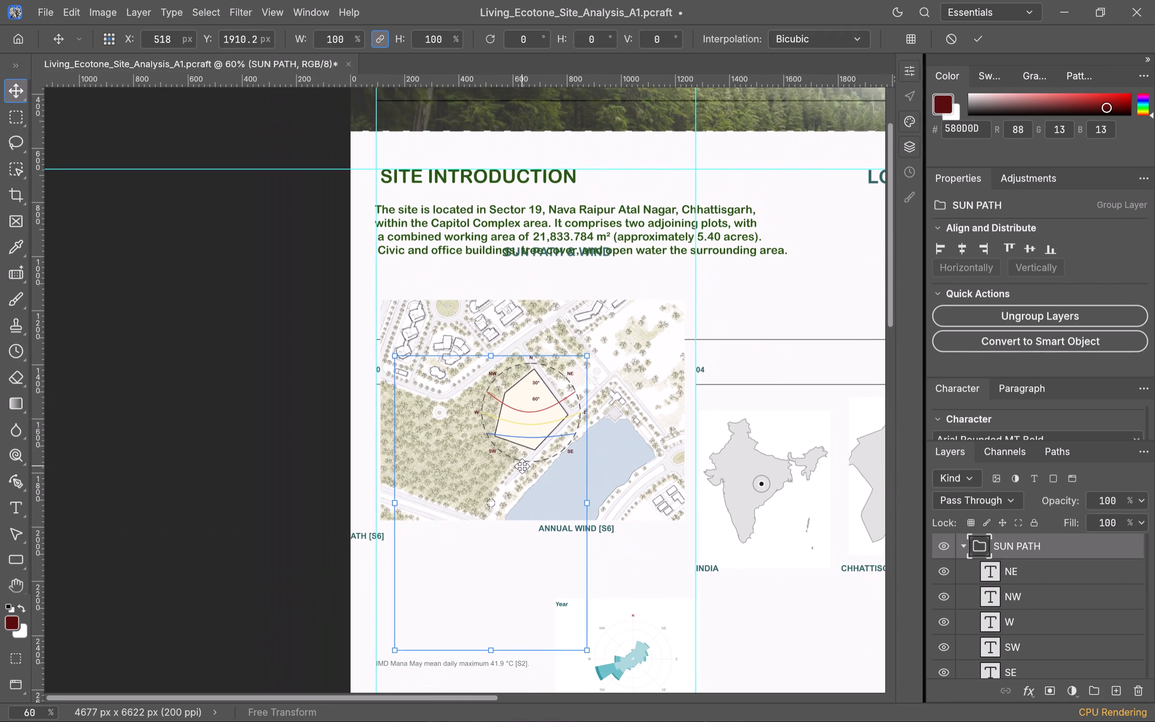
pyautogui.scroll(-2, 512, 575)
pyautogui.click(494, 528)
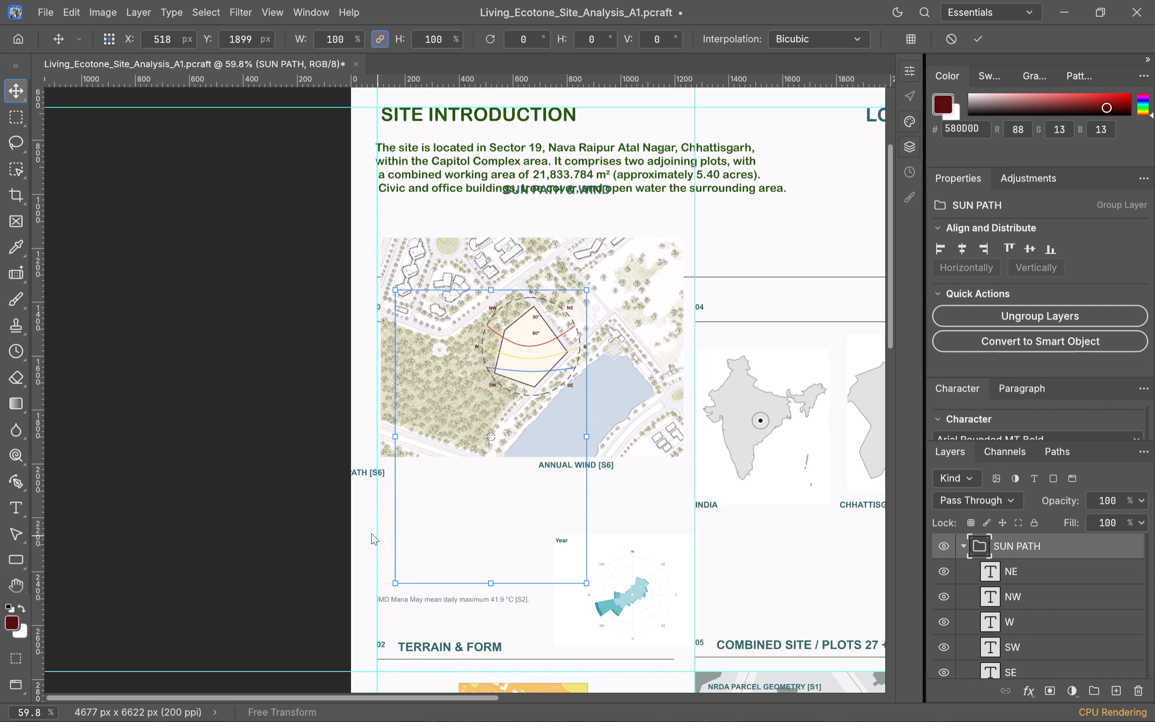
# Scale the SUN PATH group proportionally to about 103.3% around the plot and apply the transform.
pyautogui.moveTo(397, 584); pyautogui.dragTo(397, 578)
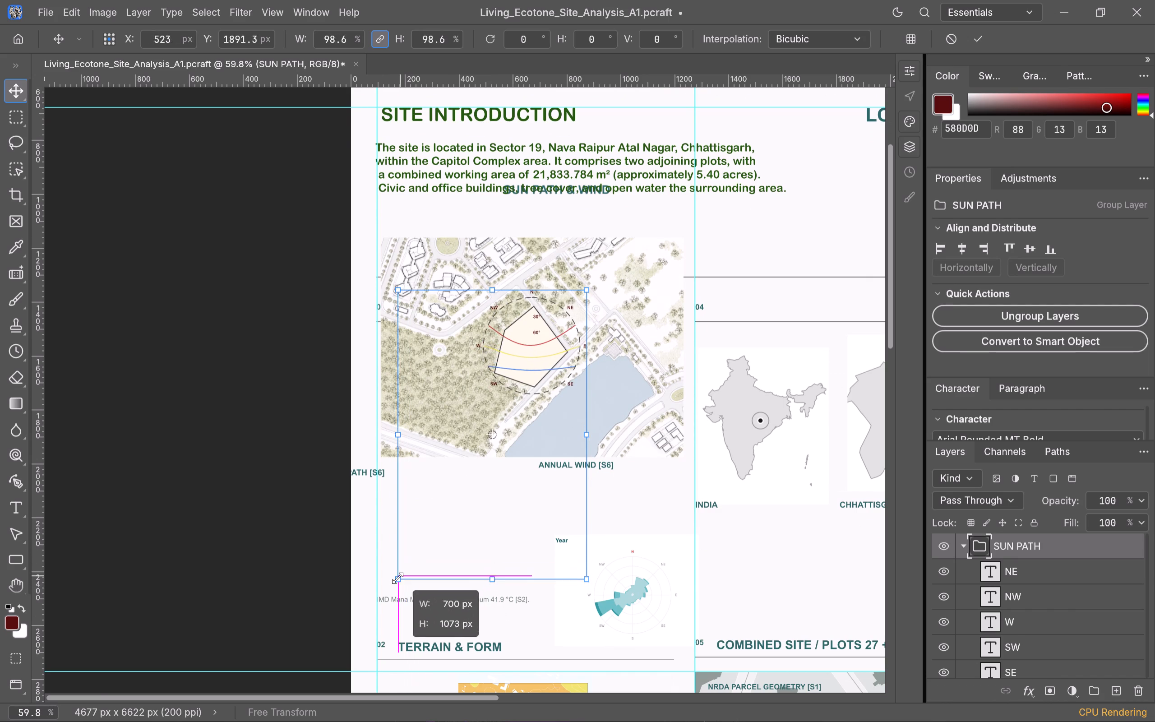
pyautogui.moveTo(397, 578); pyautogui.dragTo(388, 582)
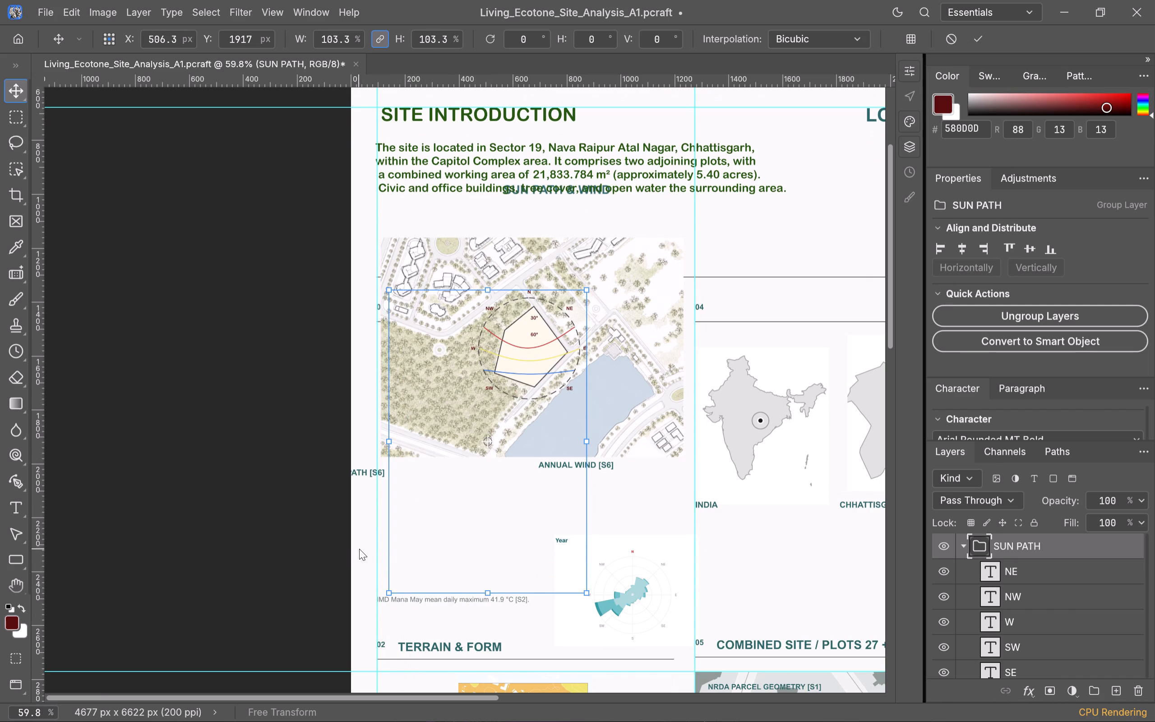
pyautogui.click(359, 549)
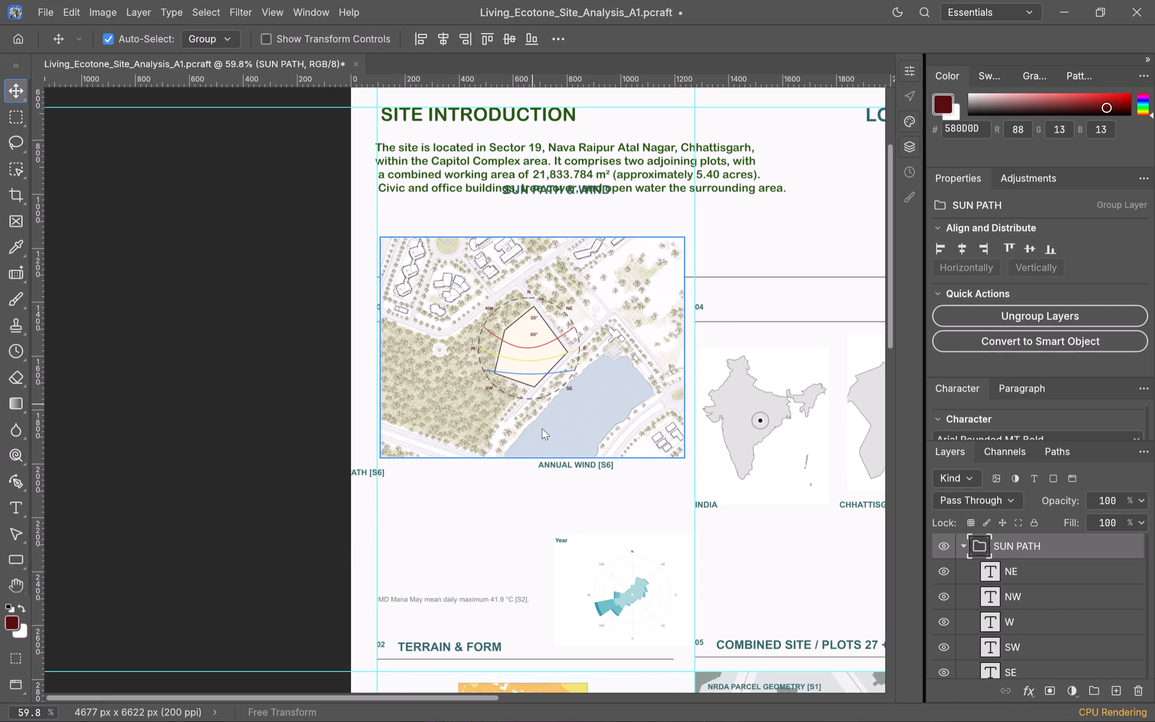
# Delete the hidden sun_wind / image 026 layer from the SUN PATH group.
pyautogui.click(960, 546)
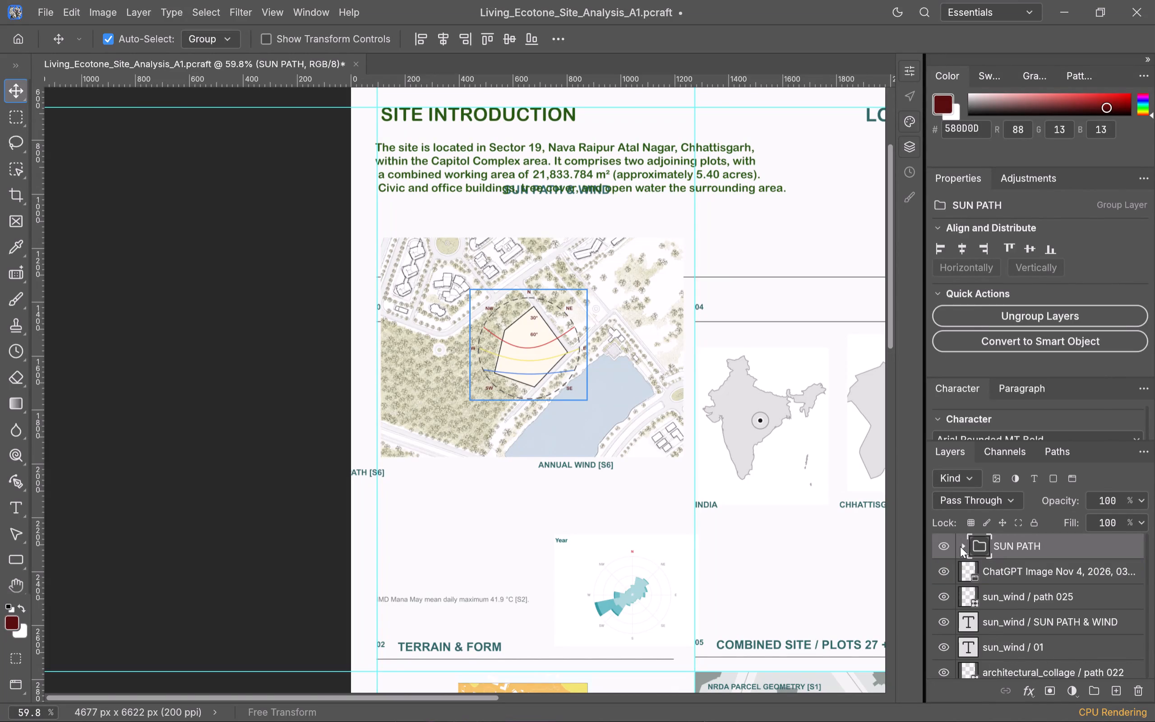
pyautogui.click(960, 546)
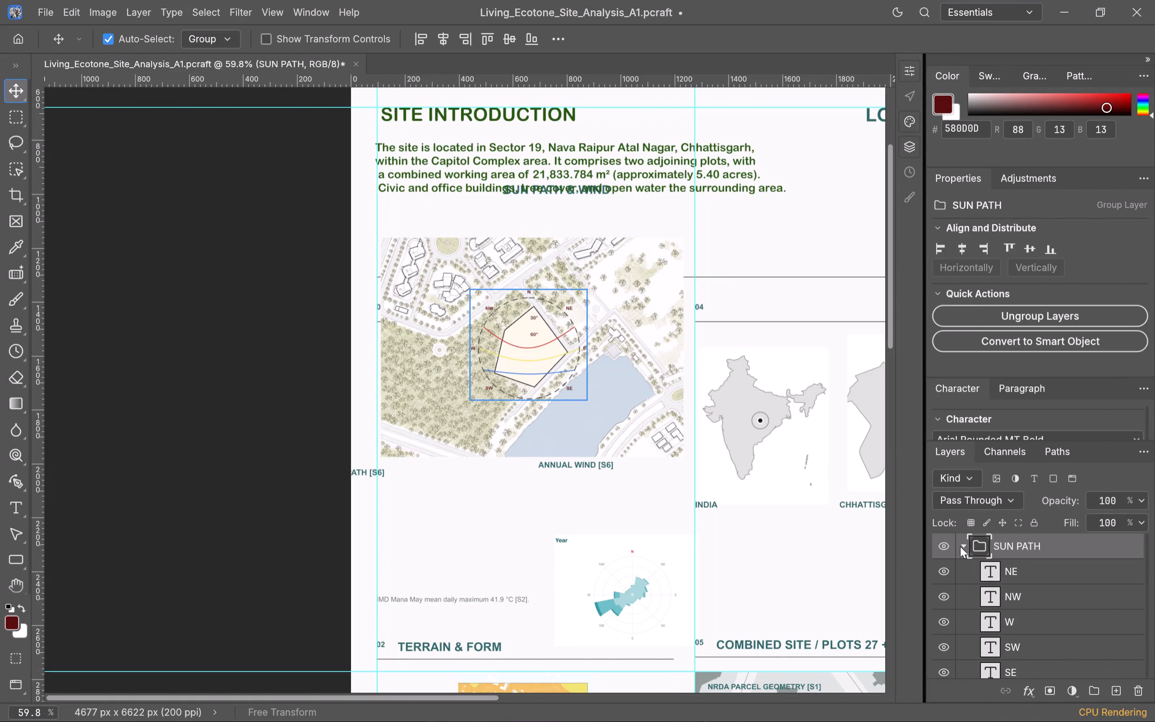
pyautogui.scroll(-8, 997, 555)
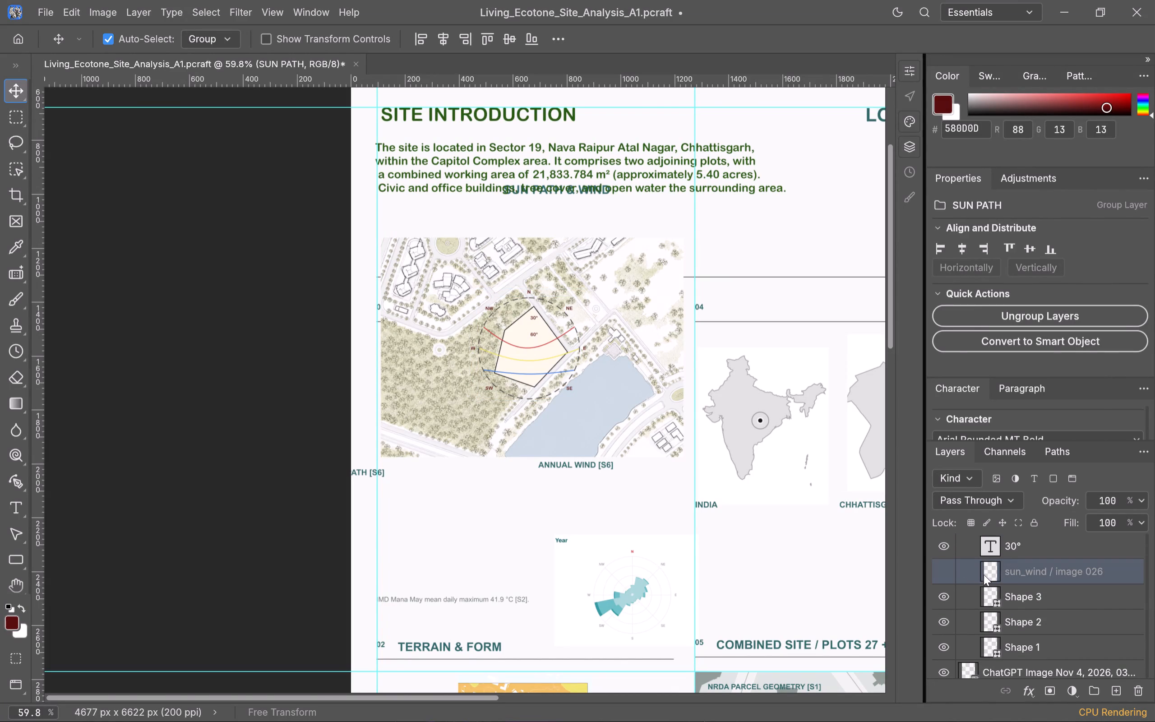
pyautogui.click(948, 571)
pyautogui.click(948, 571)
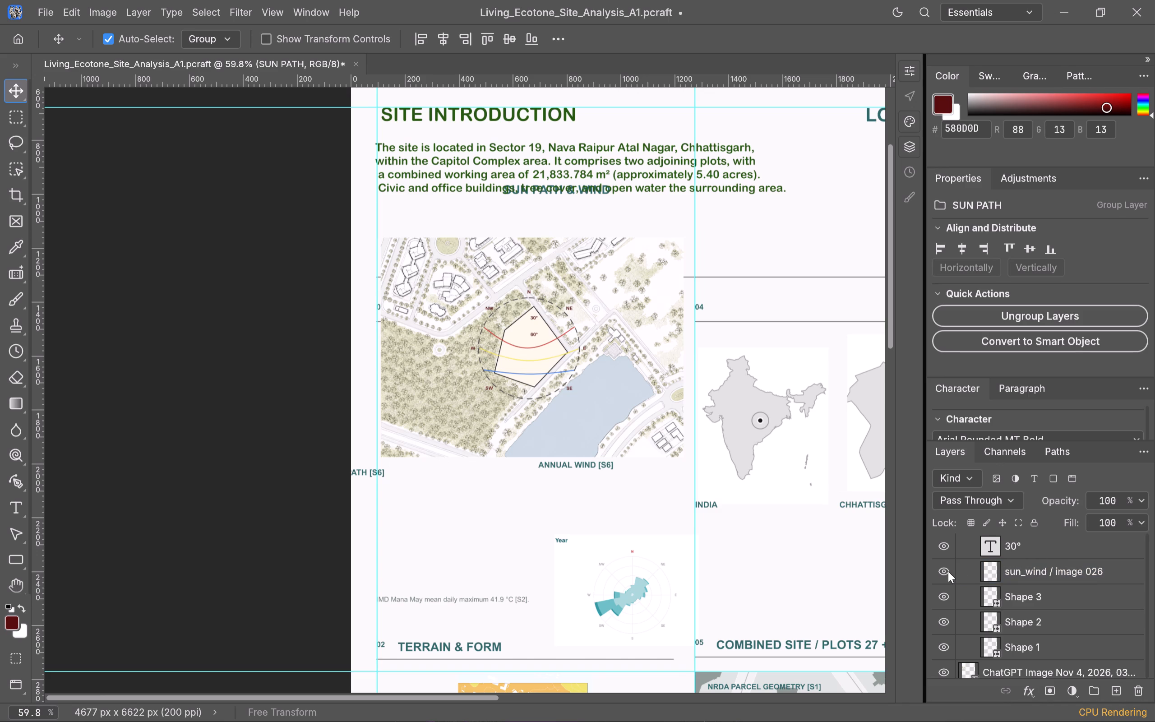
pyautogui.rightClick(964, 571)
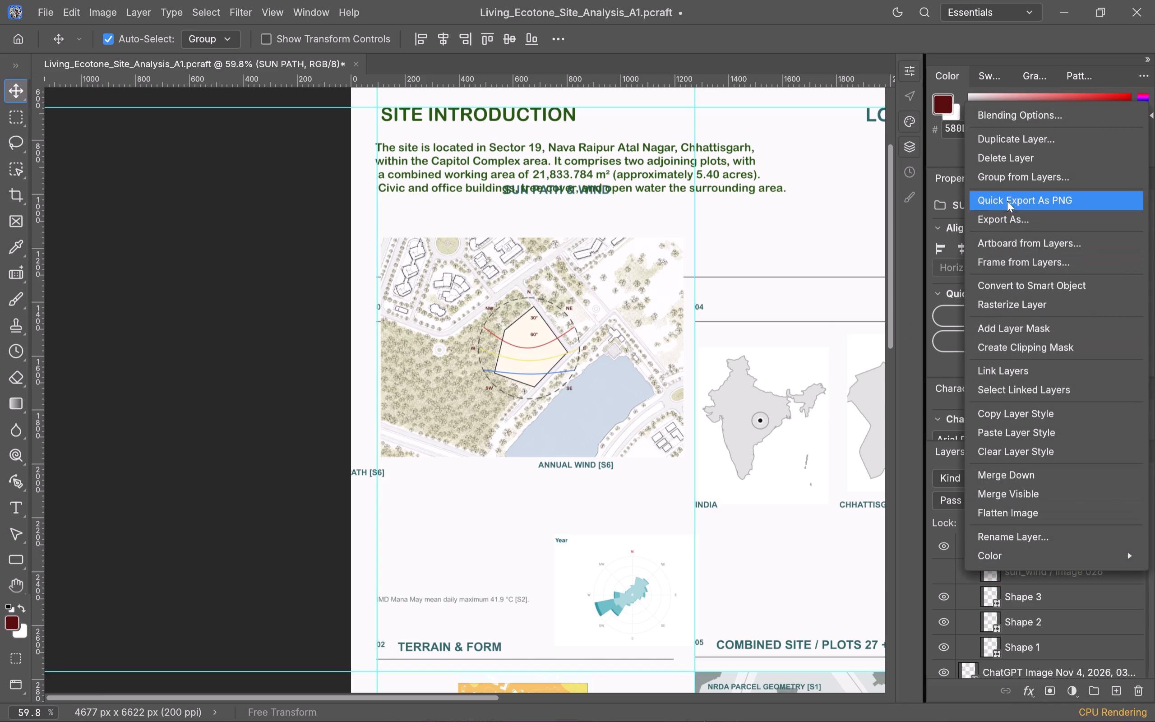
pyautogui.click(1022, 153)
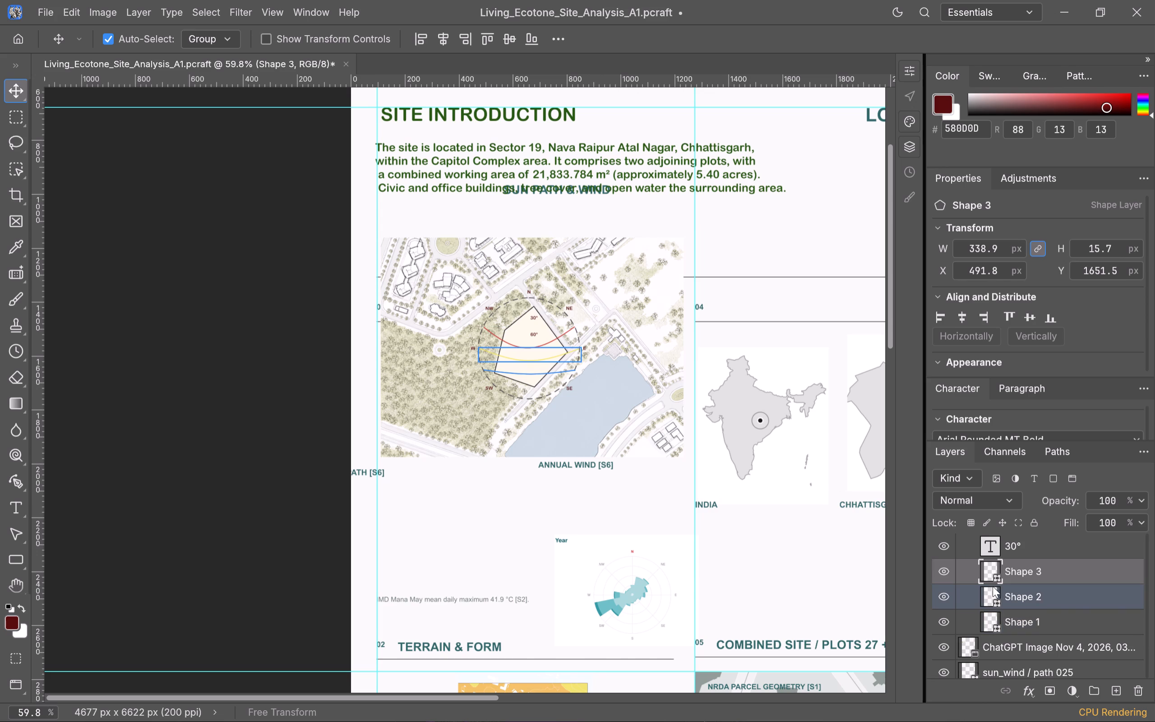
# Collapse the SUN PATH group in the layer stack.
pyautogui.scroll(2, 998, 573)
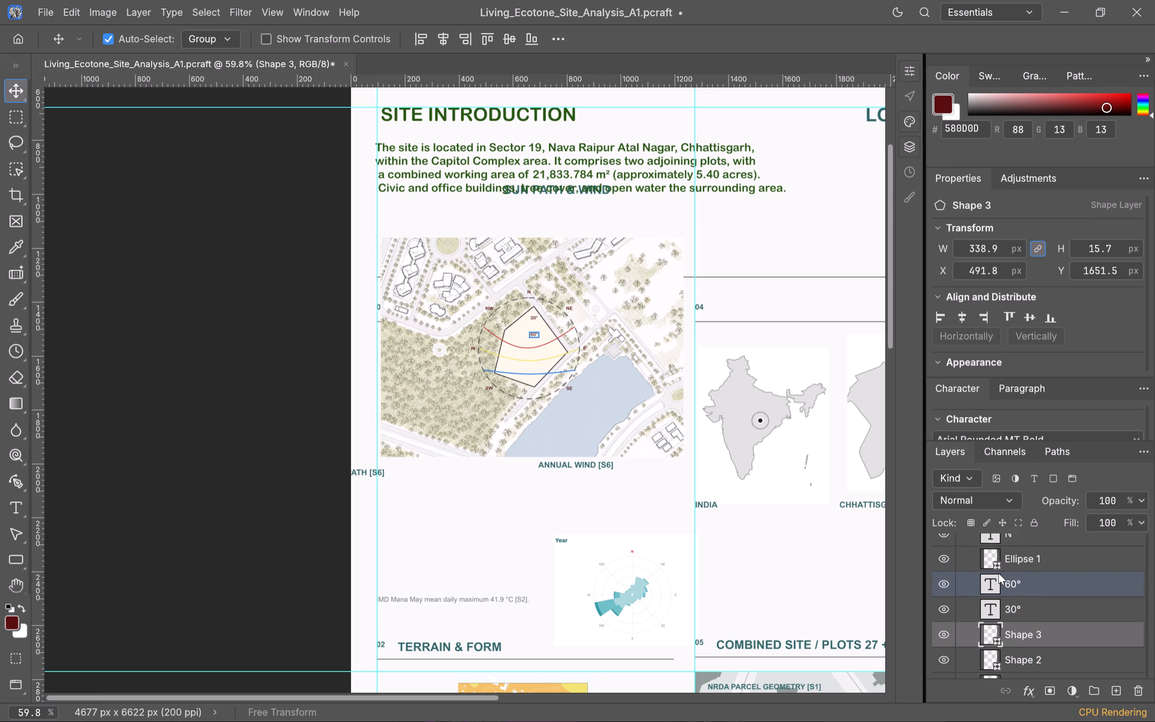
pyautogui.scroll(5, 998, 573)
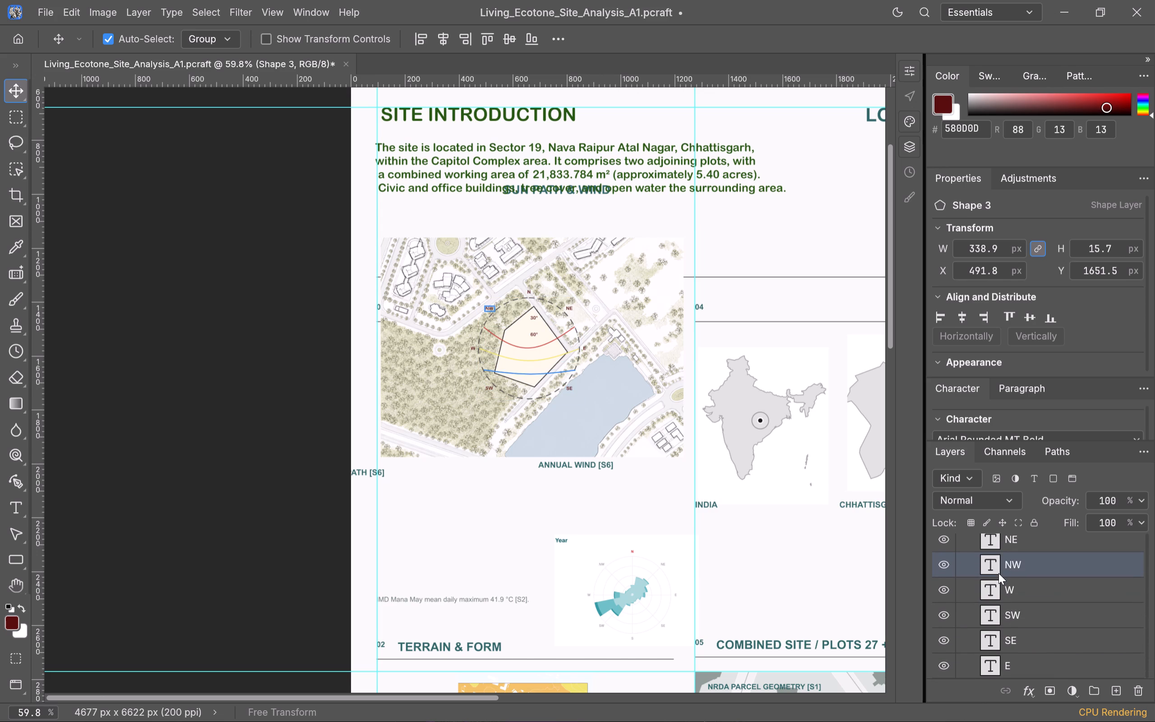
pyautogui.scroll(3, 998, 573)
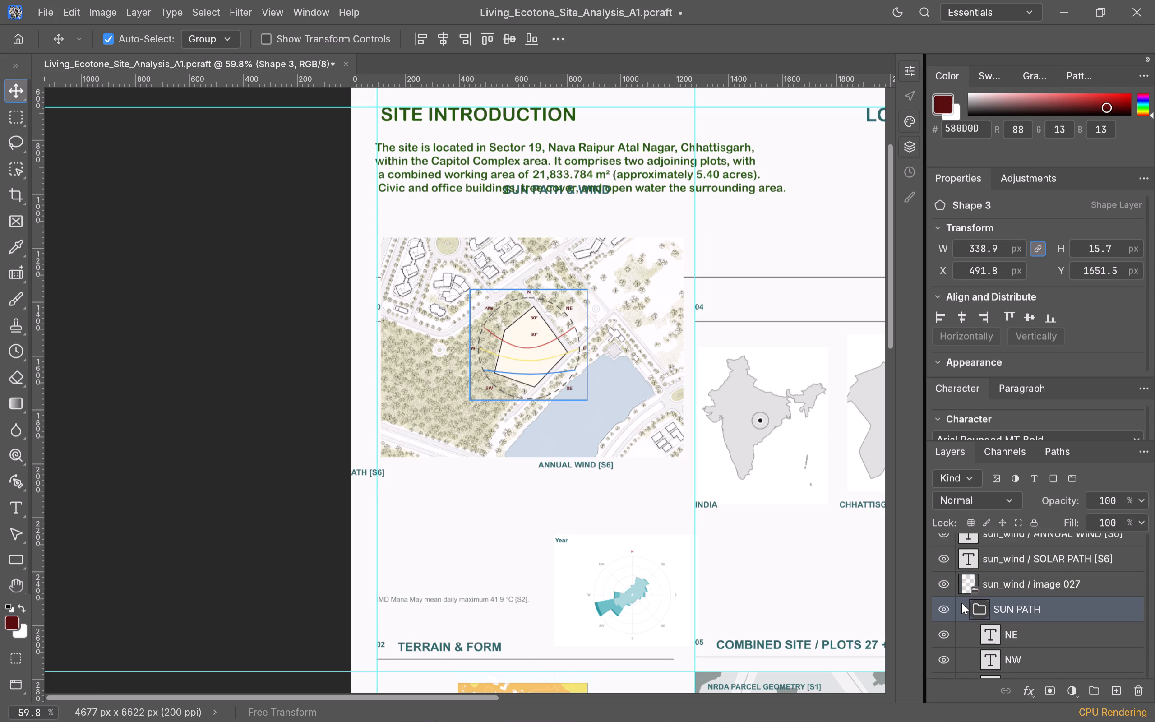
pyautogui.click(961, 603)
pyautogui.scroll(-2, 1010, 580)
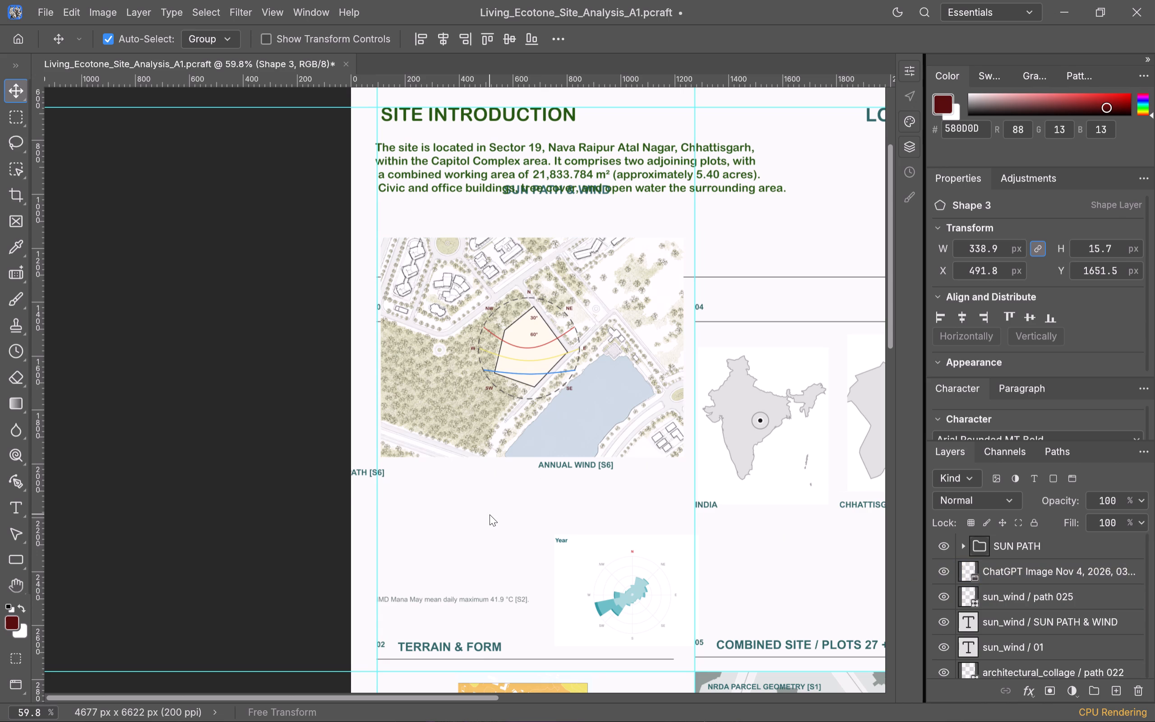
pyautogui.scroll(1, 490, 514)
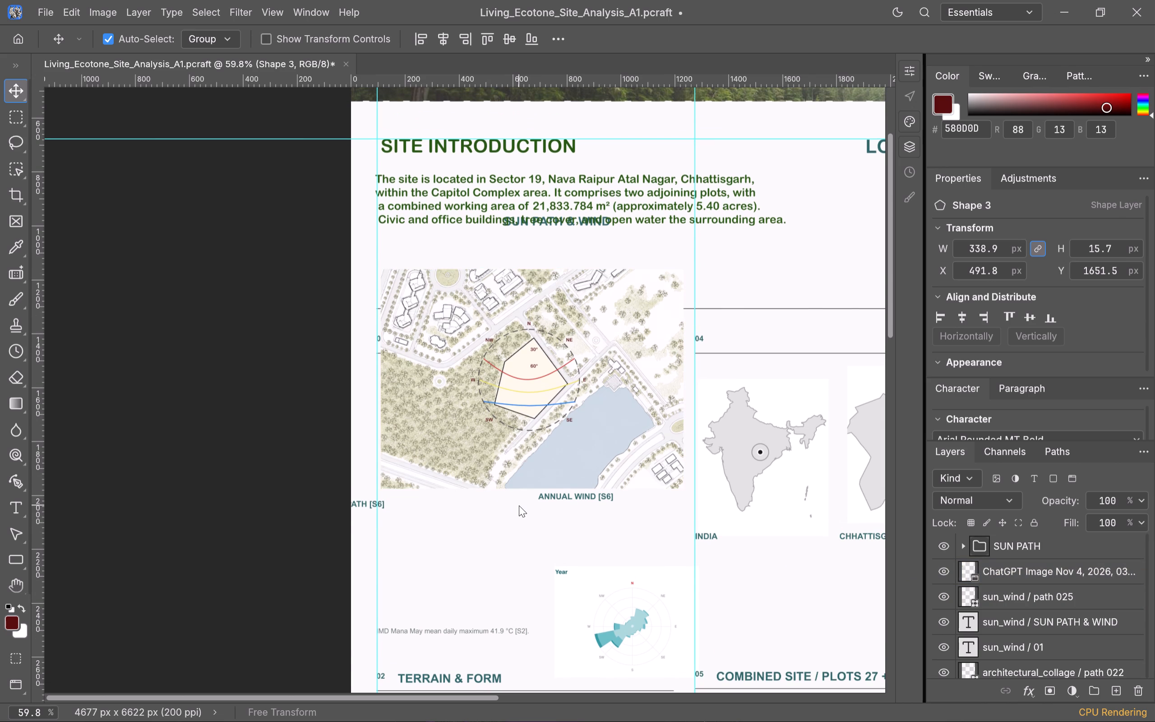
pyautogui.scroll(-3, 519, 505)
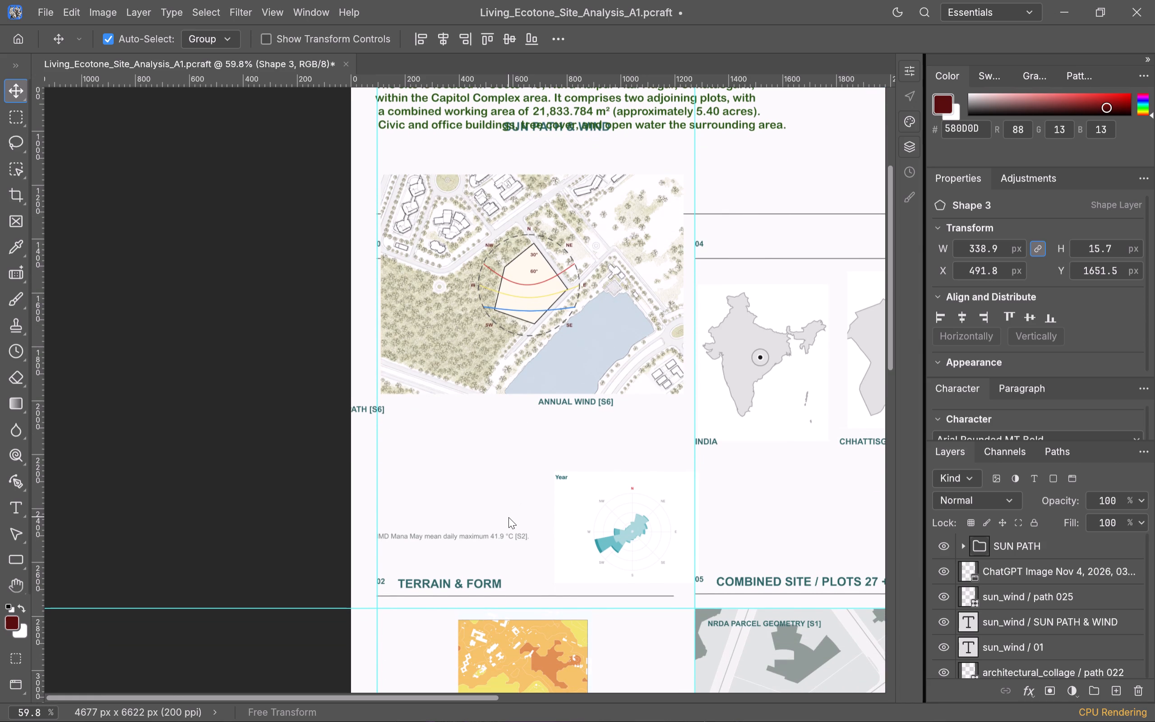
# Examine the layout around the site plan, from the site introduction text down to the wind rose.
pyautogui.scroll(-2, 543, 506)
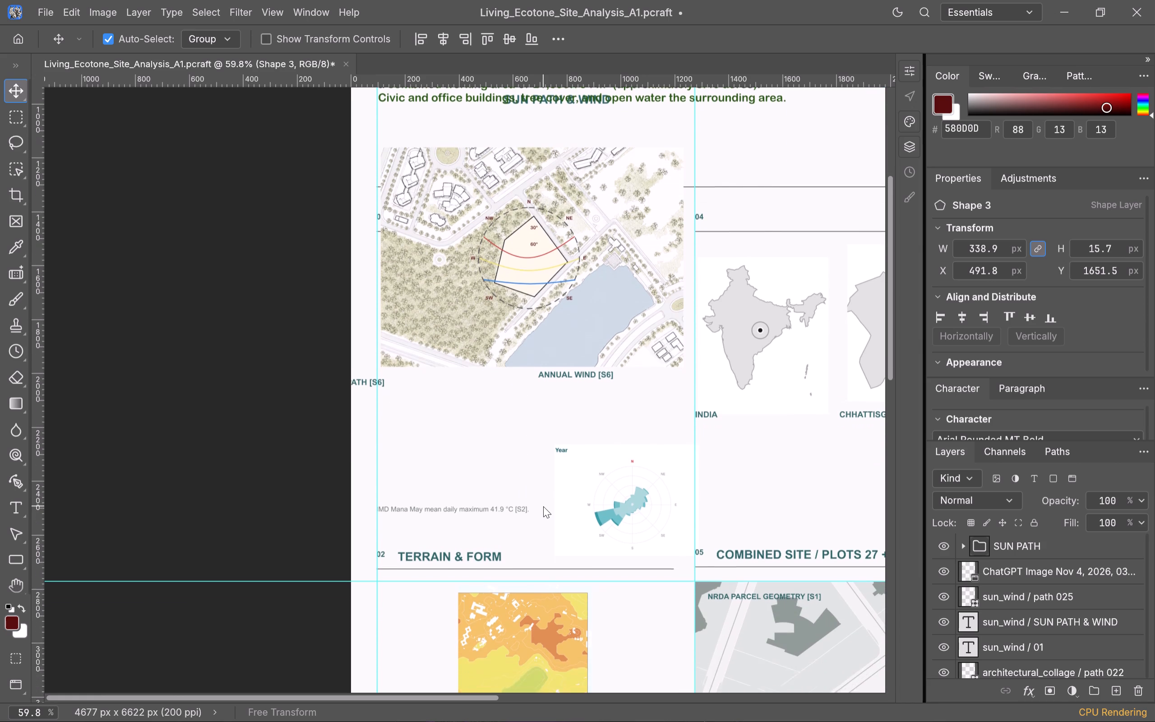
pyautogui.scroll(3, 543, 506)
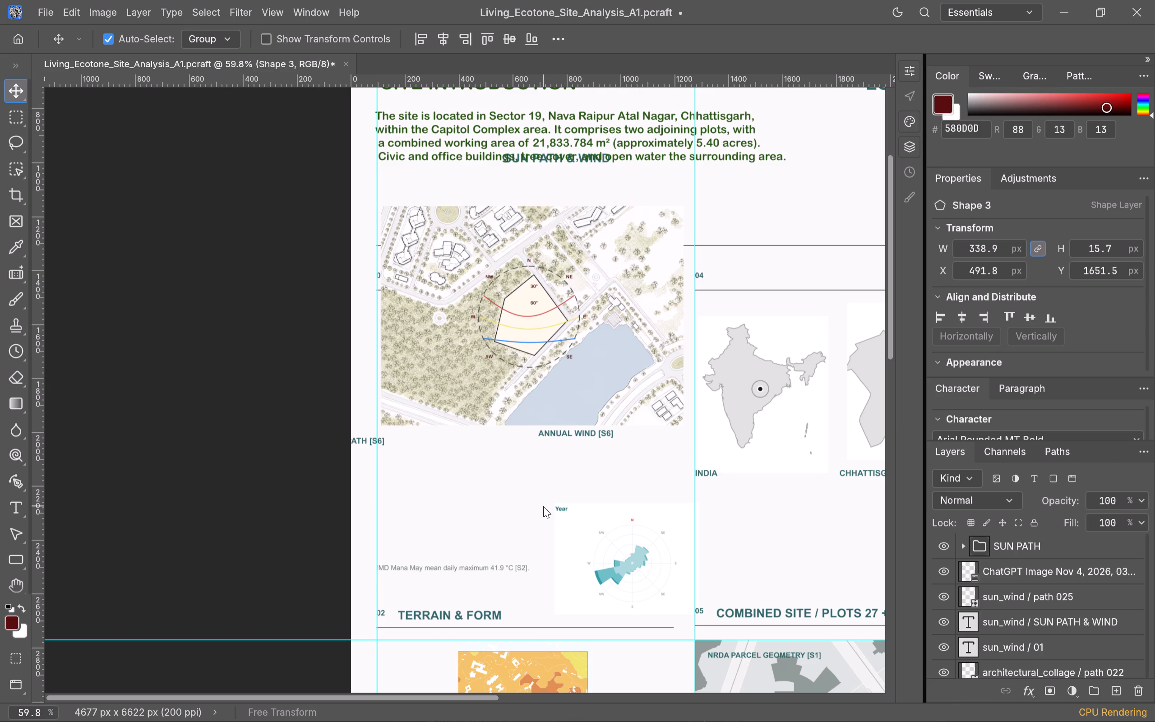
pyautogui.scroll(-2, 447, 335)
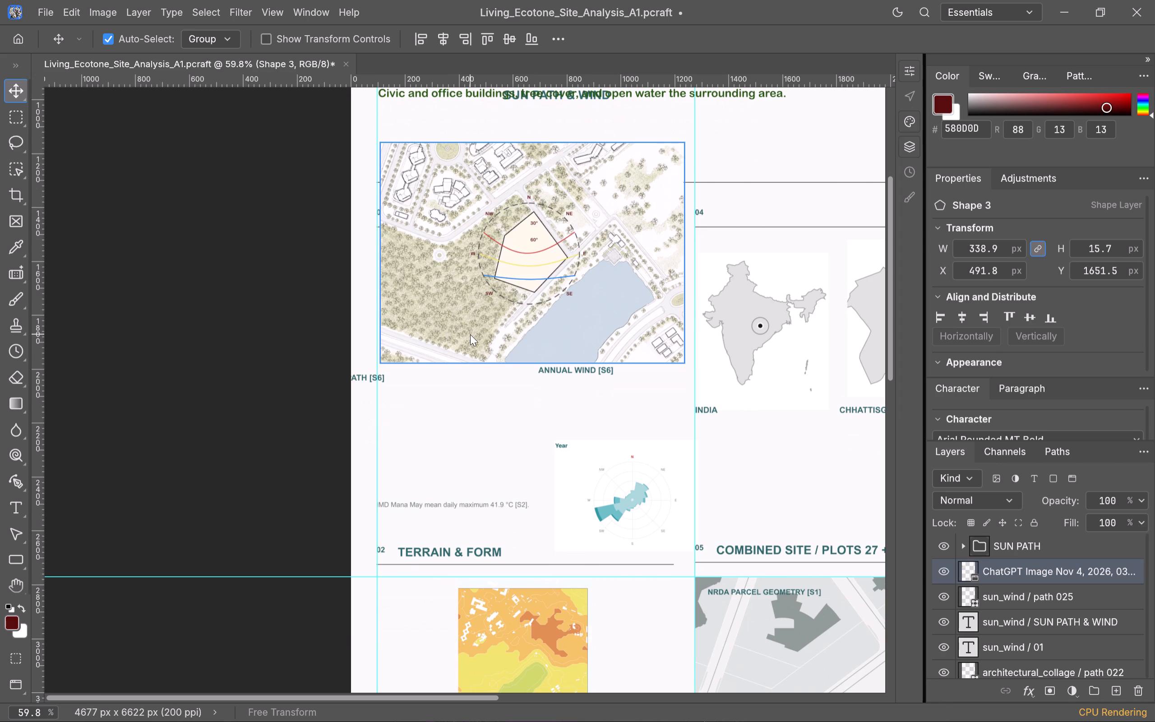
pyautogui.scroll(-1, 469, 328)
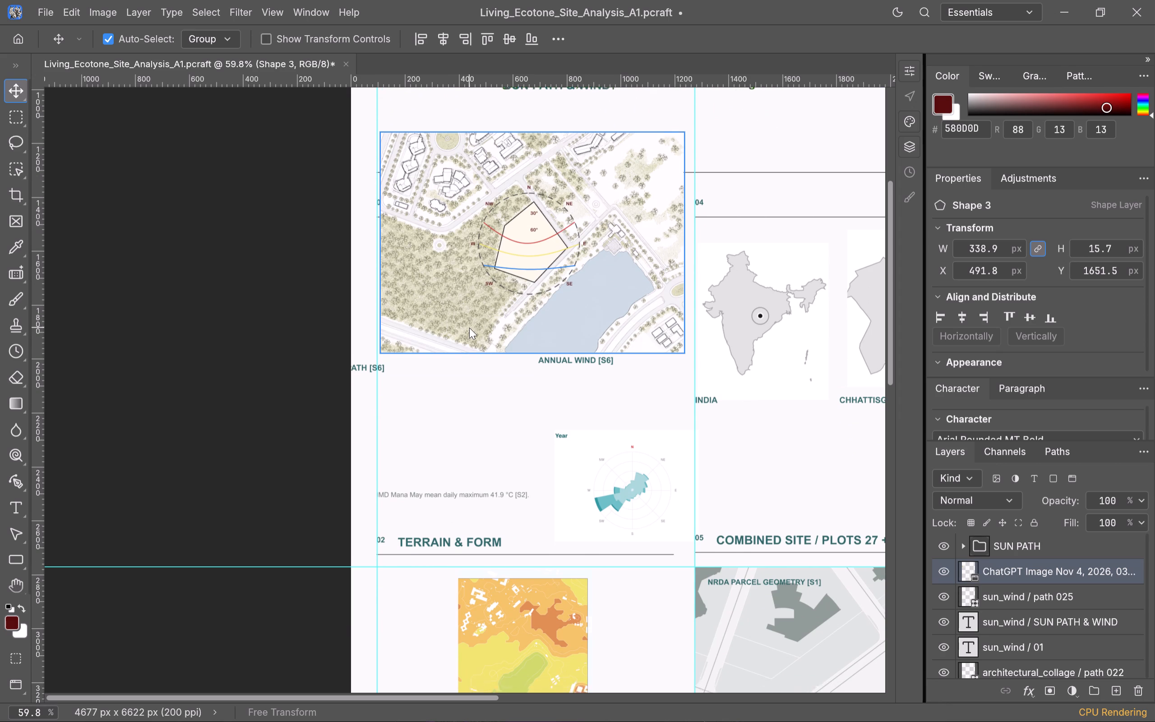
pyautogui.scroll(1, 469, 328)
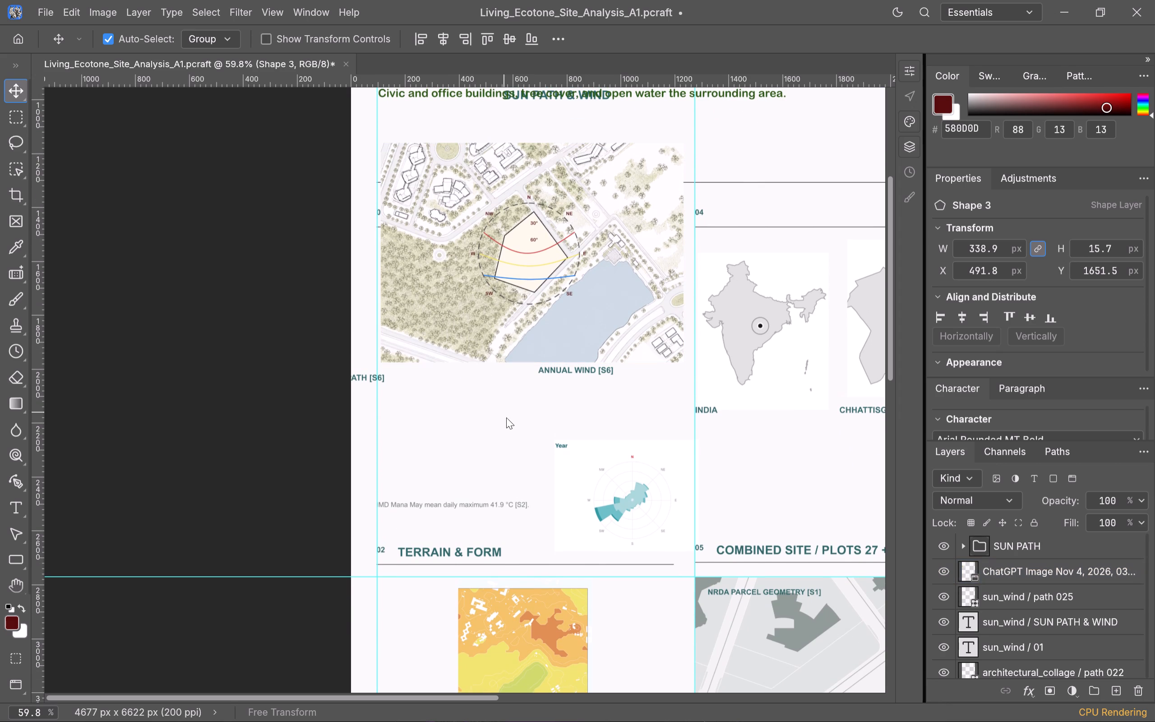
pyautogui.scroll(1, 507, 418)
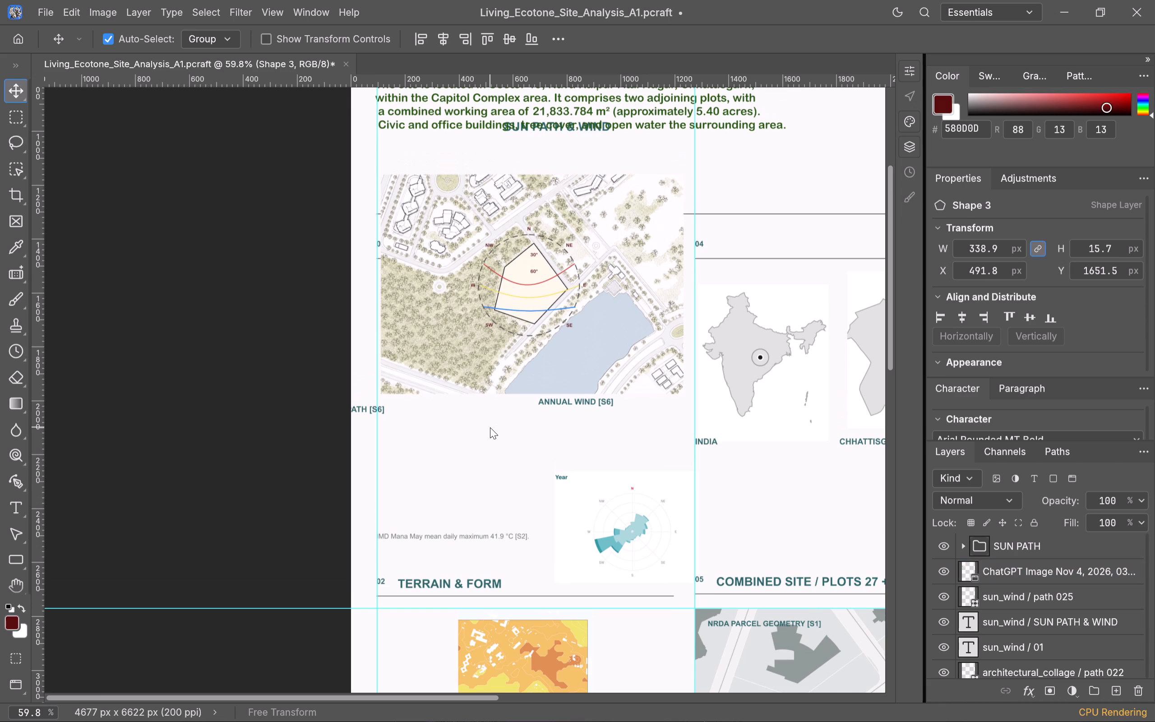
pyautogui.scroll(4, 490, 427)
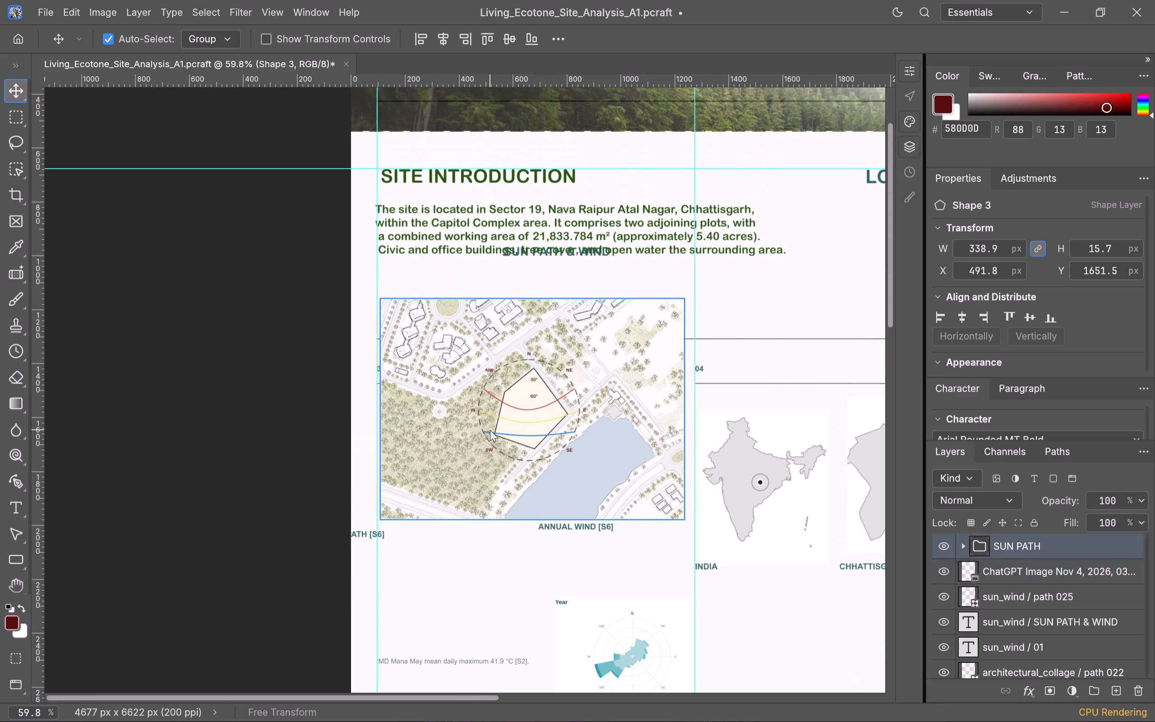
# Move the site introduction paragraph up to about Y 730 px, clear of the SUN PATH & WIND heading.
pyautogui.click(542, 251)
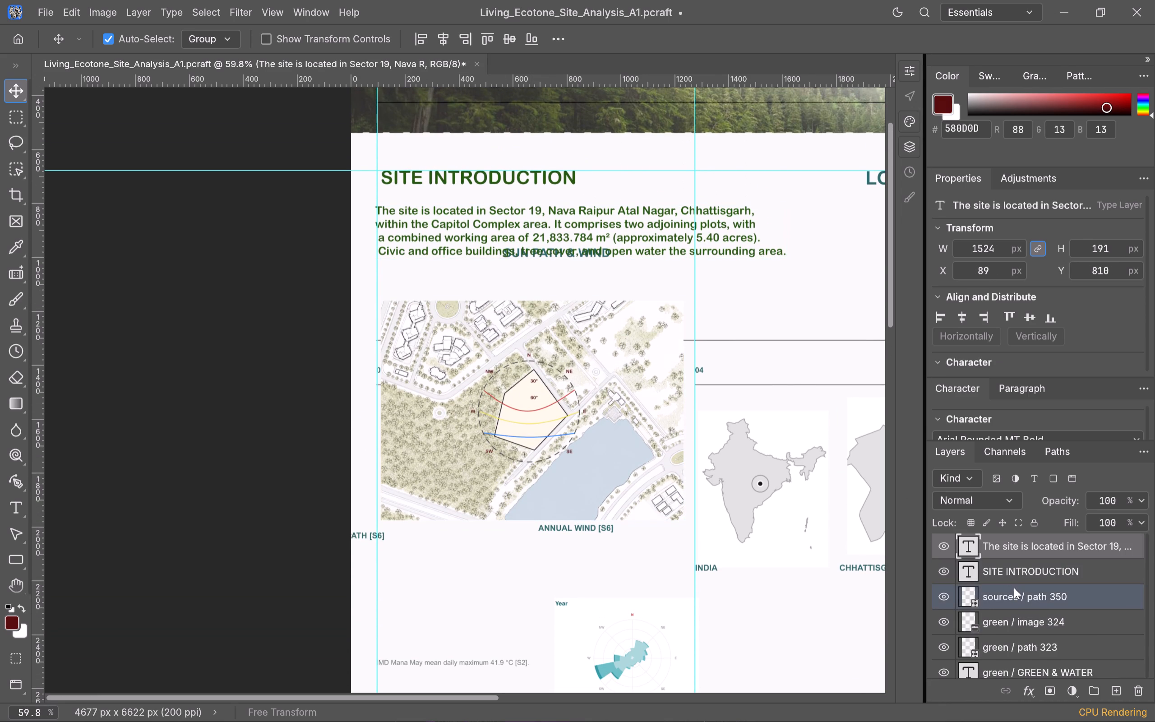
pyautogui.scroll(2, 1014, 580)
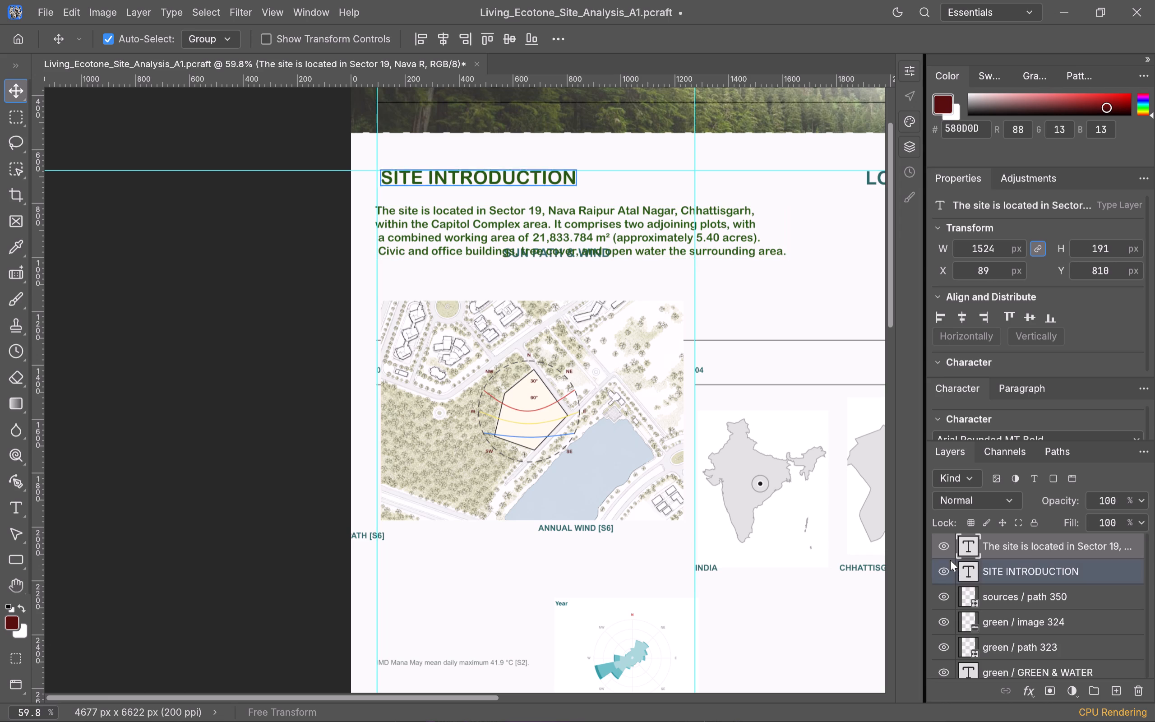
pyautogui.click(940, 546)
pyautogui.click(940, 546)
pyautogui.doubleClick(940, 546)
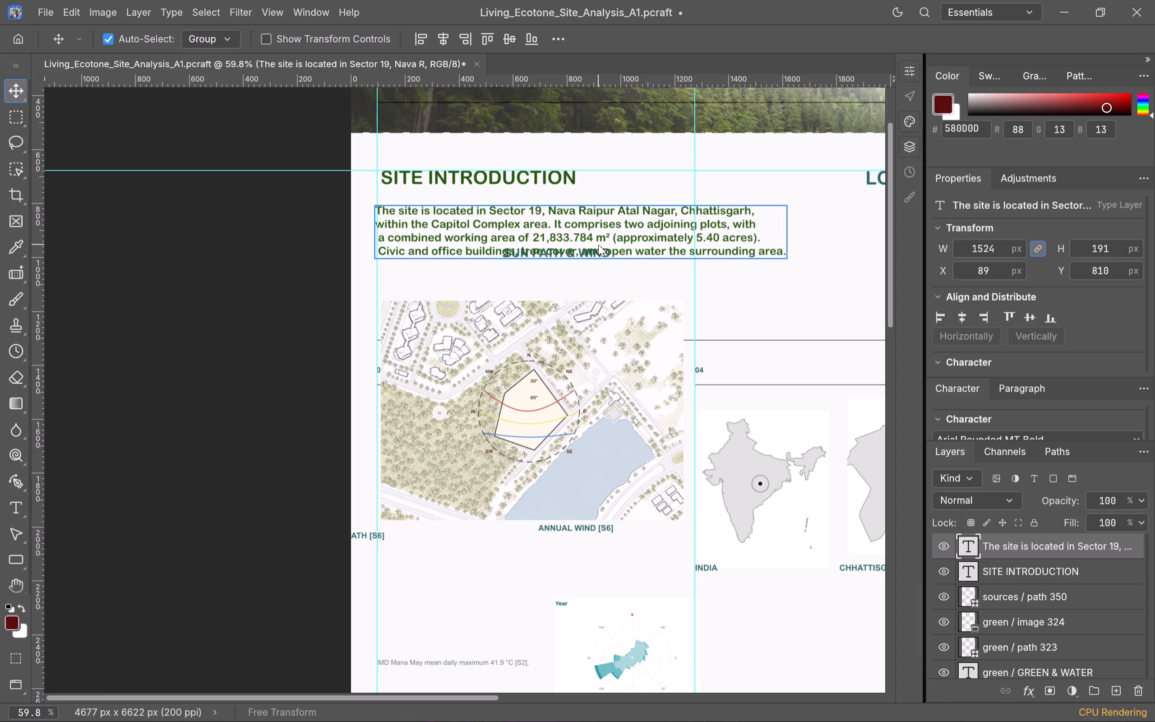
pyautogui.moveTo(603, 242); pyautogui.dragTo(601, 217)
# Move the SUN PATH & WIND heading down so it sits centred just above the site plan.
pyautogui.moveTo(594, 251); pyautogui.dragTo(588, 265)
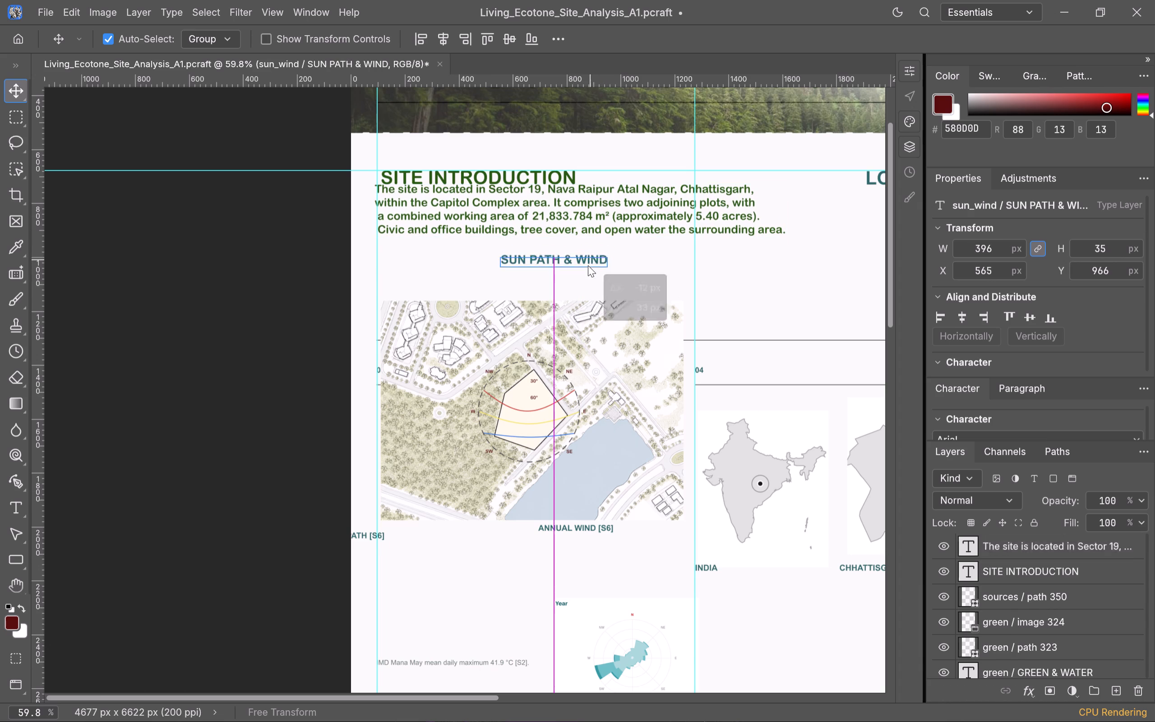
pyautogui.moveTo(588, 265); pyautogui.dragTo(565, 294)
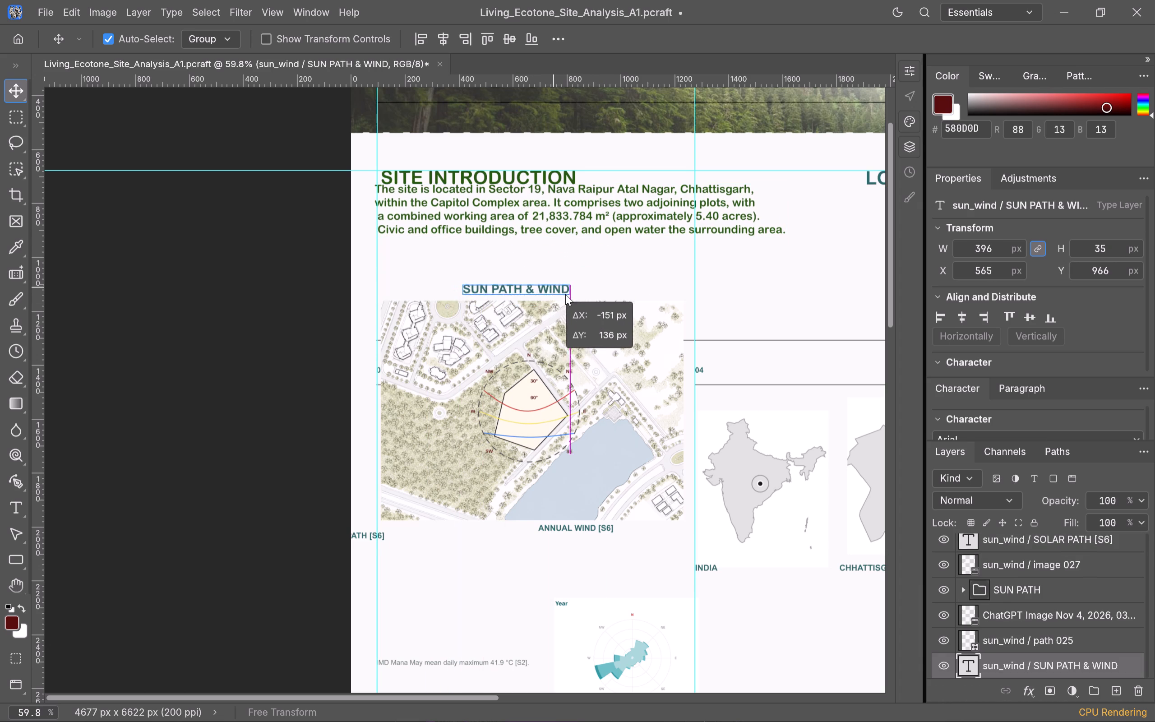
pyautogui.moveTo(565, 294); pyautogui.dragTo(568, 293)
# Move the site introduction paragraph down to about Y 799 px, below the SITE INTRODUCTION title, and deselect it.
pyautogui.moveTo(577, 217); pyautogui.dragTo(577, 229)
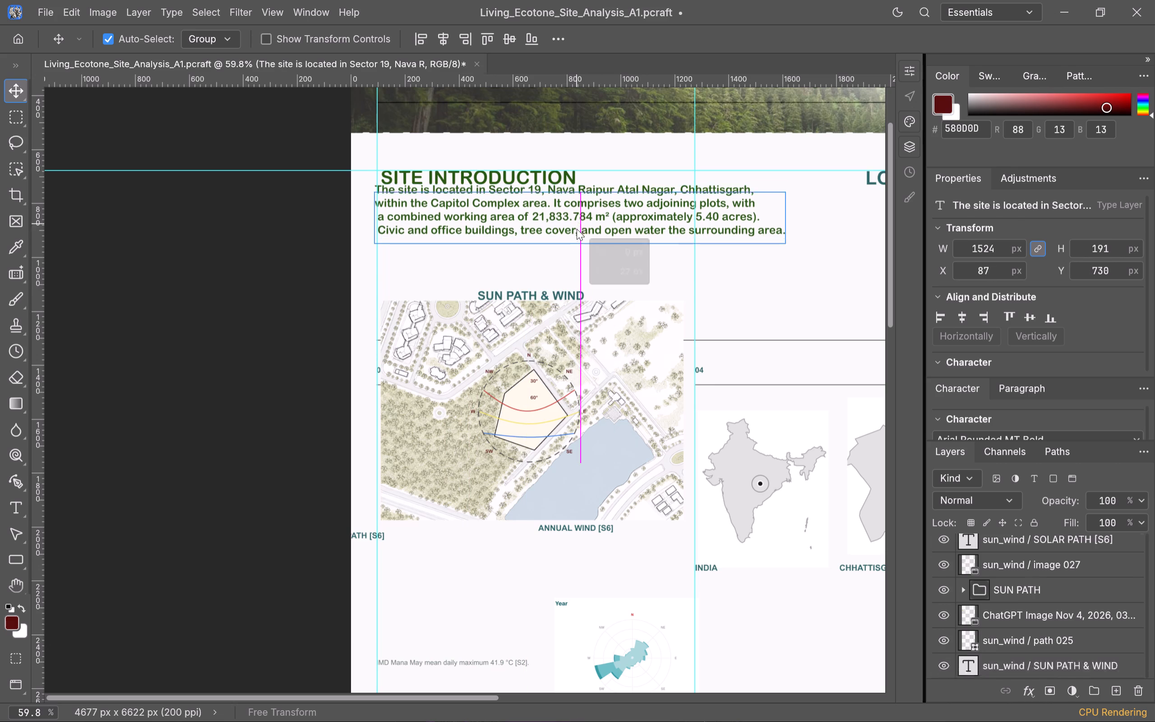
pyautogui.moveTo(577, 229); pyautogui.dragTo(577, 235)
pyautogui.scroll(1, 613, 249)
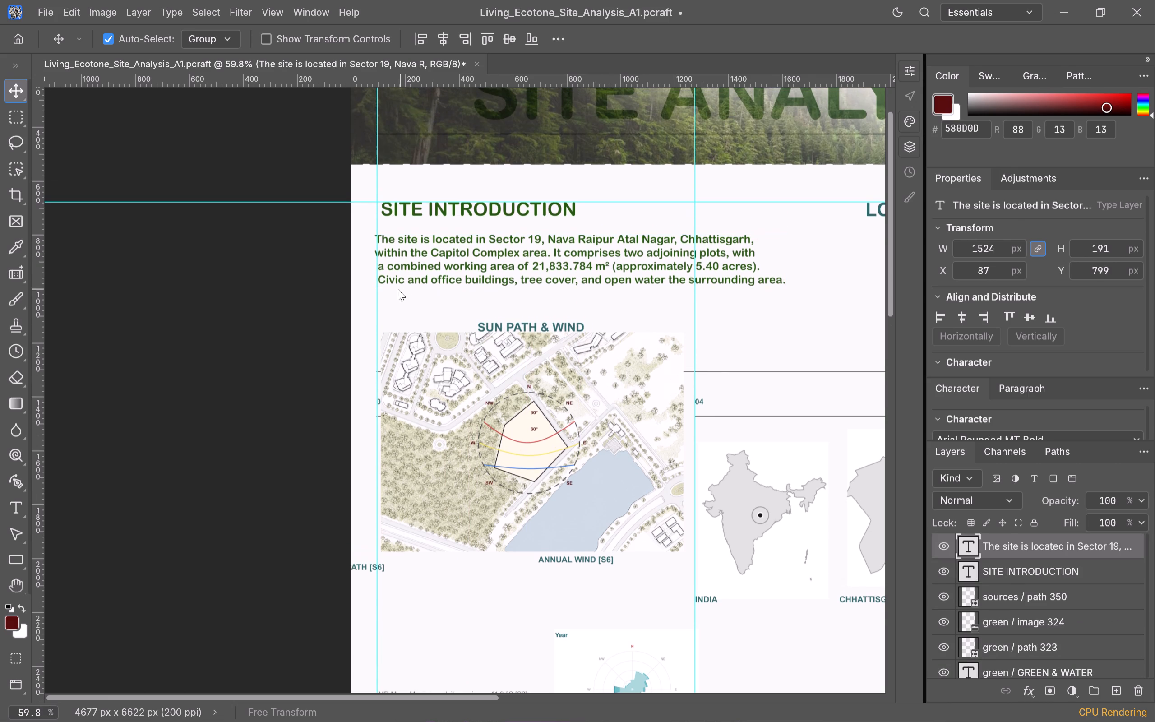
pyautogui.click(391, 293)
# Delete the SOLAR PATH [S6] and ANNUAL WIND [S6] captions below the site plan.
pyautogui.scroll(-2, 490, 351)
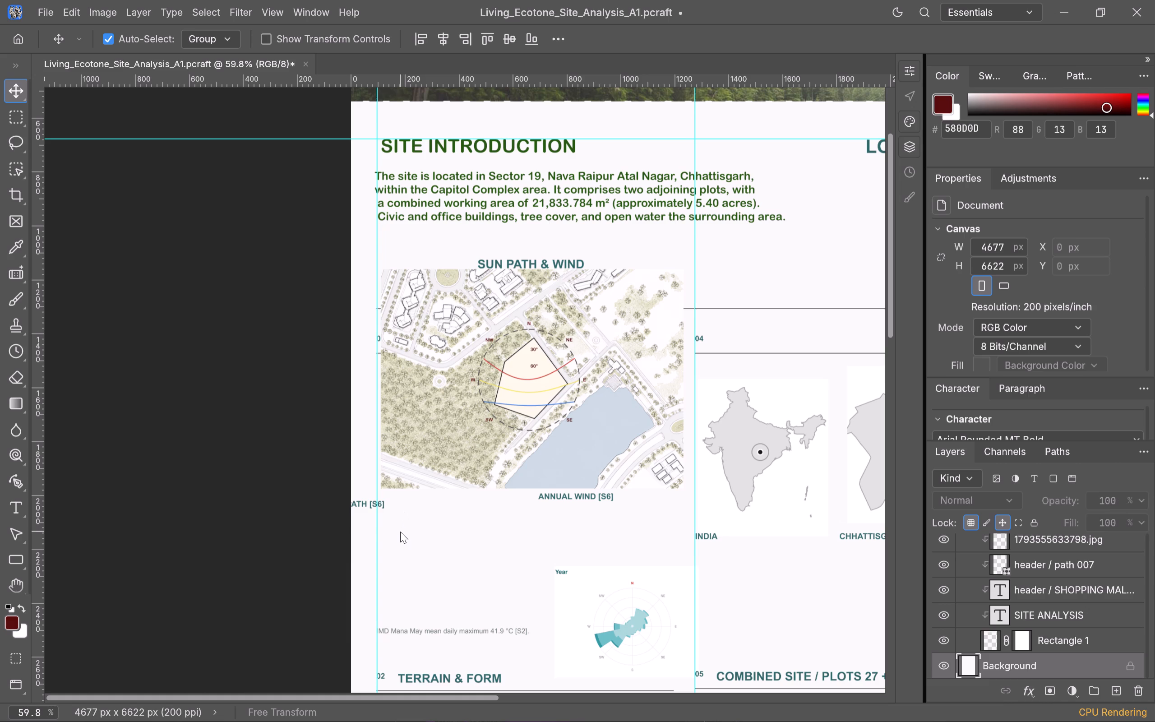
pyautogui.moveTo(400, 532); pyautogui.dragTo(361, 500)
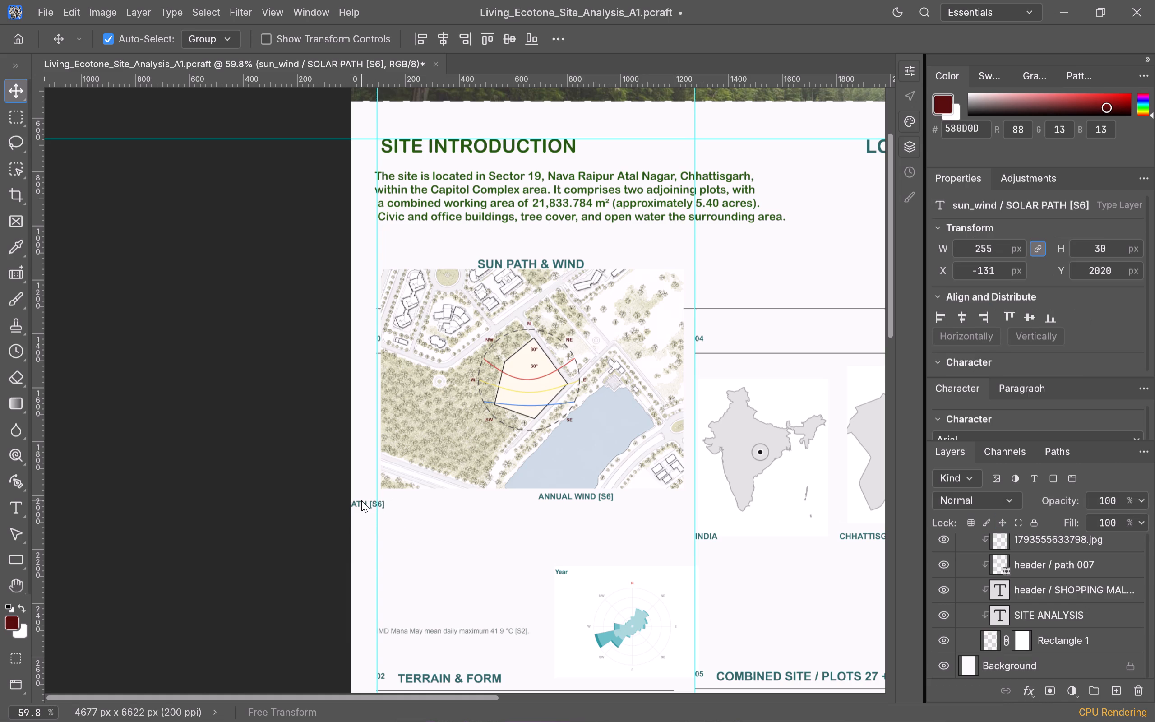
pyautogui.click(364, 502)
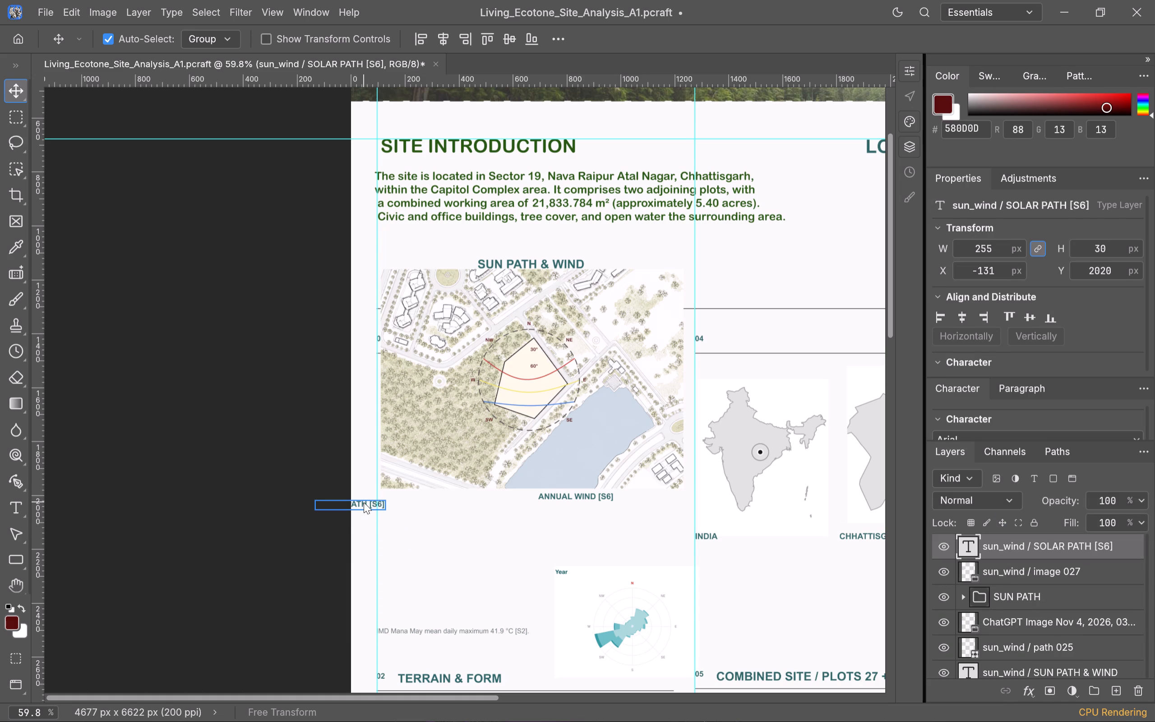
pyautogui.press('Delete')
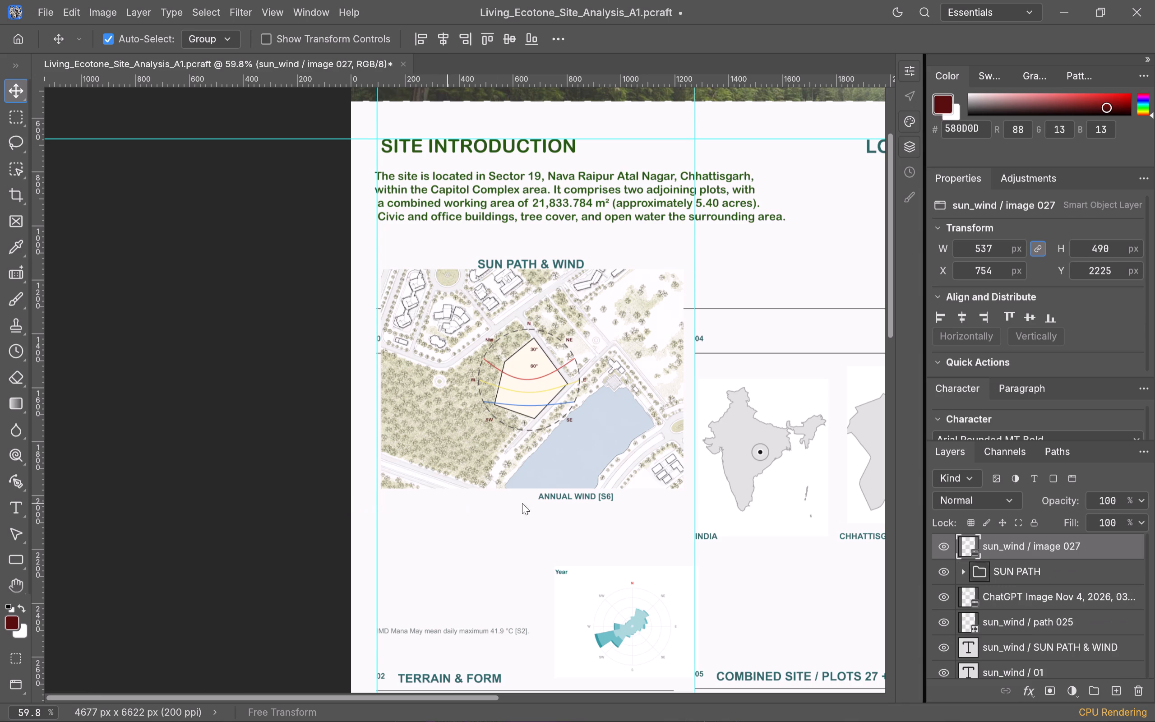
pyautogui.click(570, 500)
pyautogui.press('Delete')
# Delete the Mana May mean daily maximum temperature note beside the wind rose.
pyautogui.scroll(-3, 569, 520)
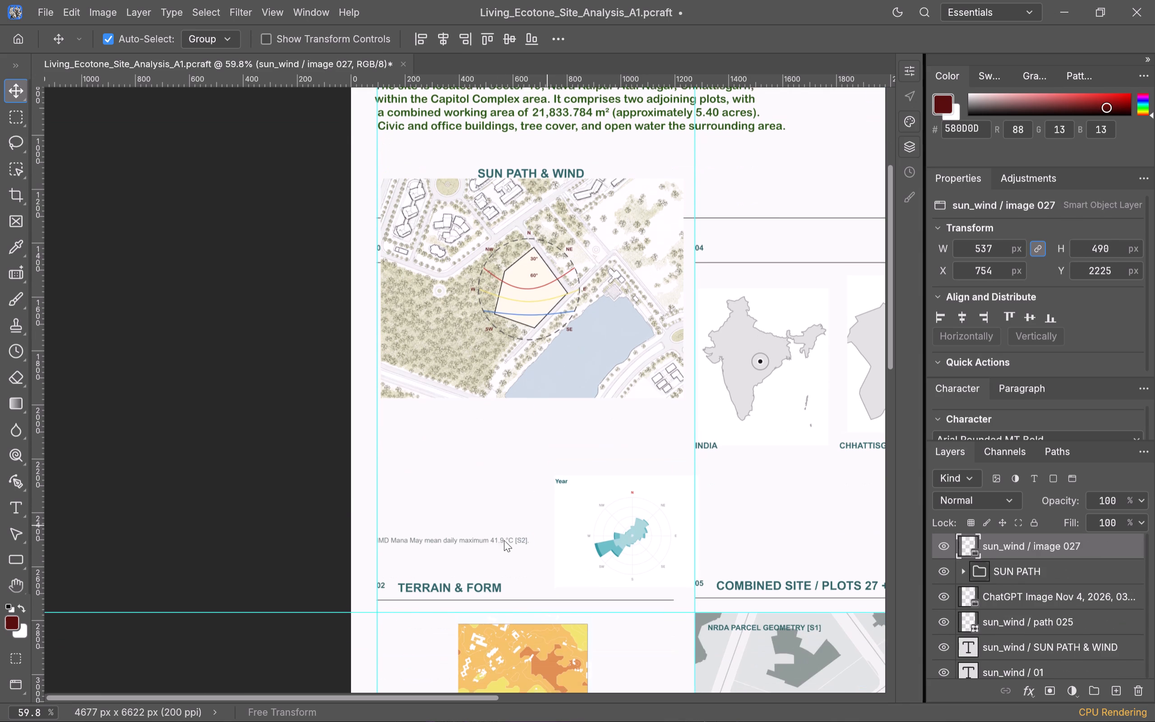
pyautogui.click(493, 535)
pyautogui.press('Delete')
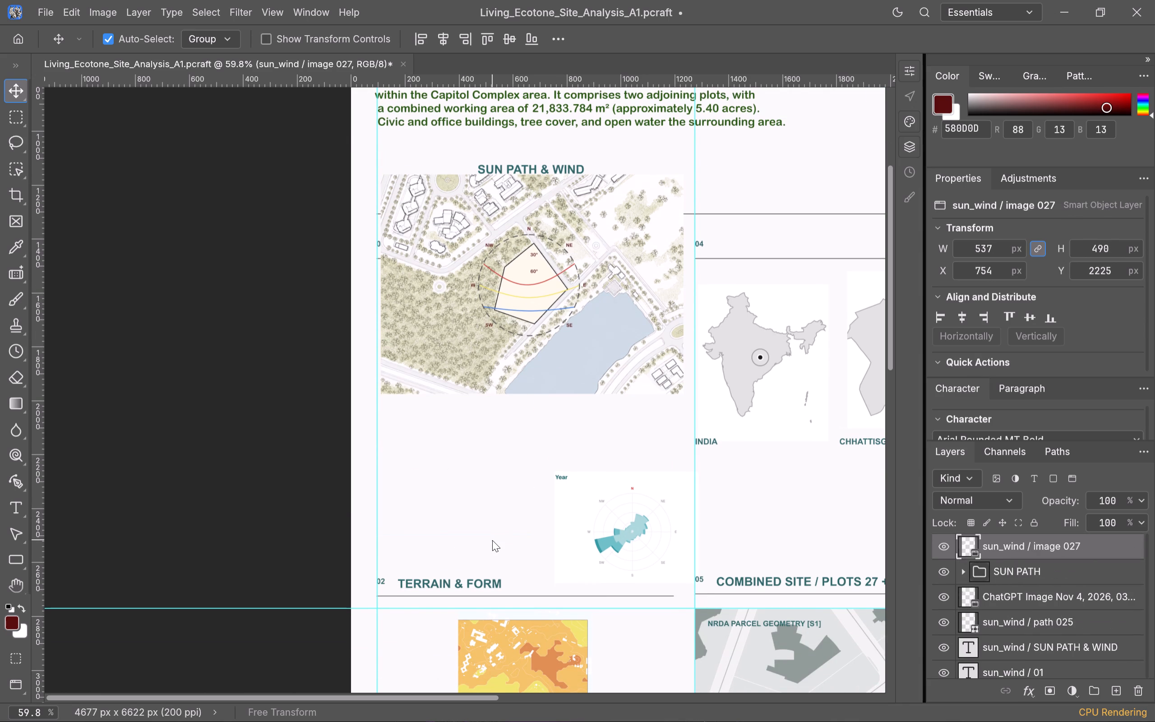
pyautogui.scroll(2, 537, 427)
pyautogui.click(518, 508)
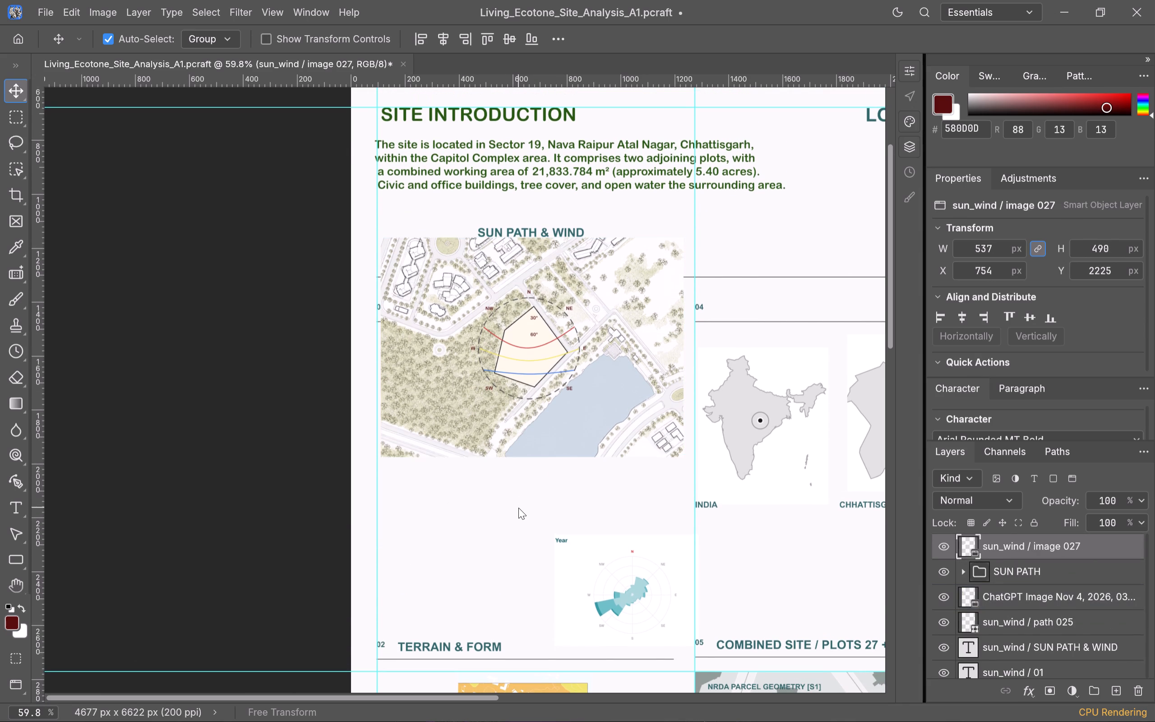
# Move the wind rose image to about X 194, Y 2140 px, in the empty area below the site plan.
pyautogui.scroll(-3, 626, 494)
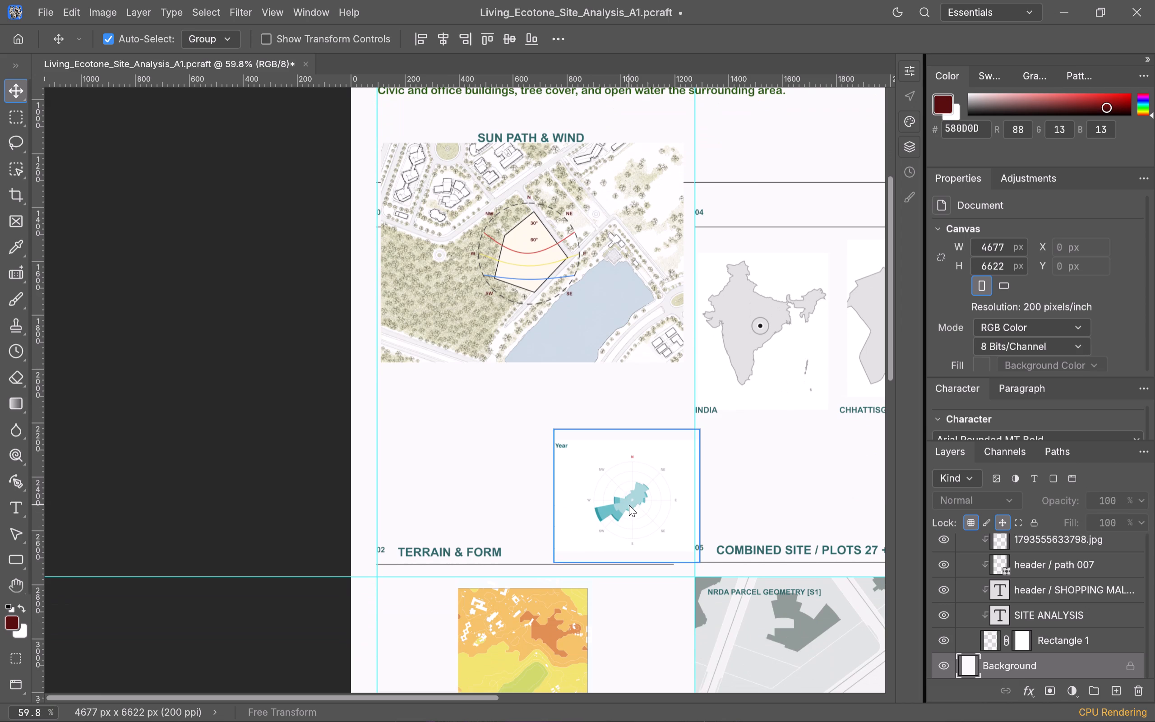
pyautogui.moveTo(629, 505); pyautogui.dragTo(478, 483)
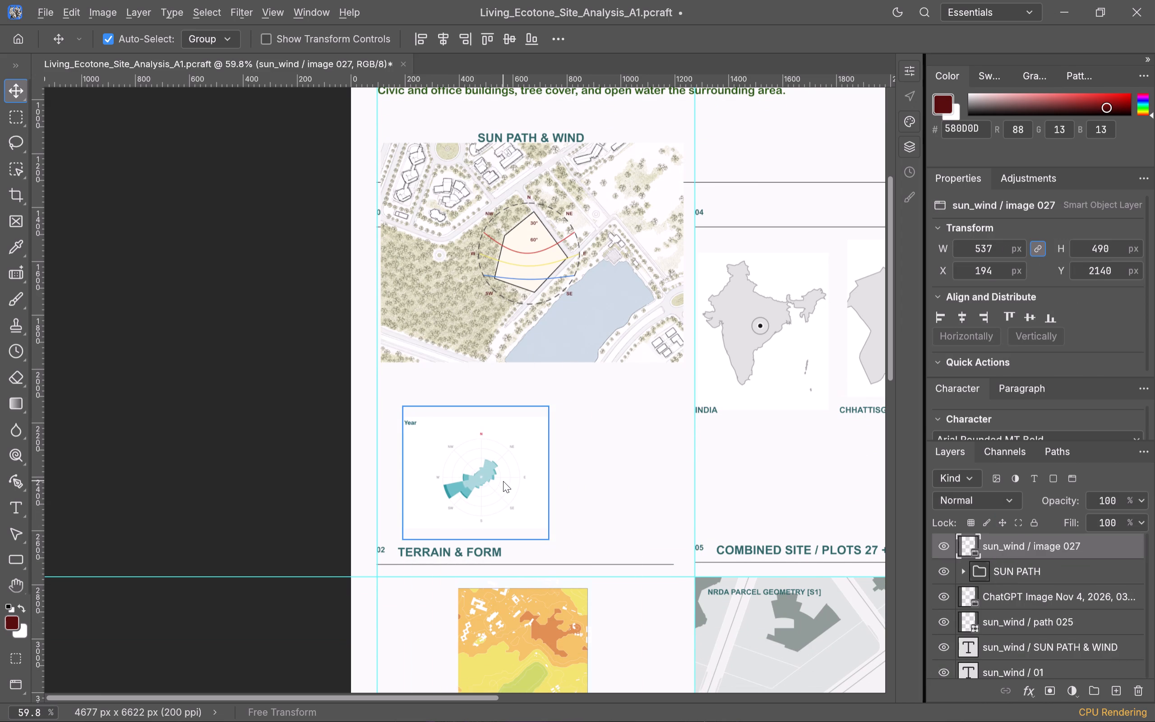
# Rasterize the wind rose image and erase one spot of its white background beside the E label with the Background Eraser.
pyautogui.keyDown('alt'); pyautogui.scroll(14, 503, 481); pyautogui.keyUp('alt')
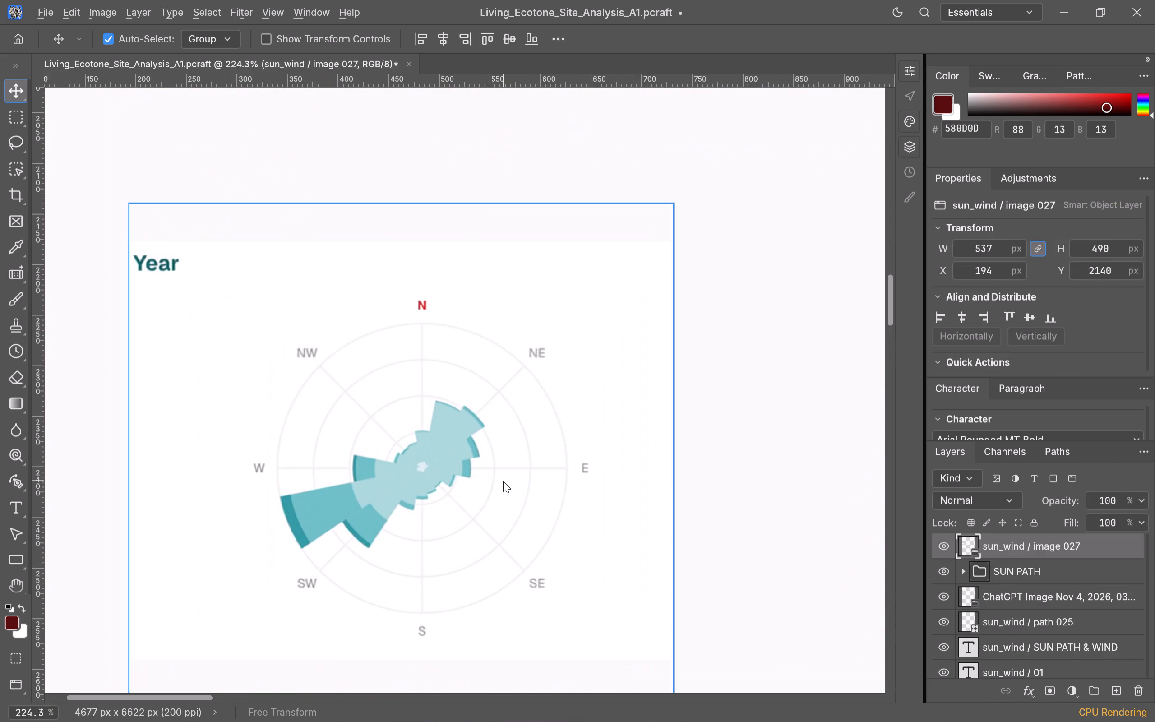
pyautogui.scroll(-2, 503, 481)
pyautogui.keyDown('alt'); pyautogui.scroll(1, 503, 481); pyautogui.keyUp('alt')
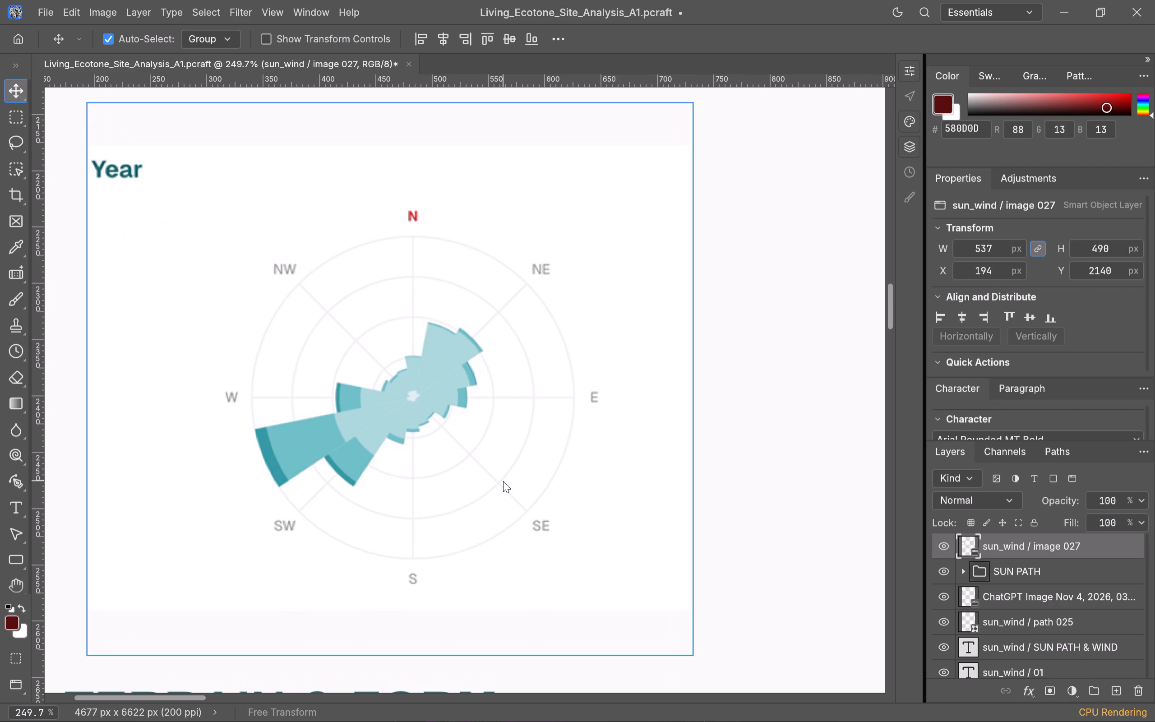
pyautogui.scroll(-1, 503, 481)
pyautogui.scroll(1, 503, 481)
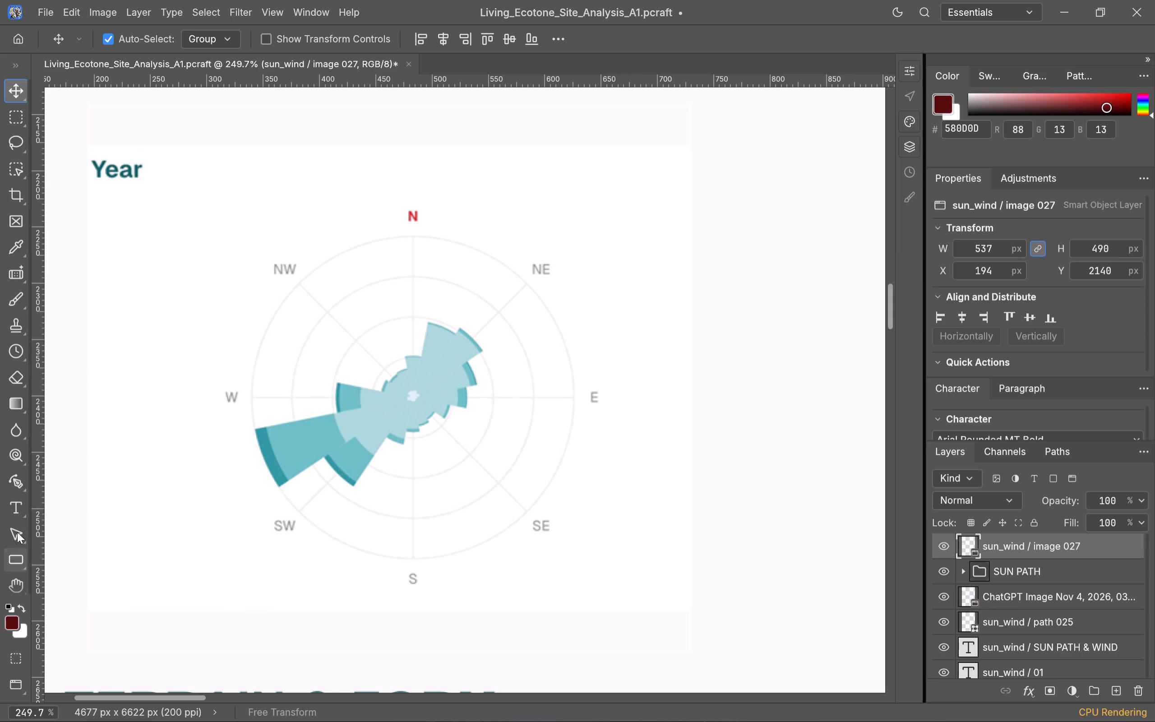
pyautogui.scroll(-5, 7, 468)
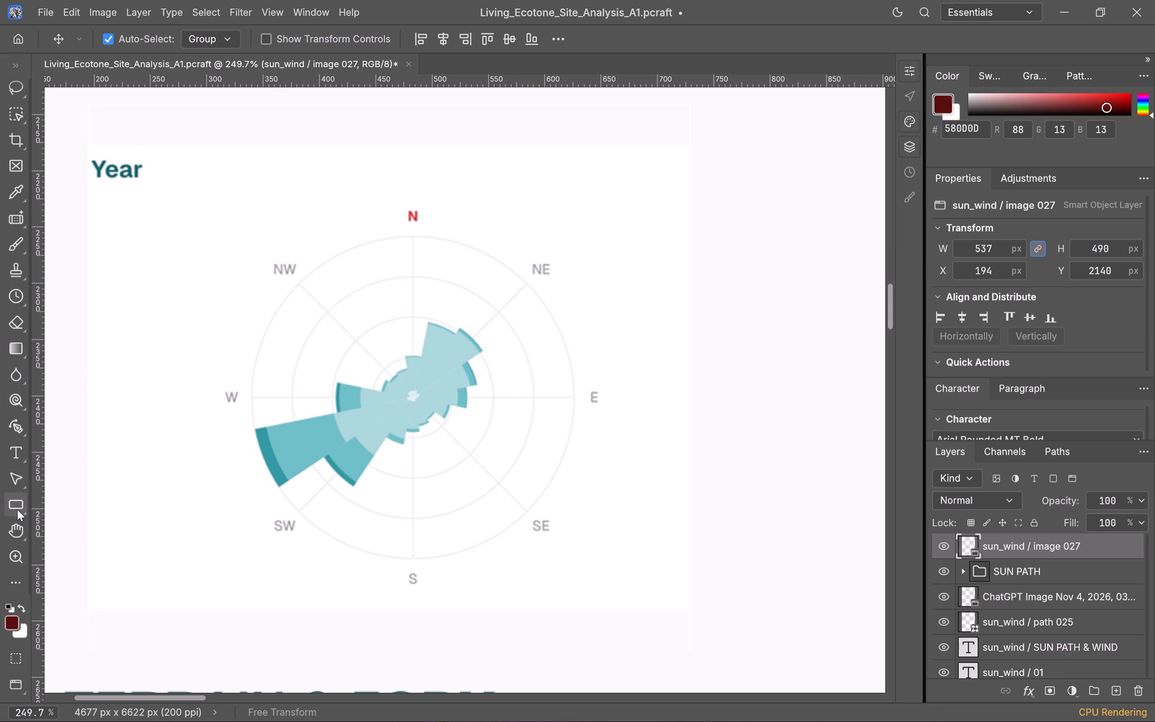
pyautogui.scroll(-2, 17, 509)
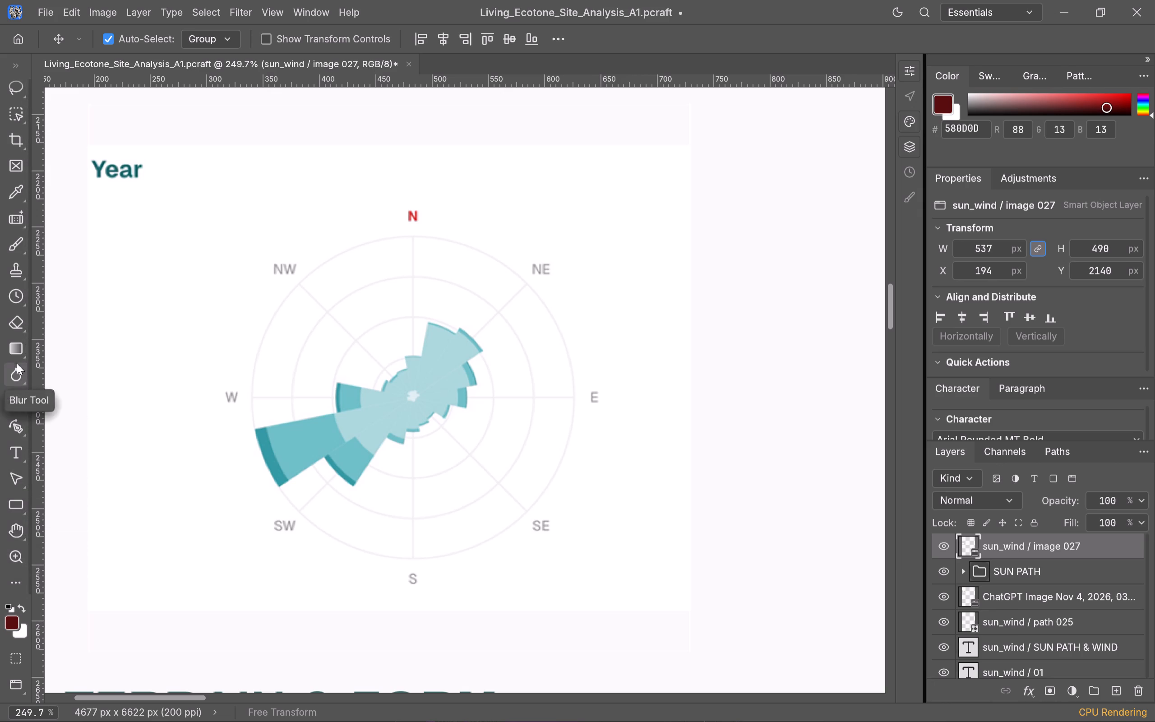
pyautogui.rightClick(19, 322)
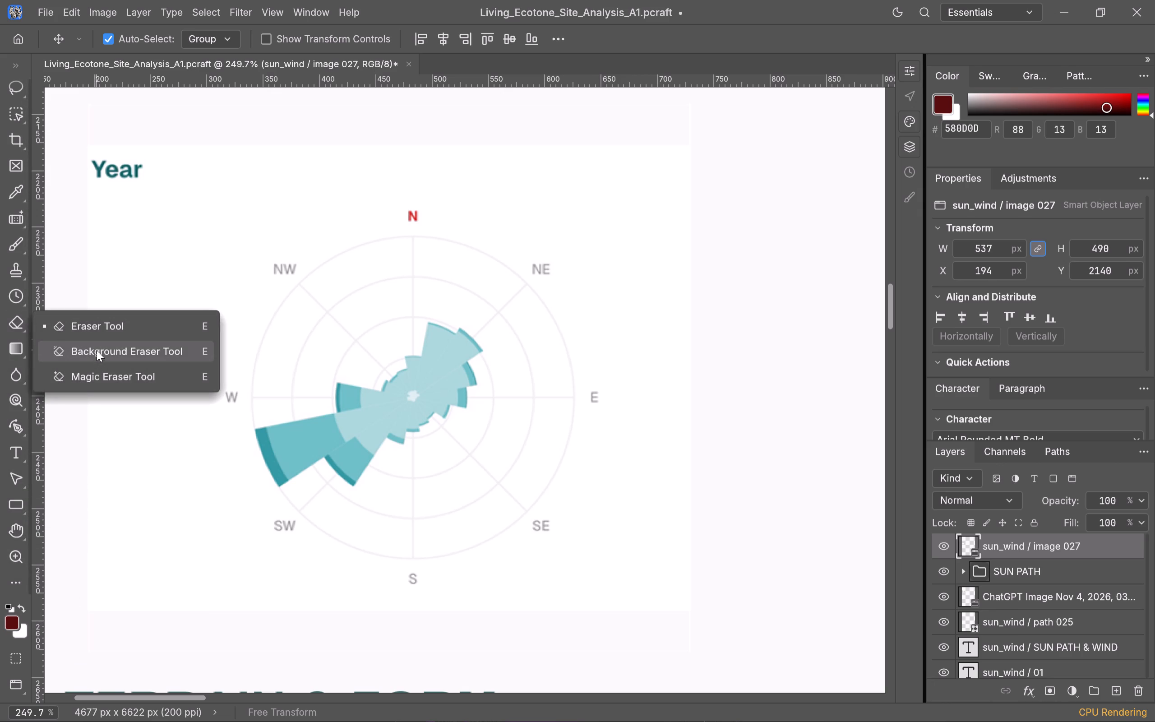
pyautogui.click(97, 350)
pyautogui.click(636, 408)
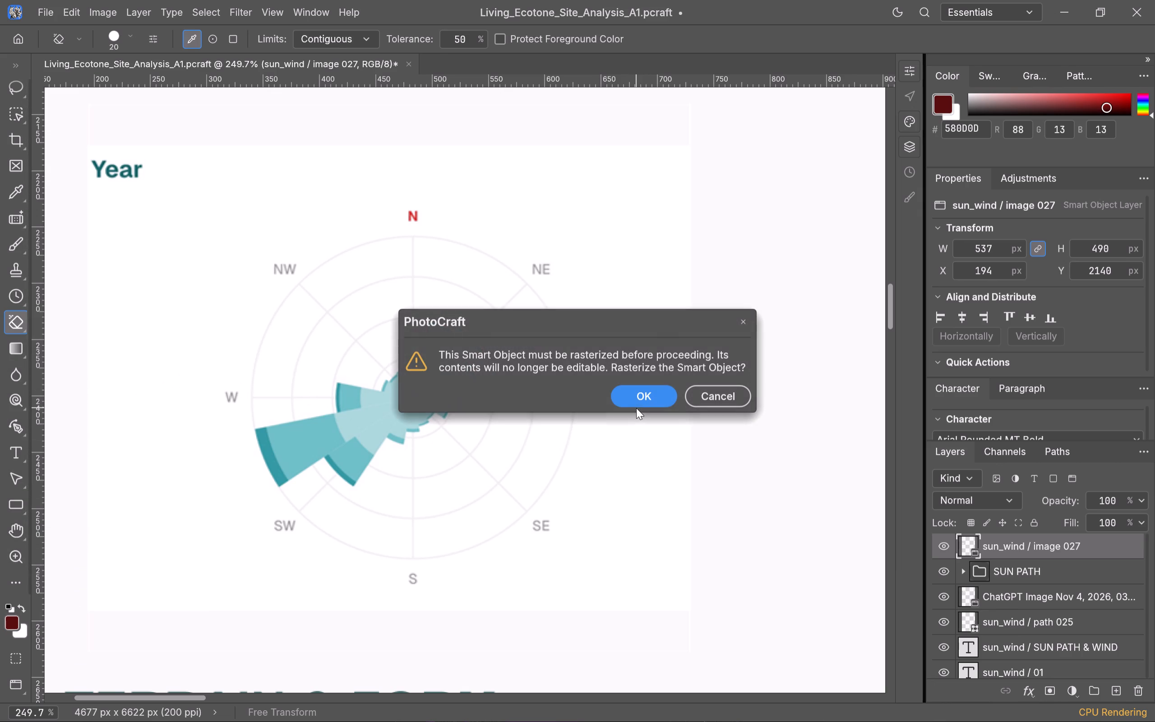
pyautogui.click(644, 398)
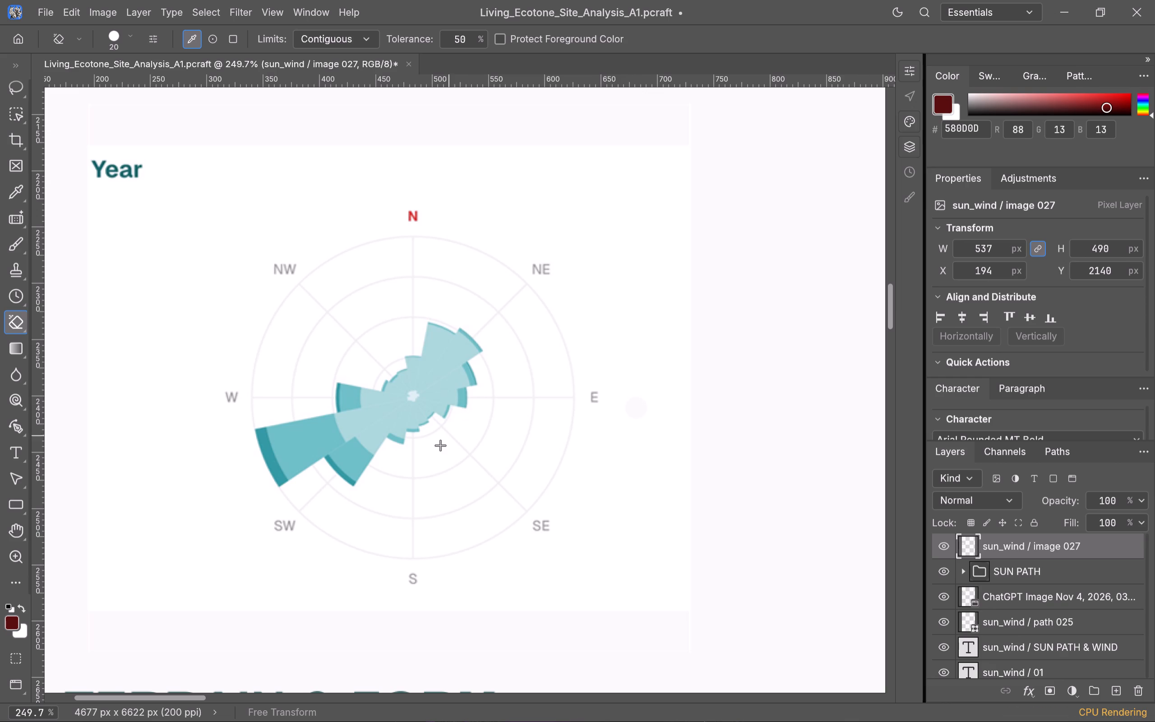
pyautogui.press('Escape')
pyautogui.press('Escape')
pyautogui.press('v')
pyautogui.click(252, 376)
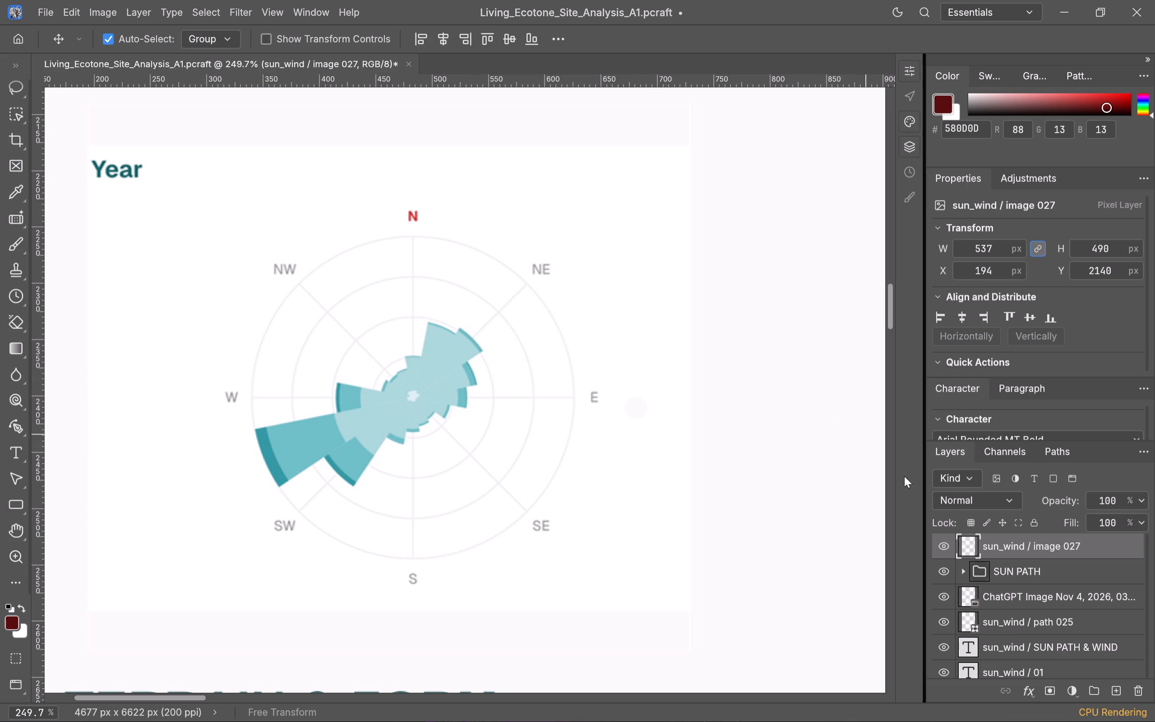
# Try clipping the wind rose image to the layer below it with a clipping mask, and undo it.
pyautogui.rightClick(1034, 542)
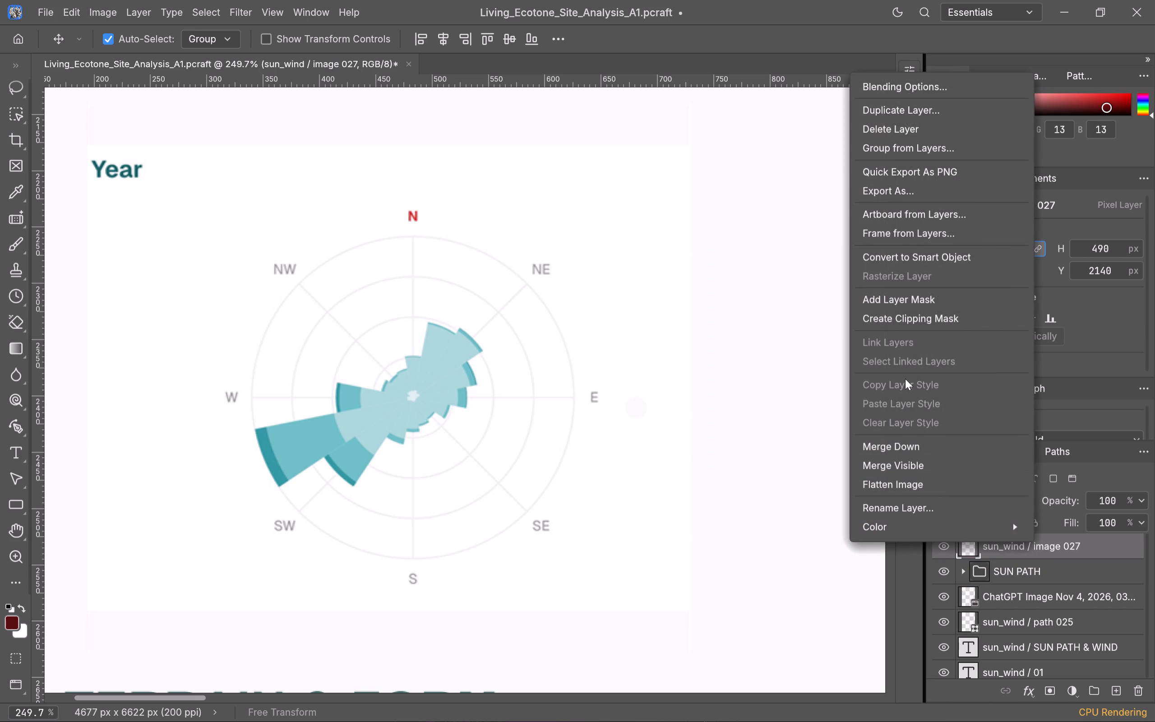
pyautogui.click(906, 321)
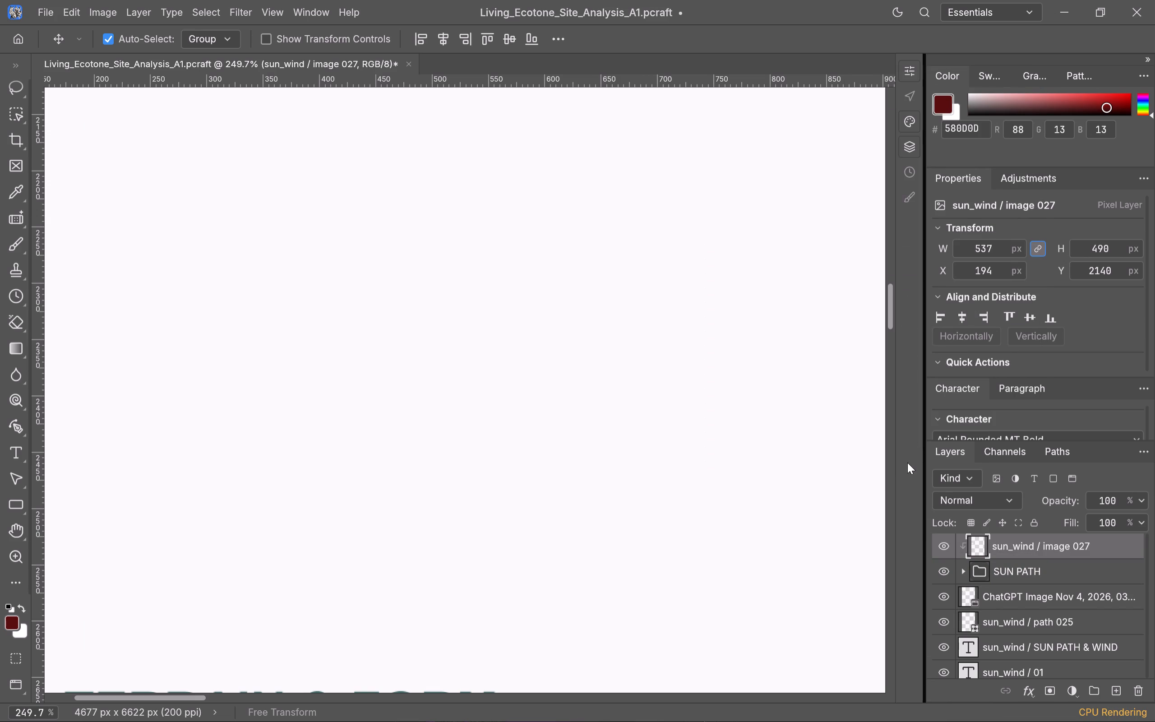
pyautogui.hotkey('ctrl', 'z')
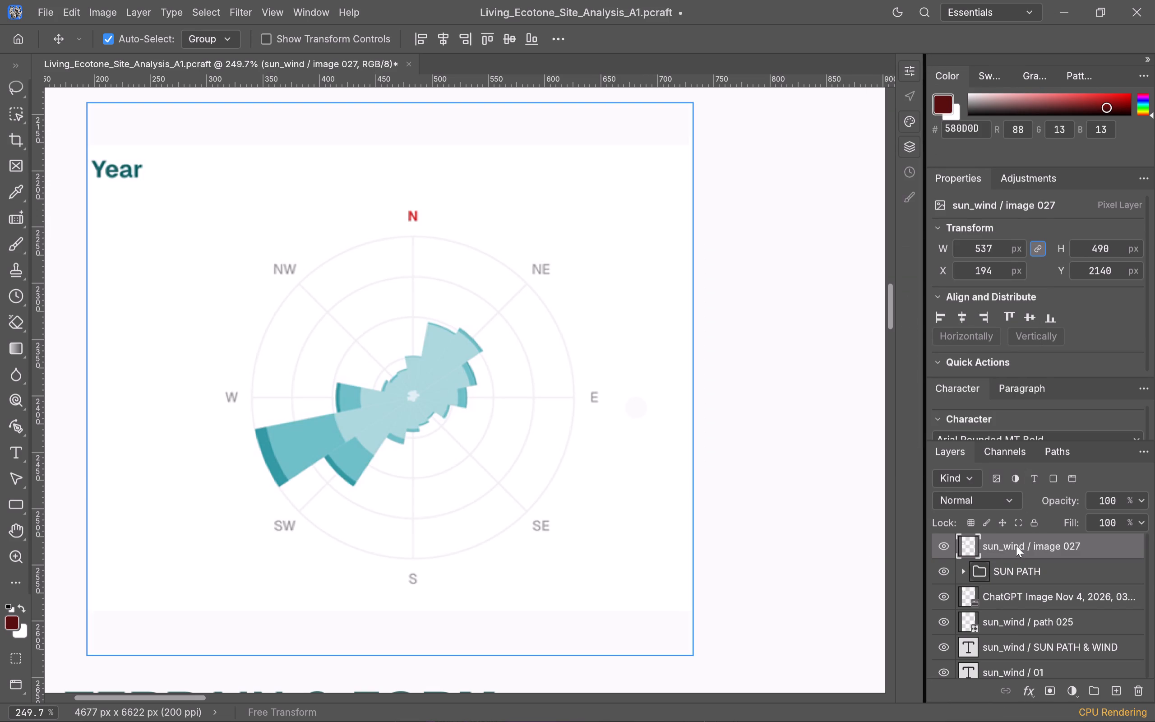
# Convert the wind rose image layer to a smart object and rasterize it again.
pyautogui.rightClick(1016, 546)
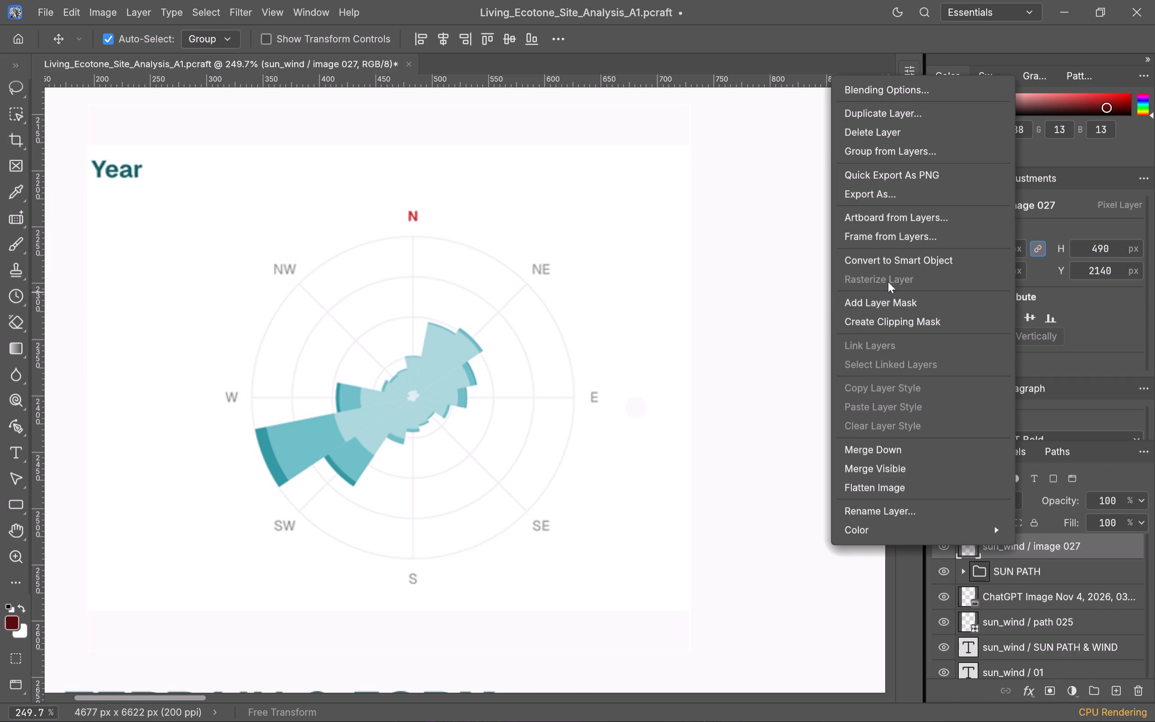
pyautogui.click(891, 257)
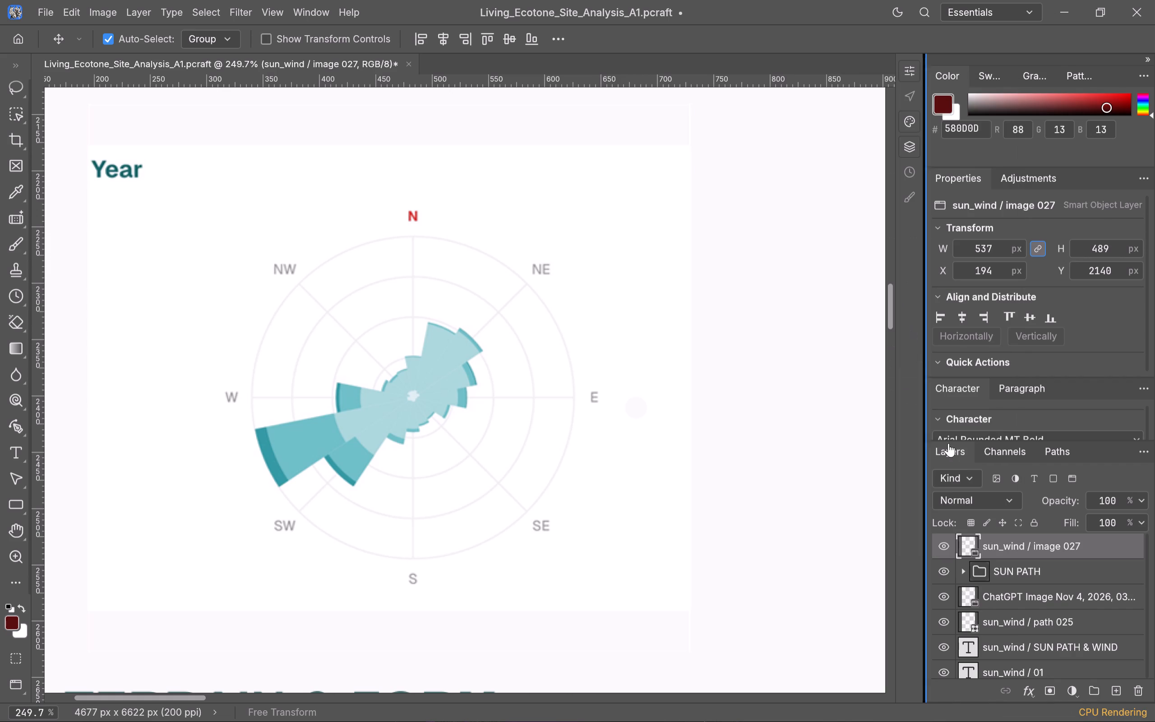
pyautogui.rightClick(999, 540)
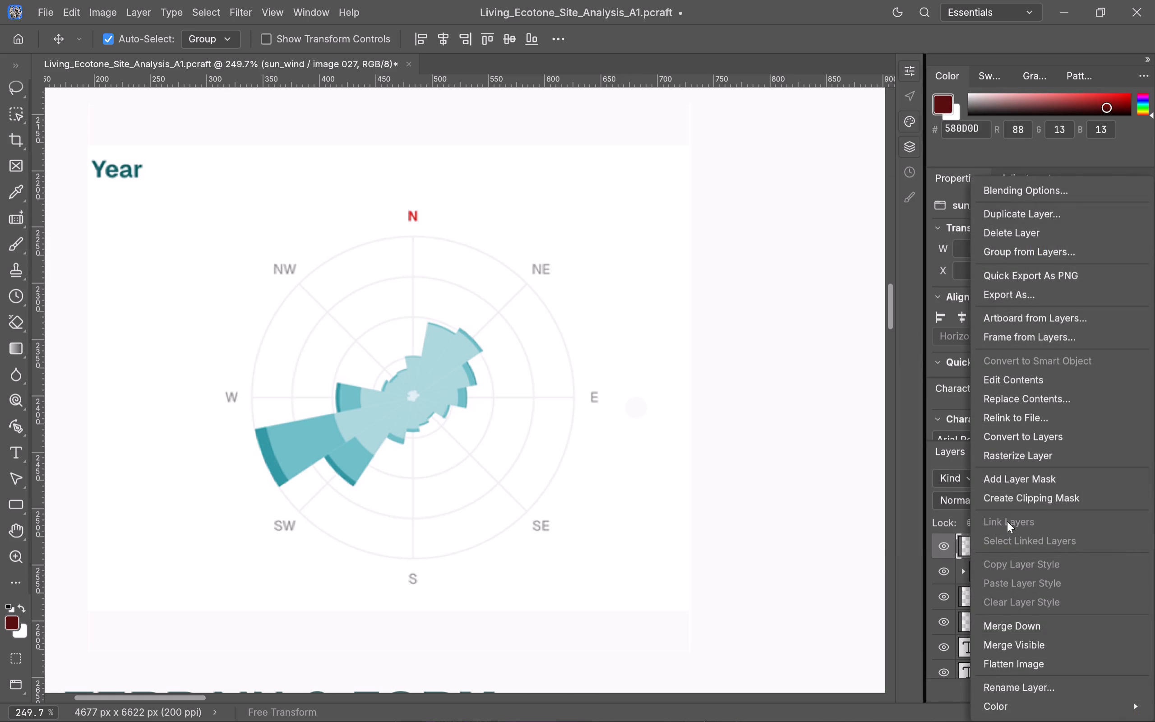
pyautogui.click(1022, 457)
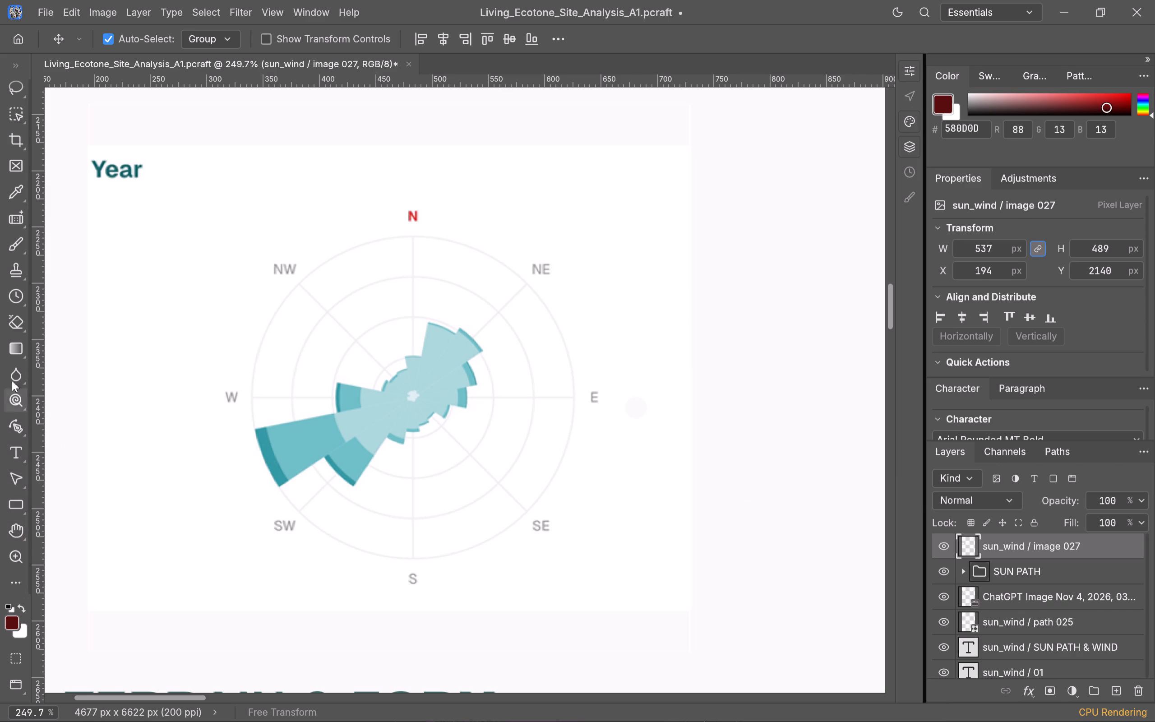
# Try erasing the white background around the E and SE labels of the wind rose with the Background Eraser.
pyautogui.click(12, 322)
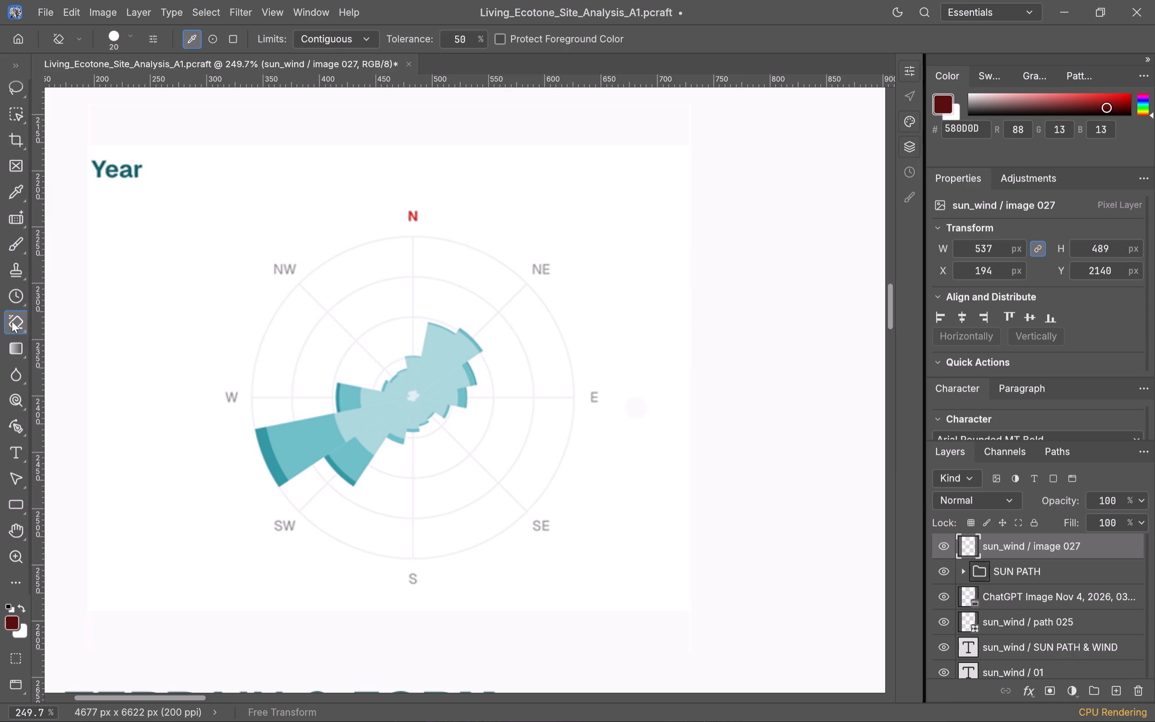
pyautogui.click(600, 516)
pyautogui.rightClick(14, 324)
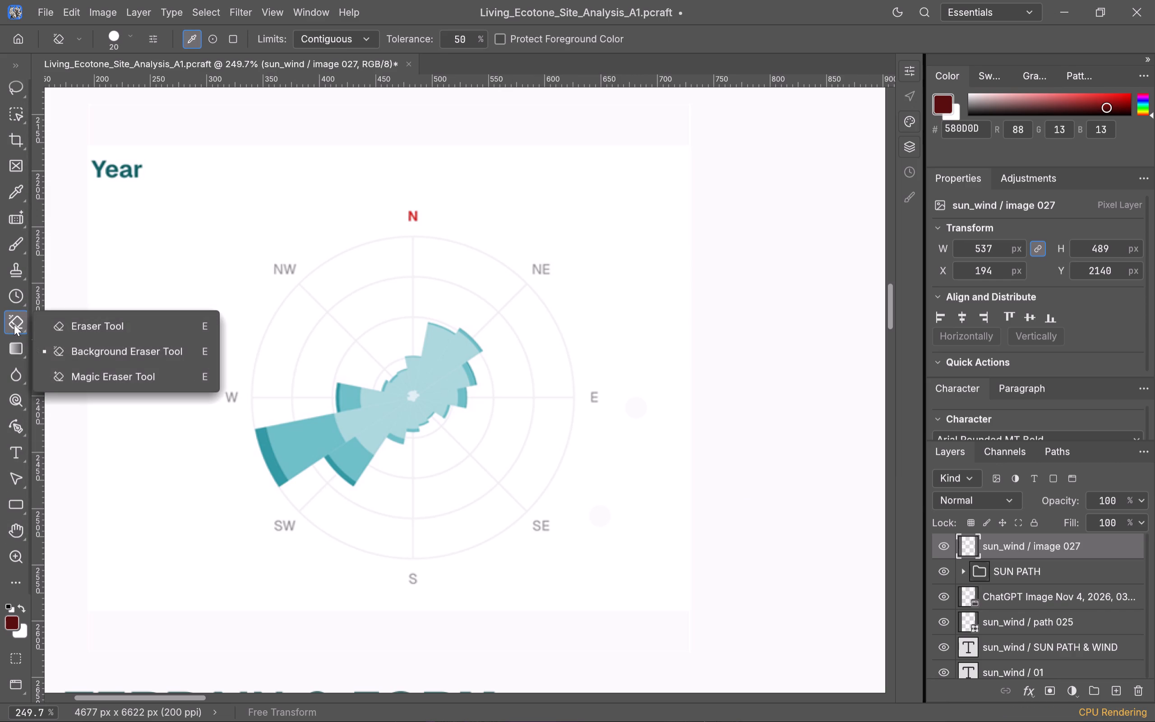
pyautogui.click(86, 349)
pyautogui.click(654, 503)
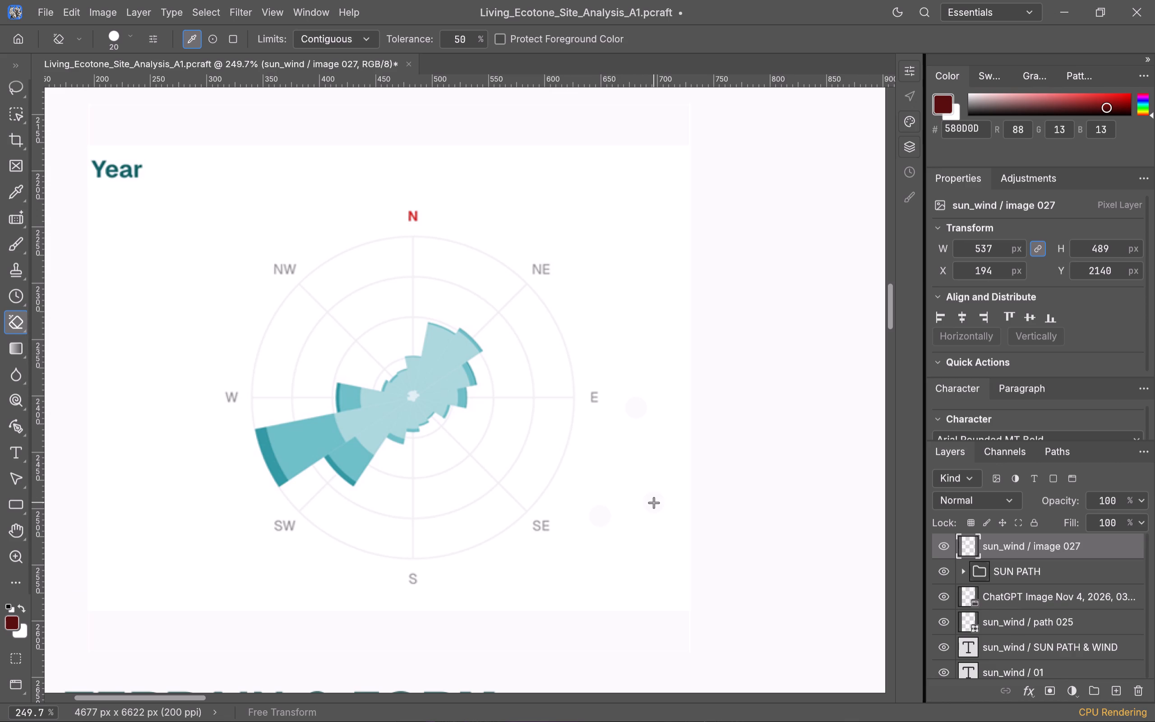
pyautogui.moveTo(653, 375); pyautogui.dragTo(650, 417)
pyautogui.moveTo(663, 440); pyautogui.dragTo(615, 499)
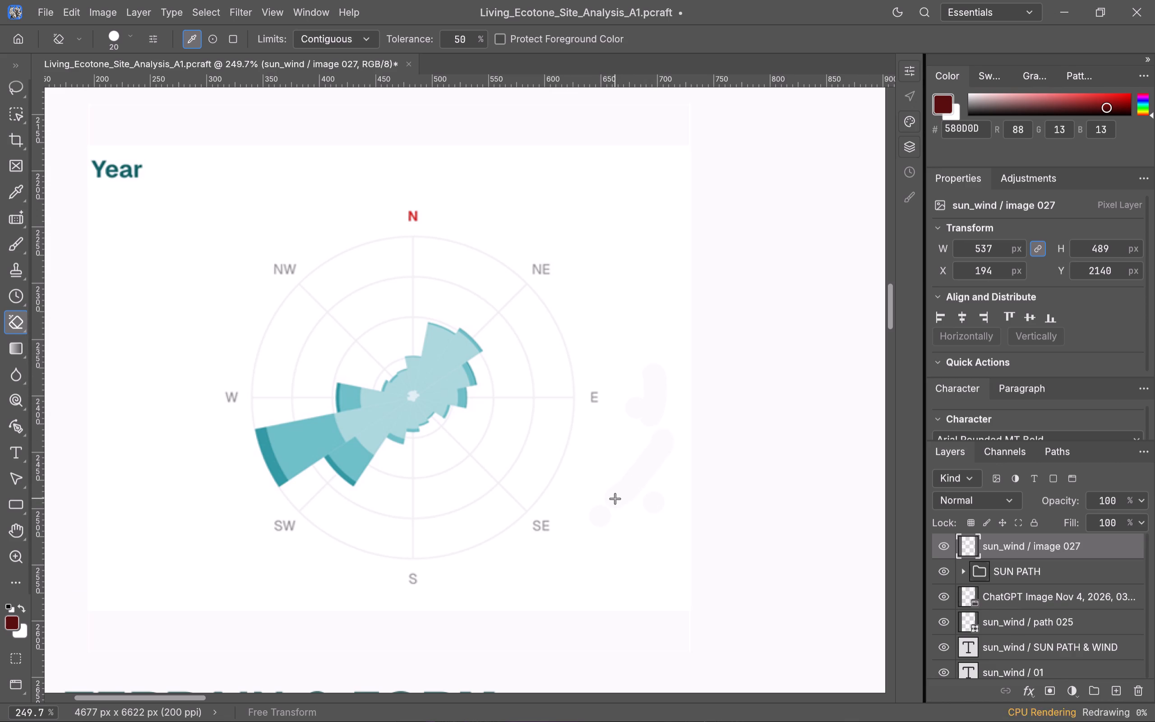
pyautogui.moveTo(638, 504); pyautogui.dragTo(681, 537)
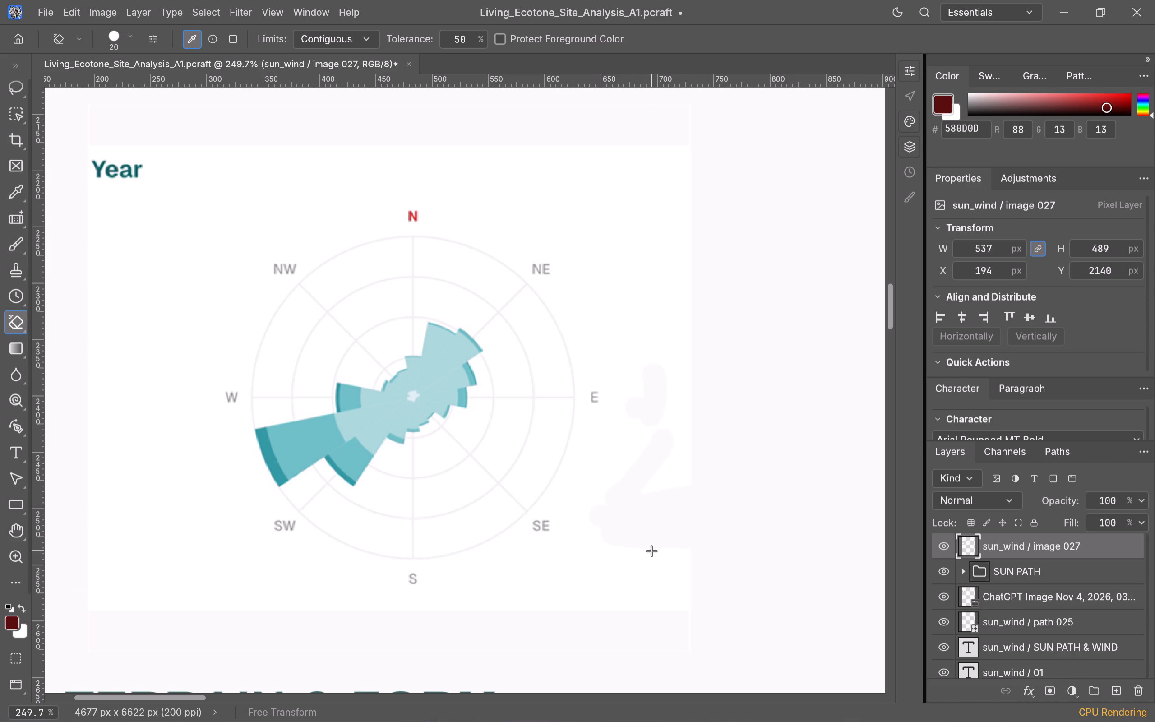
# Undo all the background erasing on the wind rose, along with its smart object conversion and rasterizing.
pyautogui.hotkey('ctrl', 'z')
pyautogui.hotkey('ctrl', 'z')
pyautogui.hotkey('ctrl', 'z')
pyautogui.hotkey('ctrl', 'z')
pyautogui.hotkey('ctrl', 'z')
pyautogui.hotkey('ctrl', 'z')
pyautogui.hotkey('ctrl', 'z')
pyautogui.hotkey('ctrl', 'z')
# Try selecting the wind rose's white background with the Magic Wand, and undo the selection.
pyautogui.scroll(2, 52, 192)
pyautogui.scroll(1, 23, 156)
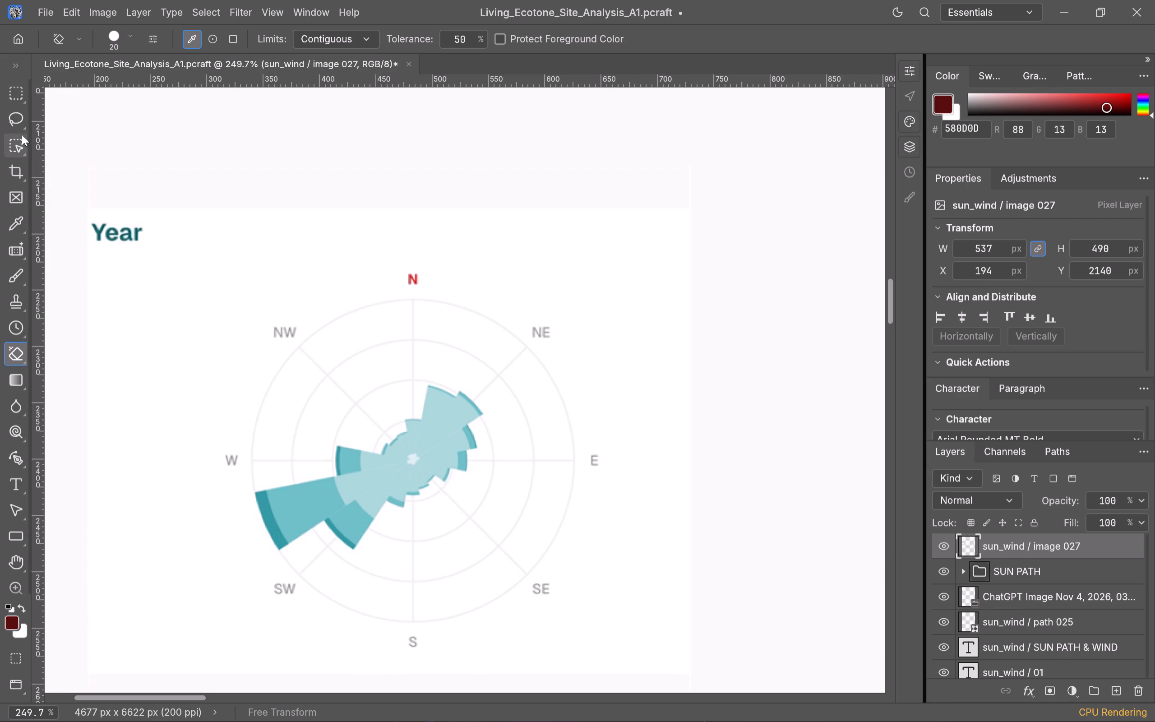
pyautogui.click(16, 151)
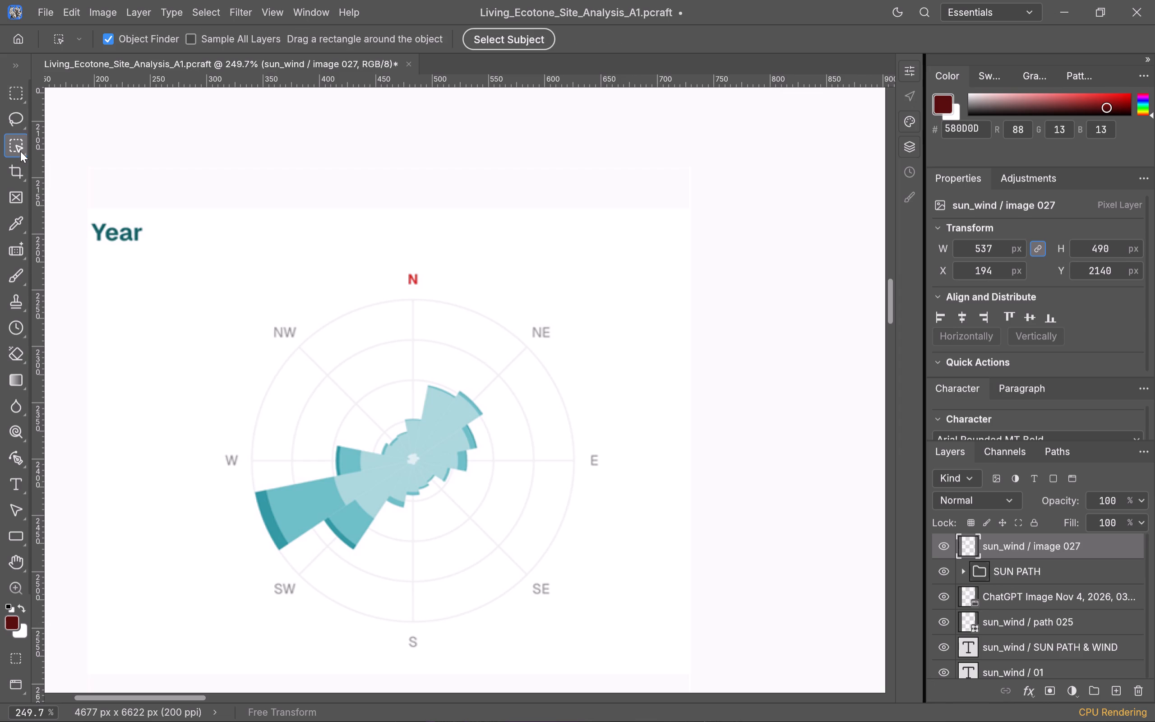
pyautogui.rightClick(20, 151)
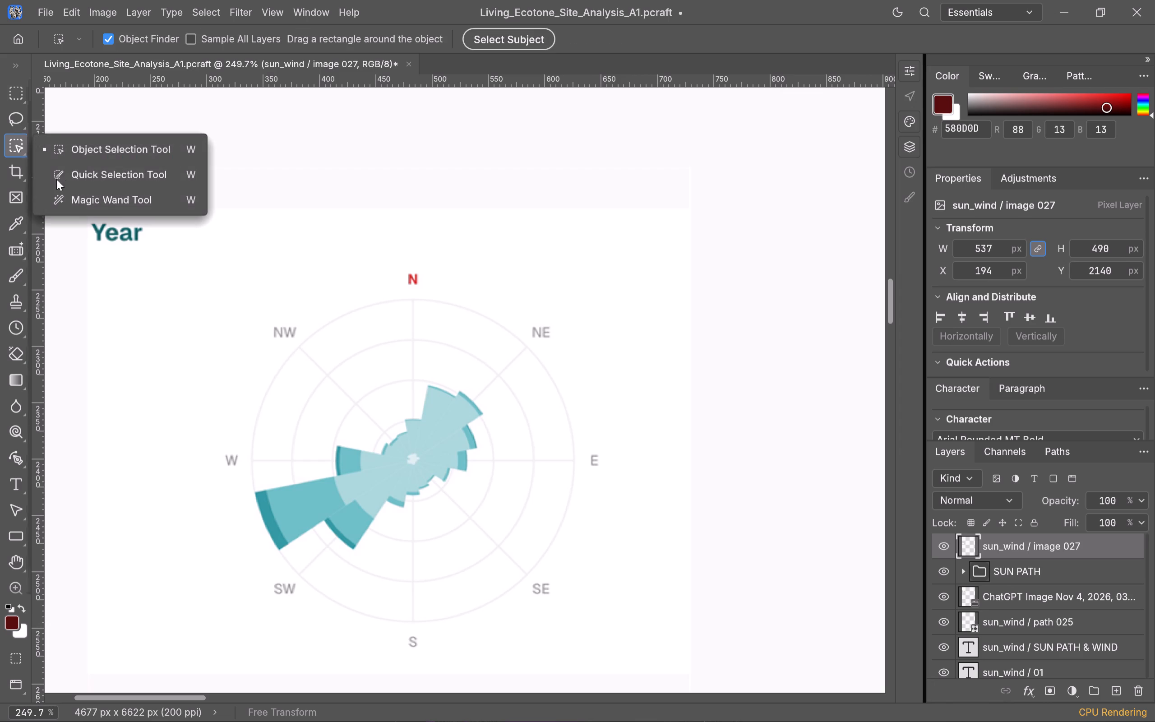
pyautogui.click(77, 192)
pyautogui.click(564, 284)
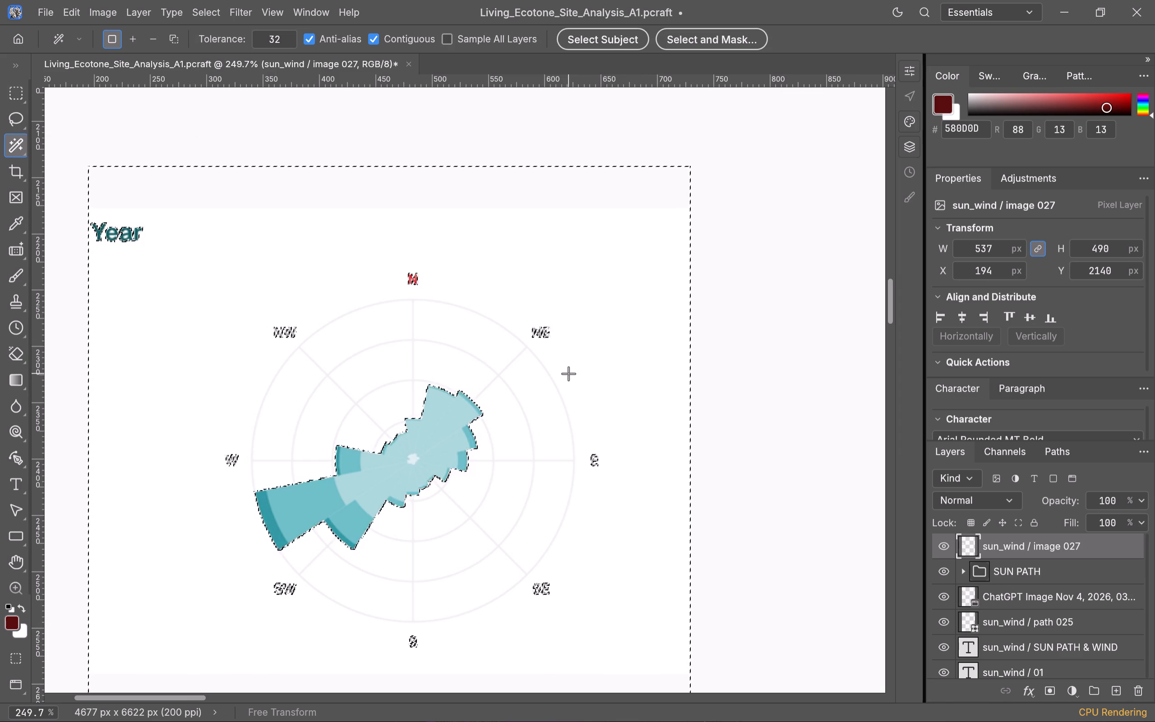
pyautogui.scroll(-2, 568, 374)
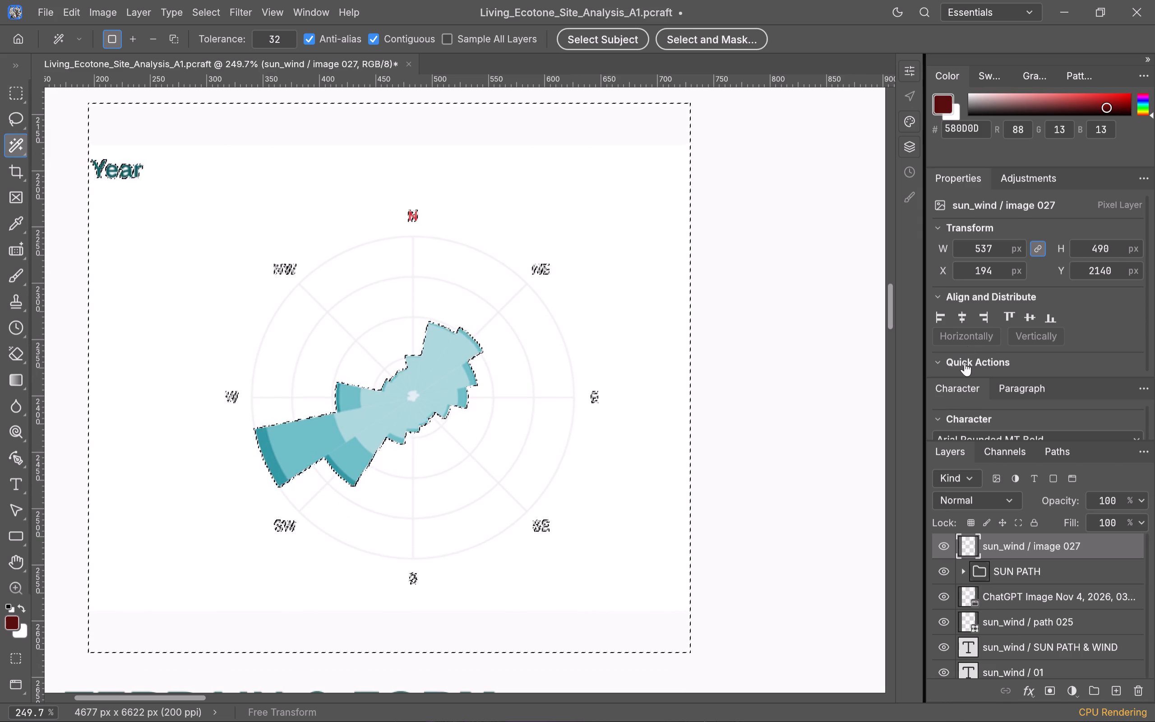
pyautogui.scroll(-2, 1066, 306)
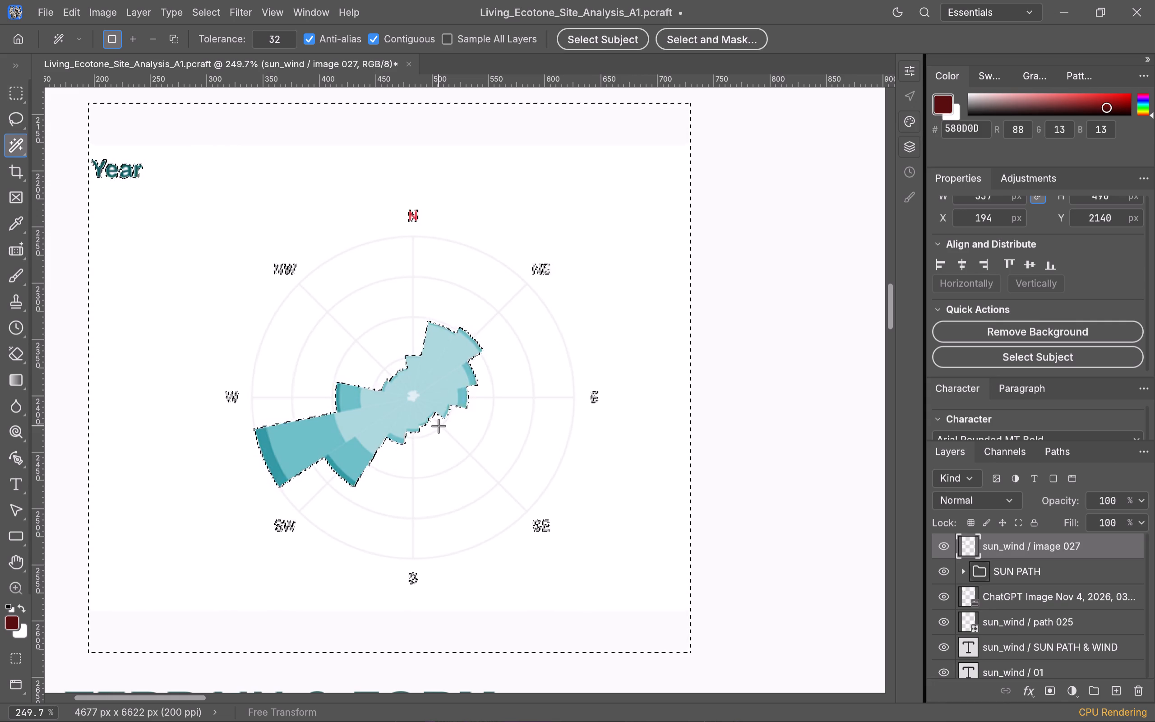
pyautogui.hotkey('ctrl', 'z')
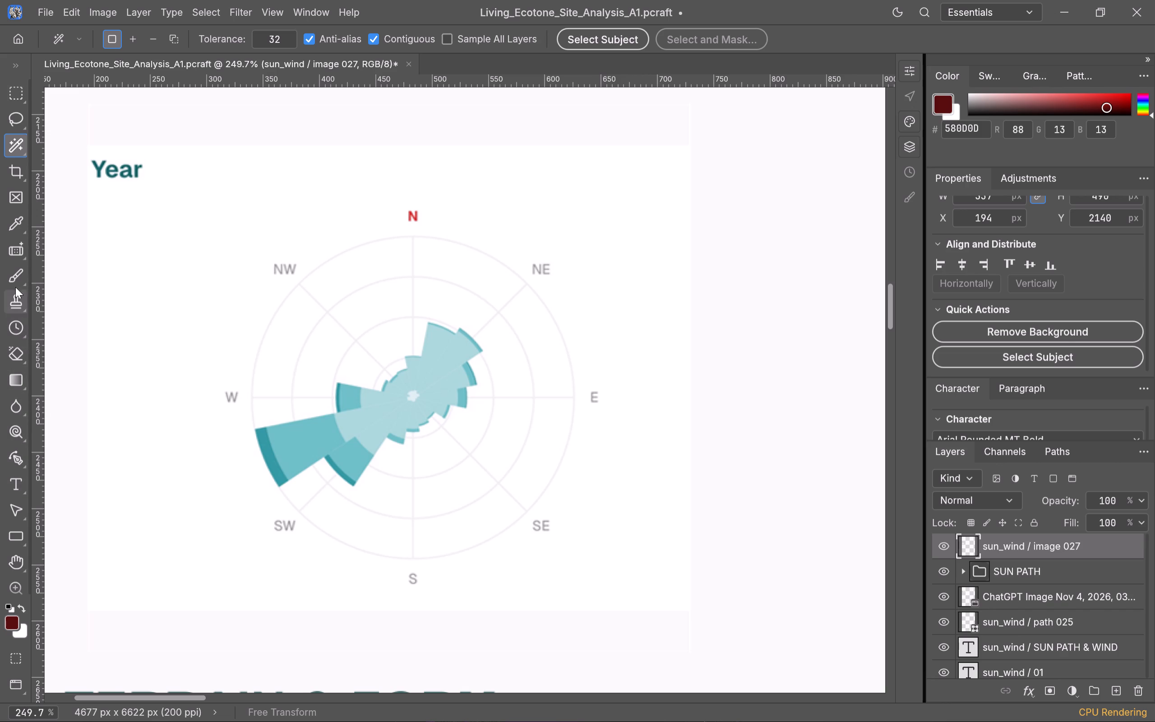
# Sample the board's off-white background beside the wind rose as the foreground colour, FAFAF8.
pyautogui.click(19, 224)
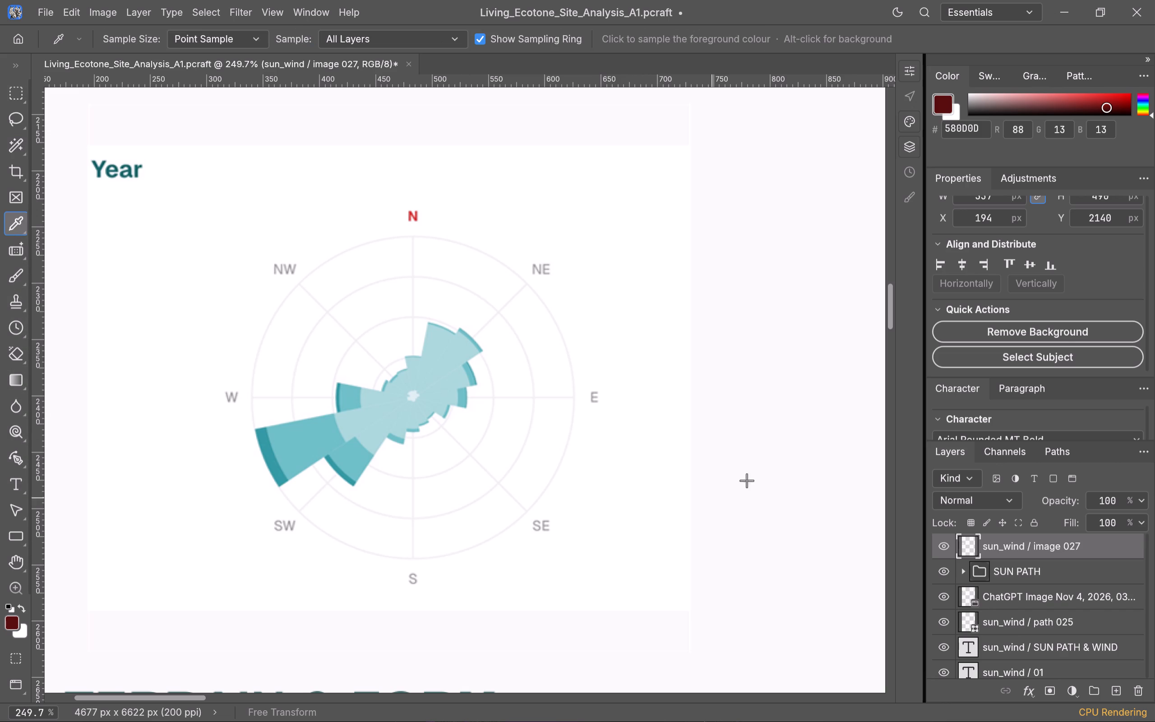
pyautogui.moveTo(803, 461); pyautogui.dragTo(800, 500)
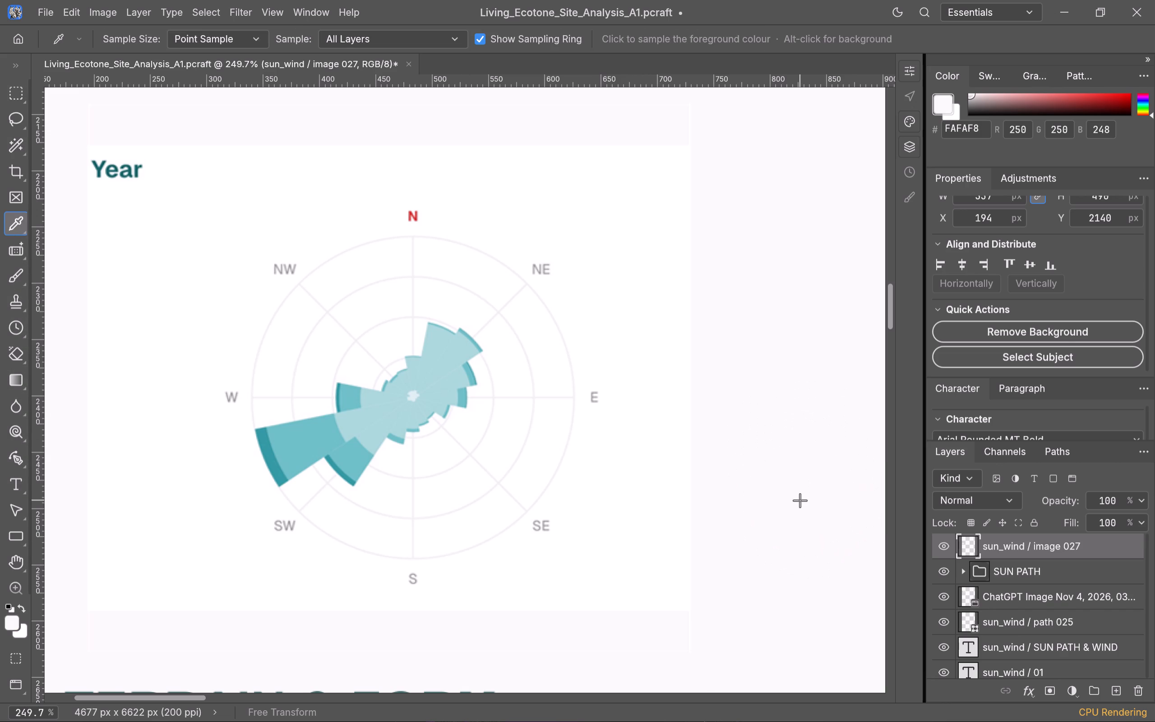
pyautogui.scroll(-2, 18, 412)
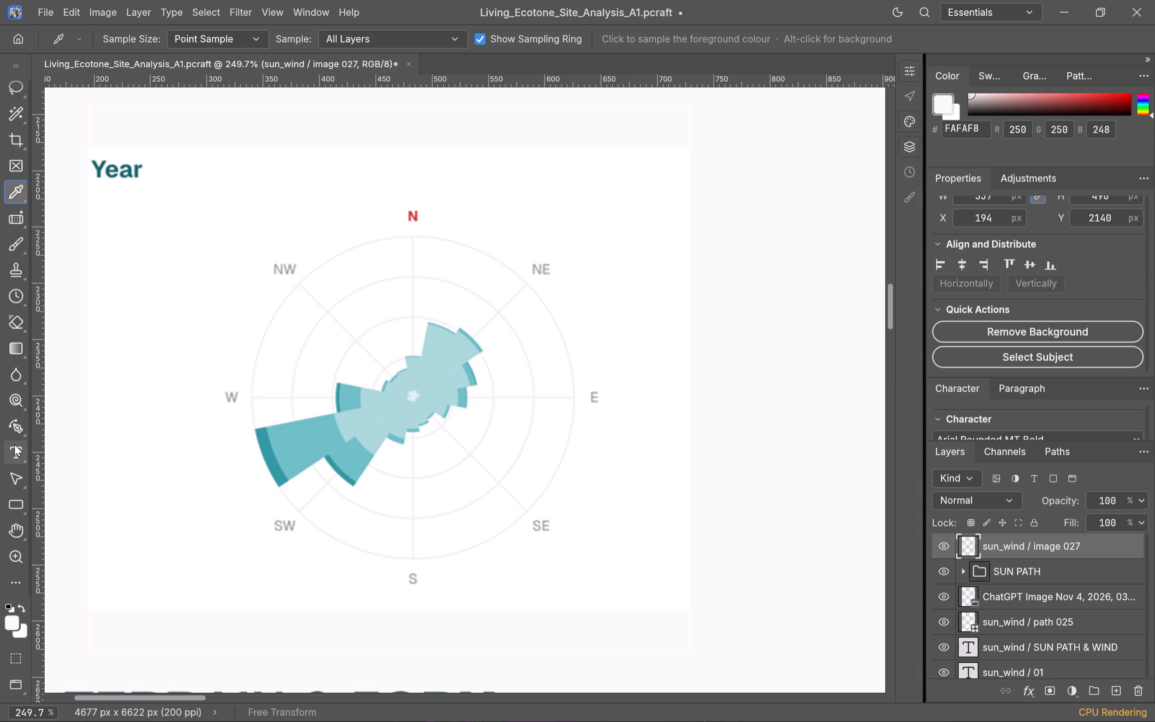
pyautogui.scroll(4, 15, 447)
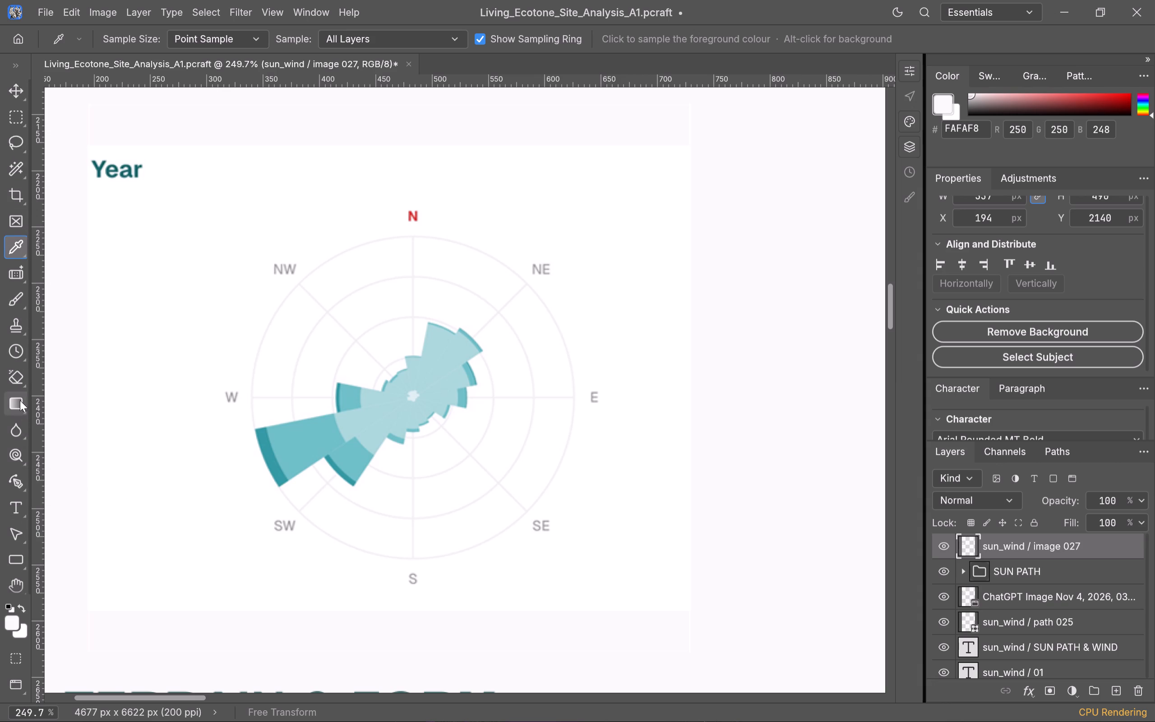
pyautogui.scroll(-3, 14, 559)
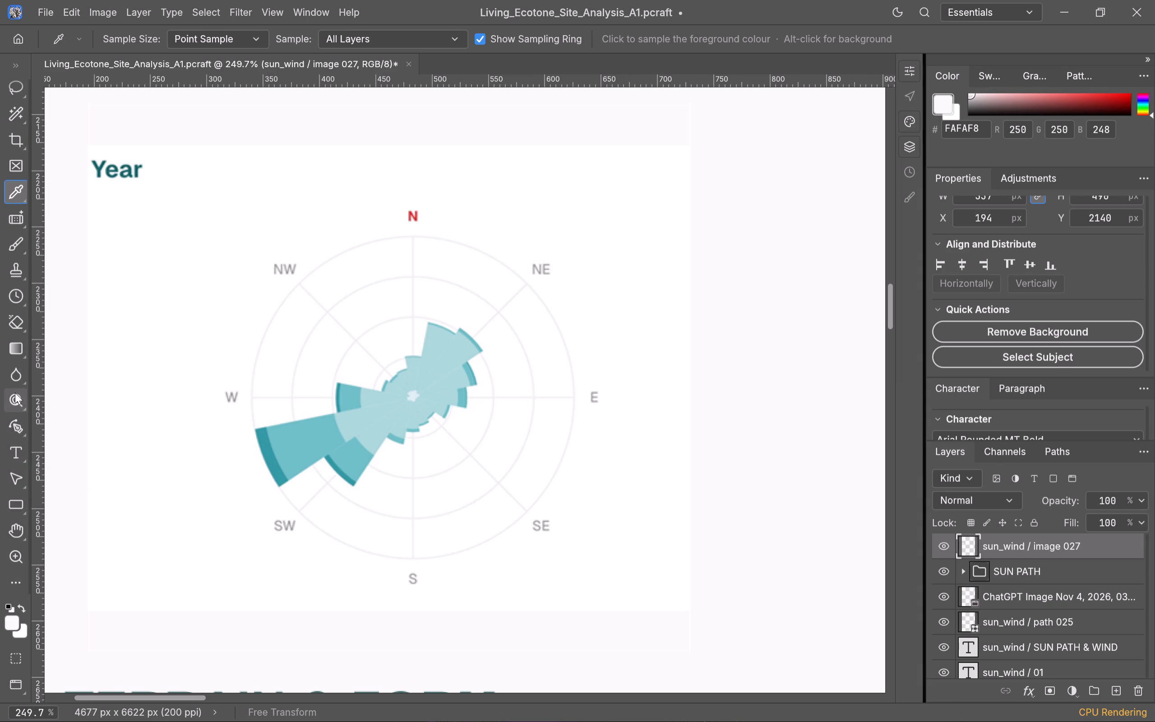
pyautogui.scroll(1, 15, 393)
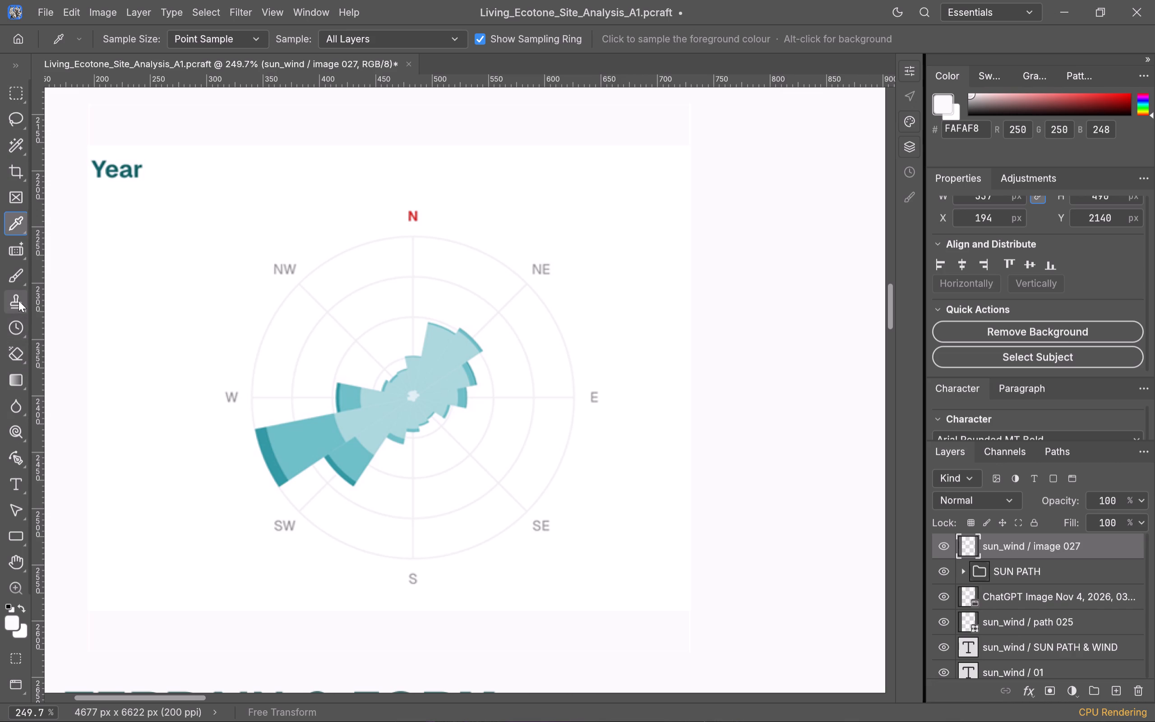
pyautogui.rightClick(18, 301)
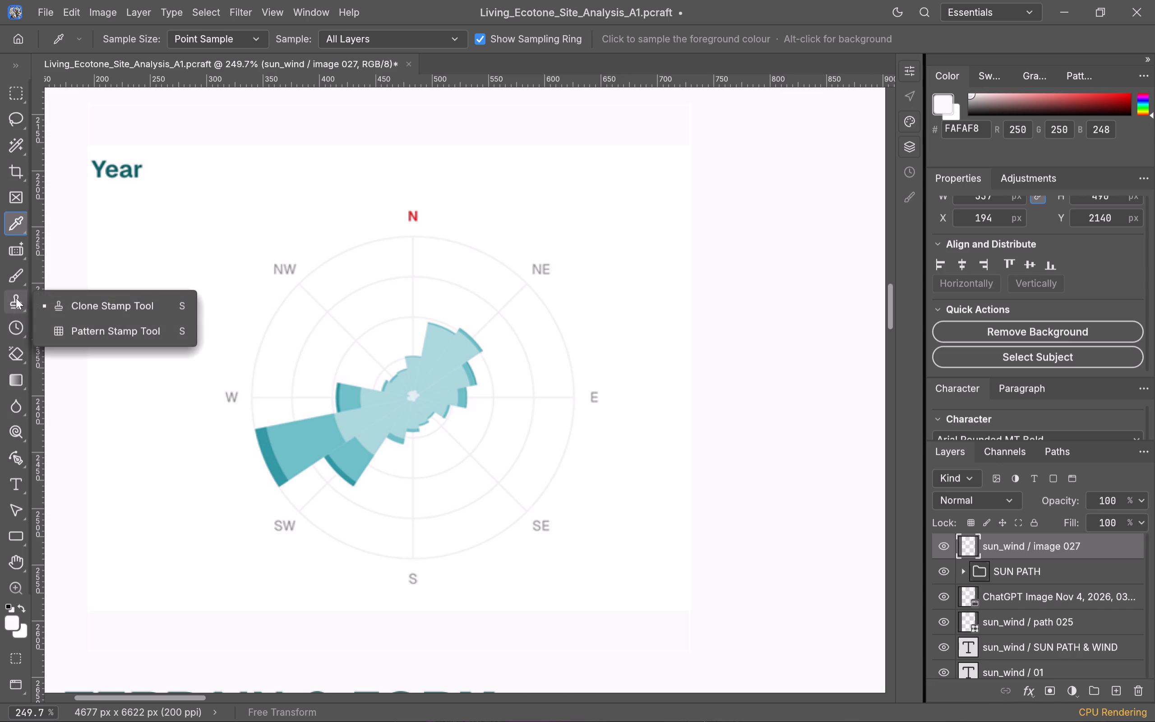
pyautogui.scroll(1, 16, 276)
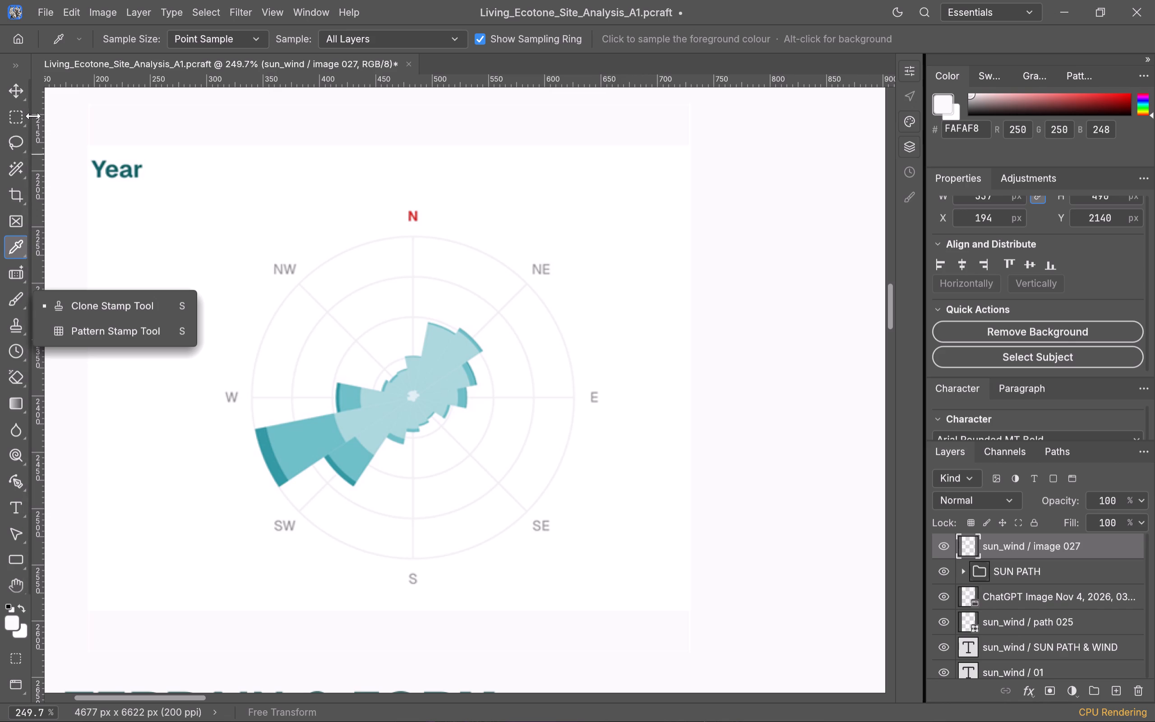
# Erase a patch of the wind rose image's white background between the Year title and the NW label with the Background Eraser.
pyautogui.click(10, 65)
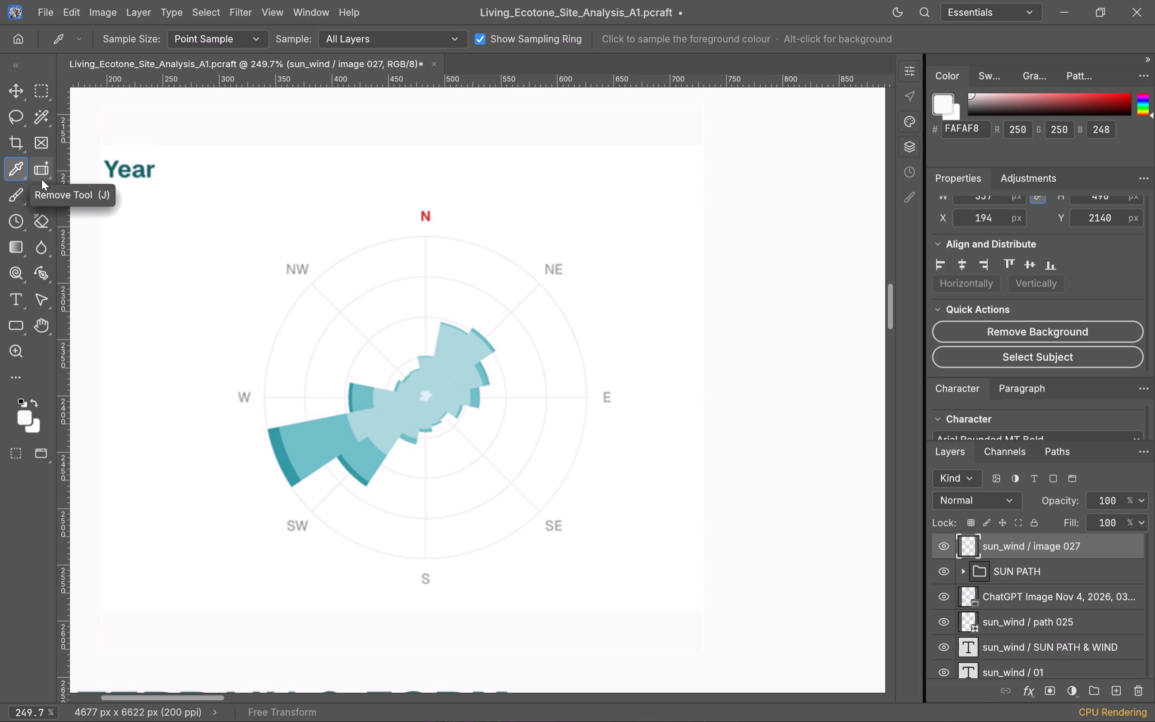
pyautogui.click(45, 223)
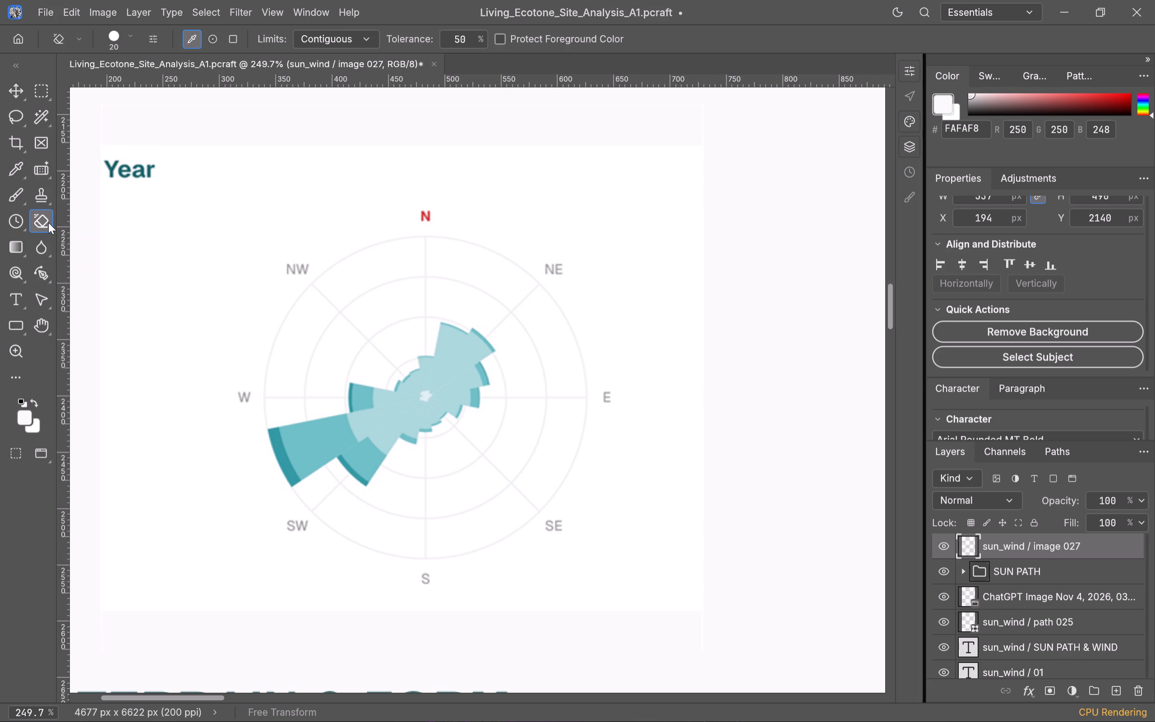
pyautogui.rightClick(48, 222)
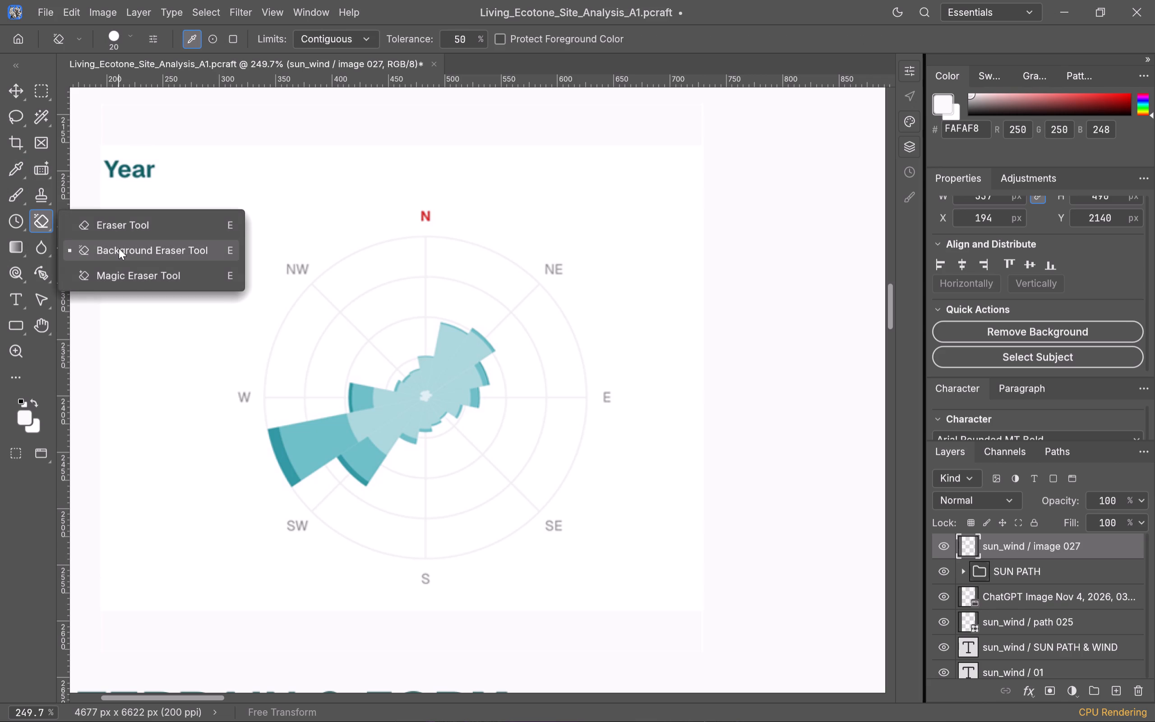
pyautogui.click(119, 248)
pyautogui.click(271, 227)
pyautogui.moveTo(265, 225); pyautogui.dragTo(212, 250)
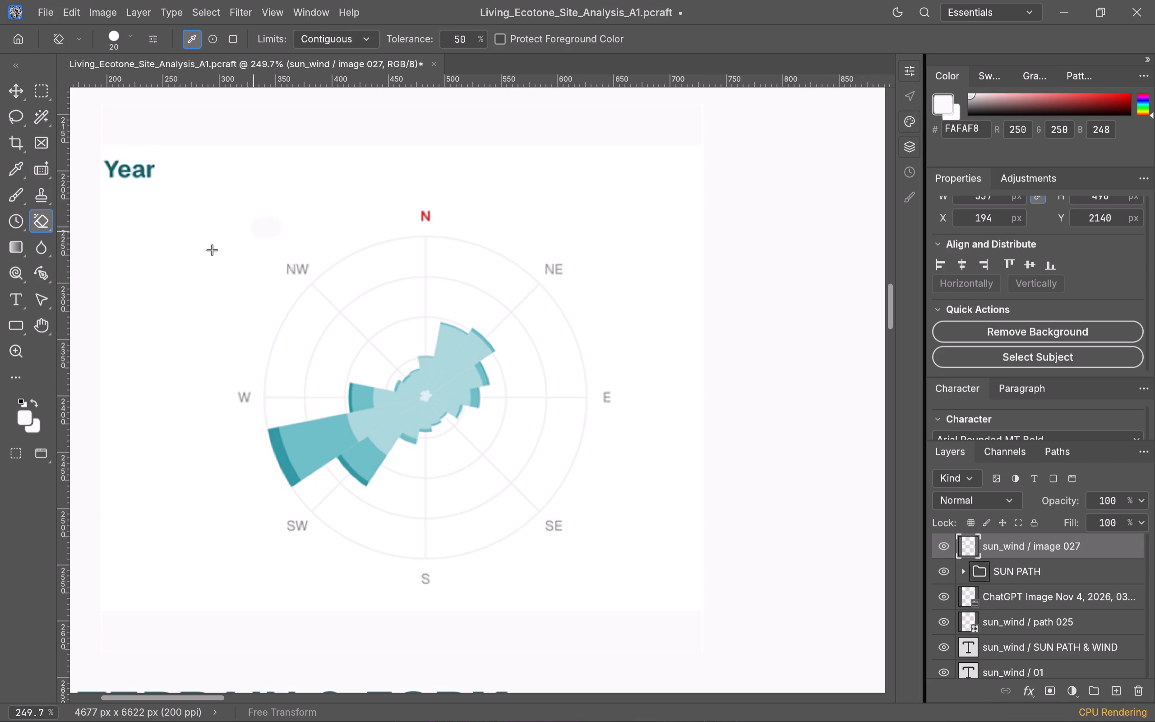
pyautogui.moveTo(212, 250); pyautogui.dragTo(182, 264)
pyautogui.moveTo(285, 212); pyautogui.dragTo(247, 190)
pyautogui.moveTo(255, 186); pyautogui.dragTo(145, 250)
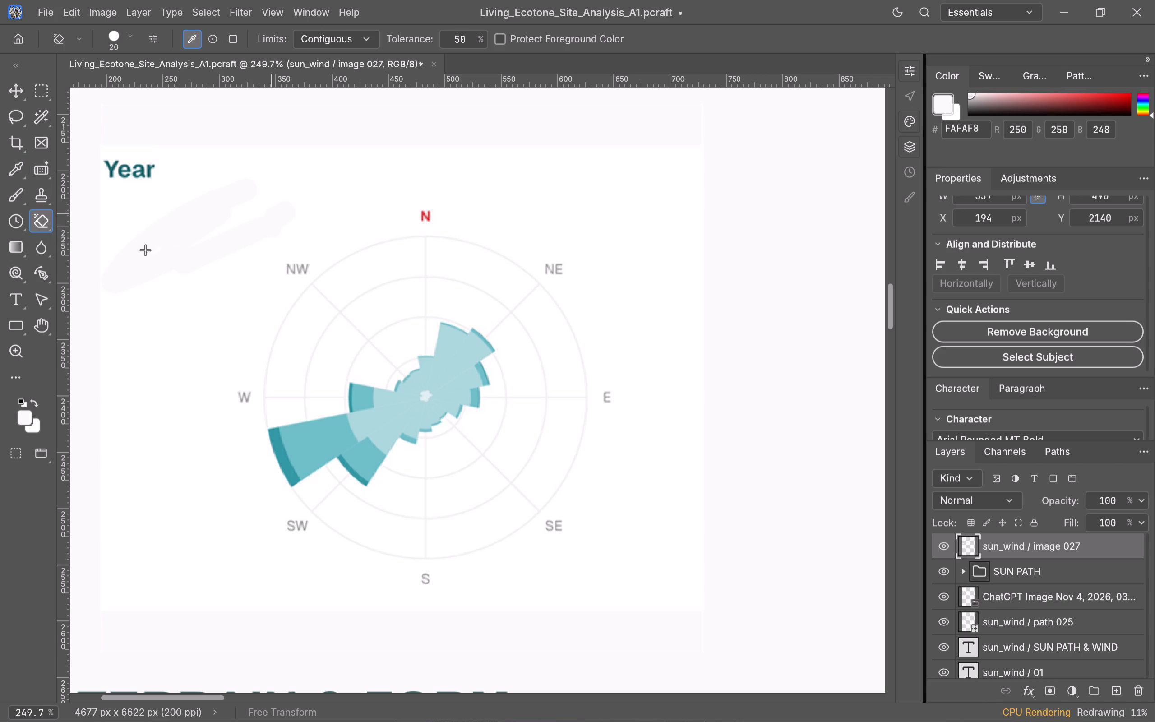
pyautogui.moveTo(145, 250); pyautogui.dragTo(210, 241)
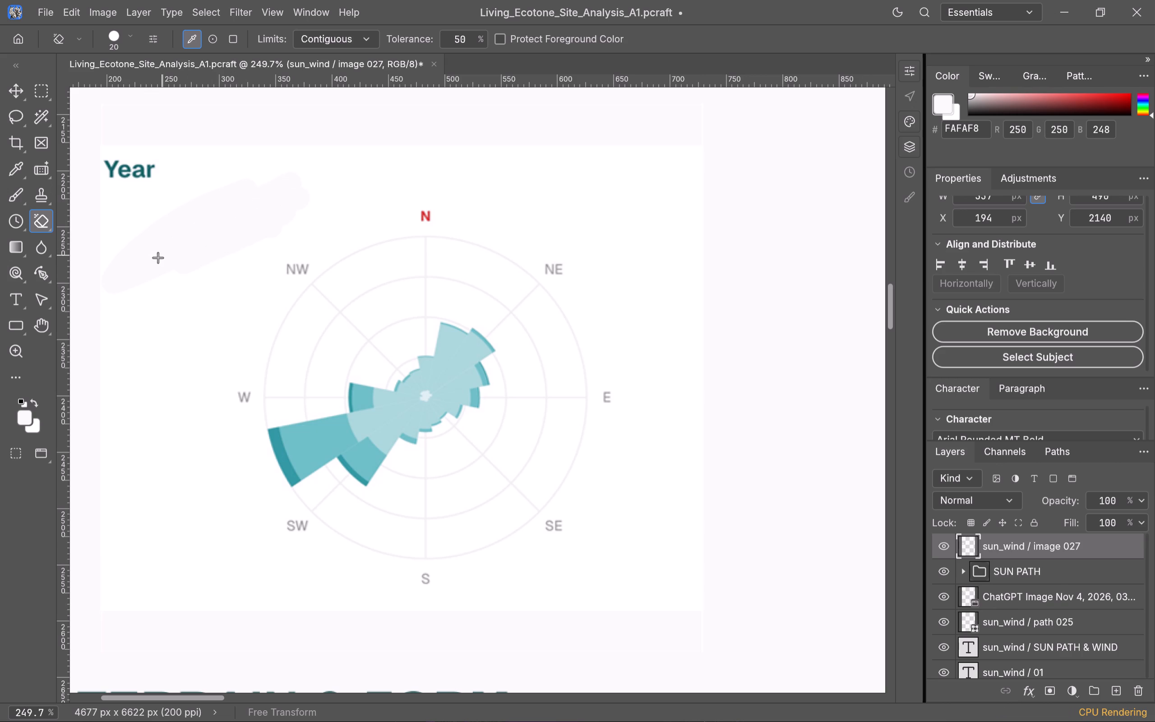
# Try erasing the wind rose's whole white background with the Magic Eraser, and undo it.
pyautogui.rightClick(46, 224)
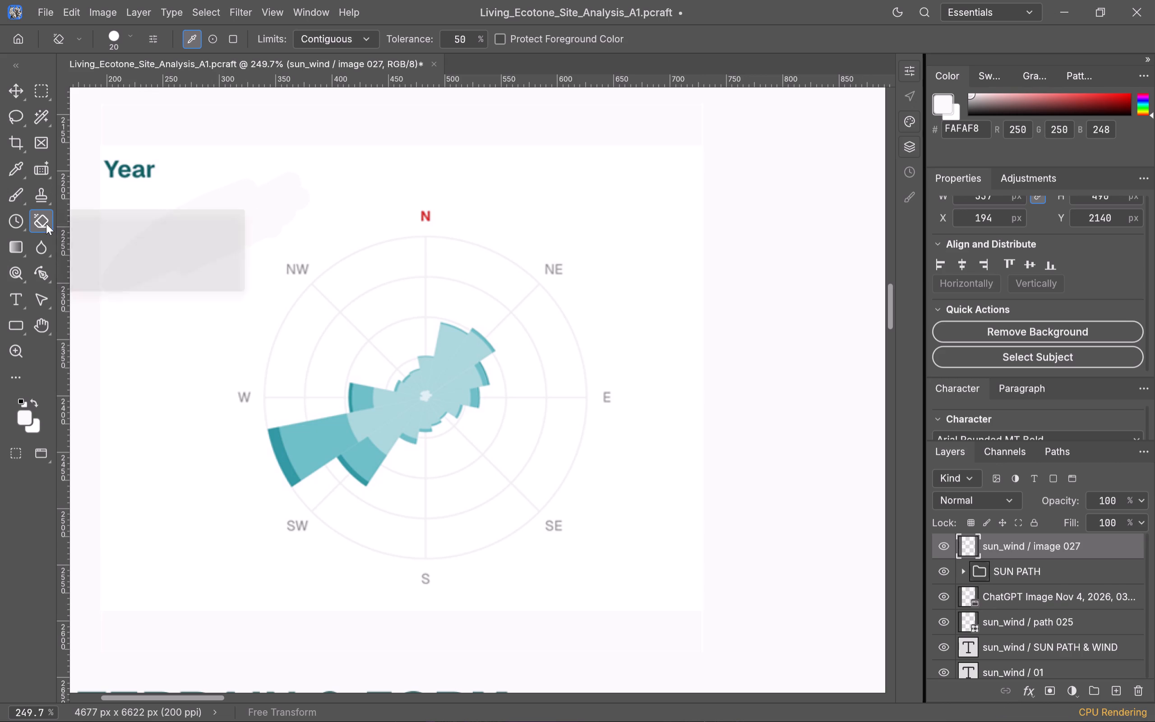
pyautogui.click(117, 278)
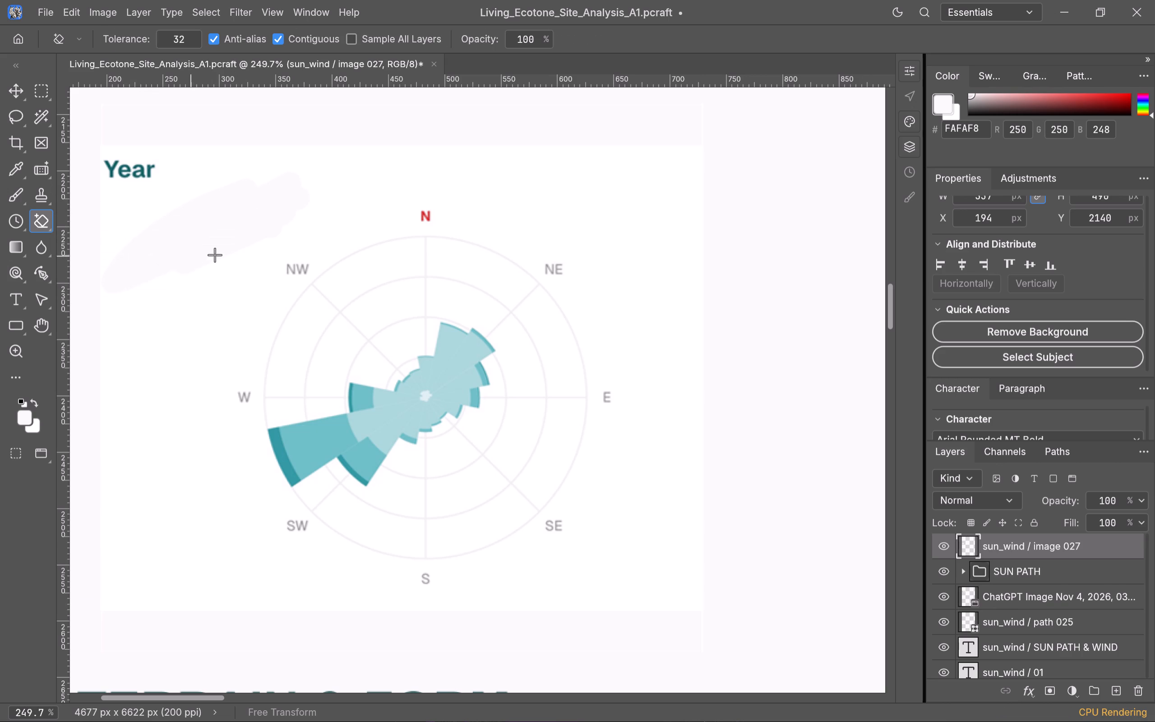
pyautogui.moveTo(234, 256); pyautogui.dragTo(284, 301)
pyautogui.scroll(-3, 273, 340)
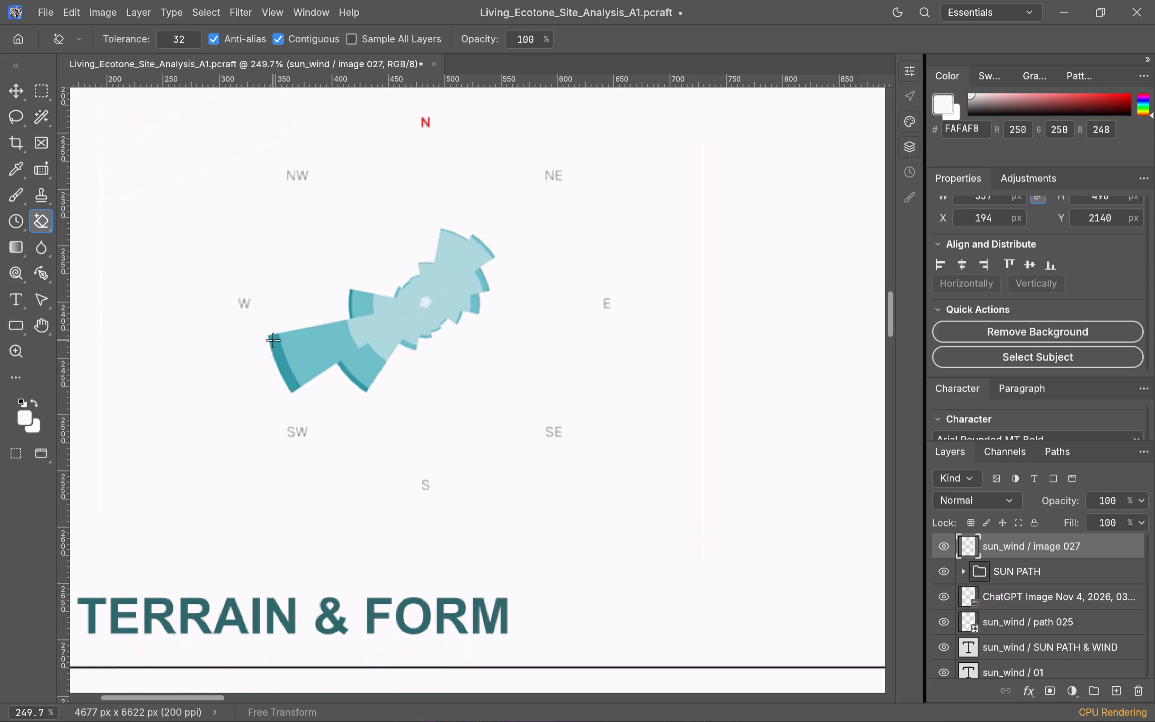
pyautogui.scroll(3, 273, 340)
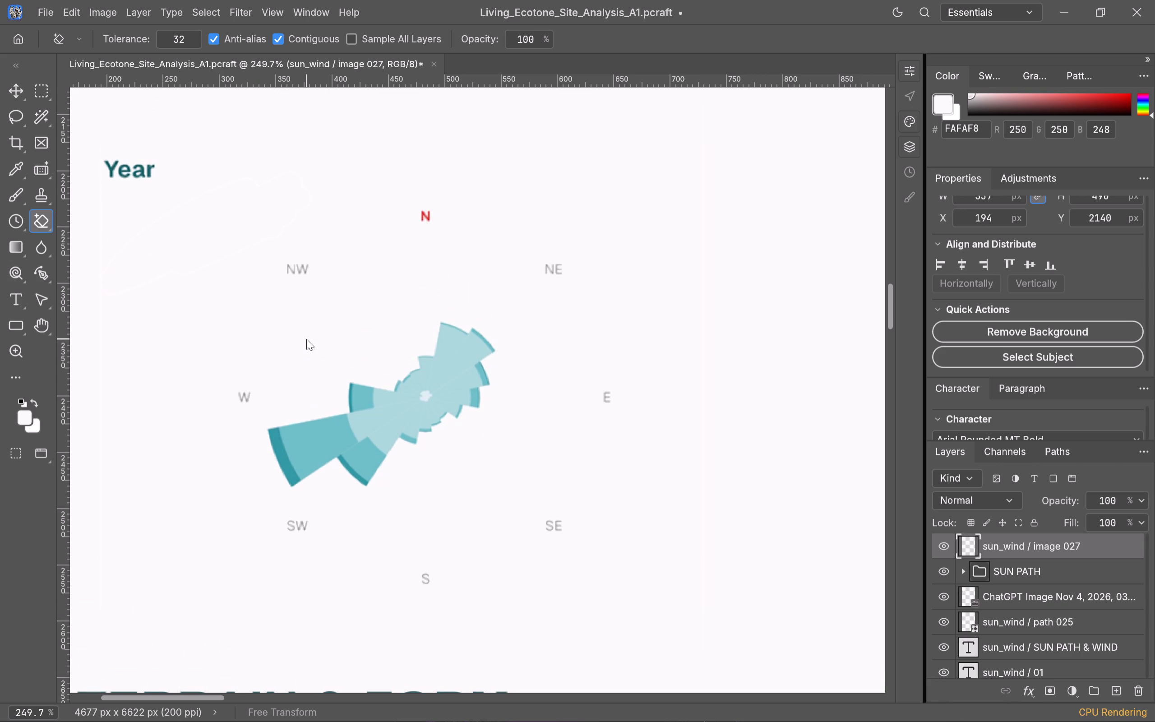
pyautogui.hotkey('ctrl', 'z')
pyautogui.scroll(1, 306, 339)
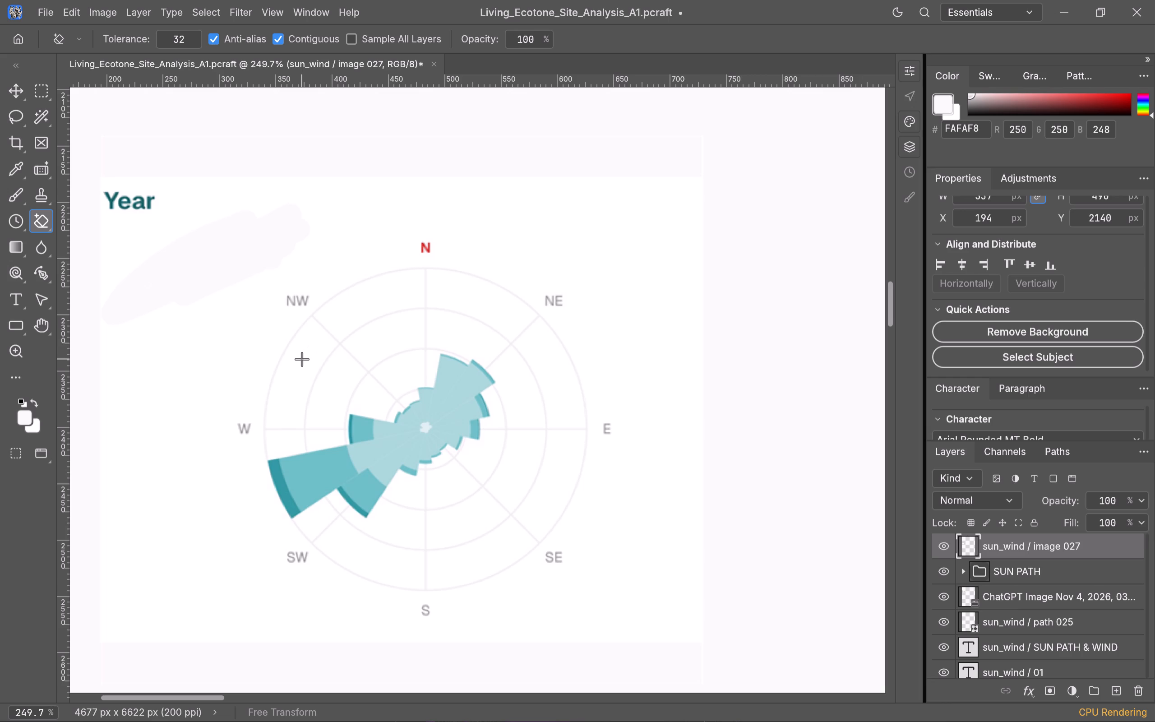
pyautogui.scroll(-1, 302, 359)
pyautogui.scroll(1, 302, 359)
# Draw an unfilled circle about 231 px in diameter with a 3 px stroke, starting from the wind rose's centre, using the Ellipse tool.
pyautogui.click(22, 329)
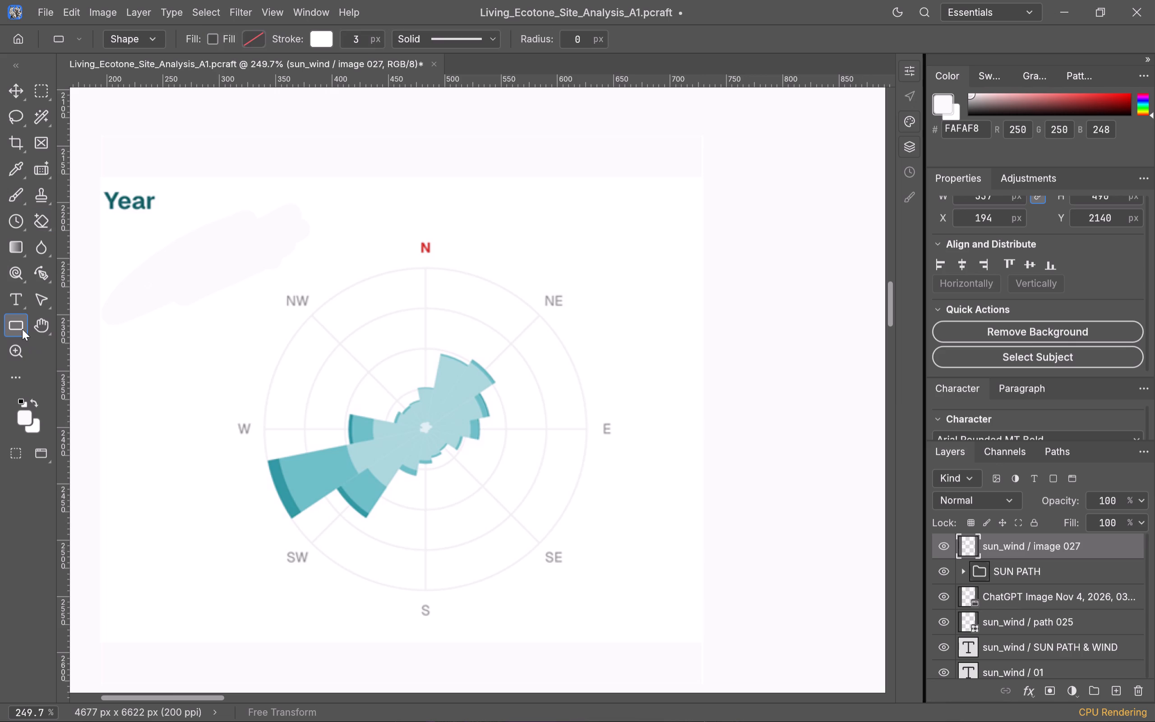
pyautogui.click(23, 333)
pyautogui.rightClick(23, 333)
pyautogui.click(88, 349)
pyautogui.keyDown('shift'); pyautogui.moveTo(424, 426); pyautogui.dragTo(457, 525); pyautogui.keyUp('shift')
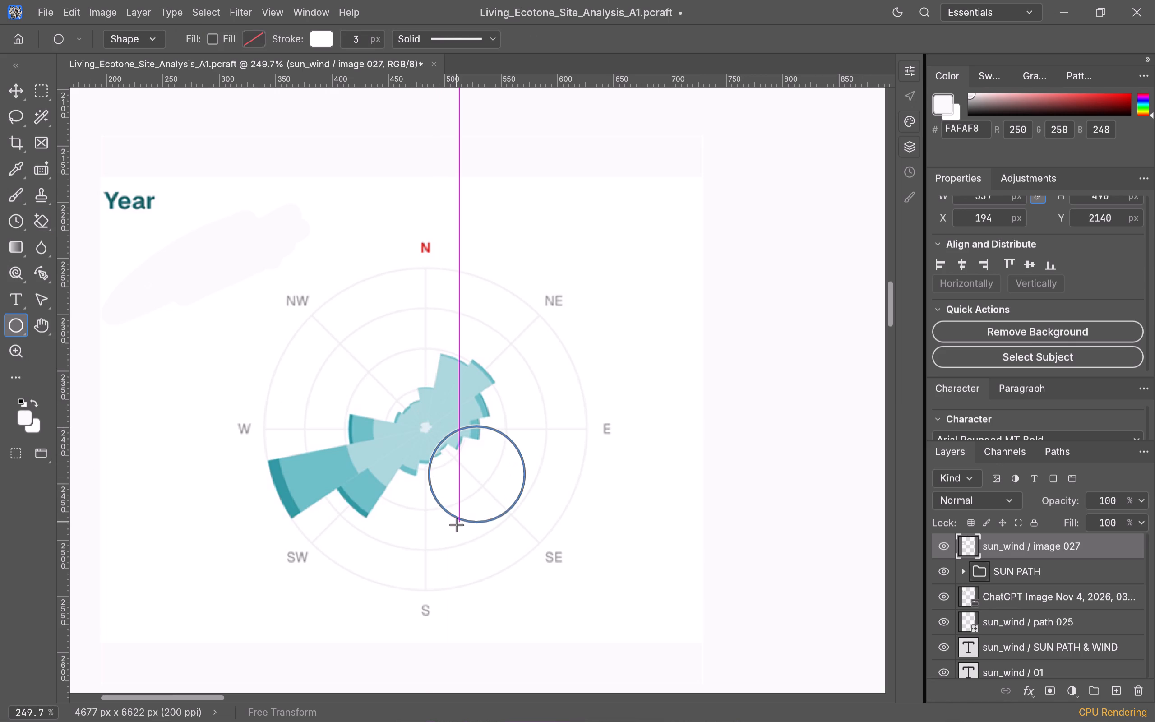
pyautogui.keyDown('shift'); pyautogui.moveTo(457, 525); pyautogui.dragTo(458, 542); pyautogui.keyUp('shift')
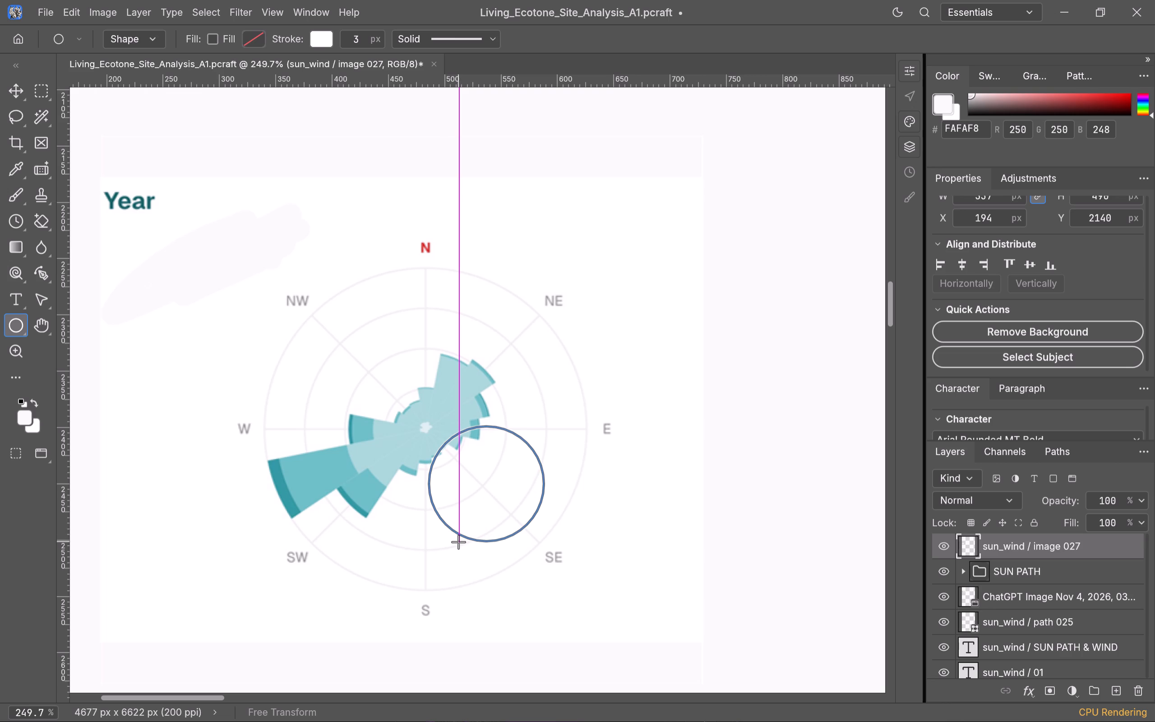
pyautogui.keyDown('shift'); pyautogui.moveTo(458, 542); pyautogui.dragTo(531, 683); pyautogui.keyUp('shift')
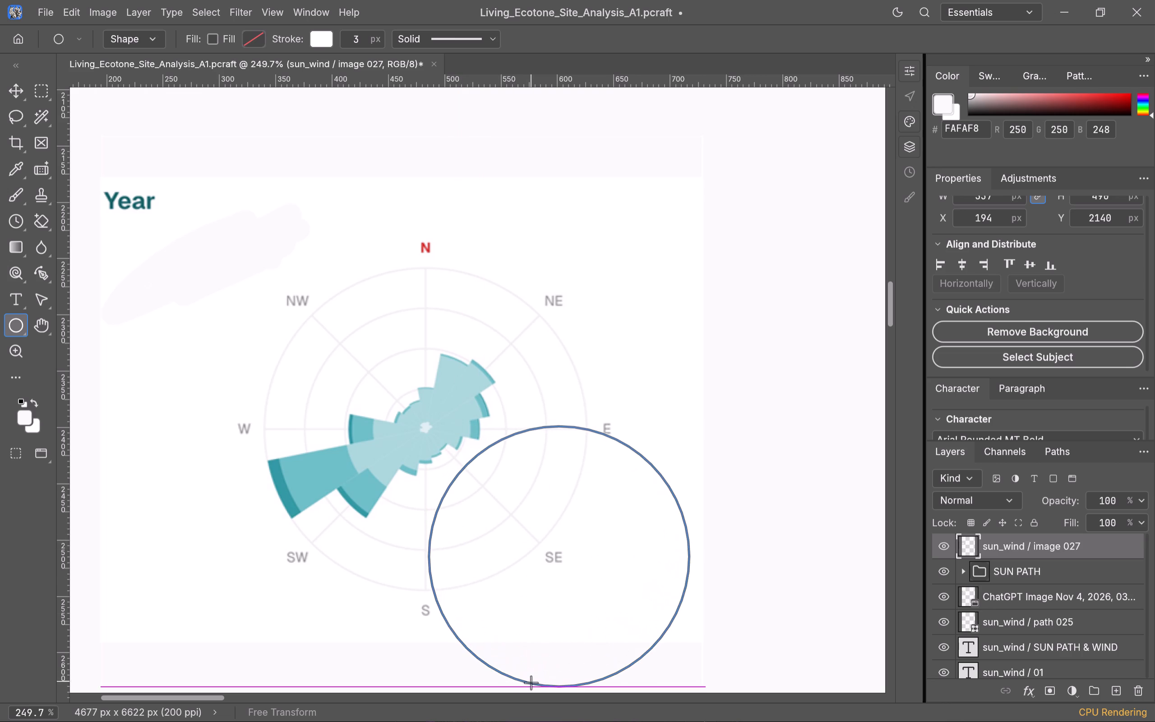
pyautogui.keyDown('shift'); pyautogui.moveTo(531, 683); pyautogui.dragTo(531, 685); pyautogui.keyUp('shift')
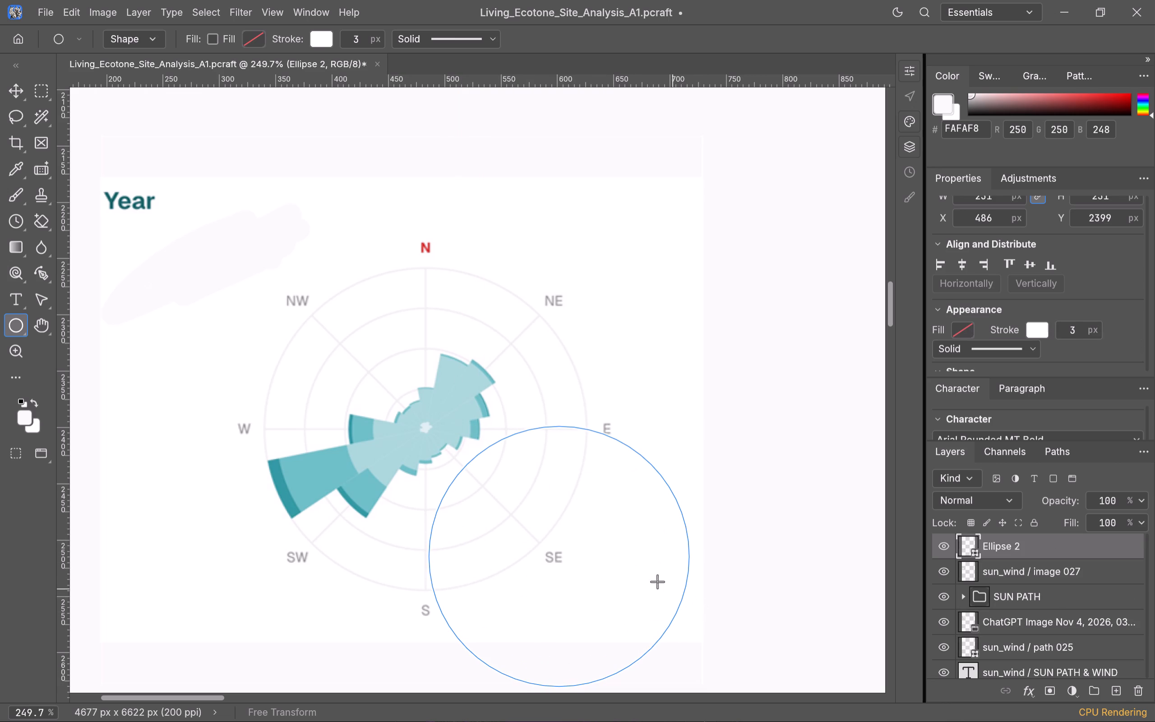
# Recolour the new circle's white stroke with a light gray from the Grays swatches.
pyautogui.press('v')
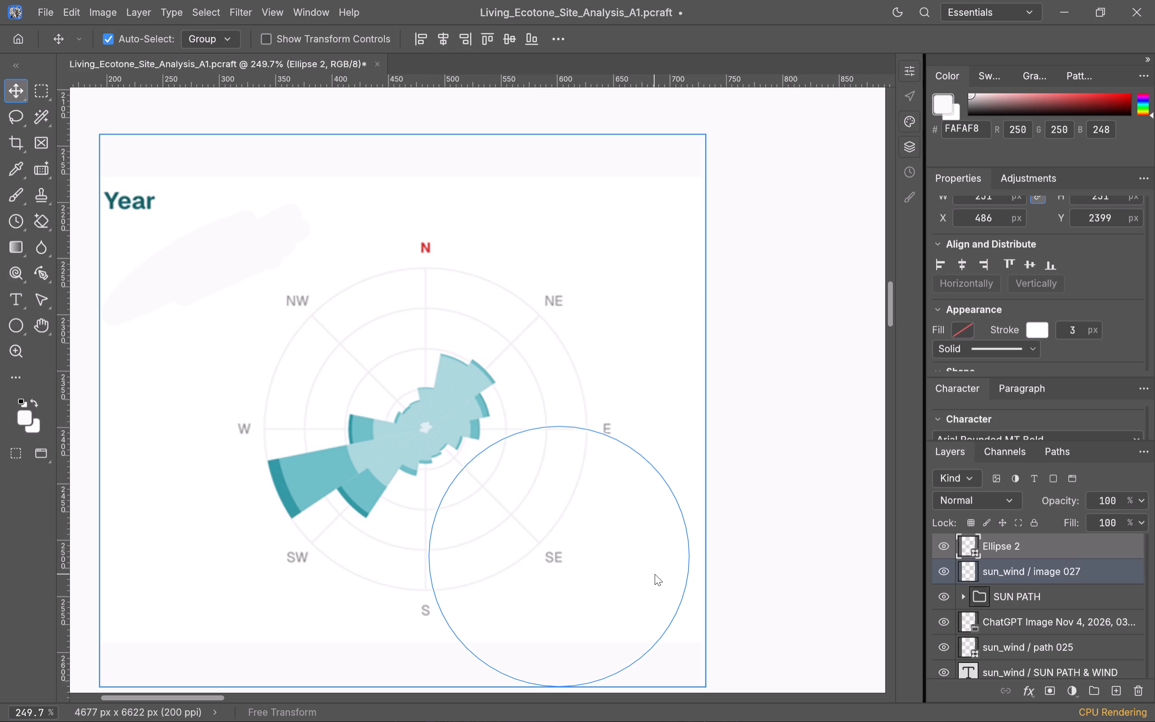
pyautogui.click(681, 594)
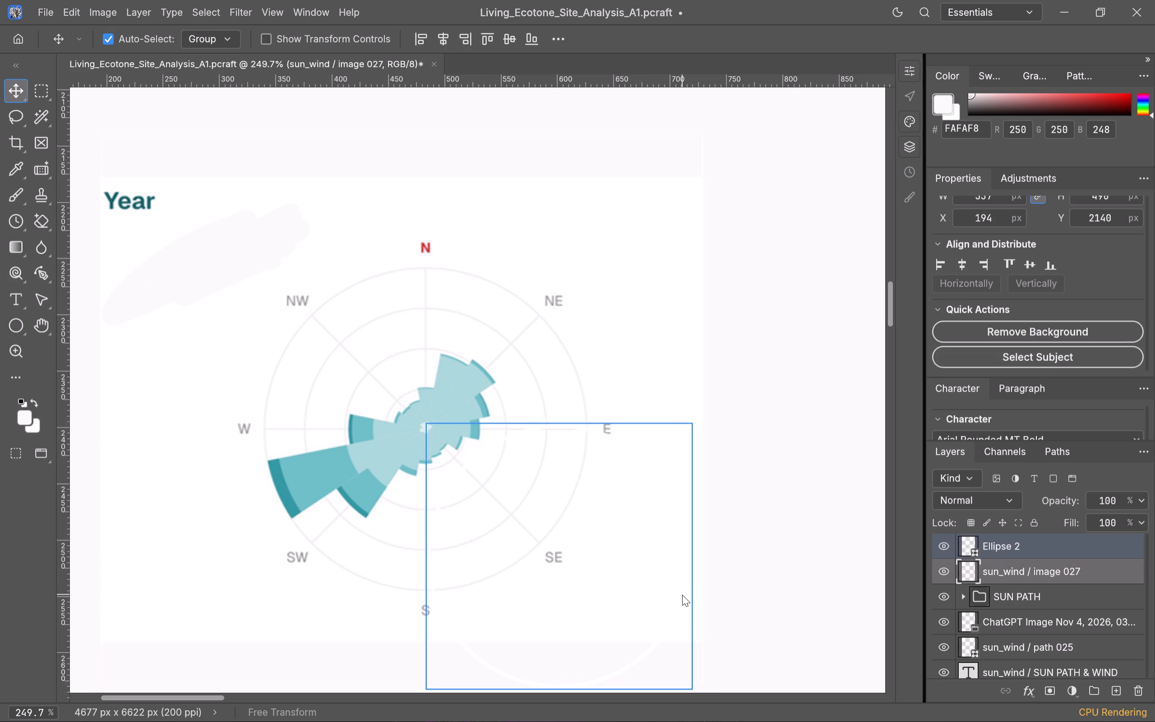
pyautogui.click(681, 595)
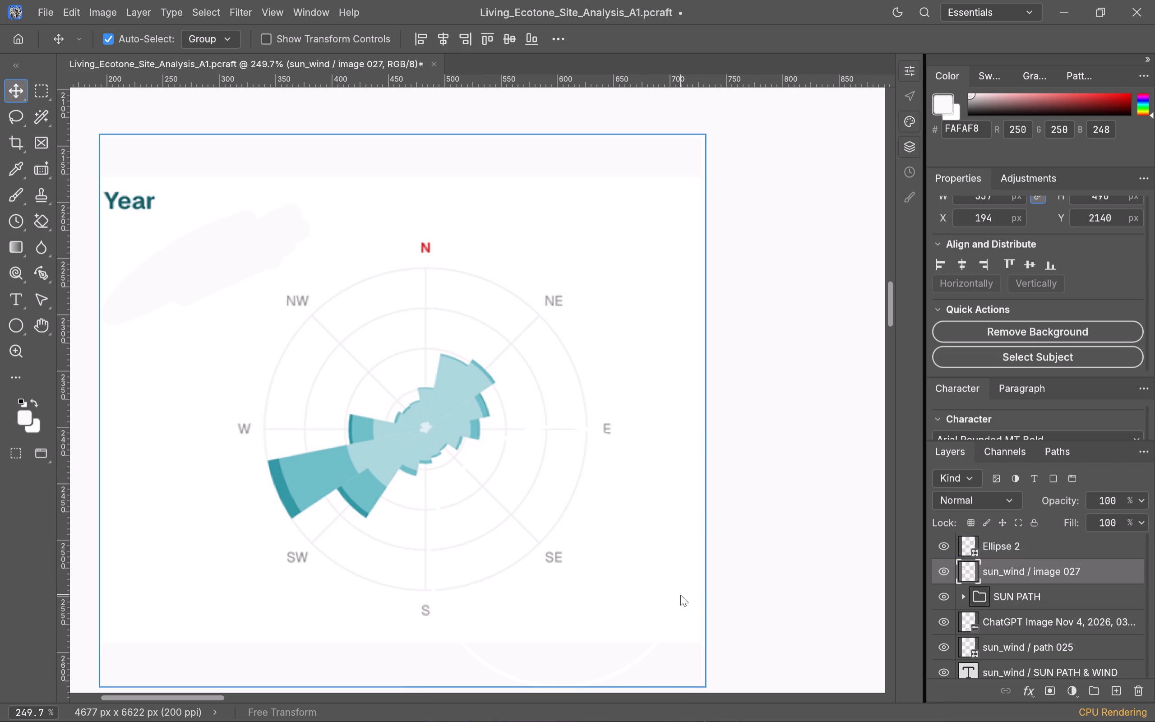
pyautogui.click(670, 593)
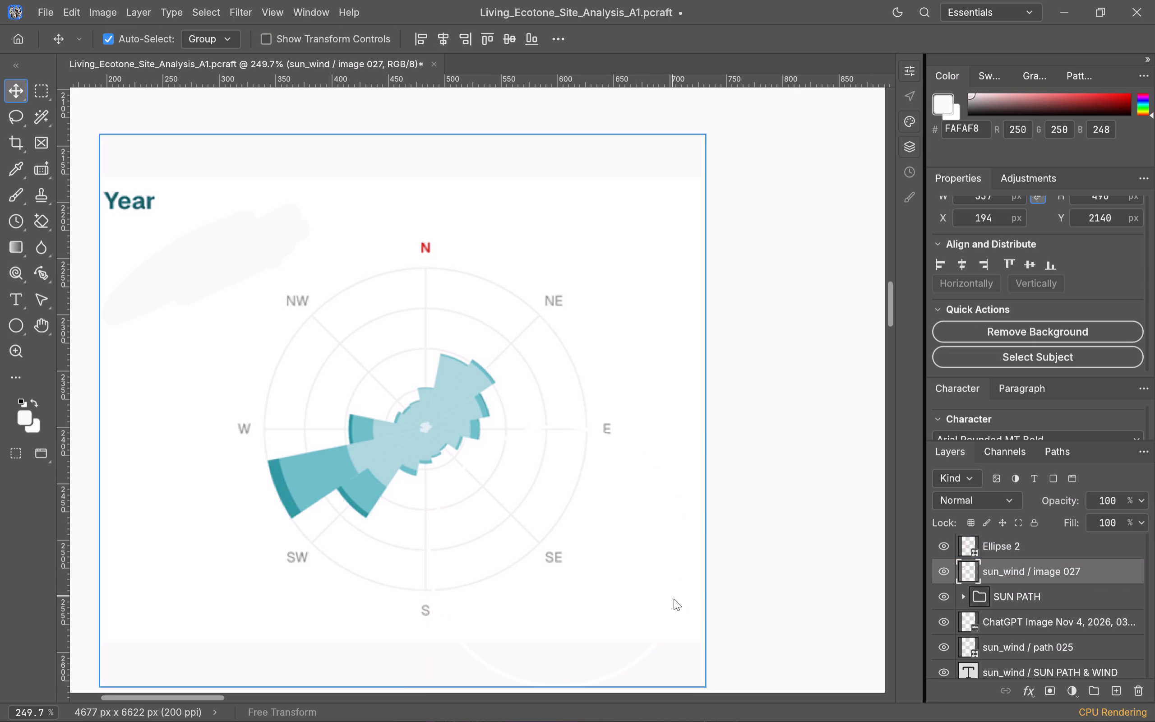
pyautogui.click(674, 599)
pyautogui.click(677, 601)
pyautogui.click(679, 603)
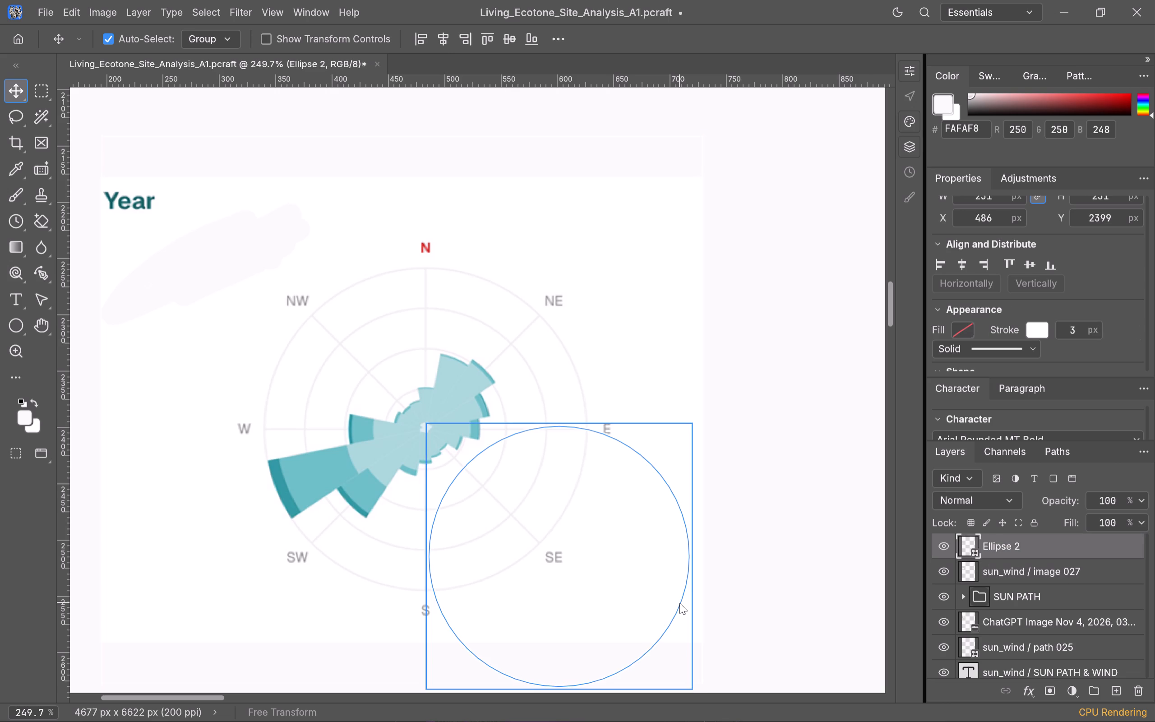
pyautogui.click(1039, 333)
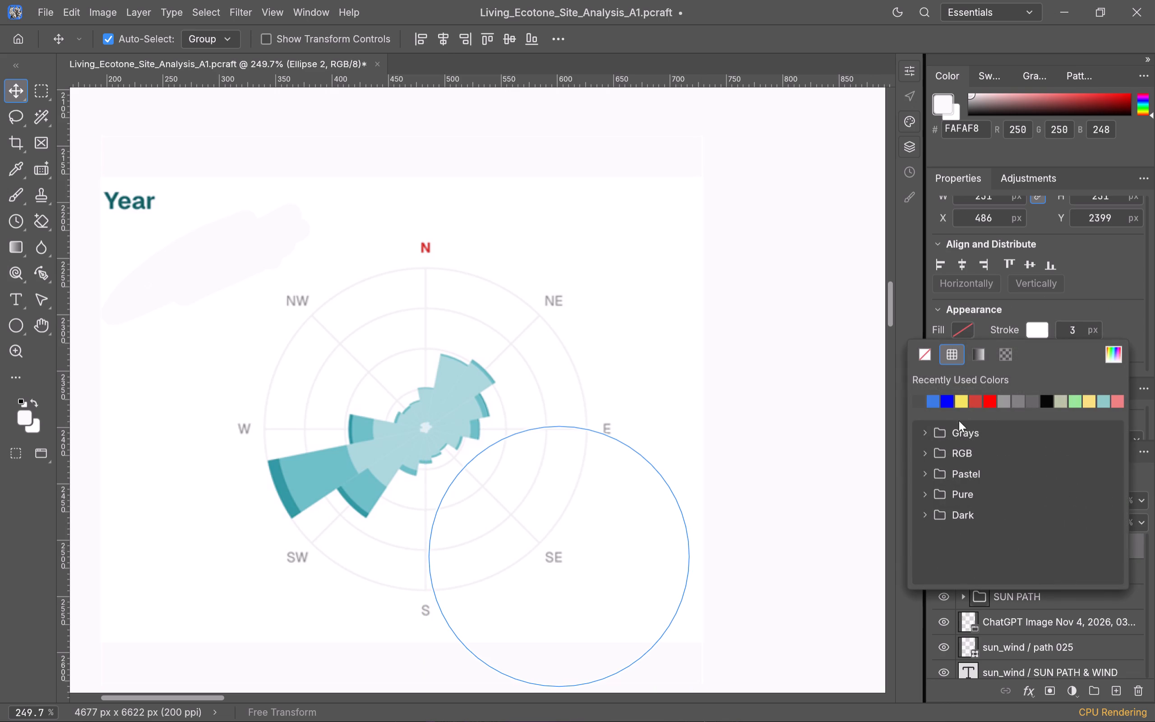
pyautogui.click(1003, 403)
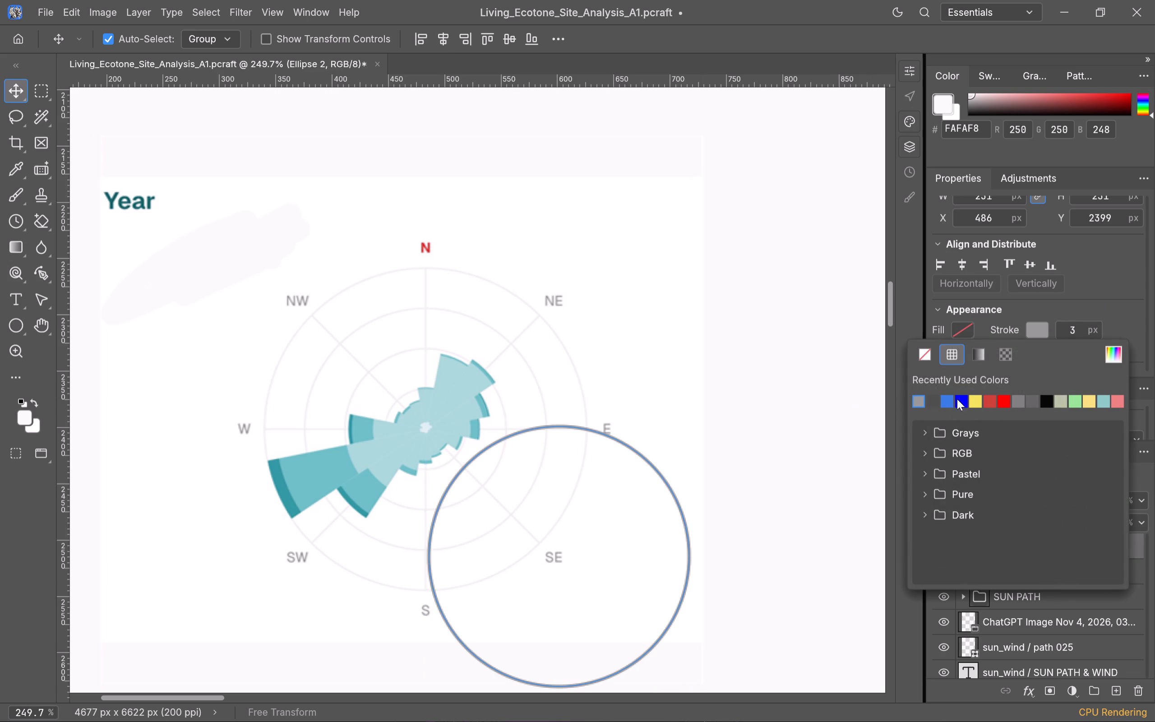
pyautogui.click(1018, 403)
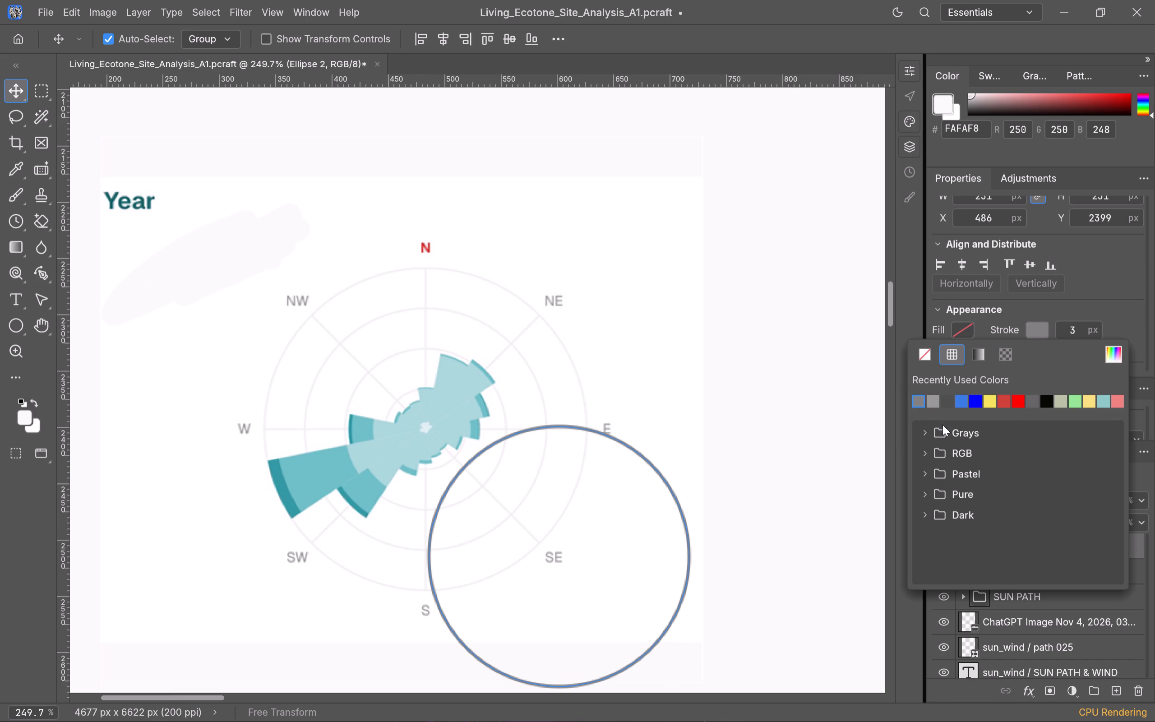
pyautogui.click(943, 427)
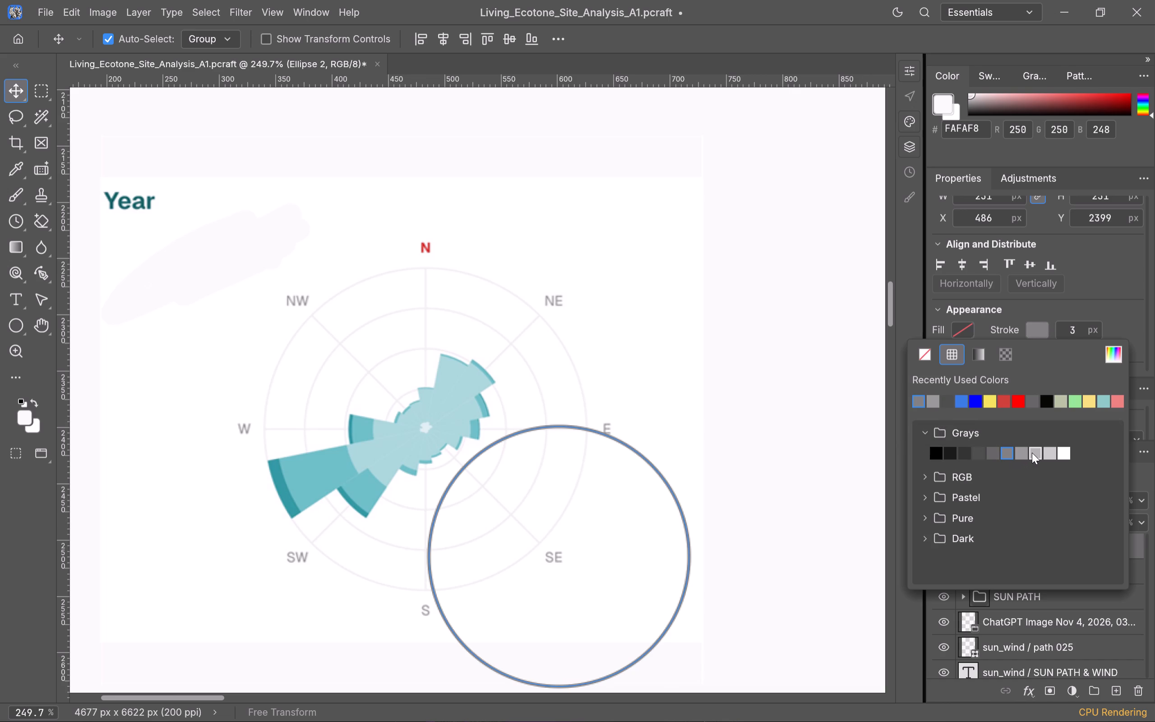
pyautogui.click(1032, 453)
pyautogui.click(821, 441)
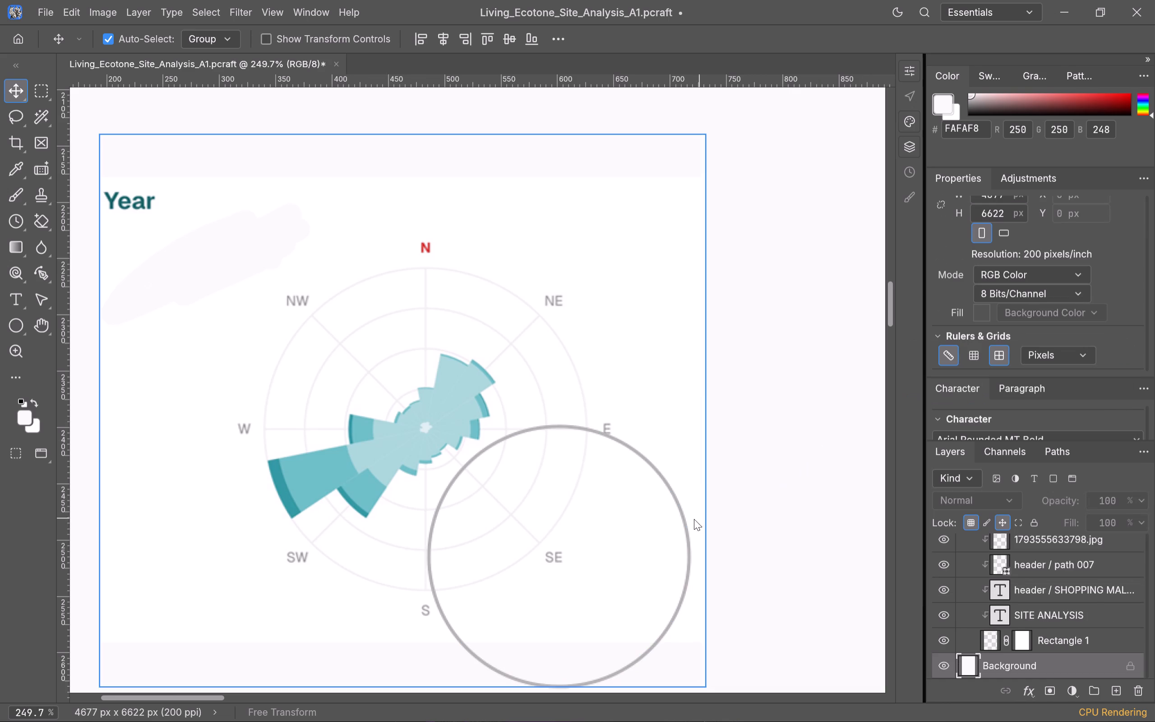
# Move the gray circle over the wind rose so it is centred on the rose, at about X 367, Y 2288 px.
pyautogui.click(685, 518)
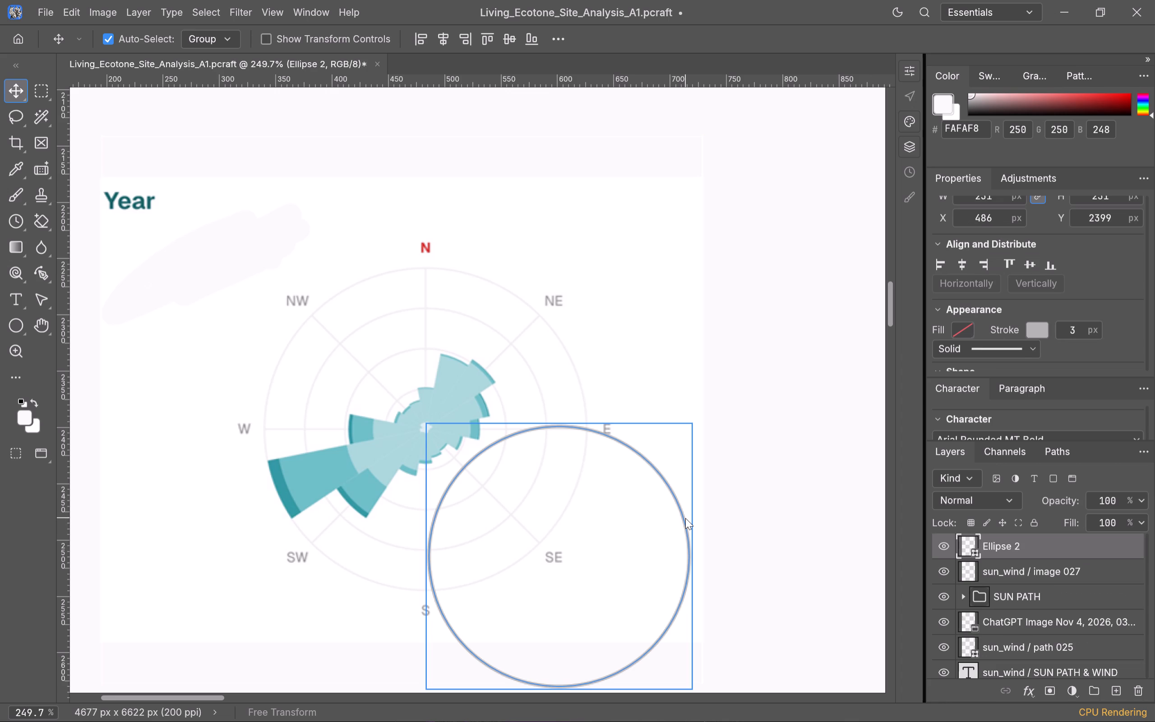
pyautogui.moveTo(685, 518); pyautogui.dragTo(568, 376)
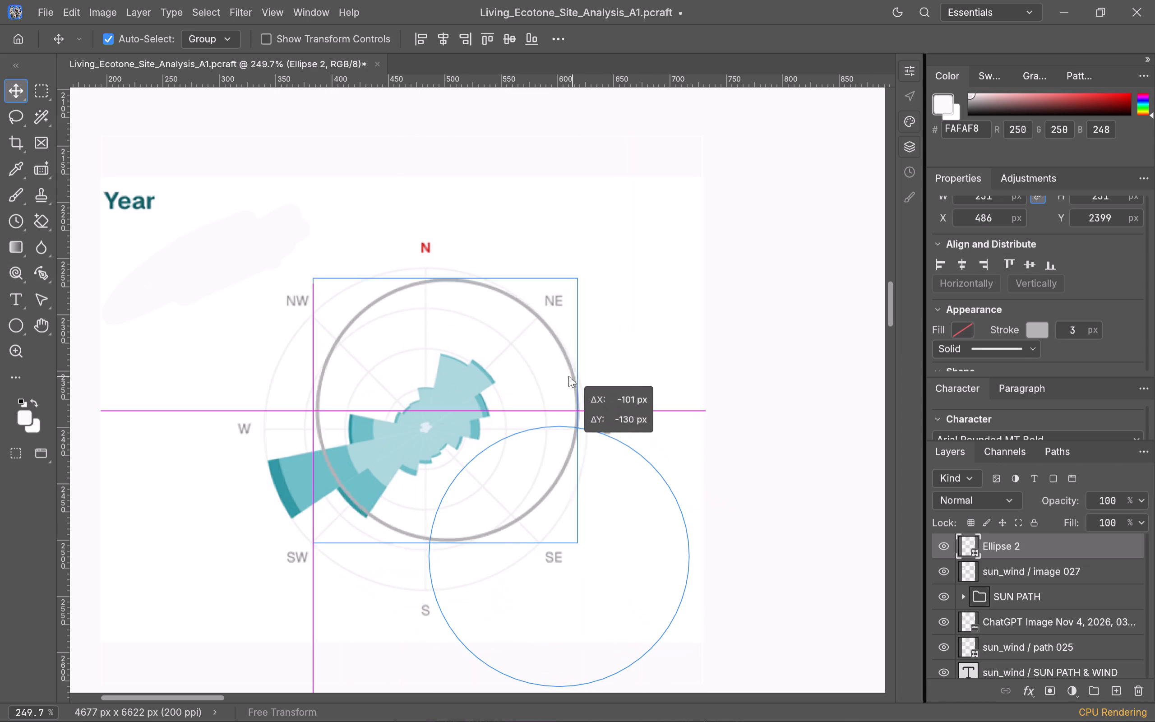
pyautogui.moveTo(568, 376); pyautogui.dragTo(545, 399)
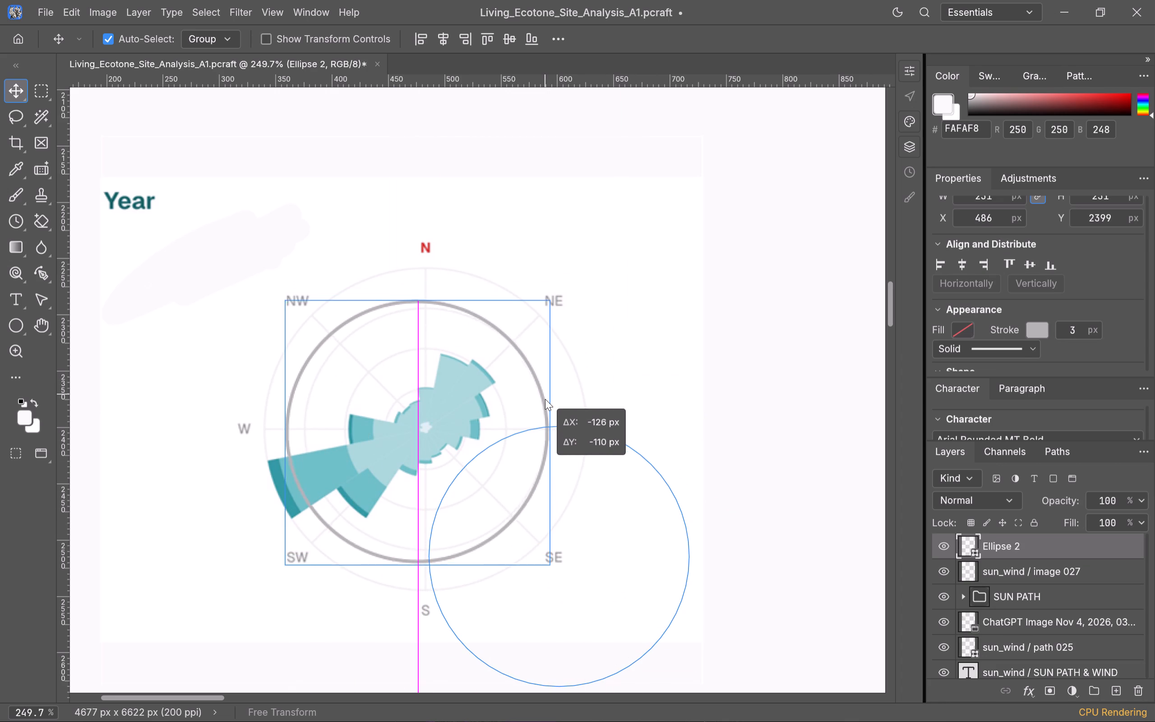
pyautogui.moveTo(545, 399); pyautogui.dragTo(551, 390)
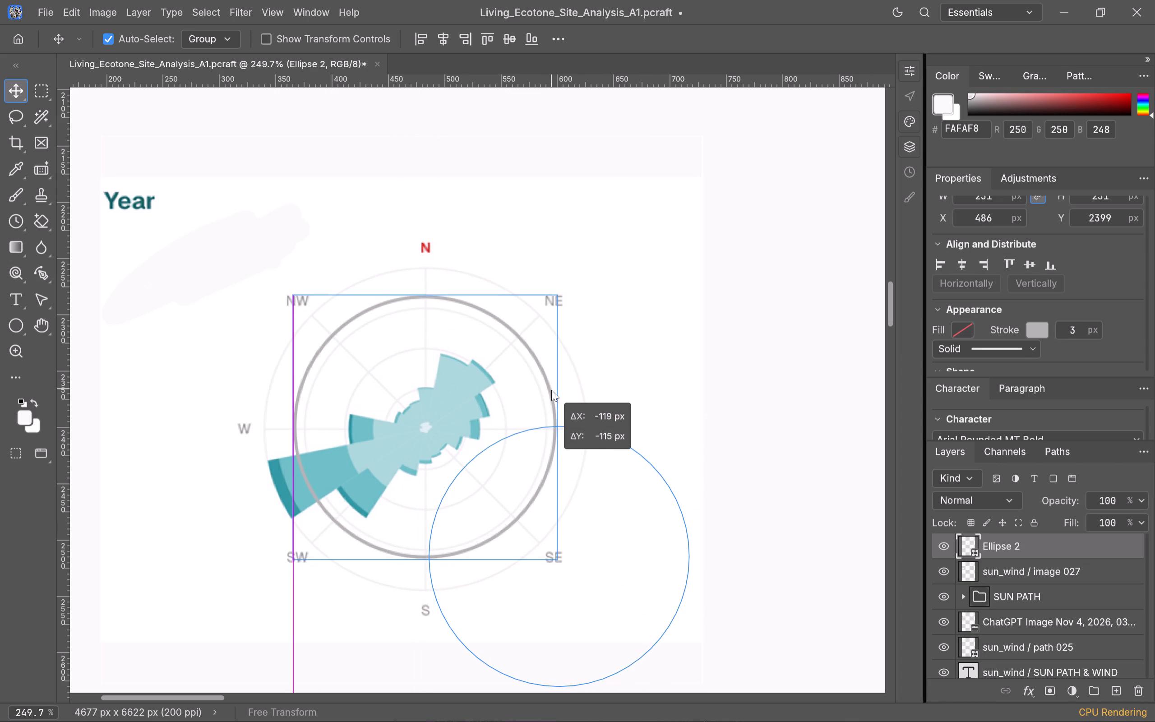
pyautogui.moveTo(551, 390); pyautogui.dragTo(551, 393)
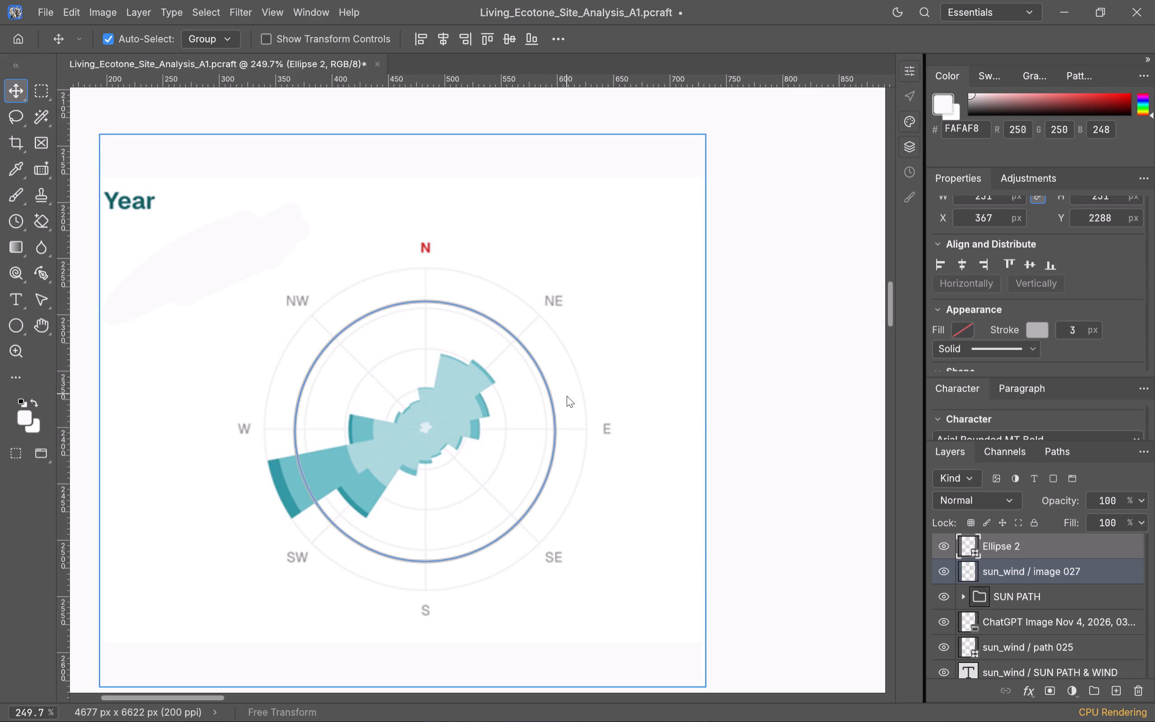
# Resize the gray circle to 219 px and nudge it to X 373, Y 2292 px, centring it on the wind rose.
pyautogui.click(553, 402)
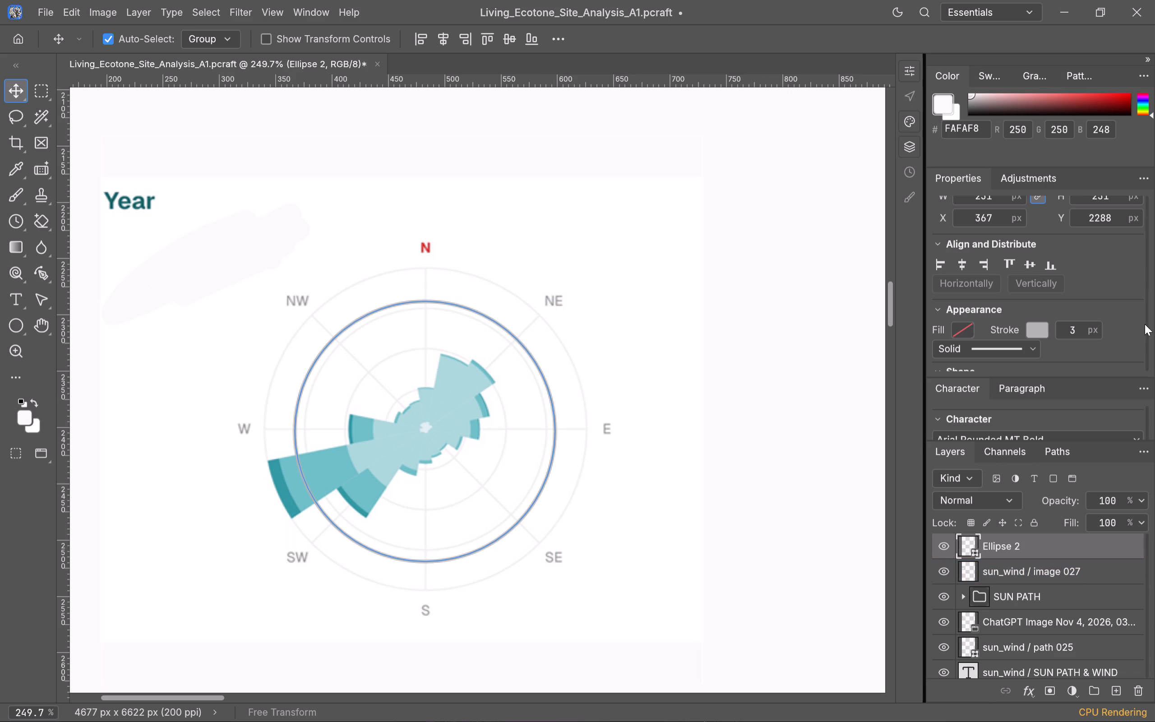
pyautogui.scroll(2, 1085, 289)
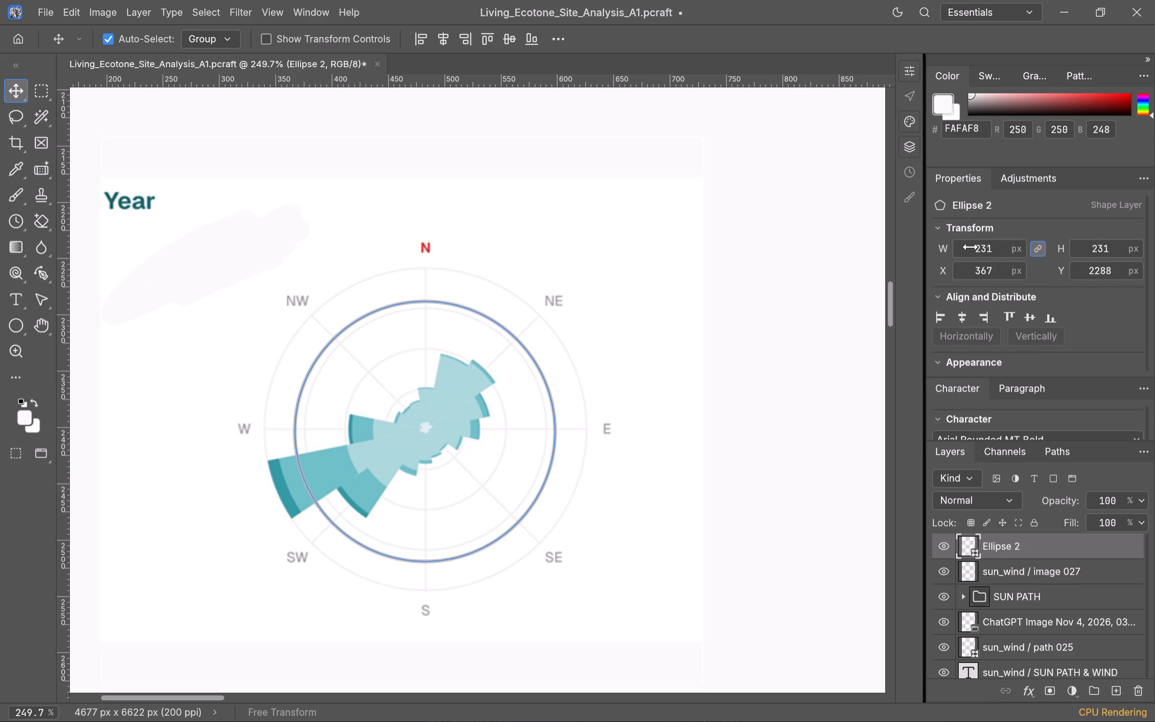
pyautogui.scroll(-6, 970, 247)
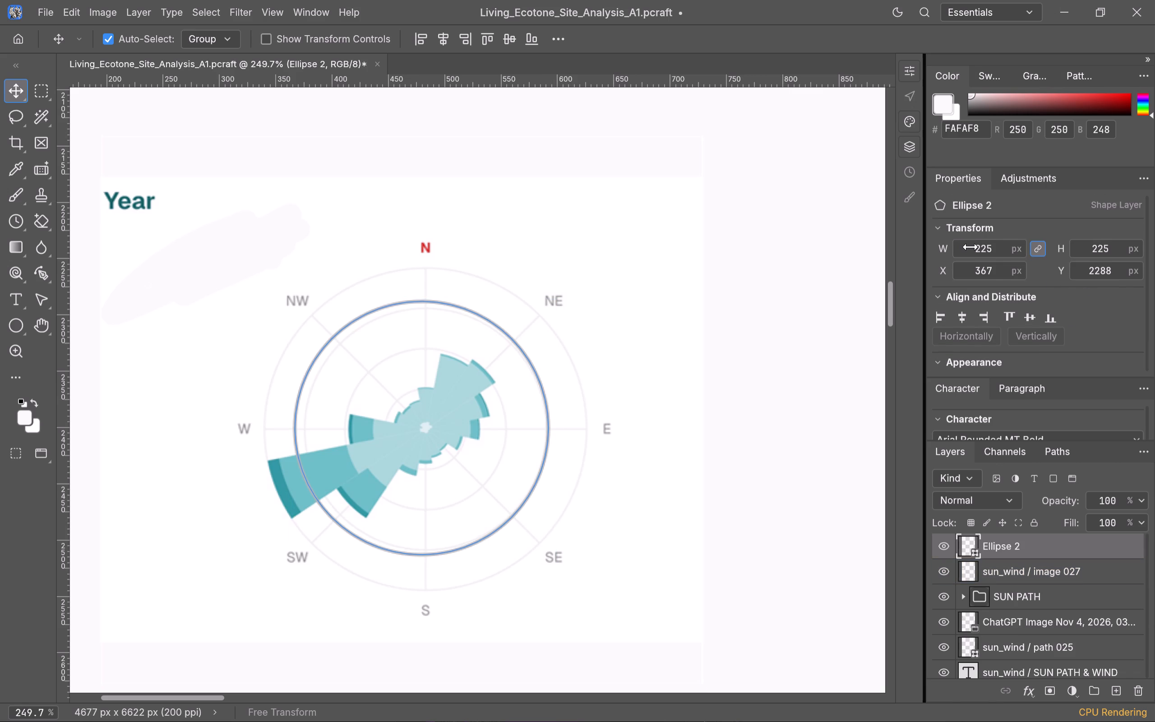
pyautogui.press('Right')
pyautogui.press('Right')
pyautogui.press('Right')
pyautogui.press('Right')
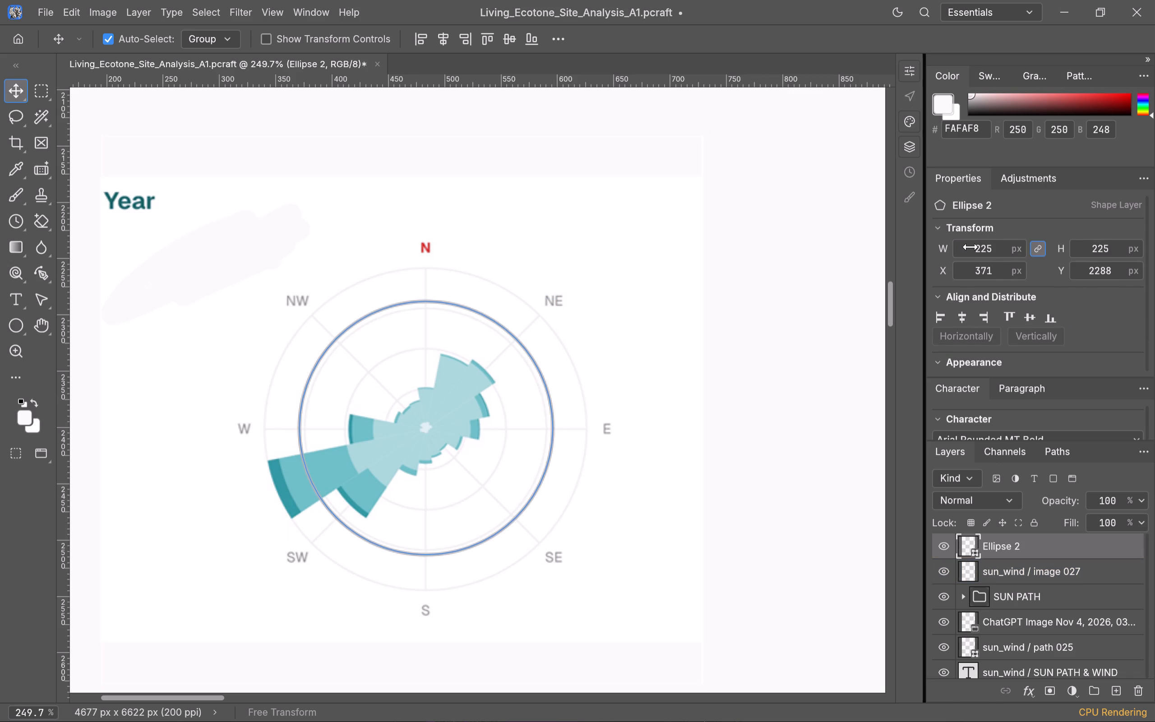
pyautogui.press('Down')
pyautogui.press('Down')
pyautogui.press('Down')
pyautogui.scroll(-1, 970, 247)
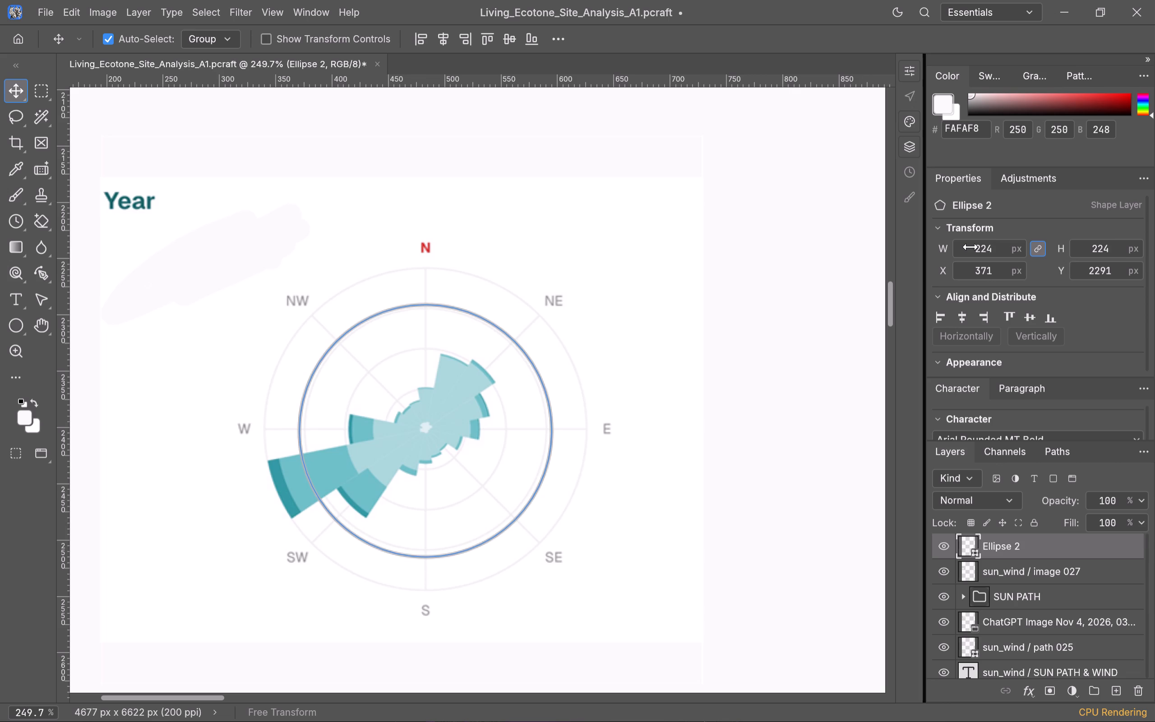
pyautogui.scroll(-2, 970, 247)
pyautogui.press('Right')
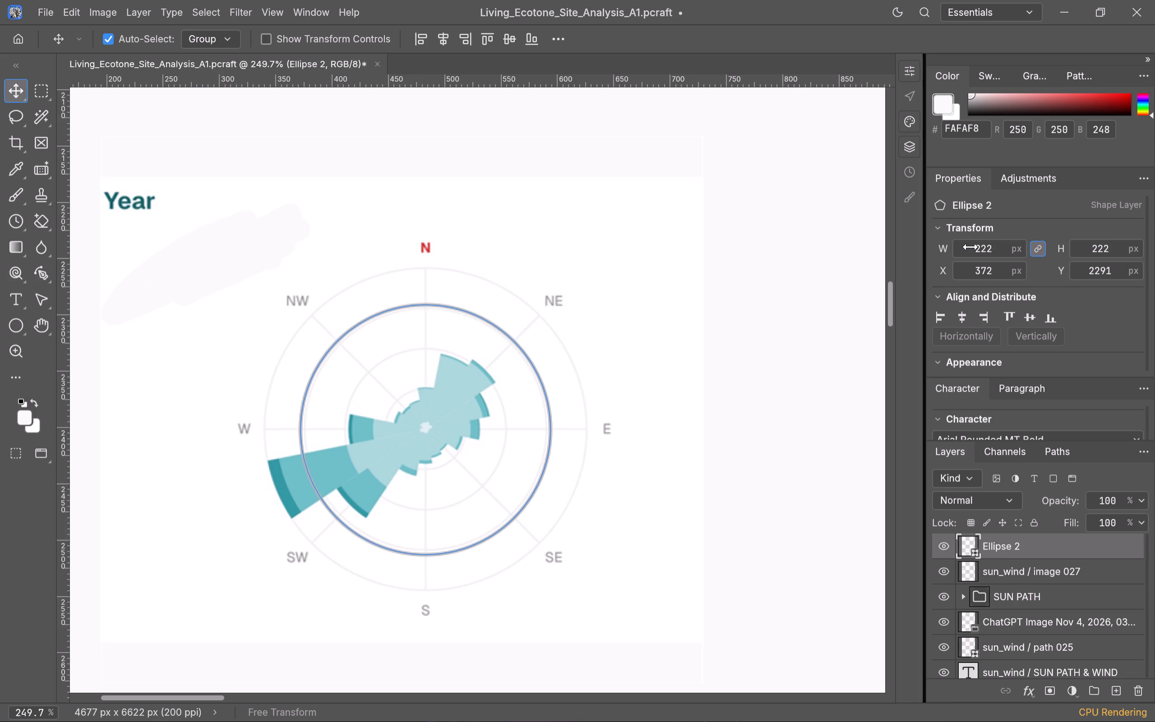
pyautogui.press('Down')
pyautogui.press('Up')
pyautogui.scroll(-2, 970, 247)
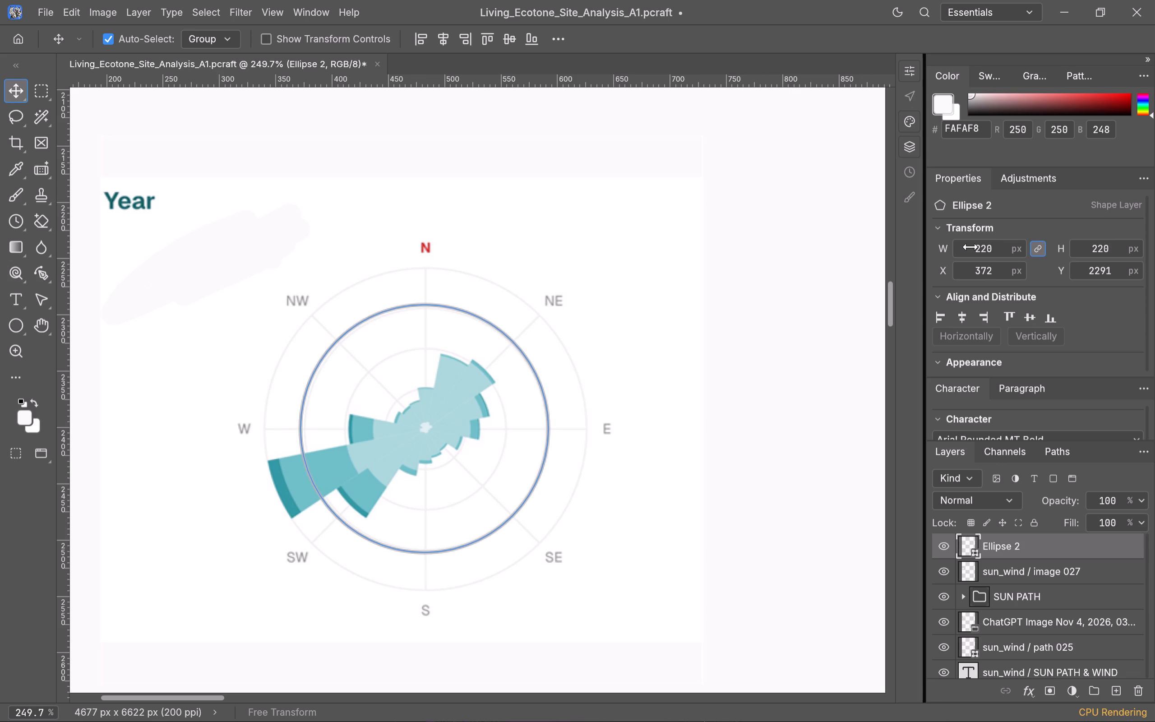
pyautogui.press('Right')
pyautogui.press('Down')
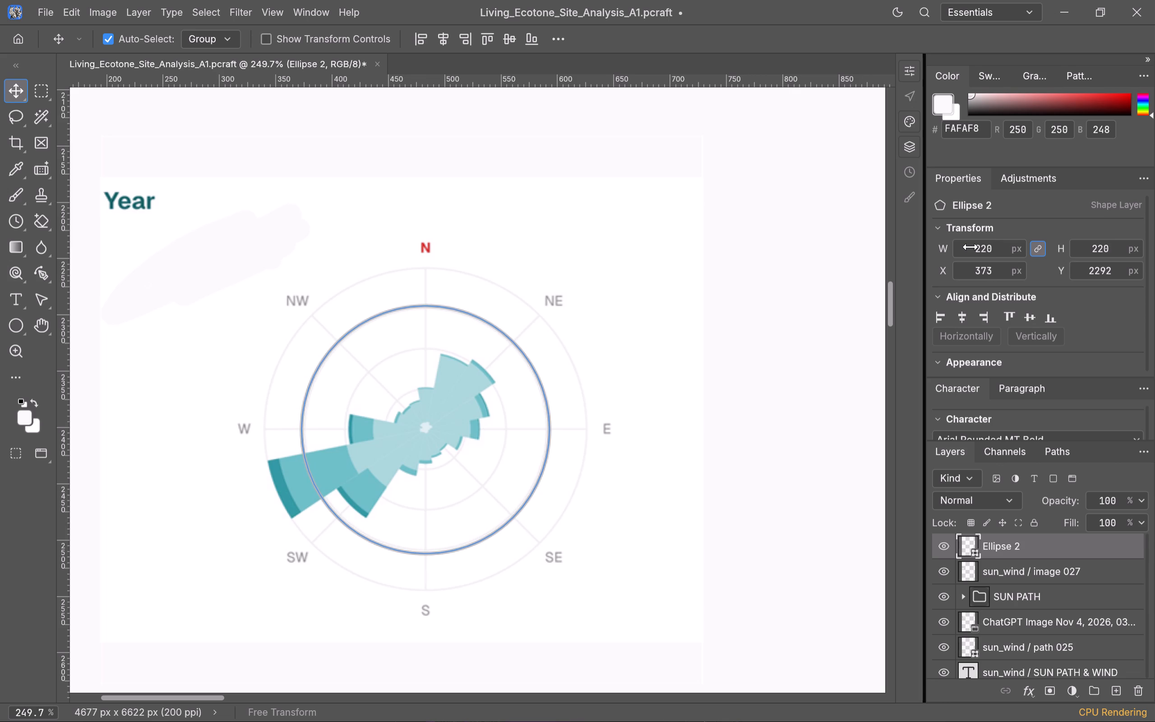
pyautogui.scroll(-1, 970, 247)
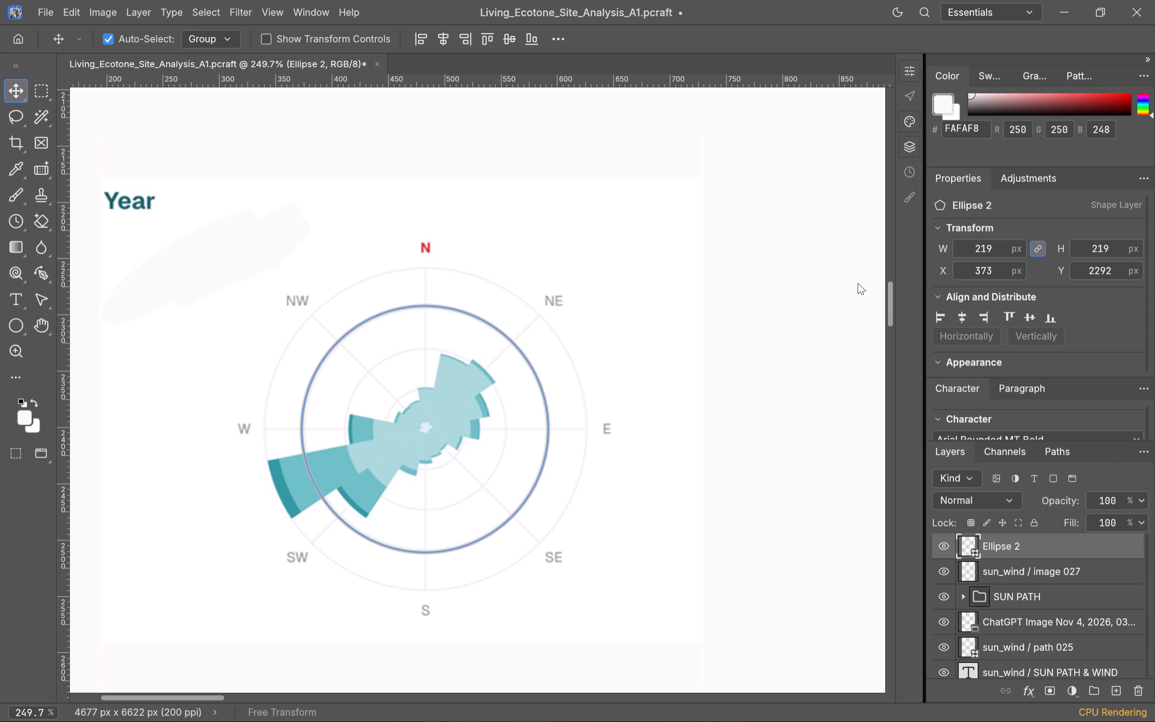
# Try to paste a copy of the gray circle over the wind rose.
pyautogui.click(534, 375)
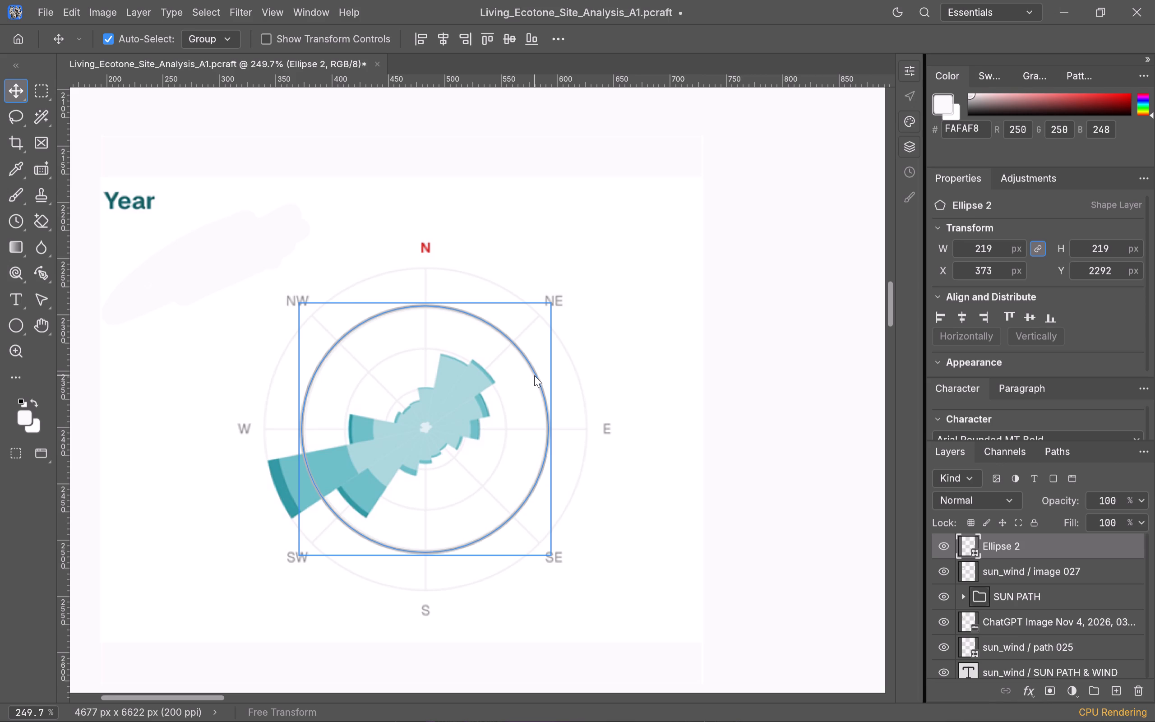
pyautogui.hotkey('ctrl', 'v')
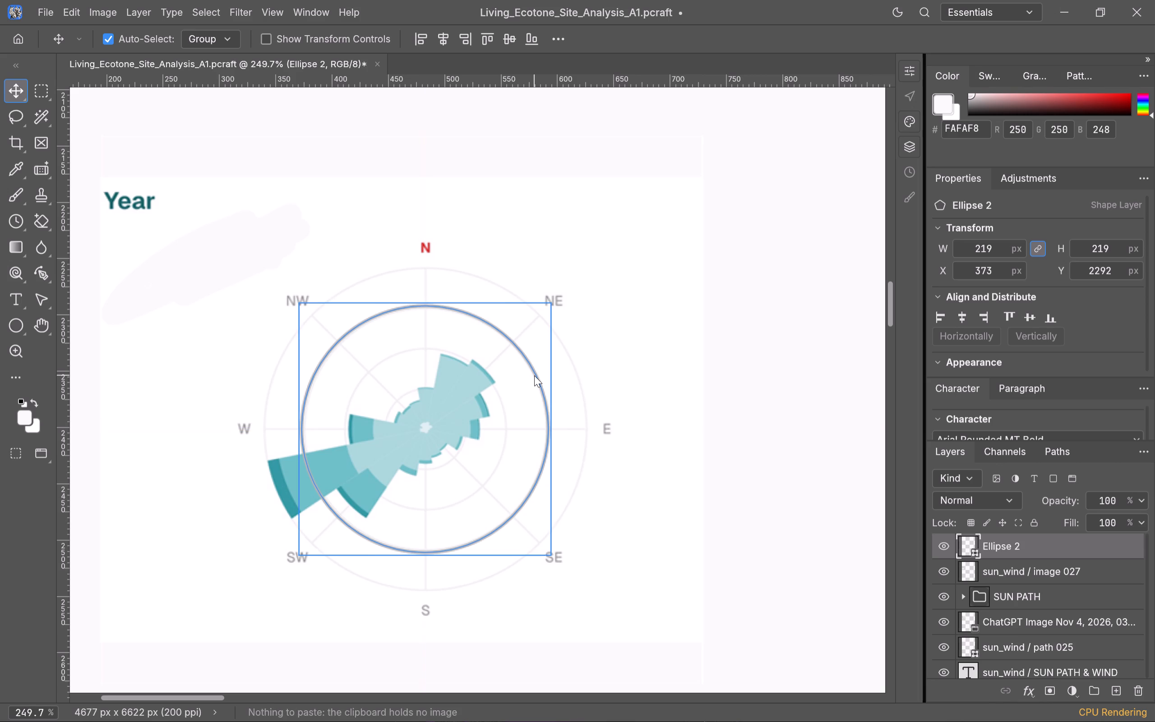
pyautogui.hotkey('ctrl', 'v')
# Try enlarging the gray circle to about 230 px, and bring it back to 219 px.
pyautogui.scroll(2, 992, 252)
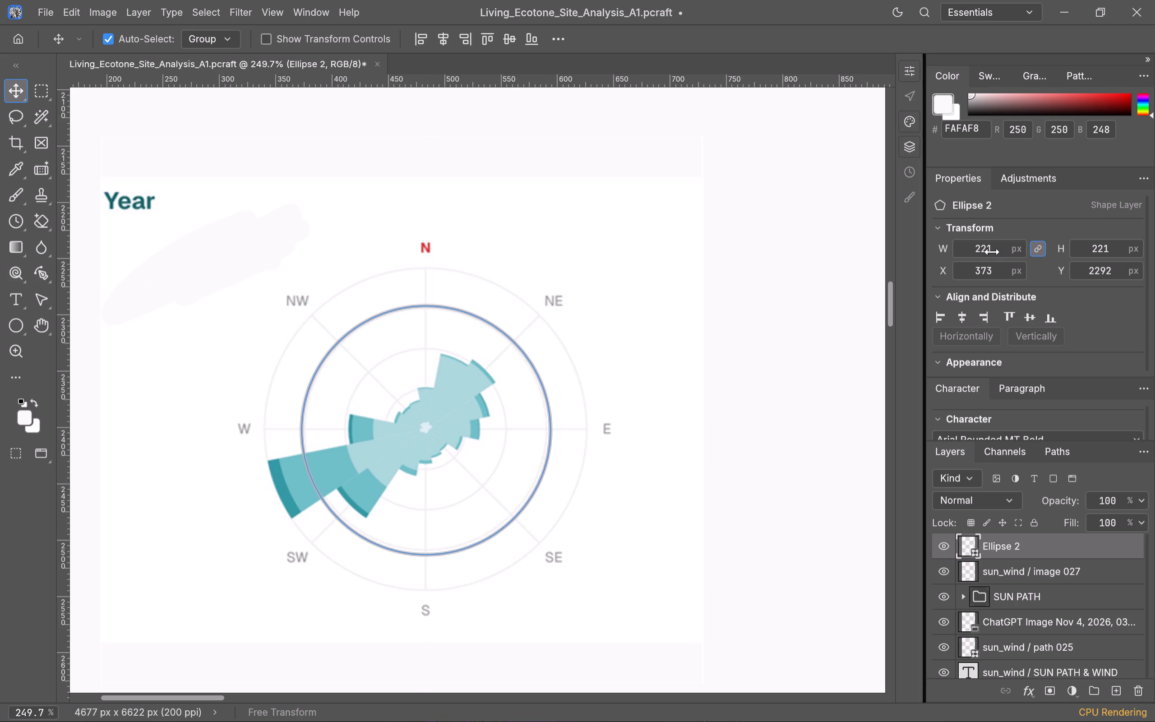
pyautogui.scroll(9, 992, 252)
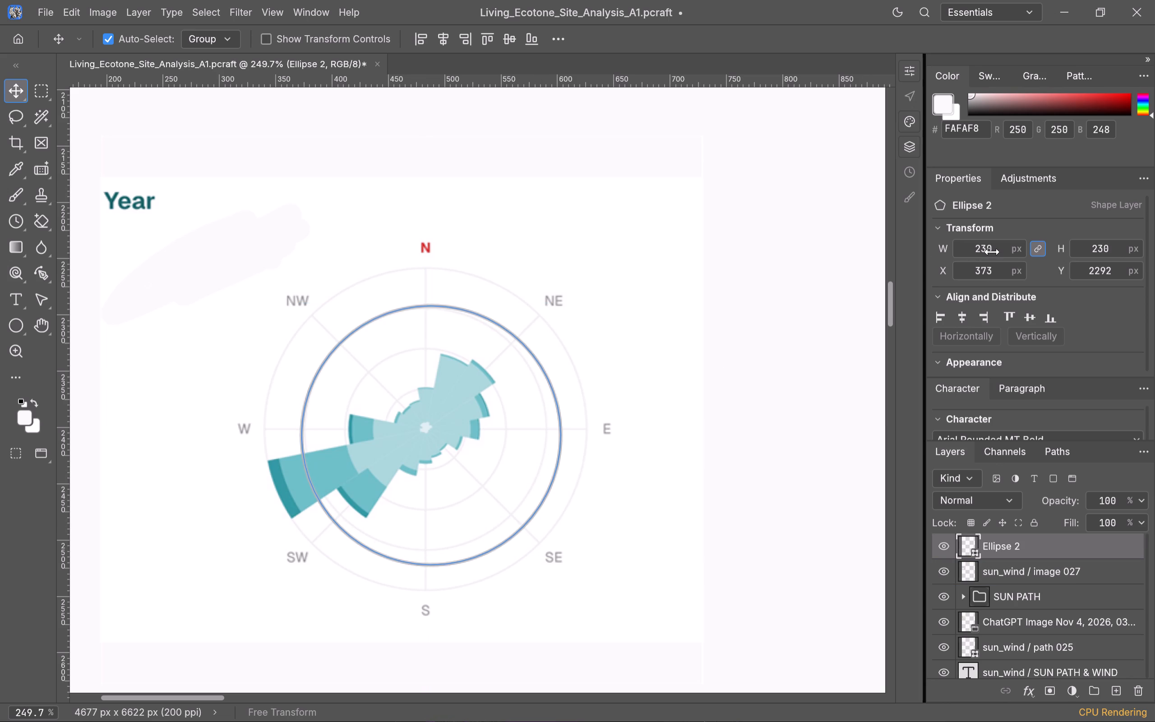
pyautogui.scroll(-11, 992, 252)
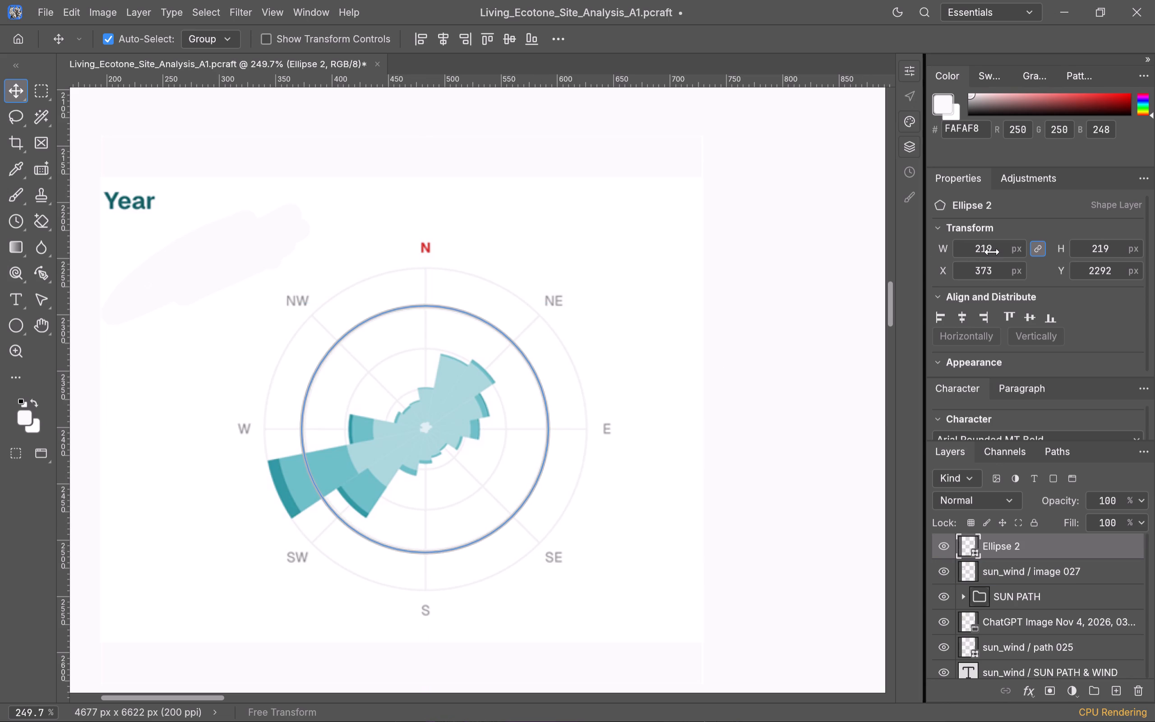
# Duplicate the Ellipse 2 layer within the same document, naming it Ellipse 2 copy.
pyautogui.scroll(-3, 825, 316)
pyautogui.keyDown('alt'); pyautogui.scroll(-2, 825, 316); pyautogui.keyUp('alt')
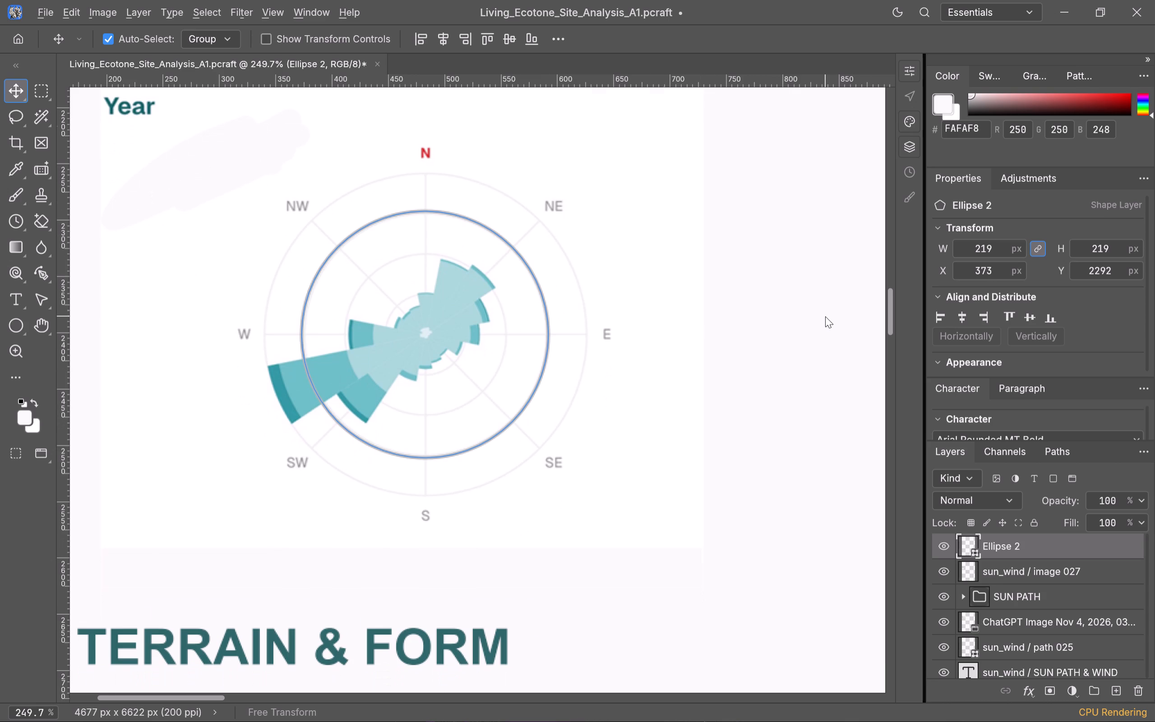
pyautogui.keyDown('alt'); pyautogui.scroll(-9, 825, 316); pyautogui.keyUp('alt')
pyautogui.scroll(3, 825, 316)
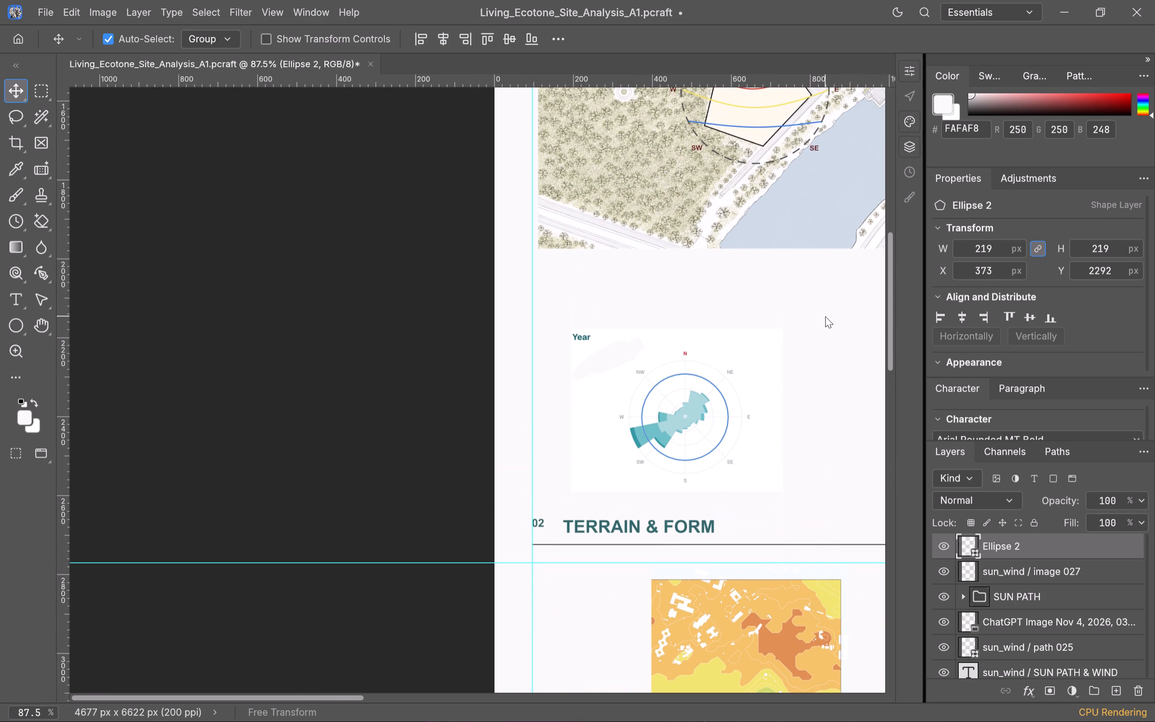
pyautogui.keyDown('shift'); pyautogui.scroll(1, 825, 316); pyautogui.keyUp('shift')
pyautogui.keyDown('shift'); pyautogui.scroll(-8, 825, 316); pyautogui.keyUp('shift')
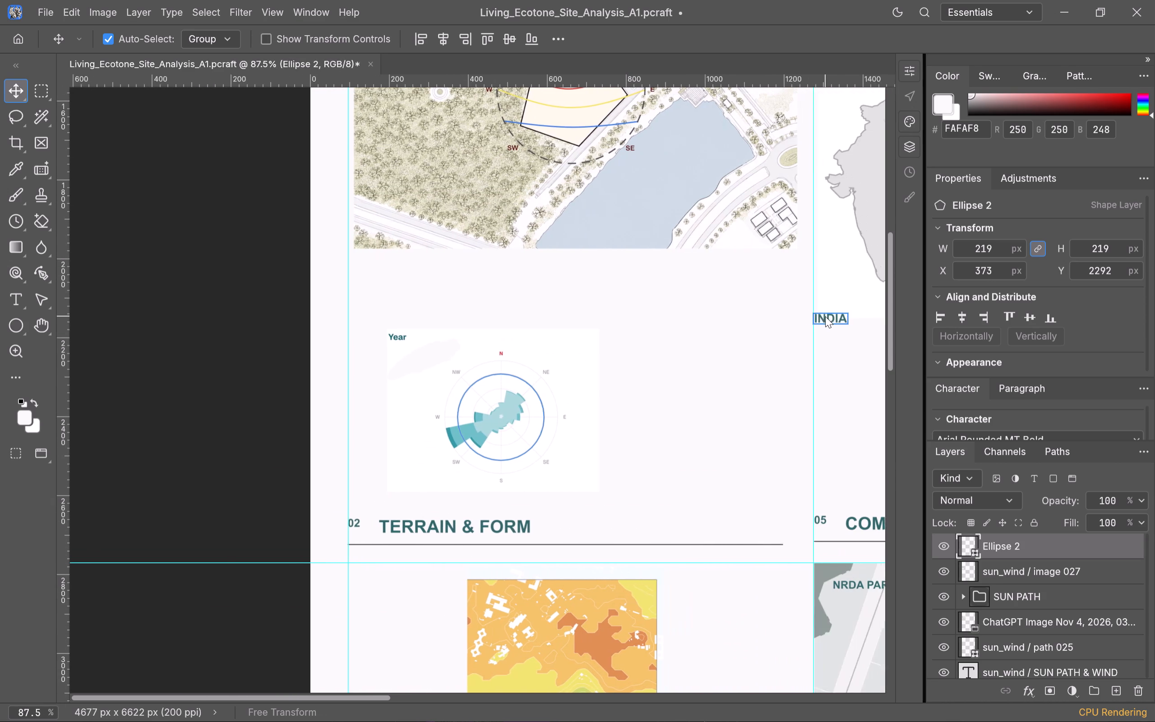
pyautogui.keyDown('shift'); pyautogui.scroll(-8, 825, 316); pyautogui.keyUp('shift')
pyautogui.scroll(-4, 825, 316)
pyautogui.keyDown('alt'); pyautogui.scroll(-5, 825, 316); pyautogui.keyUp('alt')
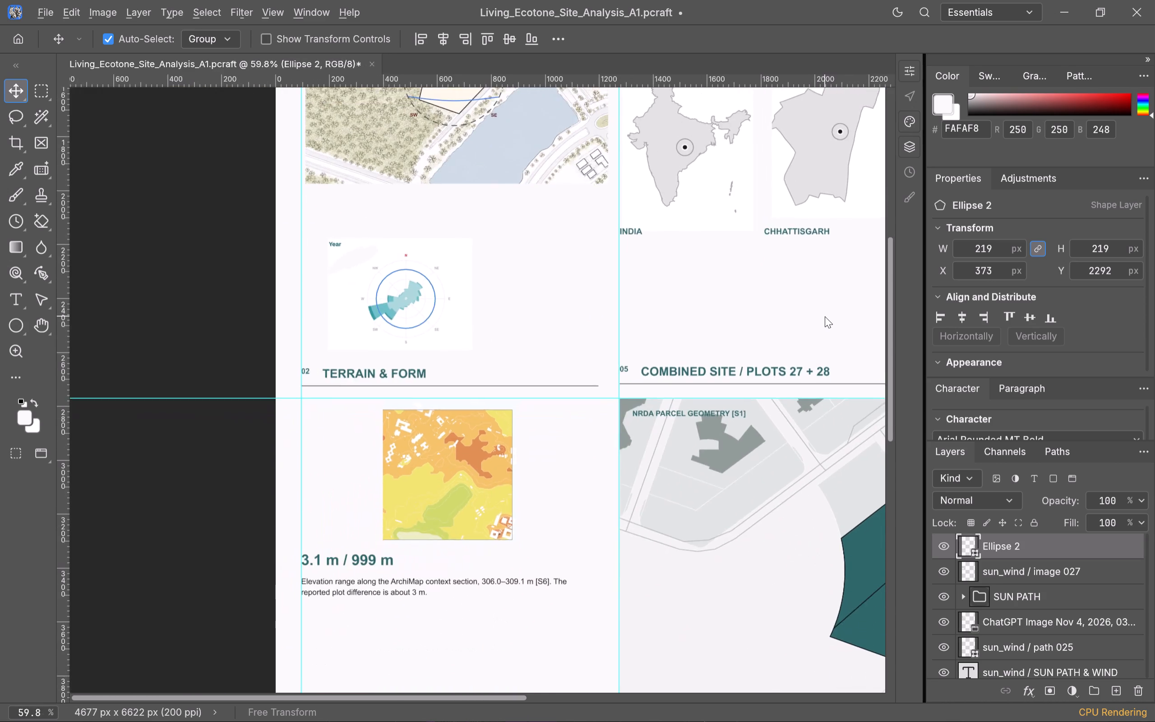
pyautogui.keyDown('alt'); pyautogui.scroll(-1, 825, 316); pyautogui.keyUp('alt')
pyautogui.scroll(3, 825, 316)
pyautogui.keyDown('alt'); pyautogui.scroll(-2, 825, 316); pyautogui.keyUp('alt')
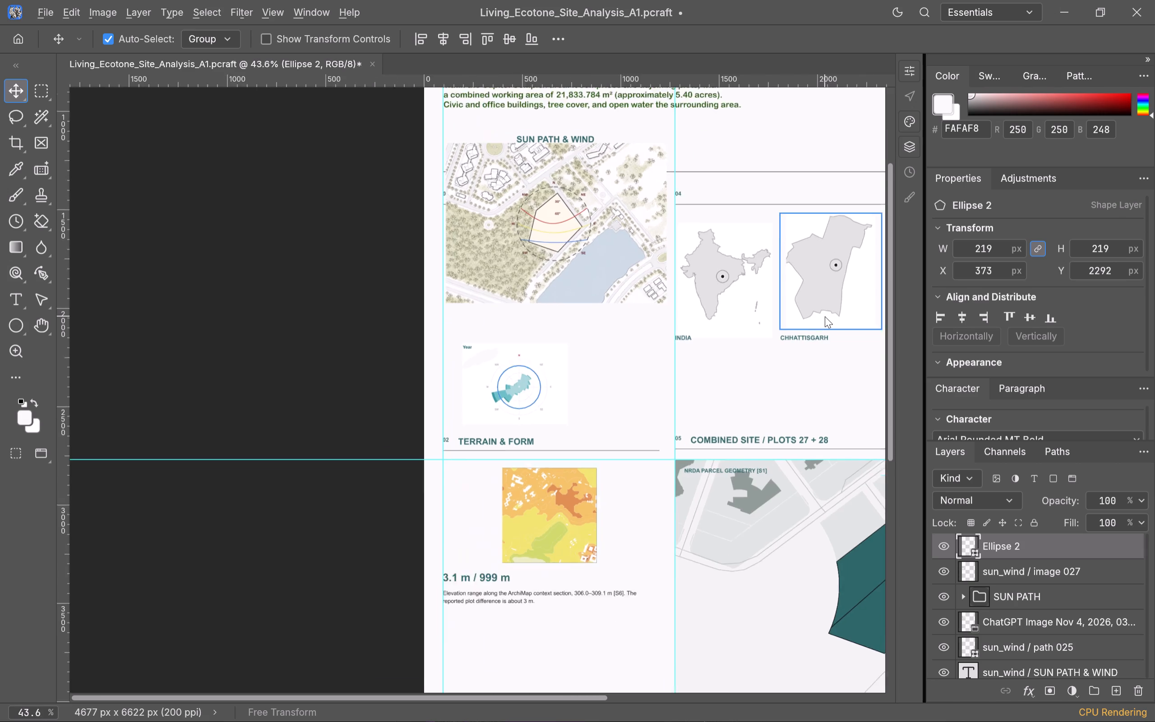
pyautogui.keyDown('alt'); pyautogui.scroll(-4, 825, 316); pyautogui.keyUp('alt')
pyautogui.keyDown('shift'); pyautogui.scroll(3, 825, 316); pyautogui.keyUp('shift')
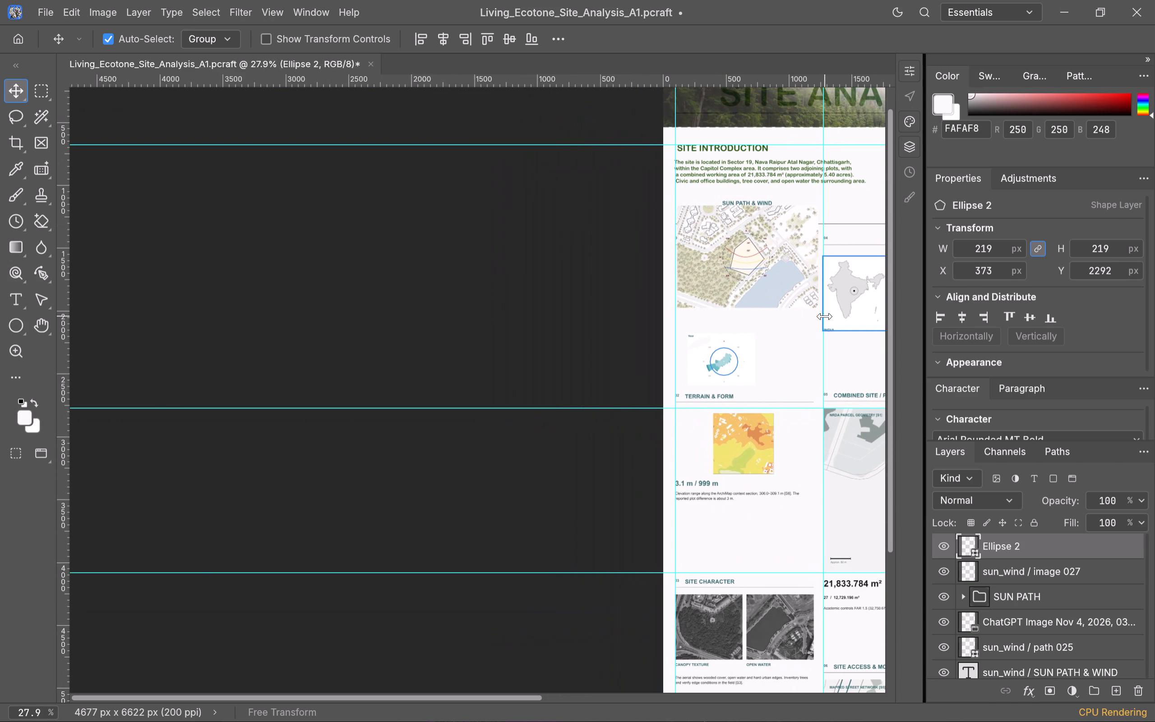
pyautogui.keyDown('shift'); pyautogui.scroll(-14, 825, 316); pyautogui.keyUp('shift')
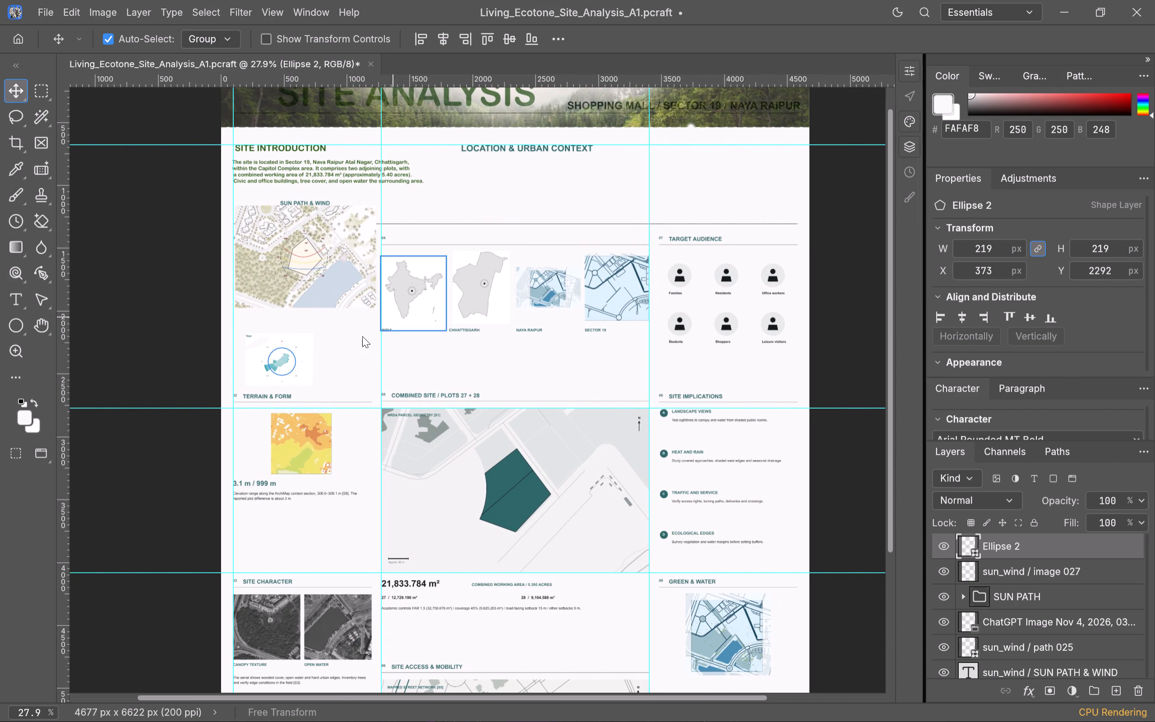
pyautogui.click(295, 366)
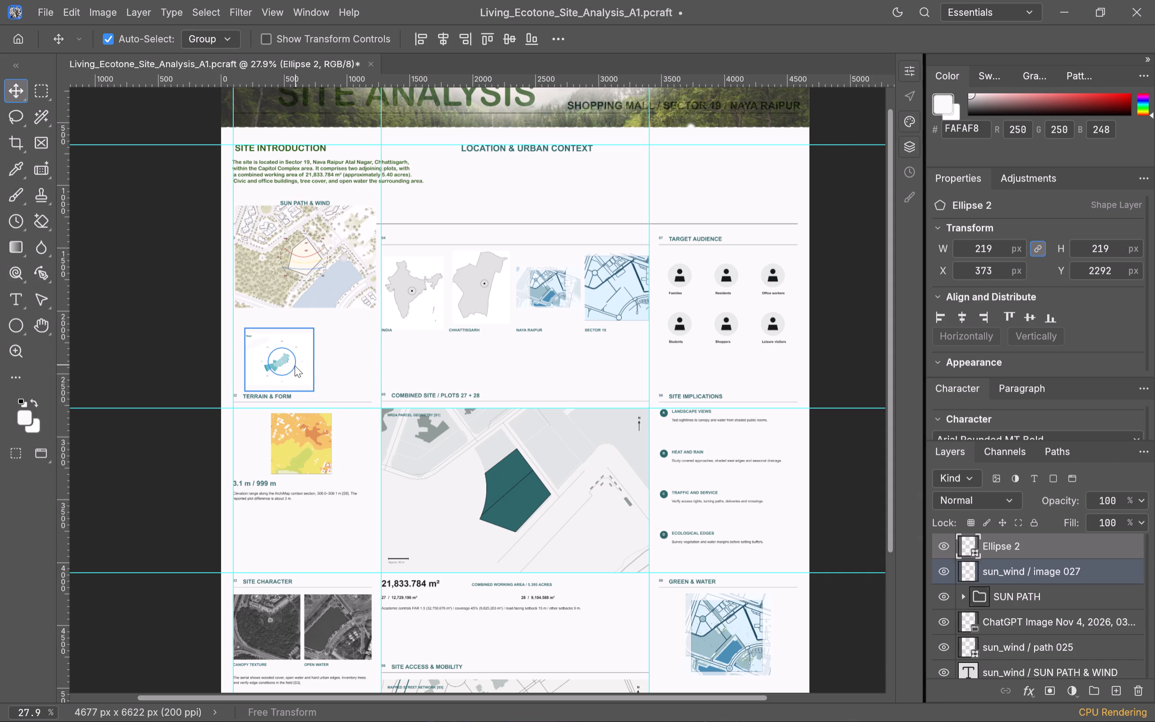
pyautogui.click(1028, 550)
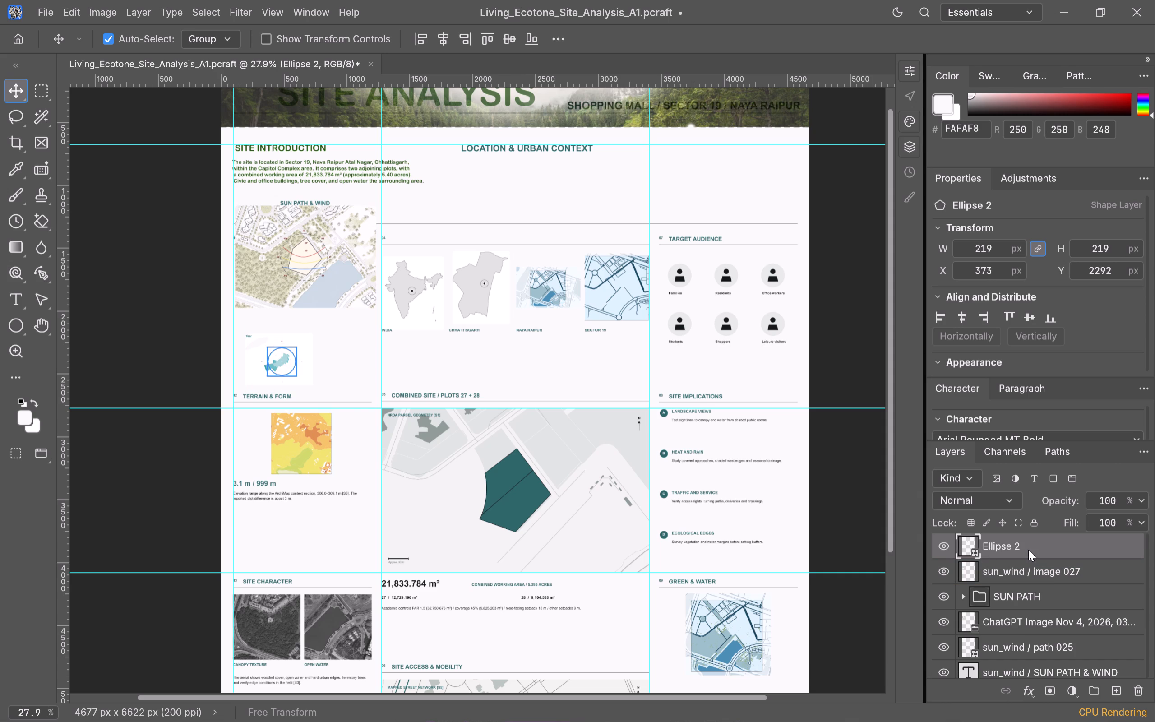
pyautogui.rightClick(1028, 550)
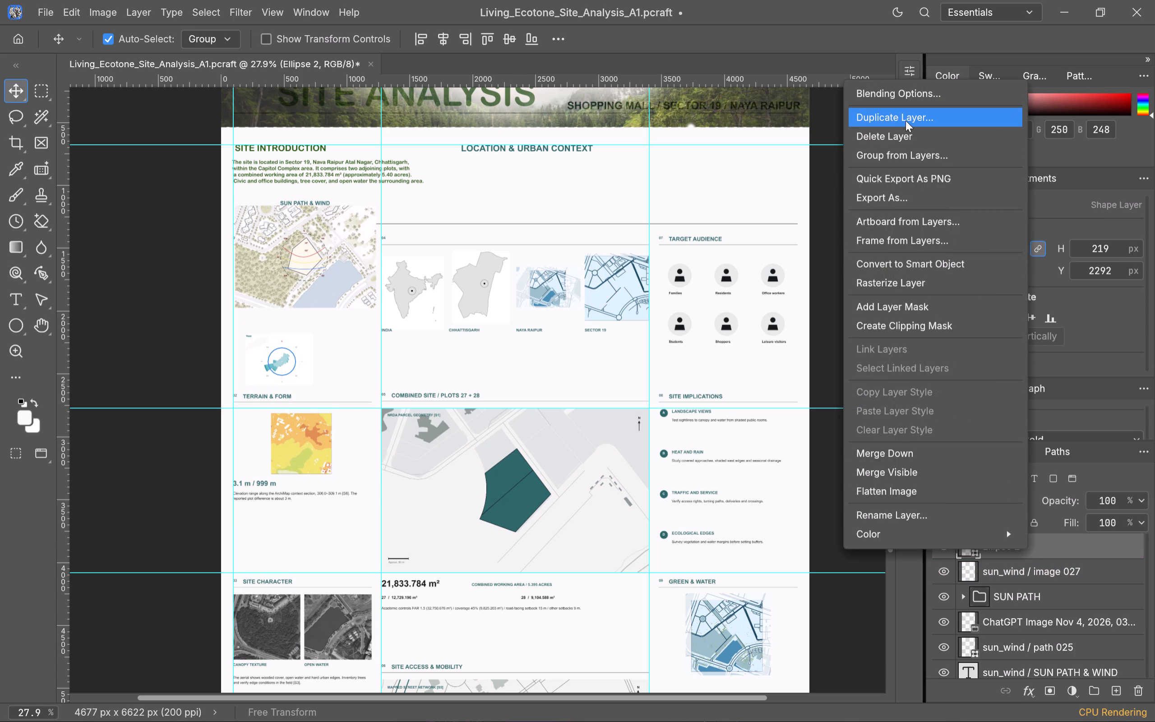
pyautogui.click(907, 119)
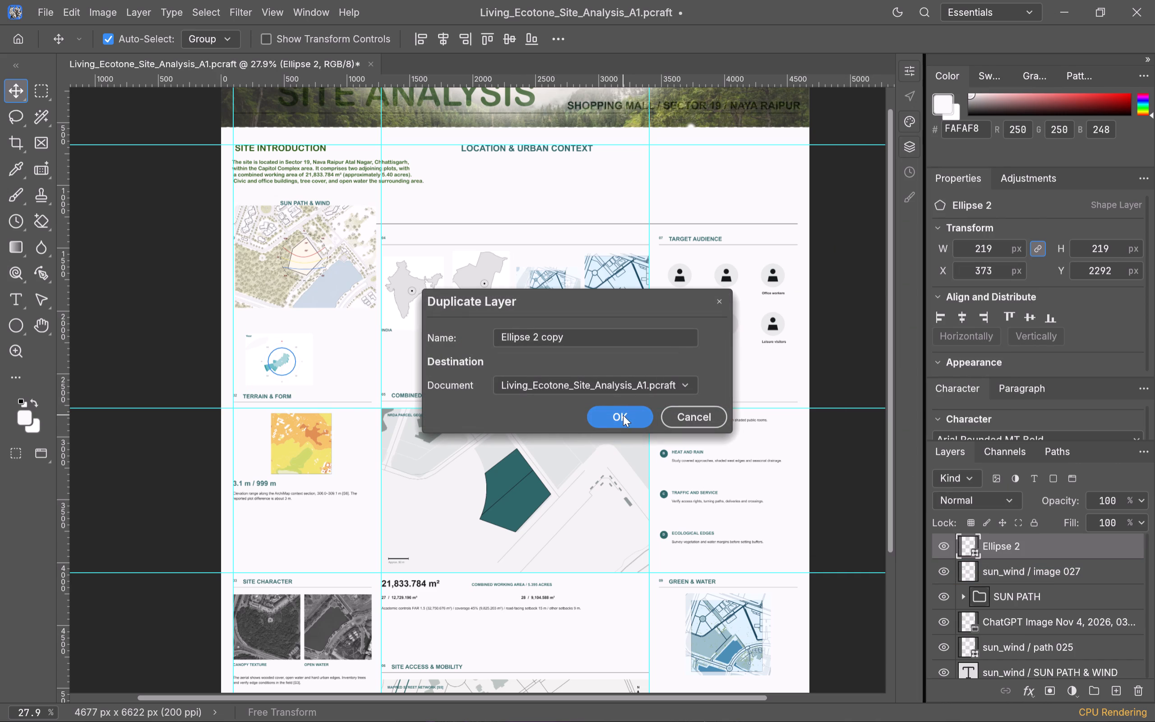
pyautogui.click(622, 418)
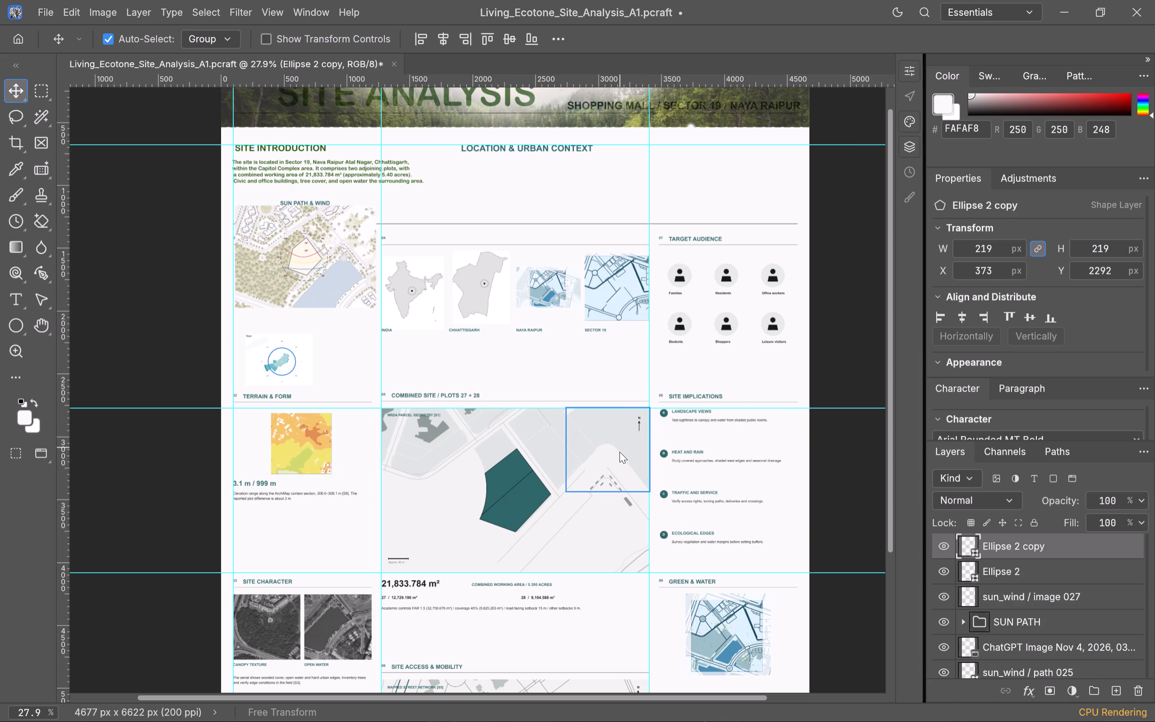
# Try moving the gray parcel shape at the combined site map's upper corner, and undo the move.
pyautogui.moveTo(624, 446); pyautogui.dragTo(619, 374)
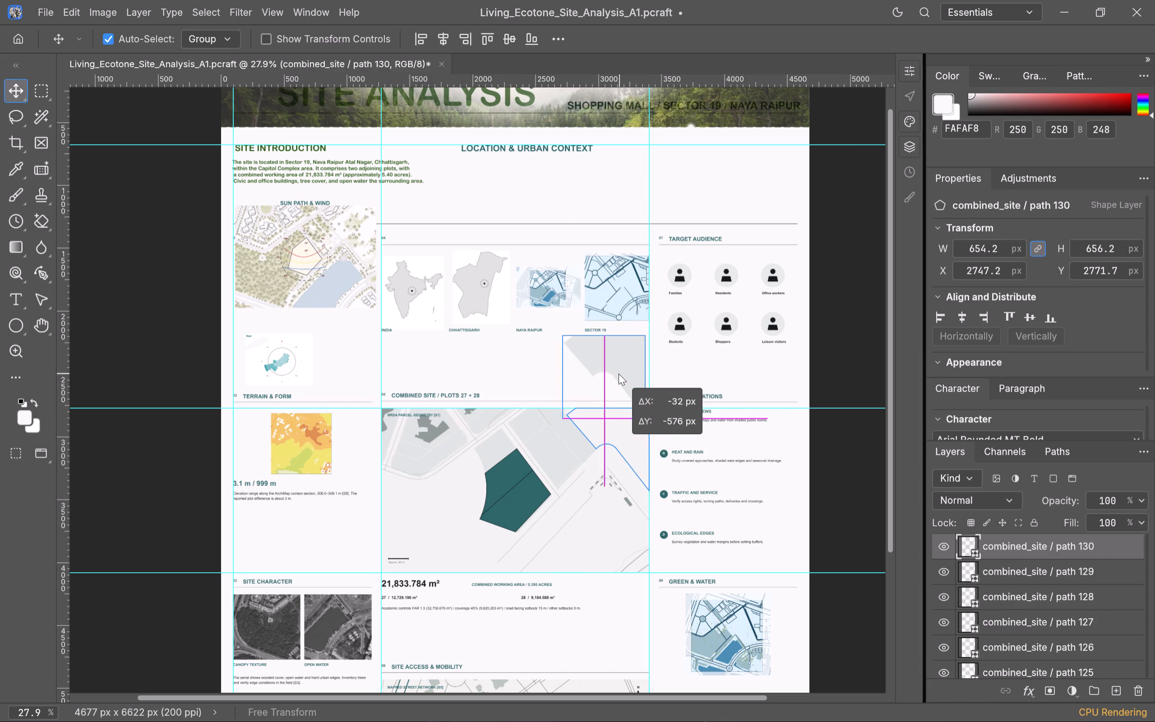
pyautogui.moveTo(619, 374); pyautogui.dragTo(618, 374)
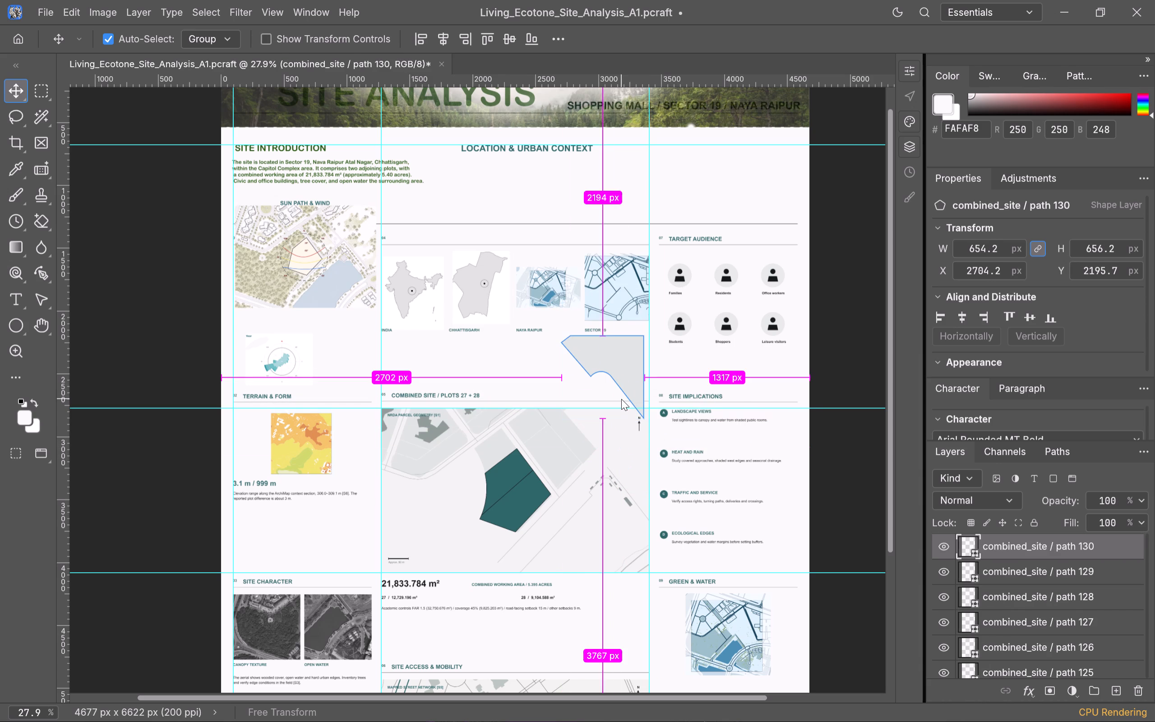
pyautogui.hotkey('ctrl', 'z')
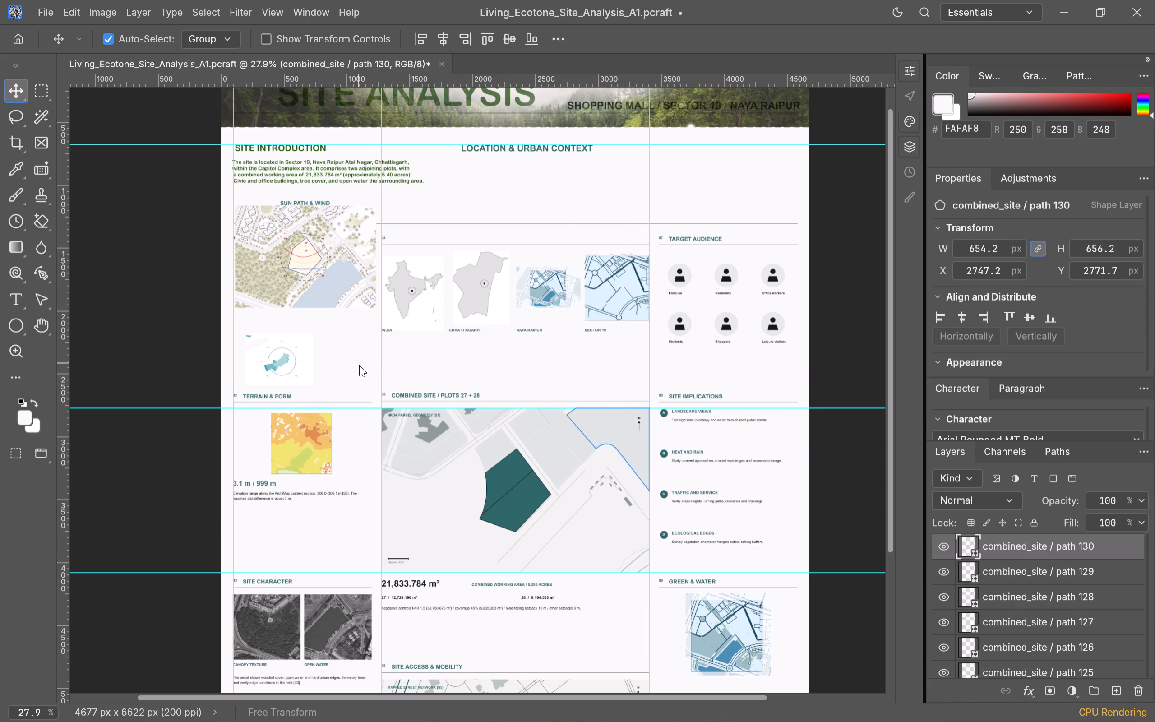
# Enlarge the Ellipse 2 copy circle over the wind rose to 290 px wide and high.
pyautogui.click(295, 357)
pyautogui.scroll(-2, 1027, 621)
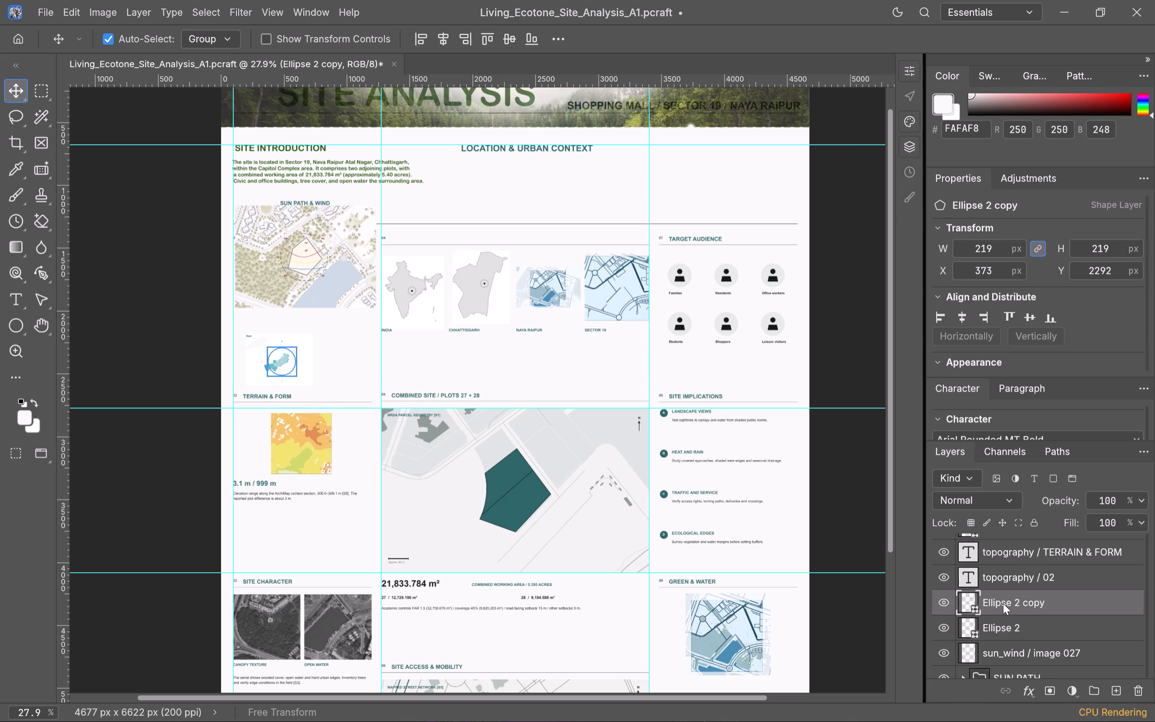
pyautogui.scroll(2, 978, 251)
pyautogui.scroll(20, 978, 251)
pyautogui.scroll(8, 978, 251)
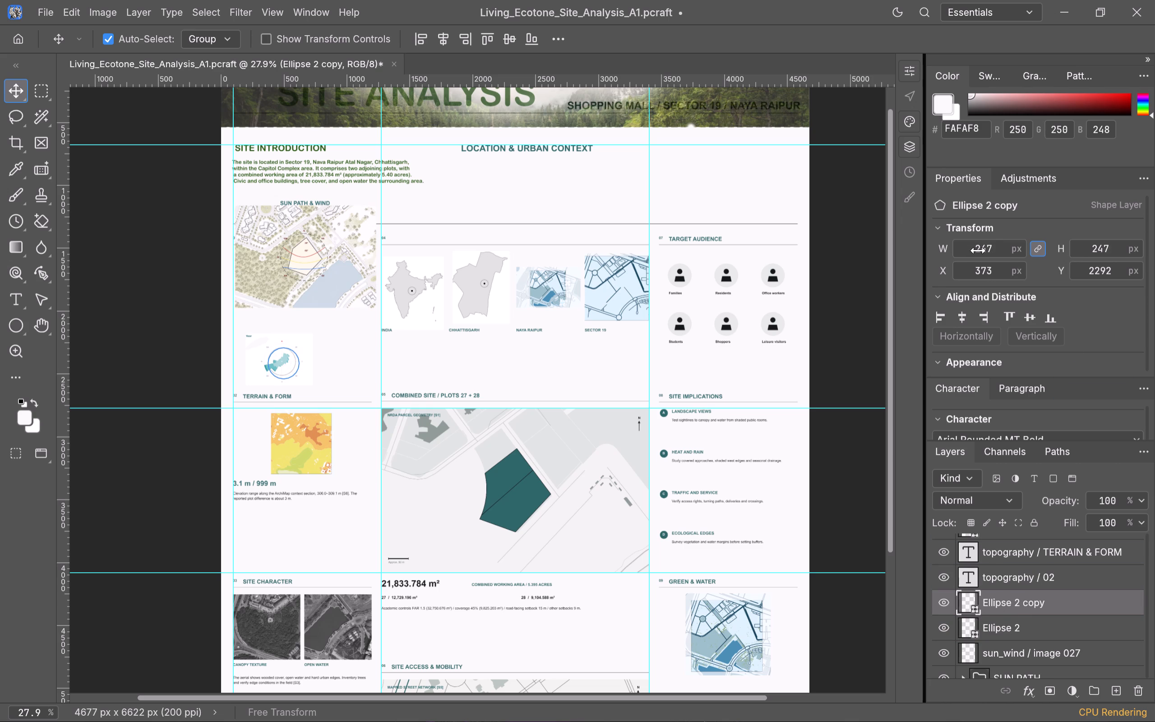
pyautogui.scroll(3, 978, 250)
pyautogui.keyDown('shift'); pyautogui.scroll(2, 162, 361); pyautogui.keyUp('shift')
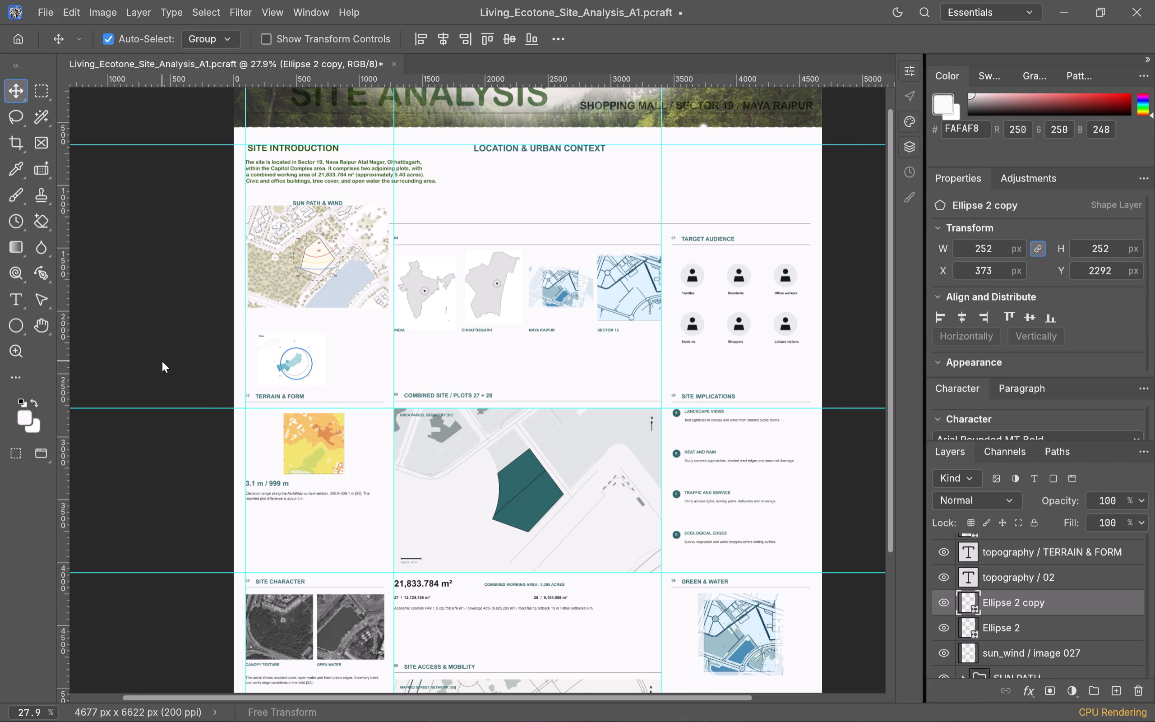
pyautogui.keyDown('shift'); pyautogui.scroll(2, 162, 361); pyautogui.keyUp('shift')
pyautogui.keyDown('alt'); pyautogui.scroll(20, 416, 375); pyautogui.keyUp('alt')
pyautogui.keyDown('alt'); pyautogui.scroll(3, 416, 375); pyautogui.keyUp('alt')
pyautogui.scroll(3, 416, 374)
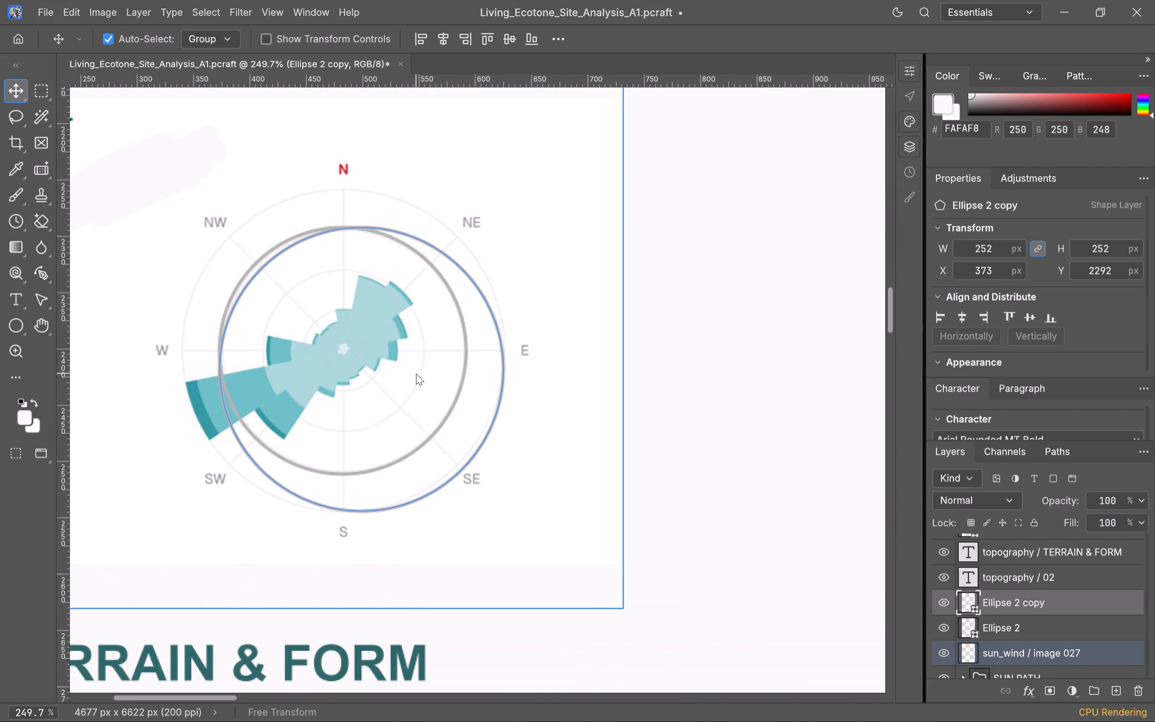
pyautogui.keyDown('alt'); pyautogui.scroll(2, 416, 374); pyautogui.keyUp('alt')
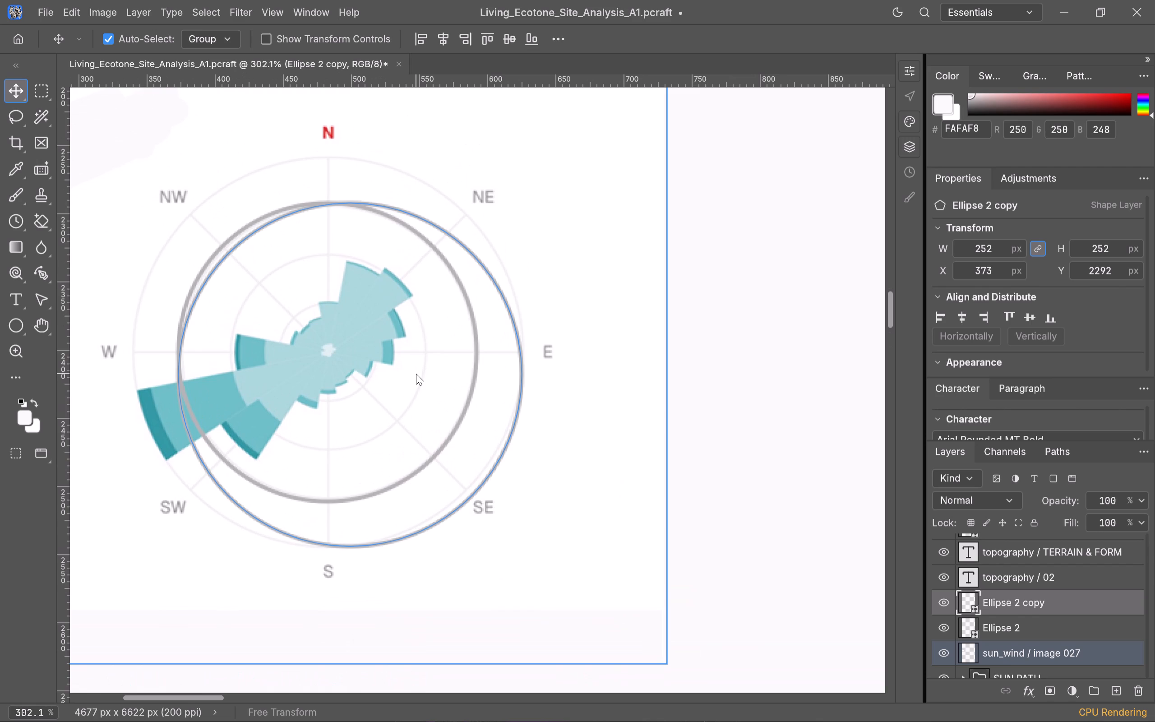
pyautogui.keyDown('shift'); pyautogui.scroll(5, 416, 374); pyautogui.keyUp('shift')
pyautogui.keyDown('alt'); pyautogui.scroll(-1, 416, 374); pyautogui.keyUp('alt')
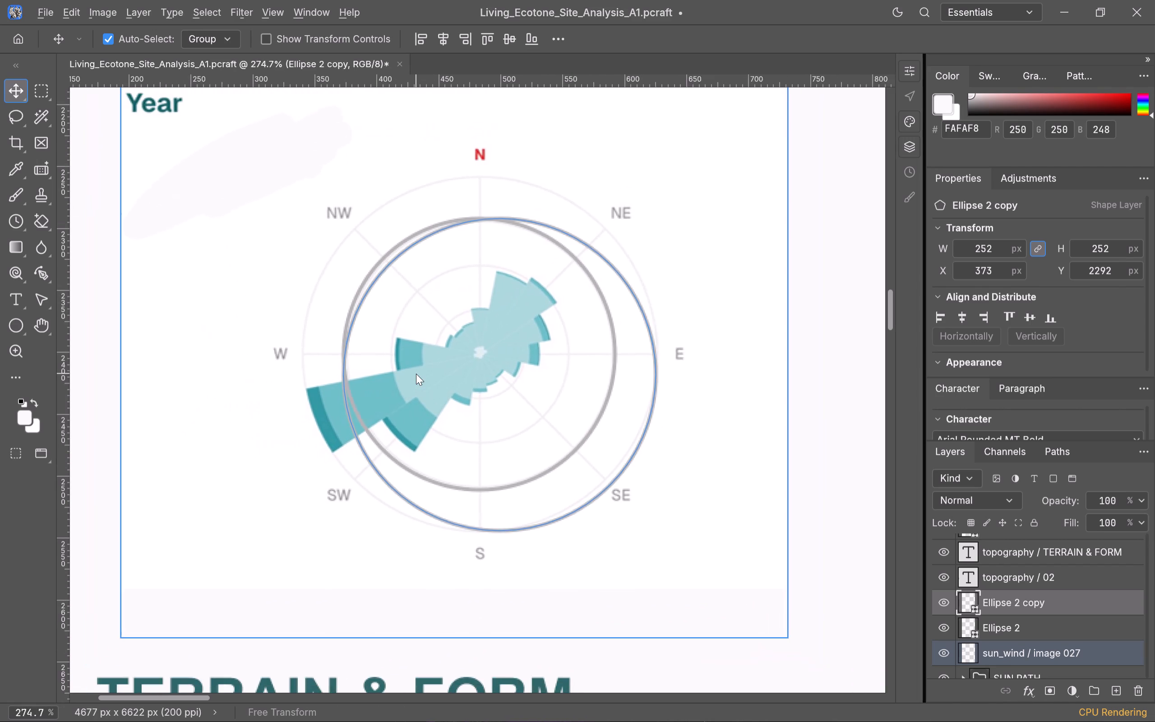
pyautogui.keyDown('alt'); pyautogui.scroll(-1, 416, 374); pyautogui.keyUp('alt')
pyautogui.click(629, 403)
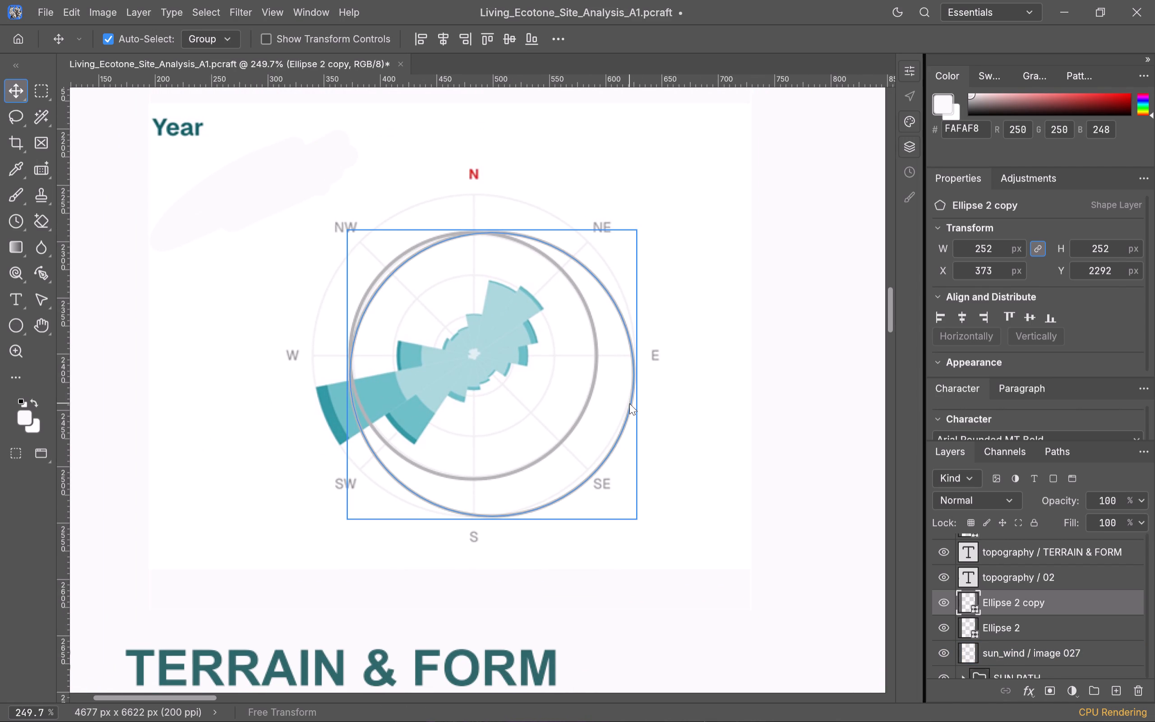
pyautogui.scroll(9, 994, 251)
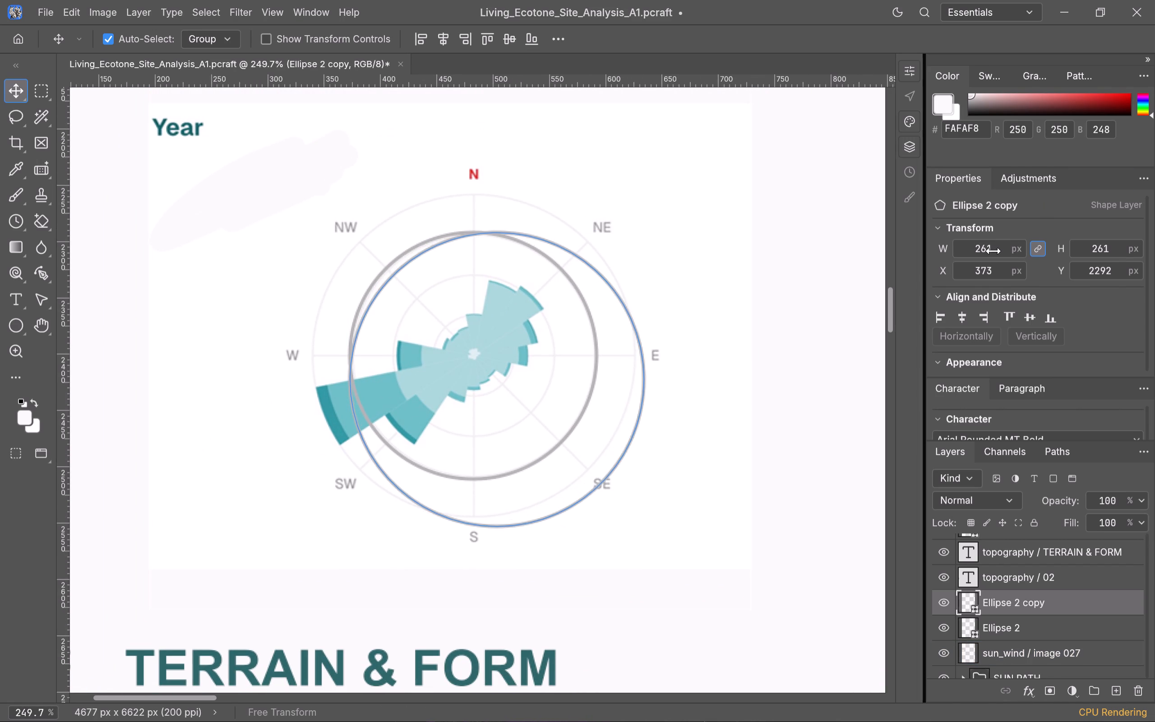
pyautogui.scroll(20, 993, 251)
pyautogui.scroll(3, 993, 251)
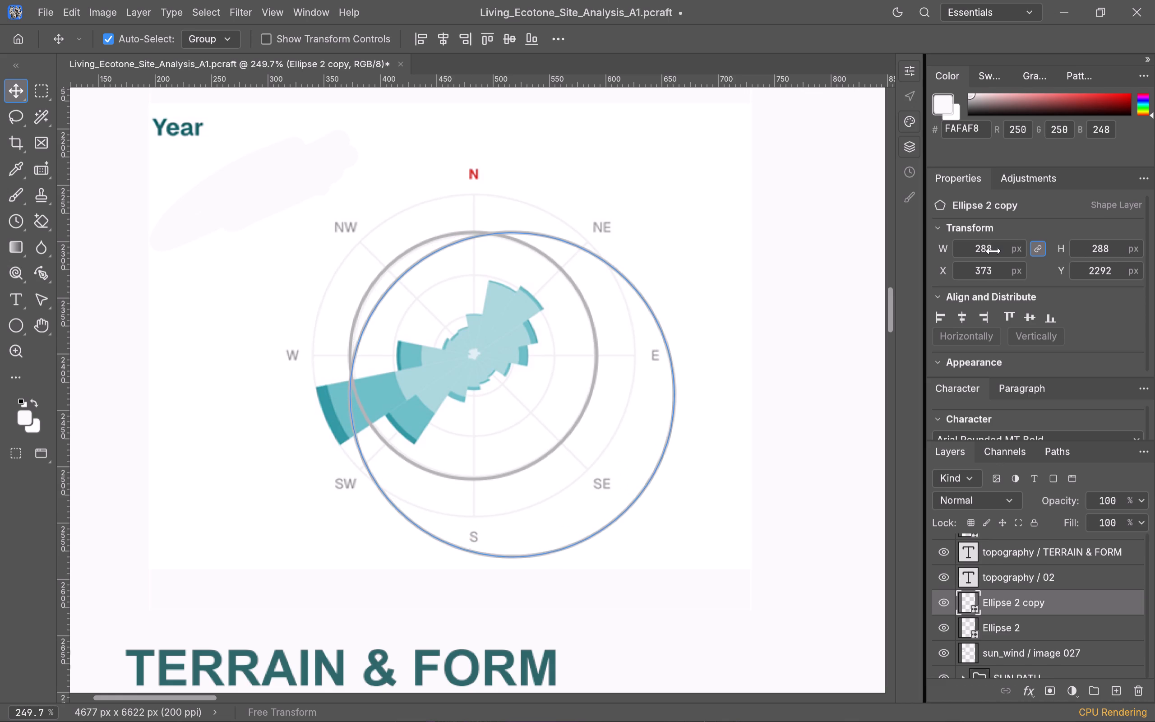
pyautogui.scroll(6, 993, 251)
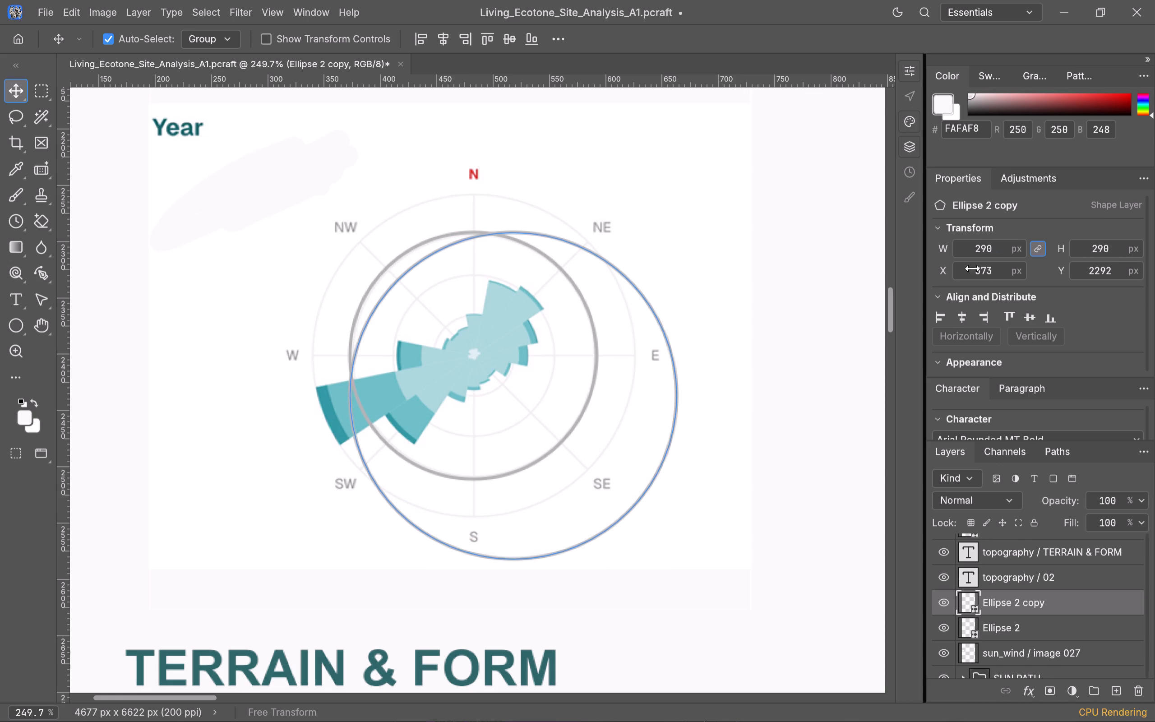
# Nudge the Ellipse 2 copy circle to X 338 px, Y 2258 px, over the wind rose's outermost ring.
pyautogui.press('Left')
pyautogui.press('Left')
pyautogui.press('Left')
pyautogui.press('Left')
pyautogui.press('Left')
pyautogui.press('Left')
pyautogui.press('Left')
pyautogui.press('Left')
pyautogui.press('Left')
pyautogui.press('Left')
pyautogui.press('Left')
pyautogui.press('Left')
pyautogui.press('Left')
pyautogui.press('Left')
pyautogui.press('Left')
pyautogui.press('Left')
pyautogui.press('Left')
pyautogui.press('Left')
pyautogui.press('Left')
pyautogui.press('Left')
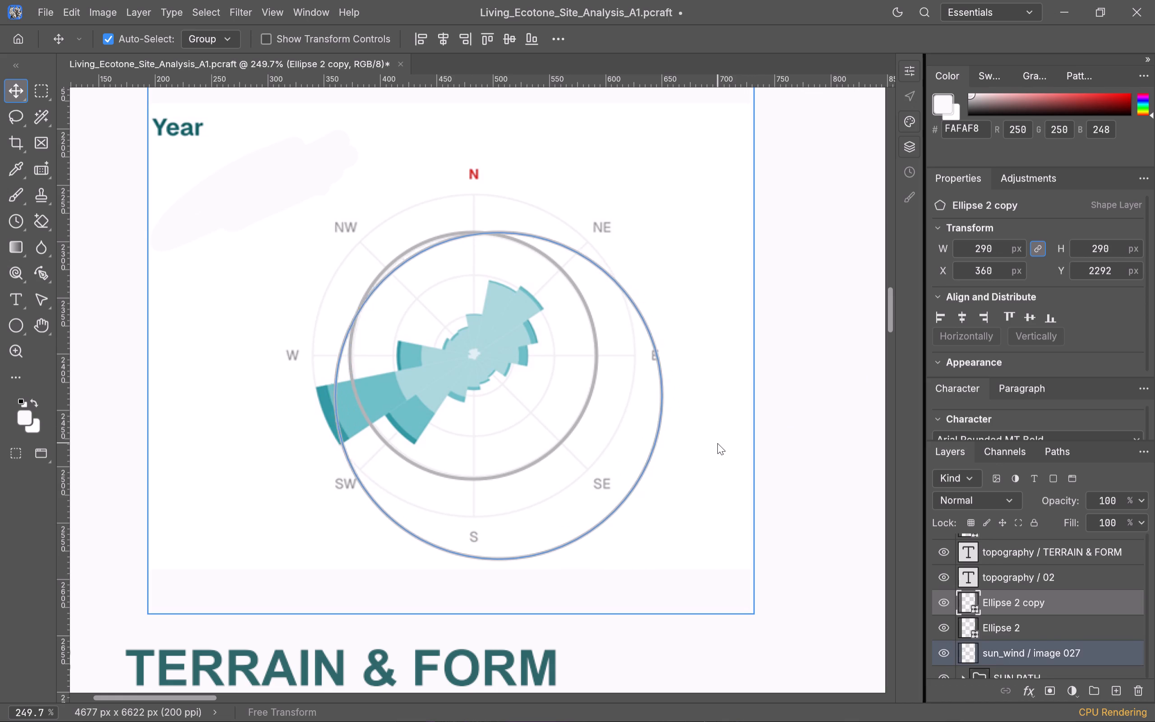
pyautogui.press('Up')
pyautogui.press('Up')
pyautogui.press('Up')
pyautogui.press('Up')
pyautogui.press('Up')
pyautogui.press('Up')
pyautogui.press('Up')
pyautogui.press('Up')
pyautogui.press('Up')
pyautogui.press('Up')
pyautogui.press('Up')
pyautogui.press('Up')
pyautogui.press('Up')
pyautogui.press('Up')
pyautogui.press('Up')
pyautogui.press('Up')
pyautogui.press('Up')
pyautogui.press('Up')
pyautogui.press('Up')
pyautogui.press('Up')
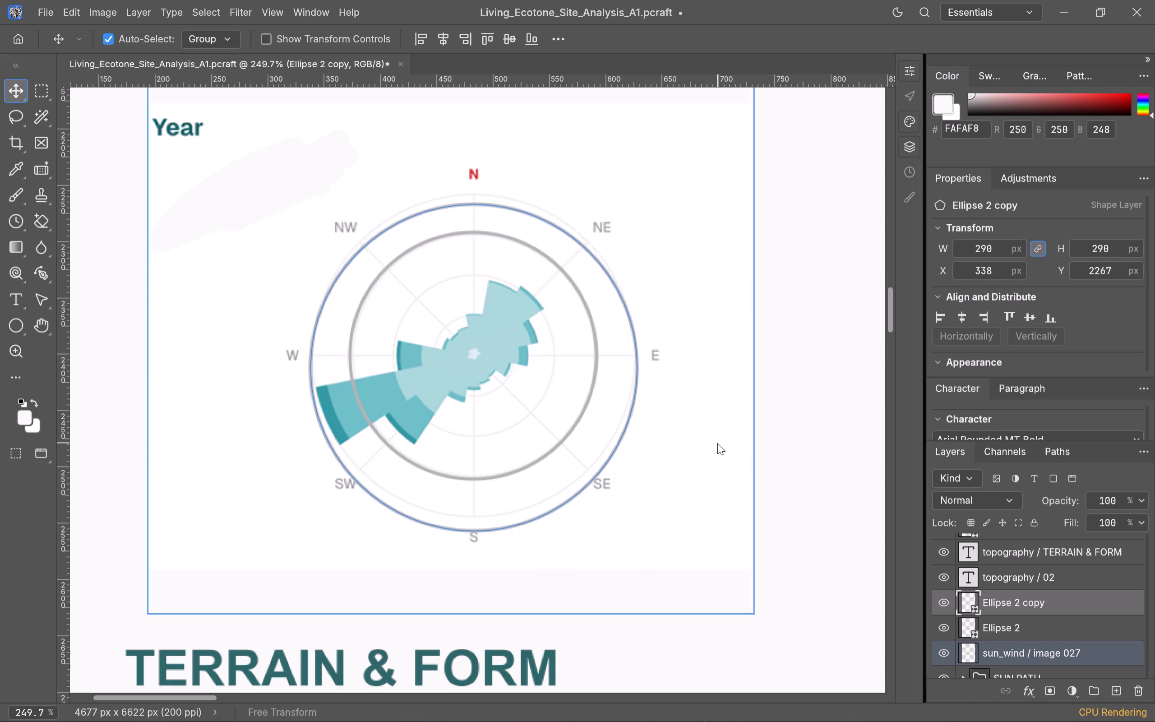
pyautogui.press('Up')
pyautogui.press('Up')
pyautogui.press('Up')
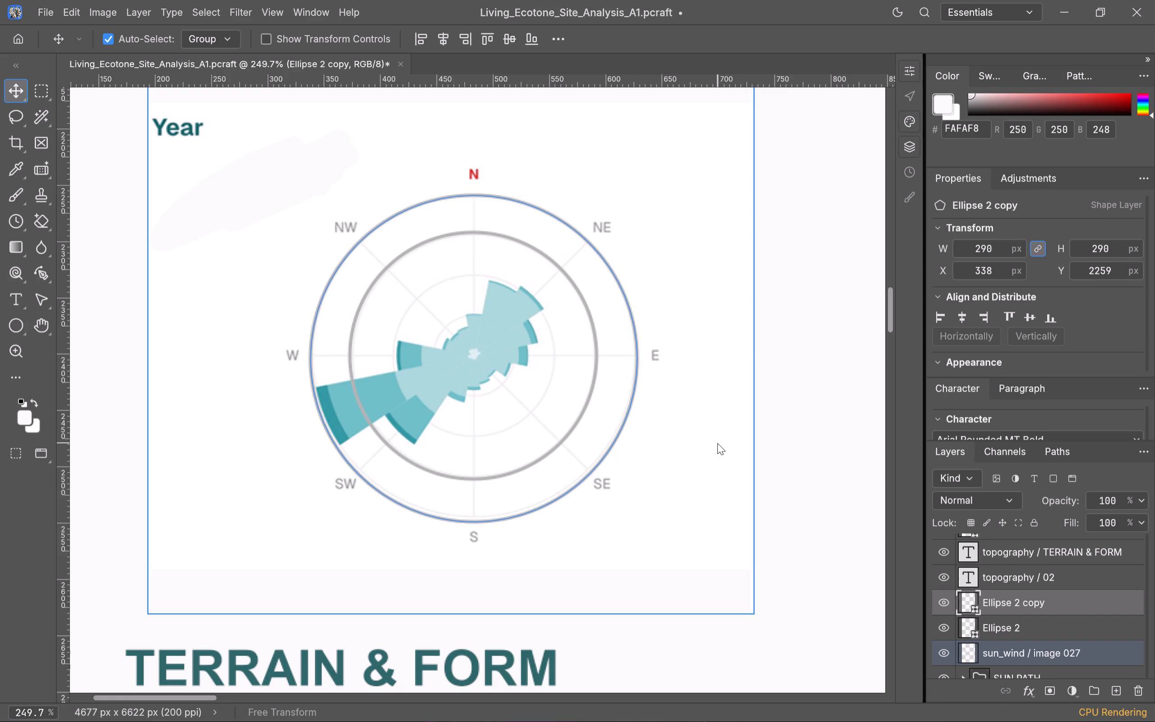
pyautogui.press('Up')
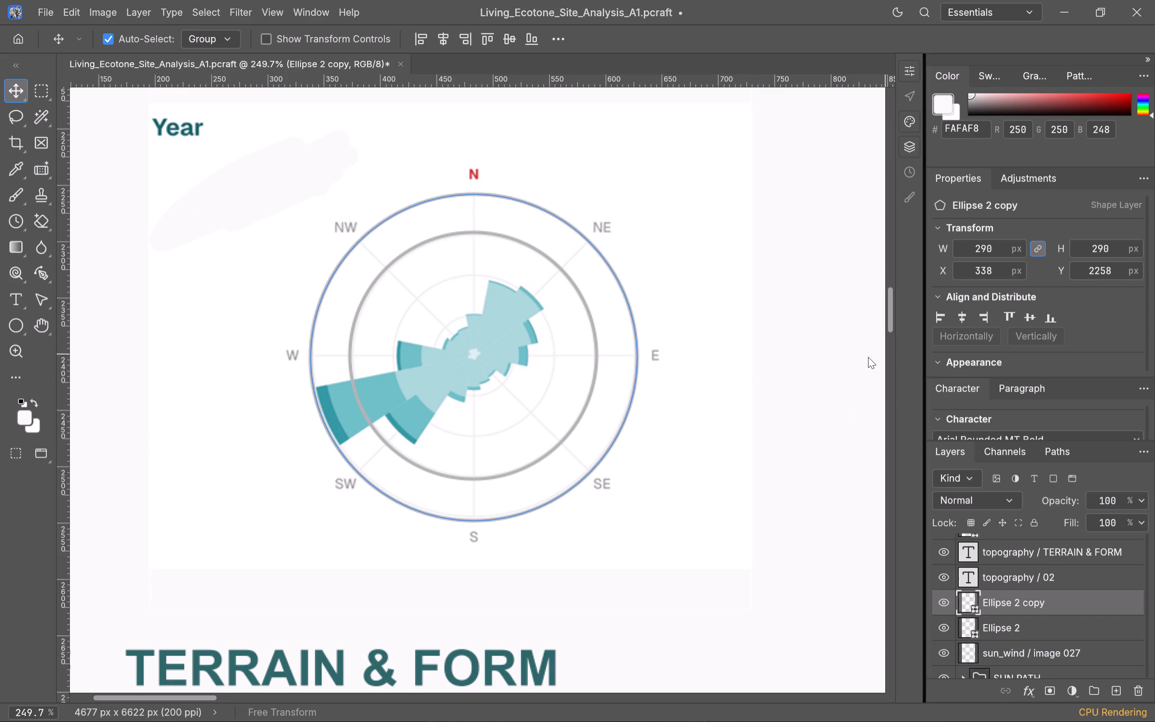
# Reduce the Ellipse 2 copy circle to 286 px to fit the wind rose's outermost ring.
pyautogui.scroll(-1, 986, 241)
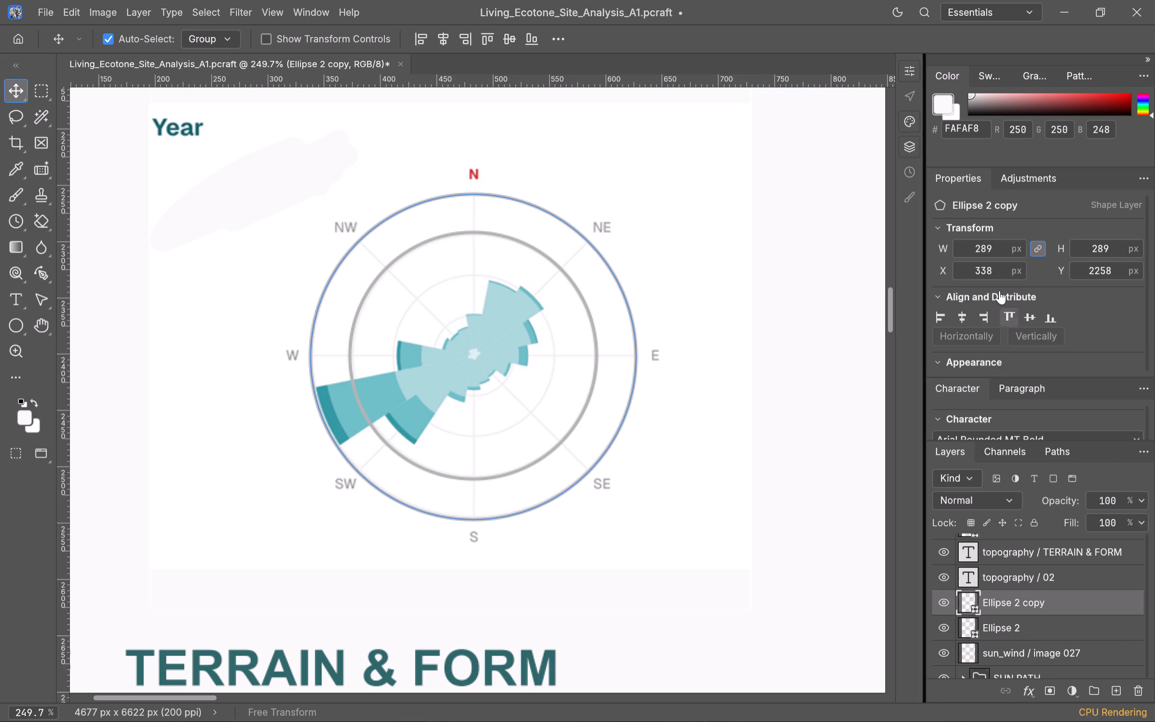
pyautogui.scroll(-2, 996, 251)
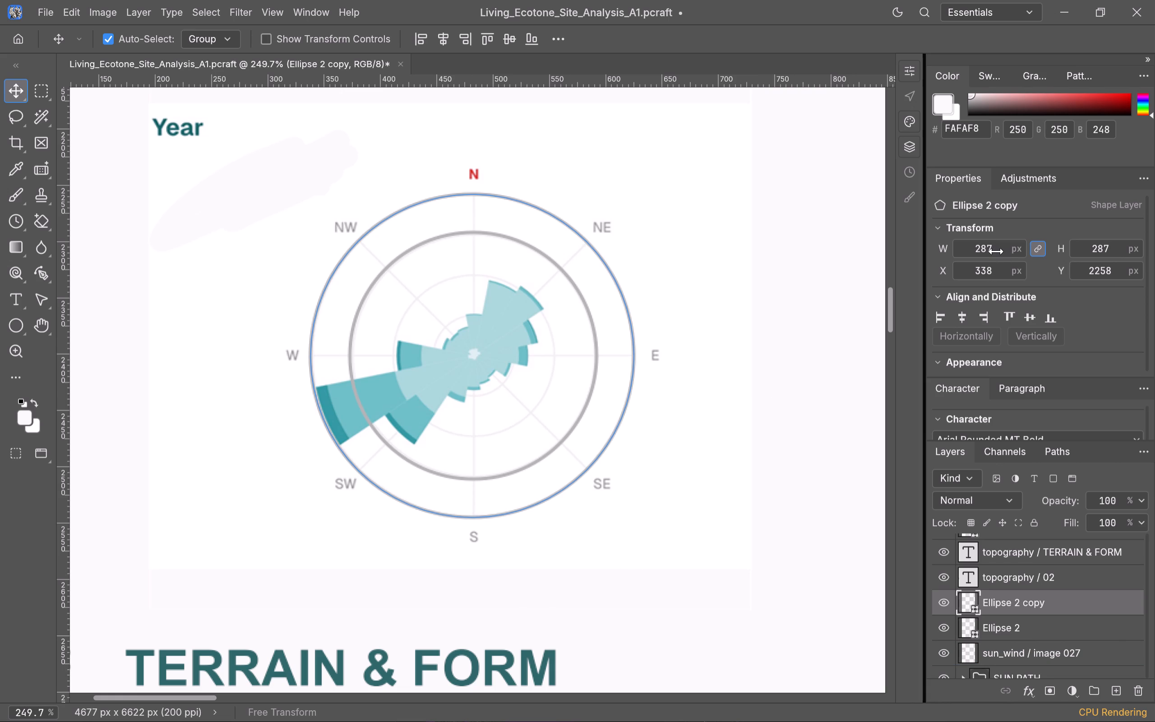
pyautogui.scroll(-2, 996, 251)
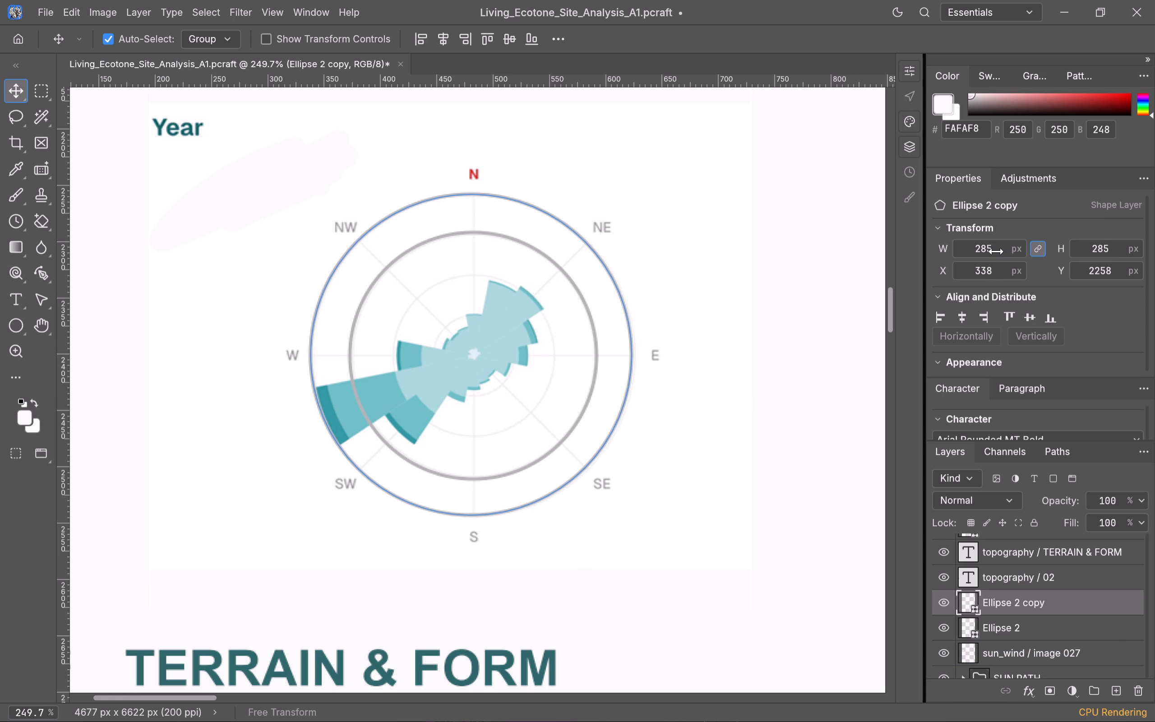
pyautogui.scroll(1, 996, 251)
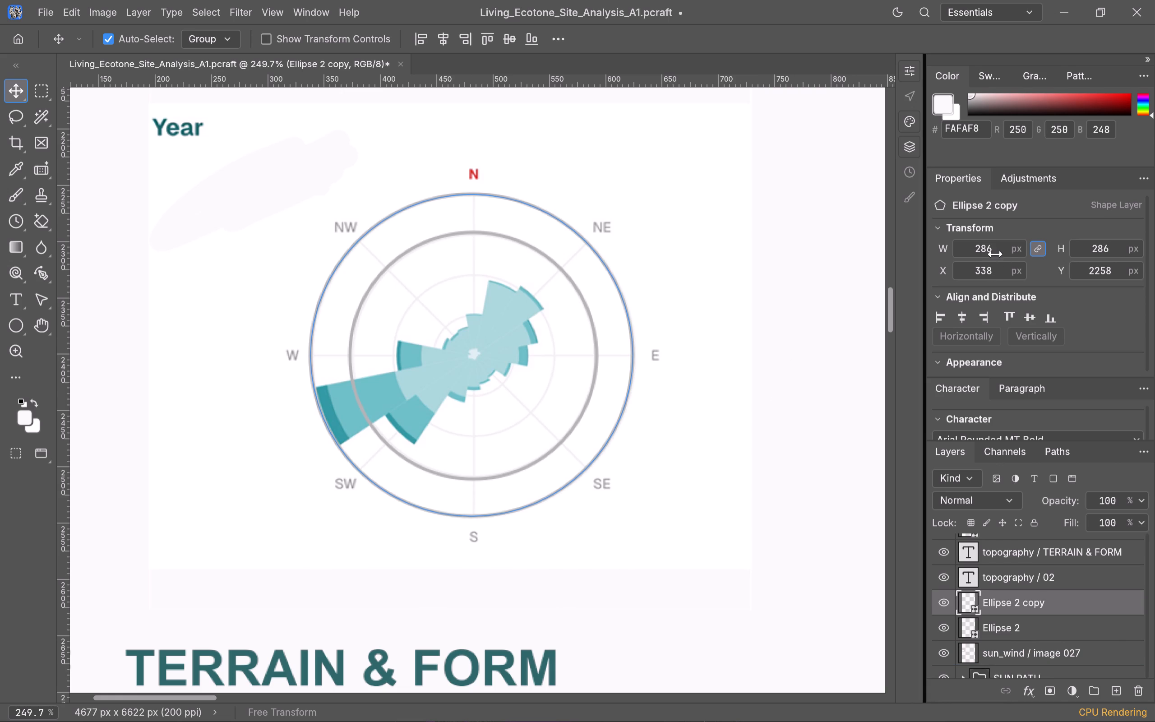
# Set the stroke width of the Ellipse 2 copy circle to 2 px.
pyautogui.scroll(-2, 1105, 345)
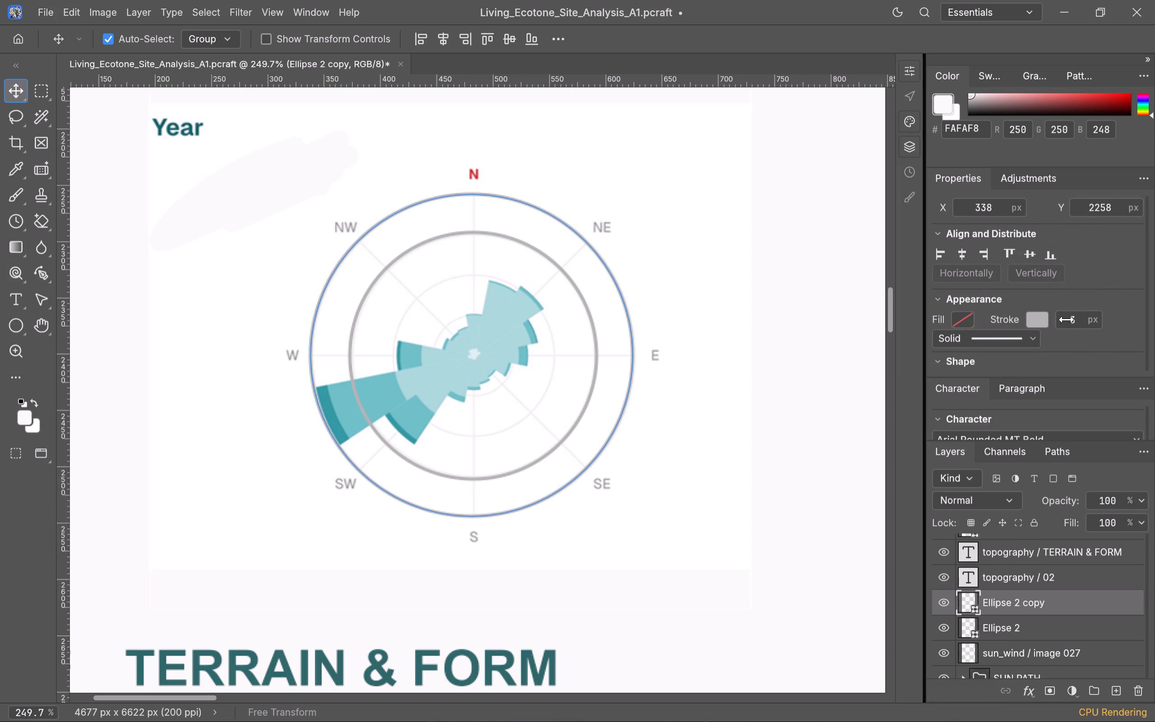
pyautogui.click(1072, 319)
pyautogui.press('2')
pyautogui.click(795, 323)
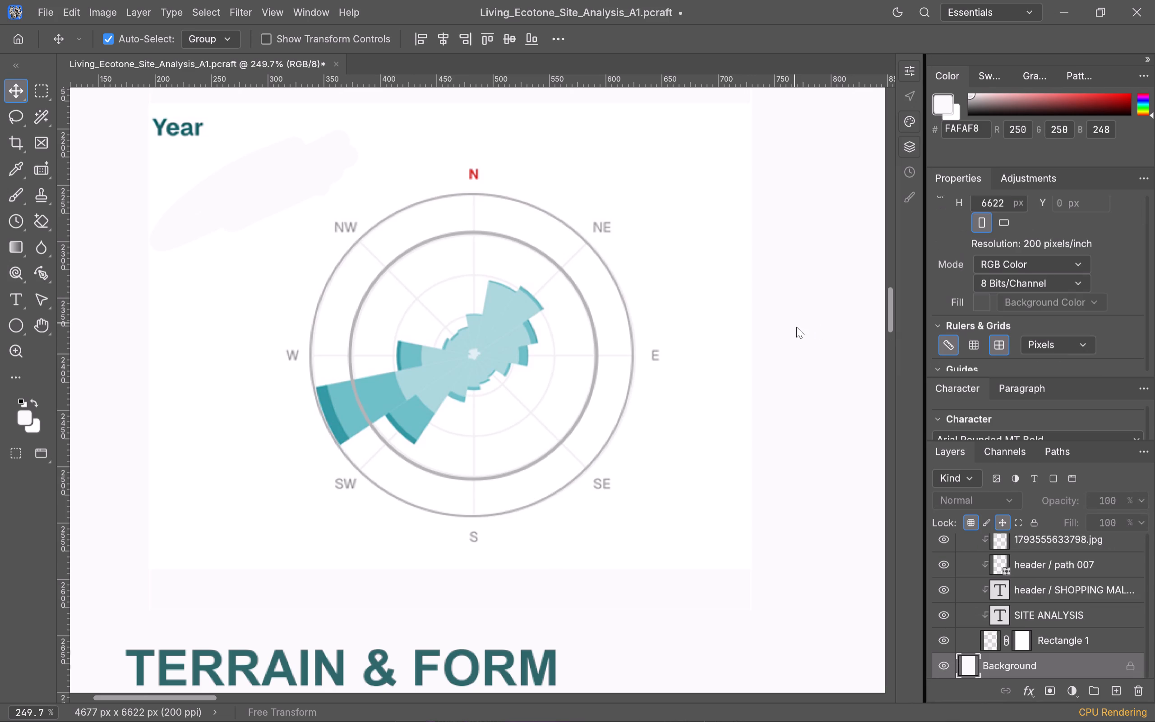
# Set the stroke width of the inner Ellipse 2 circle to 2 px.
pyautogui.click(593, 386)
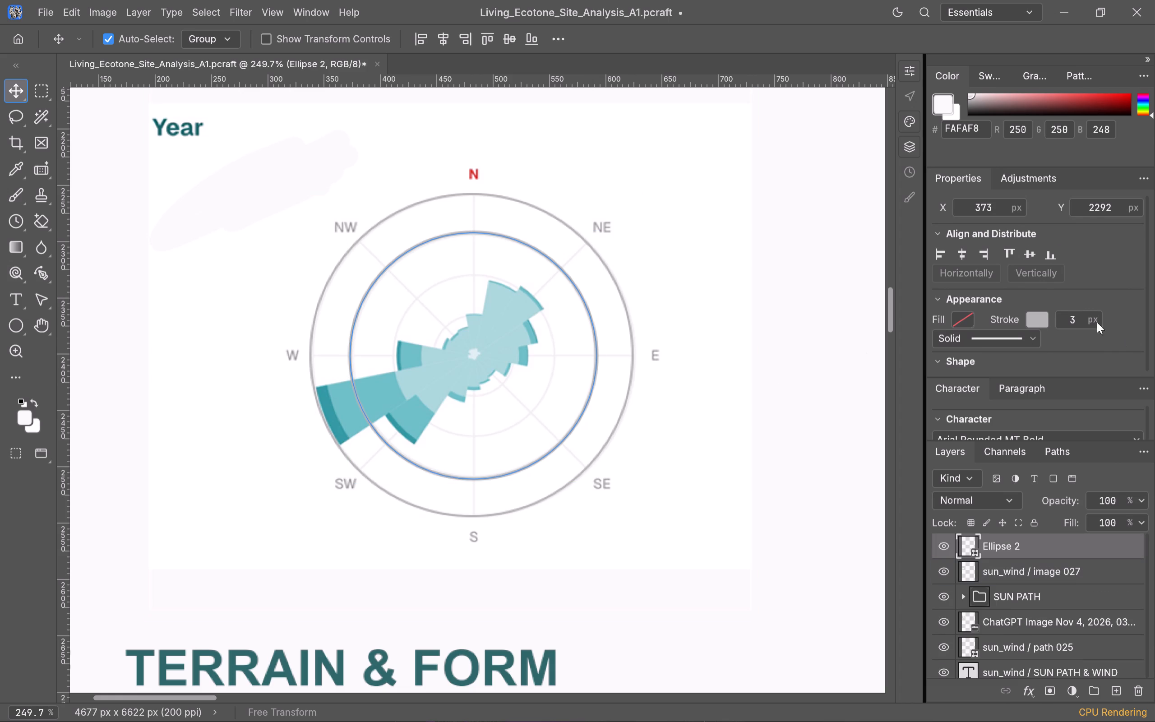
pyautogui.scroll(-2, 1058, 318)
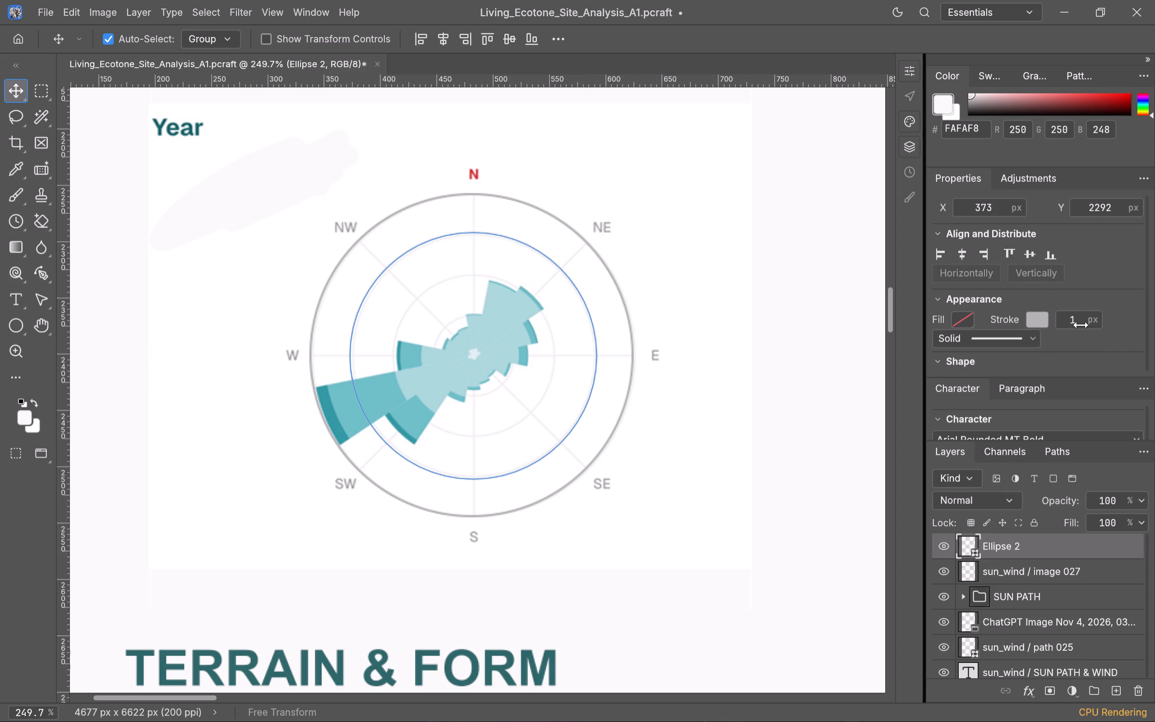
pyautogui.scroll(1, 1081, 320)
pyautogui.click(846, 325)
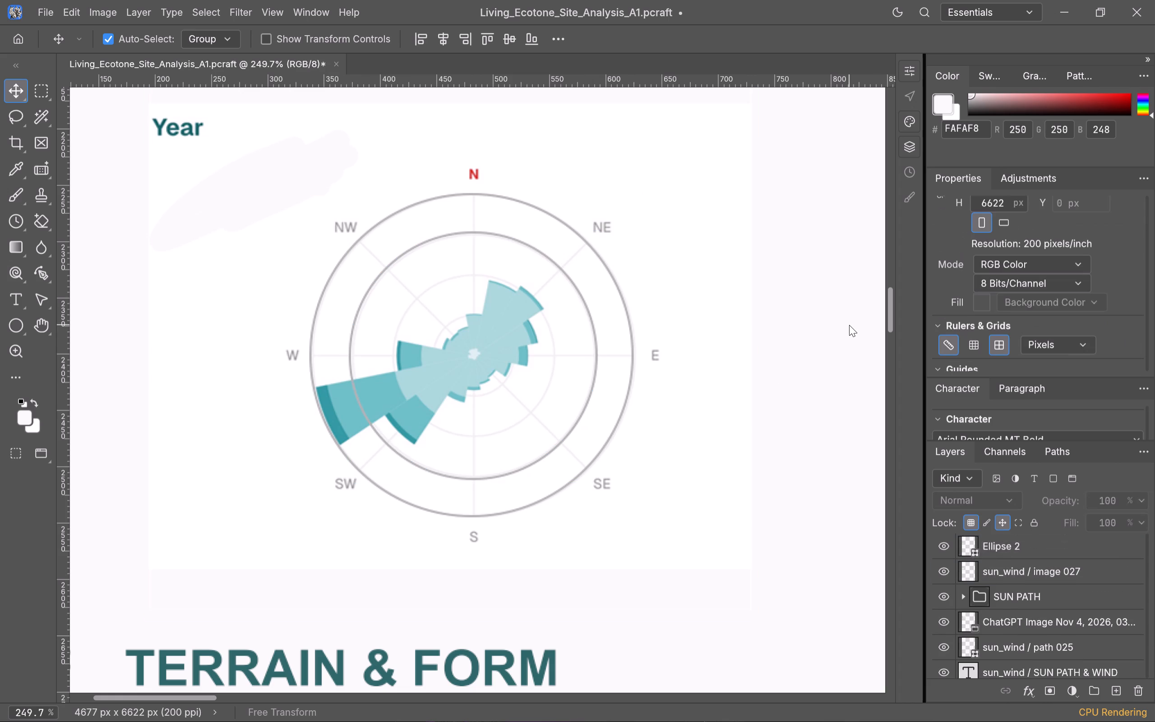
# Duplicate the Ellipse 2 layer within the same document, naming it Ellipse 2 copy 2.
pyautogui.click(596, 346)
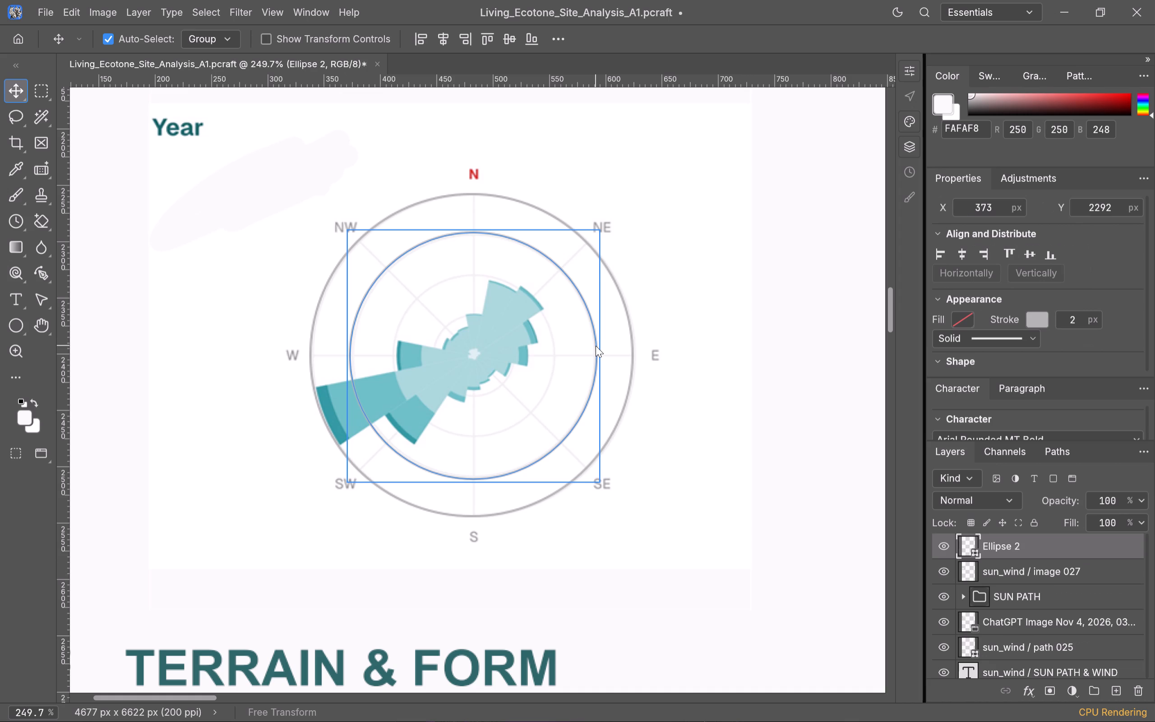
pyautogui.rightClick(596, 346)
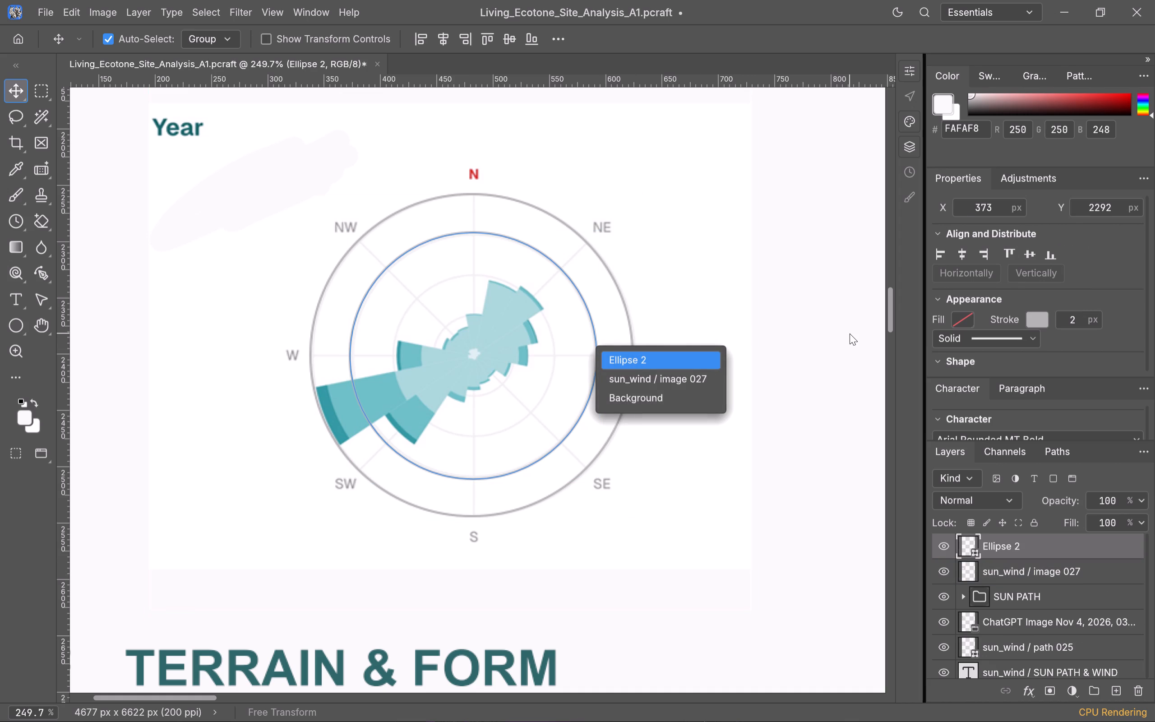
pyautogui.click(1041, 544)
pyautogui.rightClick(1041, 544)
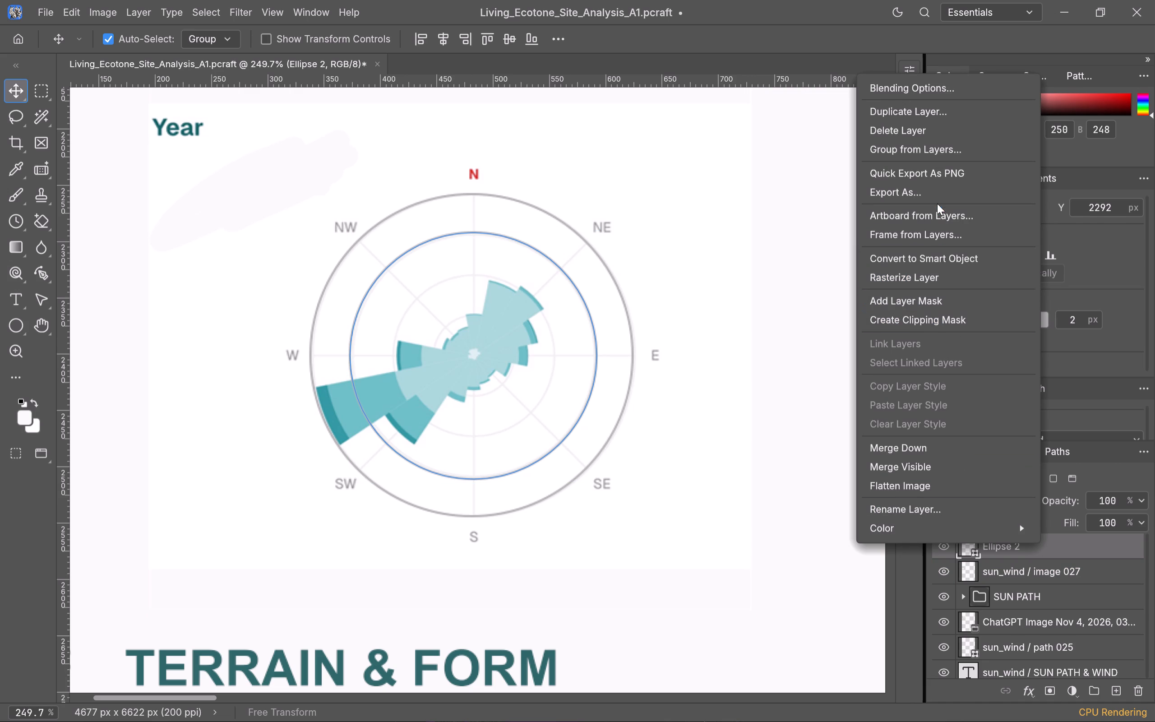
pyautogui.click(943, 111)
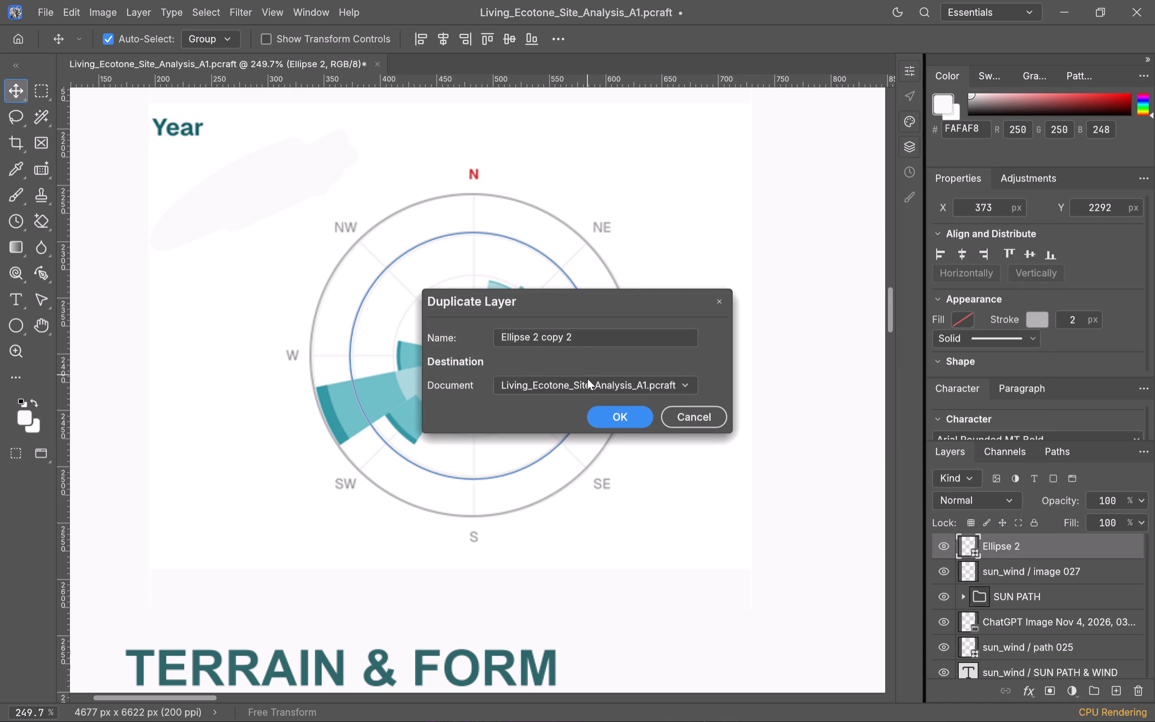
pyautogui.click(615, 420)
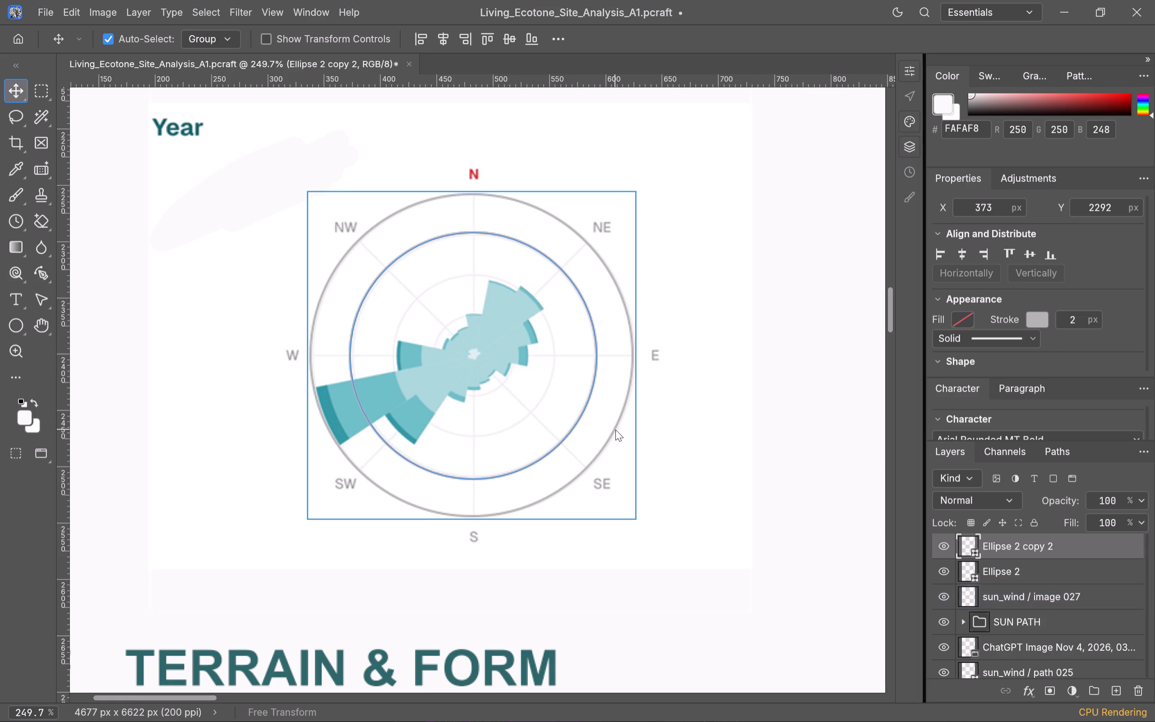
# Shift the Ellipse 2 copy 2 circle horizontally to X 372 px.
pyautogui.scroll(1, 1030, 586)
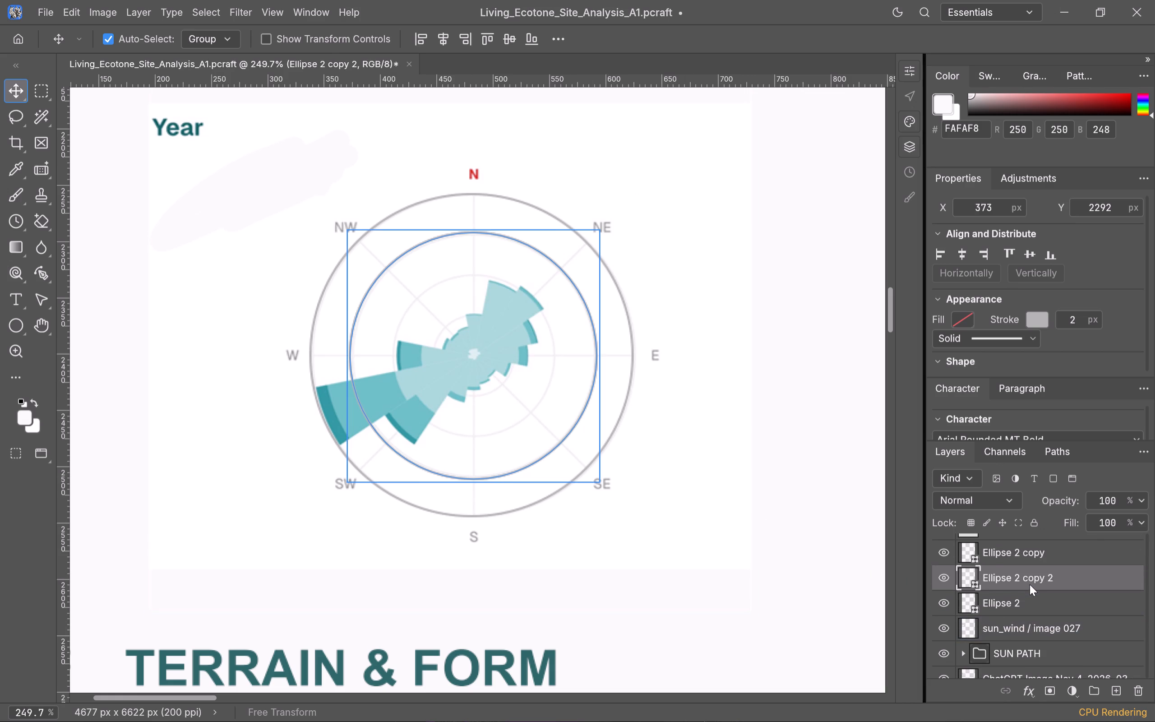
pyautogui.scroll(1, 1030, 582)
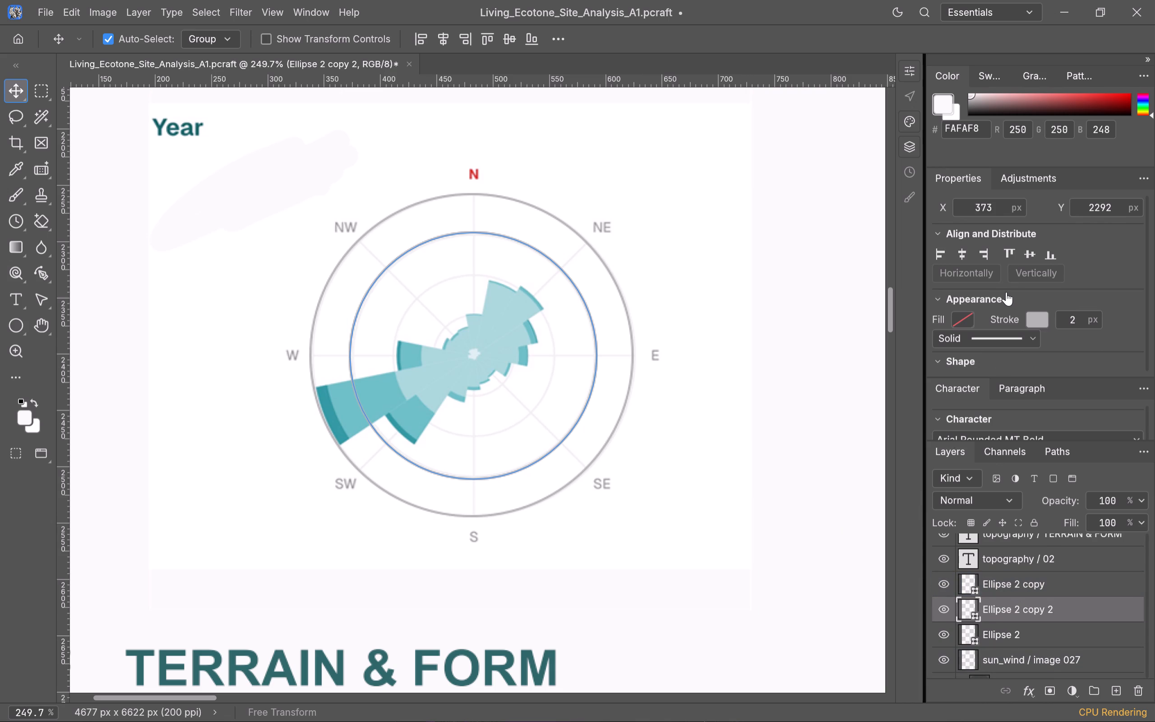
pyautogui.scroll(-4, 983, 212)
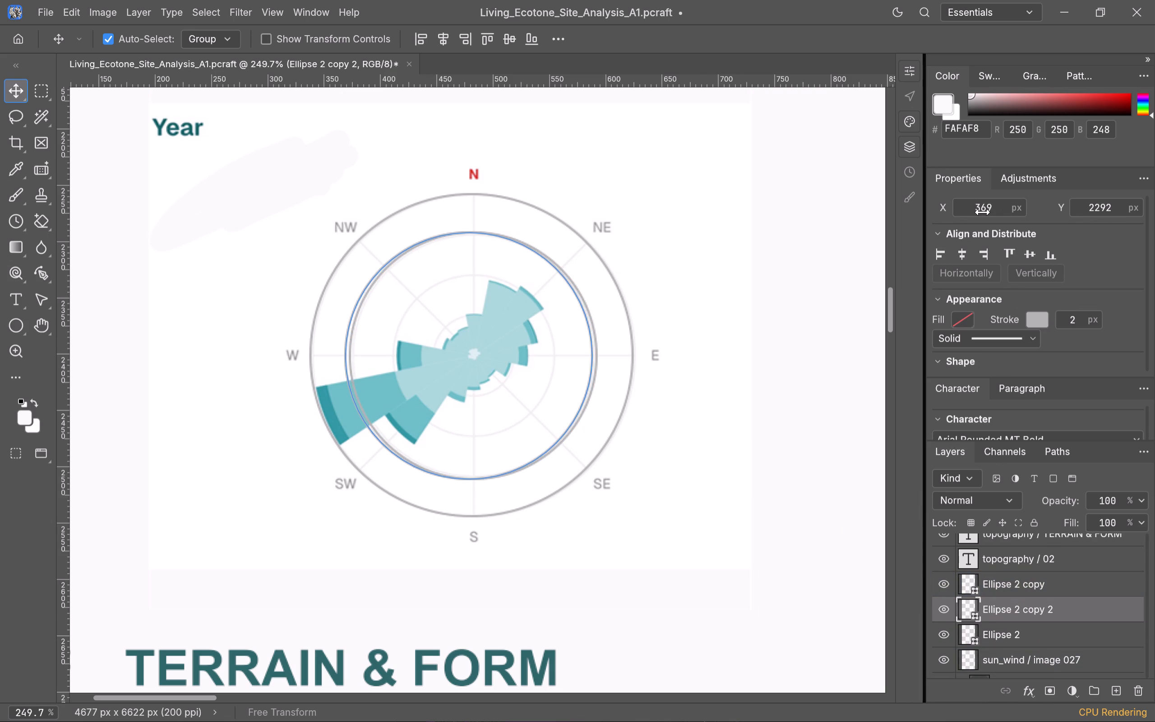
pyautogui.scroll(3, 983, 212)
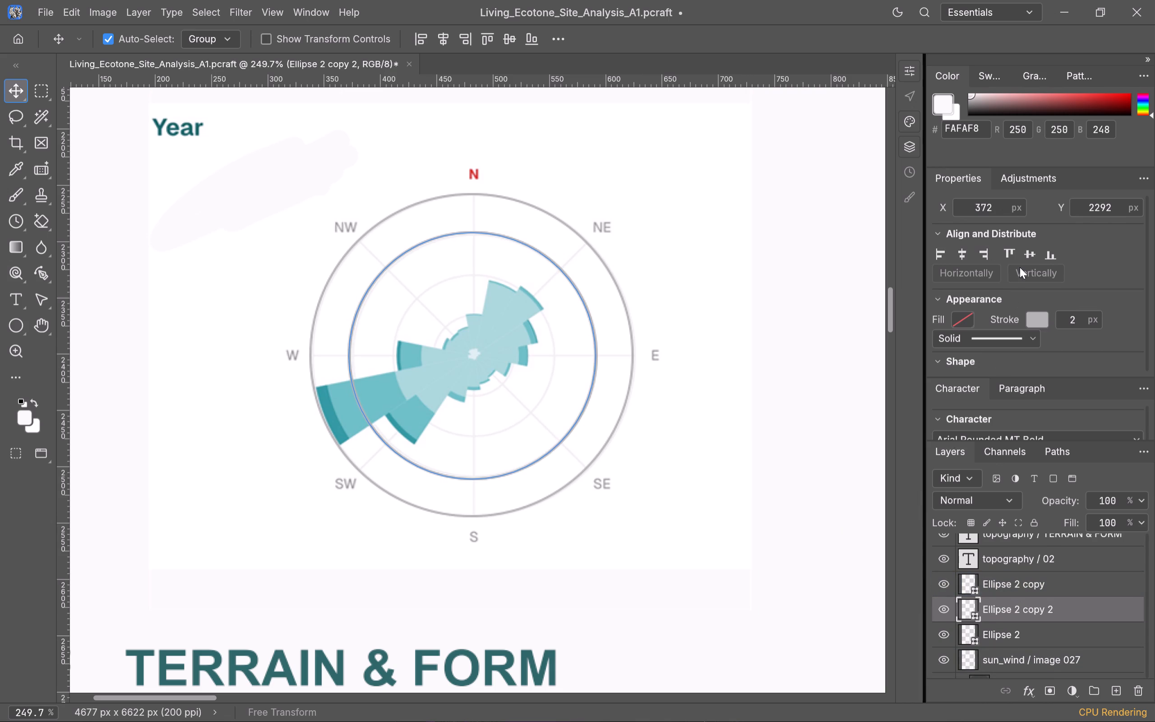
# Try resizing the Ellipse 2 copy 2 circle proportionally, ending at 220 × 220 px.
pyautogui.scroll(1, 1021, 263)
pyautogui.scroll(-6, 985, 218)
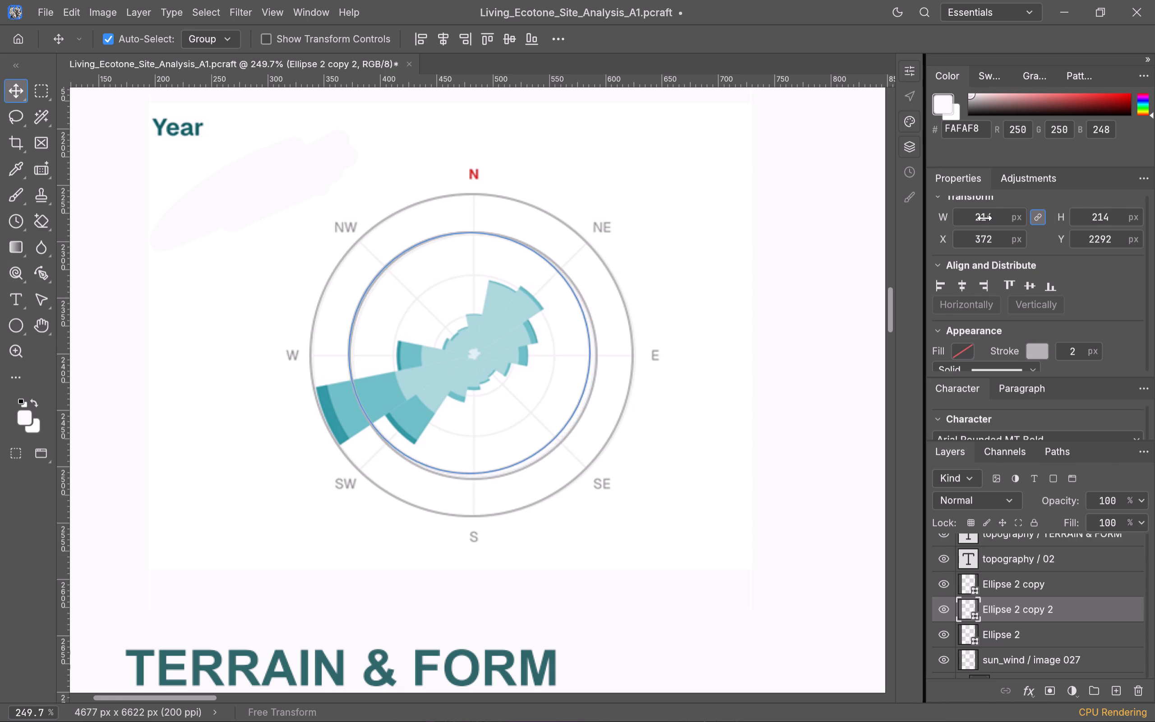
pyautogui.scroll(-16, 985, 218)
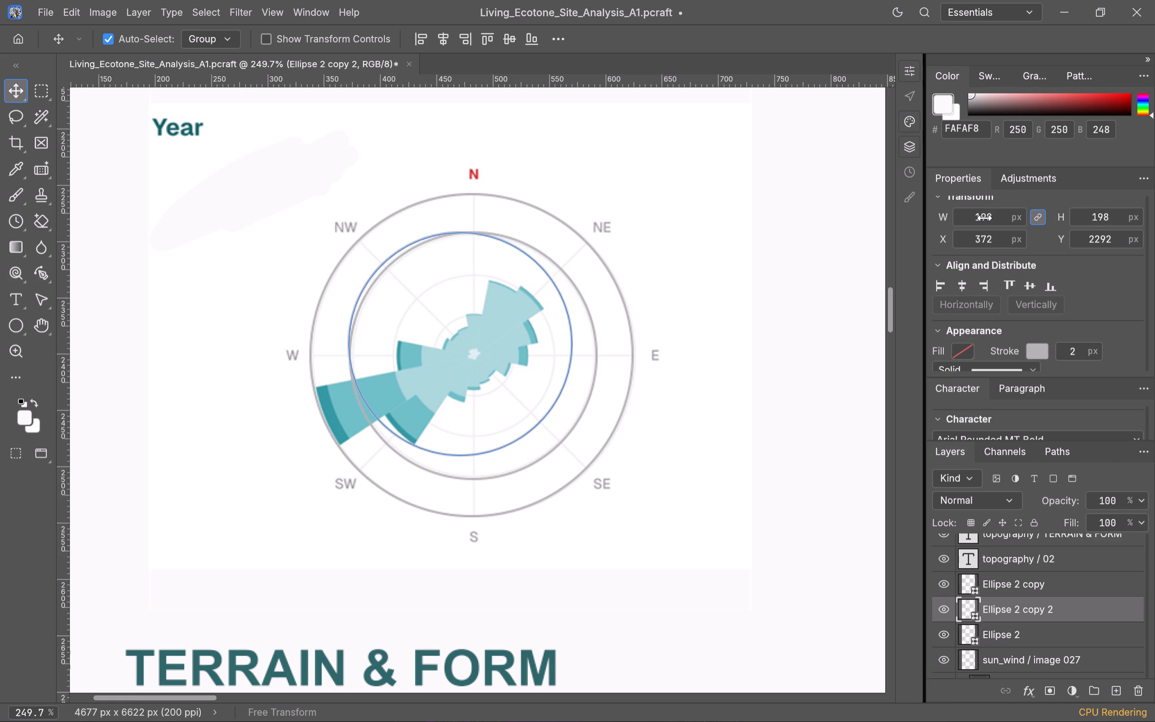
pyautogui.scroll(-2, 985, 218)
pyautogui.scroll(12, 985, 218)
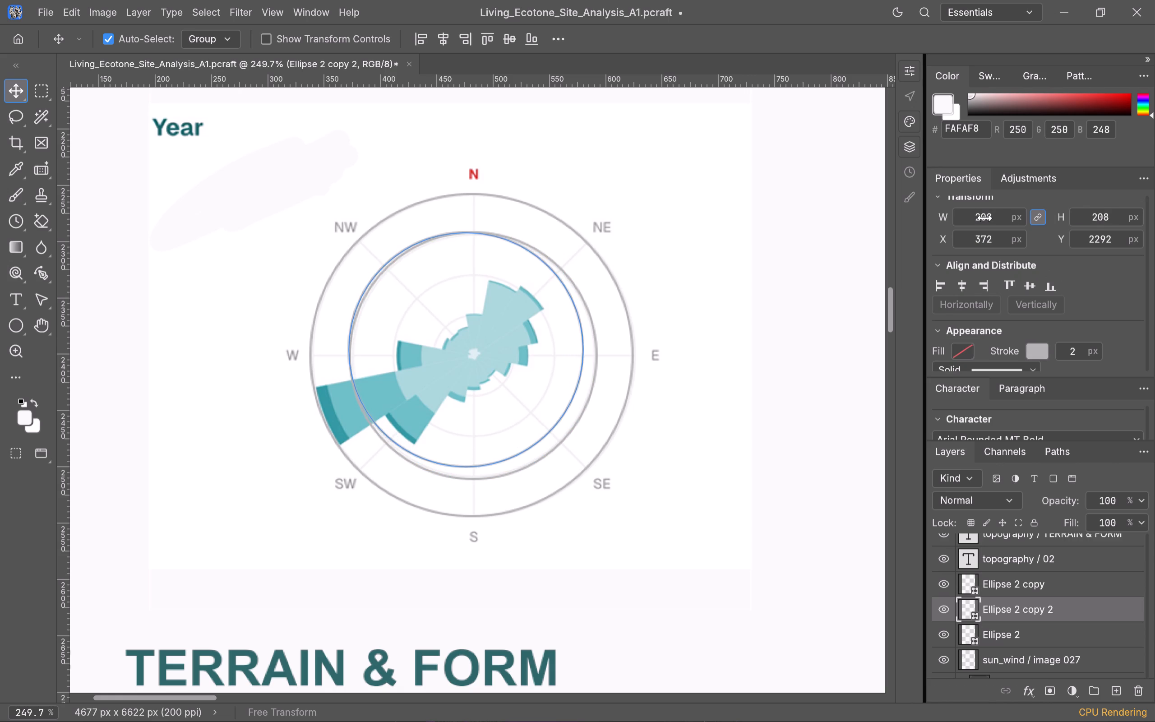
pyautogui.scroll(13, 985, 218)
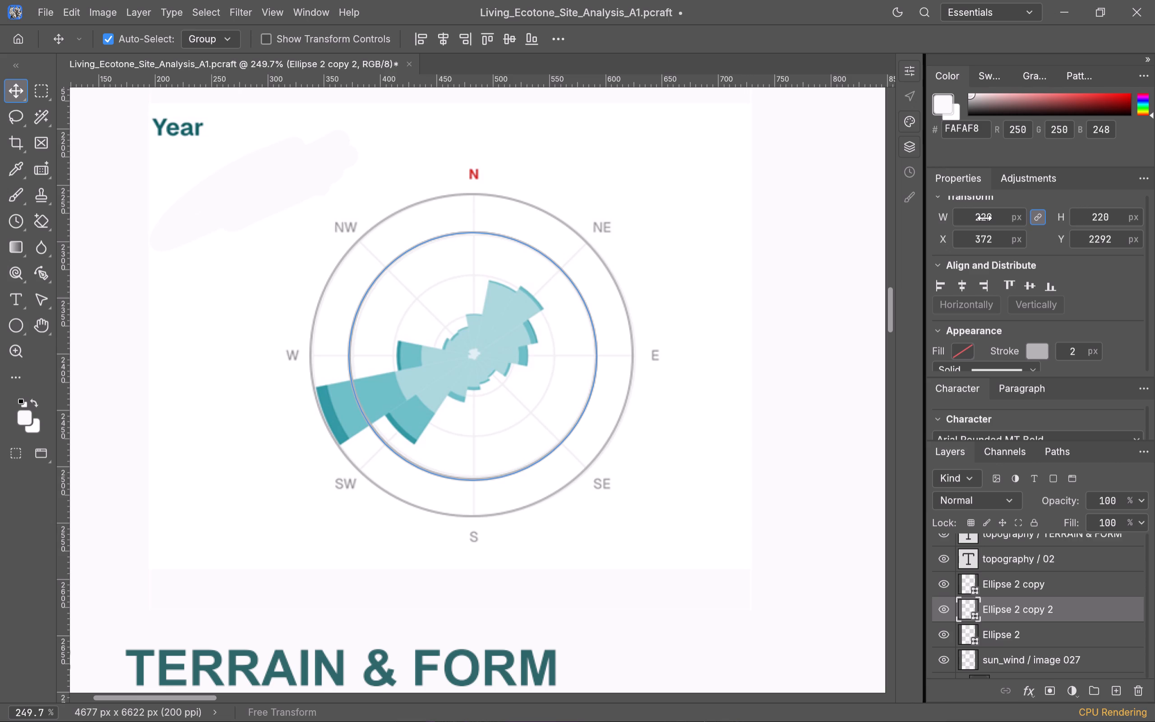
# Scale the Ellipse 2 copy 2 circle down proportionally to 150 × 150 px.
pyautogui.keyDown('ctrl'); pyautogui.scroll(-7, 985, 218); pyautogui.keyUp('ctrl')
pyautogui.keyDown('ctrl'); pyautogui.scroll(-20, 983, 218); pyautogui.keyUp('ctrl')
pyautogui.keyDown('ctrl'); pyautogui.scroll(-2, 983, 218); pyautogui.keyUp('ctrl')
pyautogui.keyDown('shift'); pyautogui.scroll(-11, 983, 218); pyautogui.keyUp('shift')
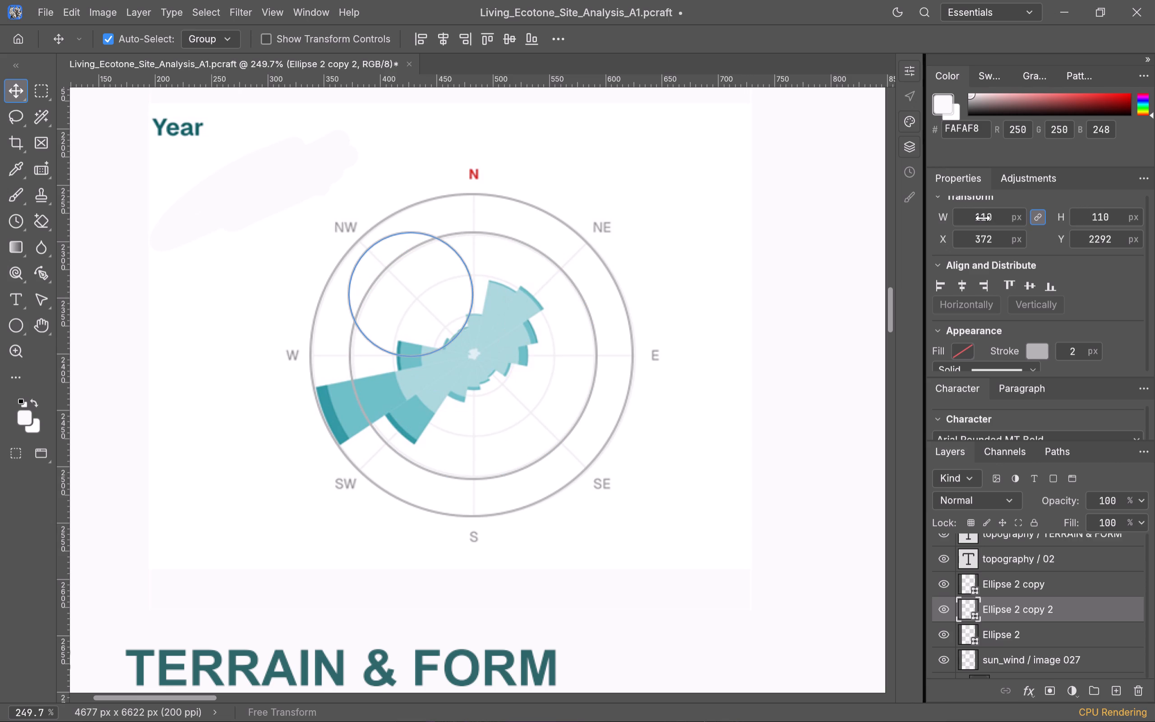
pyautogui.keyDown('shift'); pyautogui.scroll(-2, 983, 218); pyautogui.keyUp('shift')
pyautogui.keyDown('shift'); pyautogui.scroll(10, 983, 218); pyautogui.keyUp('shift')
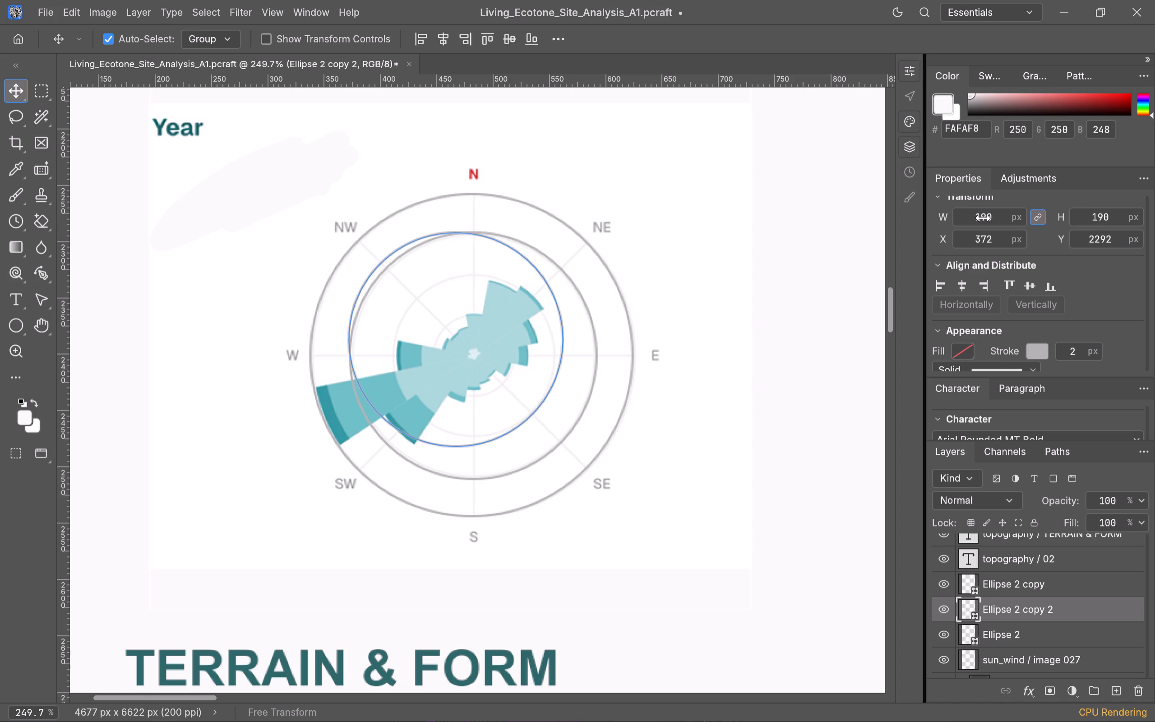
pyautogui.keyDown('shift'); pyautogui.scroll(-4, 983, 218); pyautogui.keyUp('shift')
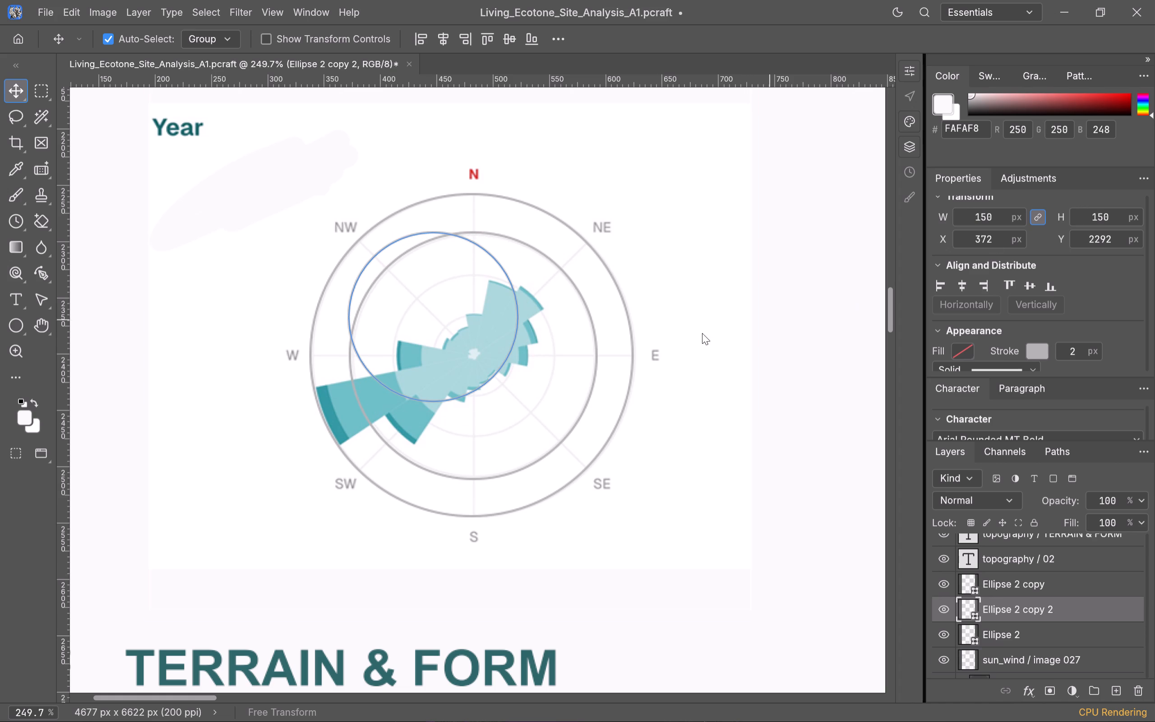
# Move the Ellipse 2 copy 2 circle over the wind rose's faint middle ring, at about X 409, Y 2333 px.
pyautogui.moveTo(516, 319); pyautogui.dragTo(542, 368)
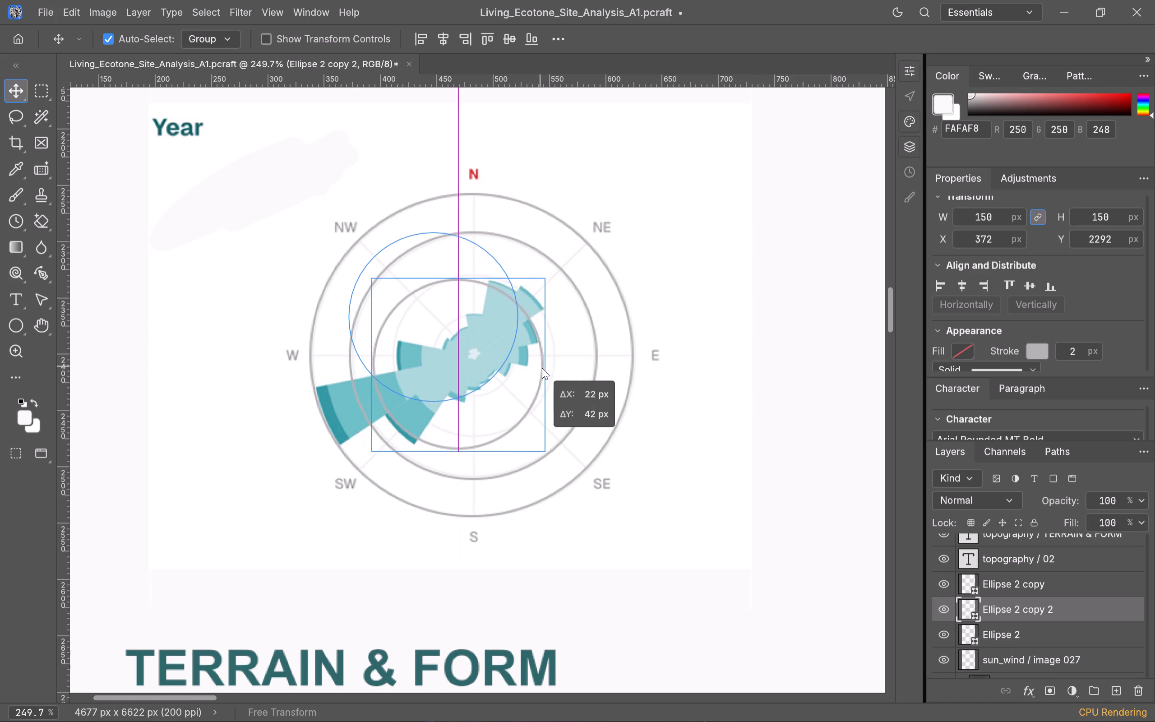
pyautogui.moveTo(542, 368); pyautogui.dragTo(559, 365)
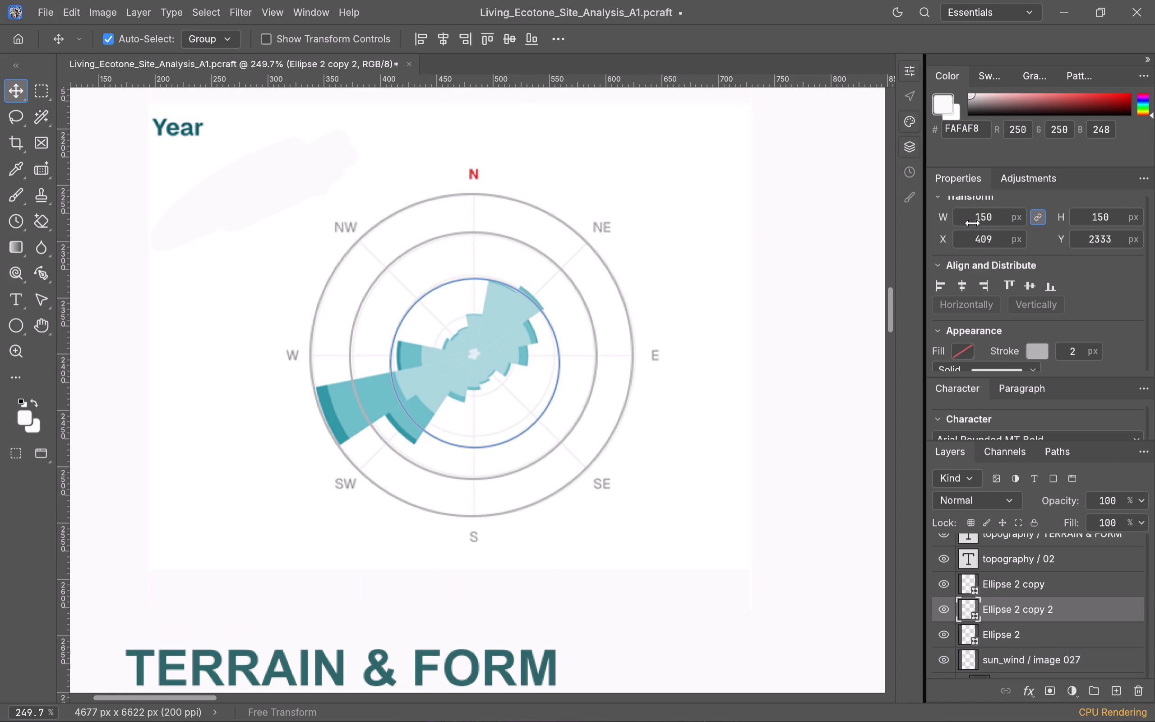
# Reduce the Ellipse 2 copy 2 circle proportionally to 145 × 145 px.
pyautogui.scroll(-5, 973, 222)
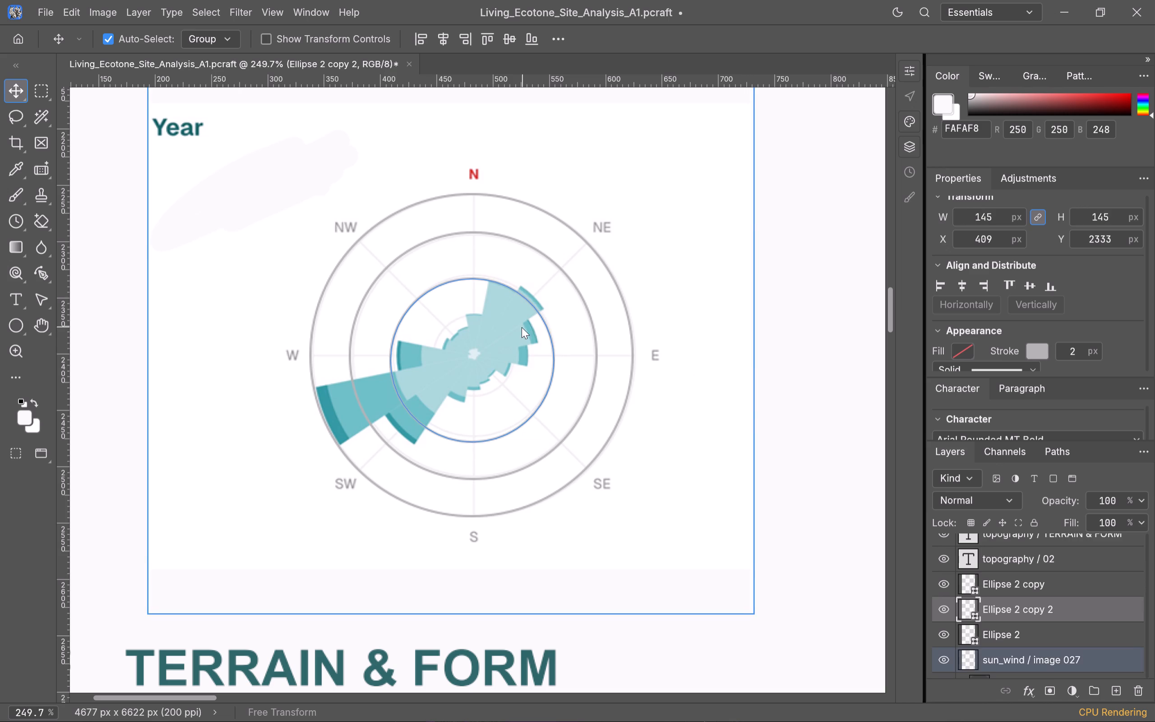
# Align the Ellipse 2 copy 2 circle with the wind rose's faint middle ring, positioning it at X 410, Y 2329 px.
pyautogui.click(545, 325)
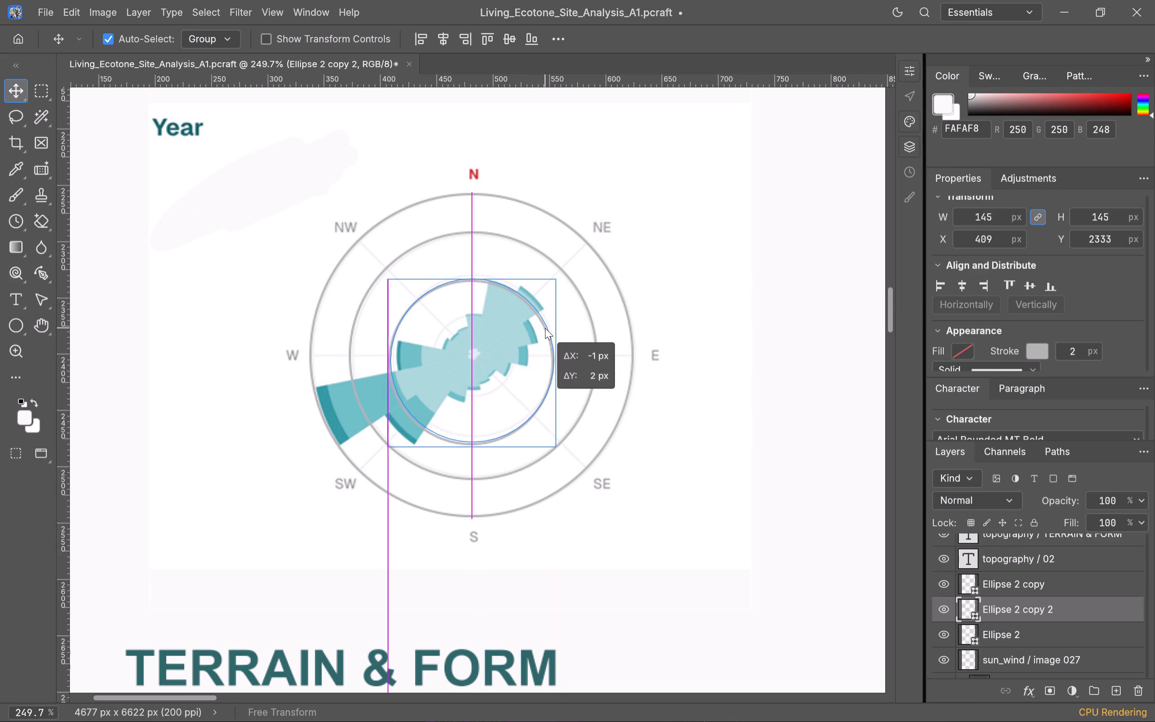
pyautogui.keyDown('alt'); pyautogui.scroll(6, 504, 353); pyautogui.keyUp('alt')
pyautogui.moveTo(591, 346); pyautogui.dragTo(598, 339)
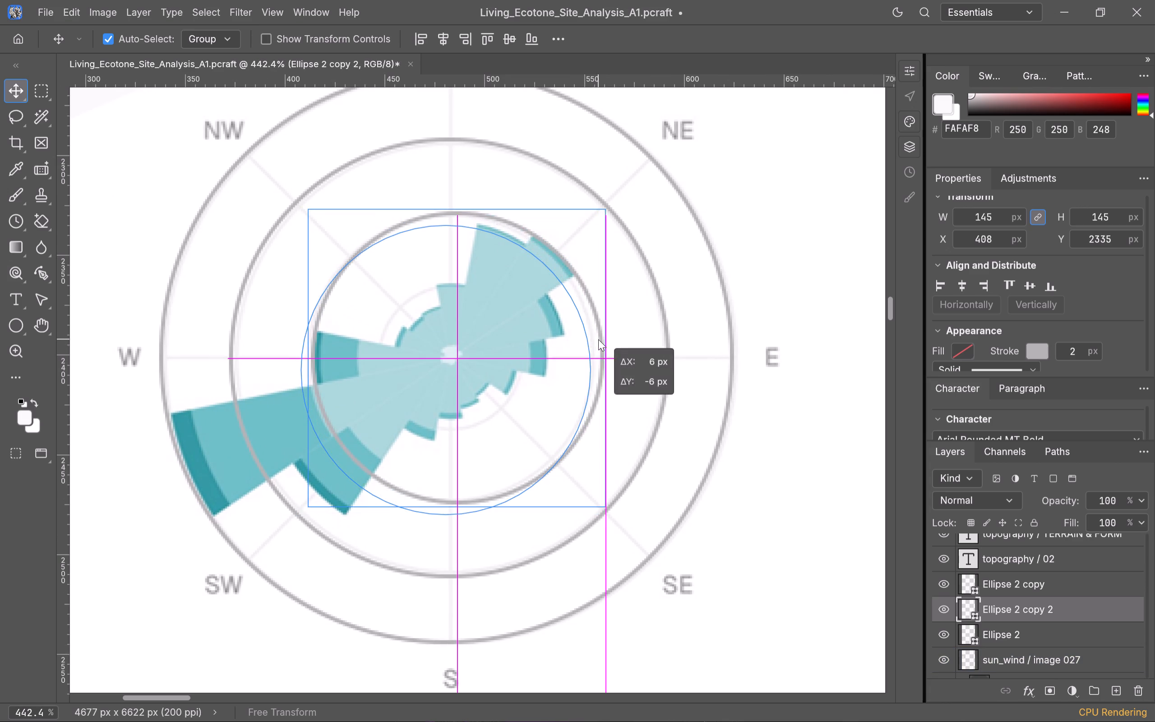
pyautogui.moveTo(598, 339); pyautogui.dragTo(594, 342)
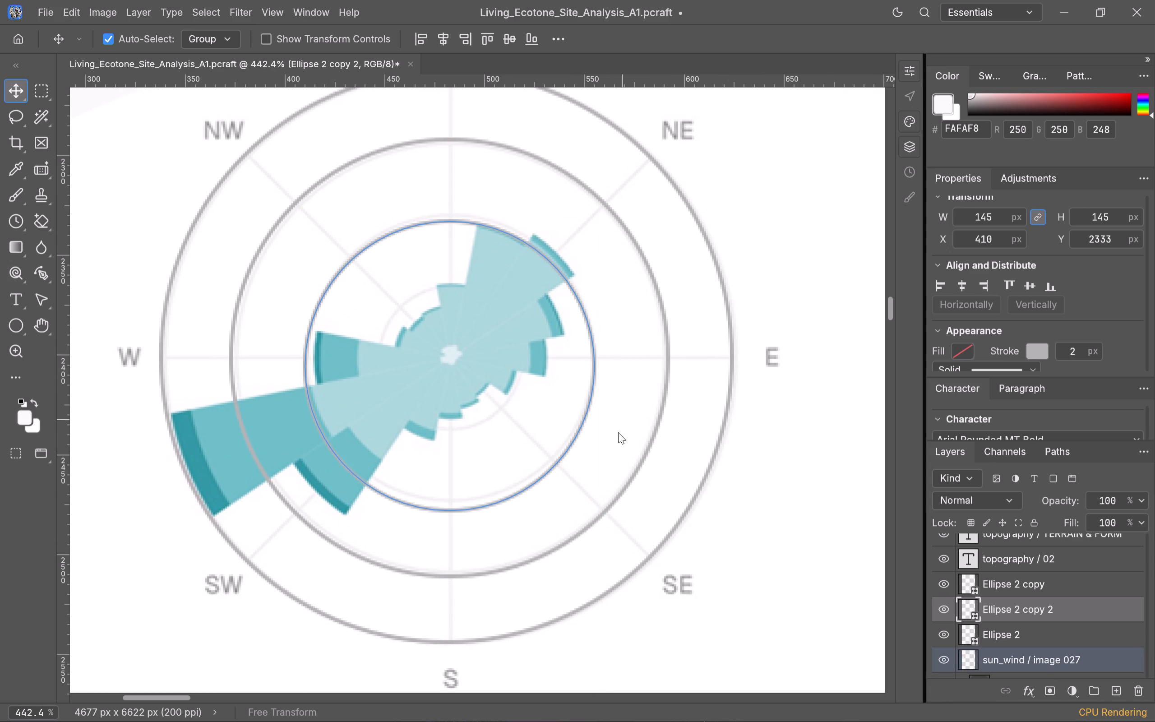
pyautogui.press('Up')
pyautogui.press('Up')
pyautogui.press('Up')
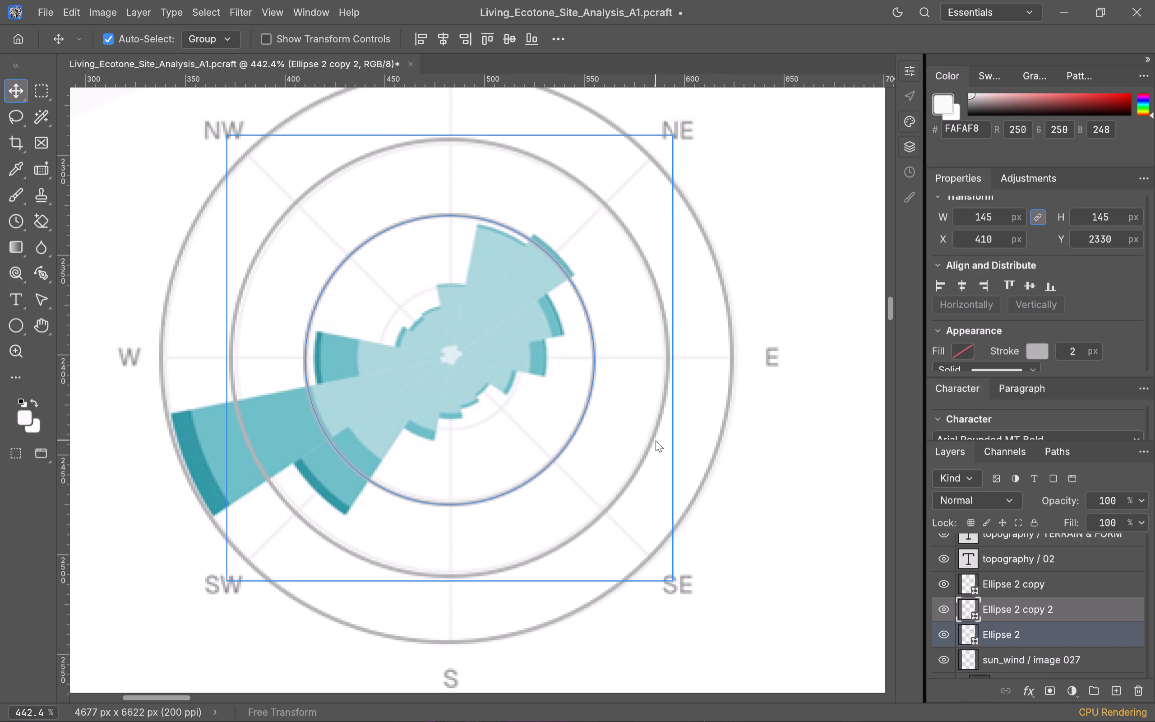
pyautogui.press('Up')
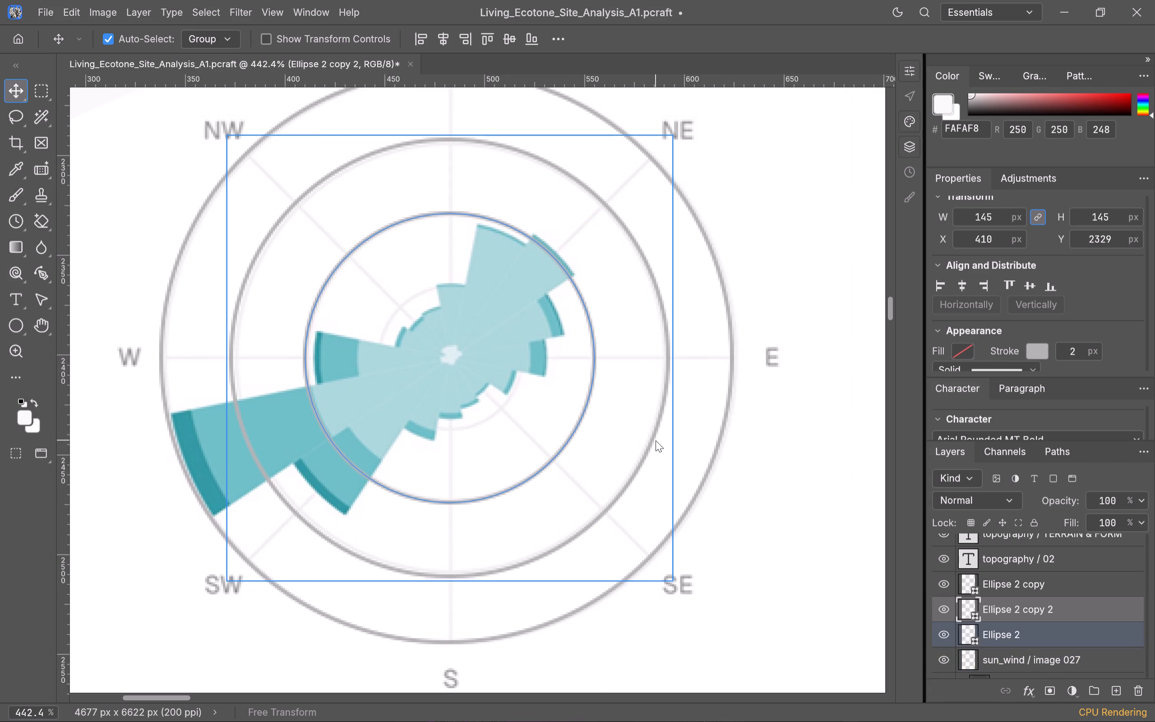
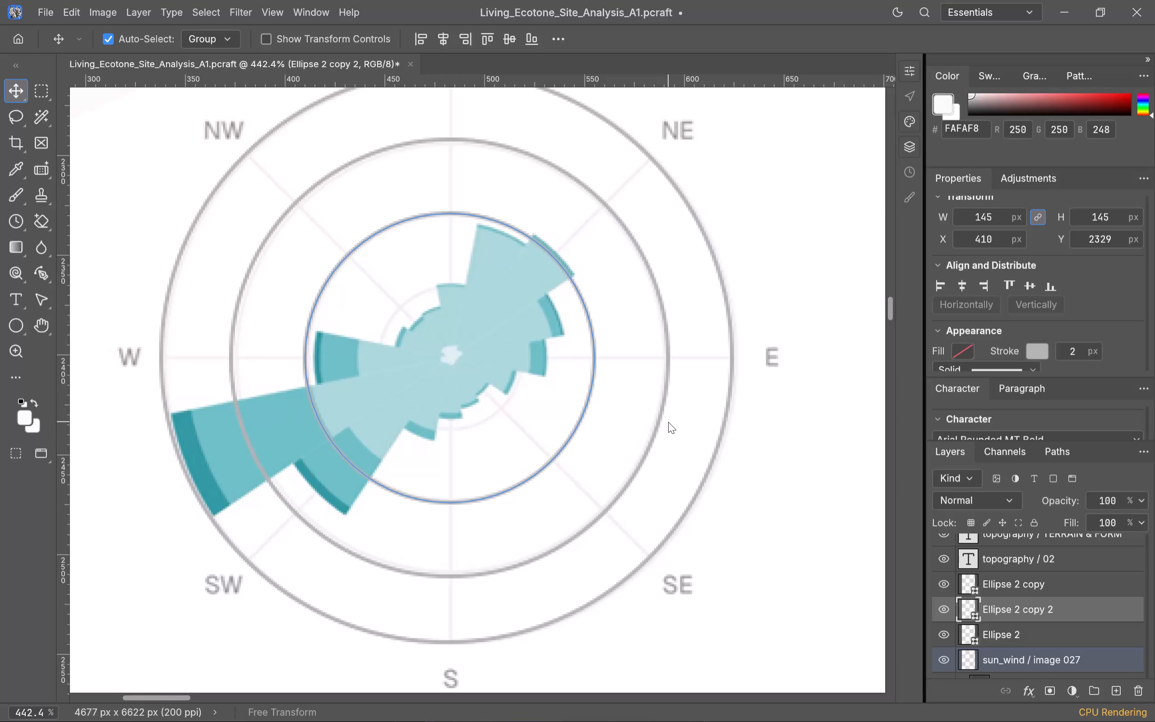
# Duplicate the Ellipse 2 copy 2 layer as Ellipse 2 copy 3 in the same document.
pyautogui.click(590, 396)
pyautogui.rightClick(1019, 609)
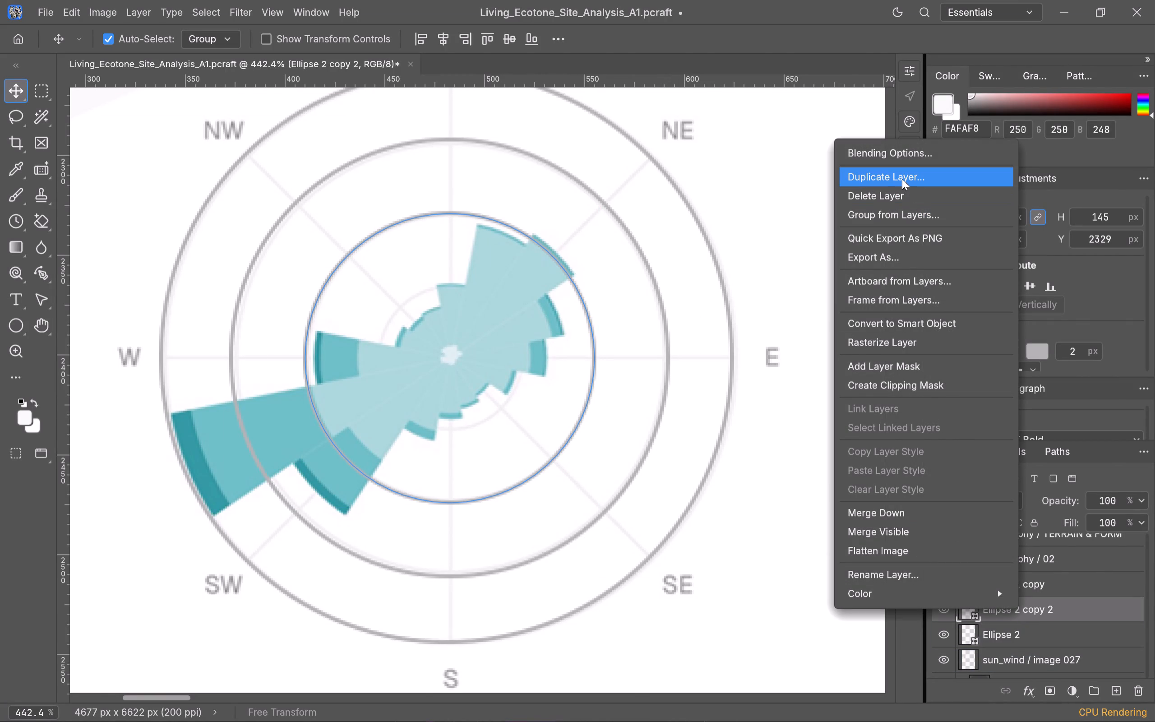
pyautogui.click(902, 178)
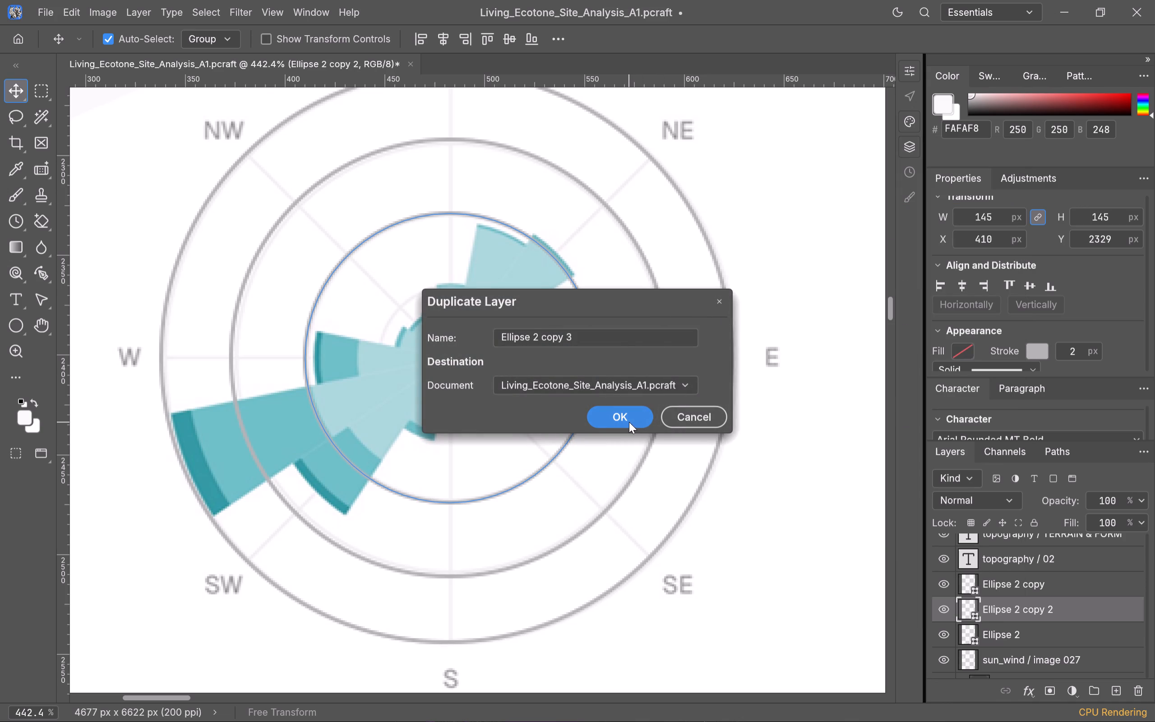
pyautogui.click(629, 422)
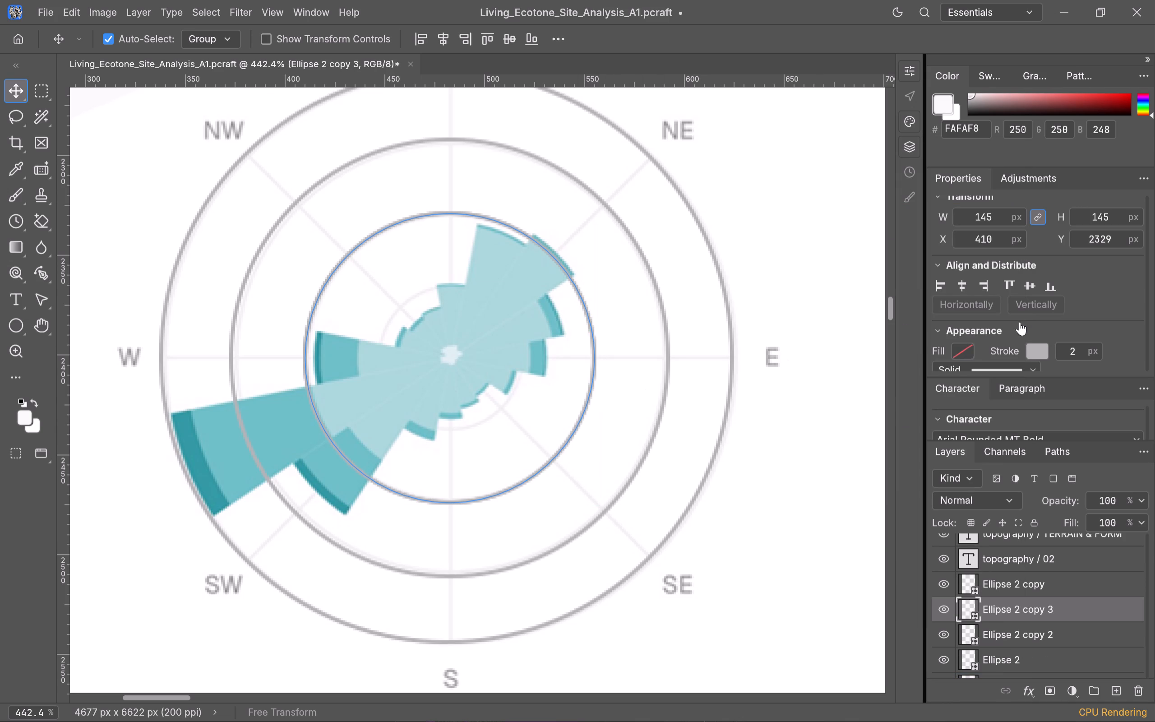
# Scale the Ellipse 2 copy 3 circle down proportionally to 95 × 95 px.
pyautogui.scroll(1, 1084, 286)
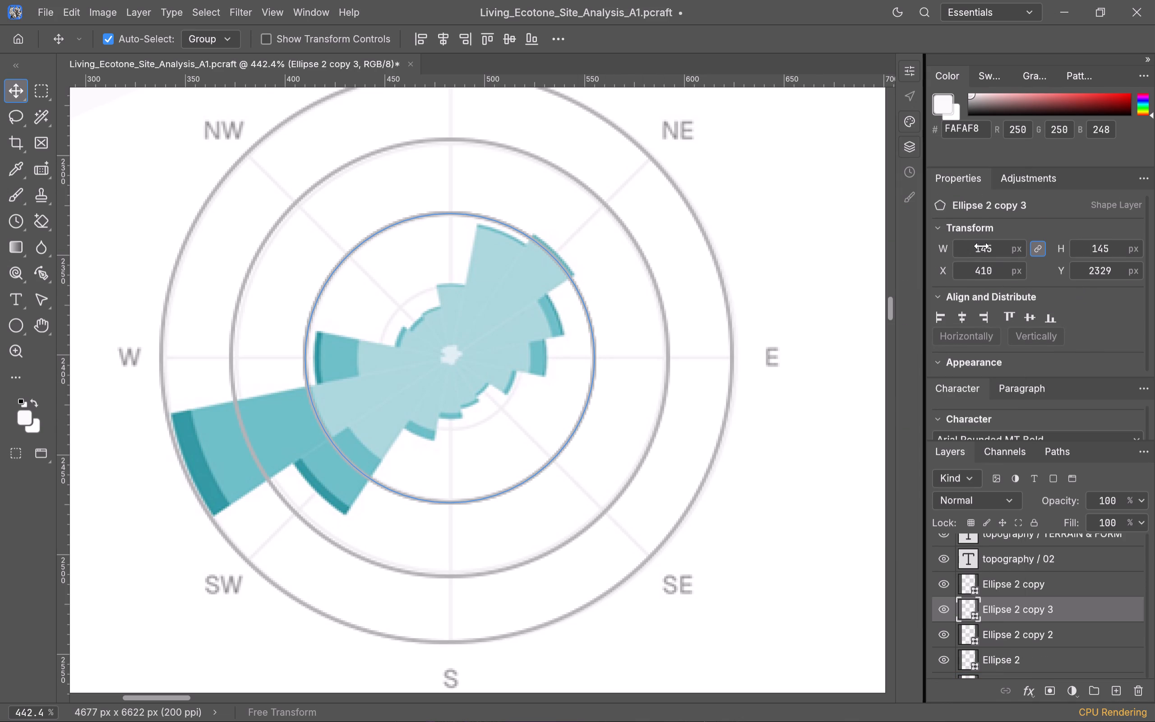
pyautogui.scroll(-19, 982, 246)
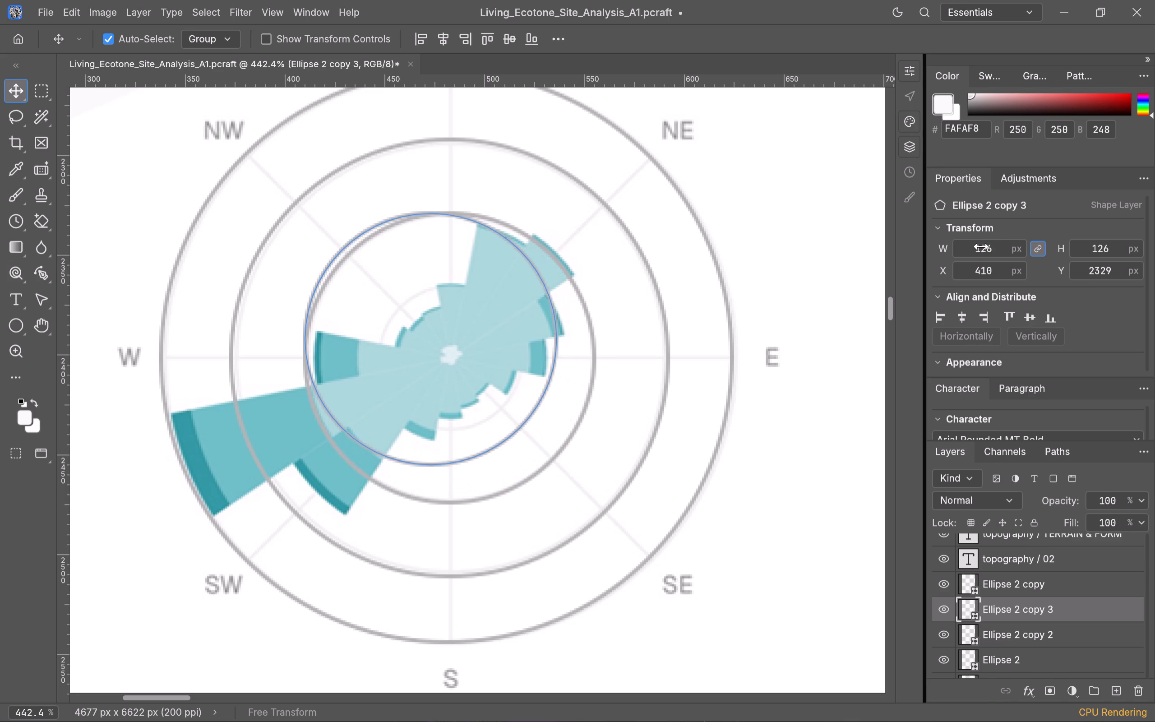
pyautogui.scroll(-20, 981, 246)
pyautogui.scroll(-4, 981, 246)
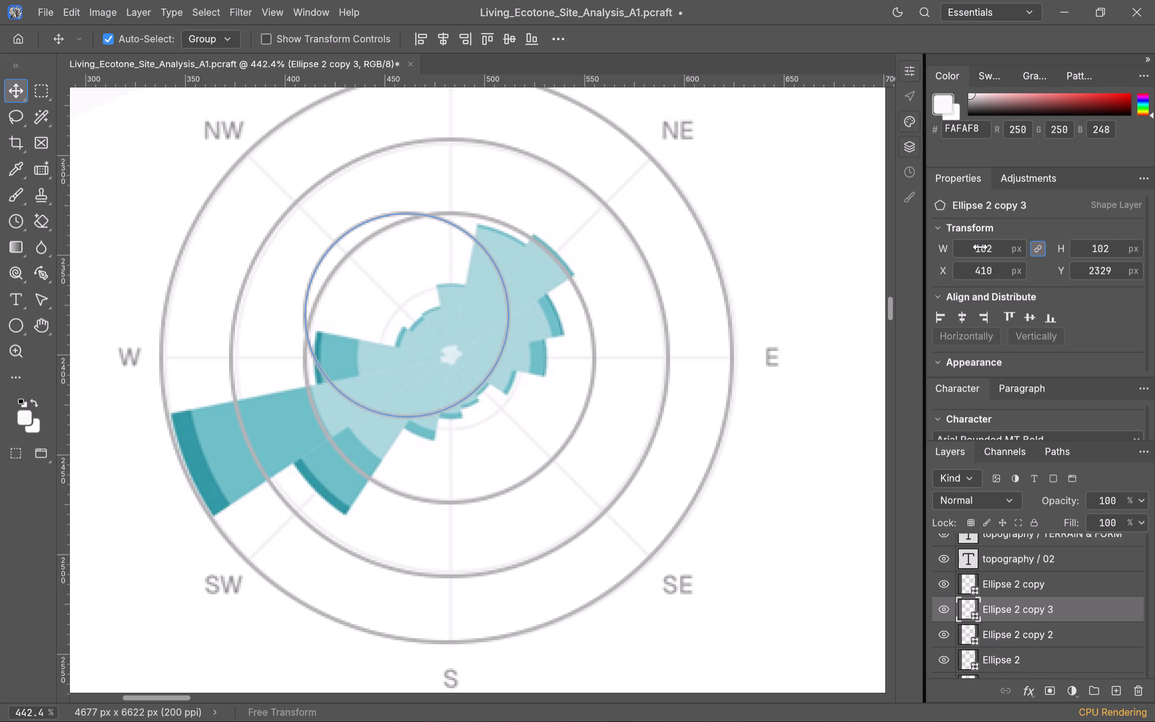
pyautogui.scroll(-7, 980, 247)
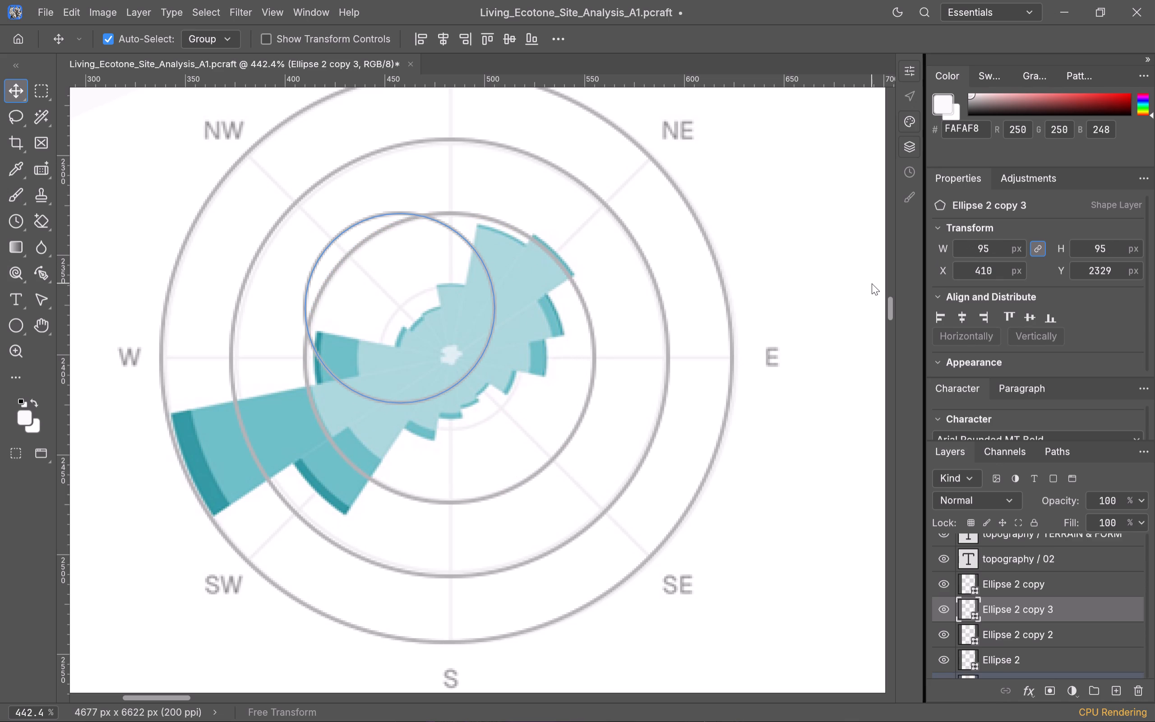
# Move the Ellipse 2 copy 3 circle toward the wind rose's center, to X 435, Y 2354 px.
pyautogui.press('Right')
pyautogui.press('Right')
pyautogui.press('Right')
pyautogui.press('Right')
pyautogui.press('Right')
pyautogui.press('Right')
pyautogui.press('Right')
pyautogui.press('Right')
pyautogui.press('Right')
pyautogui.press('Right')
pyautogui.press('Right')
pyautogui.press('Right')
pyautogui.press('Right')
pyautogui.press('Right')
pyautogui.press('Right')
pyautogui.press('Right')
pyautogui.press('Right')
pyautogui.press('Right')
pyautogui.press('Right')
pyautogui.press('Right')
pyautogui.press('Down')
pyautogui.press('Down')
pyautogui.press('Down')
pyautogui.press('Down')
pyautogui.press('Down')
pyautogui.press('Down')
pyautogui.press('Down')
pyautogui.press('Down')
pyautogui.press('Down')
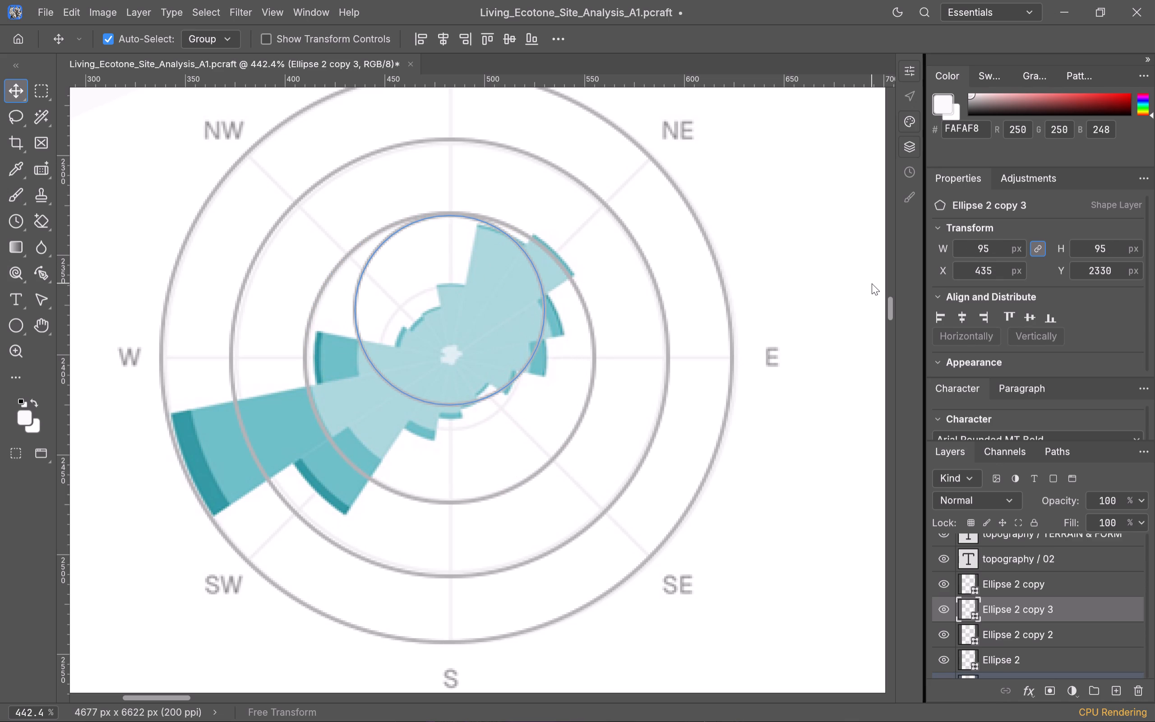
pyautogui.press('Down')
pyautogui.press('Down')
pyautogui.press('Down')
pyautogui.press('Down')
pyautogui.press('Down')
pyautogui.press('Down')
pyautogui.press('Down')
pyautogui.press('Down')
pyautogui.press('Down')
pyautogui.press('Down')
pyautogui.press('Down')
pyautogui.press('Down')
pyautogui.press('Down')
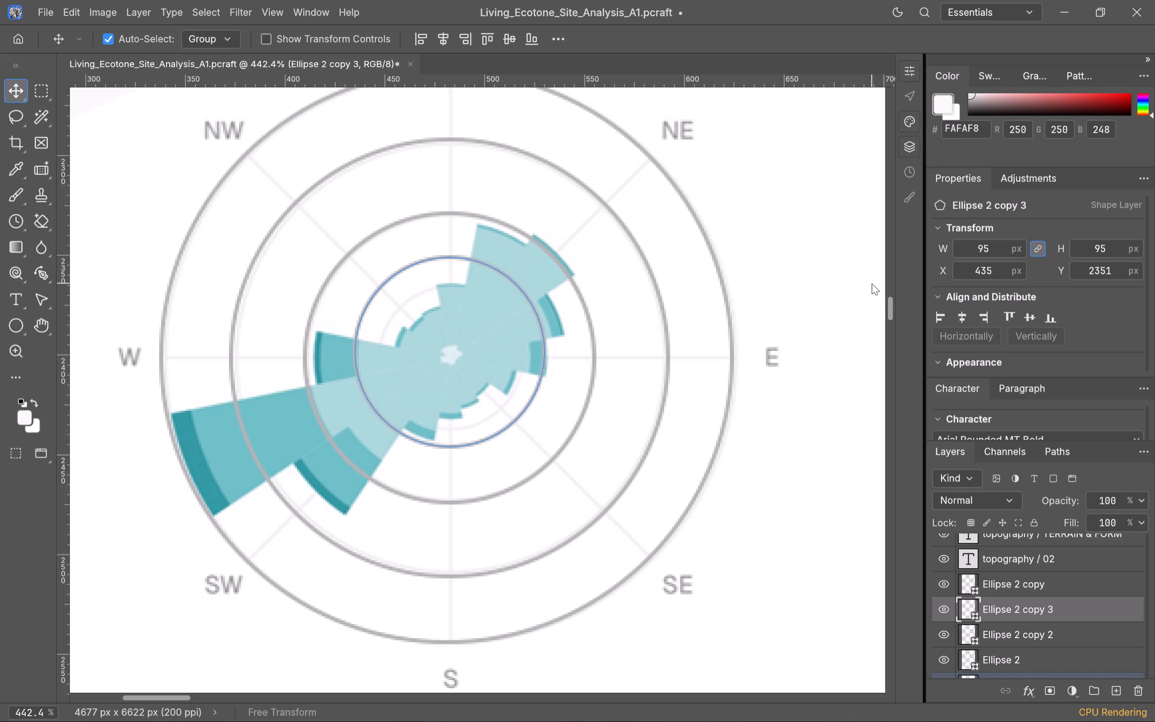
pyautogui.press('Down')
pyautogui.press('Down')
pyautogui.press('Down')
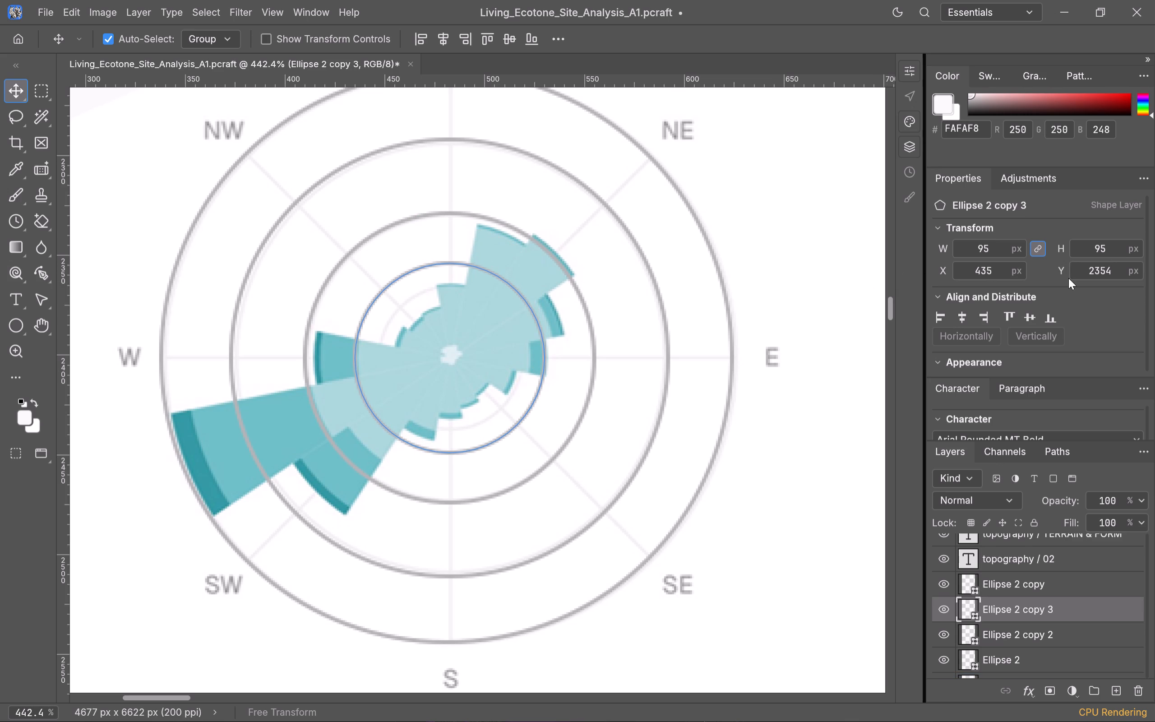
# Reduce the Ellipse 2 copy 3 circle proportionally to 73 × 73 px.
pyautogui.scroll(-16, 983, 245)
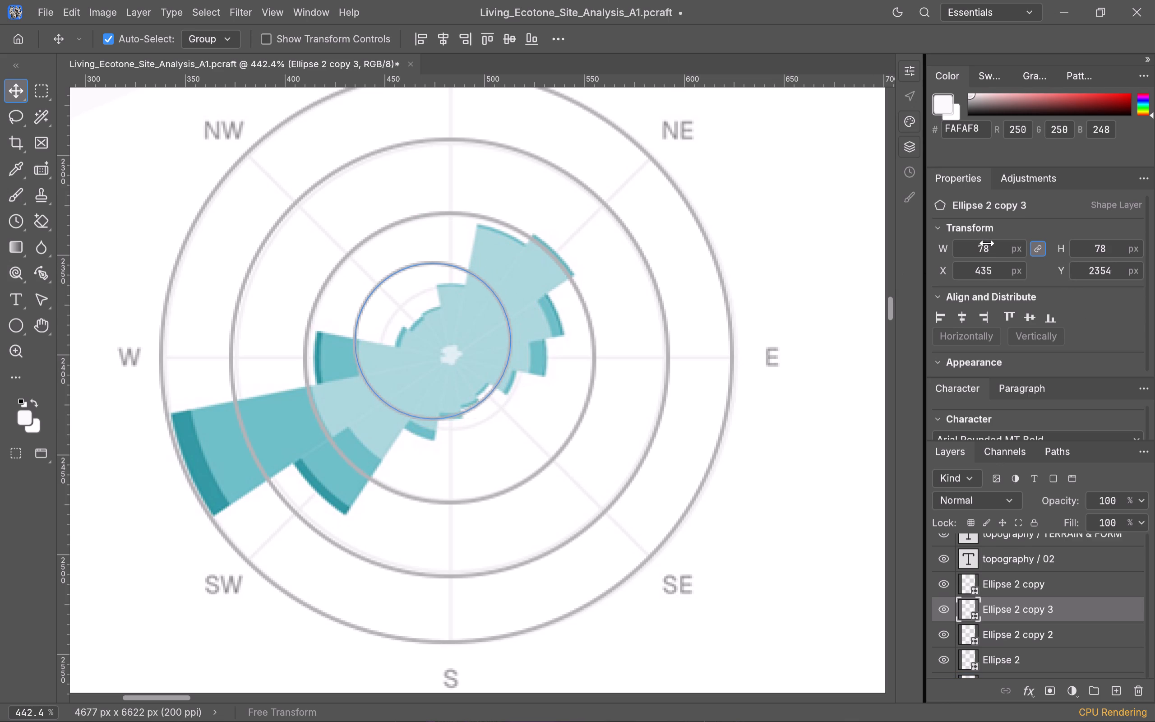
pyautogui.scroll(-6, 987, 243)
# Move the Ellipse 2 copy 3 circle over the wind rose's faint innermost ring, at X 448, Y 2364 px.
pyautogui.press('Down')
pyautogui.press('Down')
pyautogui.press('Down')
pyautogui.press('Down')
pyautogui.press('Down')
pyautogui.press('Down')
pyautogui.press('Down')
pyautogui.press('Down')
pyautogui.press('Down')
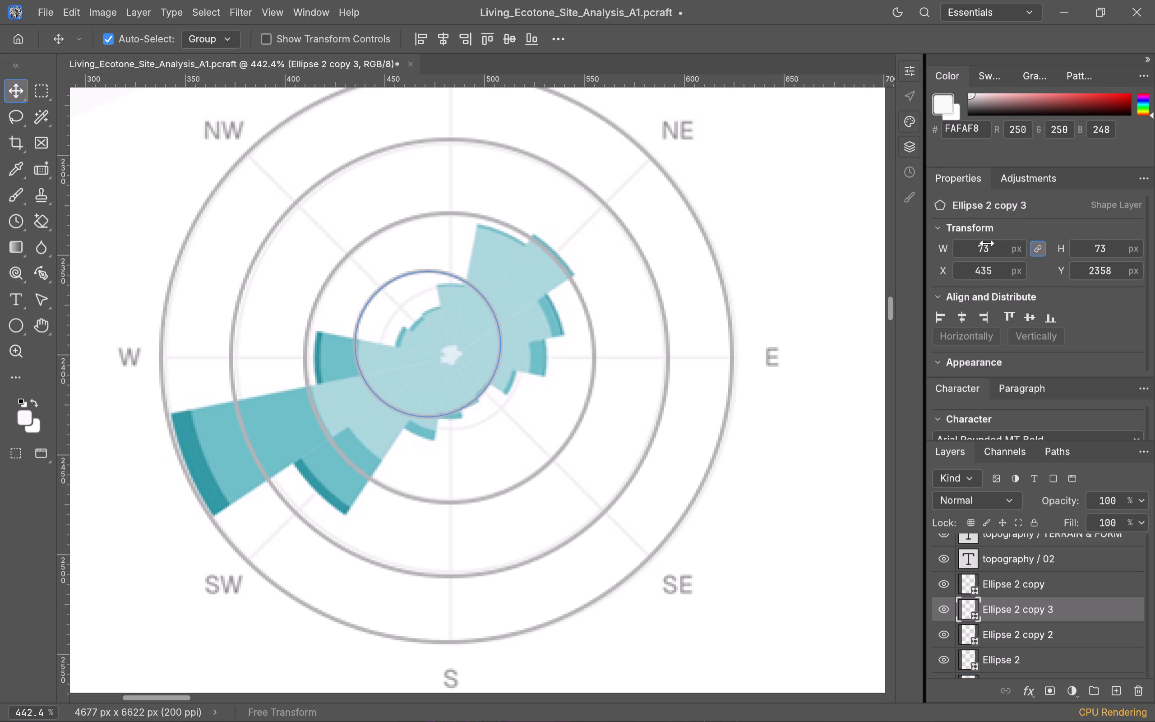
pyautogui.press('Right')
pyautogui.press('Right')
pyautogui.press('Right')
pyautogui.press('Right')
pyautogui.press('Right')
pyautogui.press('Right')
pyautogui.press('Right')
pyautogui.press('Right')
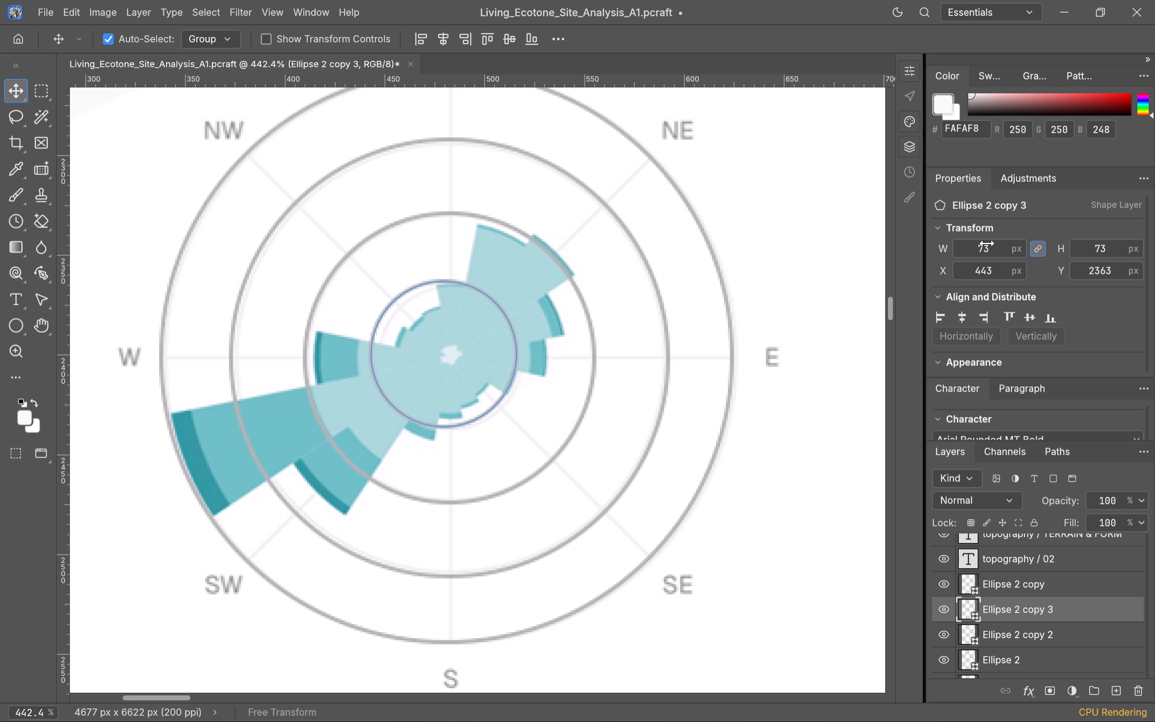
pyautogui.press('Right')
pyautogui.press('Right')
pyautogui.press('Right')
pyautogui.press('Right')
pyautogui.press('Right')
pyautogui.press('Down')
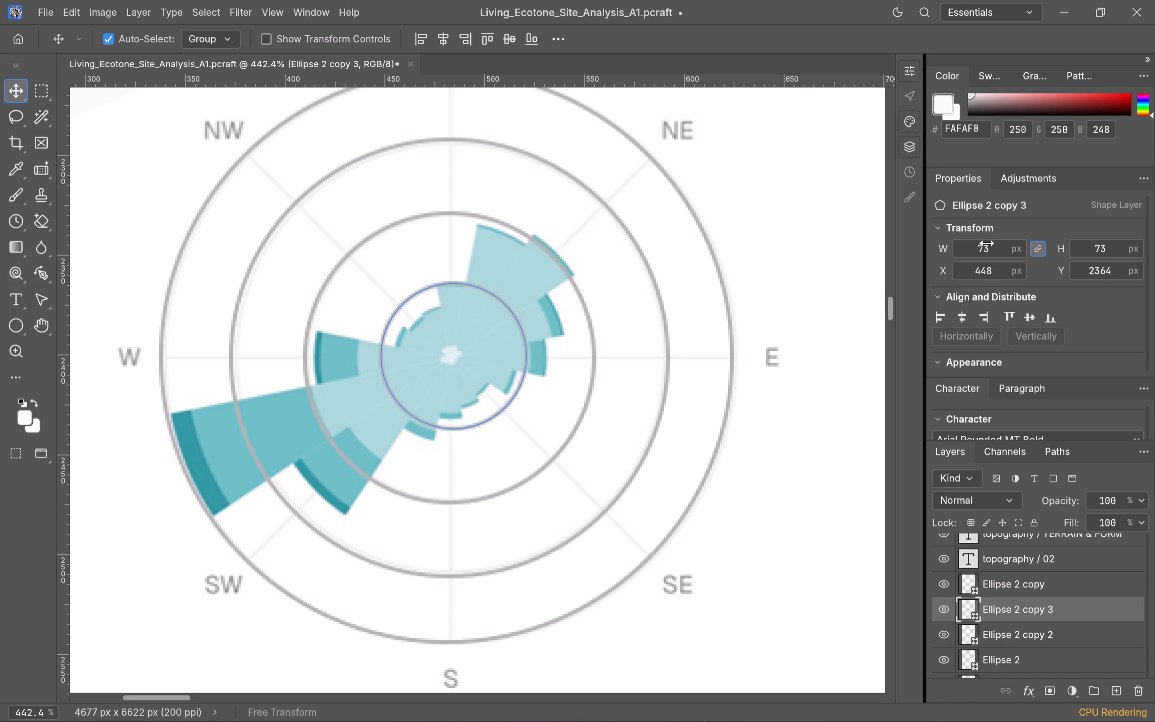
# Fine-tune the Ellipse 2 copy 3 circle to 71 × 71 px at X 448, Y 2364 px to match the innermost ring.
pyautogui.scroll(-3, 988, 246)
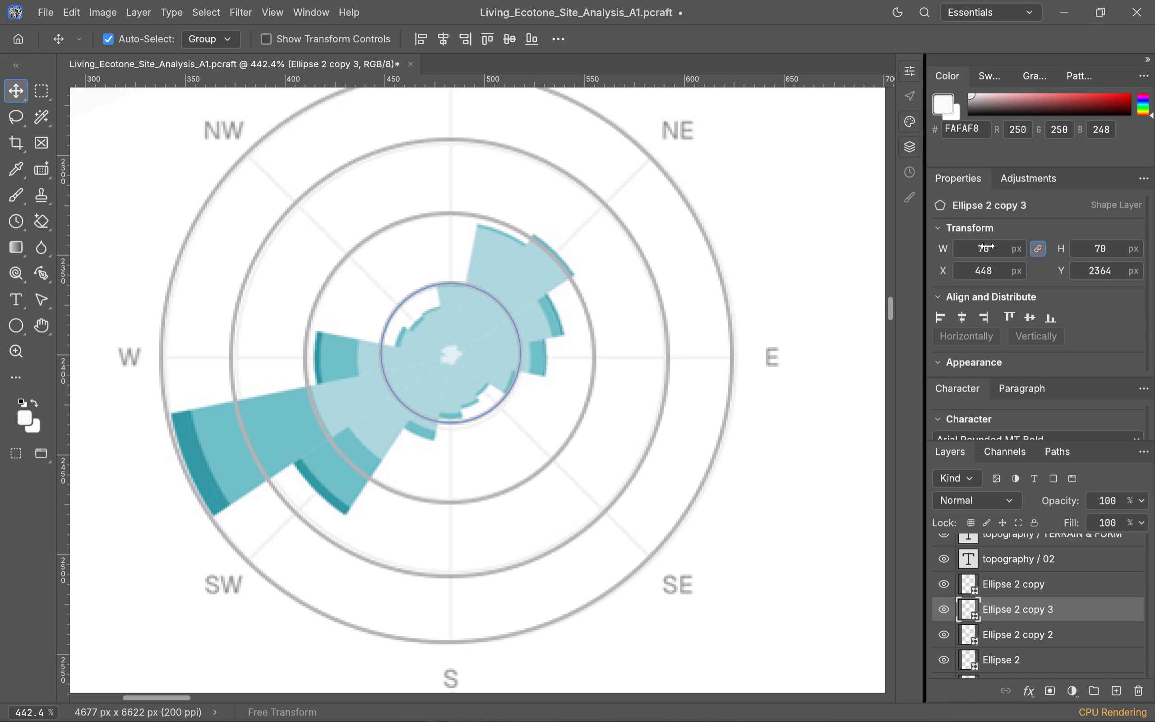
pyautogui.press('Down')
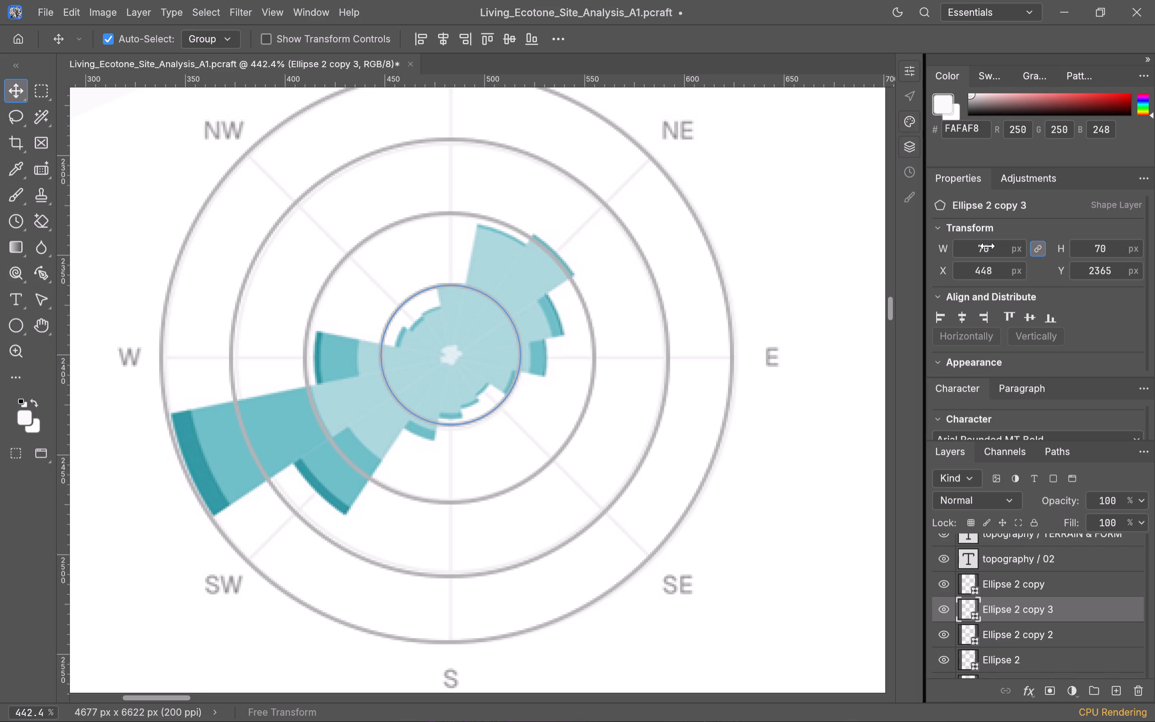
pyautogui.press('Down')
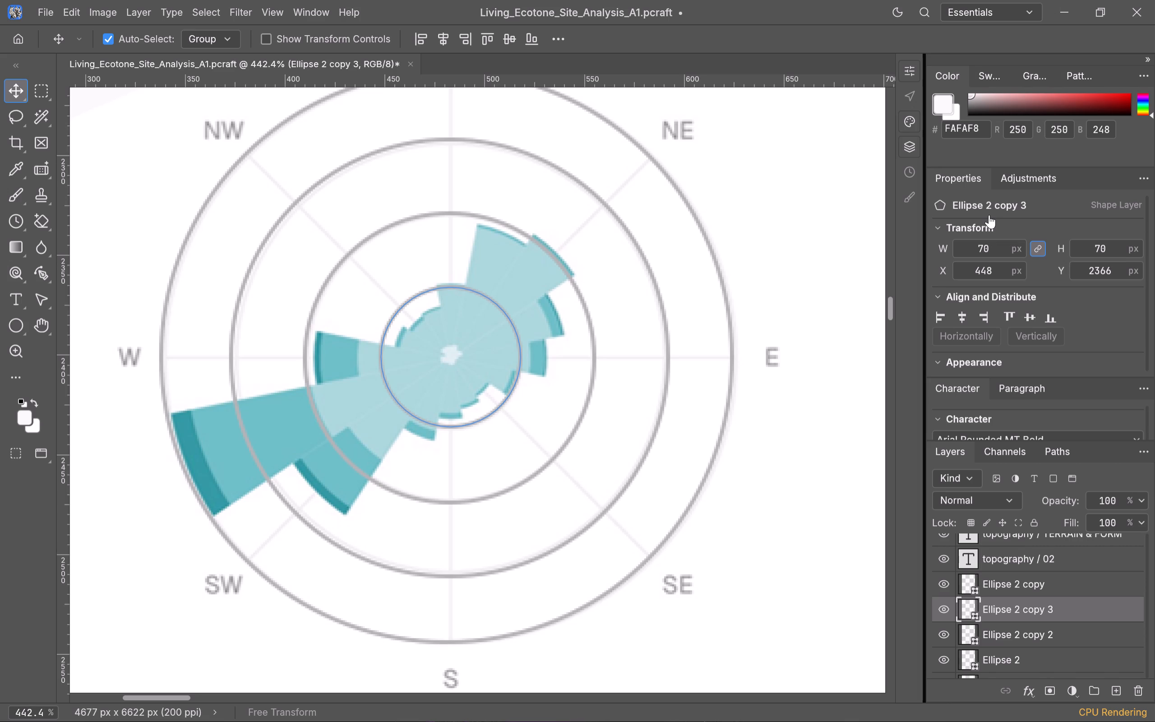
pyautogui.scroll(1, 985, 252)
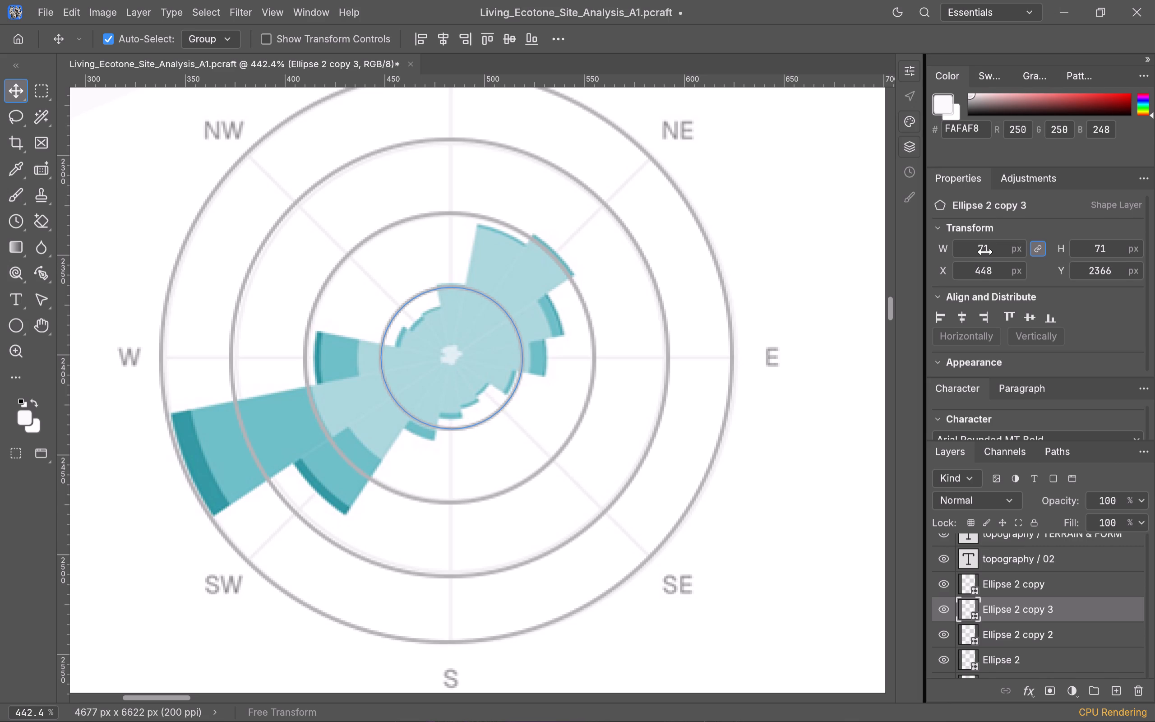
pyautogui.press('Up')
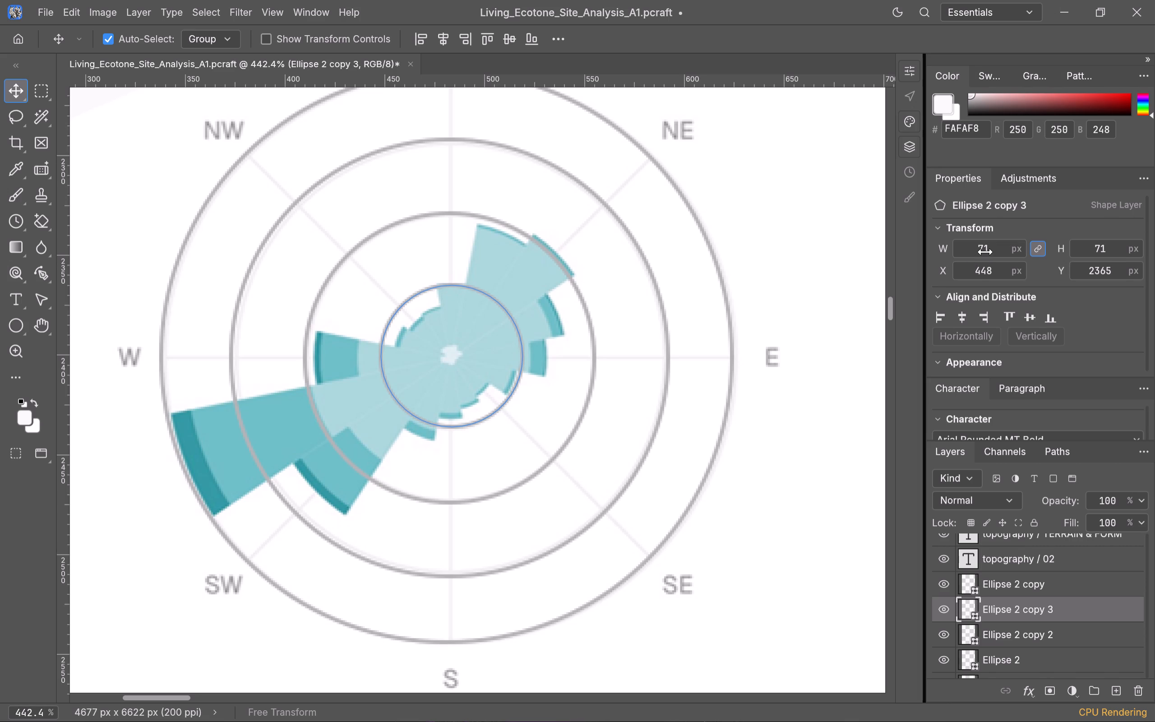
pyautogui.press('Up')
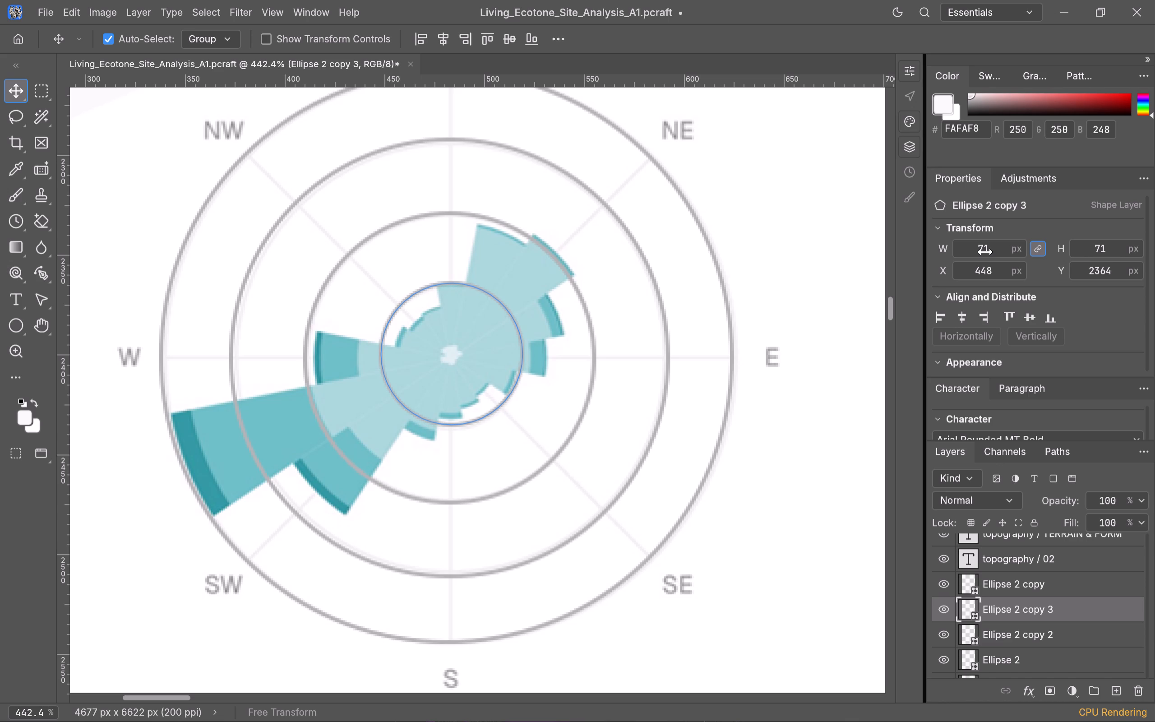
pyautogui.click(736, 503)
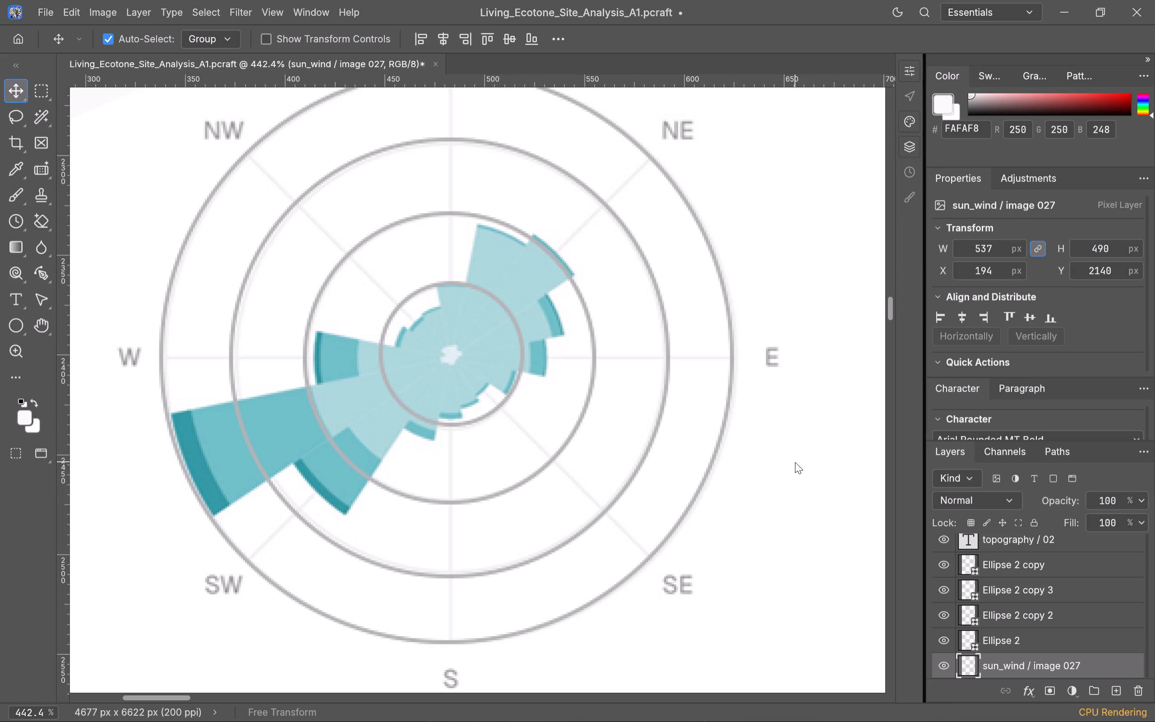
# Draw a straight vertical line with the Pen tool across the wind rose's outer circle from N to S, about 290 px long.
pyautogui.keyDown('alt'); pyautogui.scroll(-5, 795, 462); pyautogui.keyUp('alt')
pyautogui.scroll(2, 795, 462)
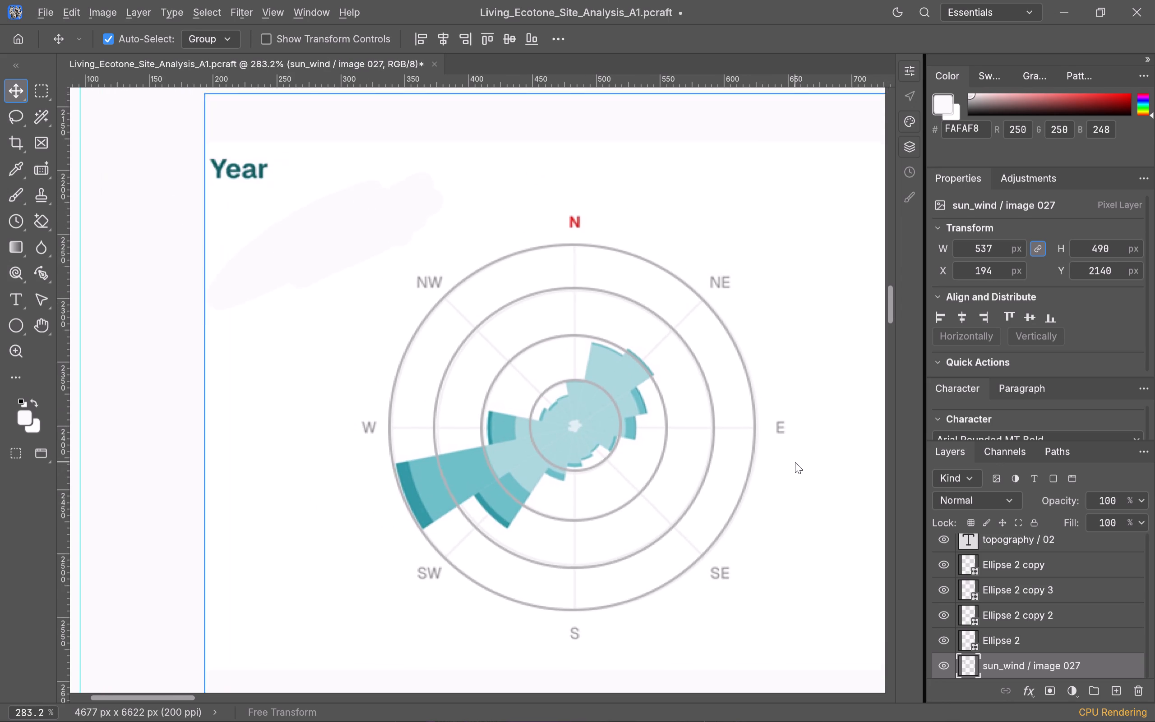
pyautogui.scroll(-2, 795, 462)
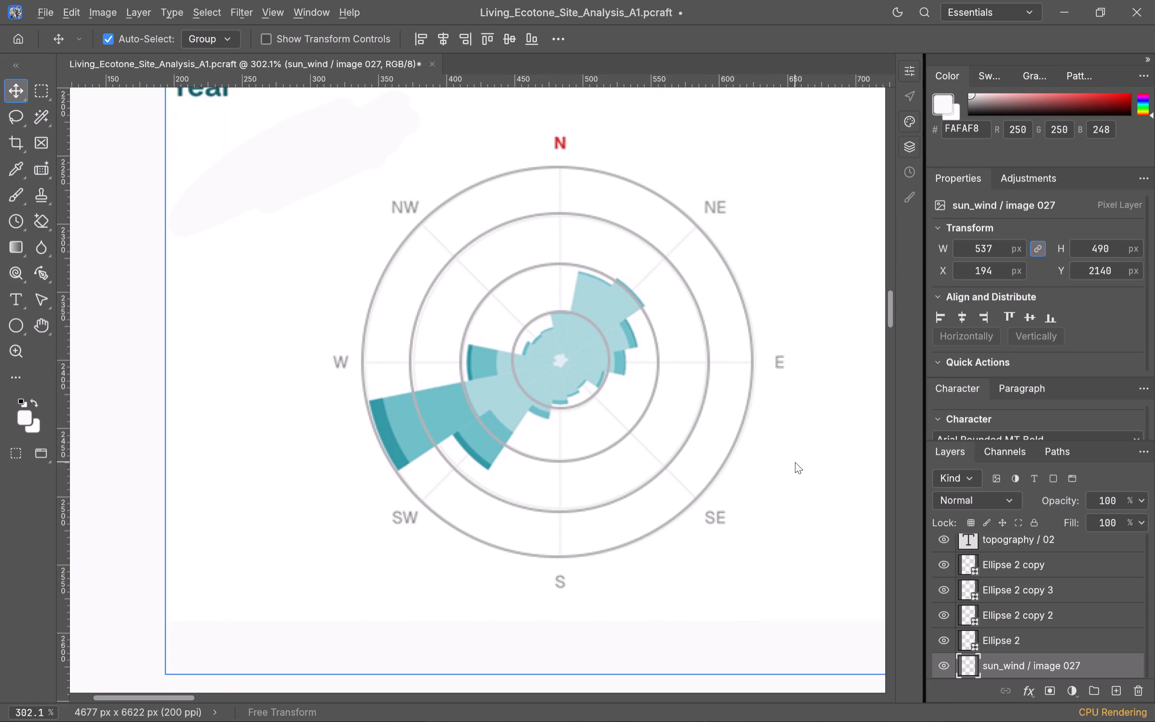
pyautogui.keyDown('alt'); pyautogui.scroll(1, 795, 462); pyautogui.keyUp('alt')
pyautogui.scroll(1, 795, 462)
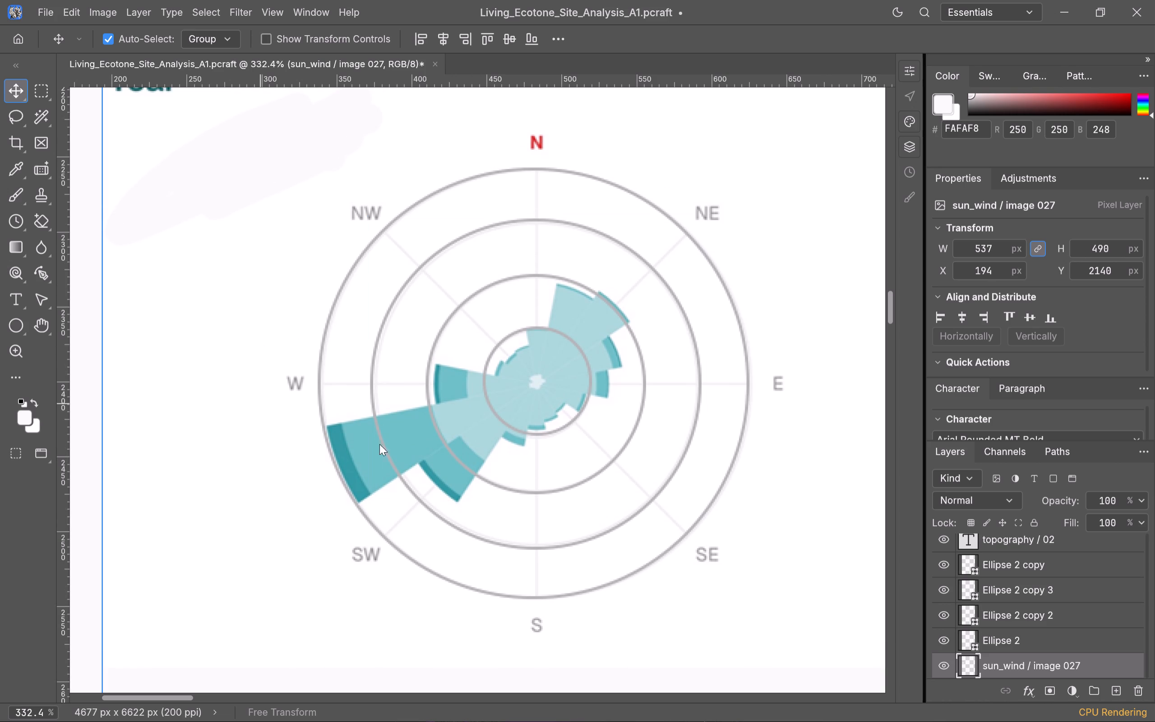
pyautogui.click(47, 281)
pyautogui.rightClick(47, 281)
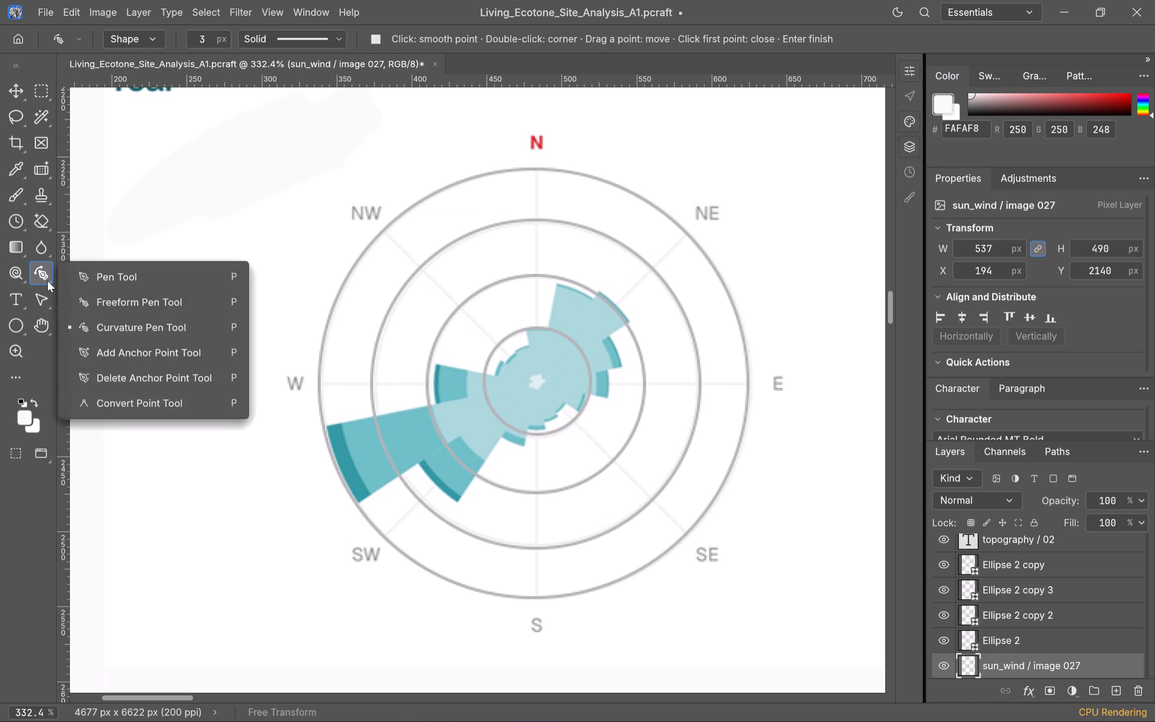
pyautogui.click(123, 279)
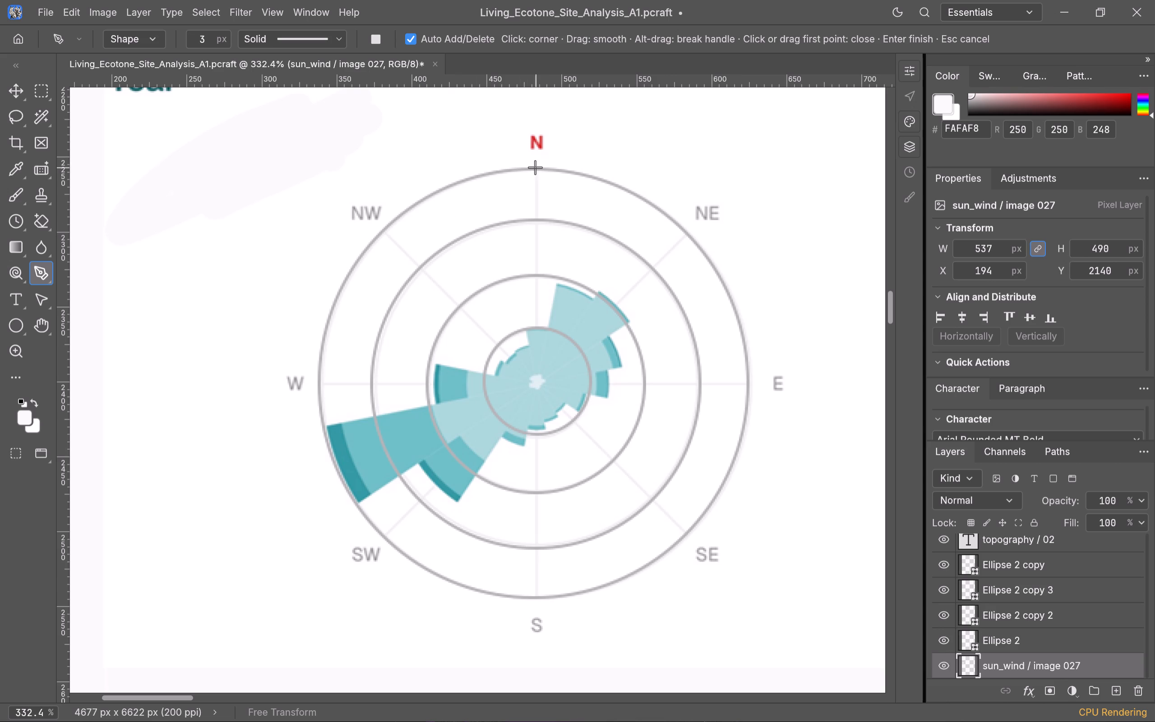
pyautogui.click(536, 167)
pyautogui.click(537, 598)
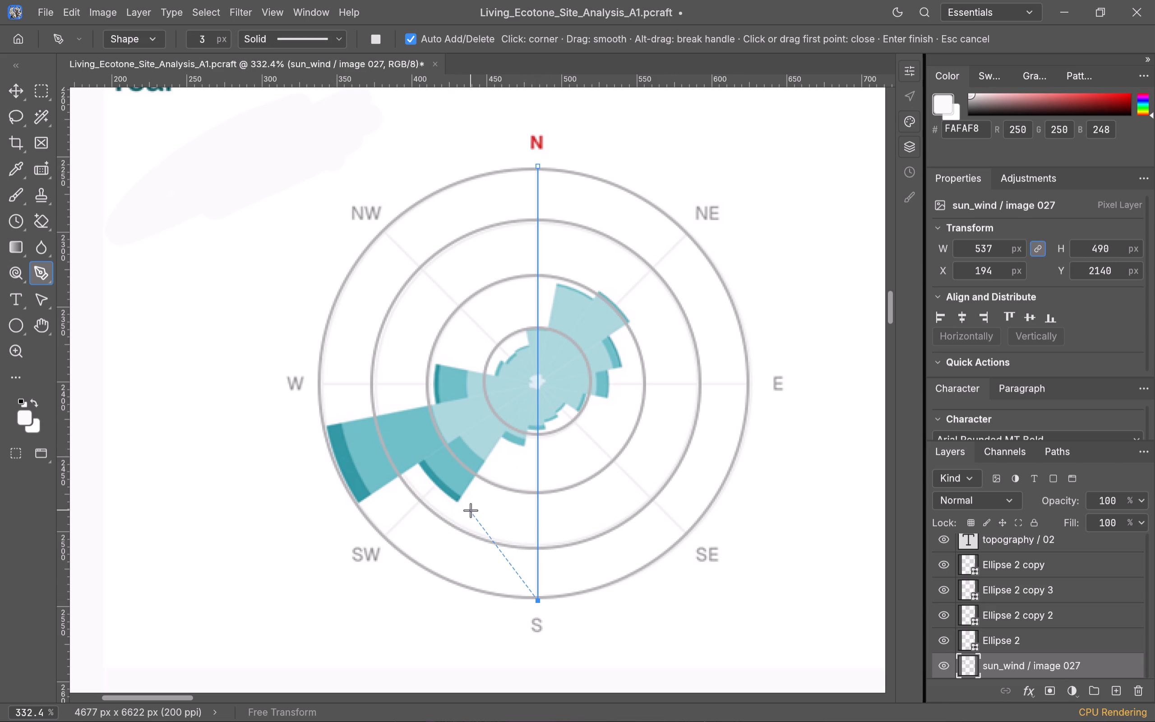
pyautogui.press('Return')
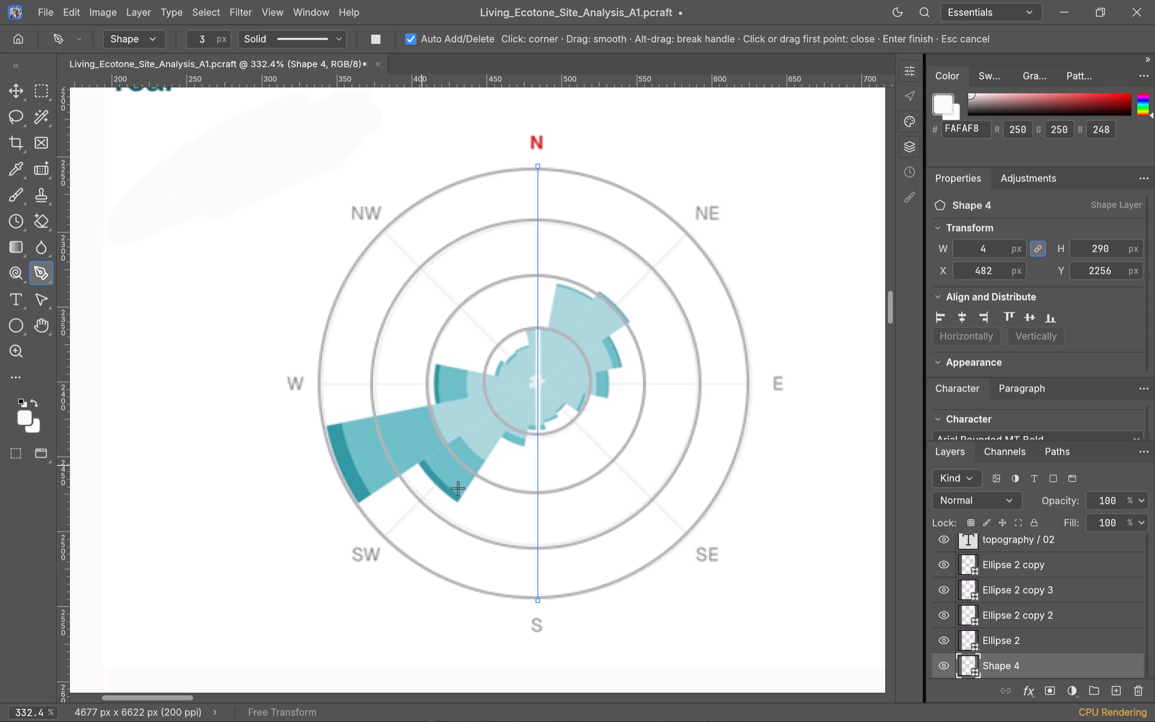
# Reduce the stroke width of the vertical N–S line, Shape 4, to 0 px.
pyautogui.scroll(-1, 658, 518)
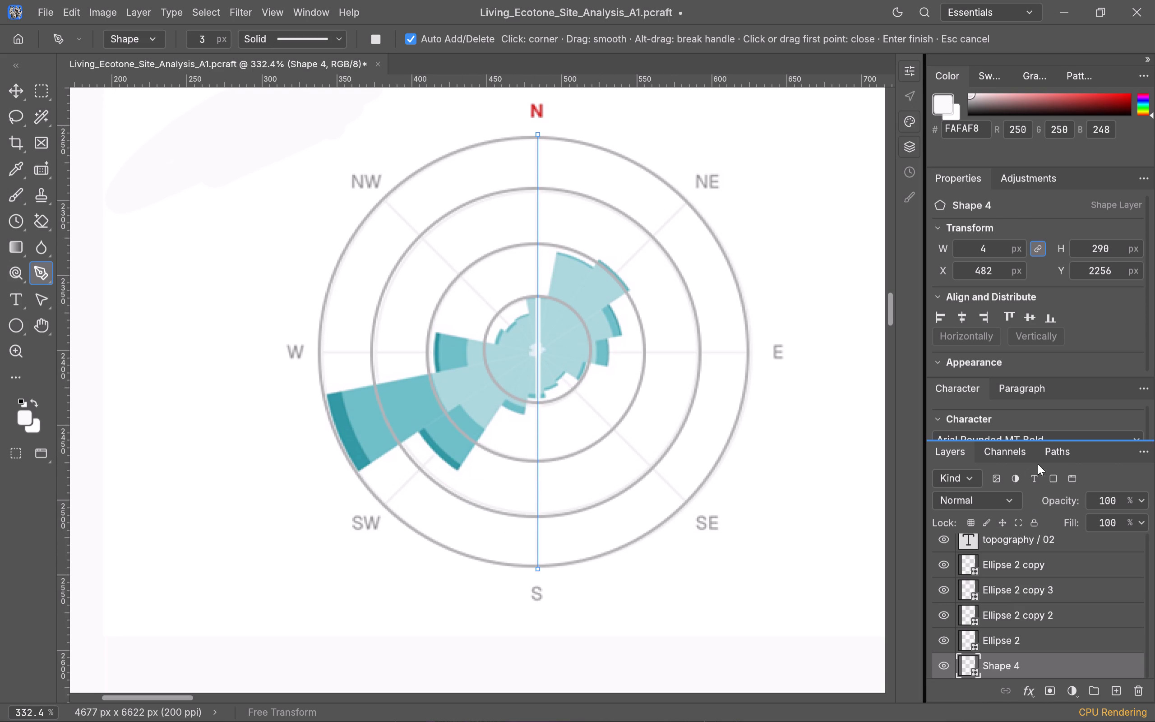
pyautogui.scroll(-2, 1065, 347)
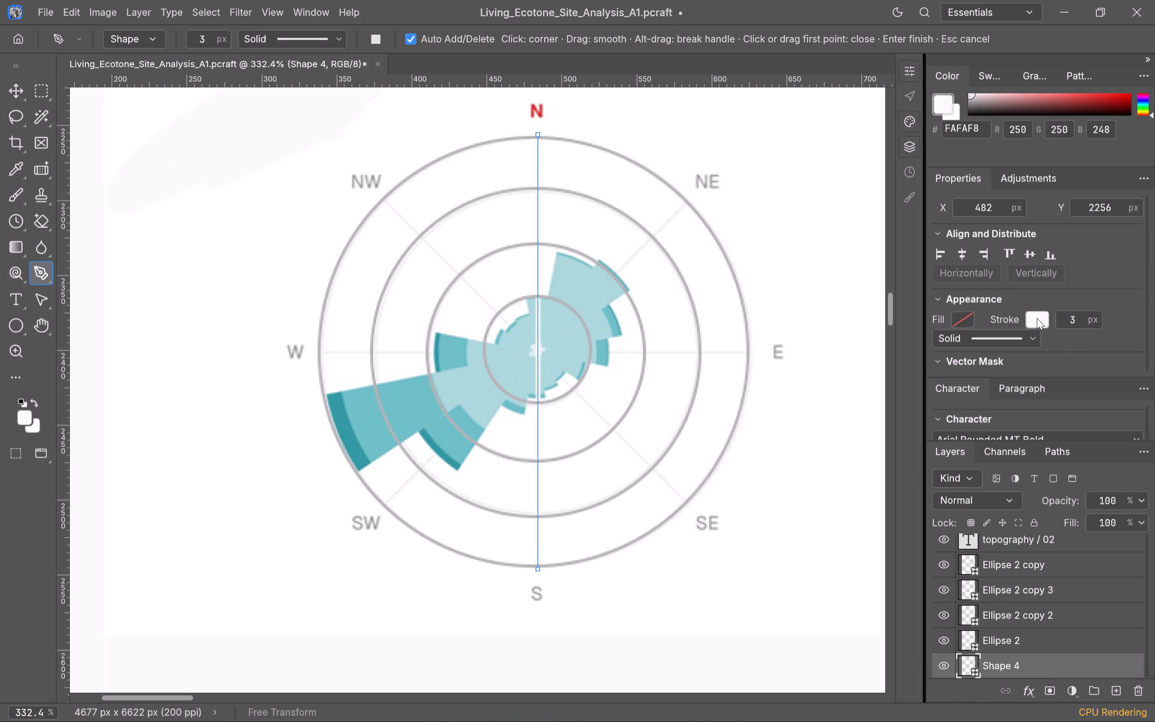
pyautogui.scroll(-2, 1037, 318)
pyautogui.scroll(1, 1037, 318)
pyautogui.scroll(-1, 1069, 285)
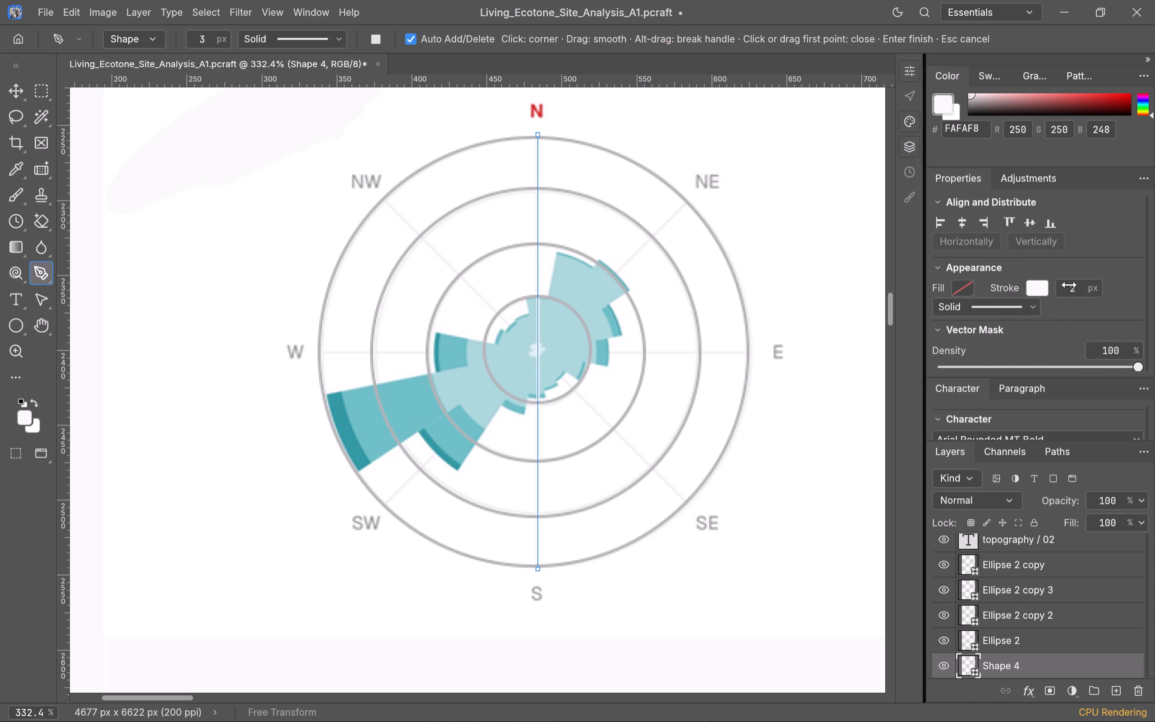
pyautogui.scroll(-3, 1069, 285)
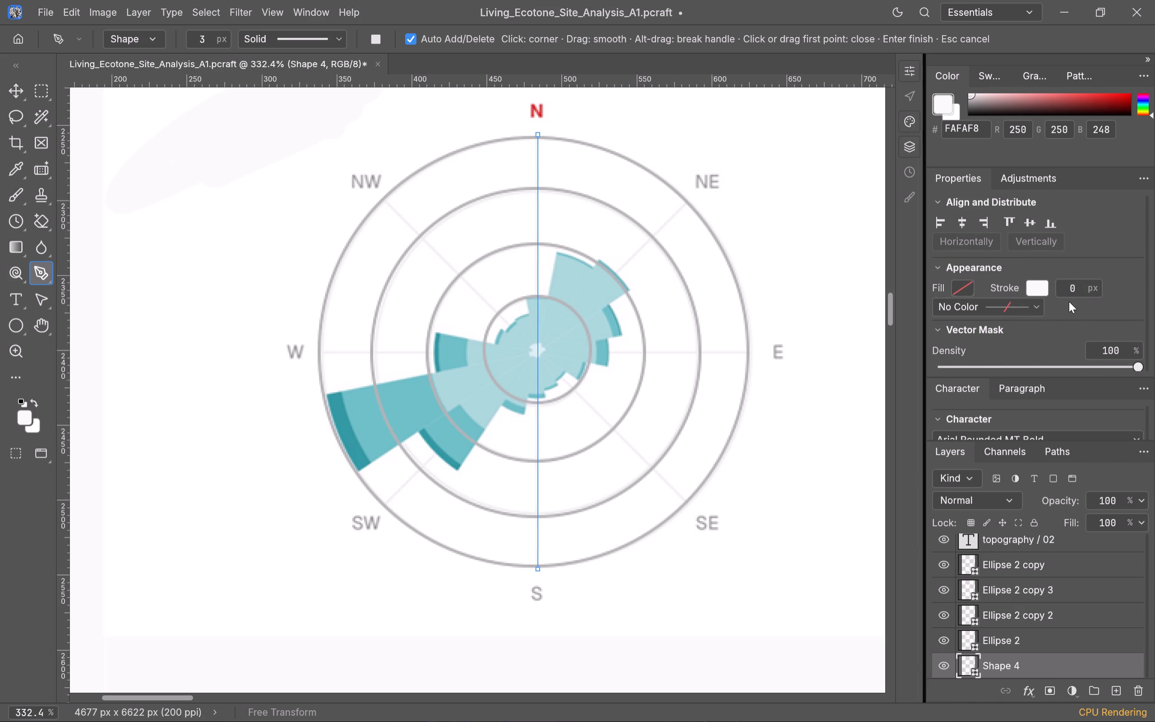
pyautogui.click(797, 440)
# Set the stroke colour of the vertical N–S line, Shape 4, to gray B3B3B3, sampled from the wind rose's outer ring.
pyautogui.click(1030, 289)
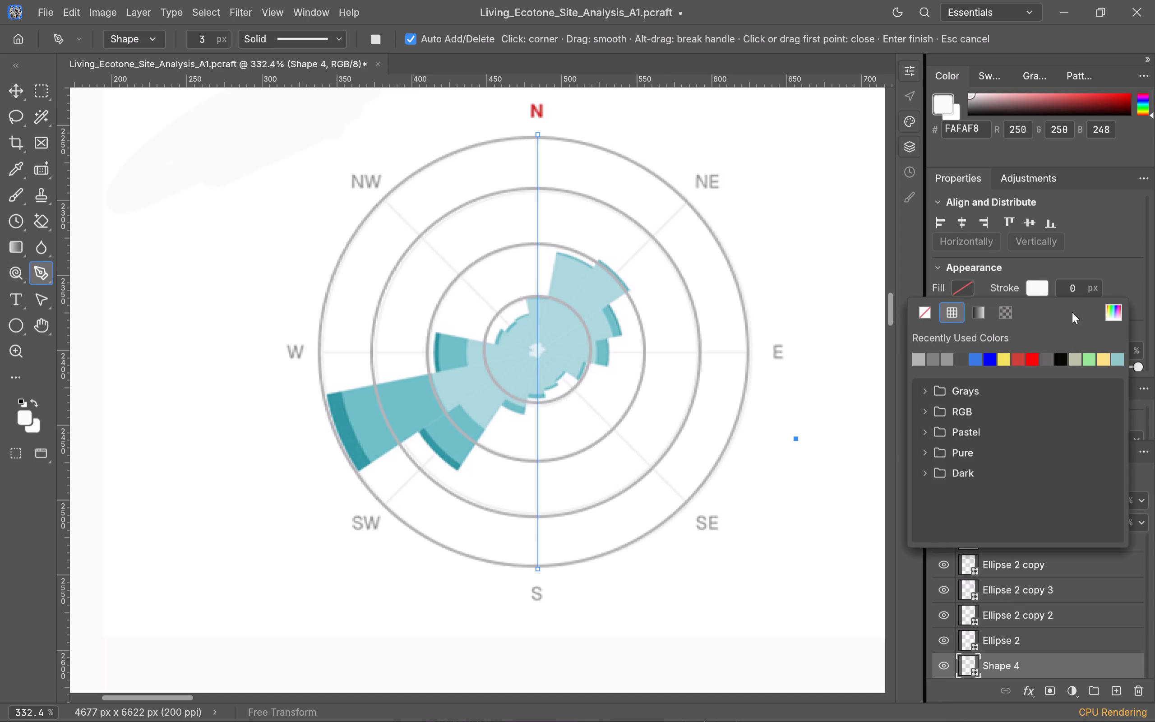
pyautogui.click(1106, 308)
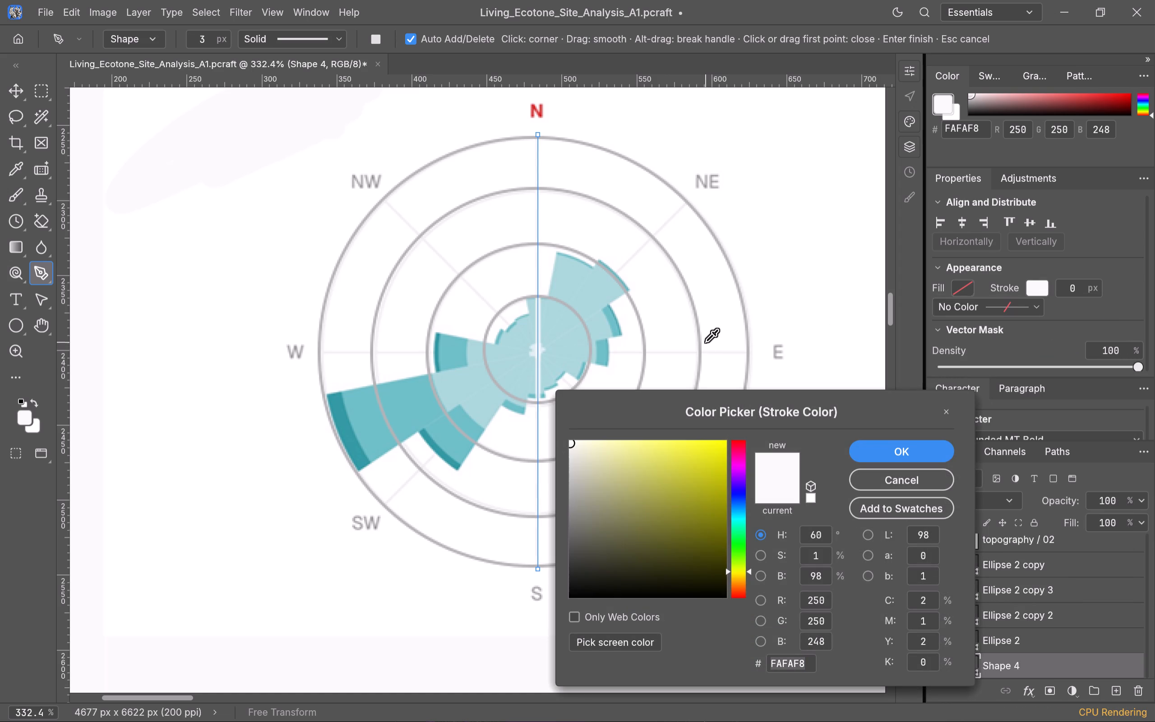
pyautogui.moveTo(760, 308); pyautogui.dragTo(745, 320)
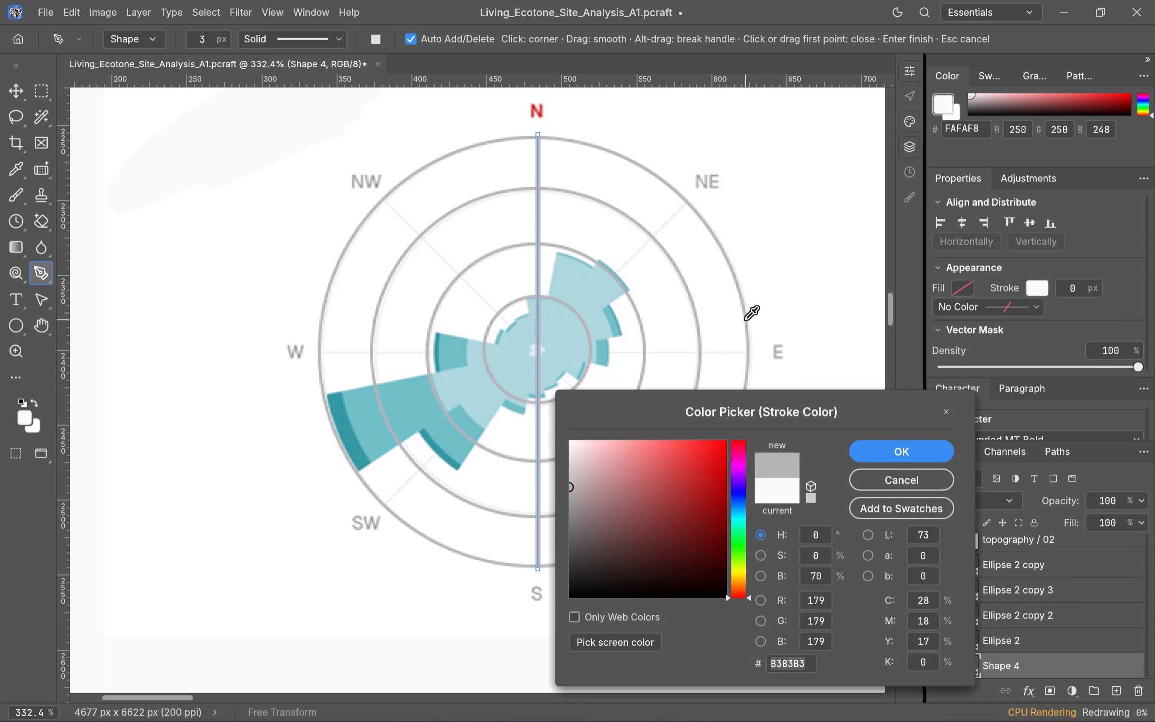
pyautogui.moveTo(745, 320); pyautogui.dragTo(747, 320)
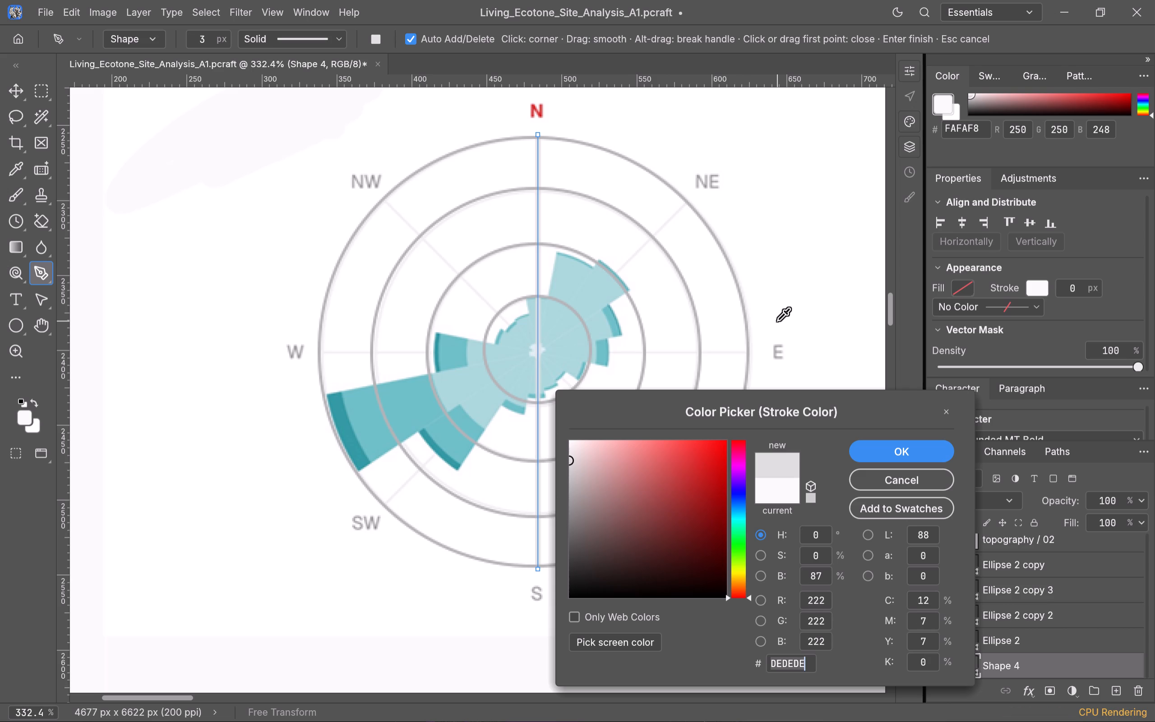
pyautogui.click(750, 352)
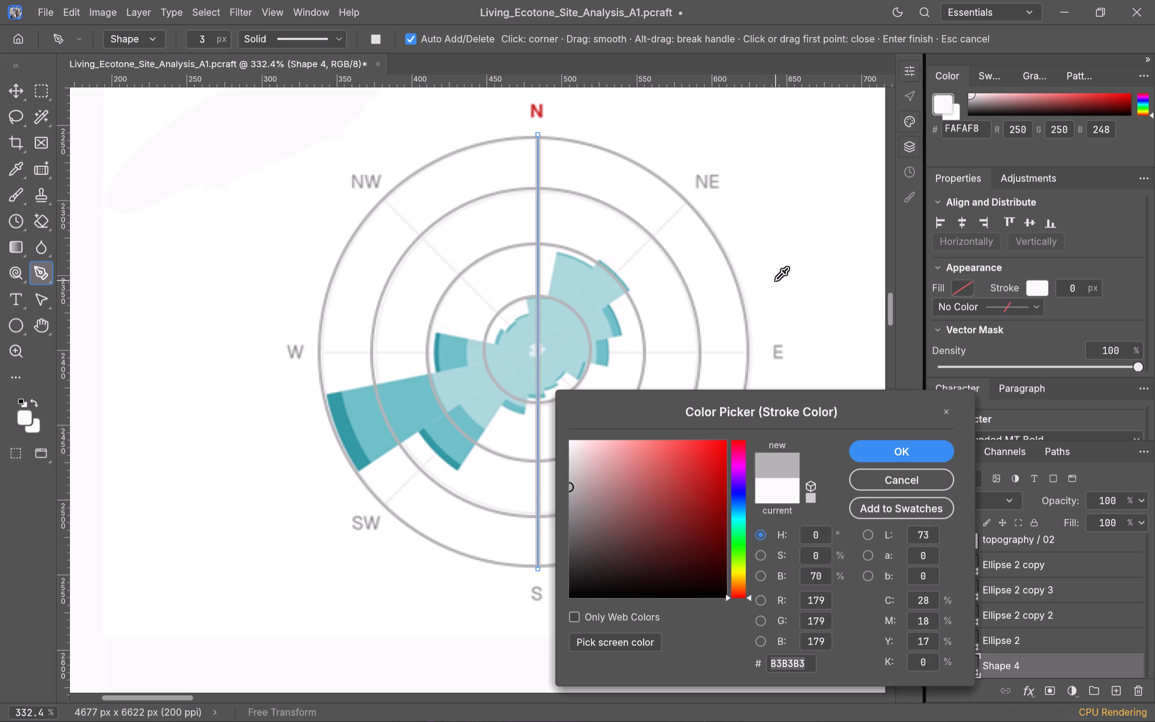
pyautogui.click(876, 442)
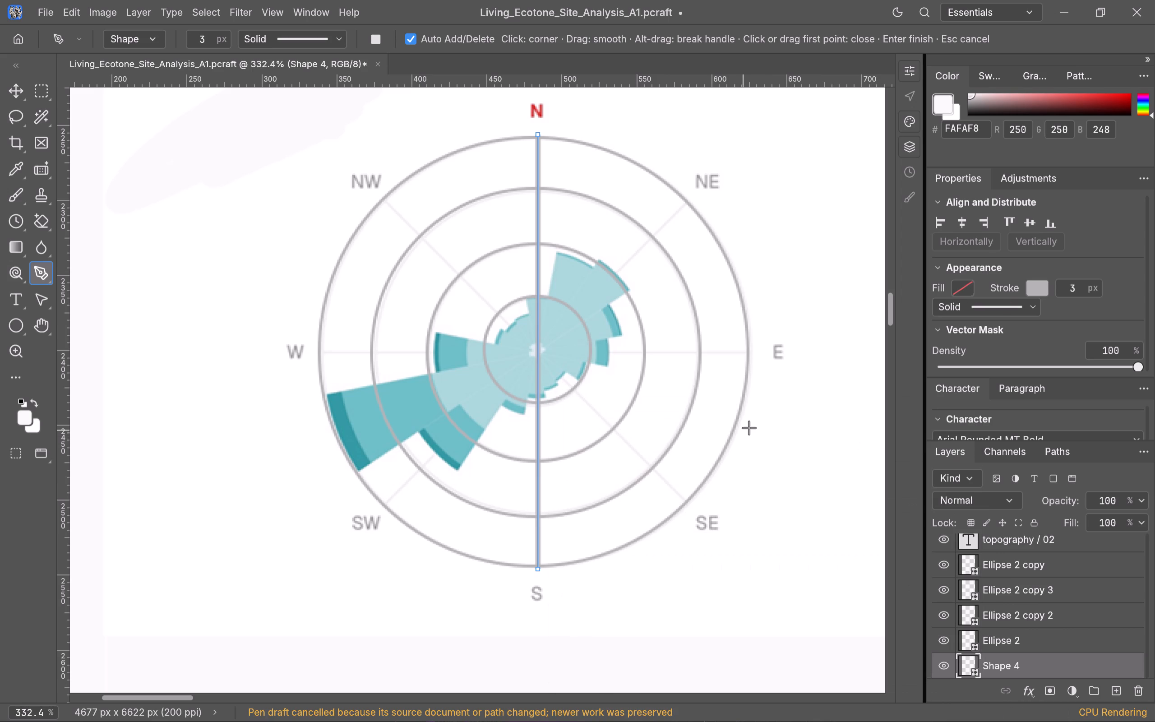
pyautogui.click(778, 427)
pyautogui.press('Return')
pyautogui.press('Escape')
# Draw a straight 3 px line with the Pen tool across the wind rose's outer circle from W to E, about 290 px long.
pyautogui.click(319, 353)
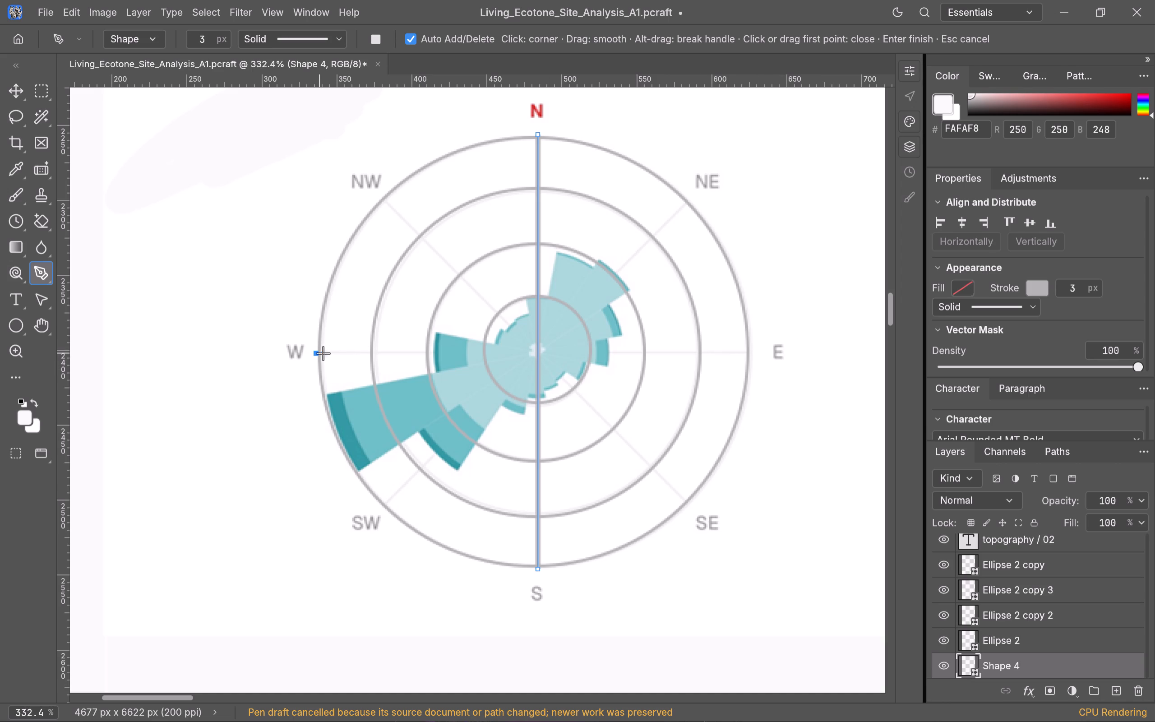
pyautogui.click(748, 352)
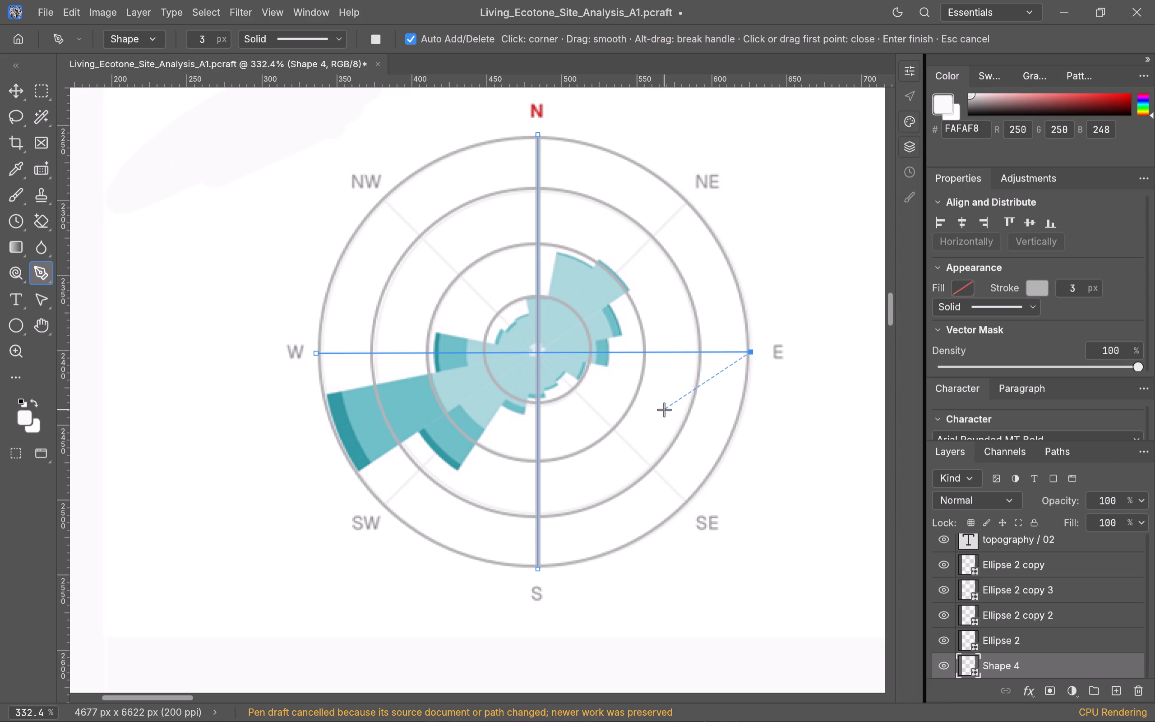
pyautogui.press('Return')
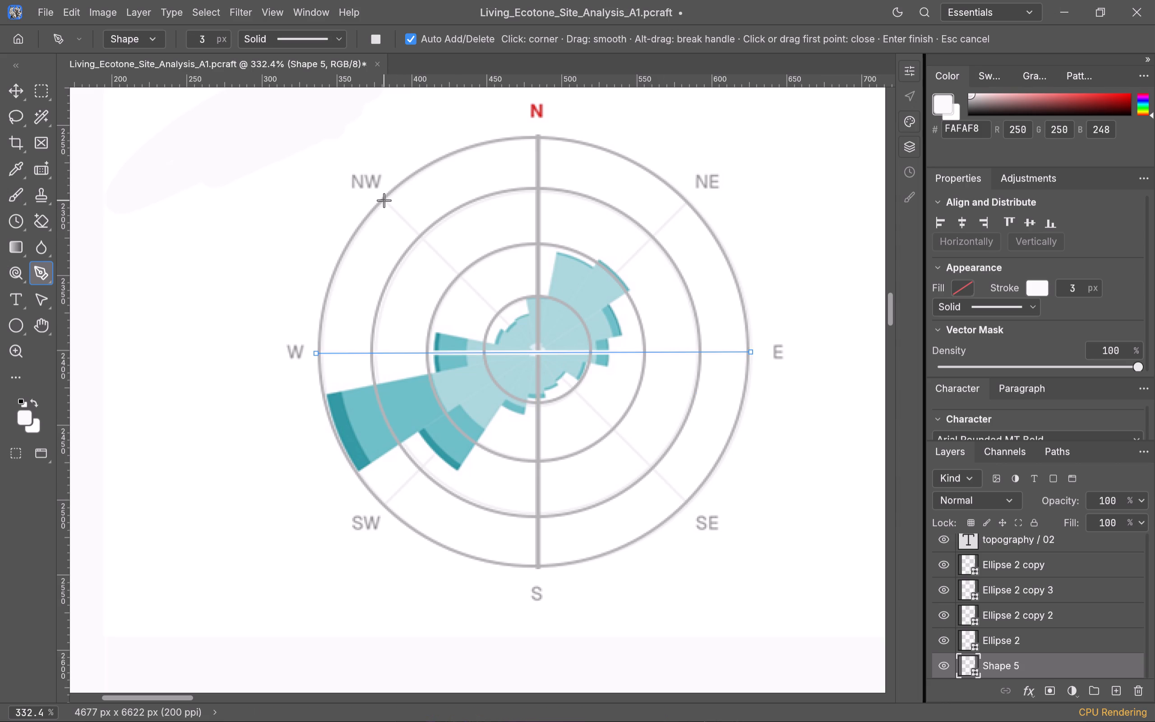
# Draw two straight 3 px diagonal lines with the Pen tool across the outer circle, from NW to SE and from NE to SW.
pyautogui.click(383, 199)
pyautogui.click(686, 503)
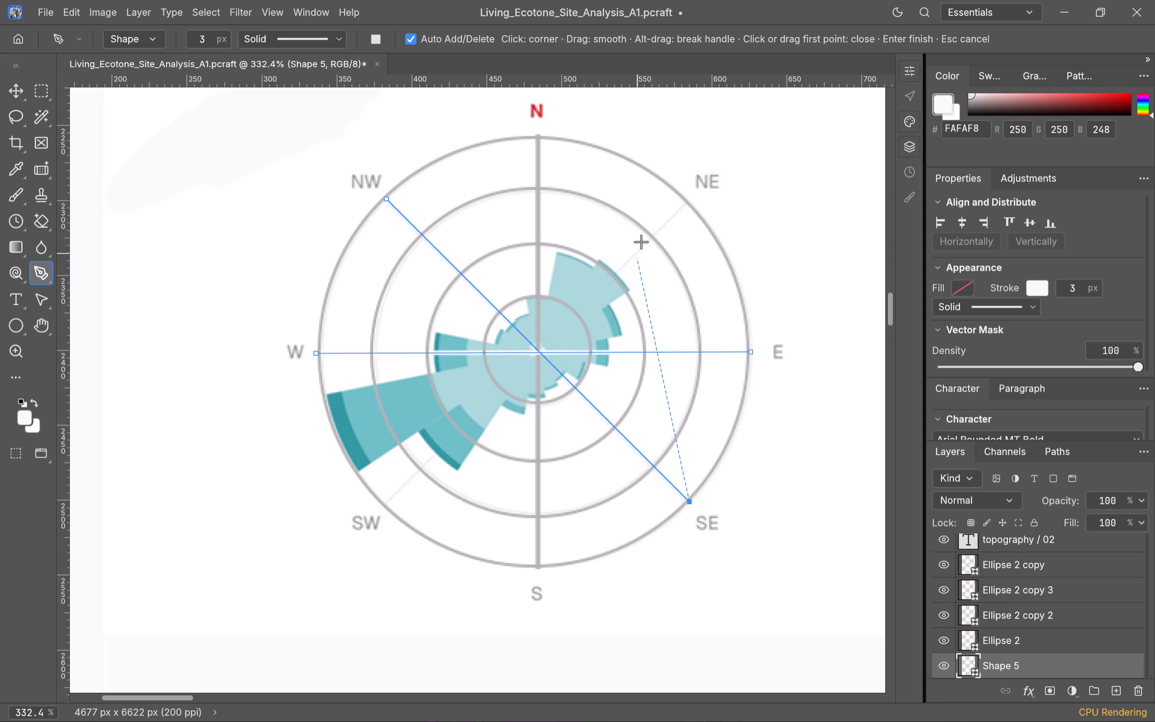
pyautogui.press('Return')
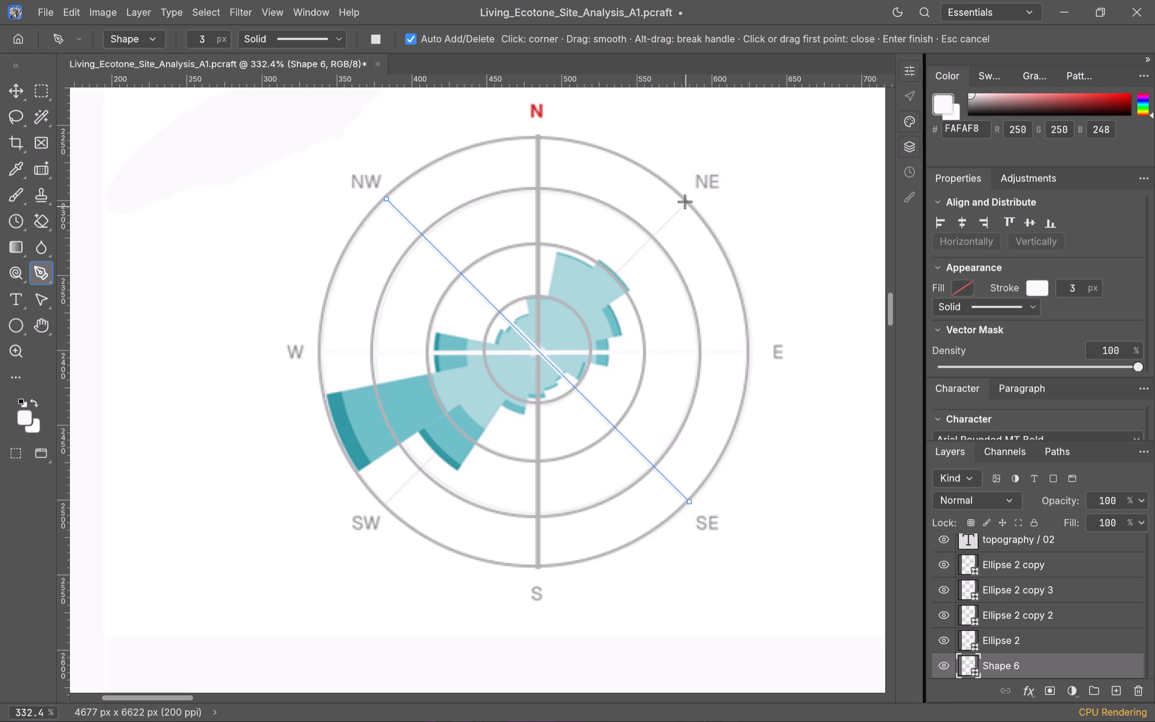
pyautogui.click(687, 202)
pyautogui.click(384, 505)
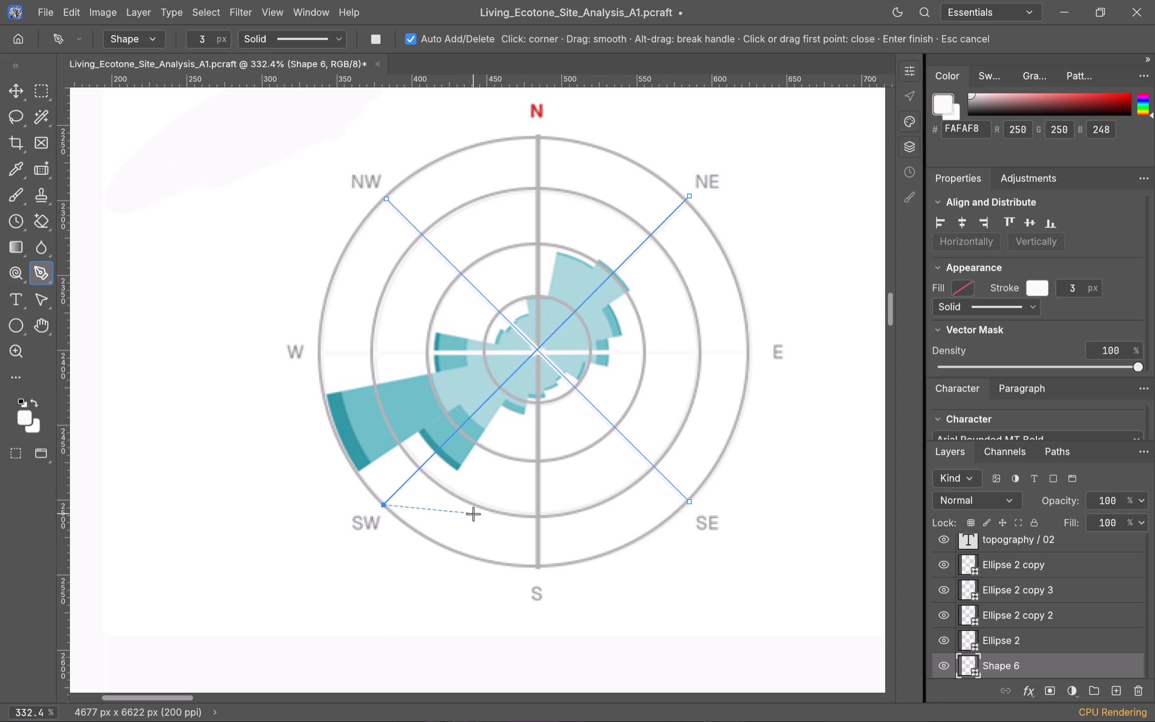
pyautogui.press('Return')
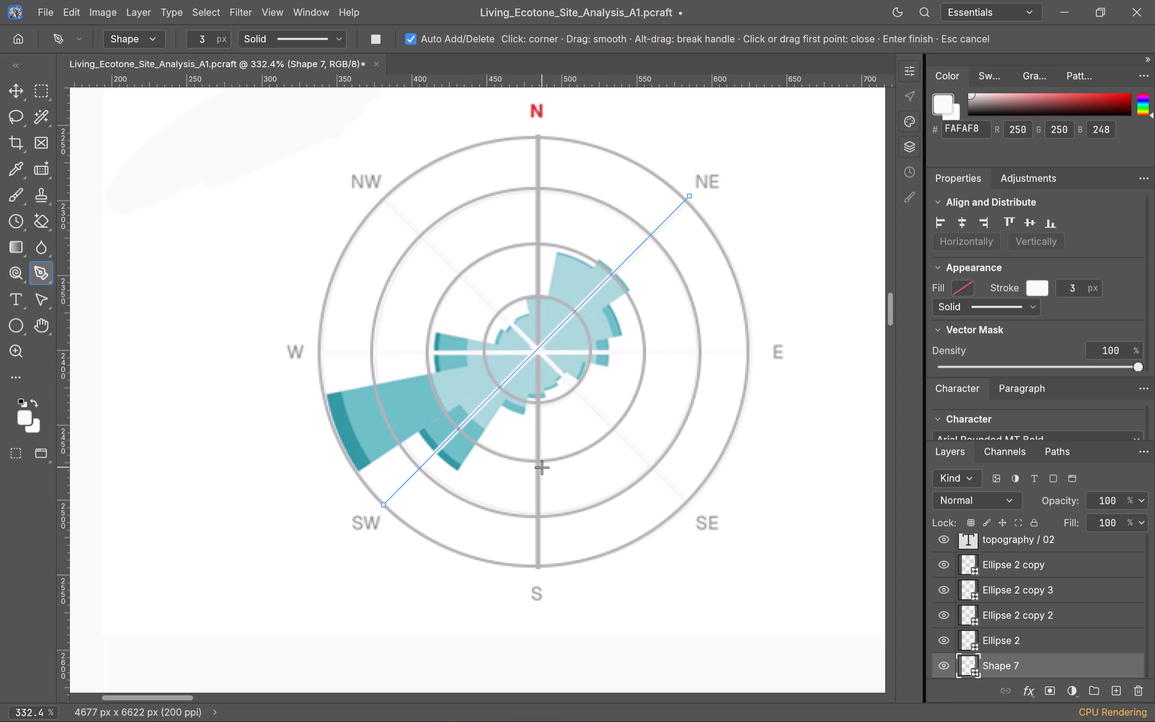
# Look through the layer stack for the wind rose artwork, toggling the SUN PATH group's visibility to check what it contains.
pyautogui.scroll(-2, 995, 581)
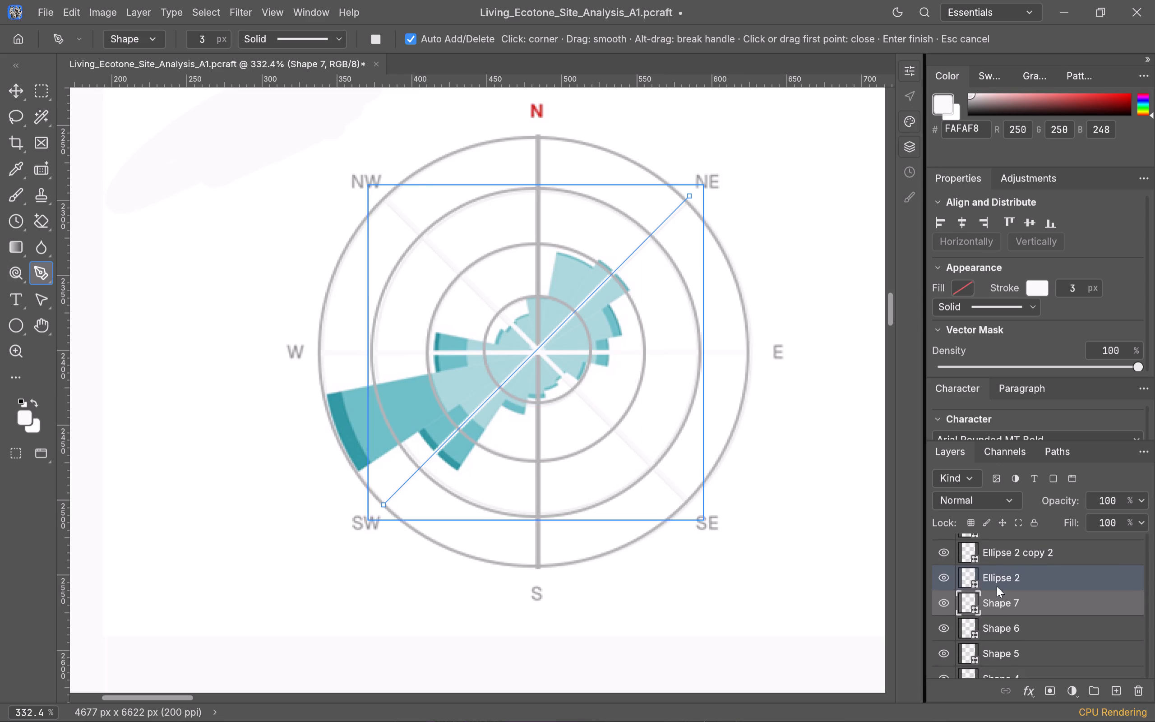
pyautogui.scroll(-2, 997, 586)
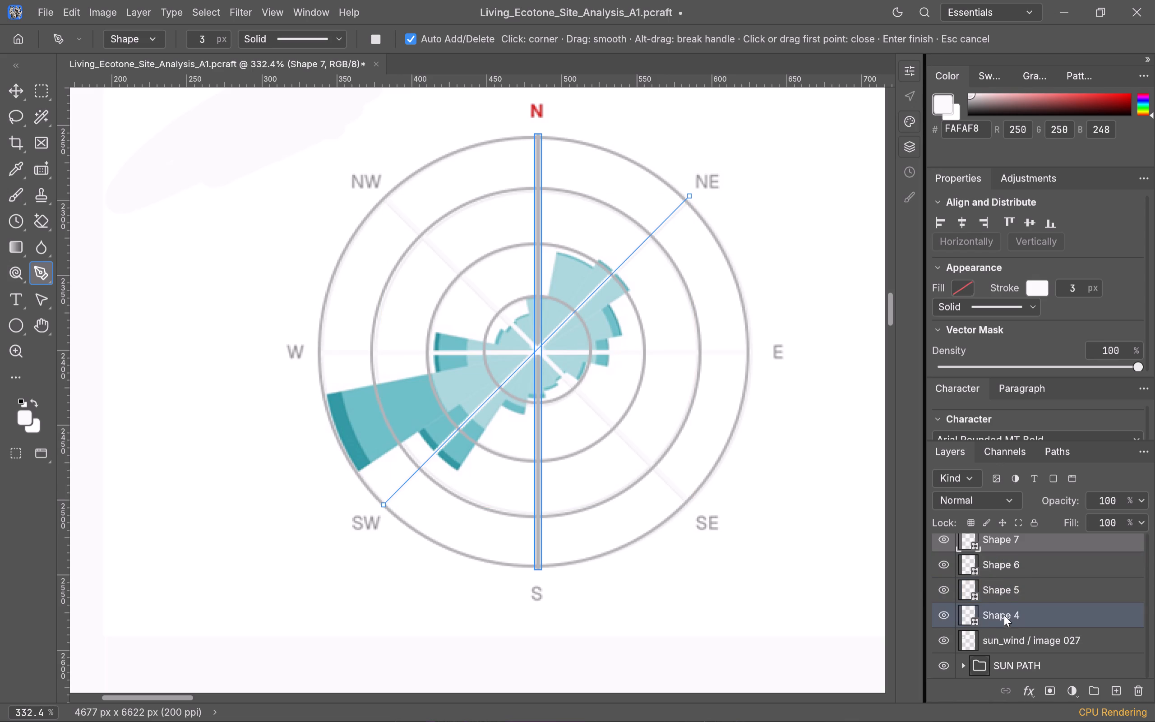
pyautogui.scroll(5, 1010, 598)
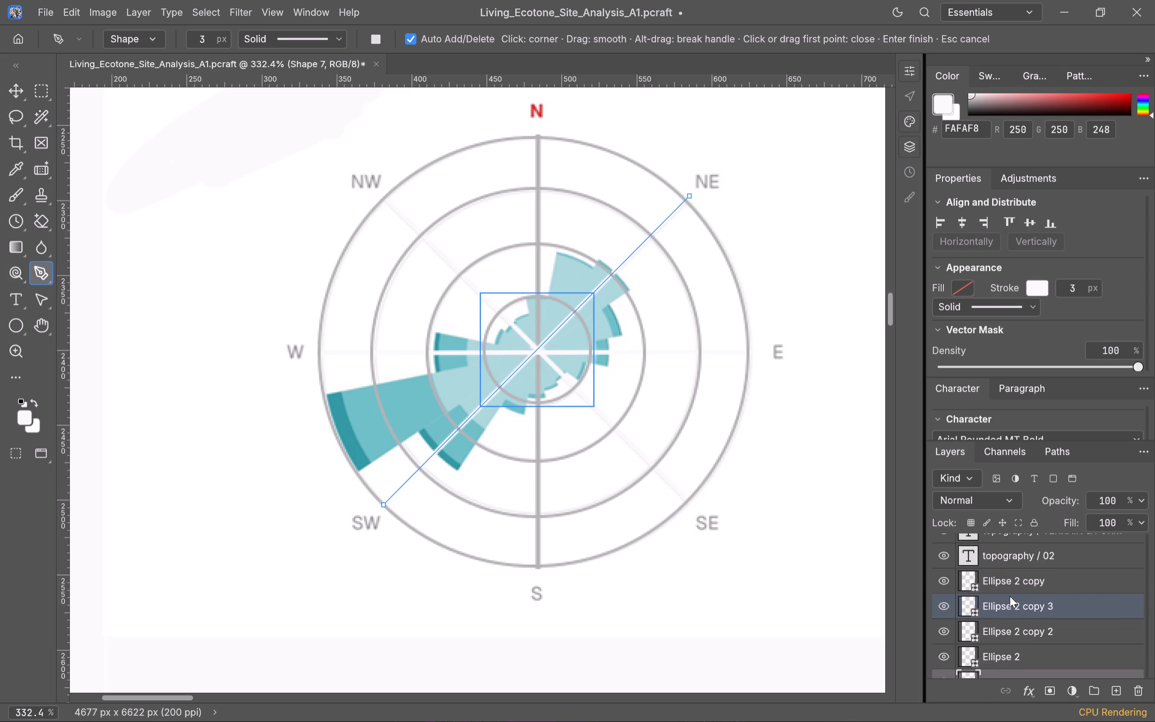
pyautogui.scroll(1, 1010, 596)
pyautogui.scroll(-2, 1010, 596)
pyautogui.scroll(4, 1010, 596)
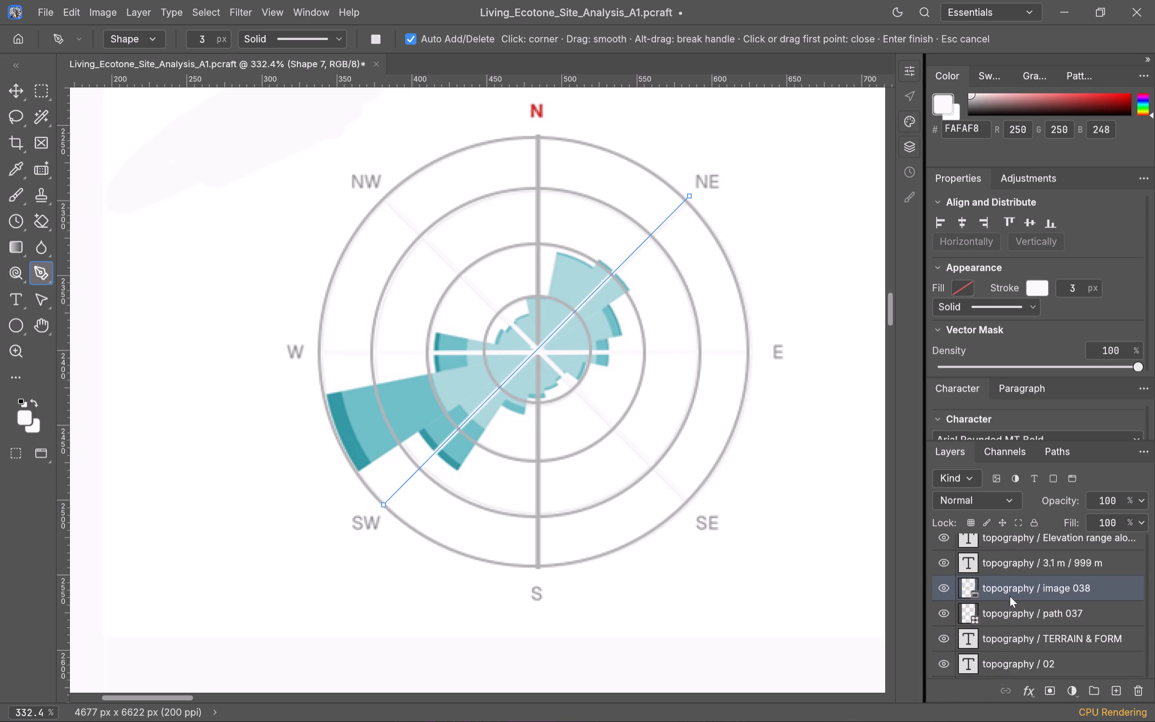
pyautogui.scroll(6, 1010, 596)
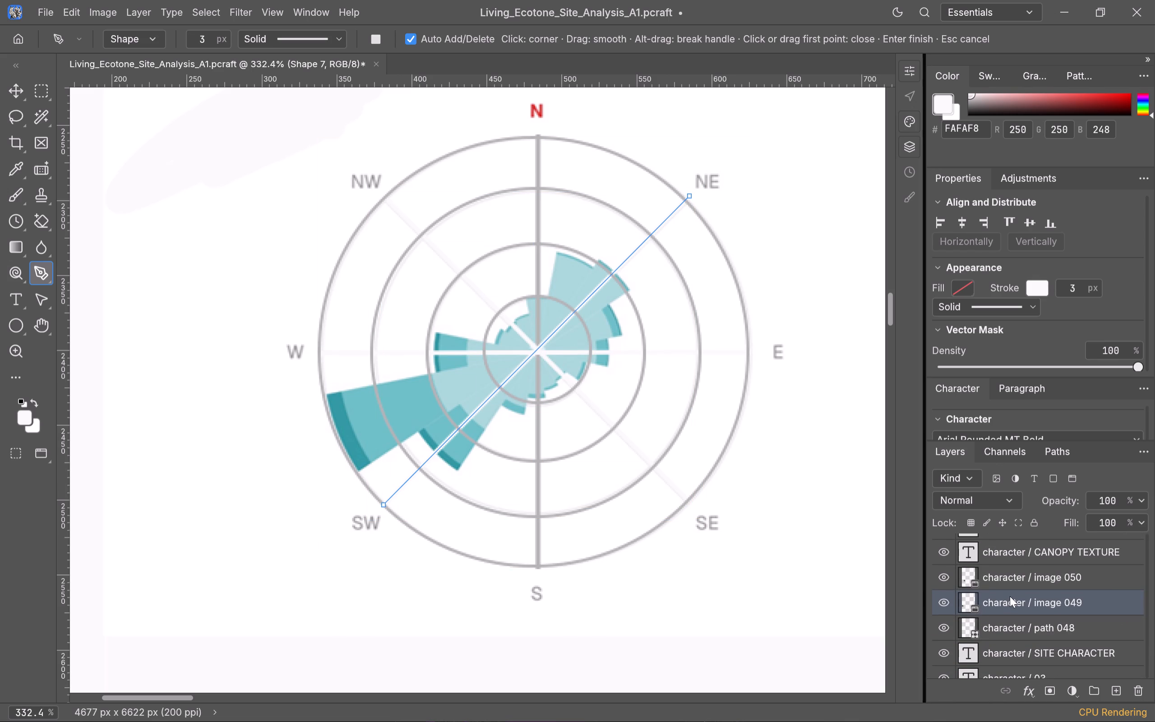
pyautogui.scroll(6, 1009, 596)
pyautogui.scroll(-4, 1009, 596)
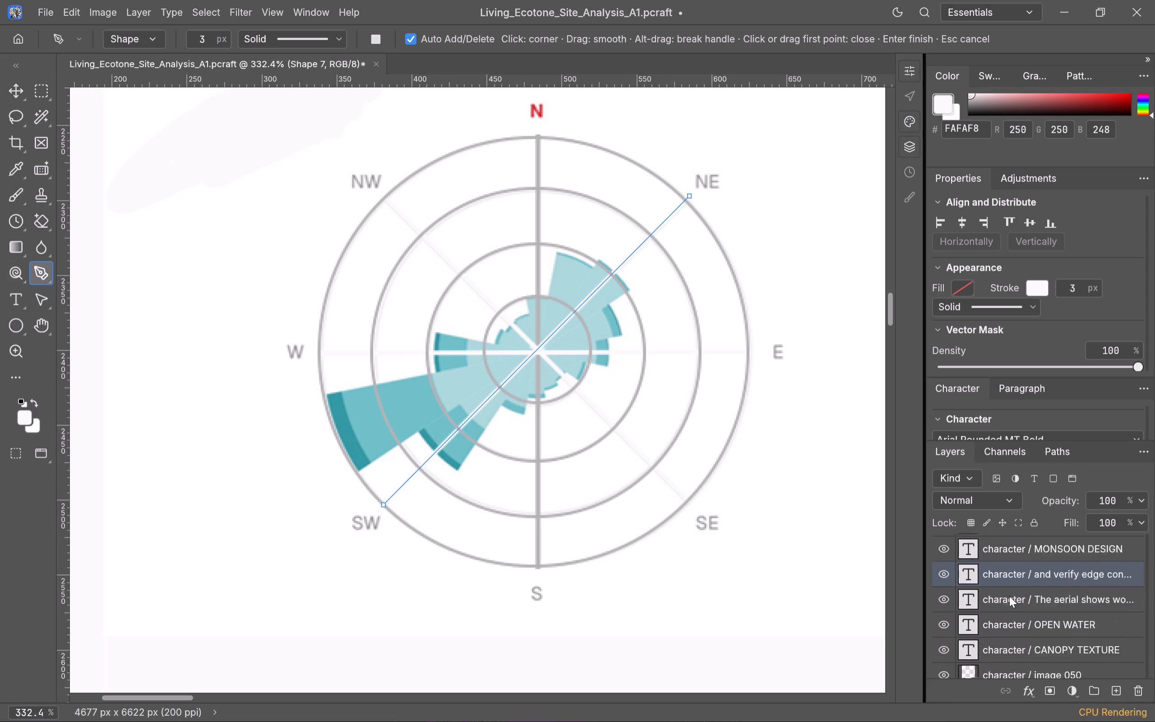
pyautogui.scroll(-20, 1009, 596)
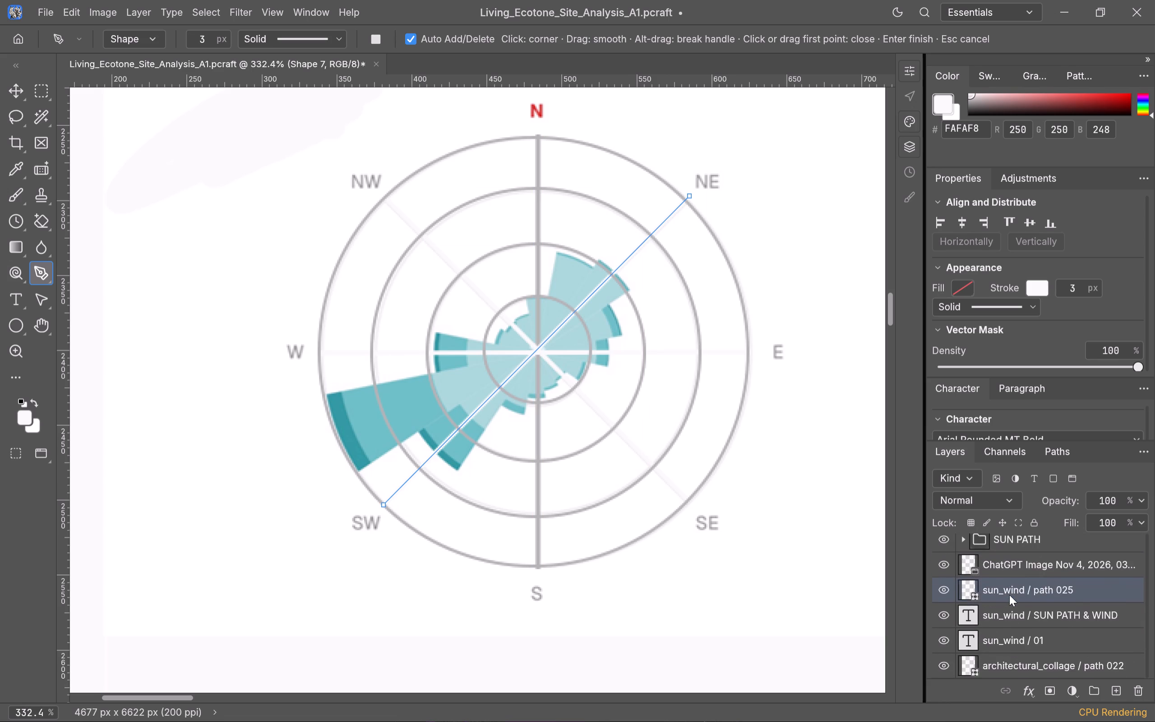
pyautogui.scroll(2, 1009, 595)
pyautogui.click(946, 602)
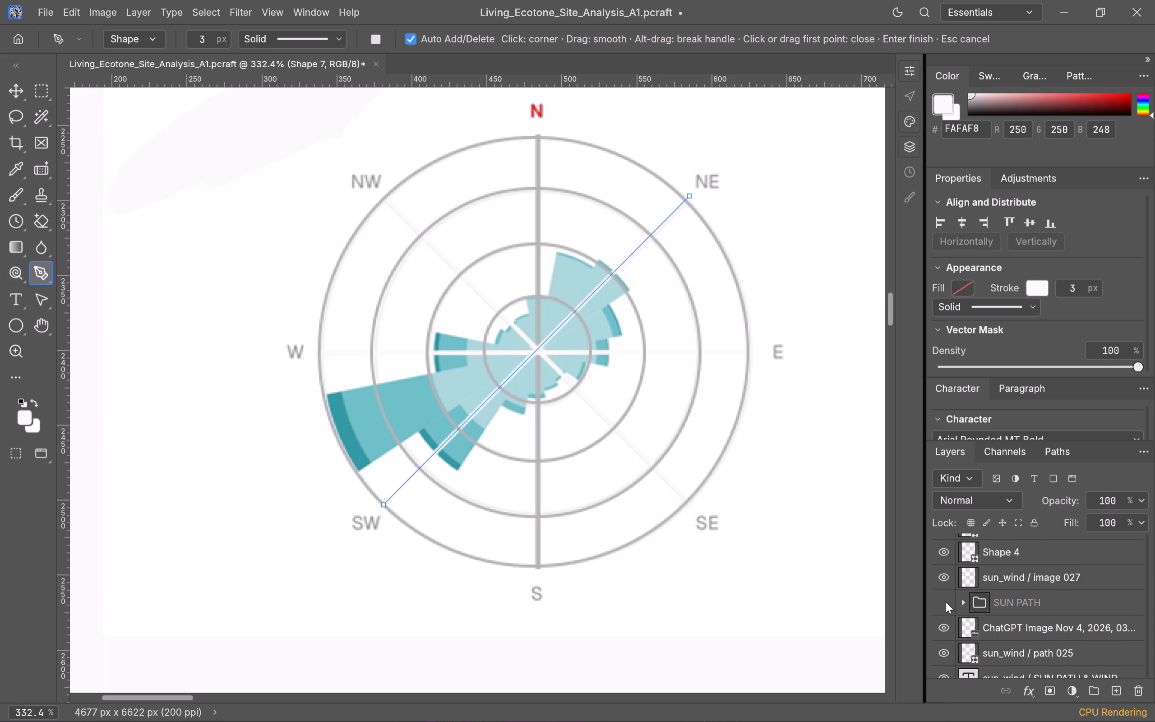
pyautogui.click(946, 602)
pyautogui.click(946, 602)
pyautogui.click(946, 602)
# Hide the original wind rose image layer, sun_wind / image 027.
pyautogui.scroll(1, 998, 589)
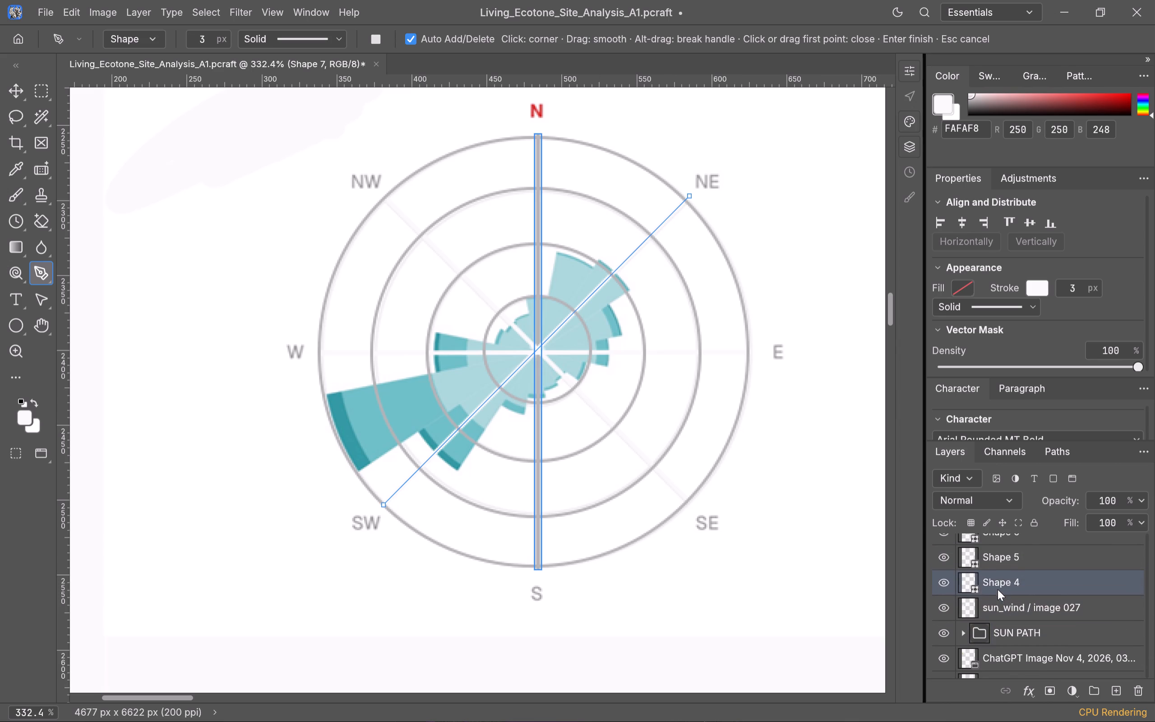
pyautogui.click(941, 607)
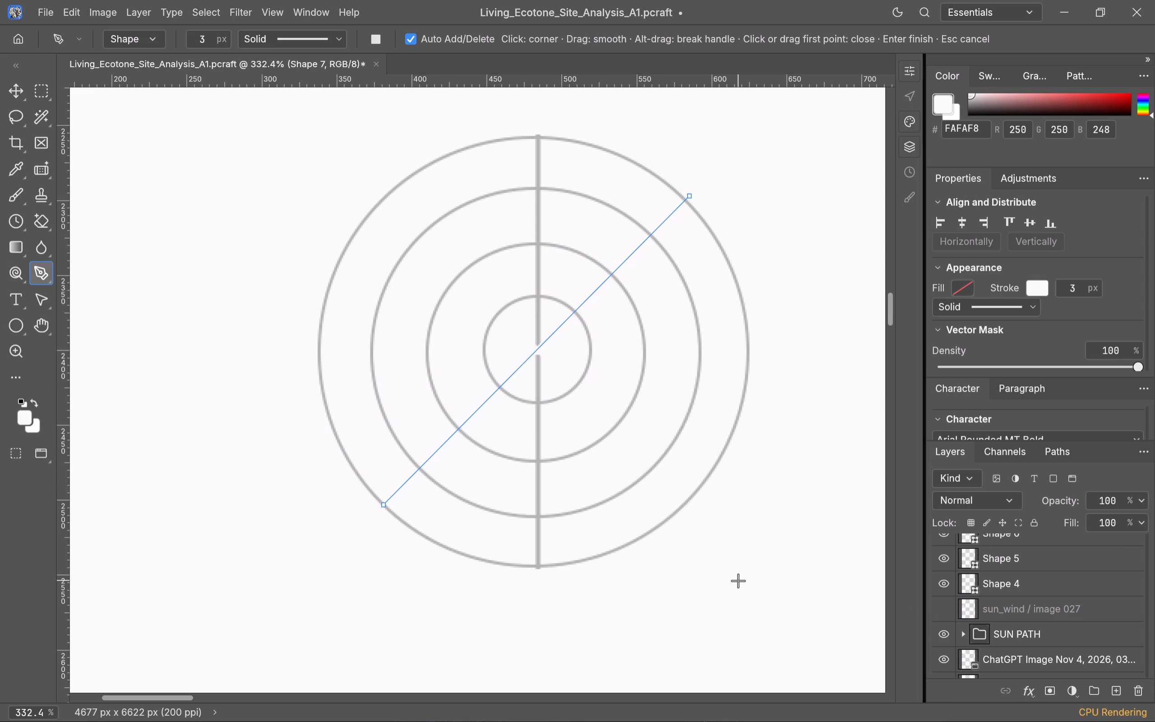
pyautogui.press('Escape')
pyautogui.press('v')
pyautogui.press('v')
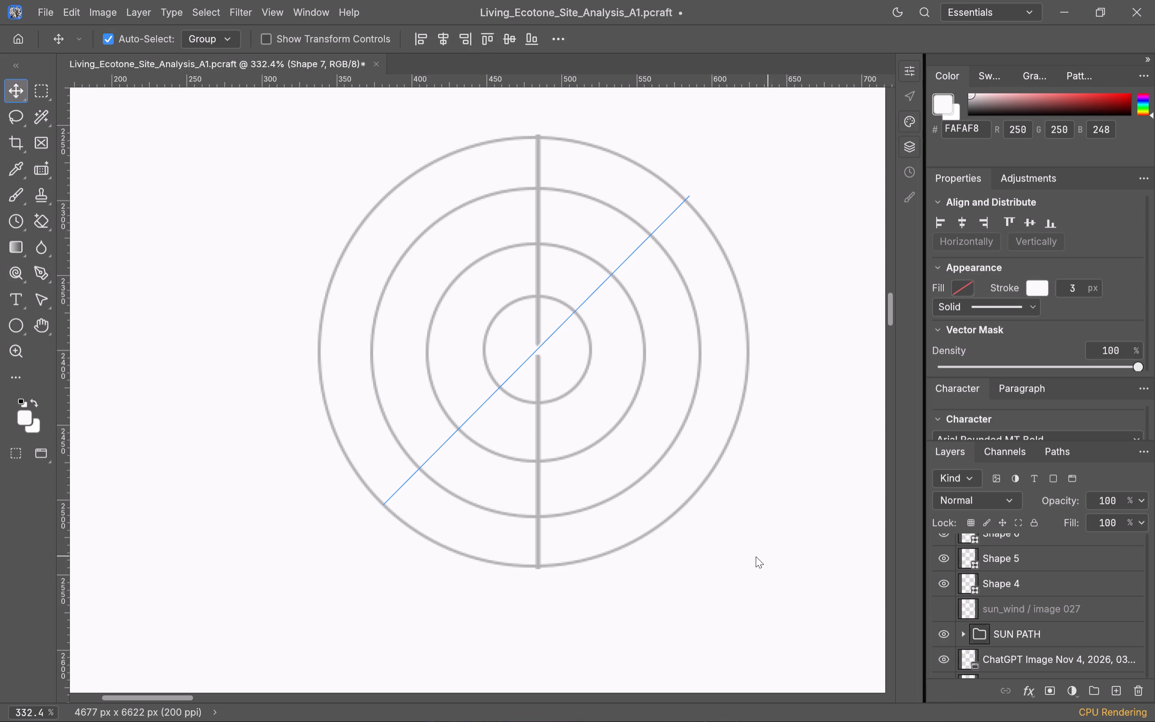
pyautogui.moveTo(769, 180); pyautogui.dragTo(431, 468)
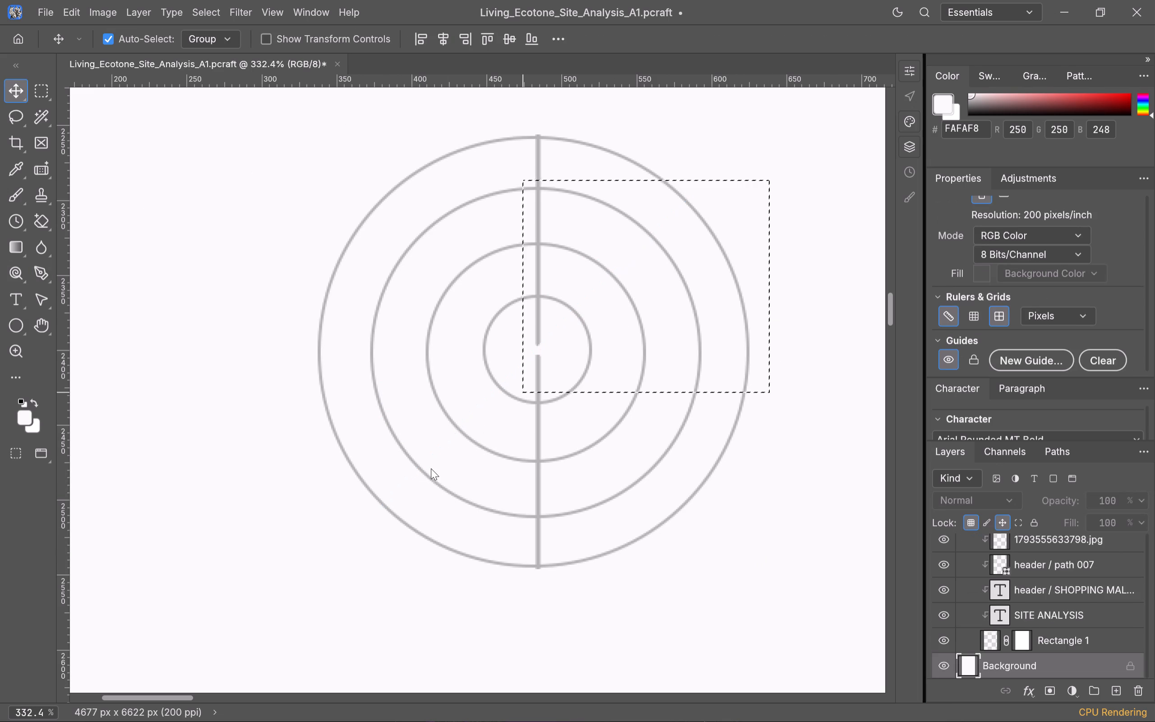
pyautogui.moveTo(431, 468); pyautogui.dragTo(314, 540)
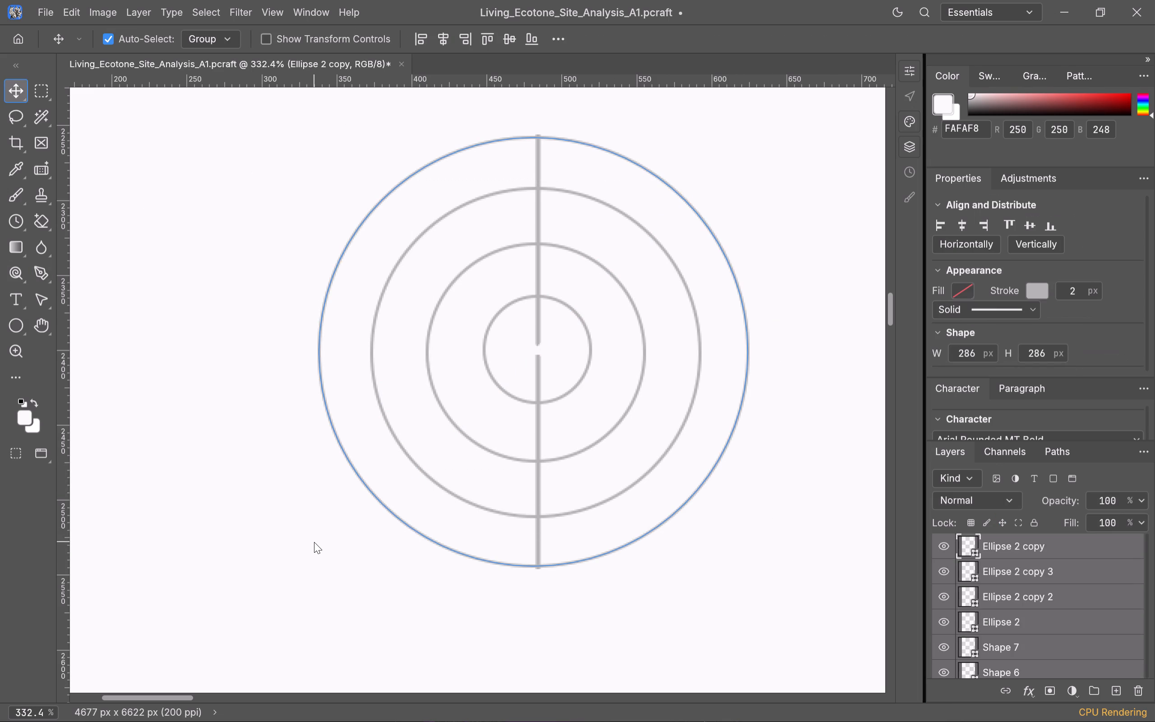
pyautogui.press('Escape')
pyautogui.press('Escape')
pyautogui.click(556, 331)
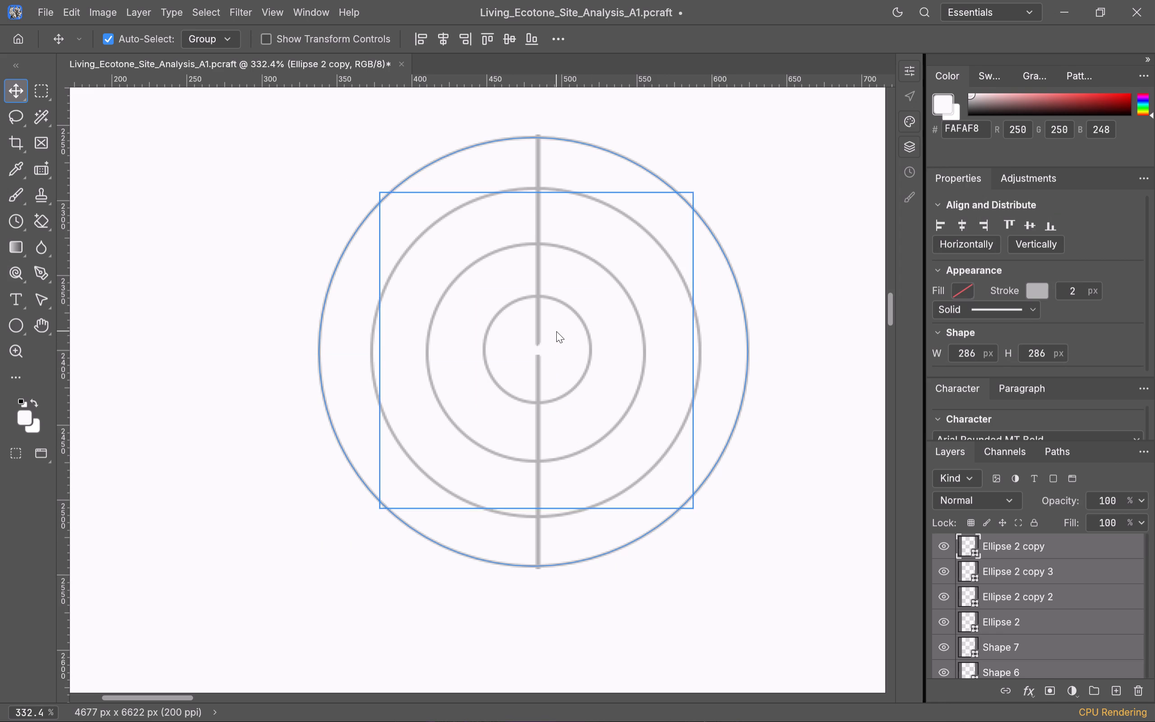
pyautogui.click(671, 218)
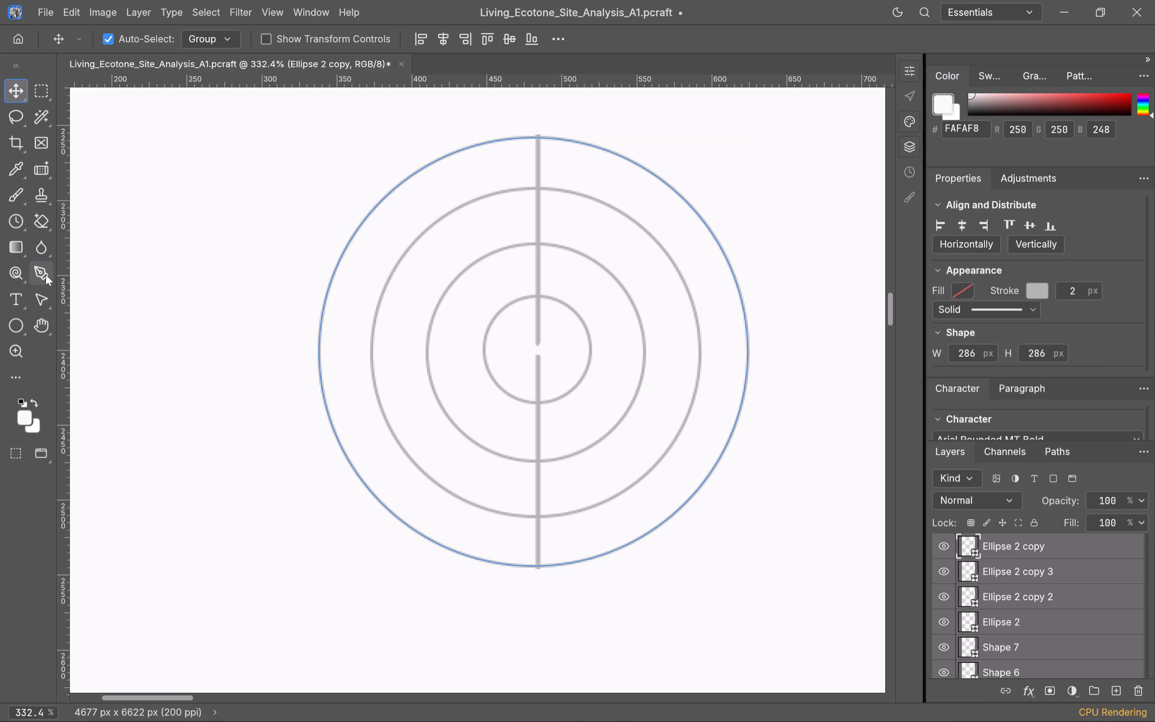
# Set the stroke colour of the NE–SW diagonal line, Shape 7, to gray B3B3B3 by sampling the wind rose's outer circle.
pyautogui.click(997, 616)
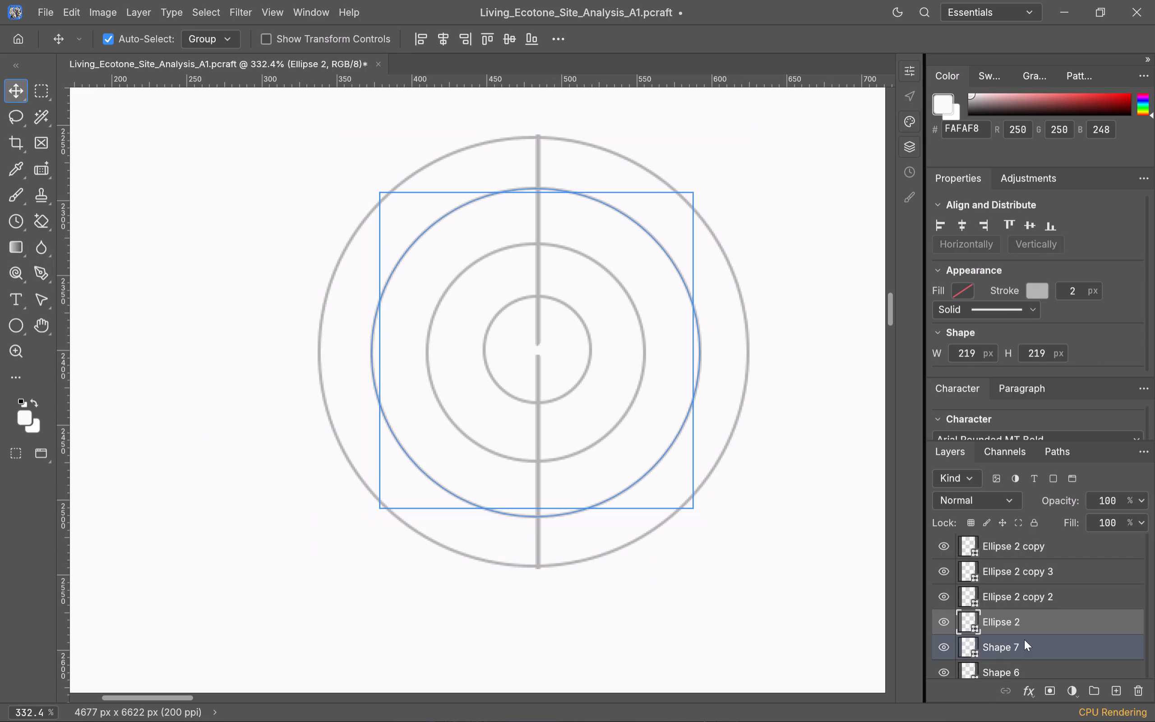
pyautogui.click(1022, 645)
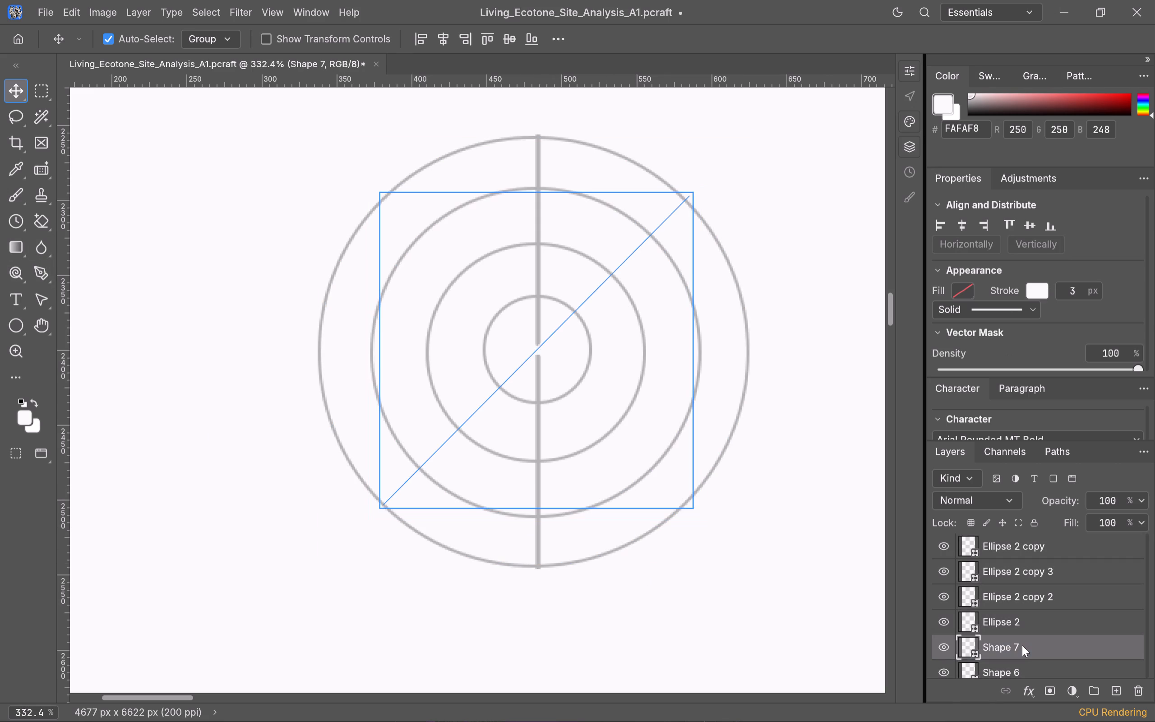
pyautogui.click(1042, 290)
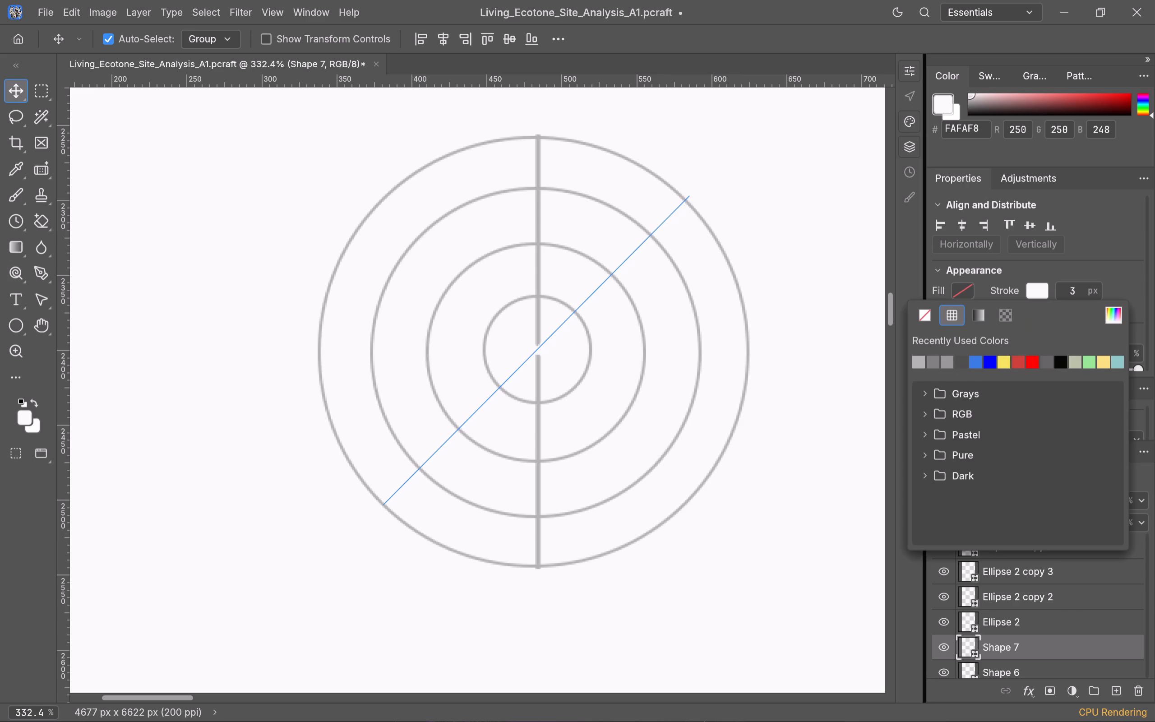
pyautogui.click(1116, 317)
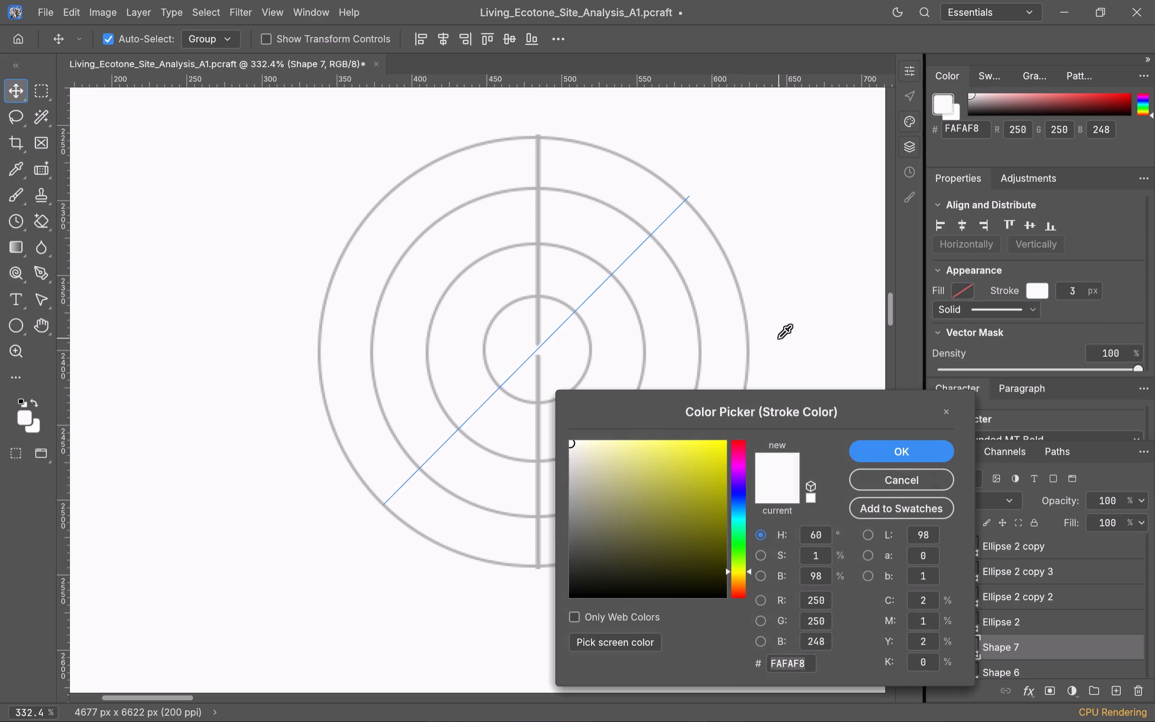
pyautogui.click(749, 341)
pyautogui.click(749, 340)
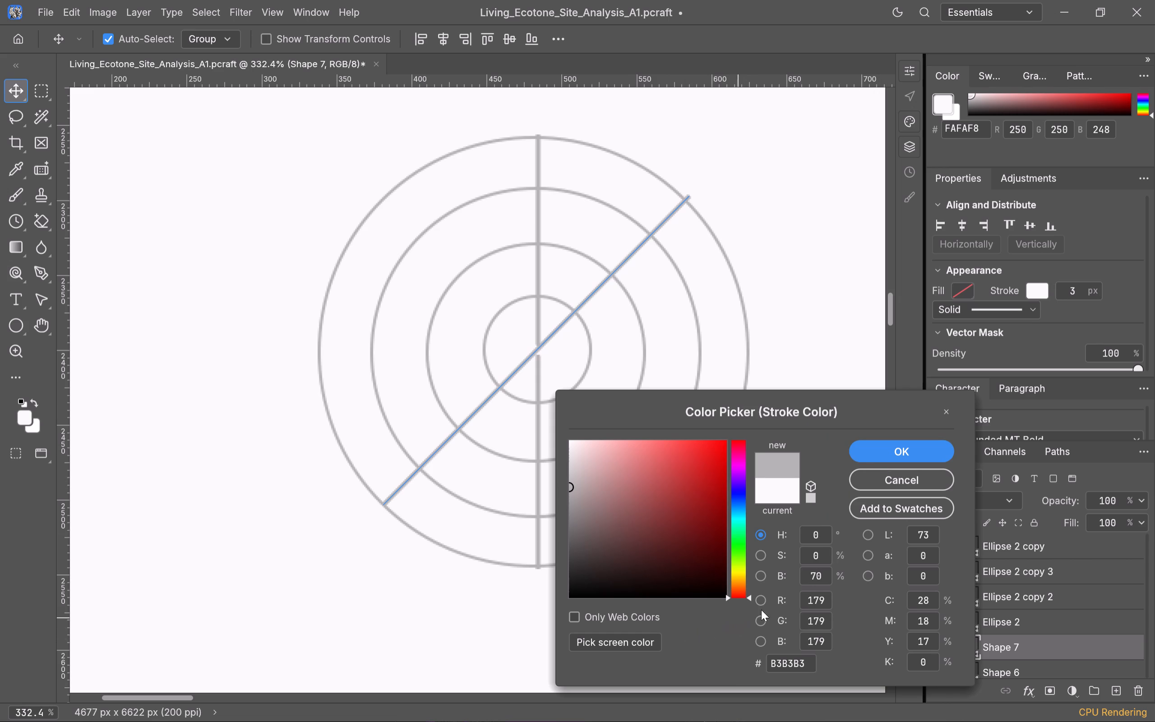
pyautogui.click(889, 453)
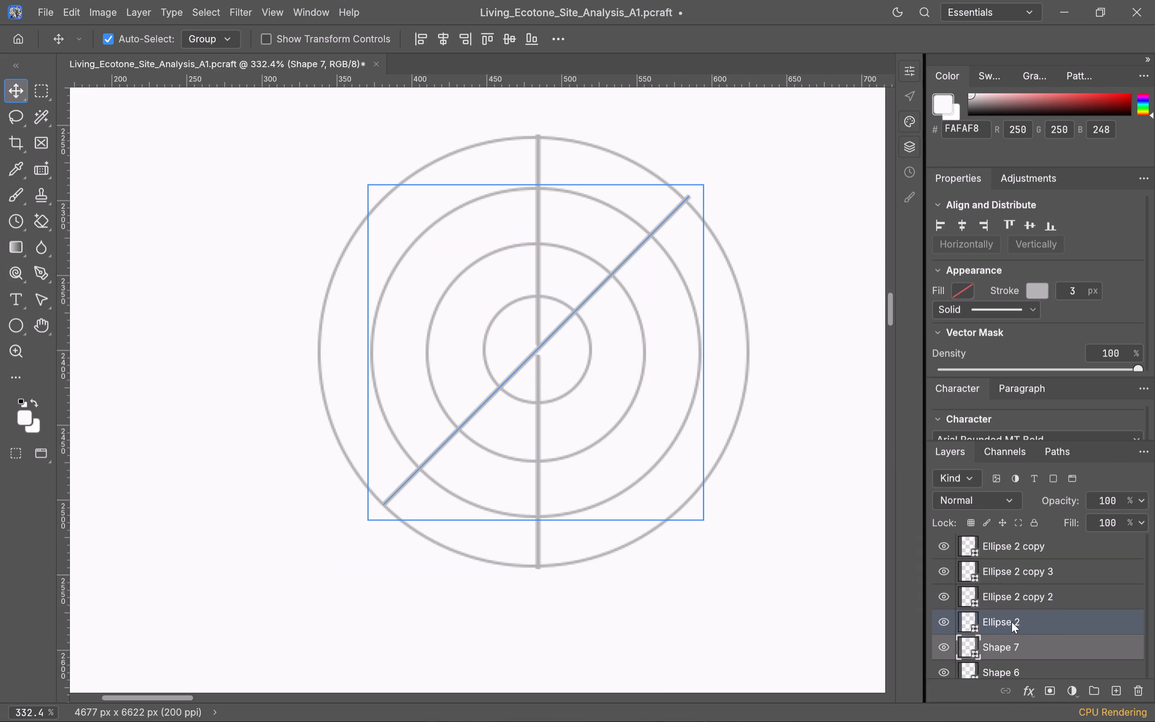
# Set the stroke colour of the NW–SE diagonal line, Shape 6, to light gray C0C0BF sampled from the second-largest ring.
pyautogui.scroll(-1, 1012, 631)
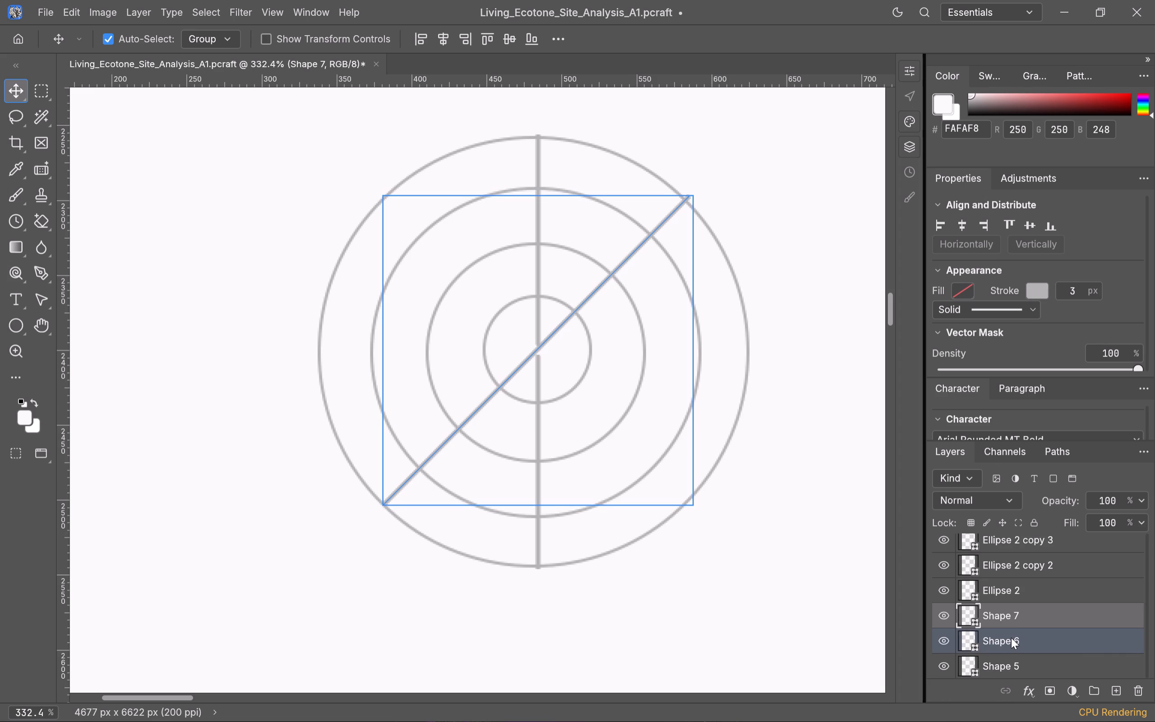
pyautogui.click(1011, 638)
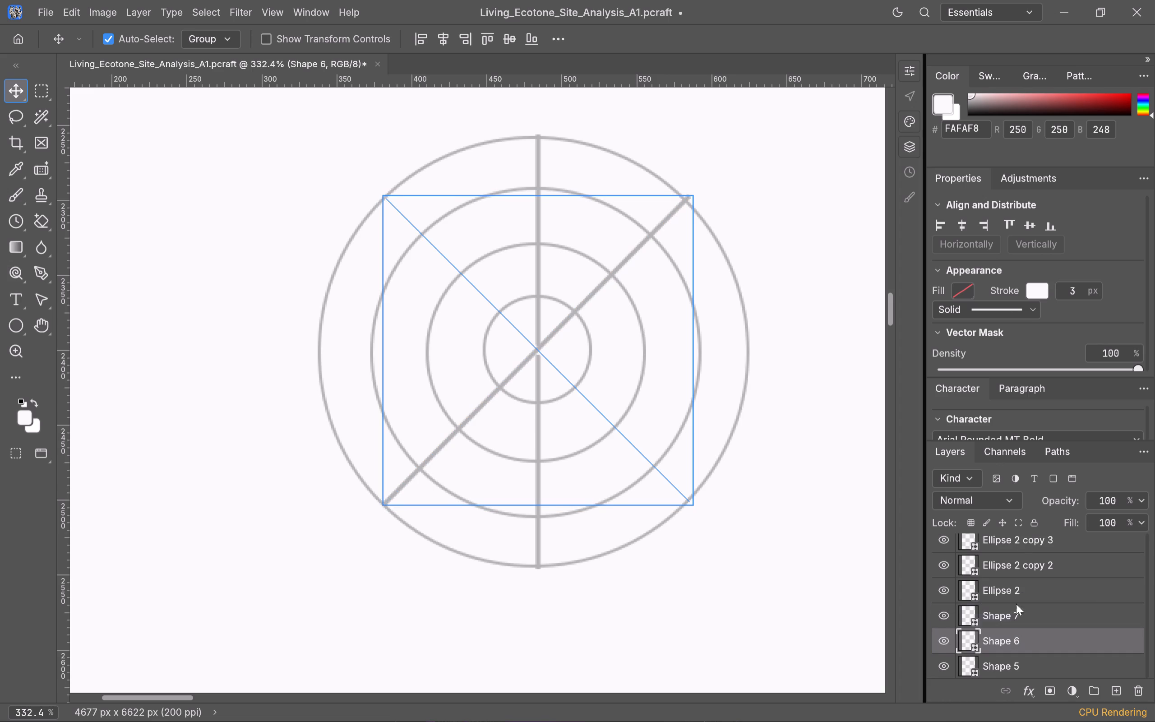
pyautogui.click(1039, 290)
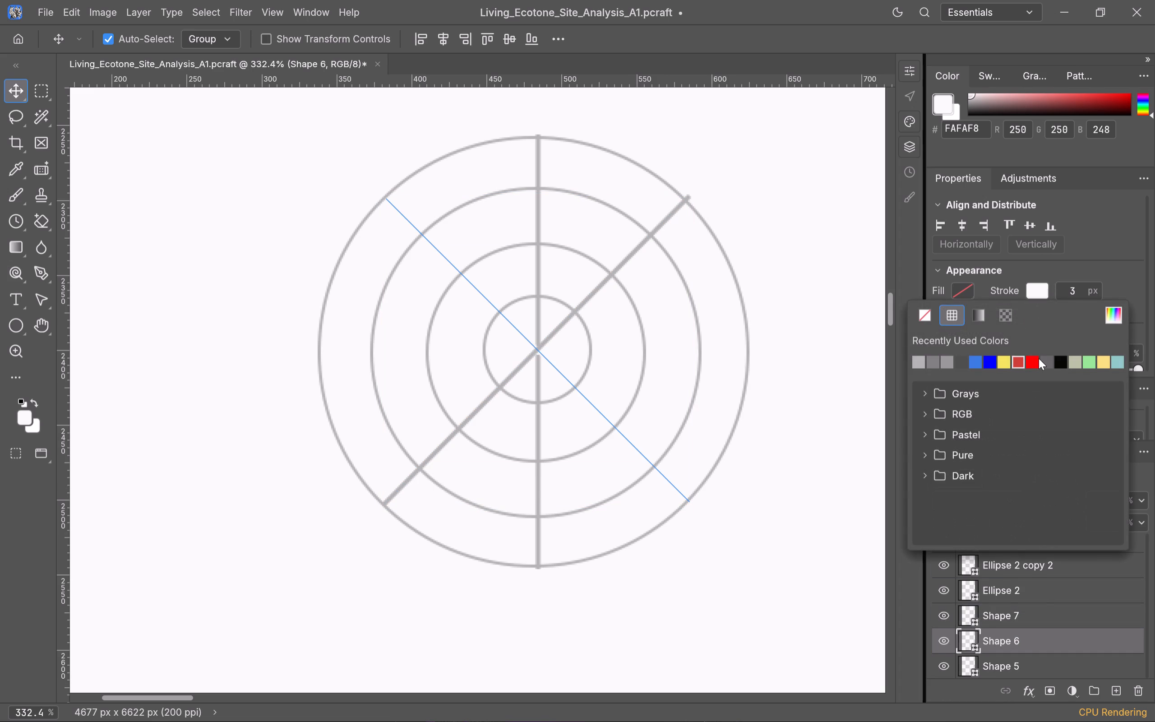
pyautogui.click(1112, 314)
pyautogui.moveTo(700, 323); pyautogui.dragTo(700, 328)
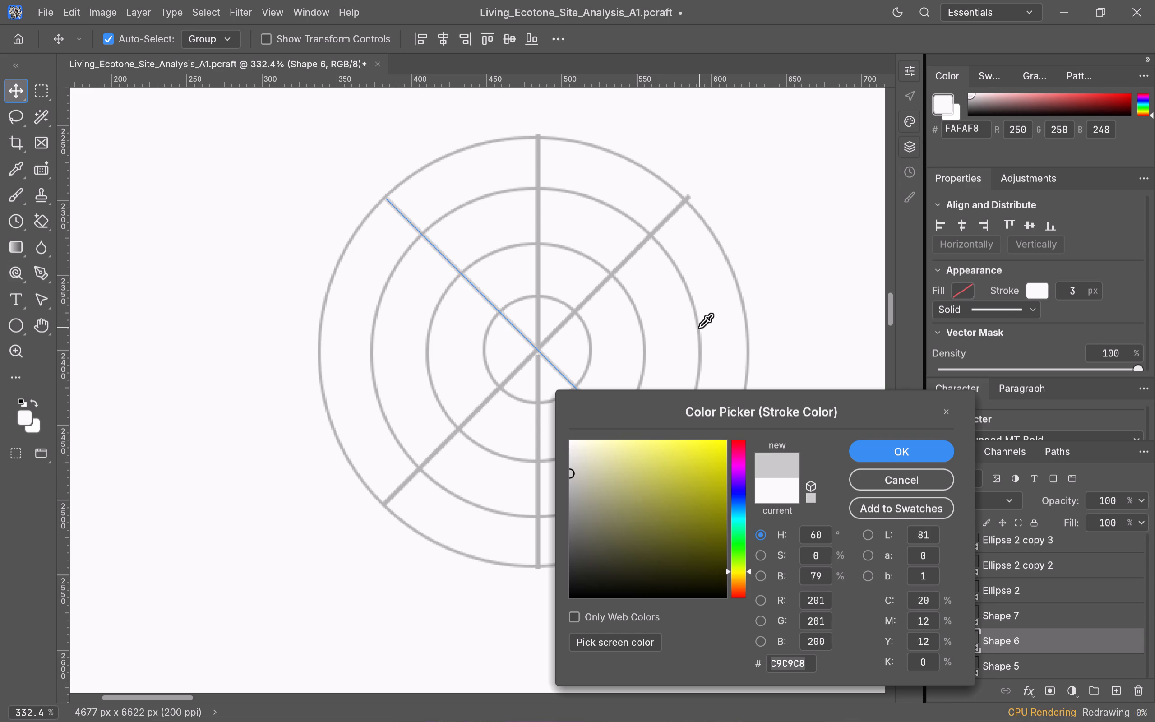
pyautogui.moveTo(700, 328); pyautogui.dragTo(700, 329)
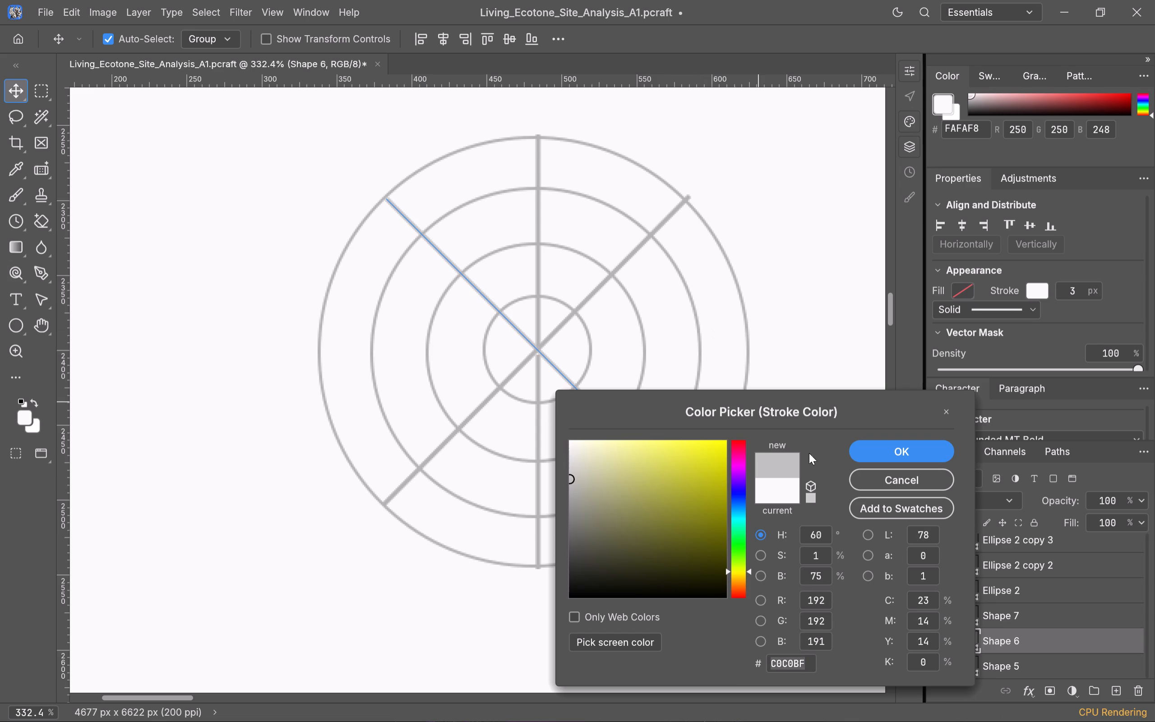
pyautogui.click(896, 450)
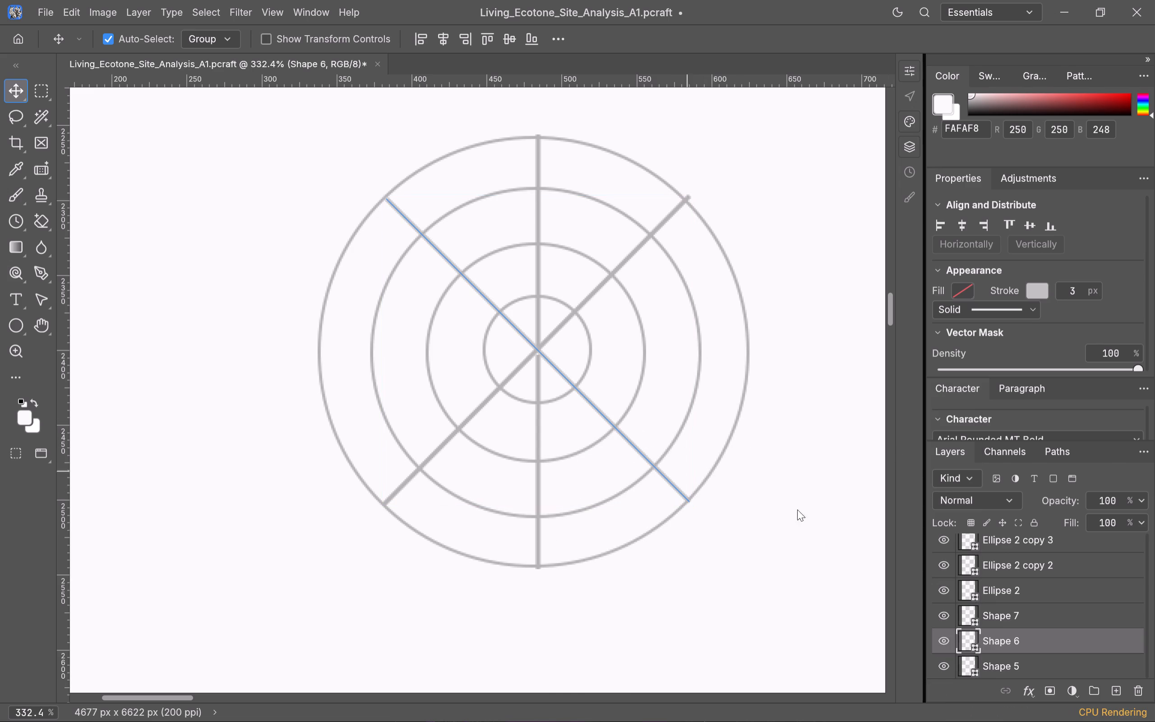
# Recolour the W–E axis line, Shape 5, with gray sampled from the outer circle's east edge, and deselect it.
pyautogui.scroll(-1, 1025, 620)
pyautogui.click(1018, 629)
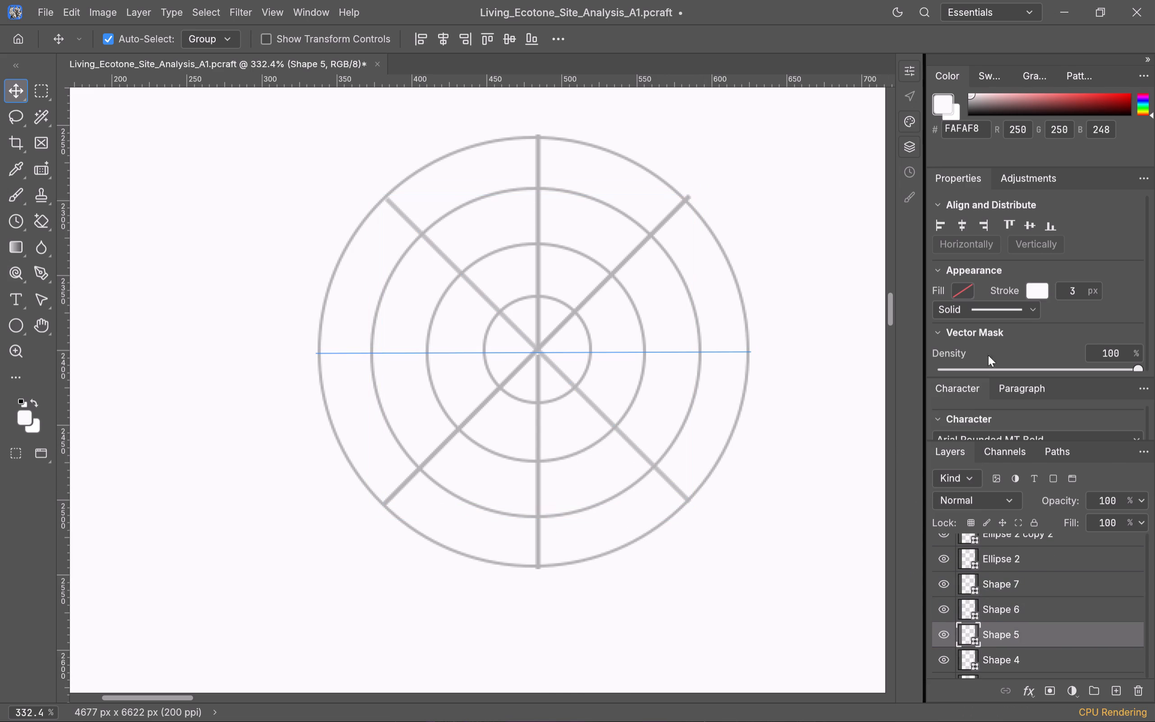
pyautogui.click(1034, 290)
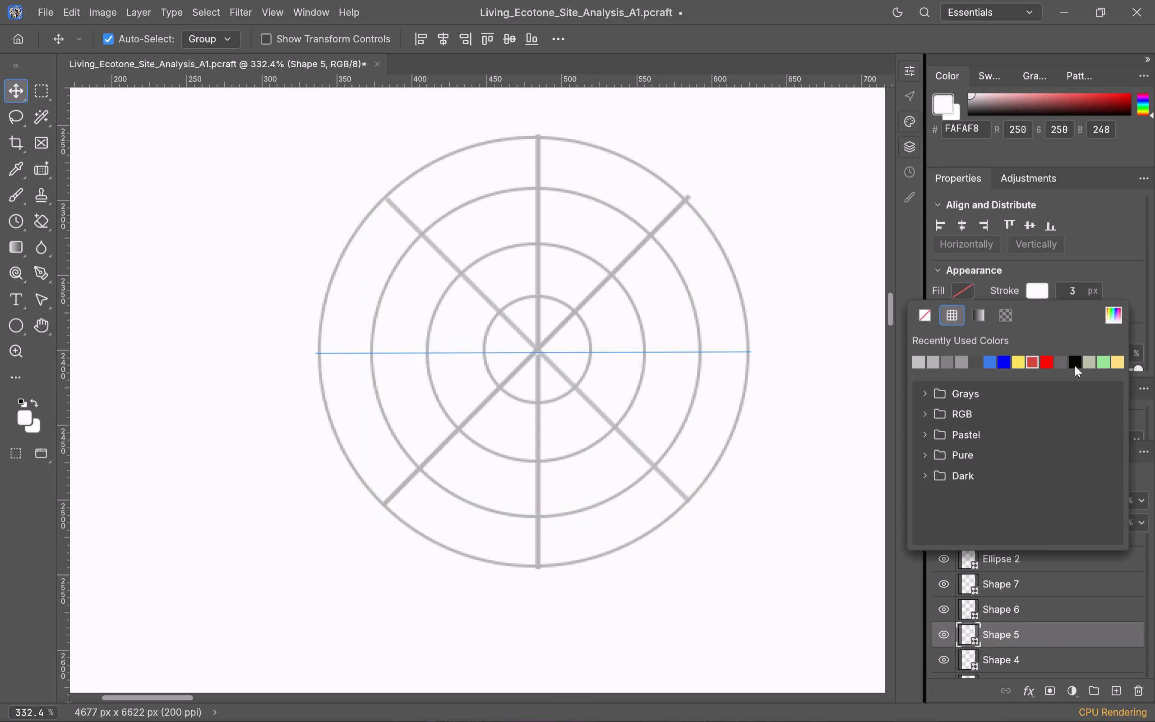
pyautogui.click(1118, 318)
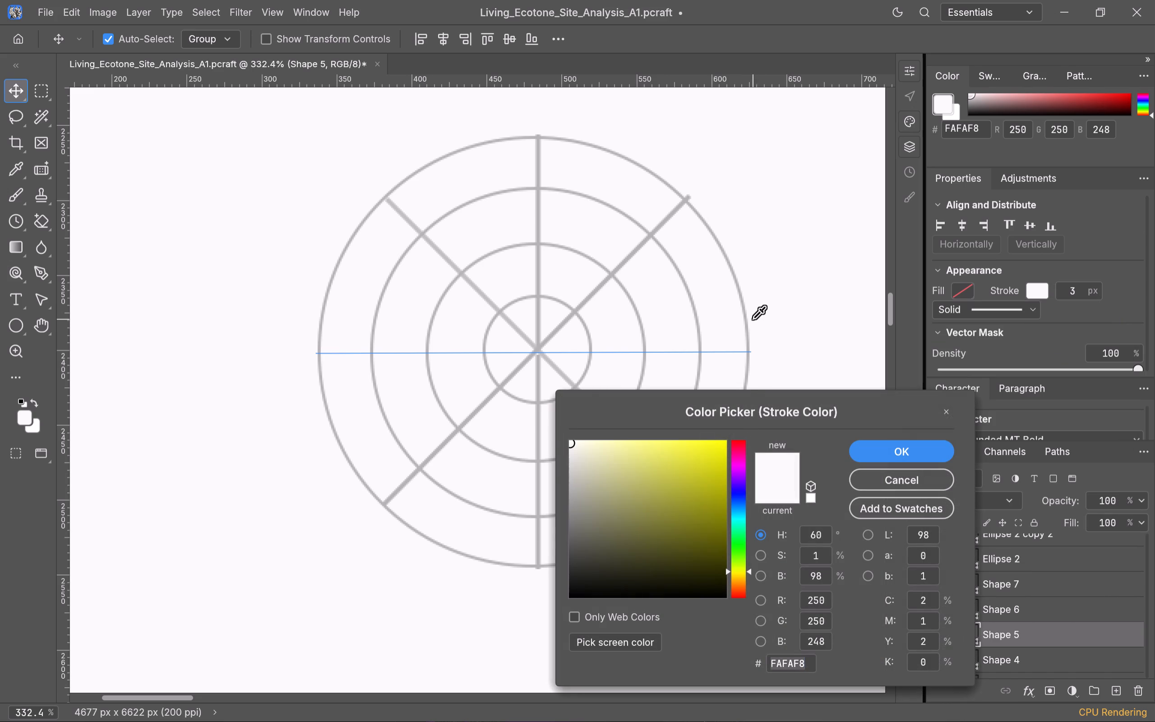
pyautogui.moveTo(752, 321); pyautogui.dragTo(749, 348)
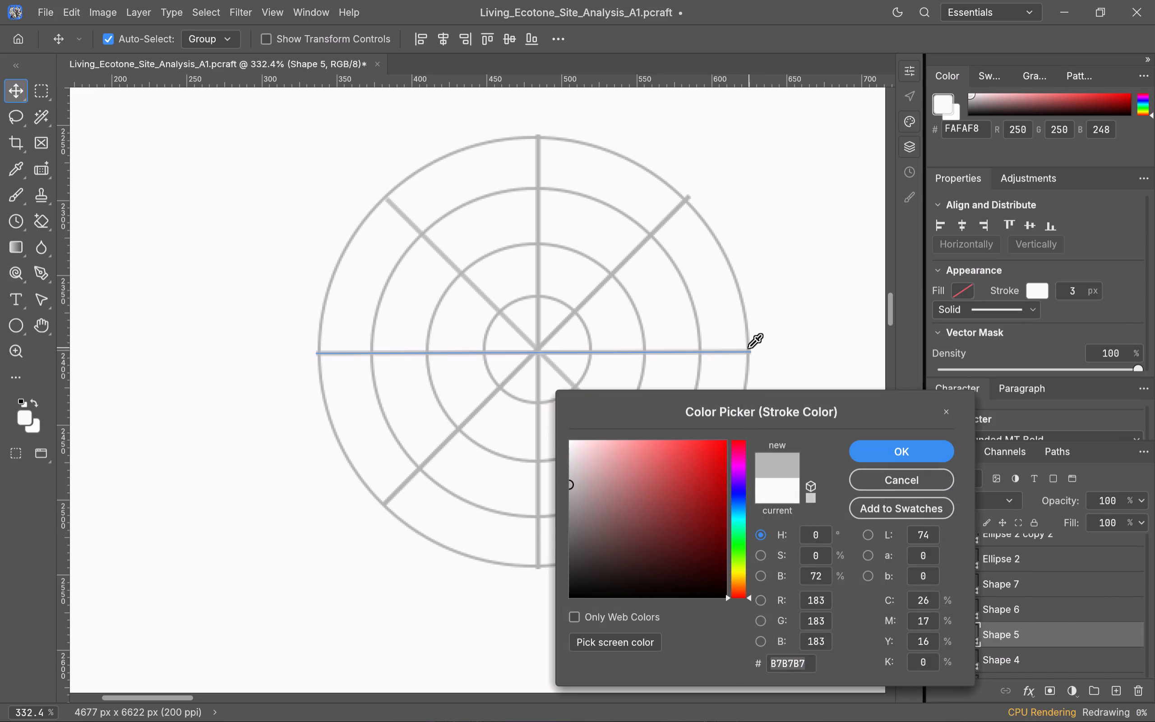
pyautogui.moveTo(749, 348); pyautogui.dragTo(749, 351)
pyautogui.click(904, 450)
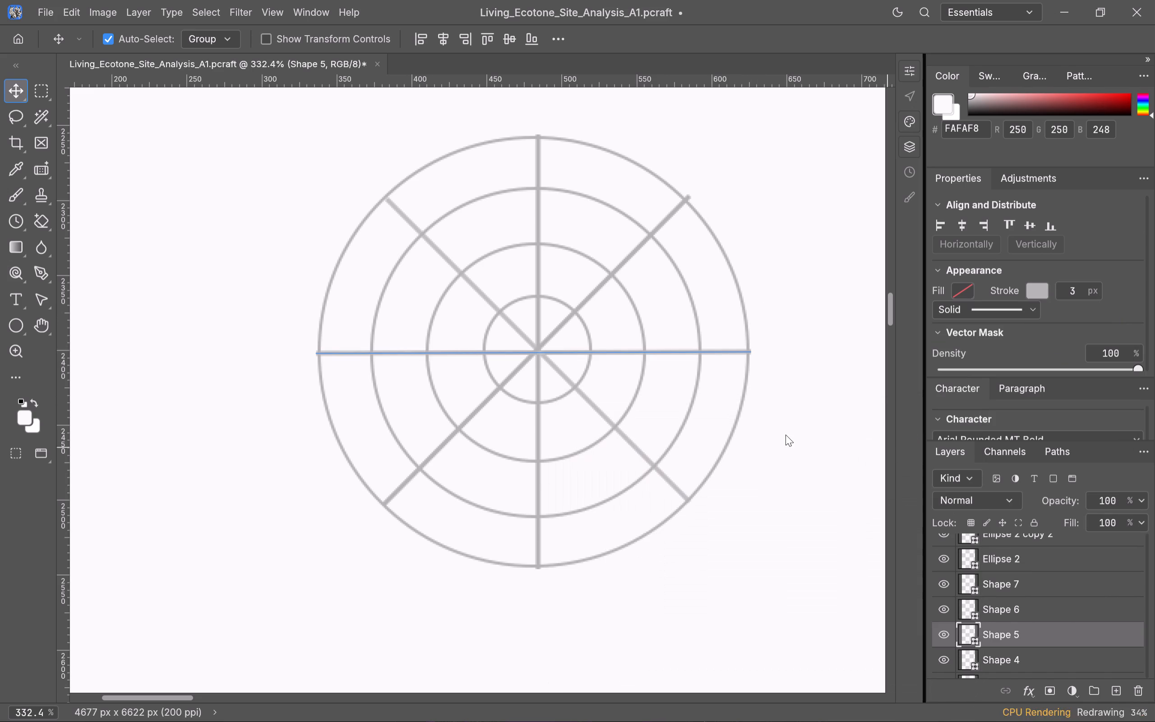
pyautogui.click(762, 428)
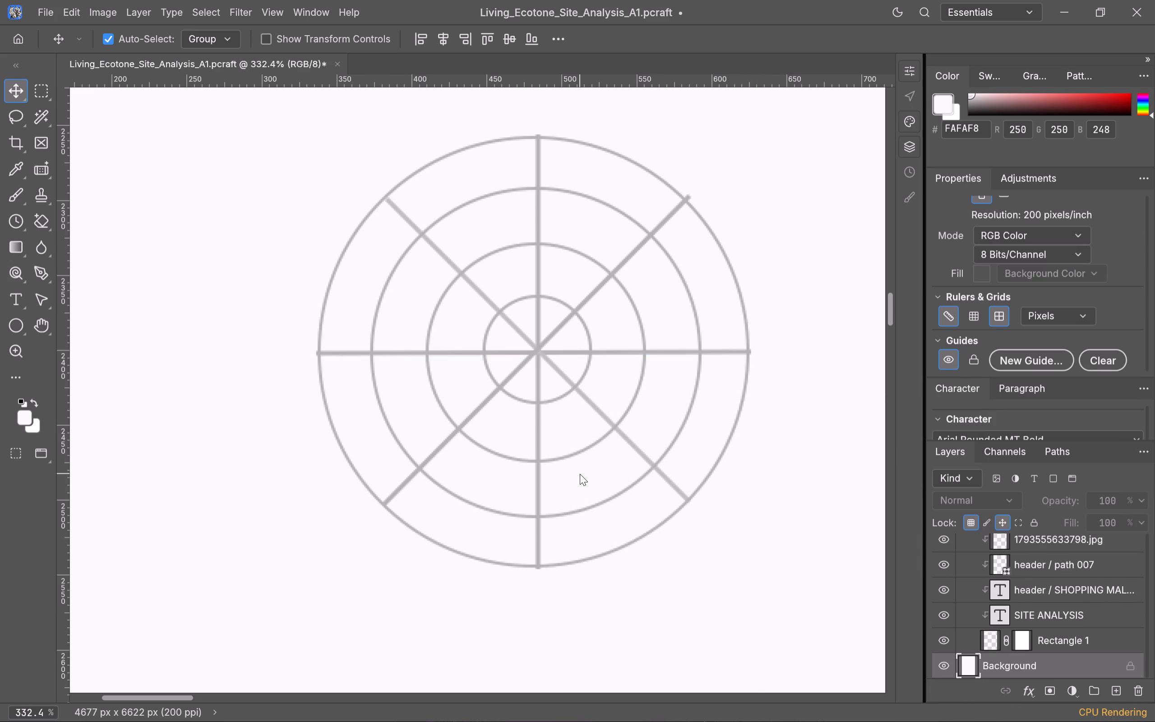
# Shrink the NE–SW diagonal line, Shape 7, proportionally to 201 px wide and 203 px high.
pyautogui.scroll(2, 580, 474)
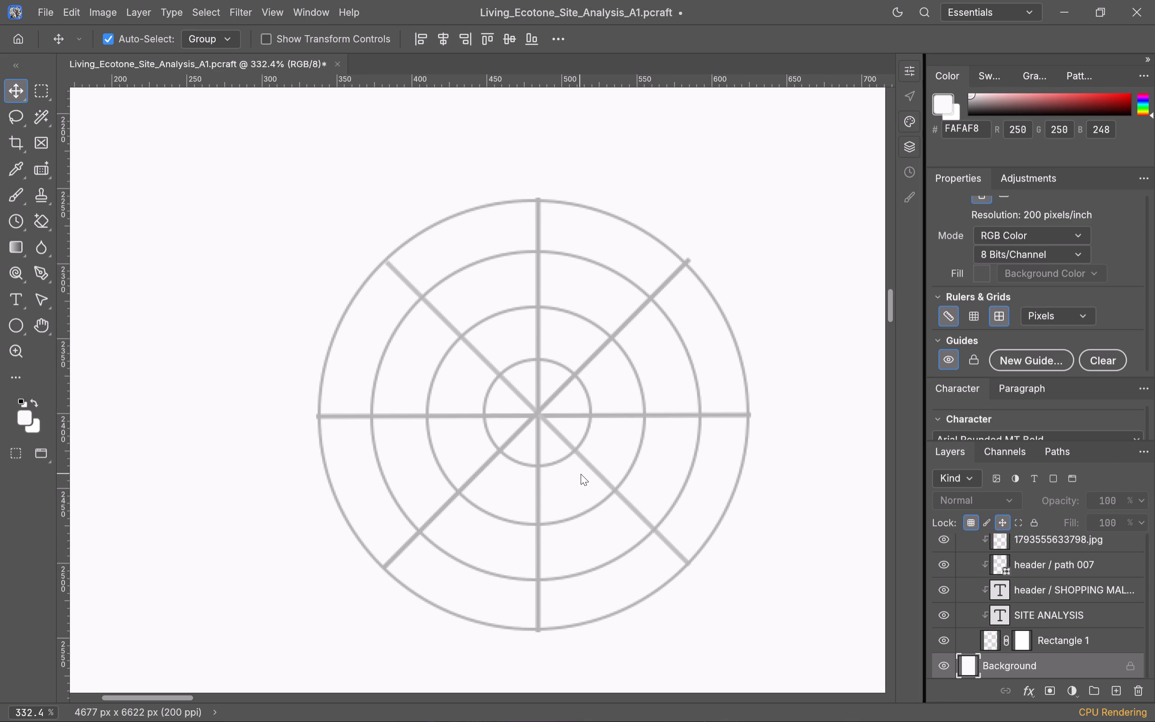
pyautogui.click(670, 277)
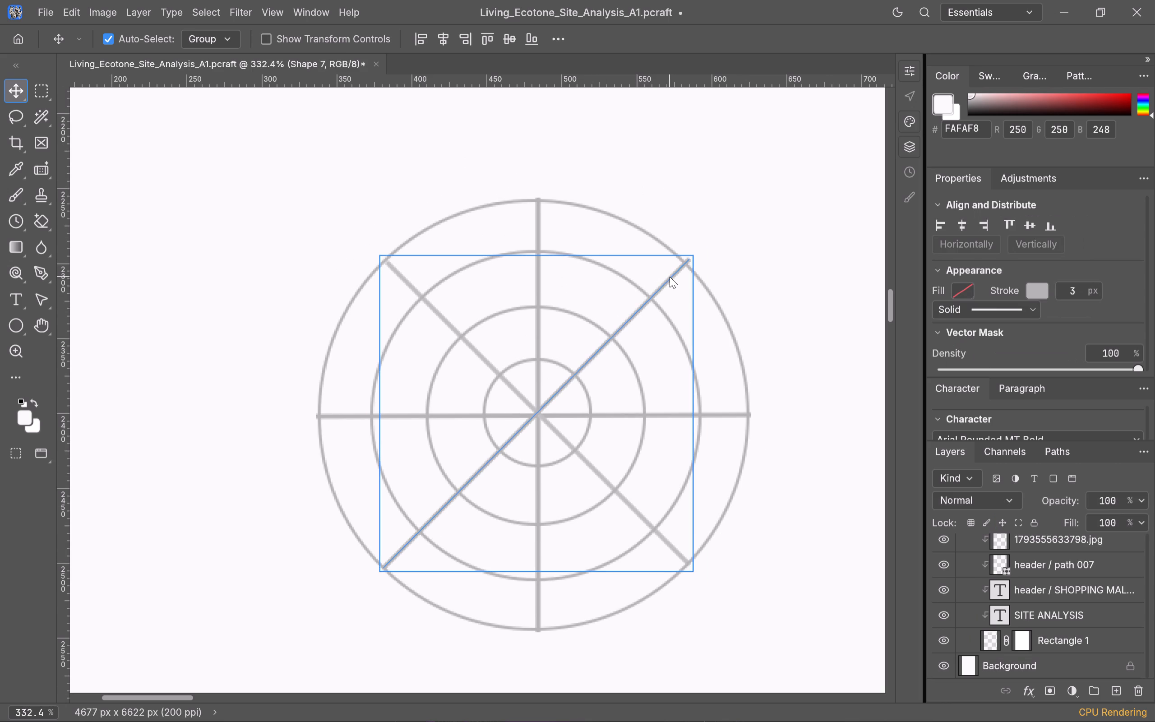
pyautogui.scroll(1, 1109, 264)
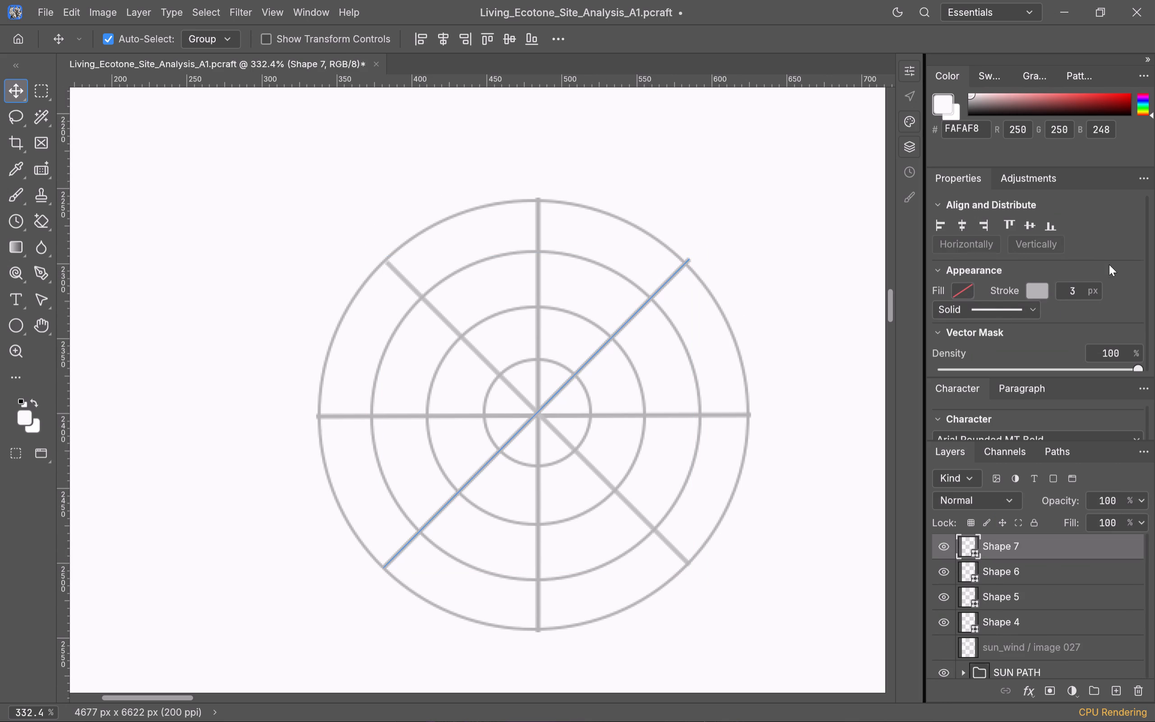
pyautogui.scroll(-2, 1061, 288)
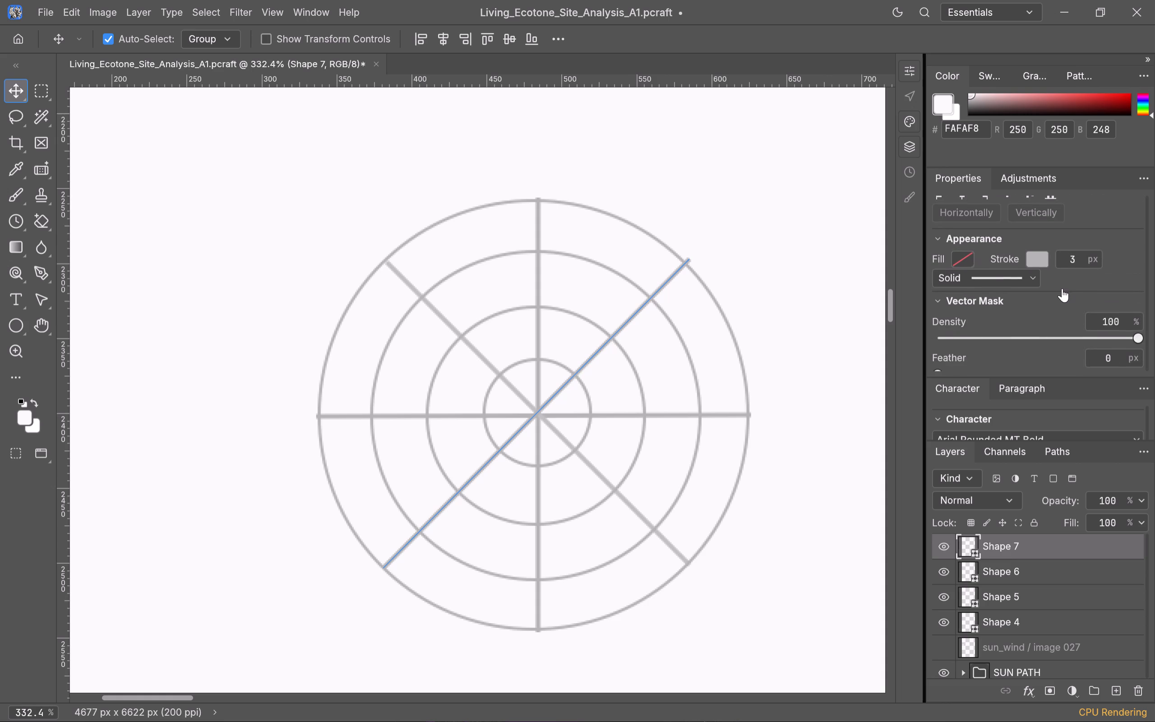
pyautogui.scroll(4, 1062, 288)
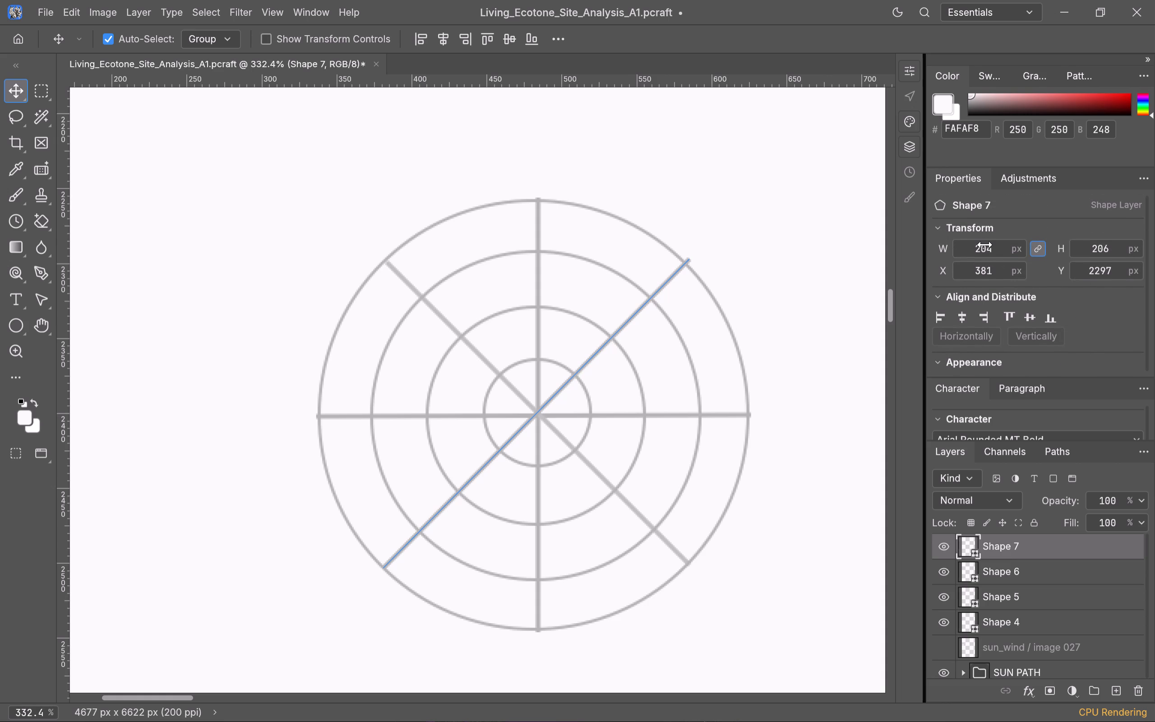
pyautogui.scroll(-2, 985, 245)
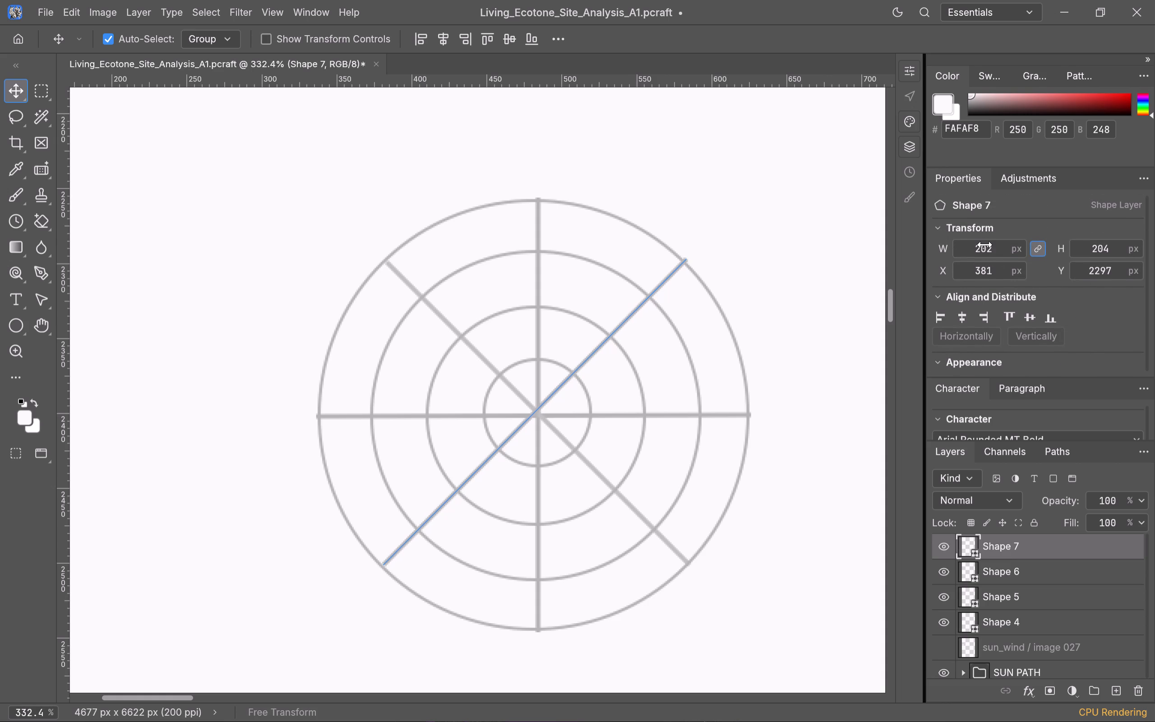
pyautogui.scroll(-1, 985, 245)
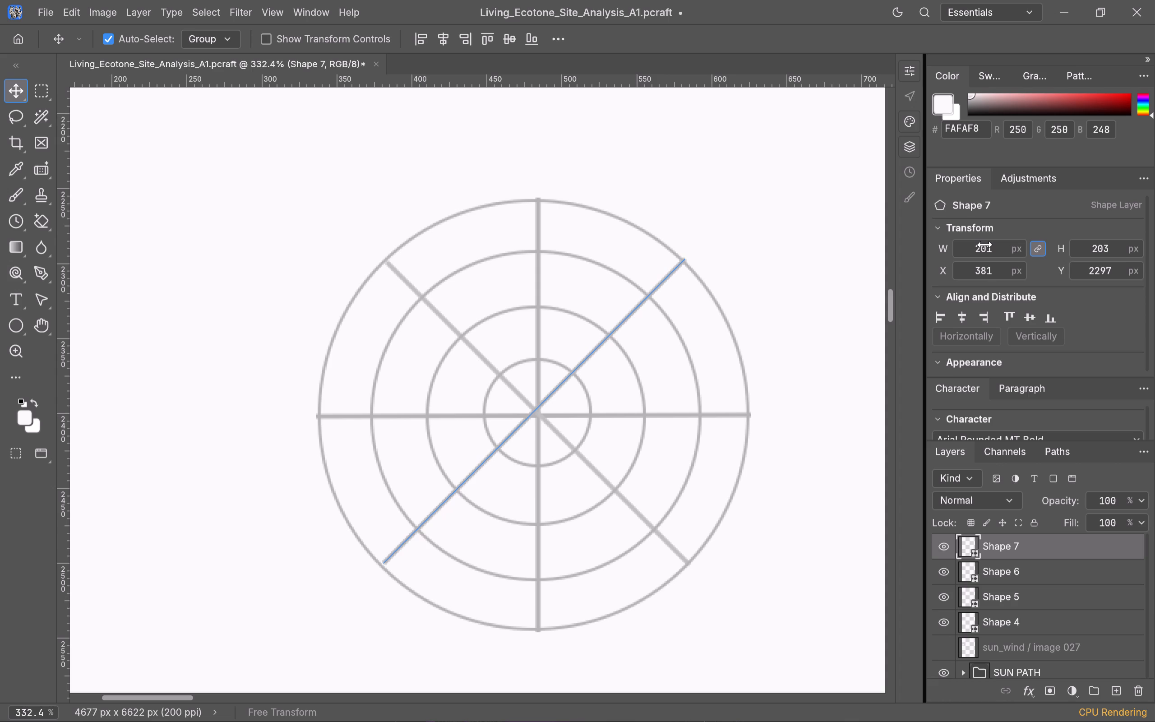
# Nudge the NE–SW diagonal line 2 px west and 3 px south, to X 379 and Y 2300.
pyautogui.press('Left')
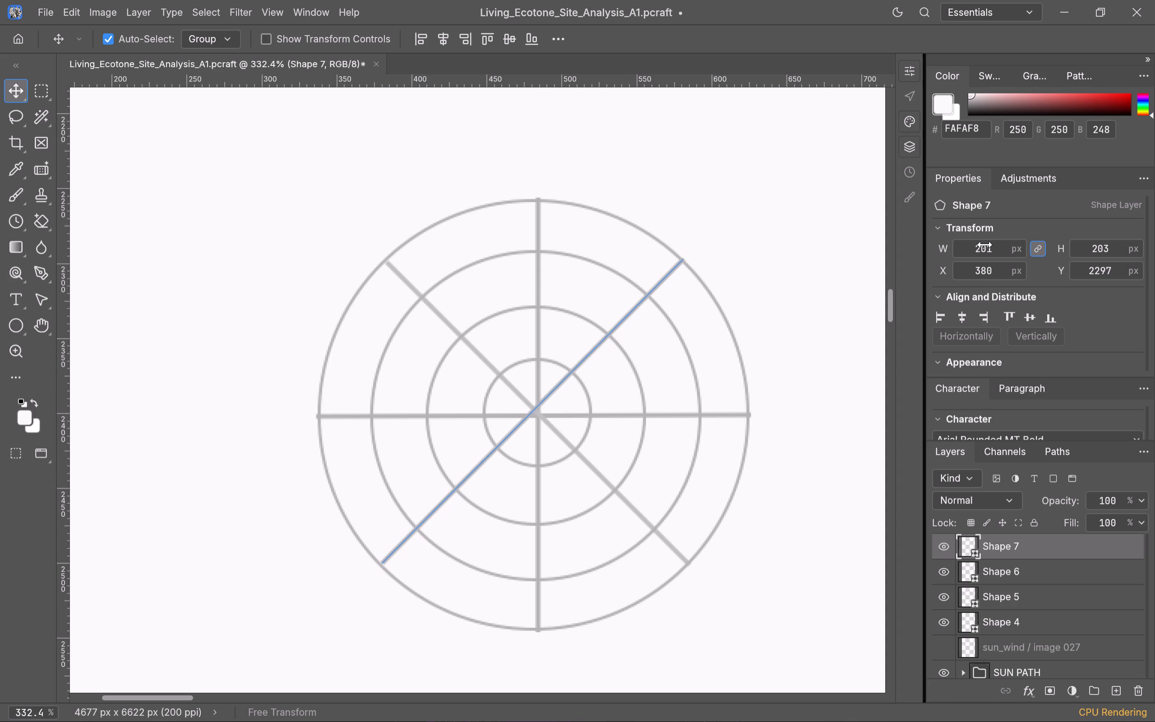
pyautogui.press('Left')
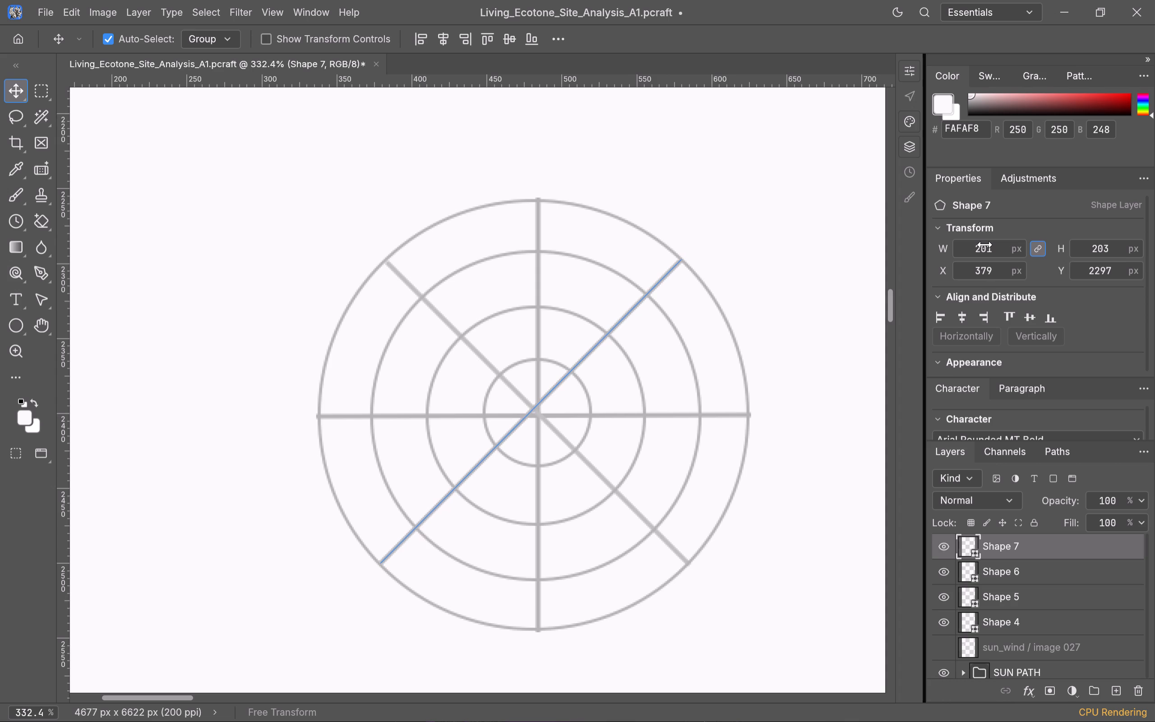
pyautogui.press('Down')
pyautogui.press('Down')
pyautogui.press('Down')
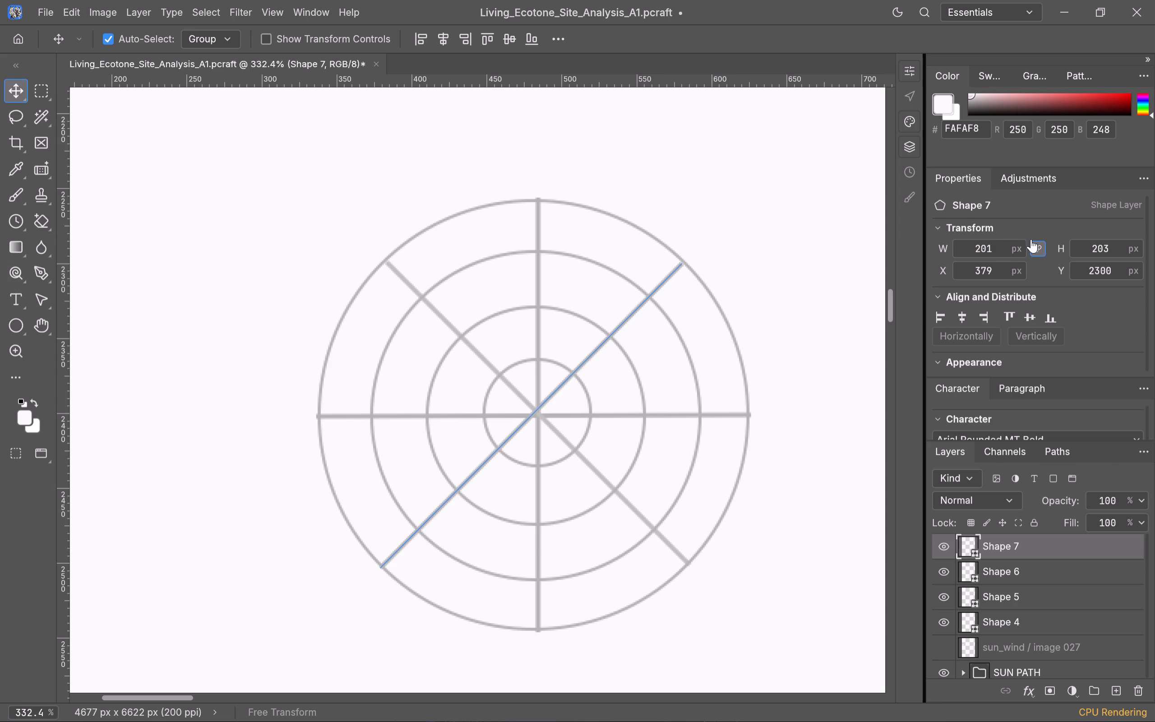
# Shorten the W–E axis line, Shape 5, to 289 px wide and deselect it.
pyautogui.click(727, 414)
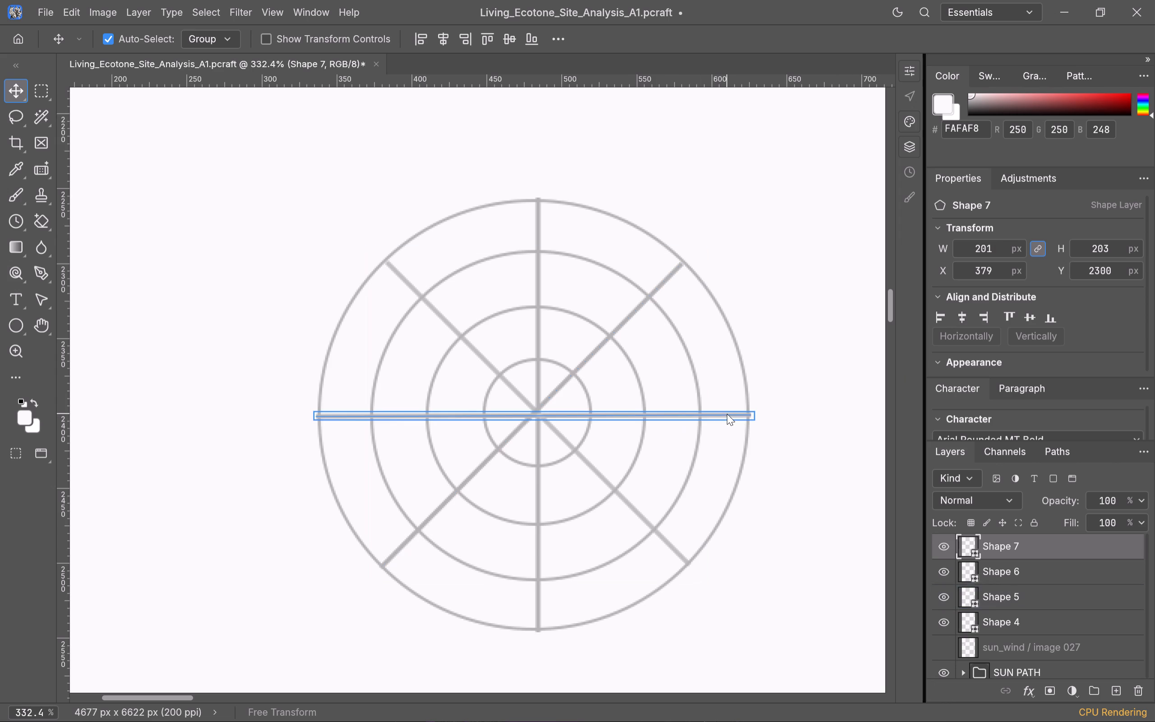
pyautogui.scroll(-1, 981, 246)
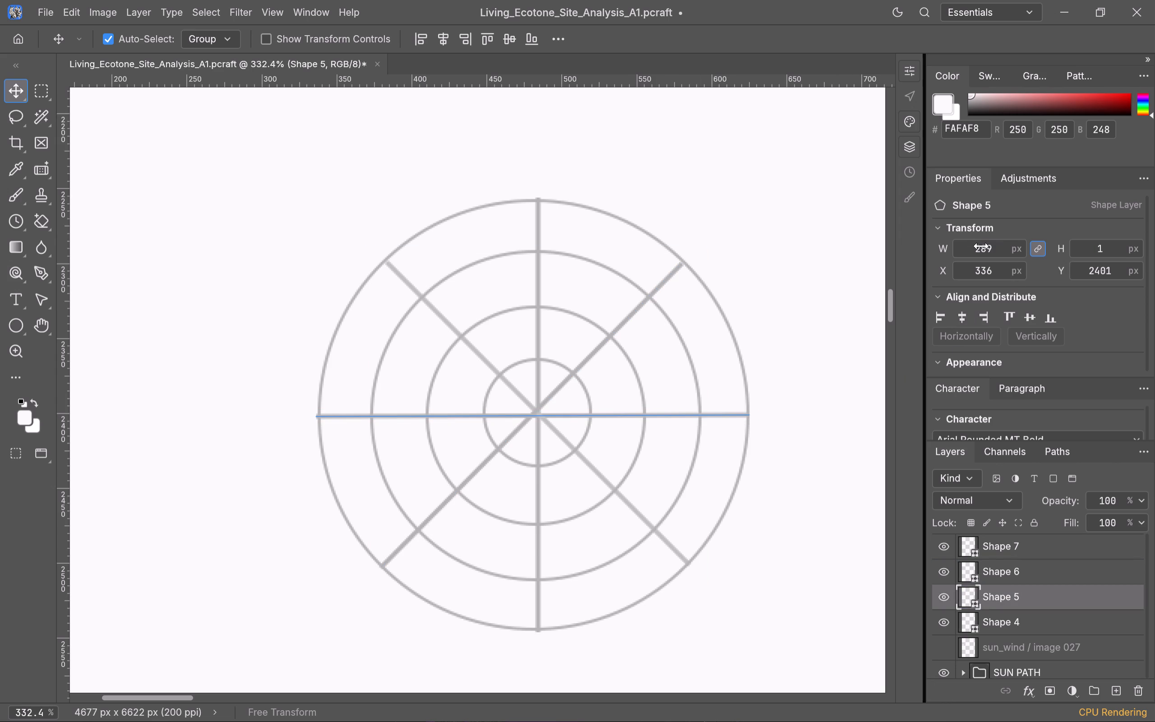
pyautogui.click(855, 439)
# Select all the wind rose's rings and axis lines together and put them in one layer group.
pyautogui.scroll(2, 855, 439)
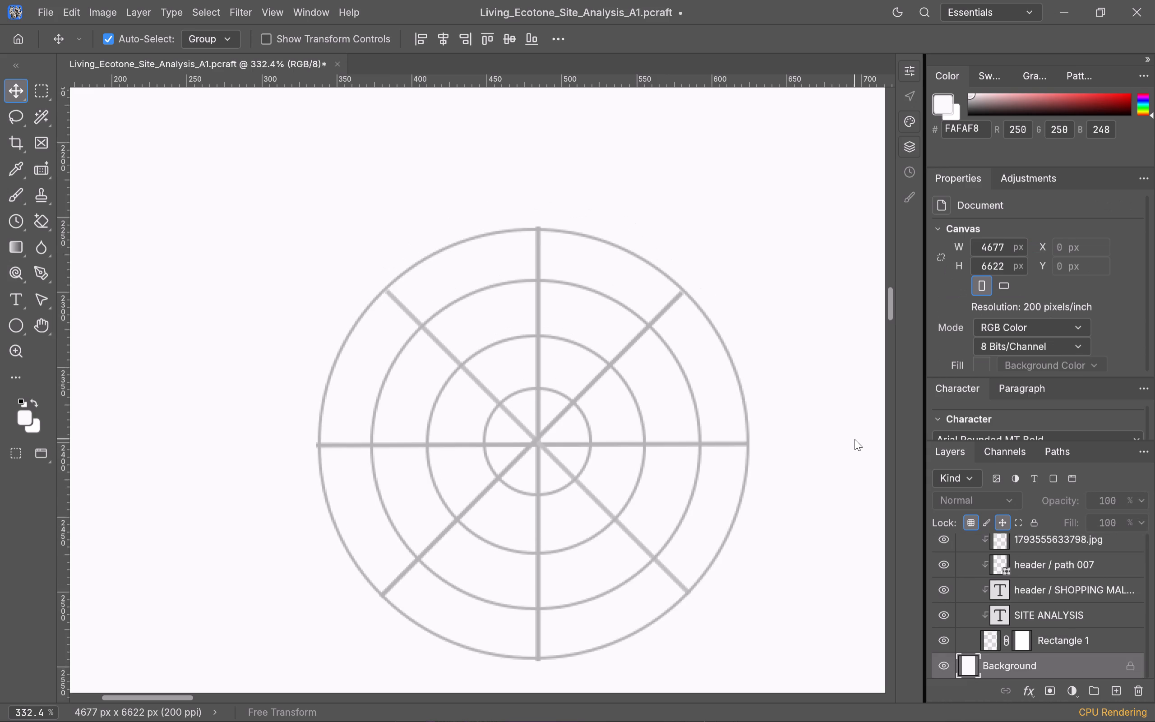
pyautogui.scroll(-2, 855, 439)
pyautogui.scroll(-1, 806, 284)
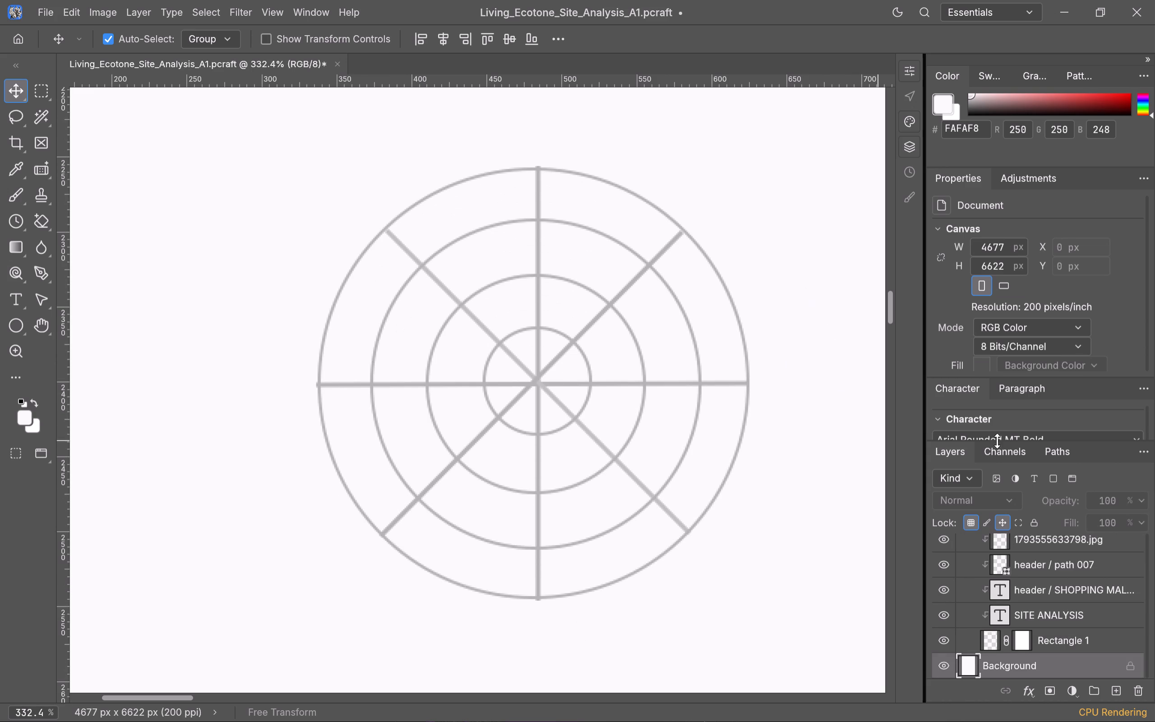
pyautogui.scroll(-3, 1077, 587)
pyautogui.scroll(1, 1052, 600)
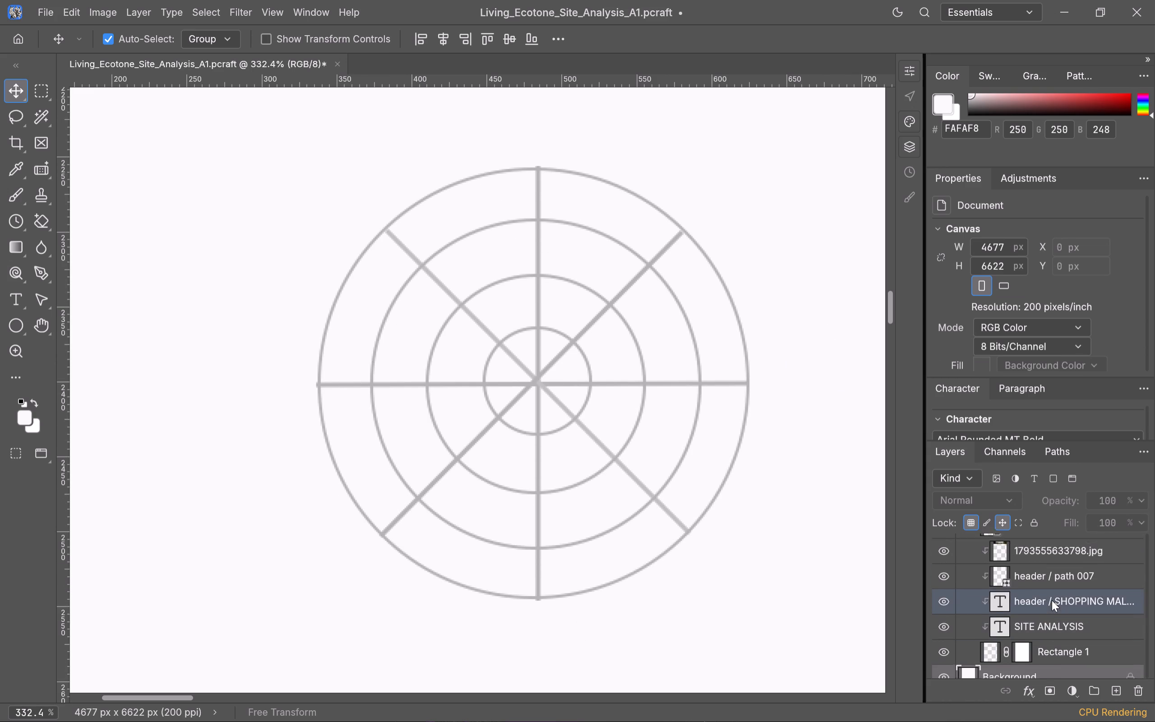
pyautogui.scroll(1, 1052, 600)
pyautogui.moveTo(801, 132); pyautogui.dragTo(318, 636)
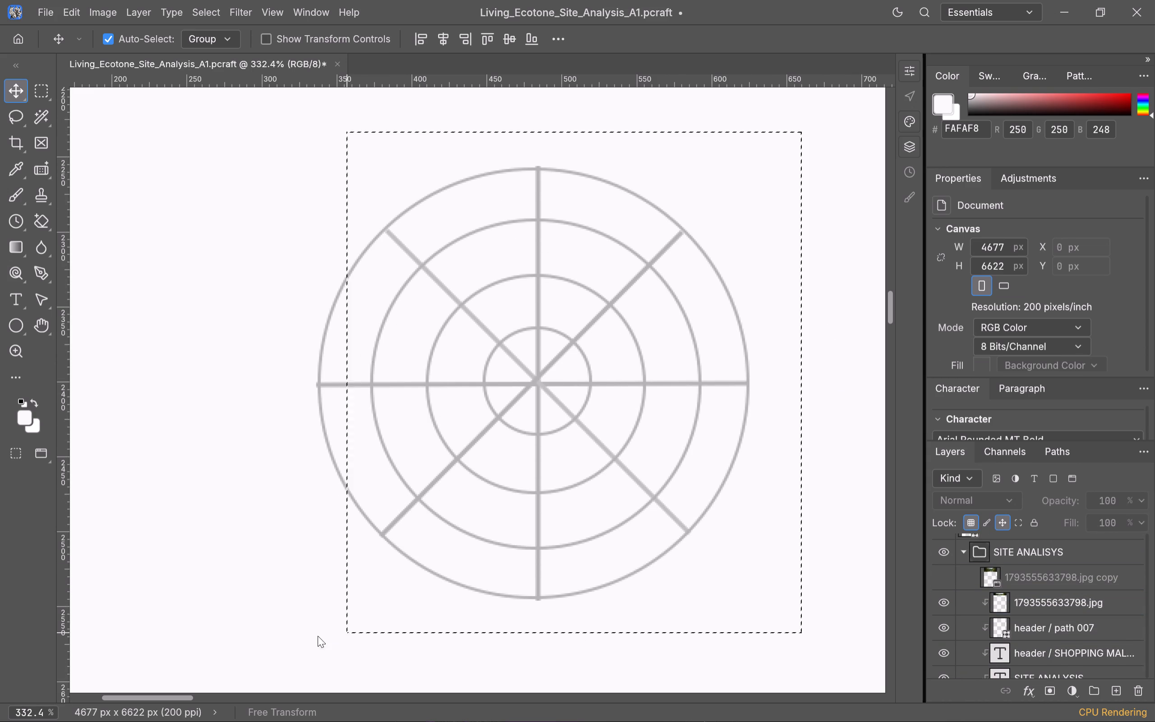
pyautogui.moveTo(318, 636); pyautogui.dragTo(288, 616)
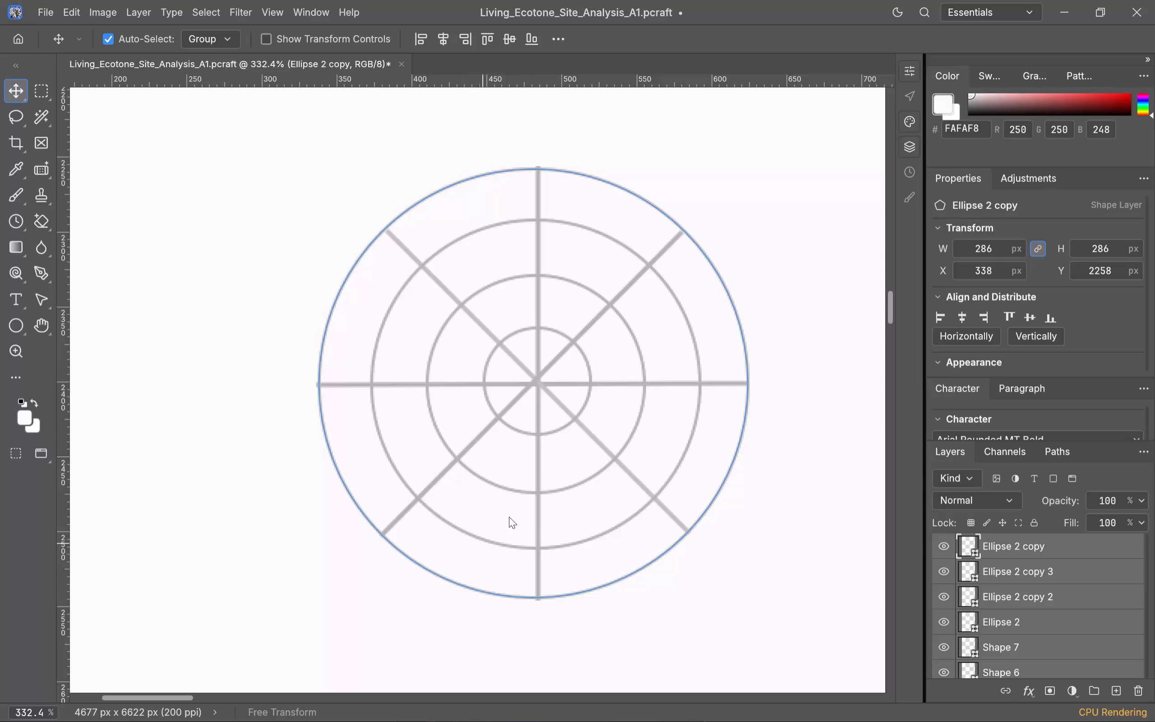
pyautogui.scroll(-2, 1054, 594)
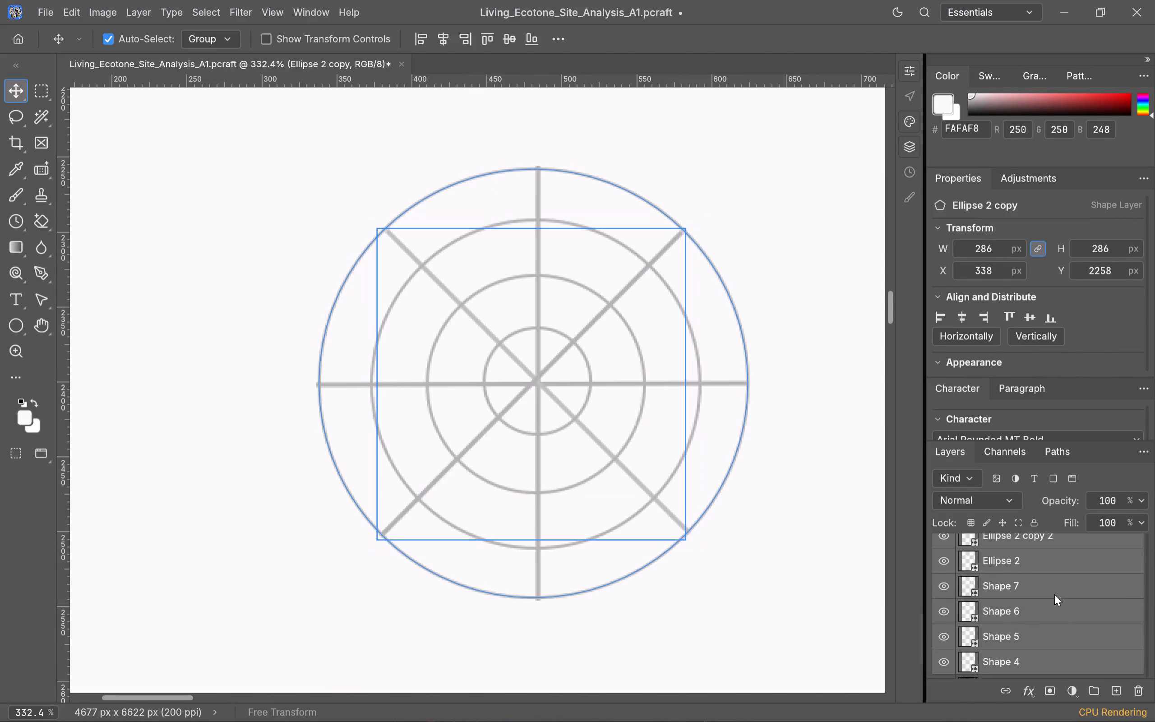
pyautogui.scroll(-3, 1054, 596)
pyautogui.scroll(2, 1005, 592)
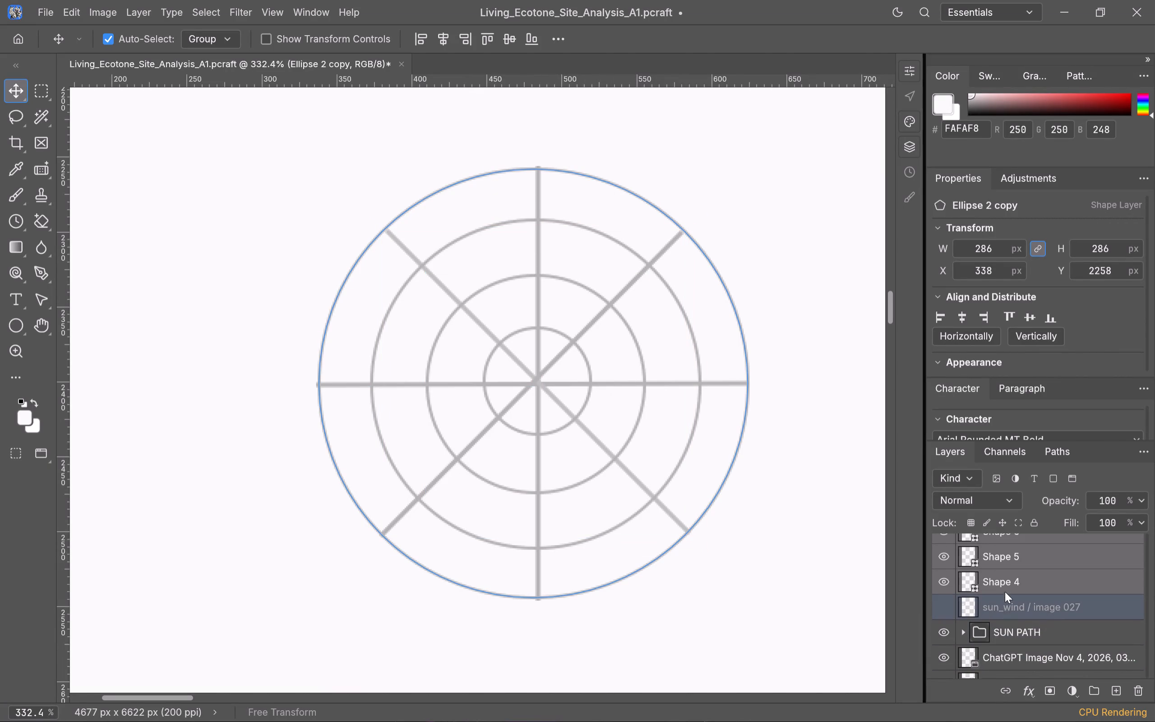
pyautogui.scroll(5, 1021, 598)
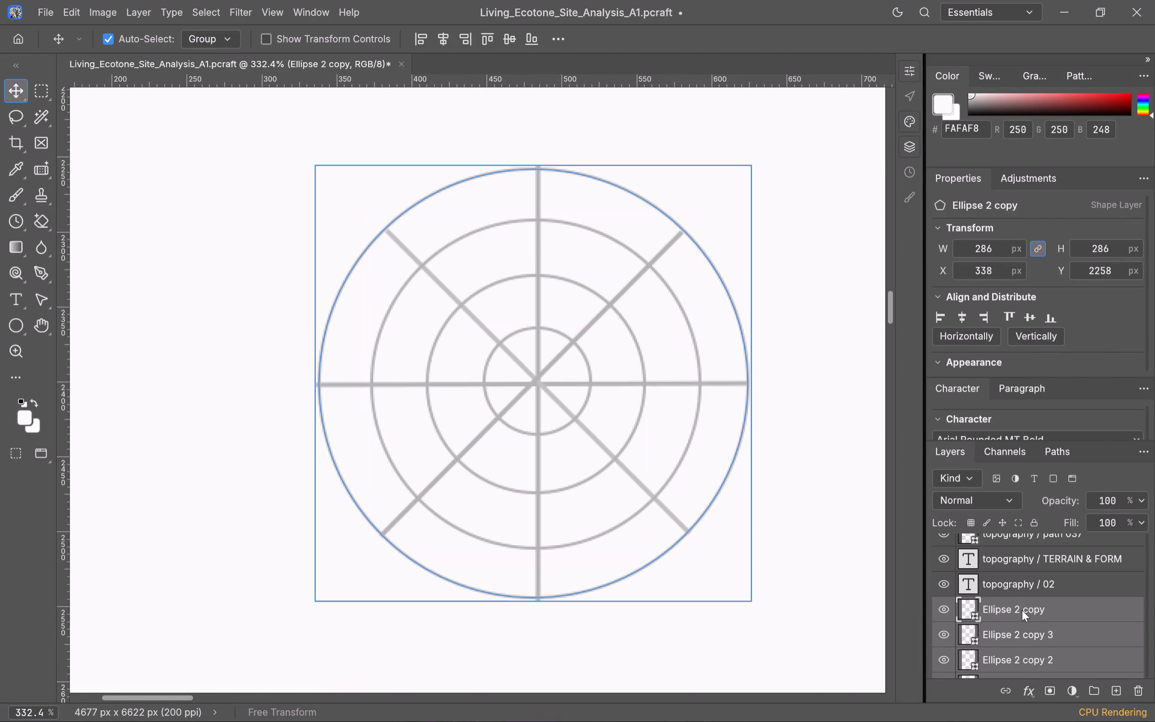
pyautogui.scroll(-2, 1022, 615)
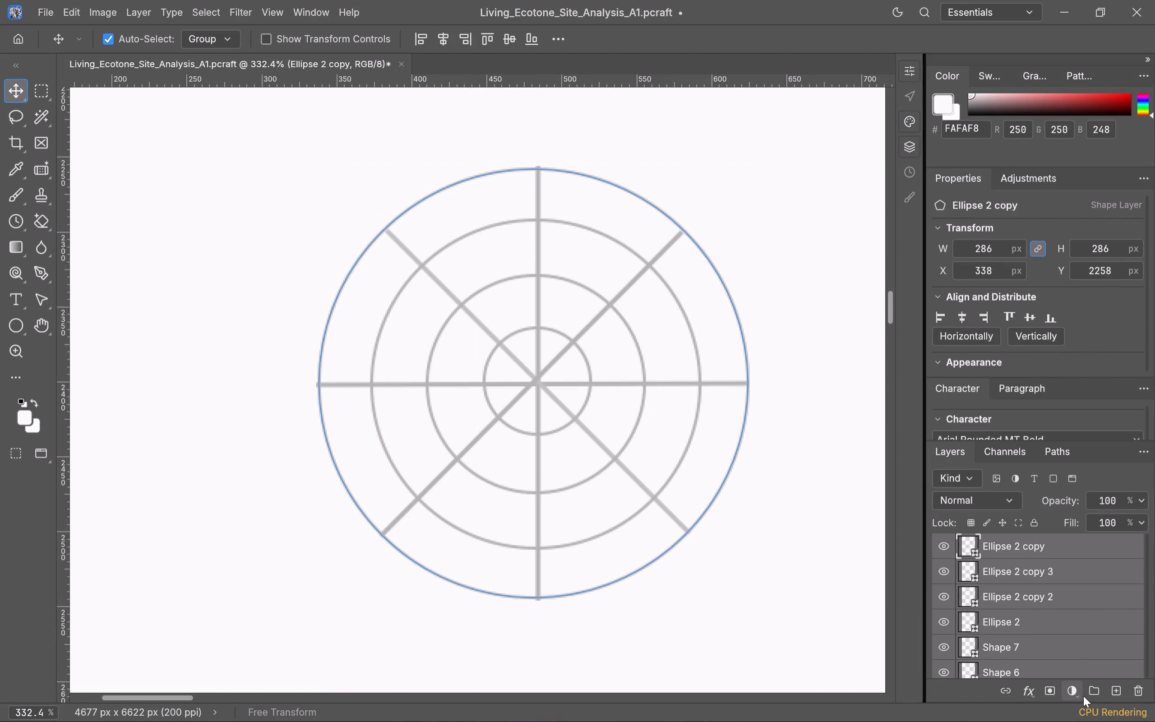
pyautogui.click(1092, 685)
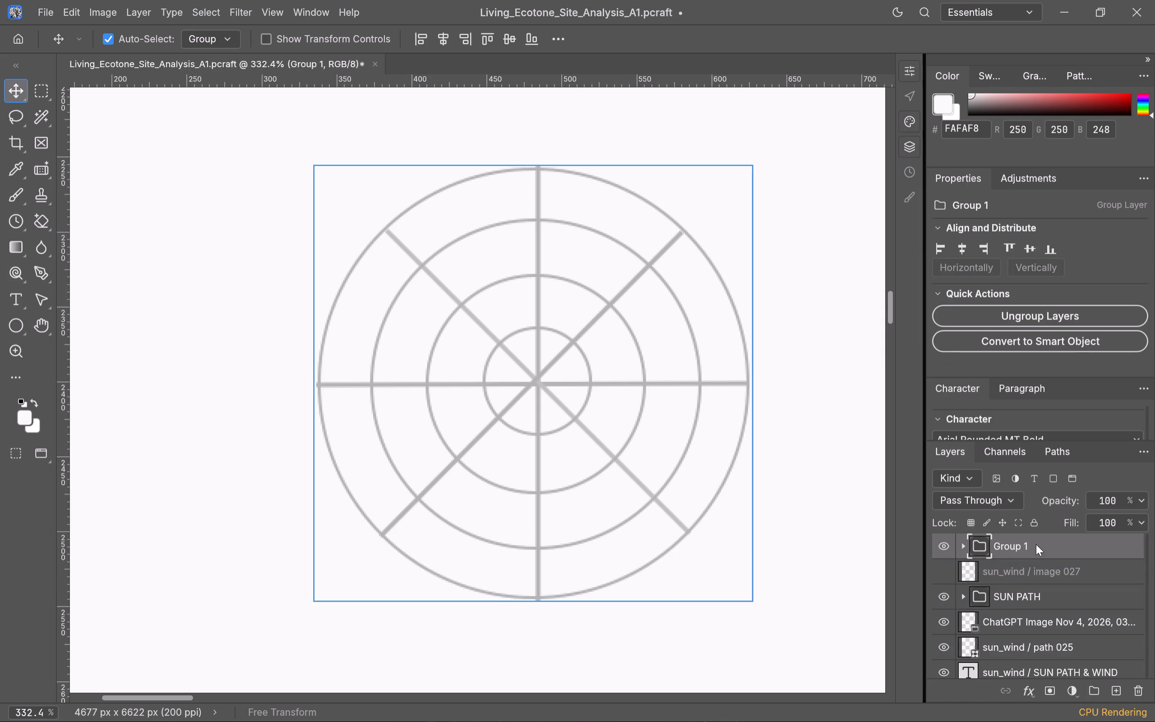
# Rename the new group of rings and axis lines as WIND GRAPH.
pyautogui.doubleClick(1022, 546)
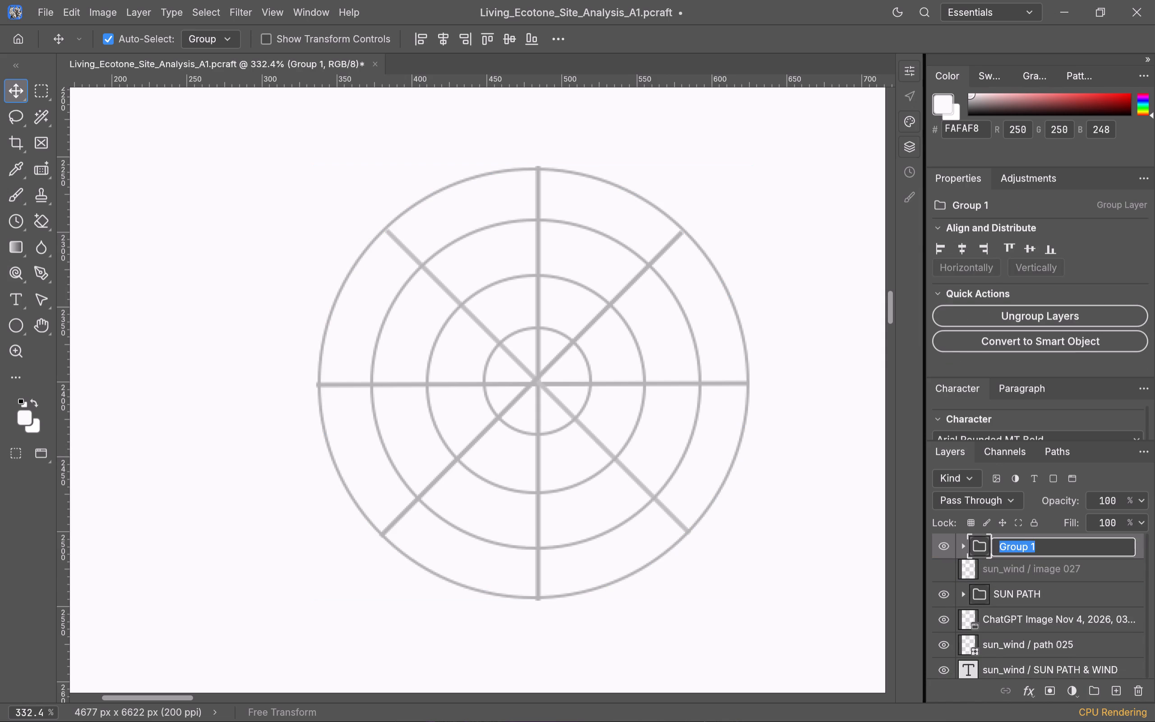
pyautogui.write('WIND GRA')
pyautogui.press('p')
pyautogui.press('h')
pyautogui.press('Return')
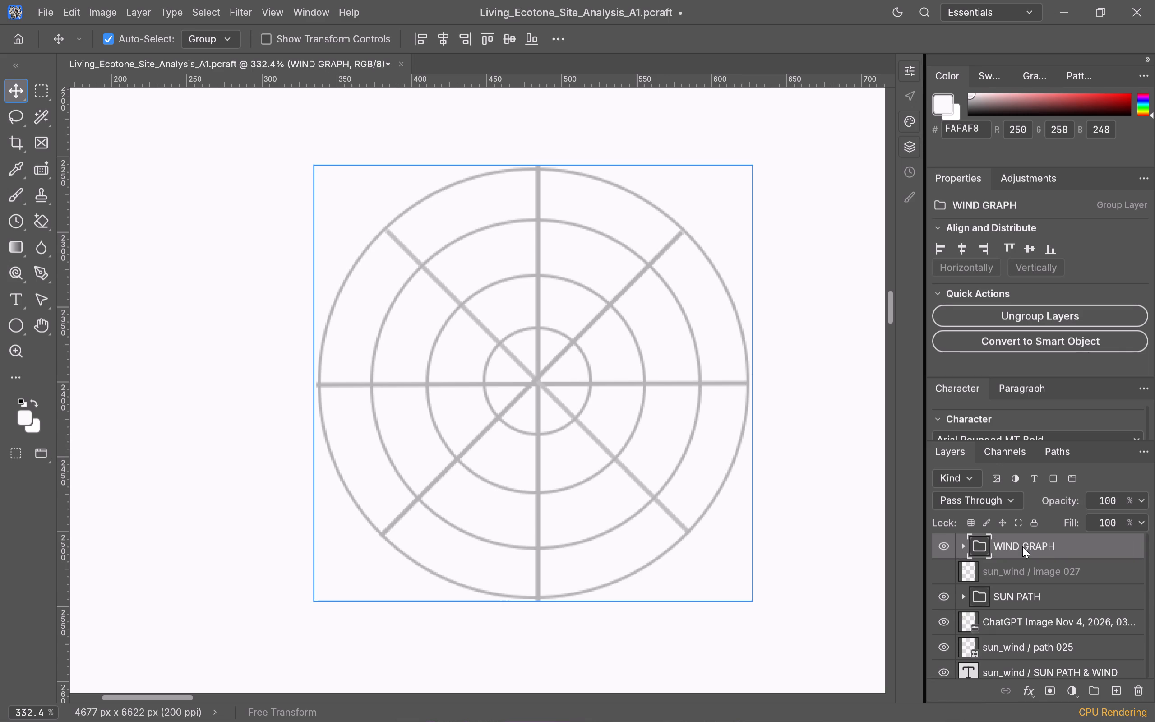
# Show the hidden sun_wind / image 027 layer and move it above the WIND GRAPH group.
pyautogui.click(949, 572)
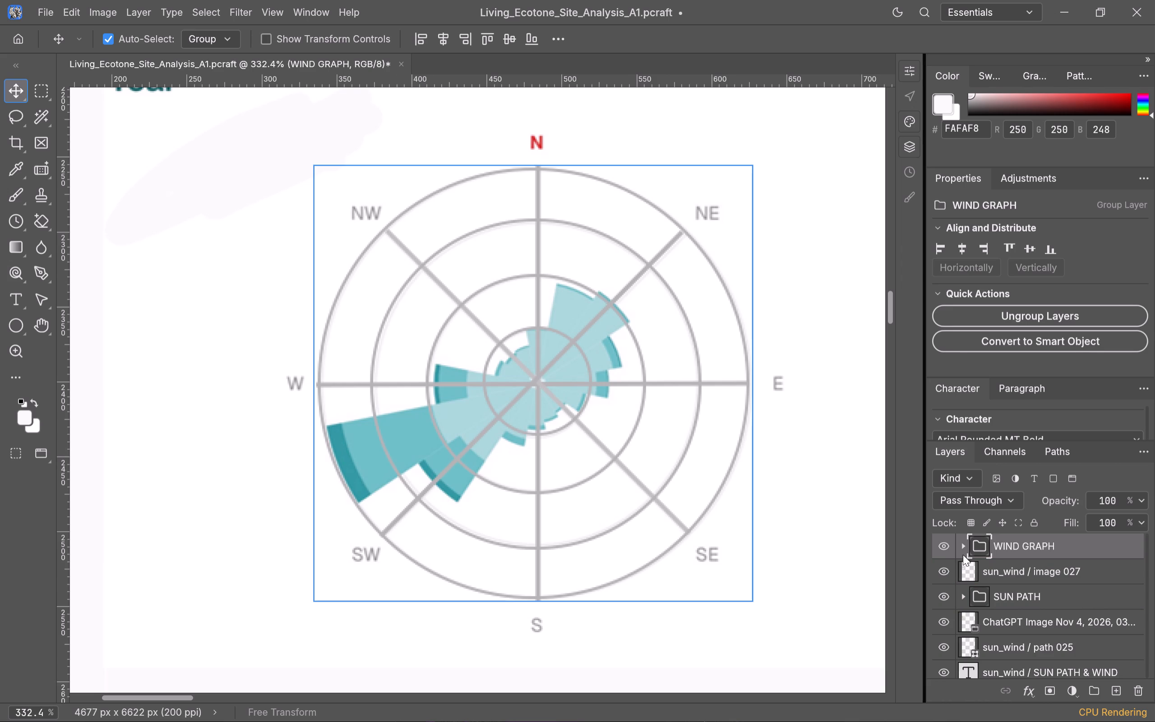
pyautogui.moveTo(1046, 540); pyautogui.dragTo(1049, 574)
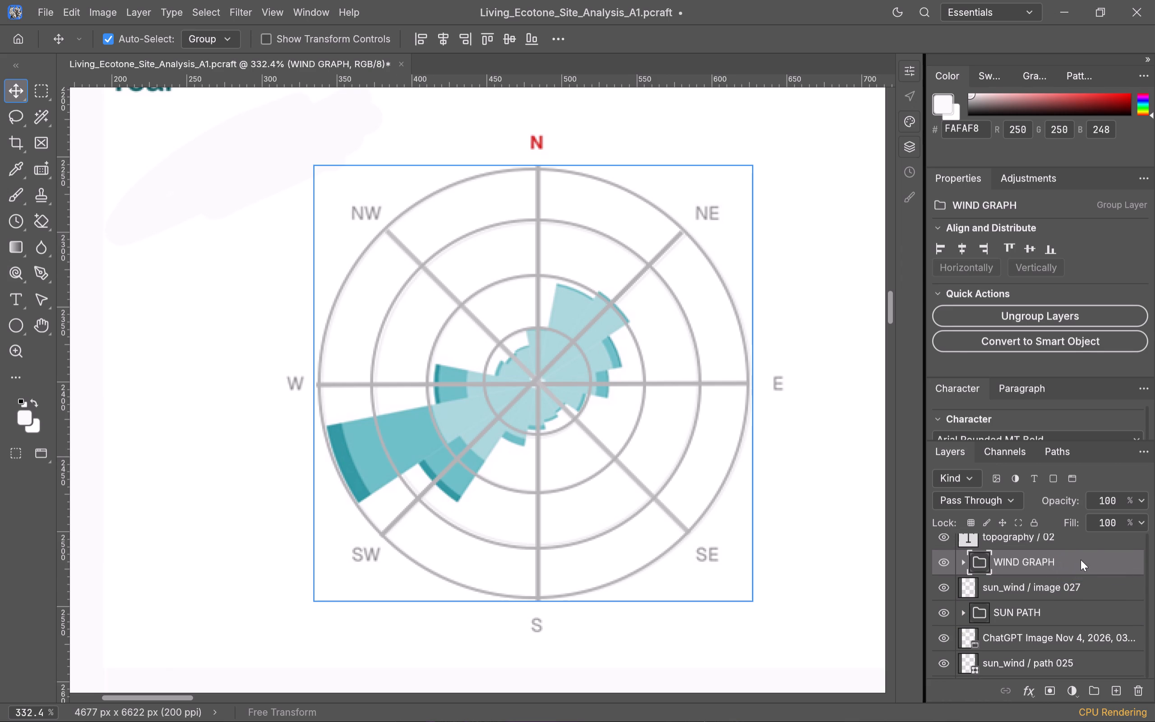
pyautogui.moveTo(1084, 559); pyautogui.dragTo(1087, 582)
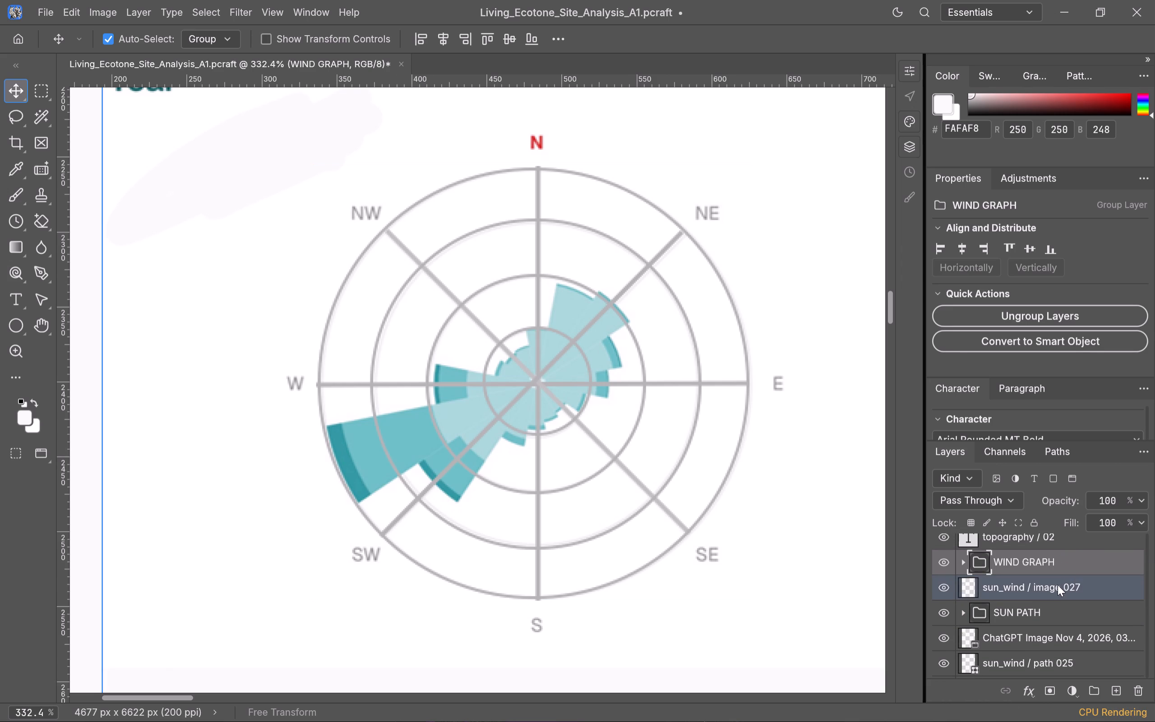
pyautogui.moveTo(1099, 589); pyautogui.dragTo(1100, 558)
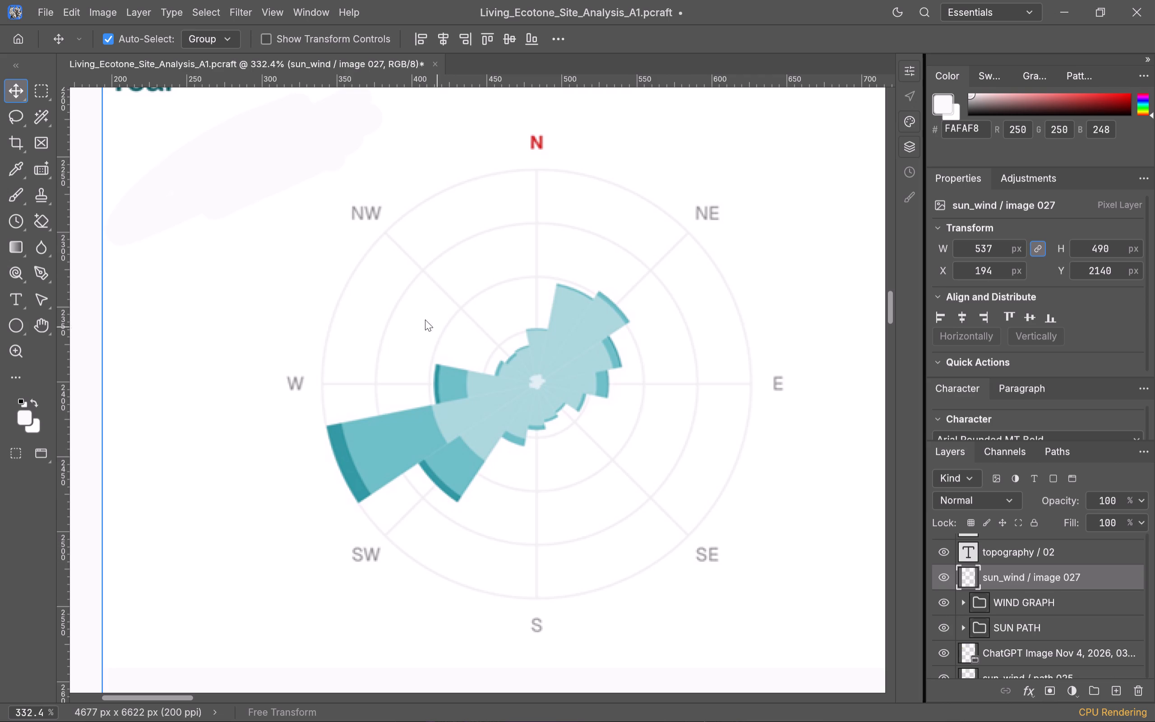
# Erase the white background of the sun_wind / image 027 layer with the Magic Eraser.
pyautogui.click(41, 222)
pyautogui.click(46, 228)
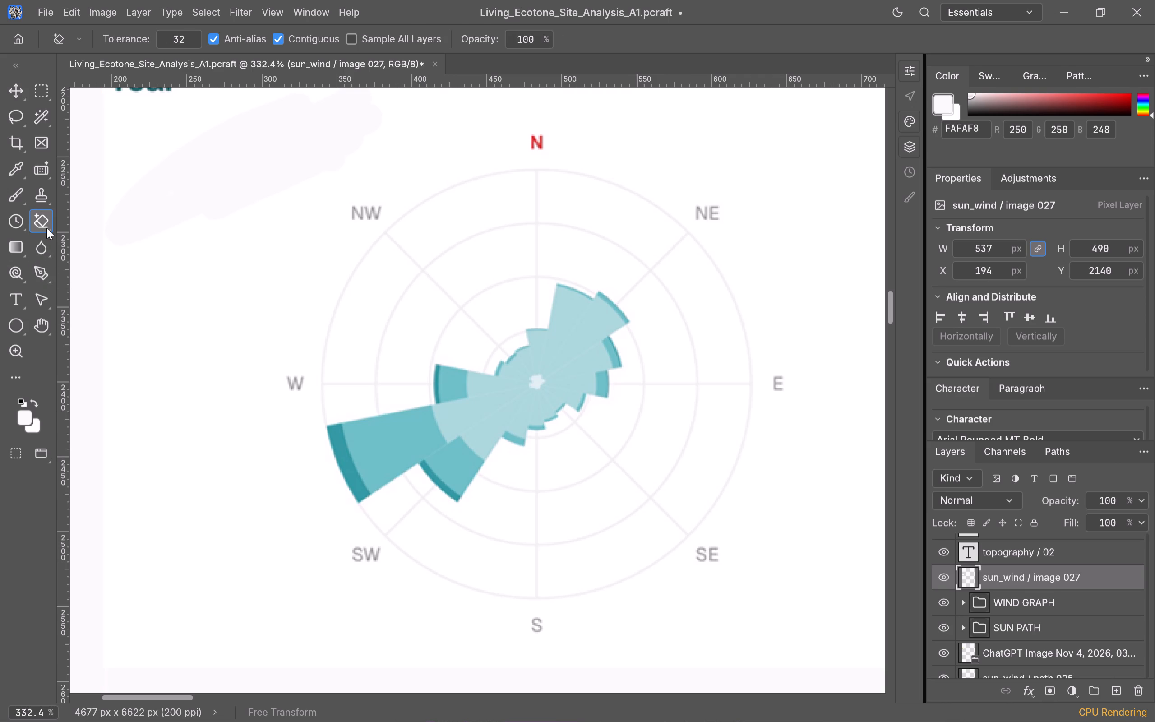
pyautogui.rightClick(46, 228)
pyautogui.click(108, 274)
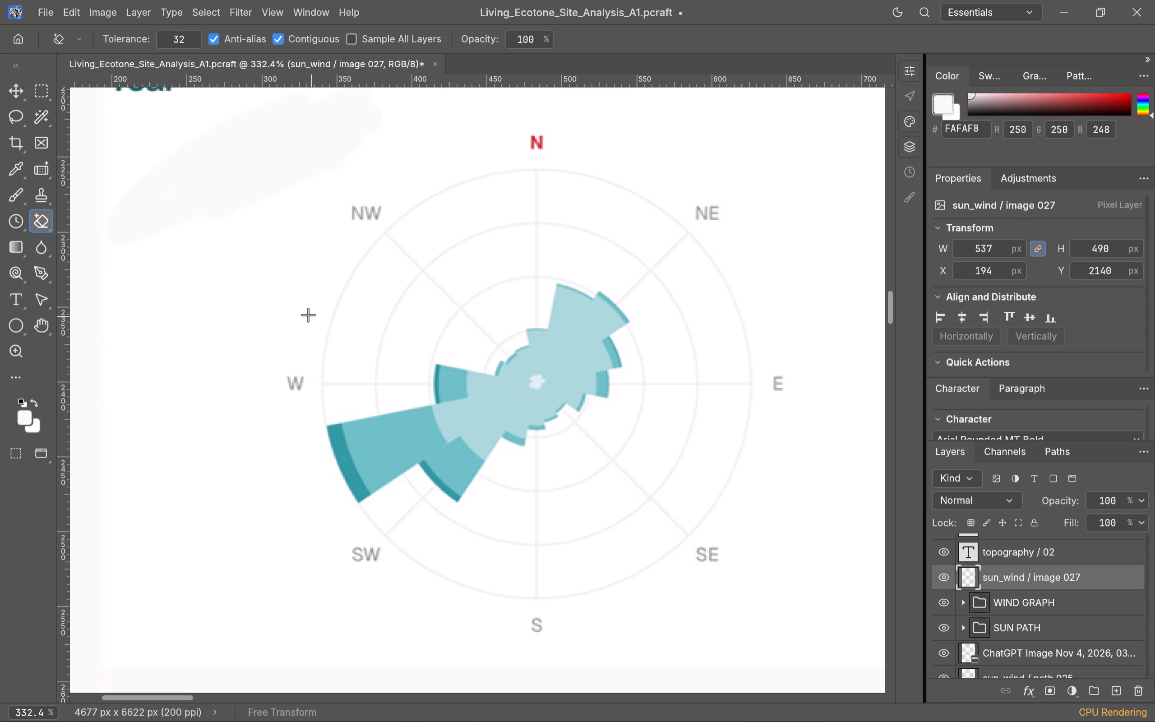
pyautogui.click(308, 313)
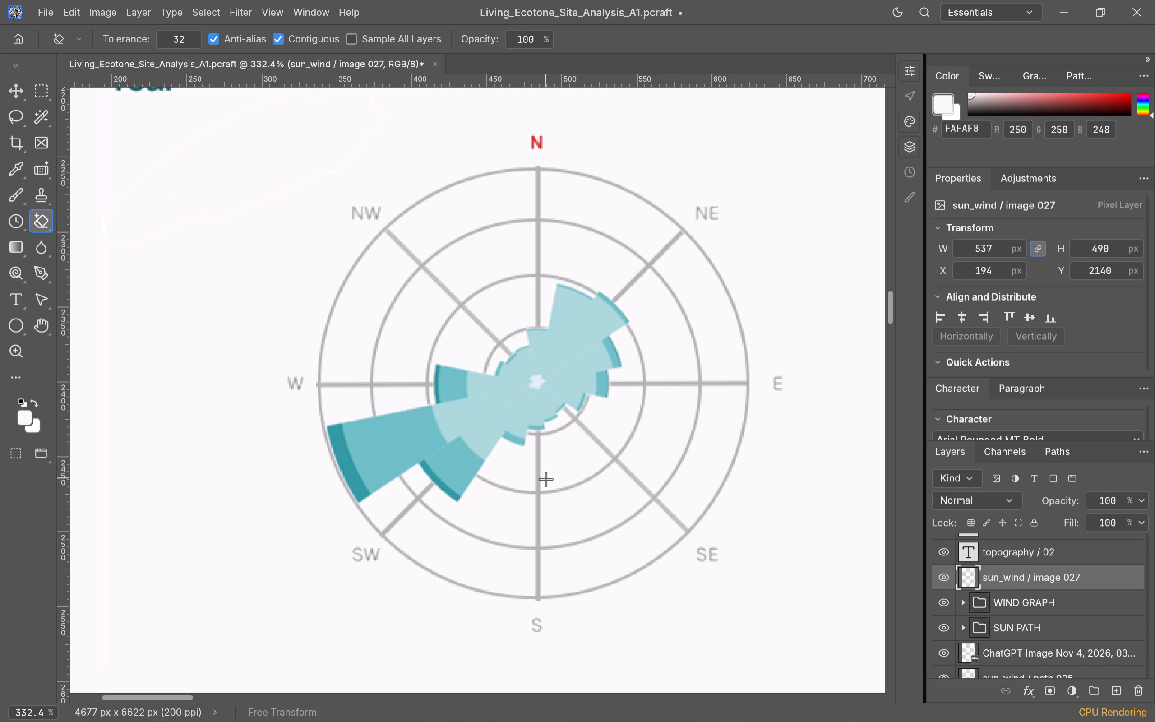
# Select the "Year" label on the sun_wind / image 027 layer with a rectangular marquee, delete it, and clear the selection.
pyautogui.scroll(-2, 546, 479)
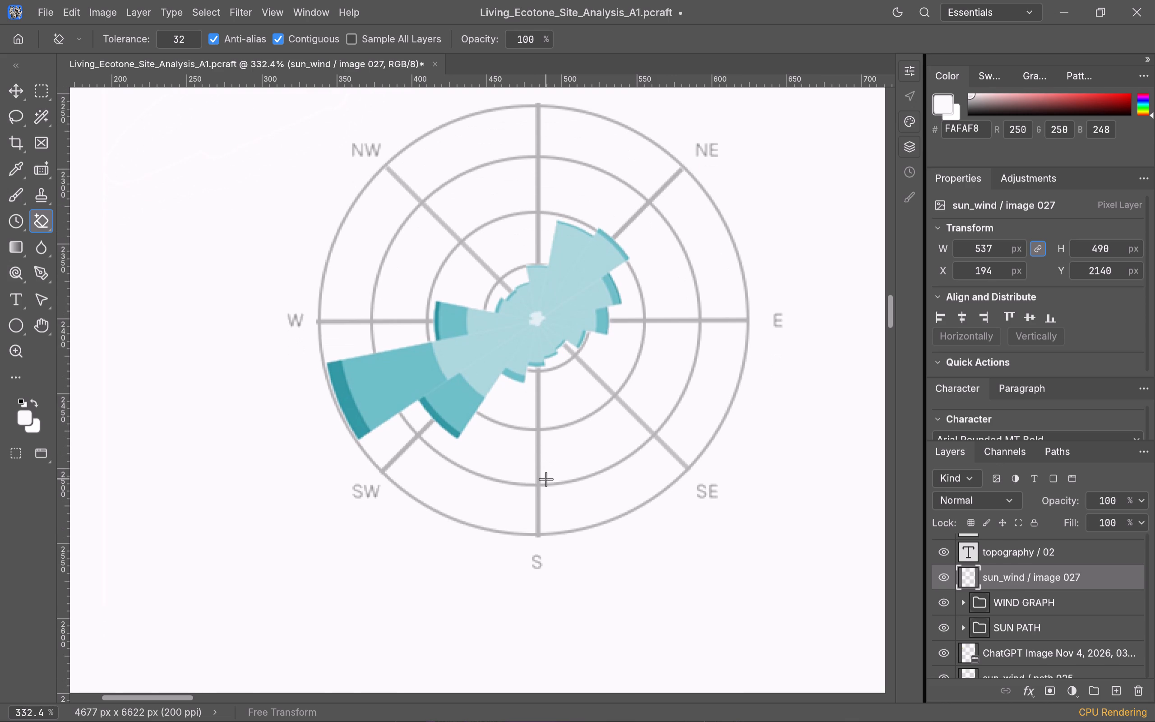
pyautogui.scroll(-1, 546, 479)
pyautogui.keyDown('alt'); pyautogui.scroll(-3, 546, 481); pyautogui.keyUp('alt')
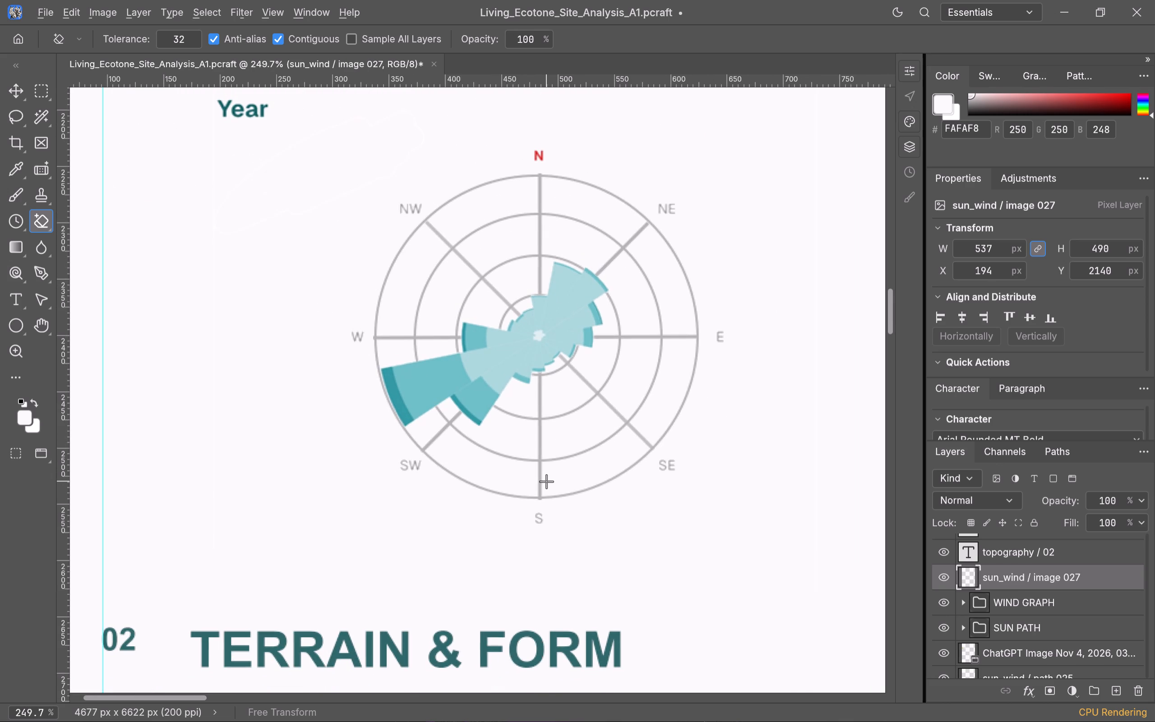
pyautogui.scroll(2, 546, 481)
pyautogui.keyDown('alt'); pyautogui.scroll(-5, 546, 481); pyautogui.keyUp('alt')
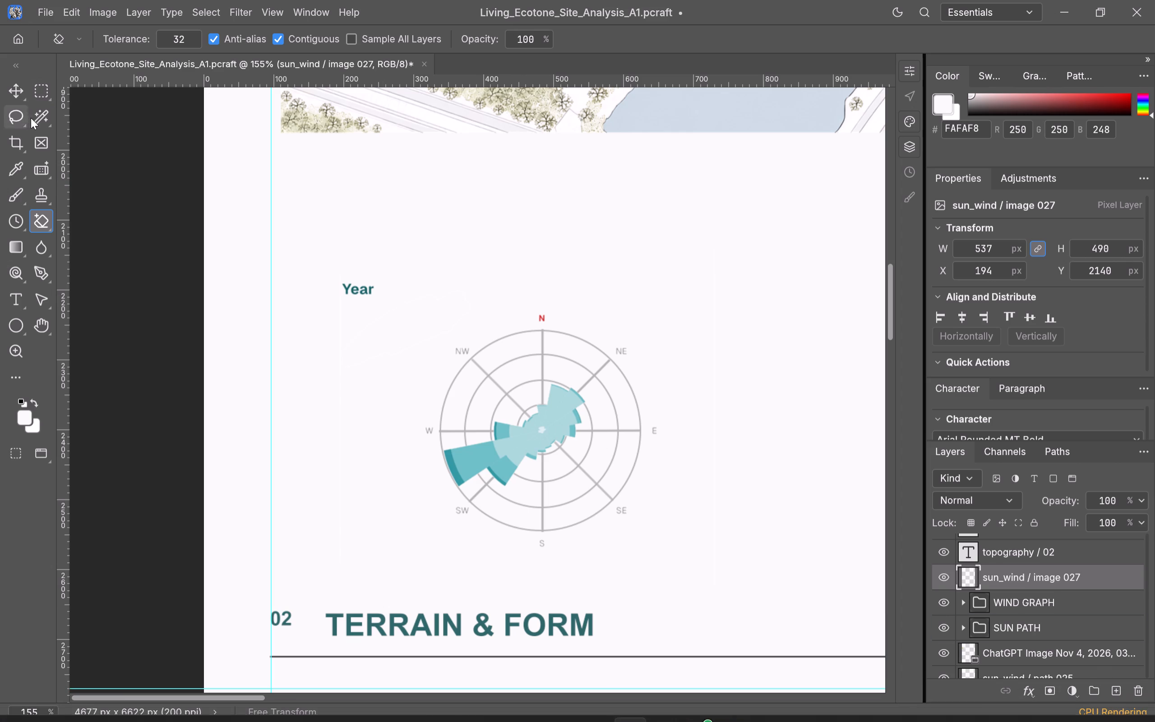
pyautogui.scroll(1, 34, 120)
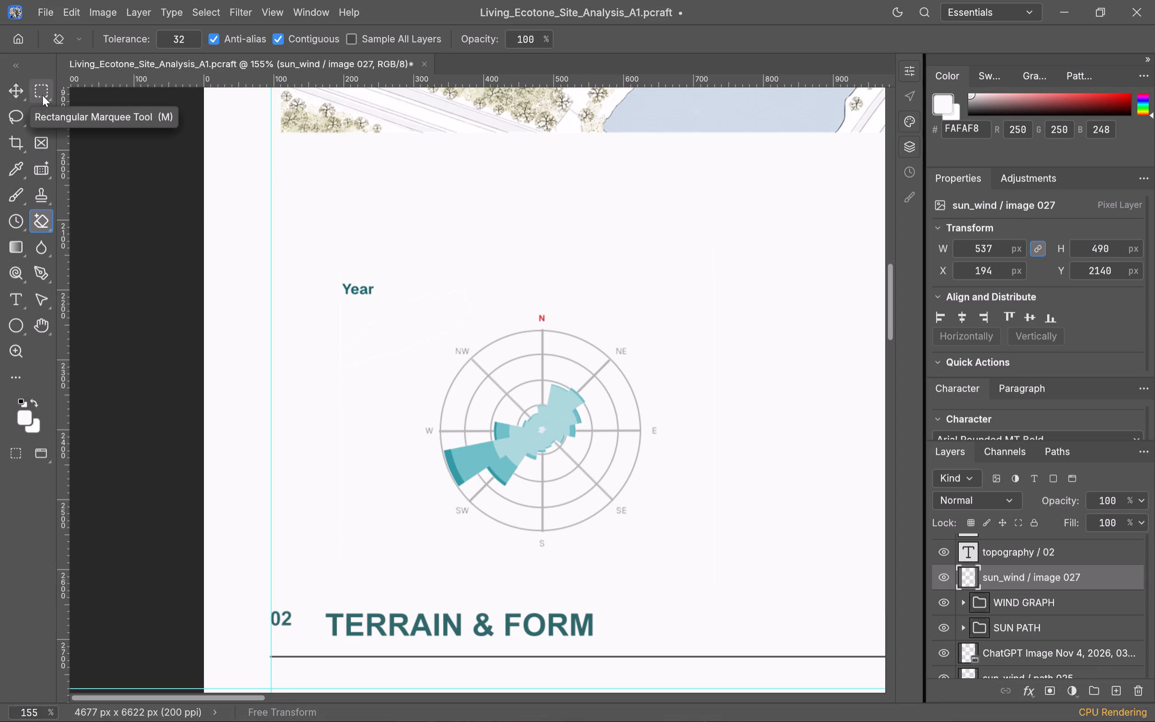
pyautogui.click(42, 95)
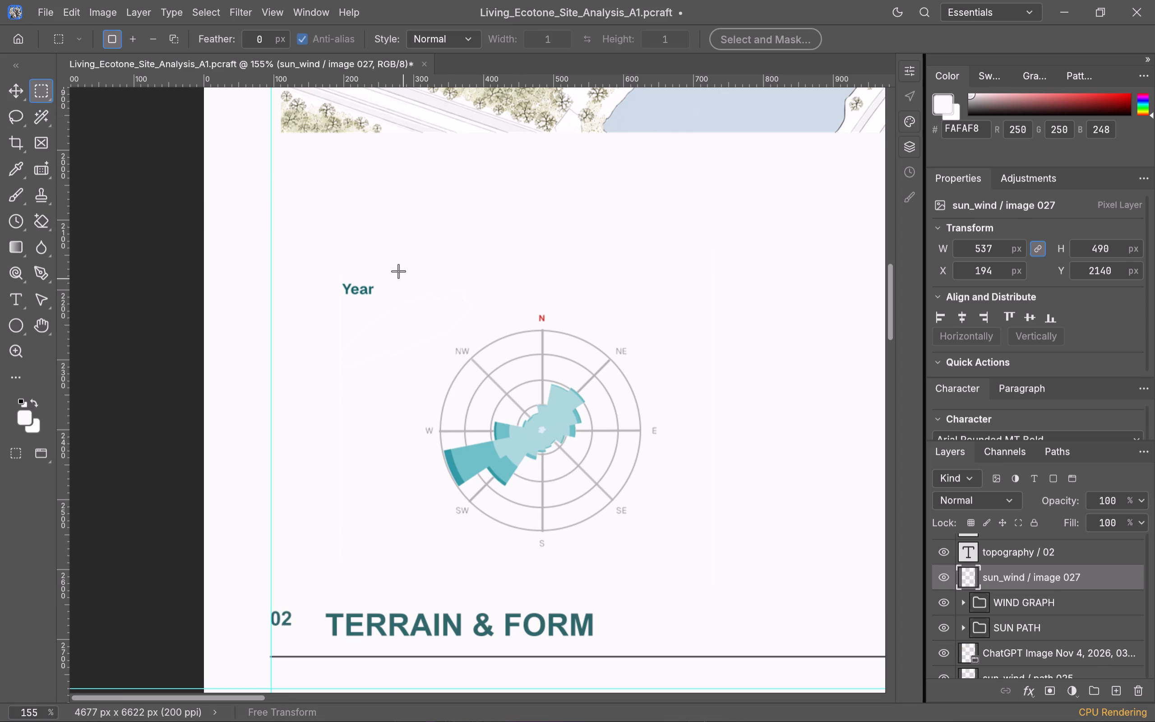
pyautogui.moveTo(392, 263); pyautogui.dragTo(327, 312)
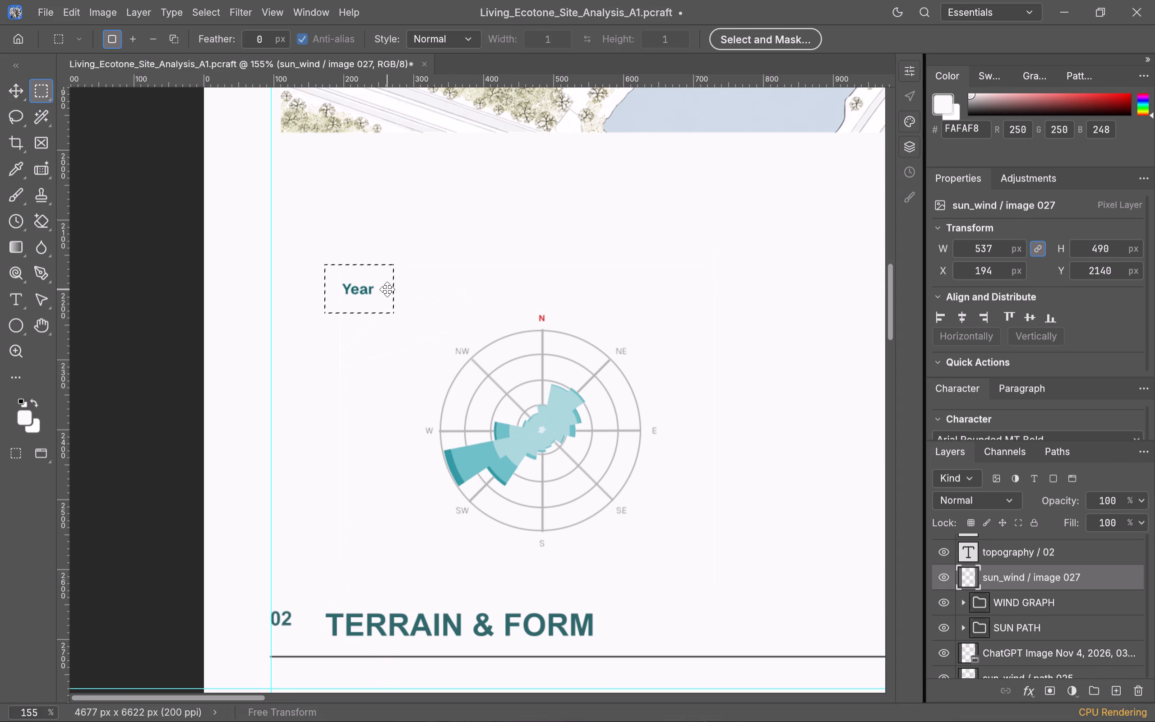
pyautogui.press('Delete')
pyautogui.scroll(1, 678, 494)
pyautogui.scroll(-2, 660, 475)
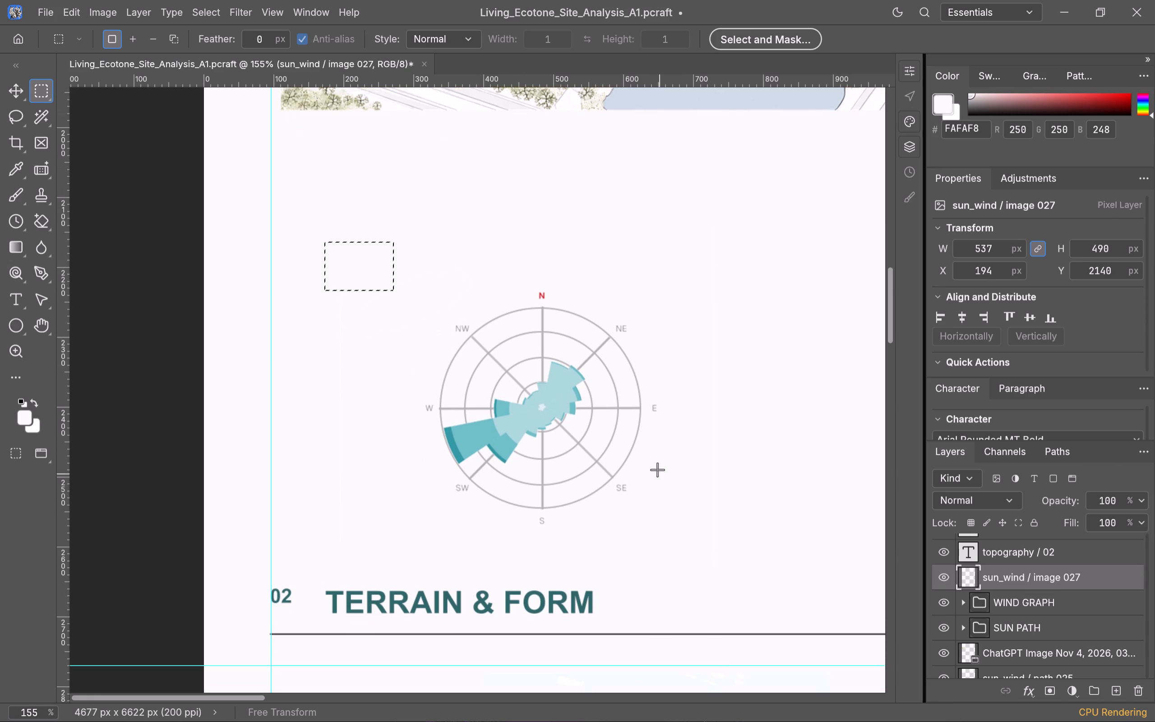
pyautogui.press('Escape')
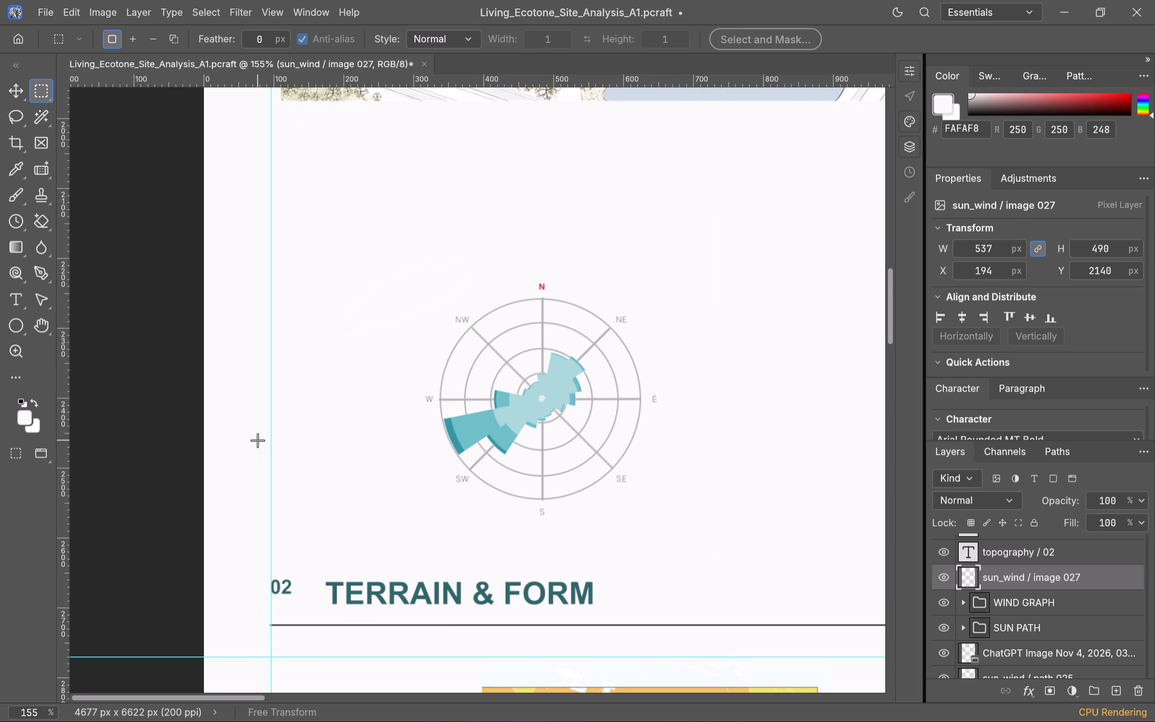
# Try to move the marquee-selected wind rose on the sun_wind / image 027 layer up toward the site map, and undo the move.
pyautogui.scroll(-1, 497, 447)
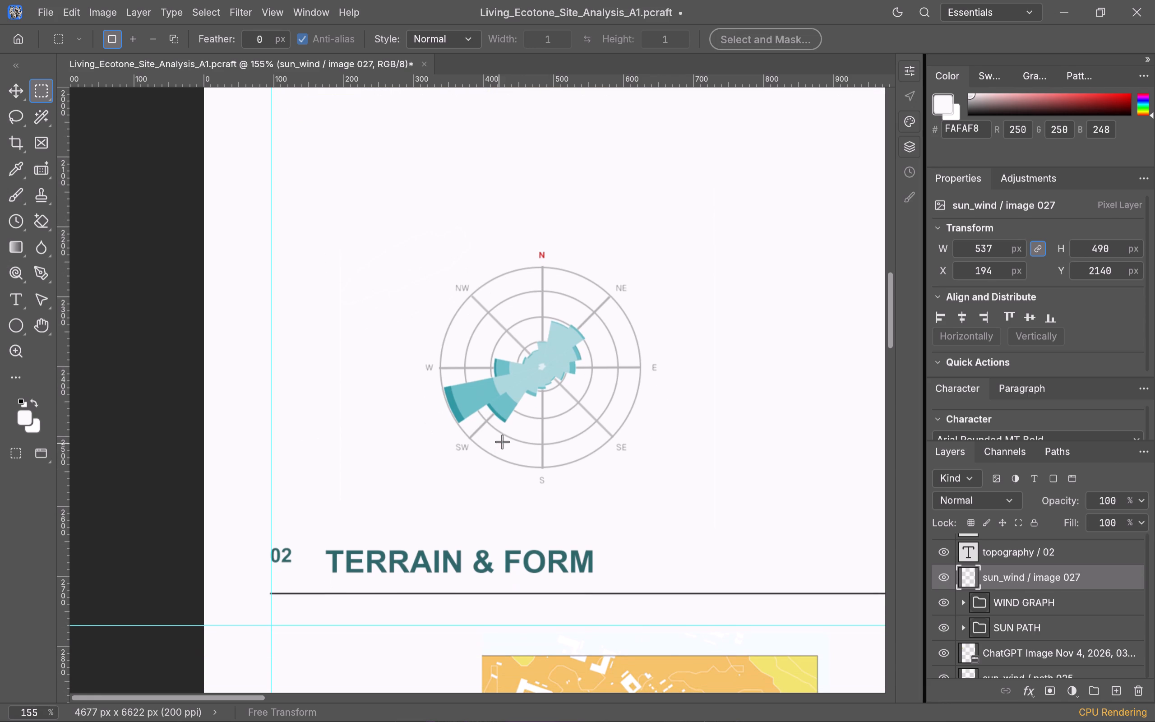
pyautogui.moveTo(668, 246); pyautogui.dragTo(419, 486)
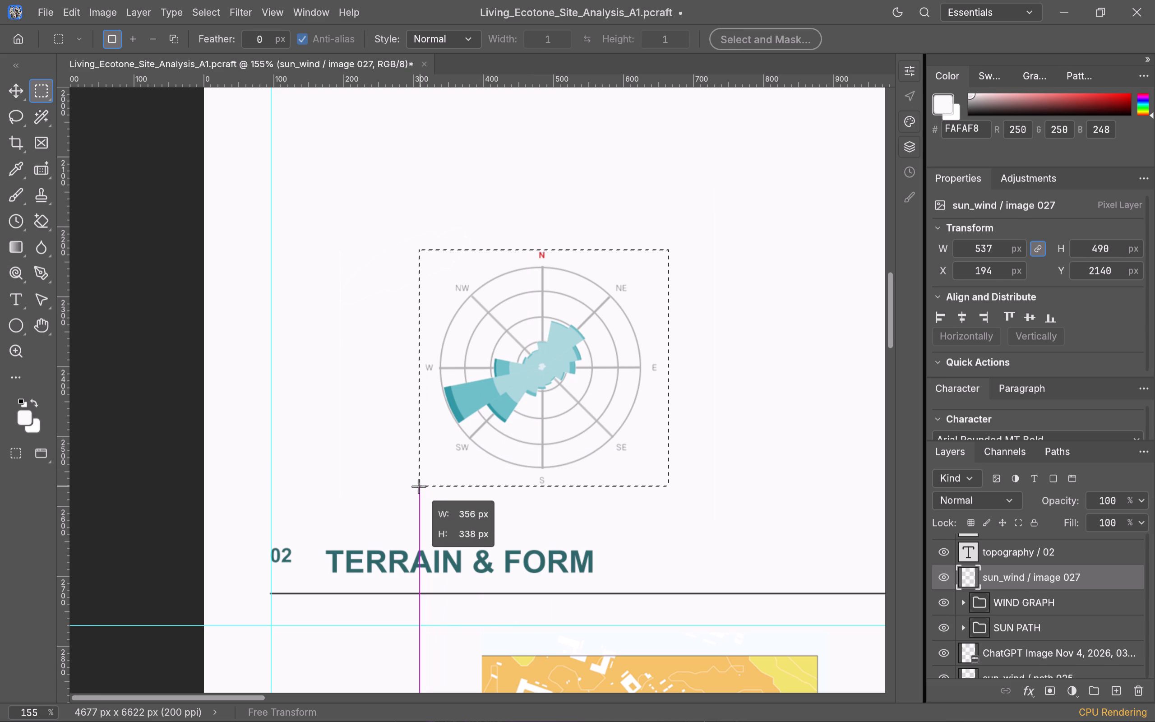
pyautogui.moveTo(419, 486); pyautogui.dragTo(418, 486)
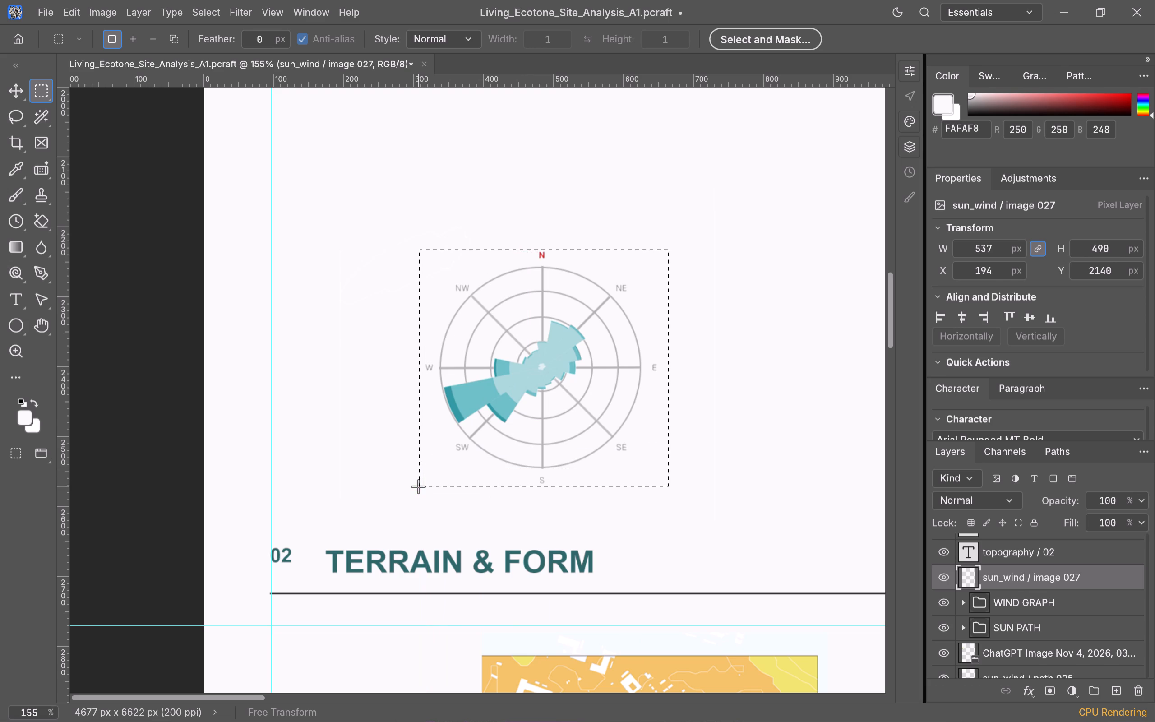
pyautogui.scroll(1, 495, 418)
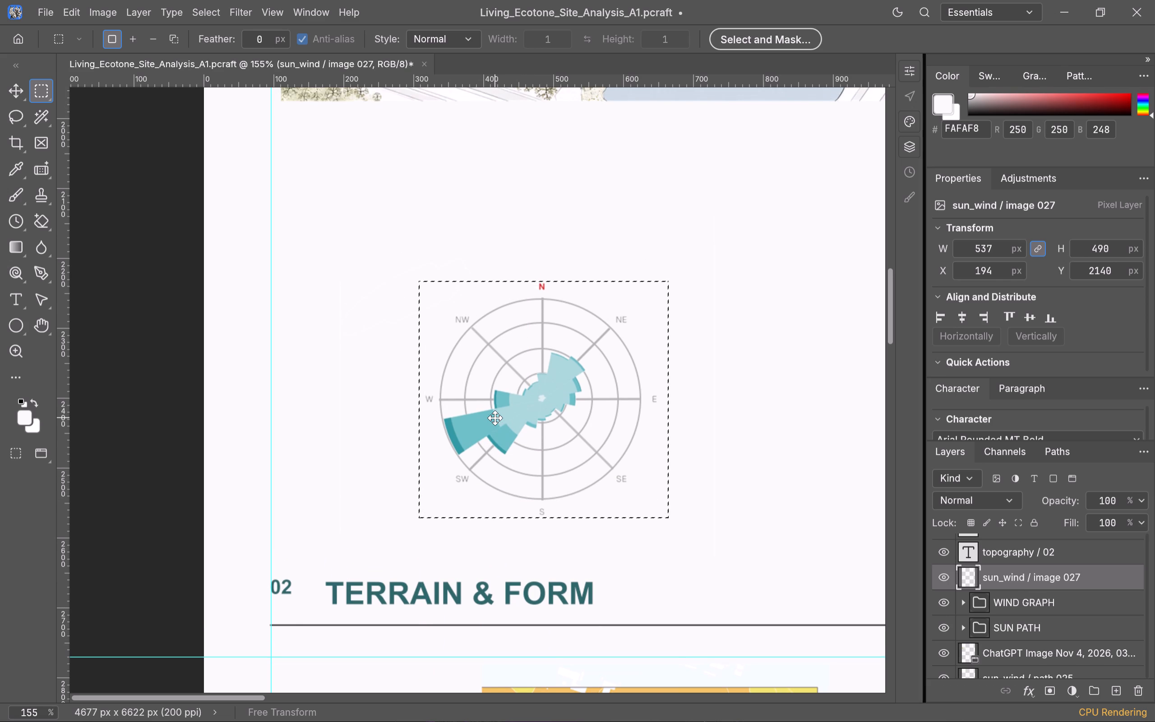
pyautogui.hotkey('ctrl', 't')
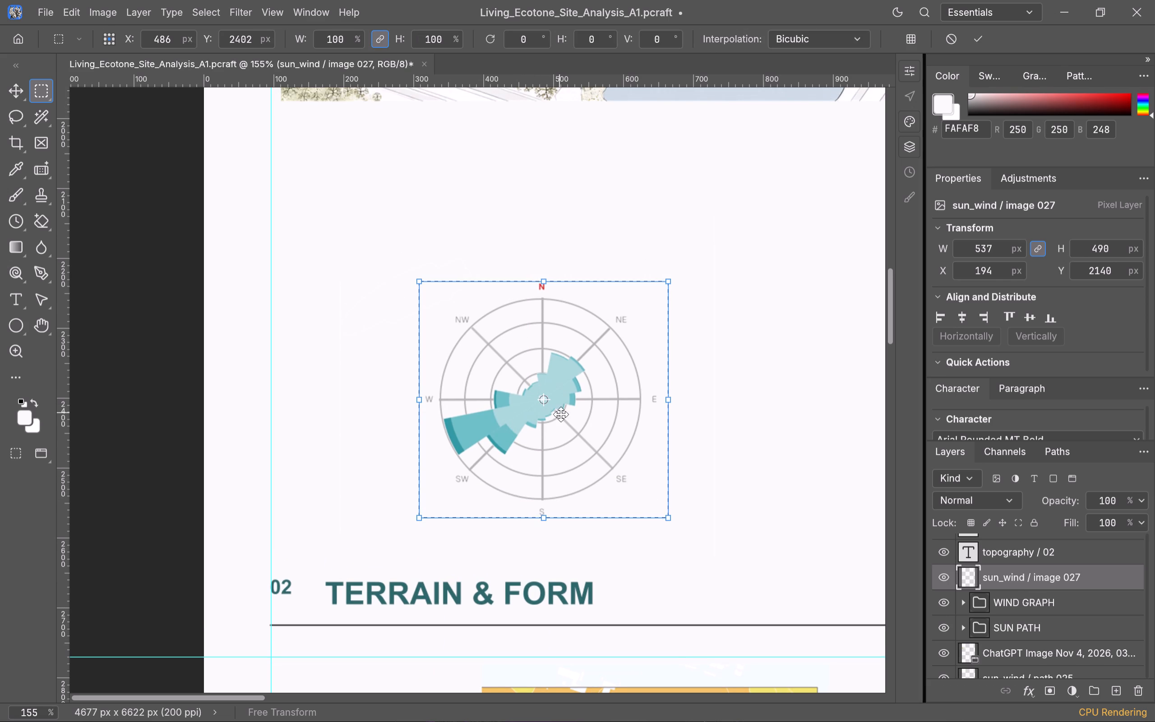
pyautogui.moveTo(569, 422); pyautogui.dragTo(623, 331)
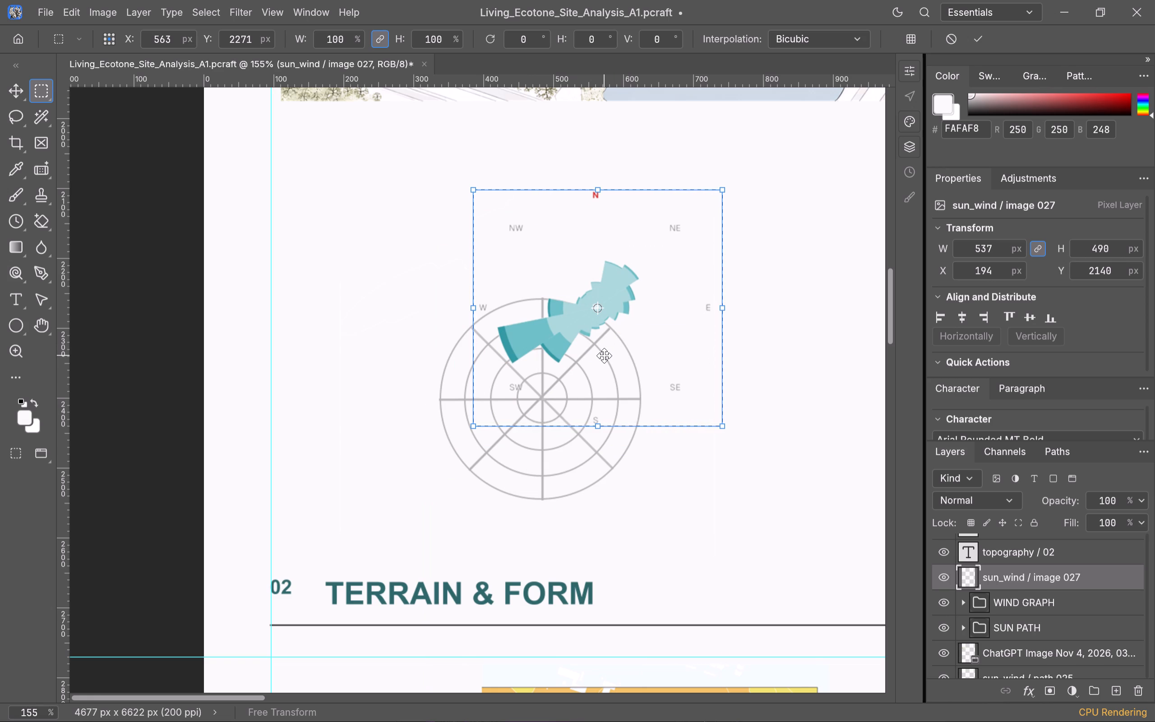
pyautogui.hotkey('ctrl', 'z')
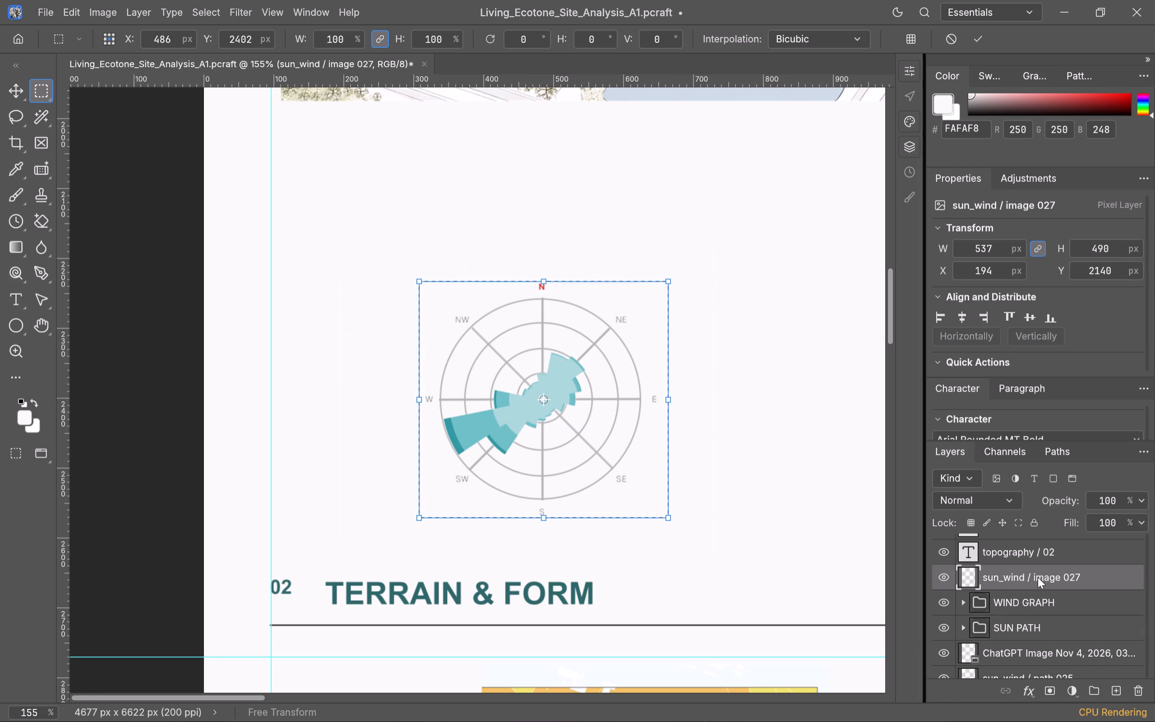
# Move the sun_wind / image 027 layer into the WIND GRAPH group, close the transform and clear the selection.
pyautogui.moveTo(1038, 577); pyautogui.dragTo(1030, 604)
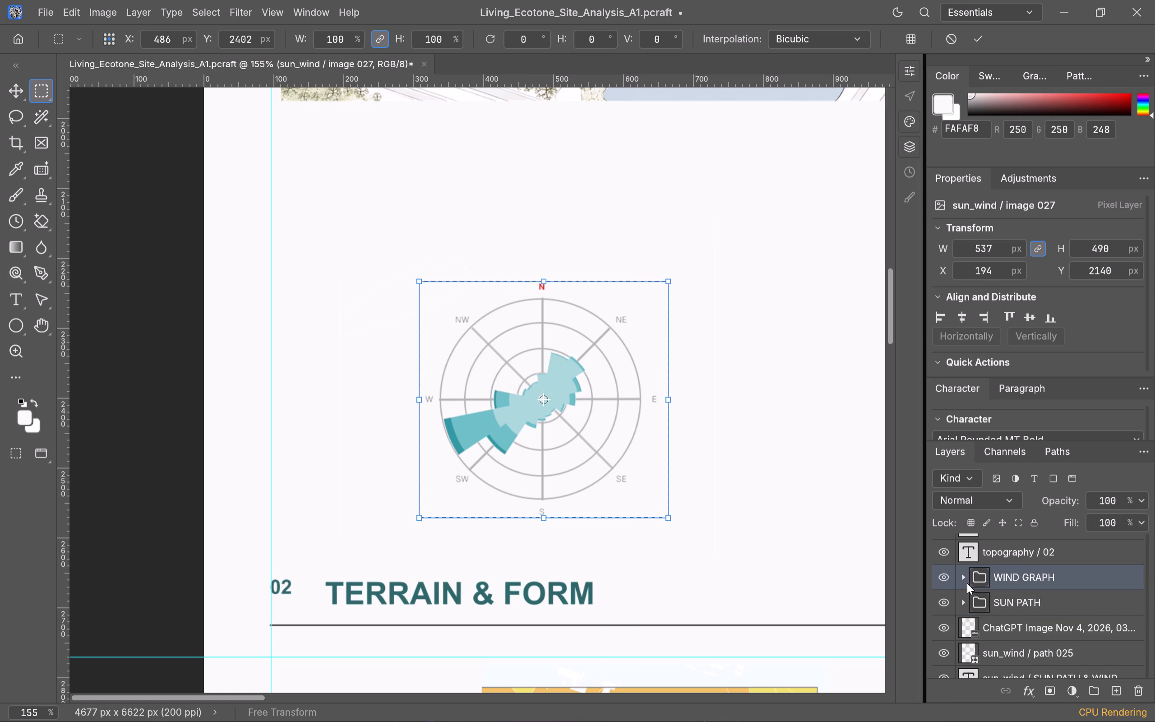
pyautogui.click(960, 574)
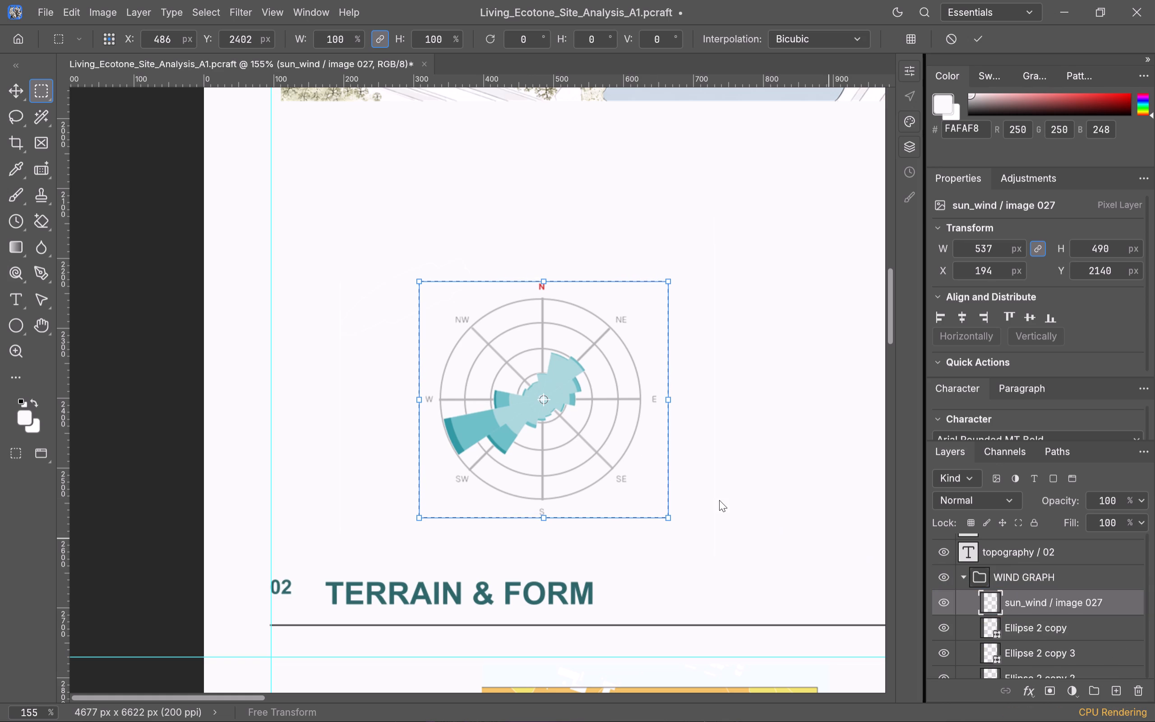
pyautogui.click(723, 338)
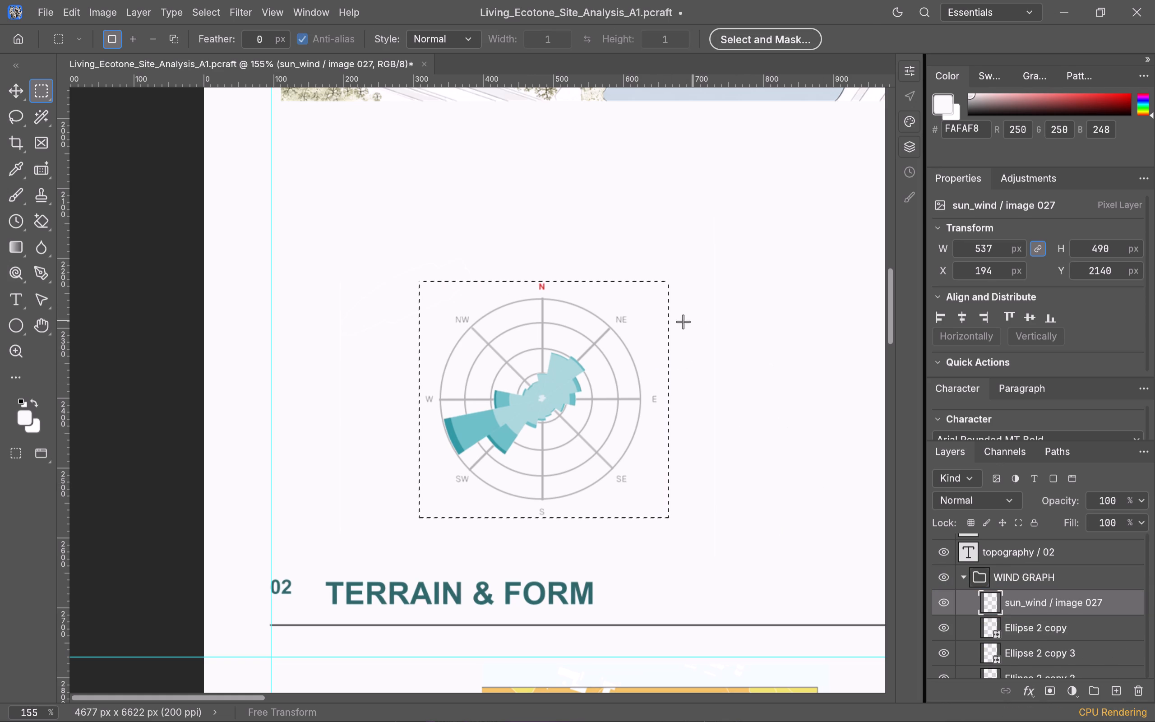
pyautogui.press('Escape')
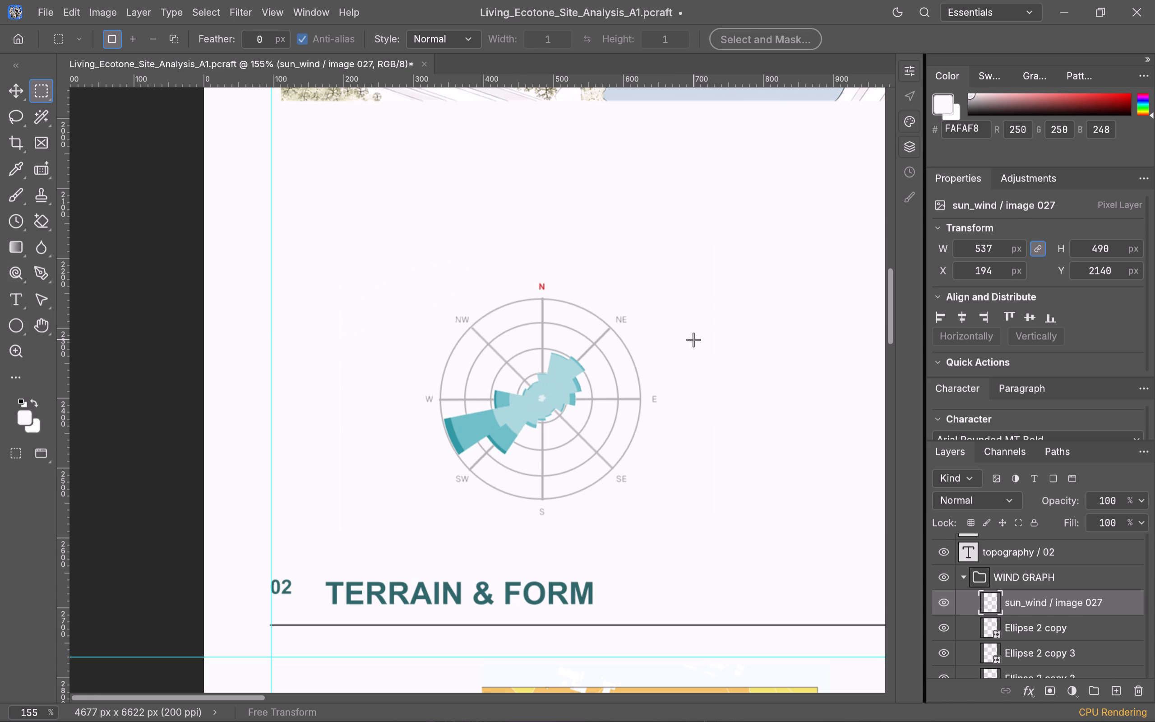
pyautogui.press('Escape')
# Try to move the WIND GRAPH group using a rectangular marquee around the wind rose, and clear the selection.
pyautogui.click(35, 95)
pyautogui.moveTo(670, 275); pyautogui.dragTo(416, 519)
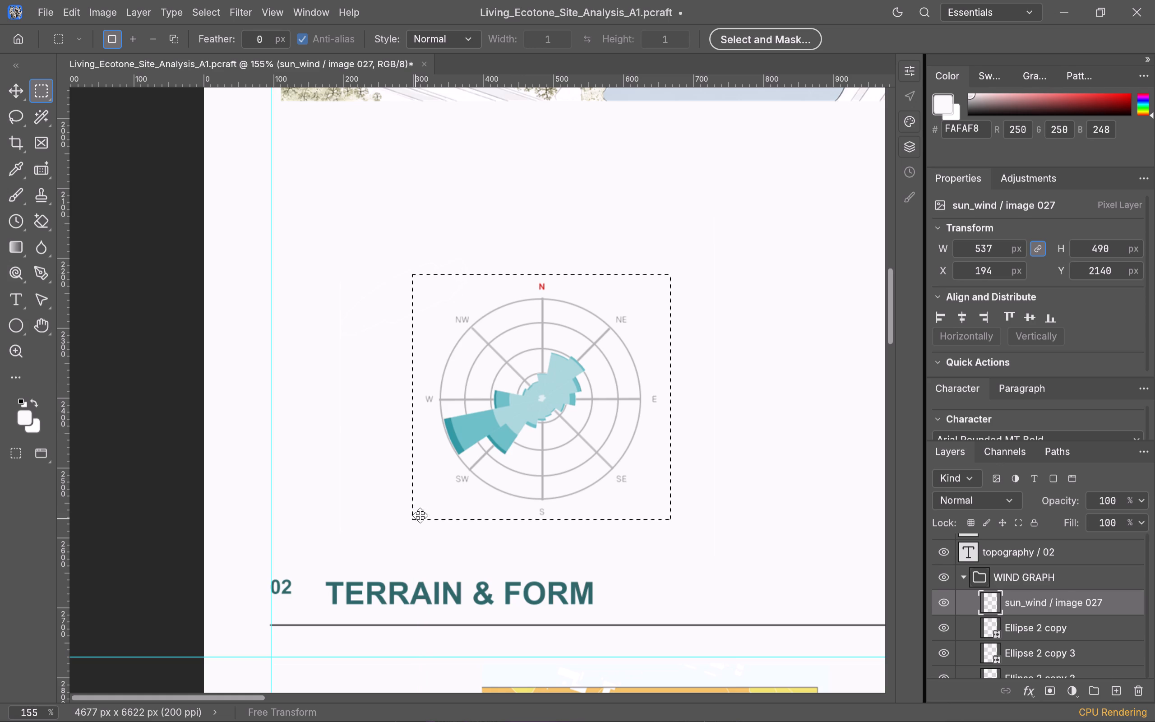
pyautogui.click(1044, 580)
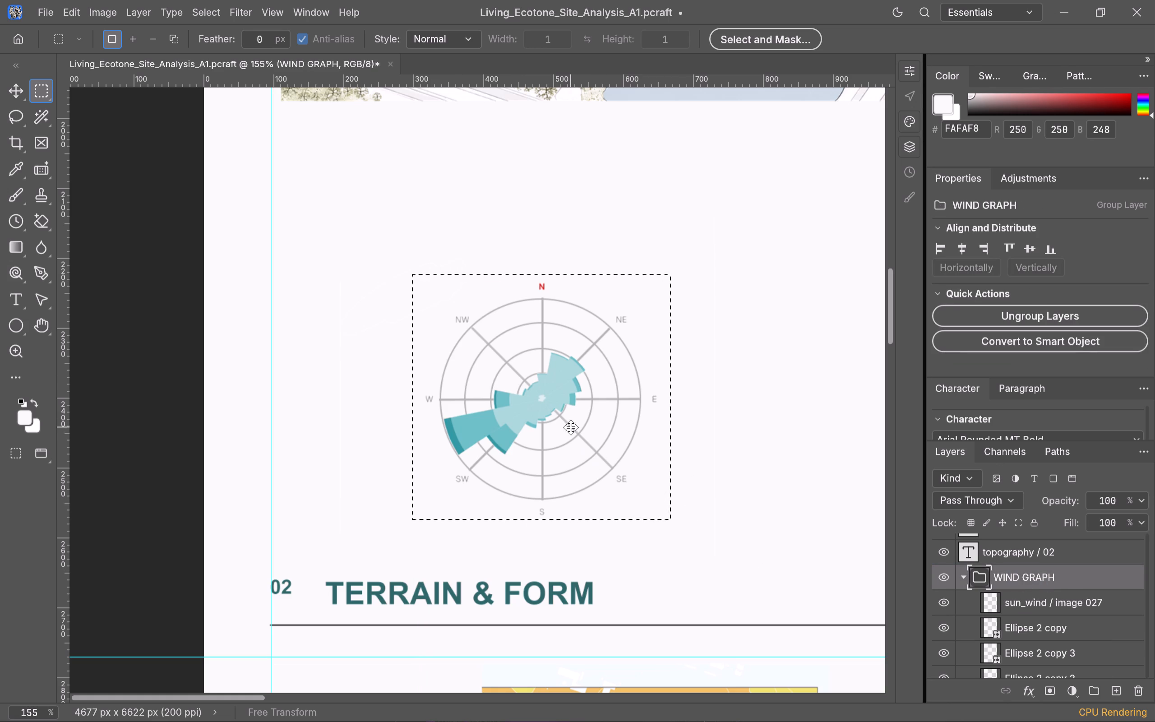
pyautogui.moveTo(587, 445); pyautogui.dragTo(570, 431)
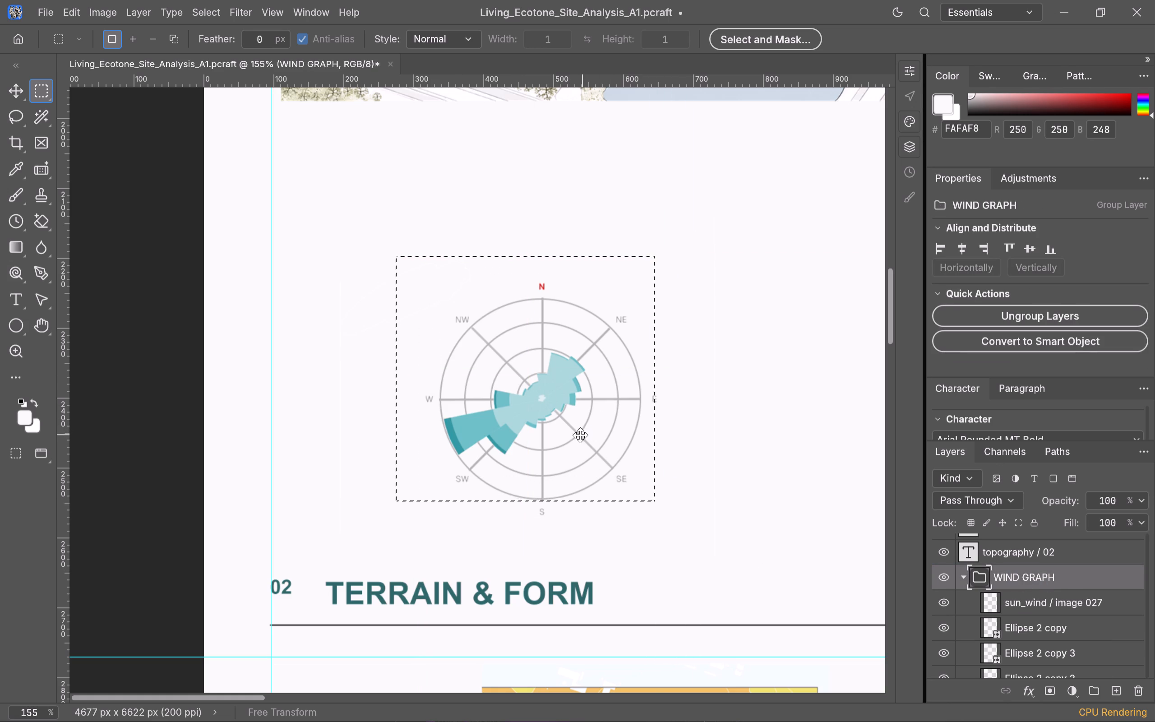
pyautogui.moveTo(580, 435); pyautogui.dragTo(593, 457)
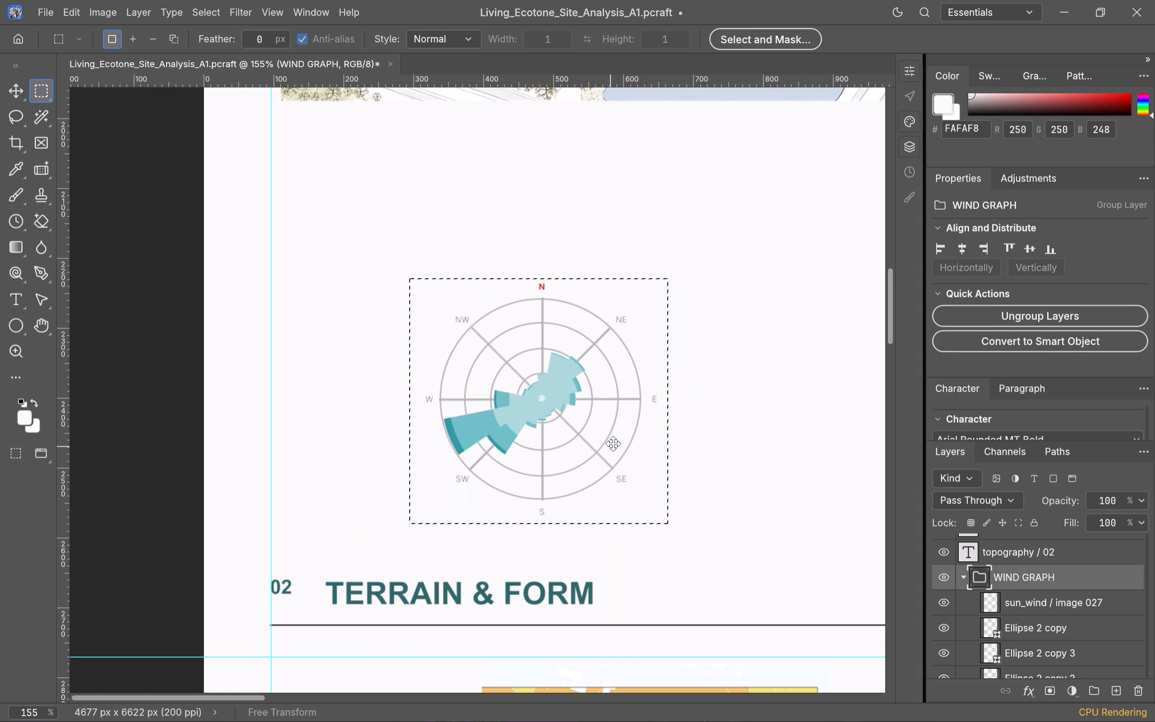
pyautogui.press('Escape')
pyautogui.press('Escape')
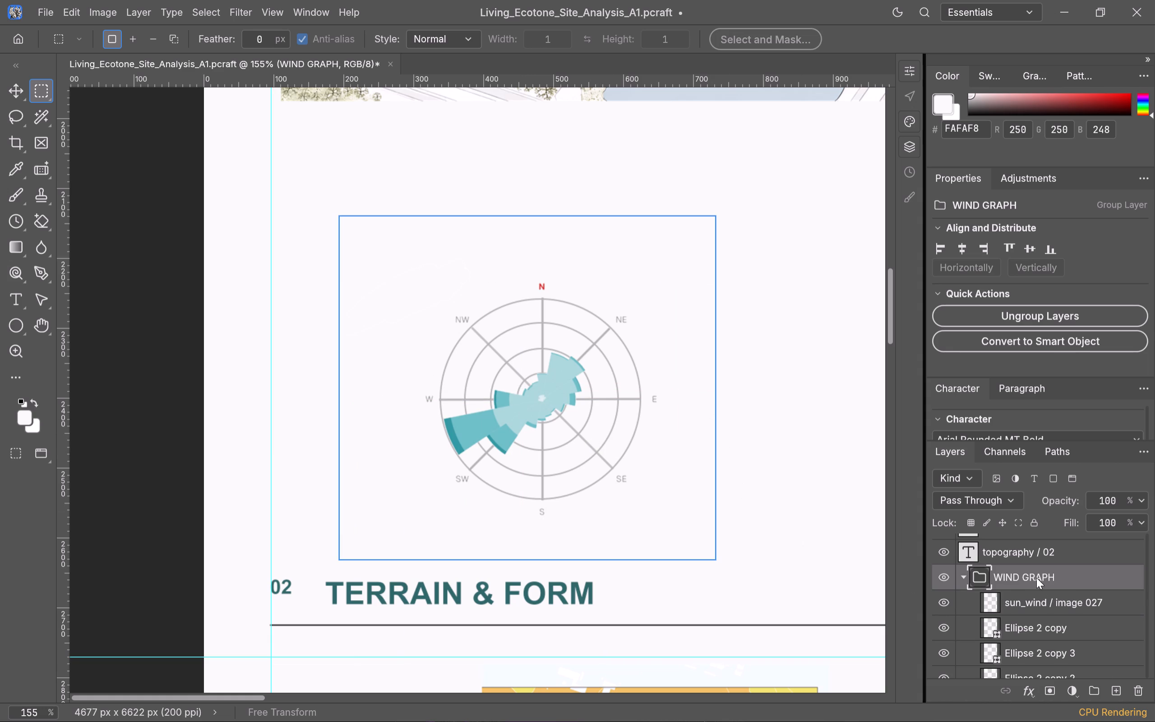
# Move the whole WIND GRAPH group with Free Transform to just below the site map near the left margin, centred about X 299, Y 2164 px.
pyautogui.click(1035, 575)
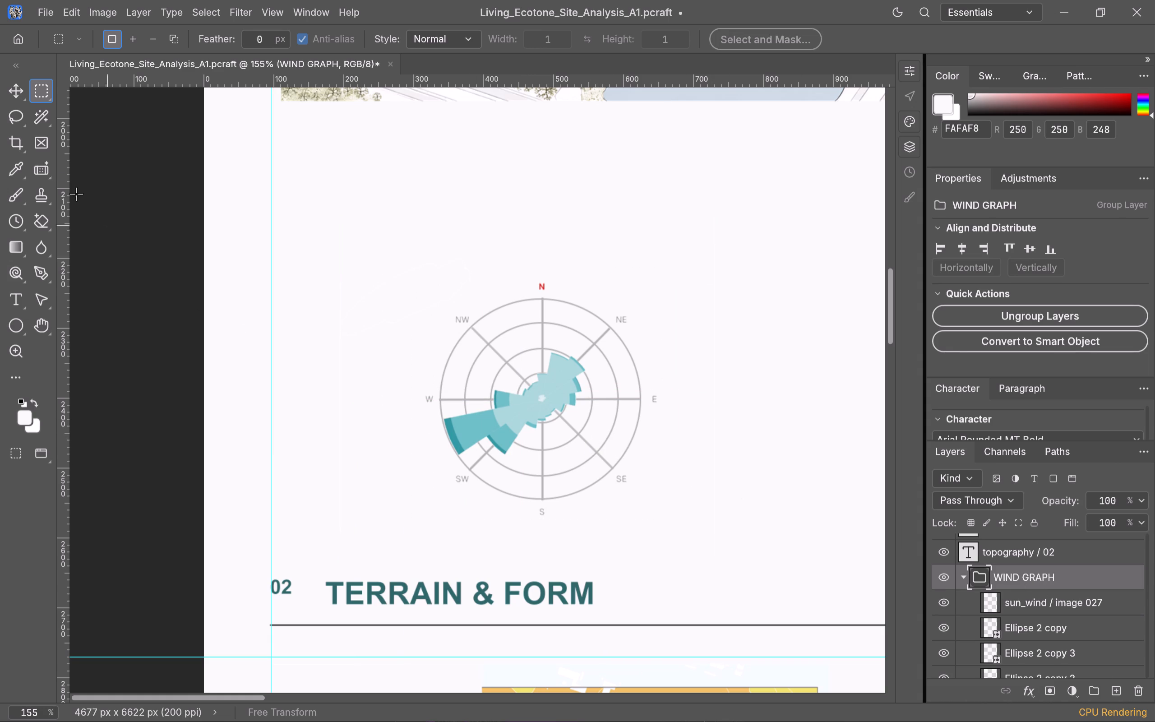
pyautogui.click(34, 95)
pyautogui.moveTo(671, 276); pyautogui.dragTo(413, 523)
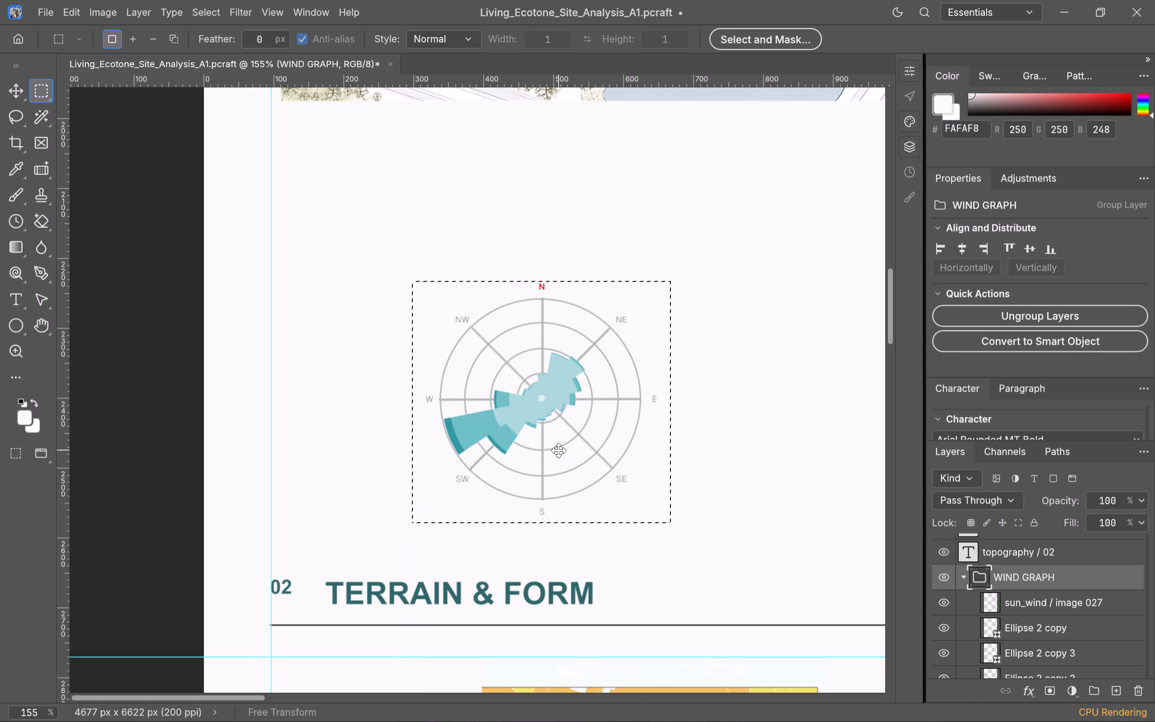
pyautogui.hotkey('ctrl', 't')
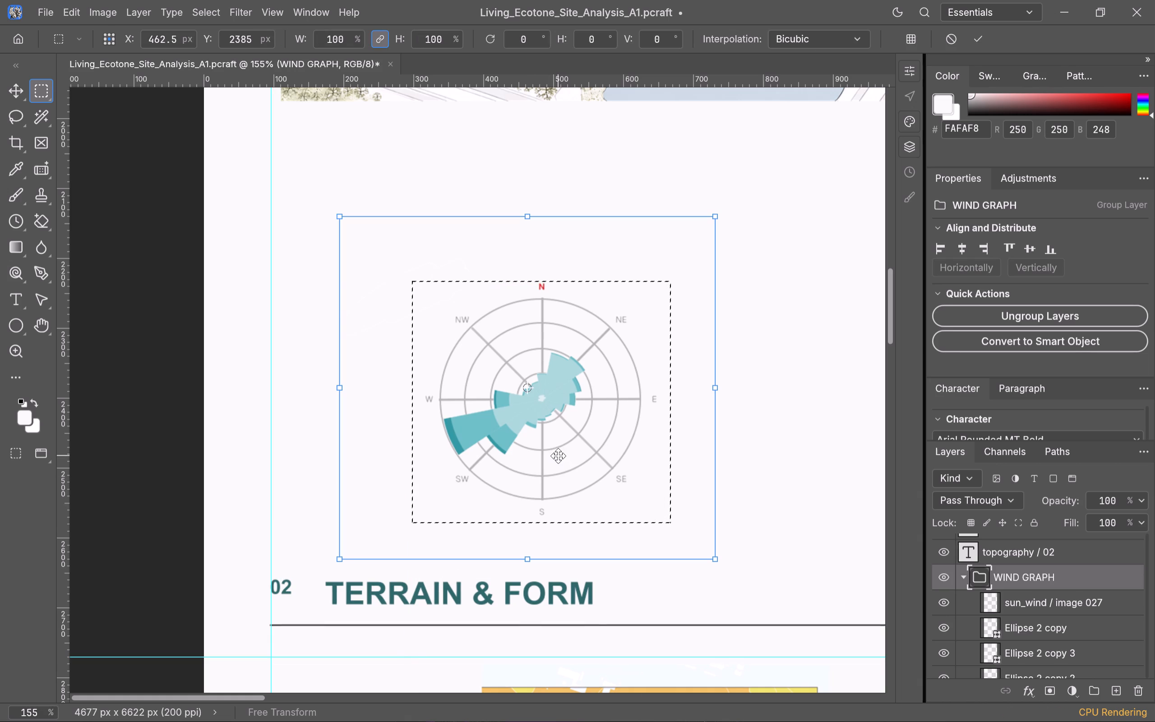
pyautogui.moveTo(566, 442); pyautogui.dragTo(593, 330)
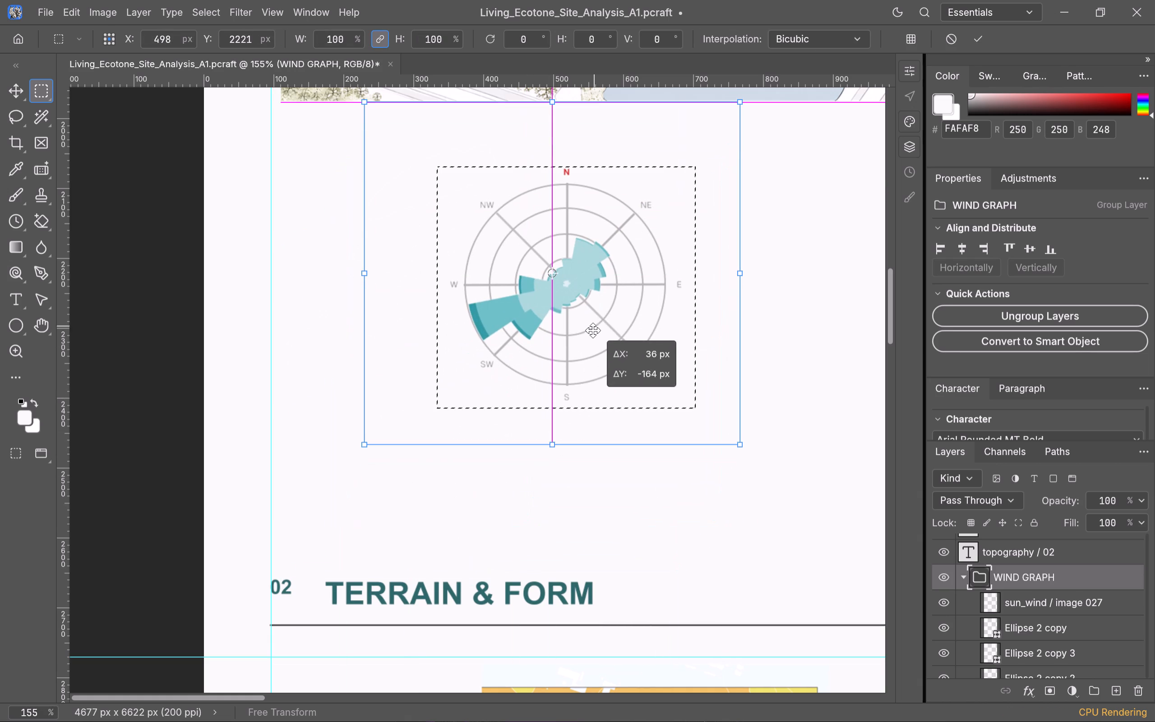
pyautogui.moveTo(593, 330); pyautogui.dragTo(592, 332)
pyautogui.scroll(8, 592, 332)
pyautogui.scroll(-3, 592, 324)
pyautogui.moveTo(598, 499); pyautogui.dragTo(633, 450)
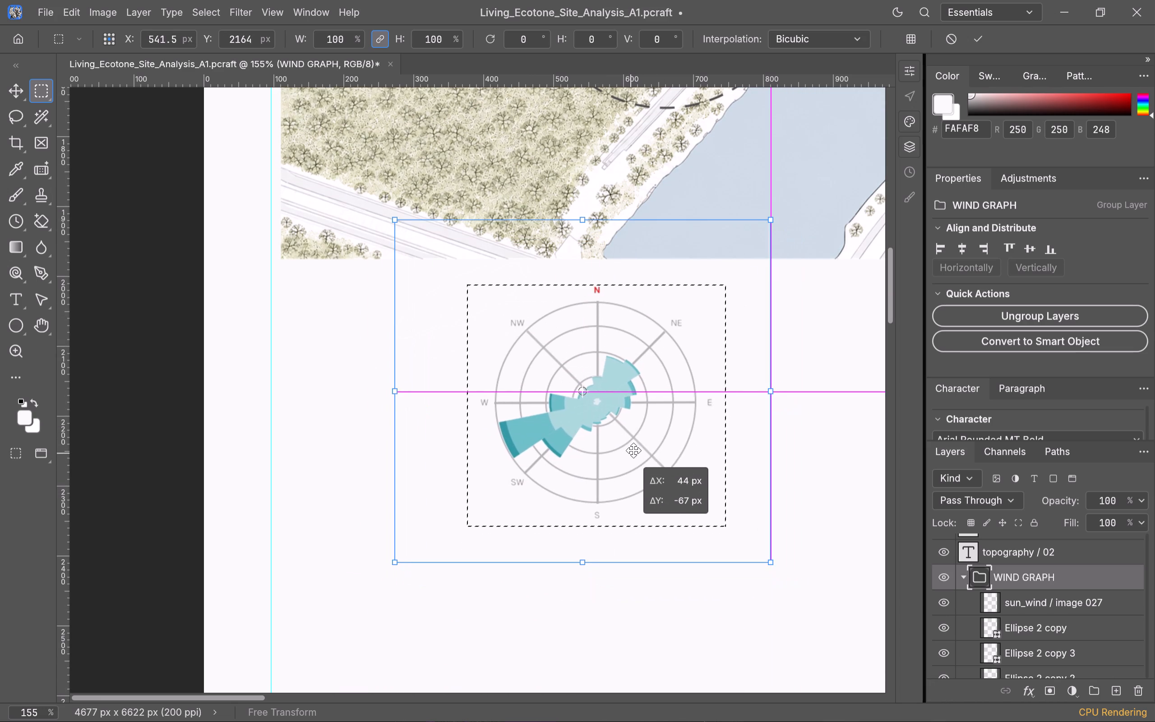
pyautogui.moveTo(633, 450); pyautogui.dragTo(618, 446)
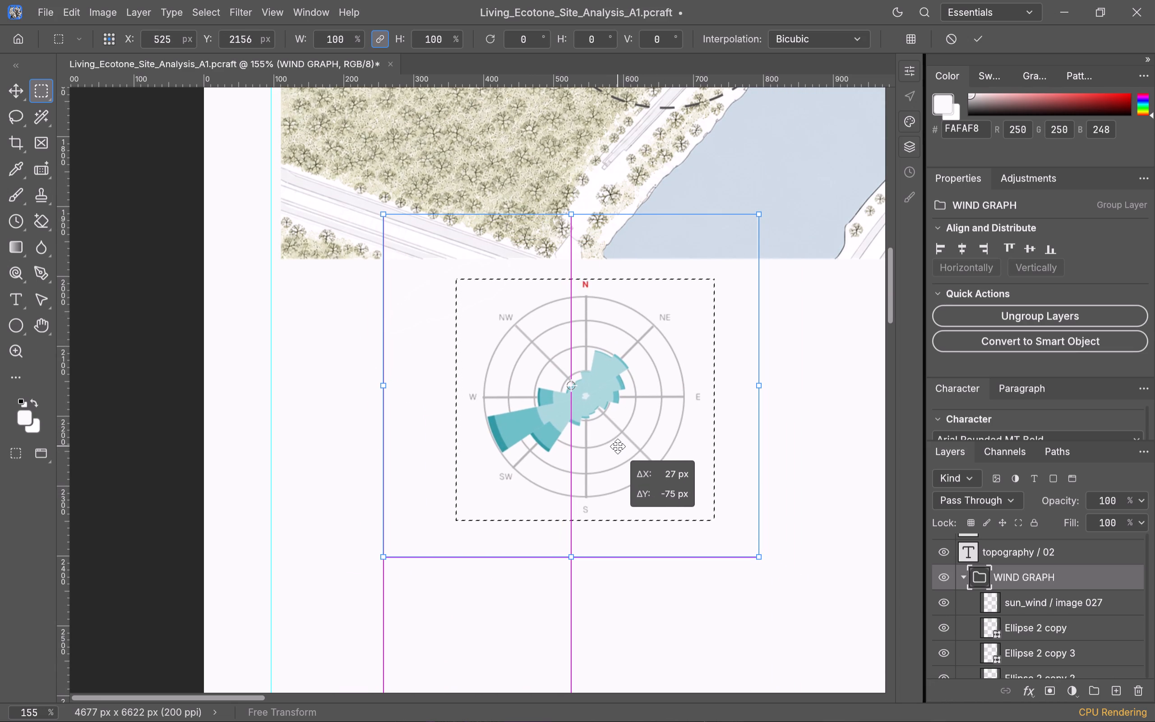
pyautogui.moveTo(618, 446); pyautogui.dragTo(461, 452)
pyautogui.click(649, 503)
# Examine the wind graph's size and placement relative to the site map and the surrounding board sections.
pyautogui.scroll(-3, 649, 499)
pyautogui.scroll(1, 649, 499)
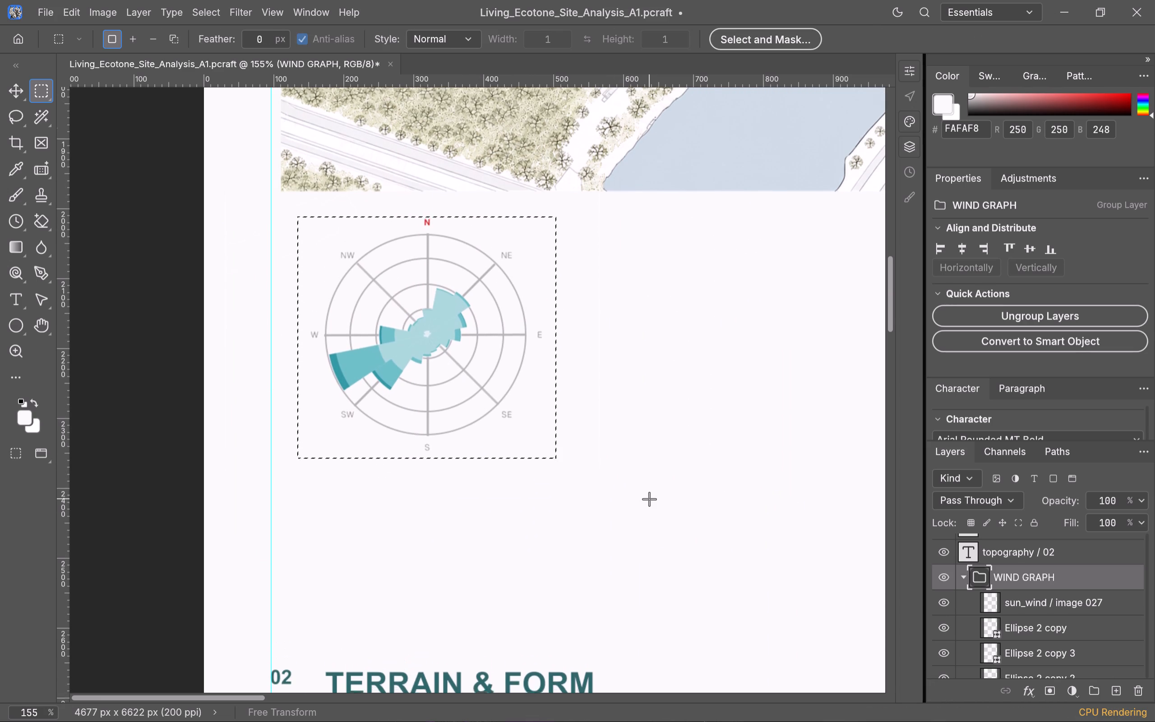
pyautogui.keyDown('alt'); pyautogui.scroll(-13, 649, 499); pyautogui.keyUp('alt')
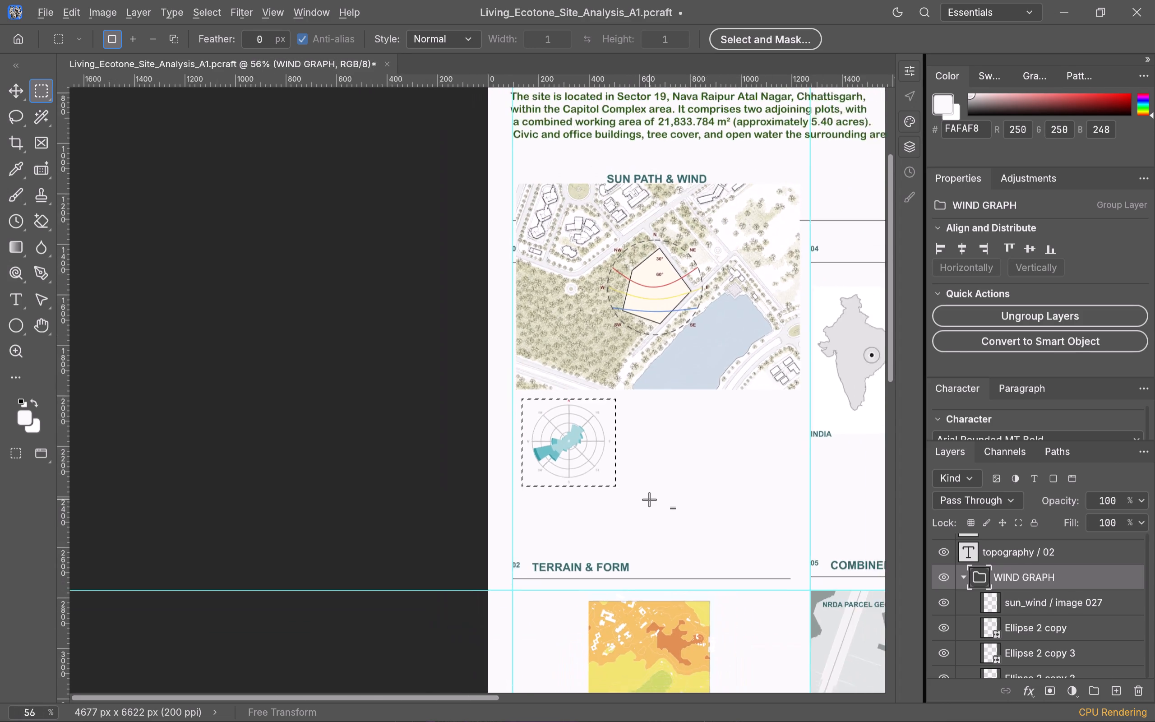
pyautogui.keyDown('alt'); pyautogui.scroll(-1, 649, 500); pyautogui.keyUp('alt')
pyautogui.scroll(-2, 649, 500)
pyautogui.keyDown('alt'); pyautogui.scroll(-1, 649, 500); pyautogui.keyUp('alt')
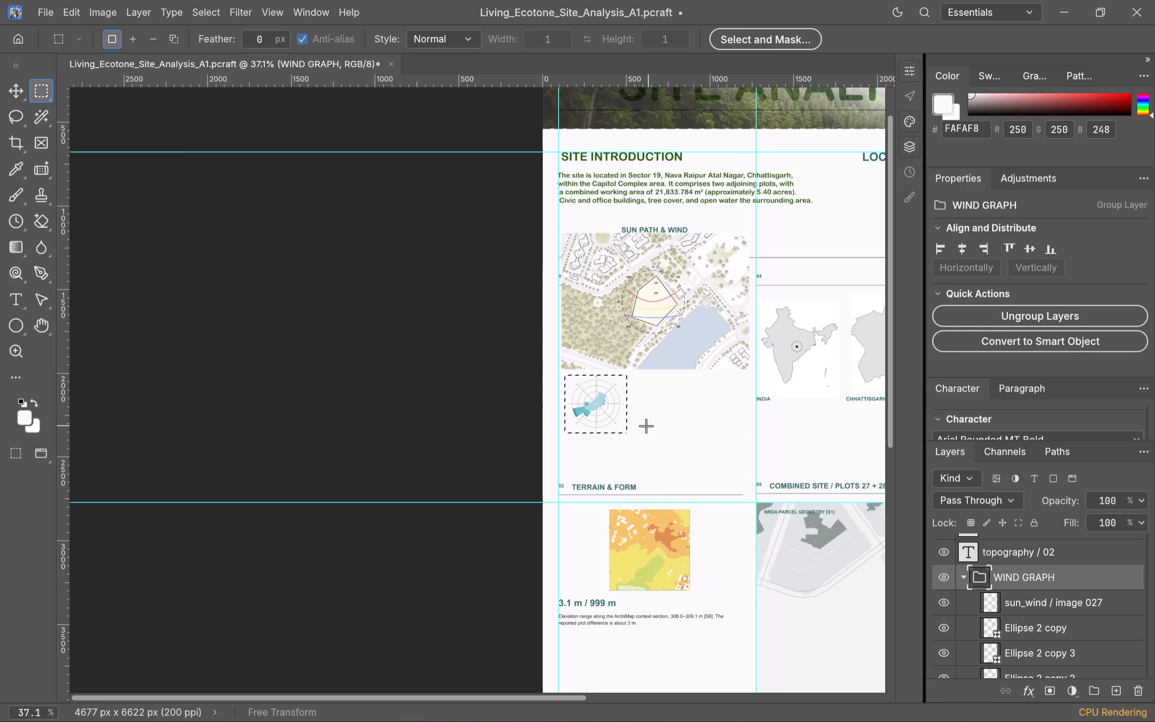
pyautogui.scroll(-1, 646, 426)
pyautogui.scroll(3, 646, 426)
pyautogui.scroll(-2, 646, 426)
pyautogui.keyDown('alt'); pyautogui.scroll(2, 646, 426); pyautogui.keyUp('alt')
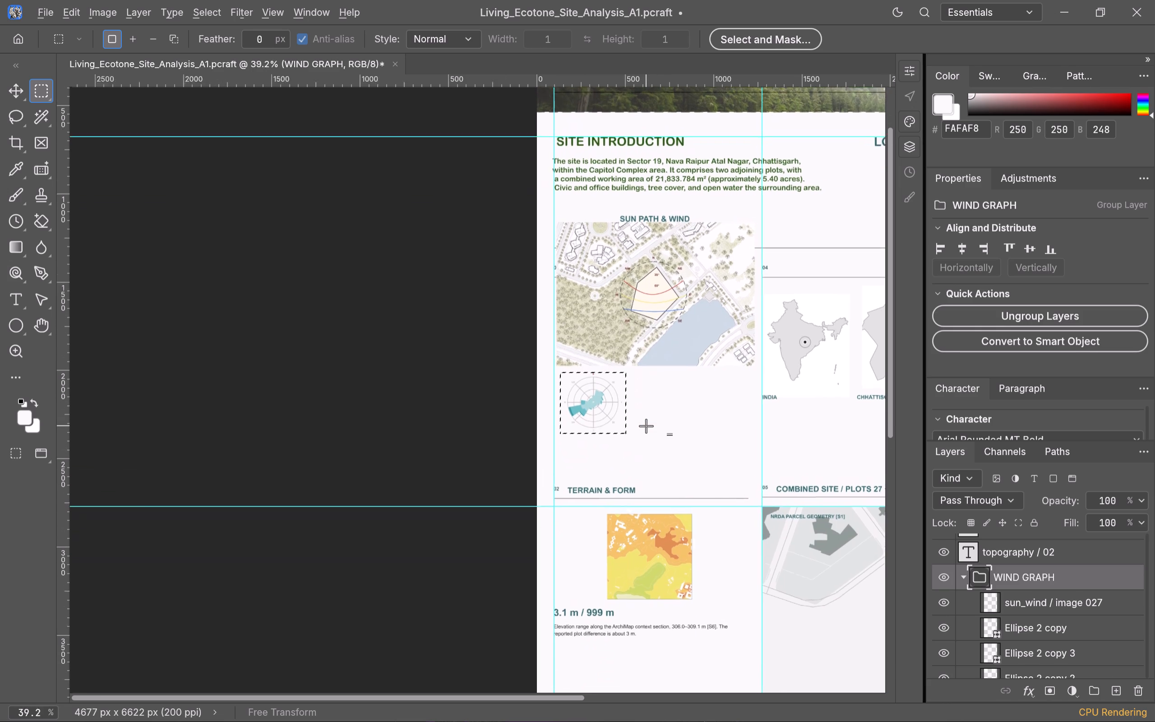
# Scale the WIND GRAPH group proportionally to about 124.6%, reposition it just below the site map, and clear the selection.
pyautogui.keyDown('alt'); pyautogui.scroll(10, 646, 426); pyautogui.keyUp('alt')
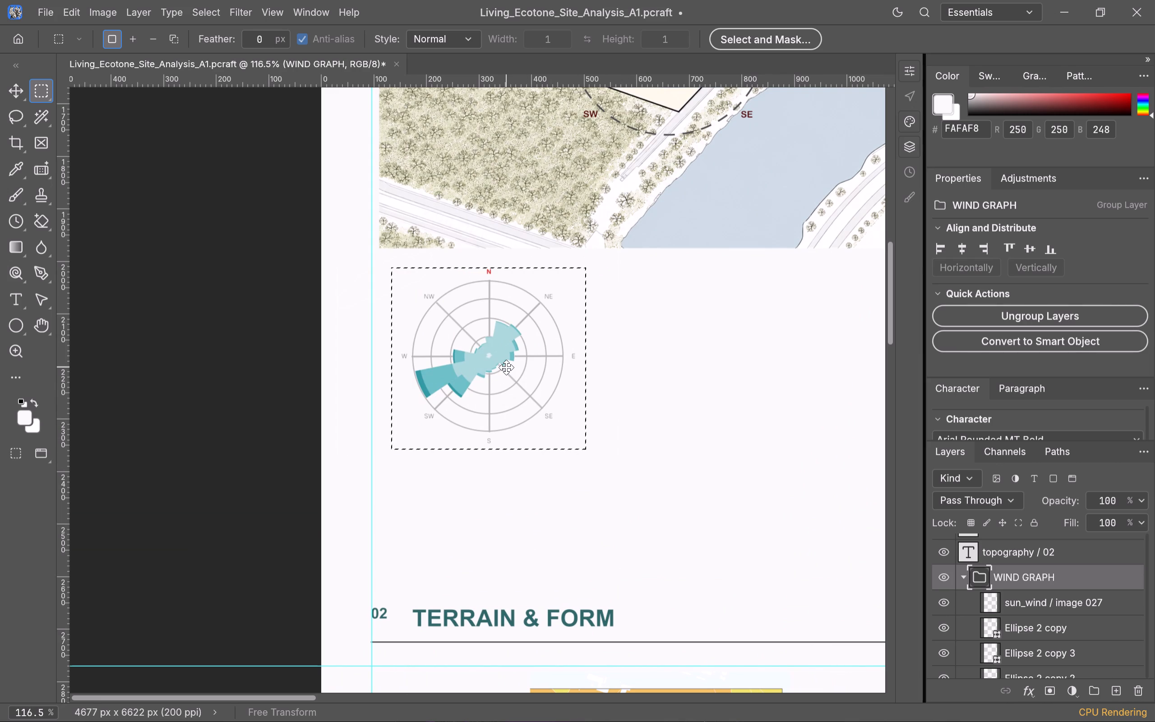
pyautogui.hotkey('ctrl', 't')
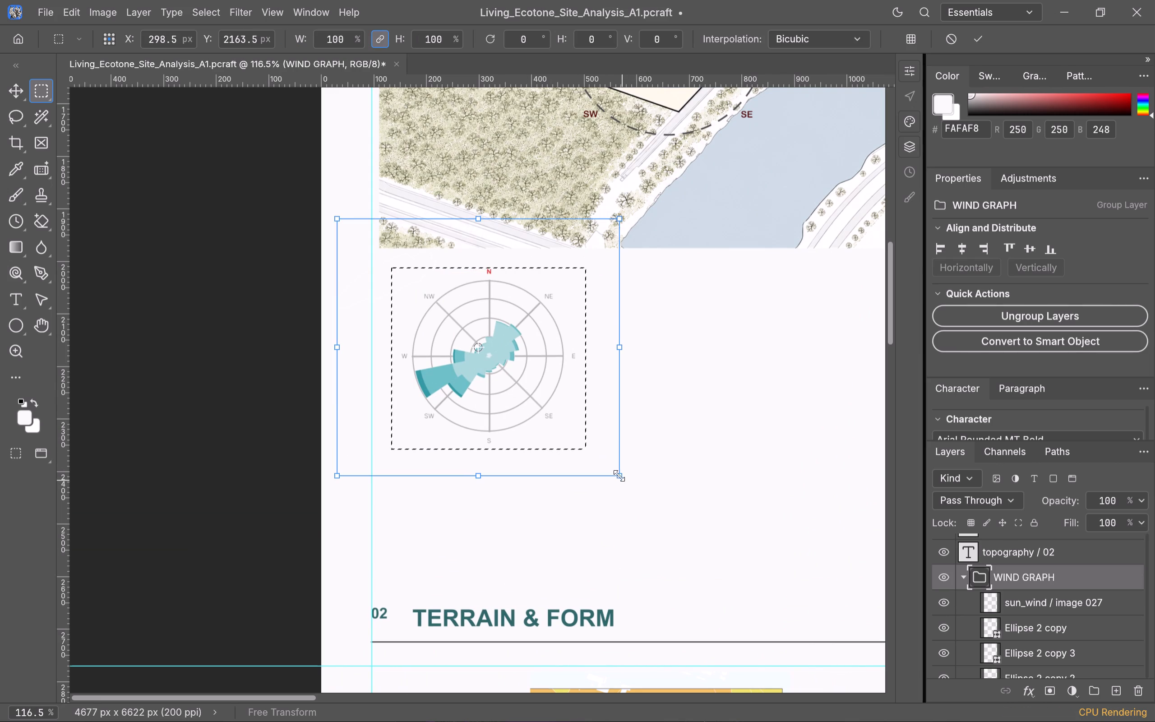
pyautogui.moveTo(618, 473); pyautogui.dragTo(656, 519)
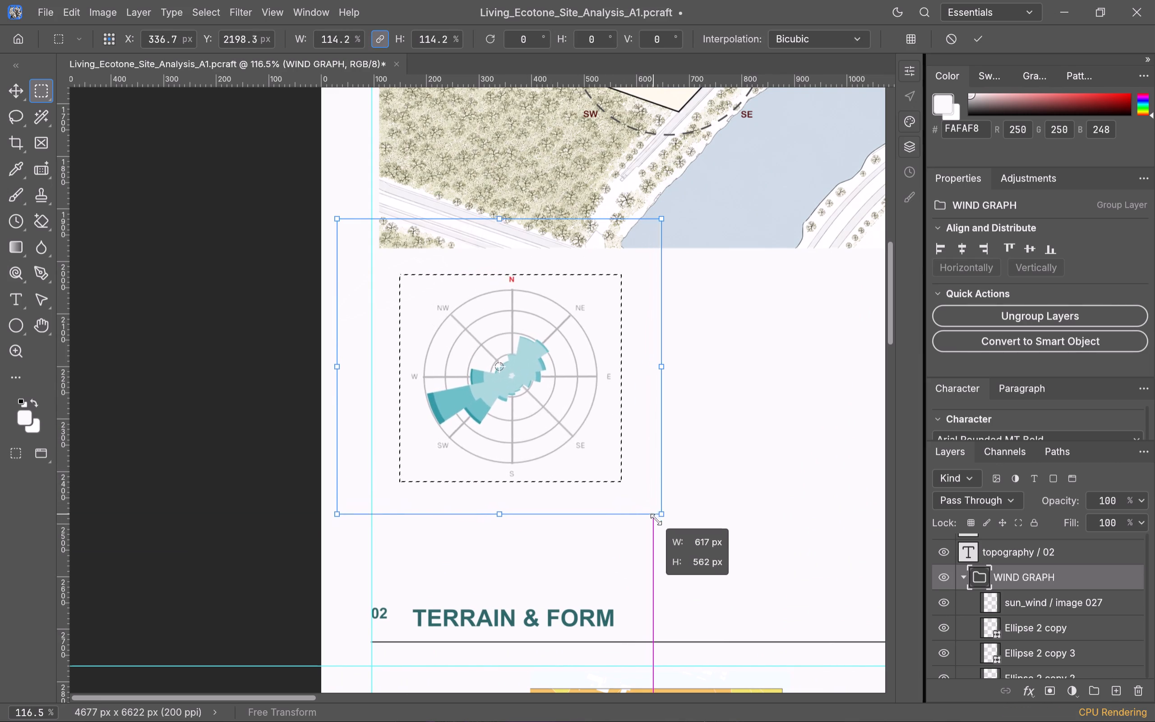
pyautogui.moveTo(656, 519); pyautogui.dragTo(676, 539)
pyautogui.moveTo(573, 416); pyautogui.dragTo(561, 414)
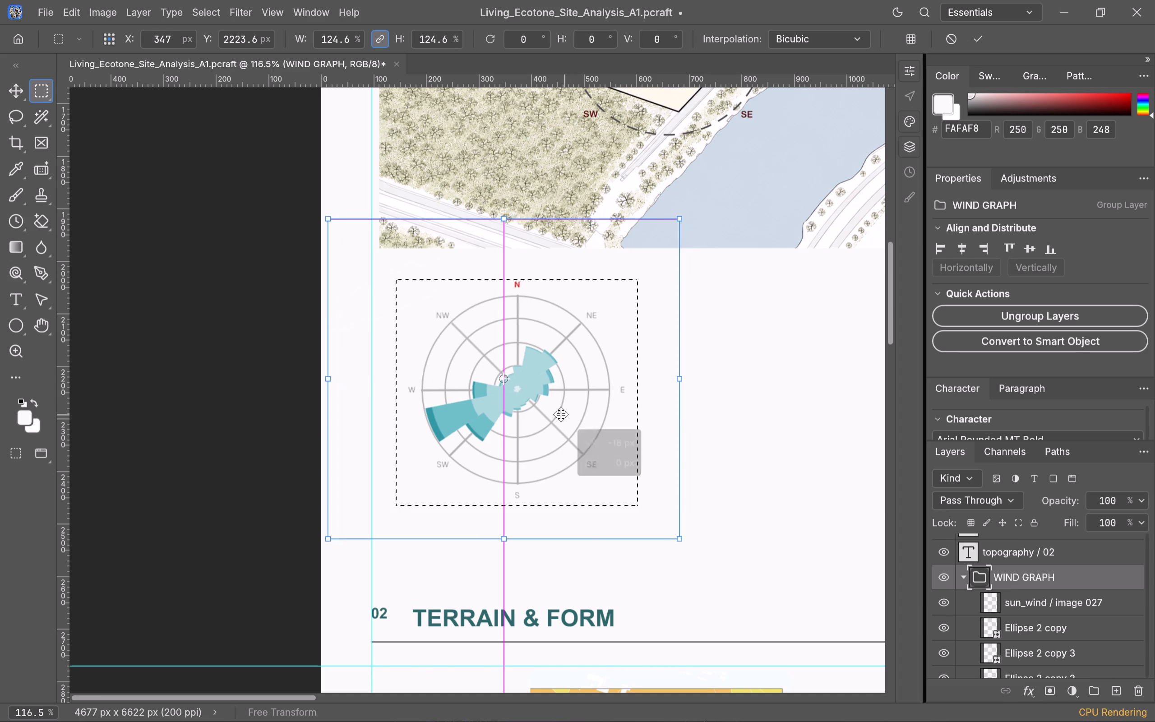
pyautogui.moveTo(561, 414); pyautogui.dragTo(557, 405)
pyautogui.click(714, 435)
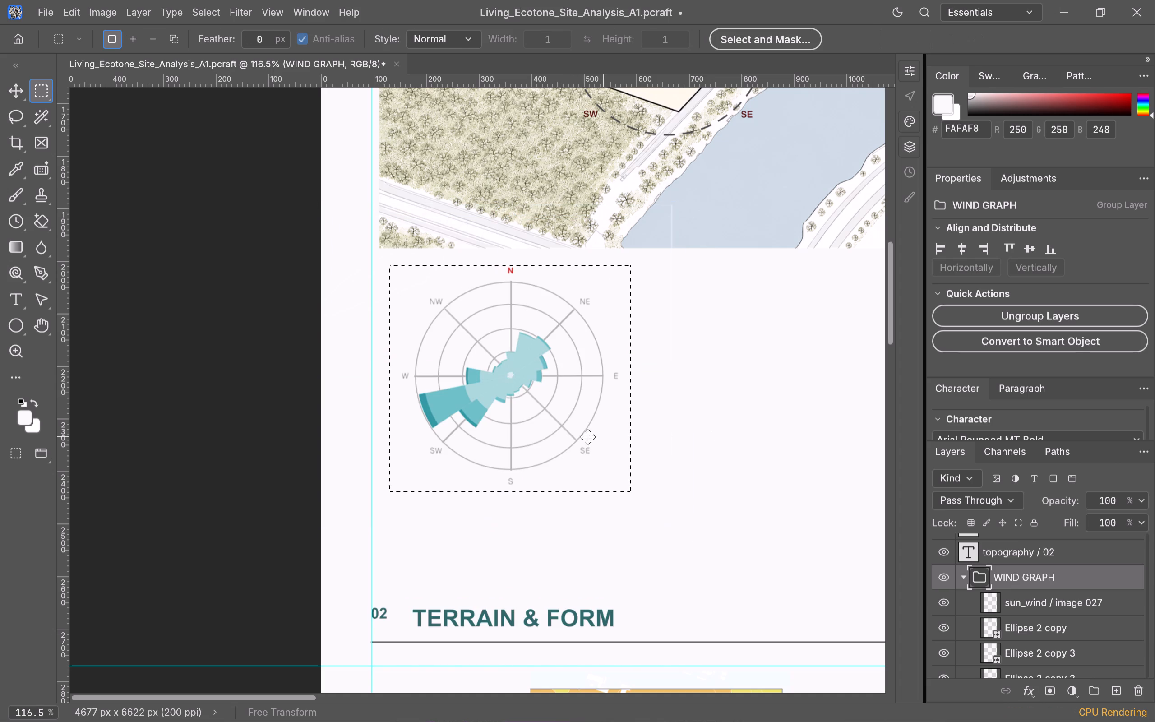
pyautogui.press('Escape')
pyautogui.scroll(-2, 535, 422)
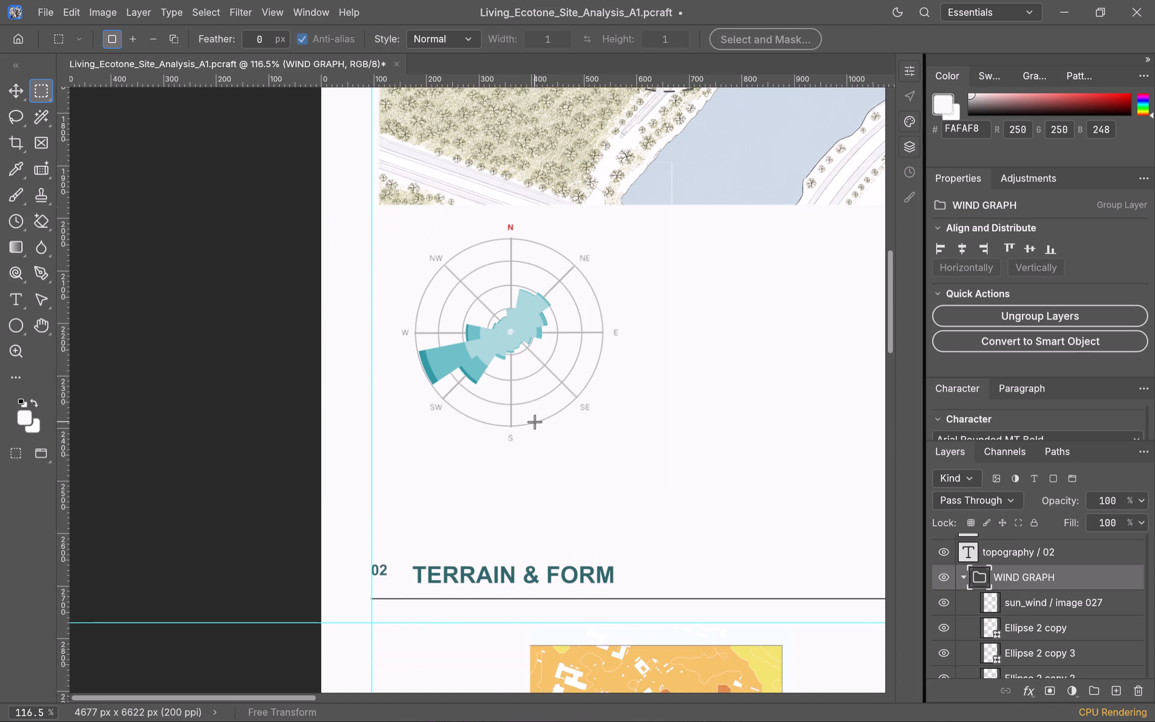
# Examine the wind graph's size and placement below the site map against the neighbouring board sections.
pyautogui.scroll(2, 535, 422)
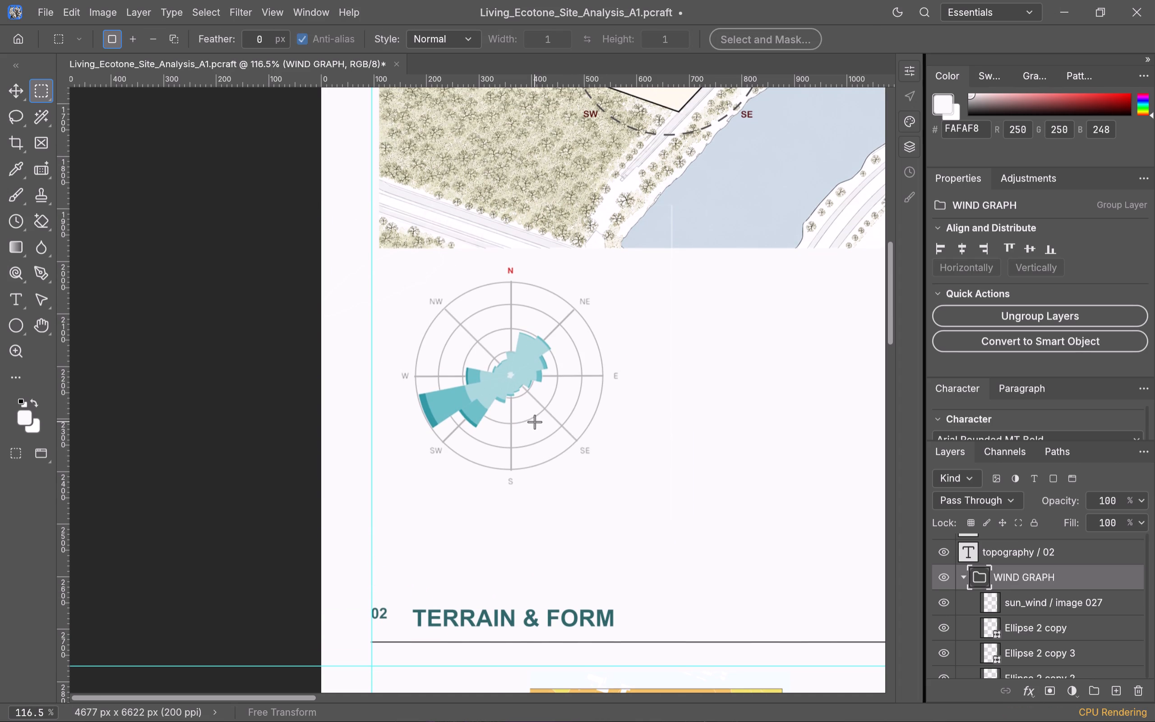
pyautogui.keyDown('alt'); pyautogui.scroll(-9, 535, 422); pyautogui.keyUp('alt')
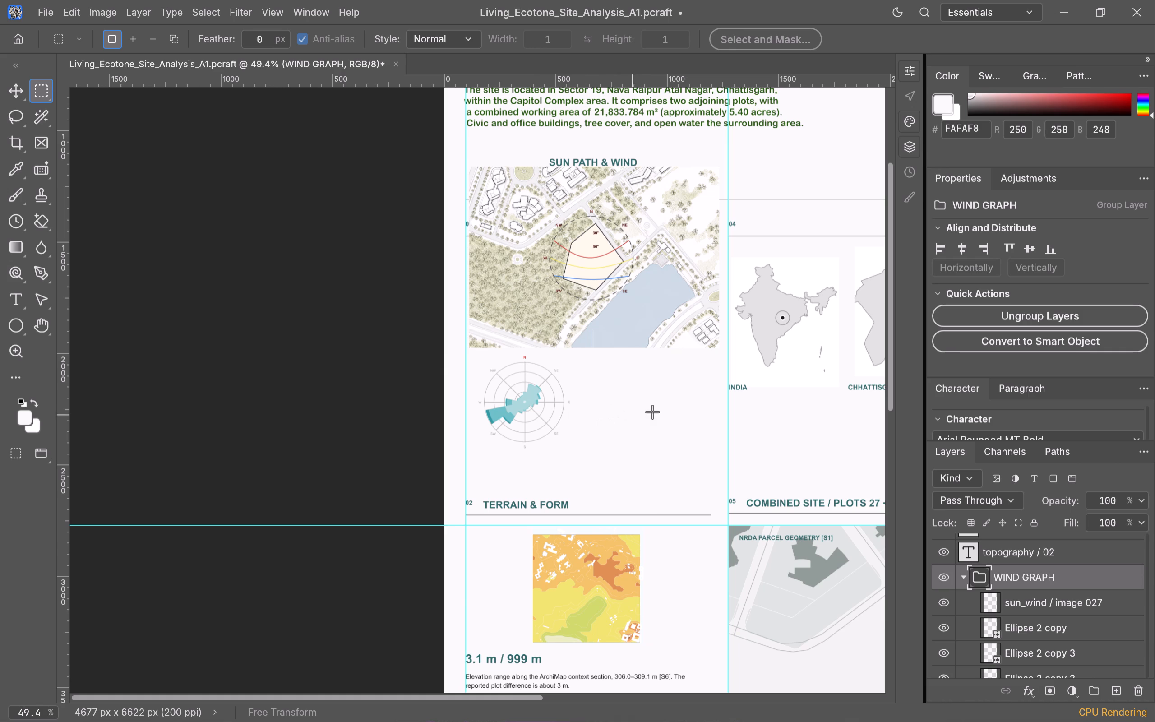
pyautogui.scroll(2, 648, 451)
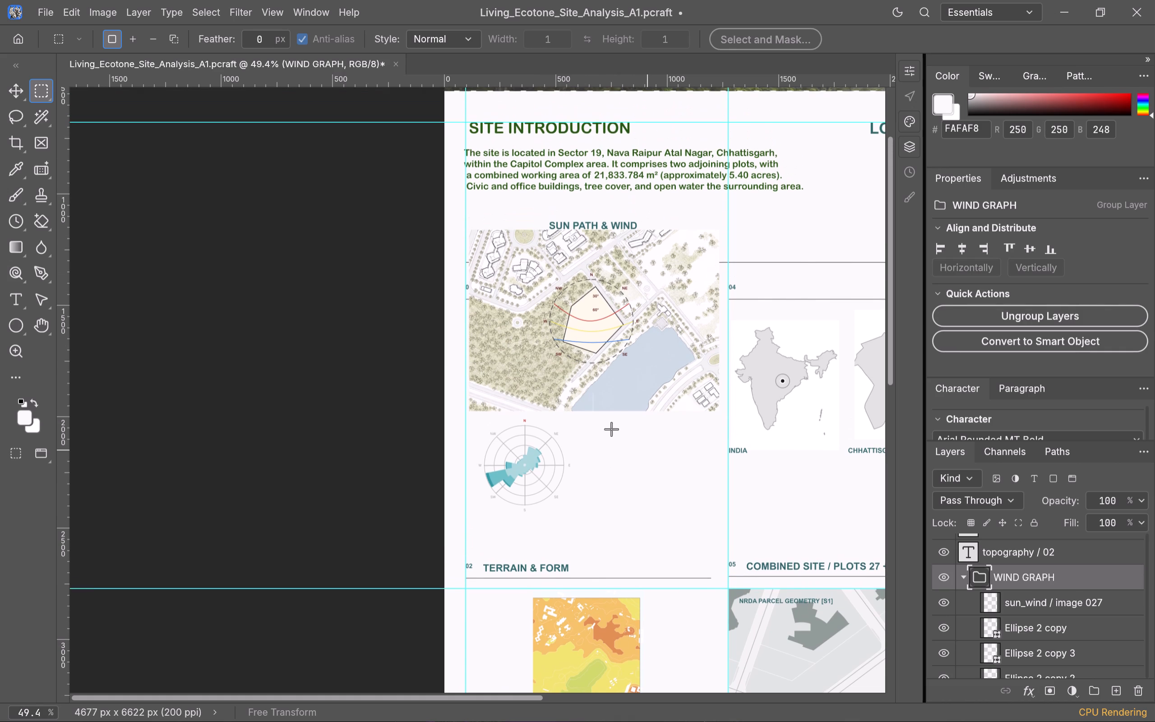
pyautogui.click(614, 315)
pyautogui.scroll(-3, 611, 409)
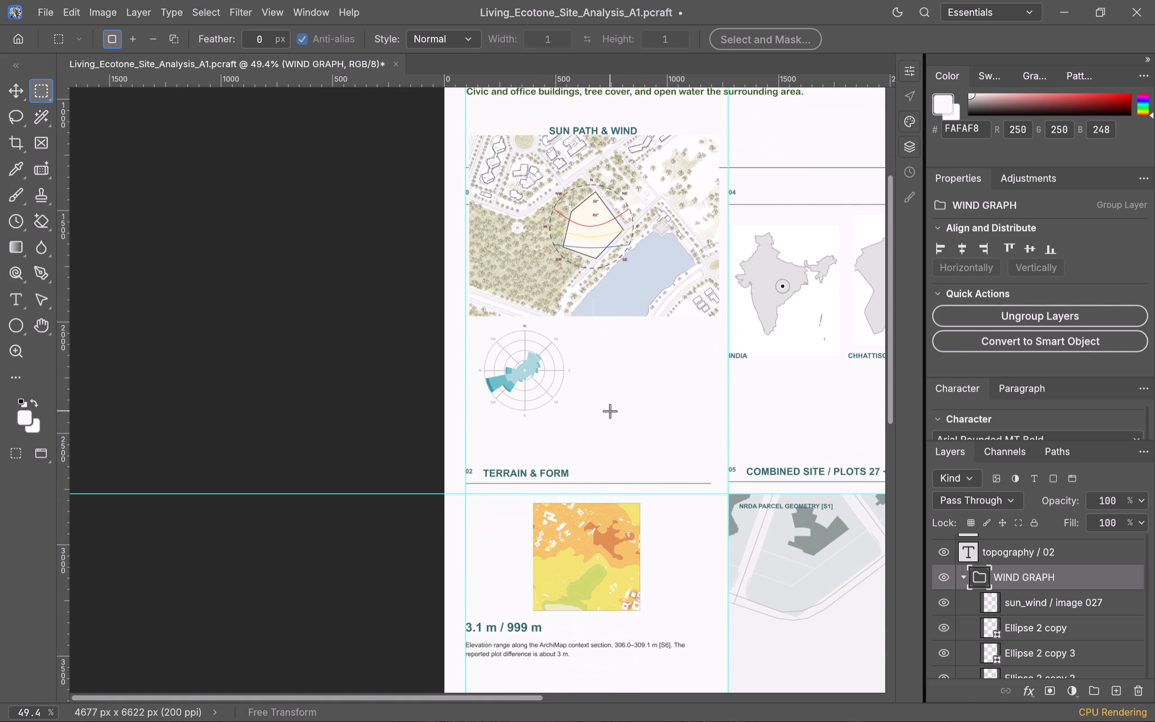
pyautogui.keyDown('alt'); pyautogui.scroll(-10, 610, 411); pyautogui.keyUp('alt')
pyautogui.keyDown('alt'); pyautogui.scroll(5, 610, 411); pyautogui.keyUp('alt')
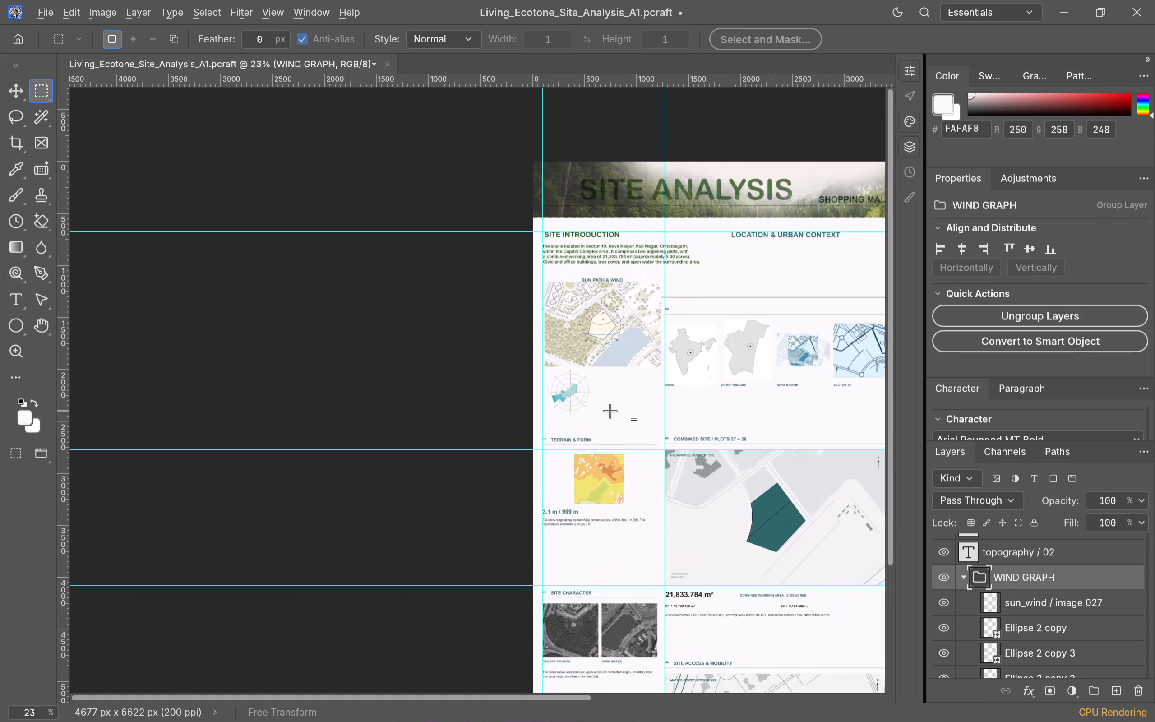
pyautogui.keyDown('alt'); pyautogui.scroll(6, 610, 411); pyautogui.keyUp('alt')
pyautogui.scroll(3, 610, 411)
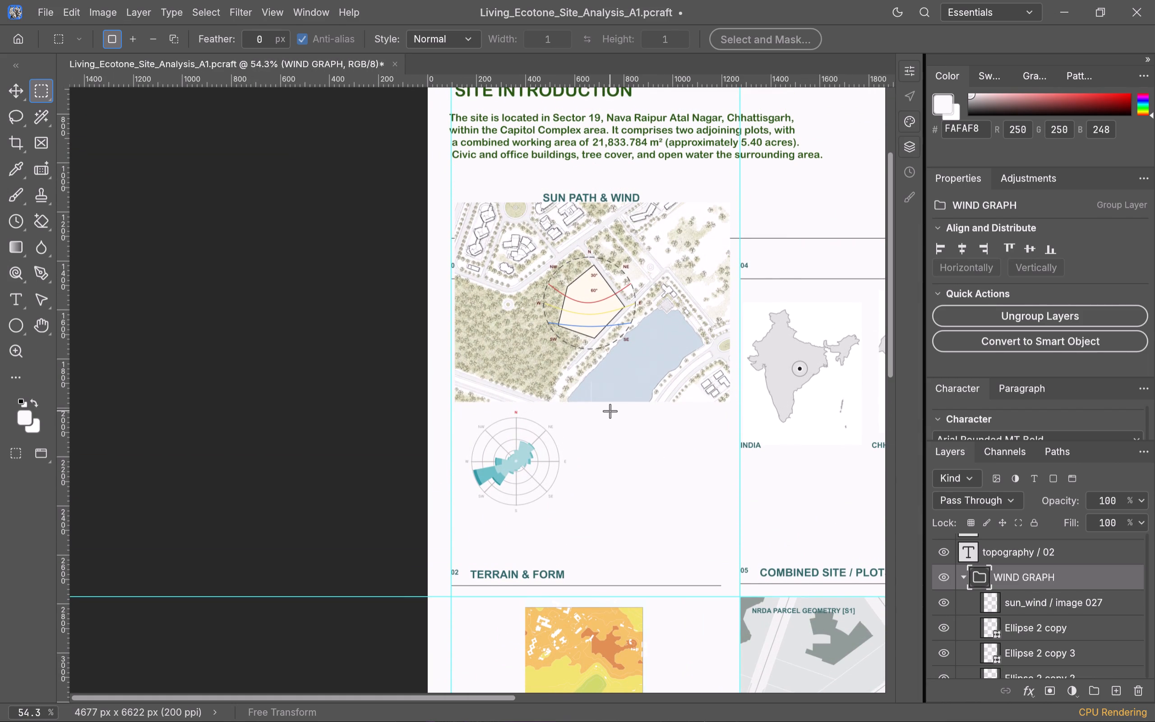
# Select the SUN PATH group through the site map and look through the text and shape layers it contains.
pyautogui.press('v')
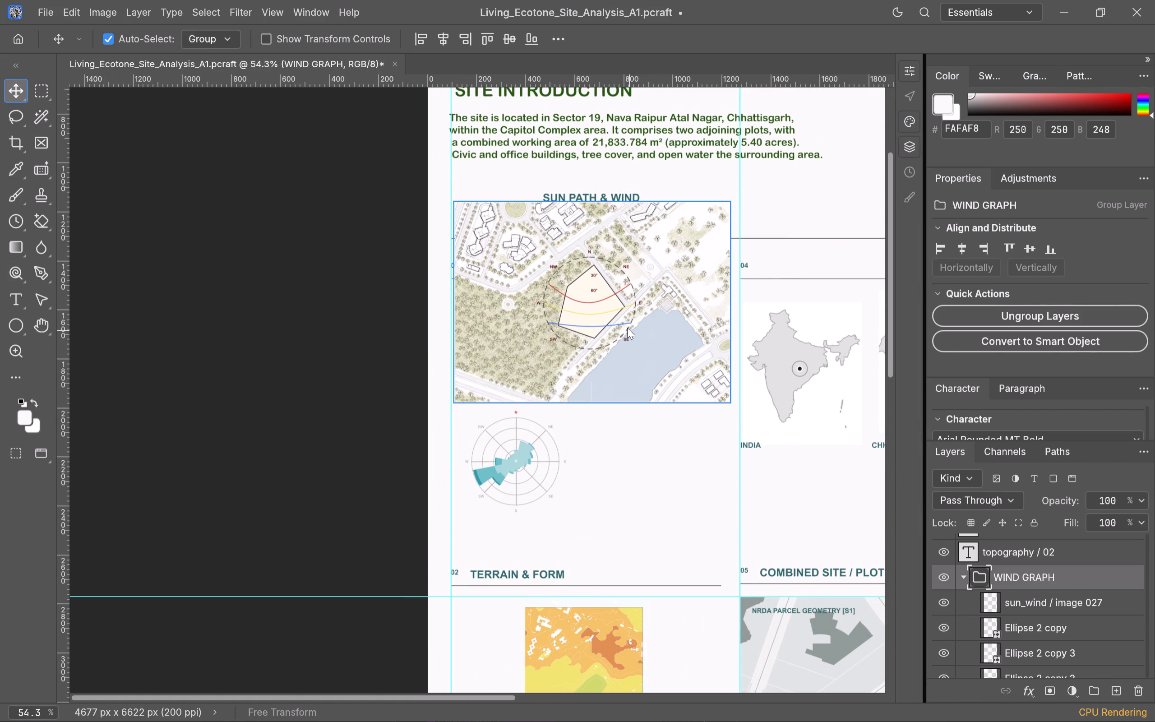
pyautogui.click(624, 324)
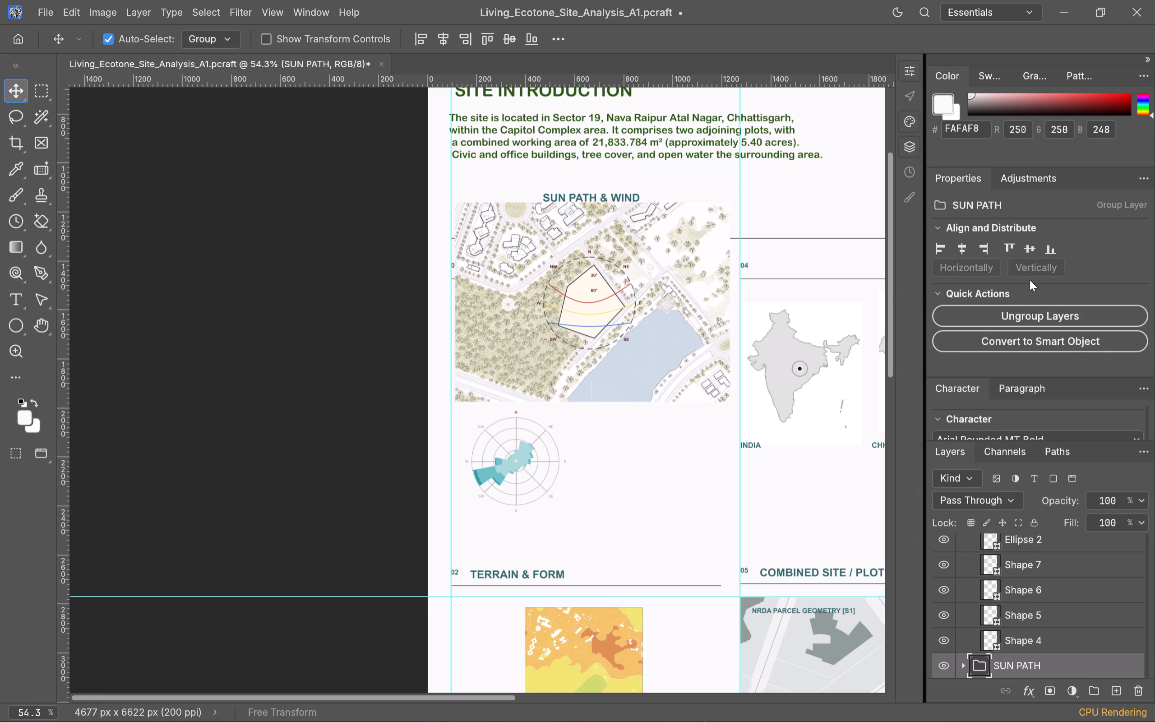
pyautogui.scroll(2, 1044, 298)
pyautogui.scroll(3, 1112, 294)
pyautogui.click(939, 225)
pyautogui.click(939, 225)
pyautogui.scroll(1, 1043, 213)
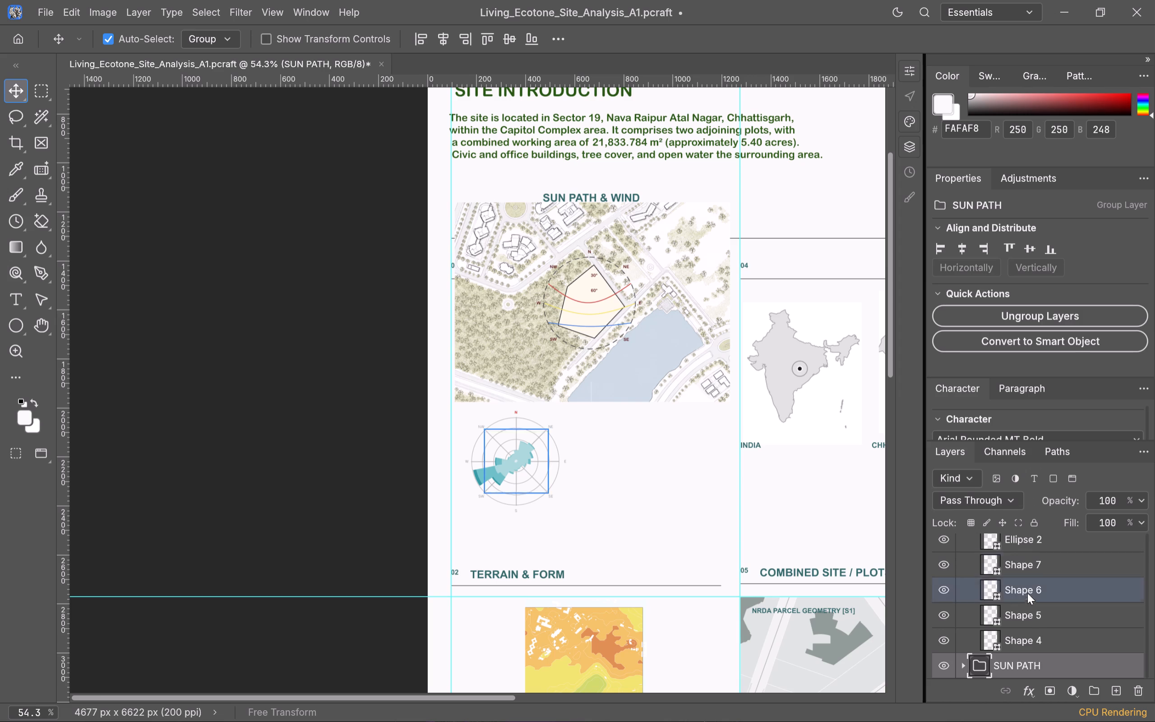
pyautogui.click(964, 666)
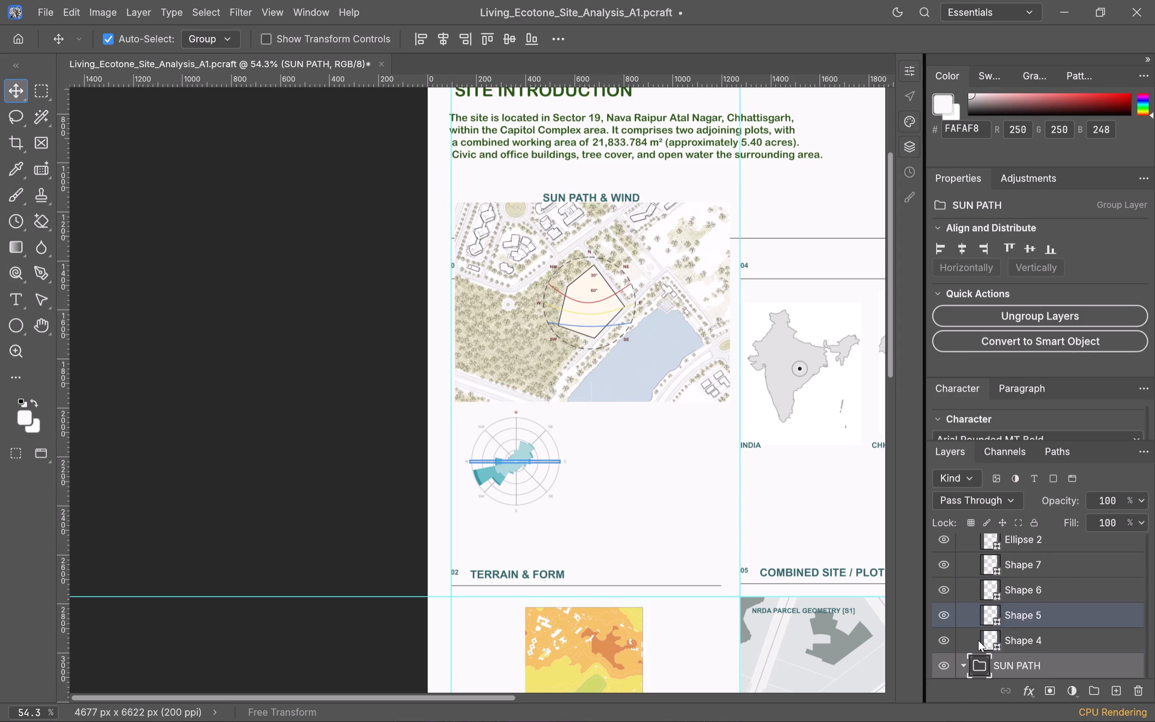
pyautogui.scroll(-5, 1034, 610)
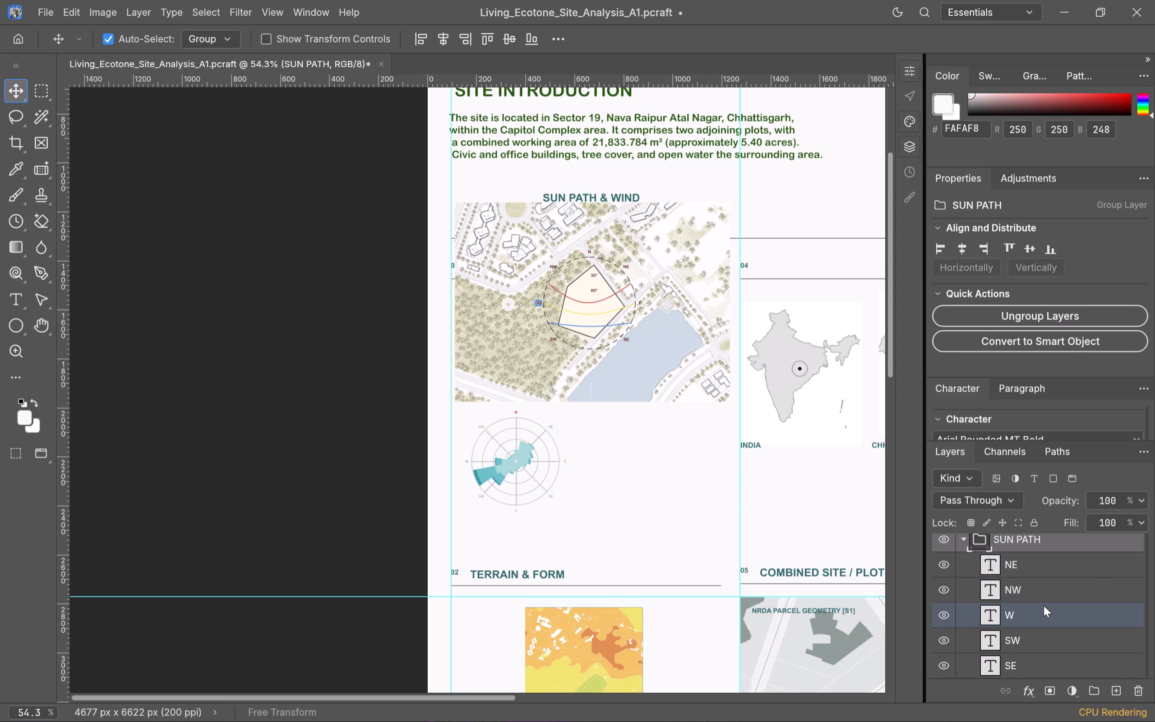
pyautogui.scroll(-6, 1044, 606)
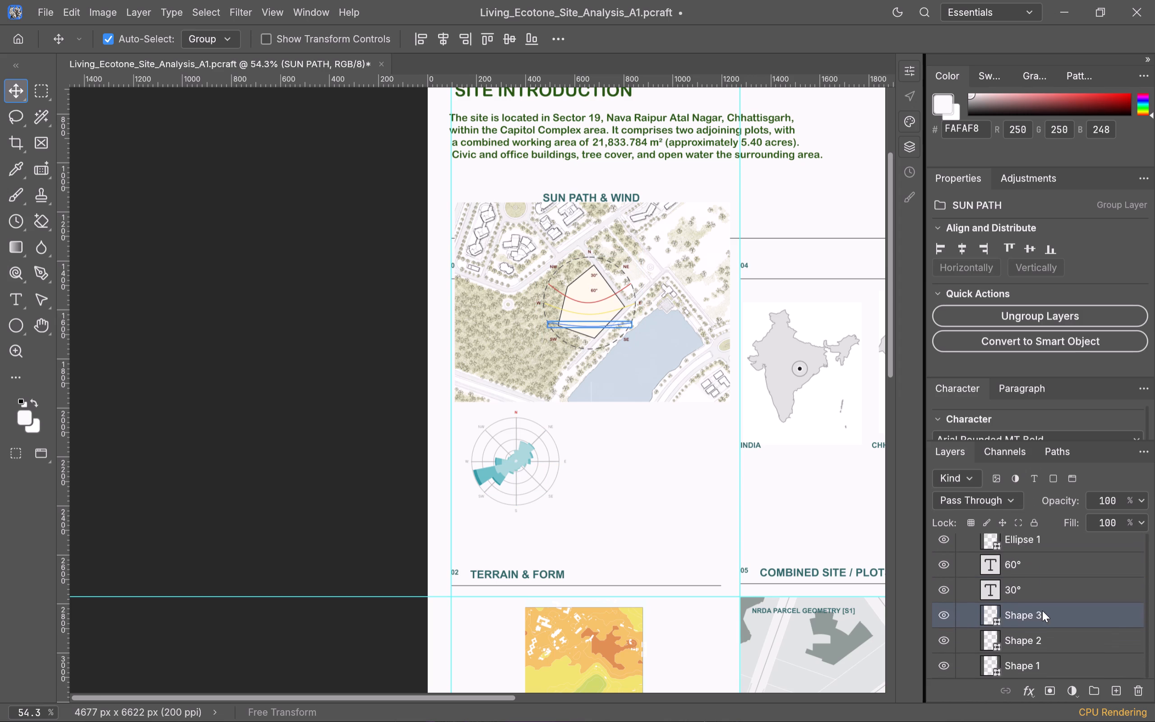
pyautogui.scroll(2, 1052, 564)
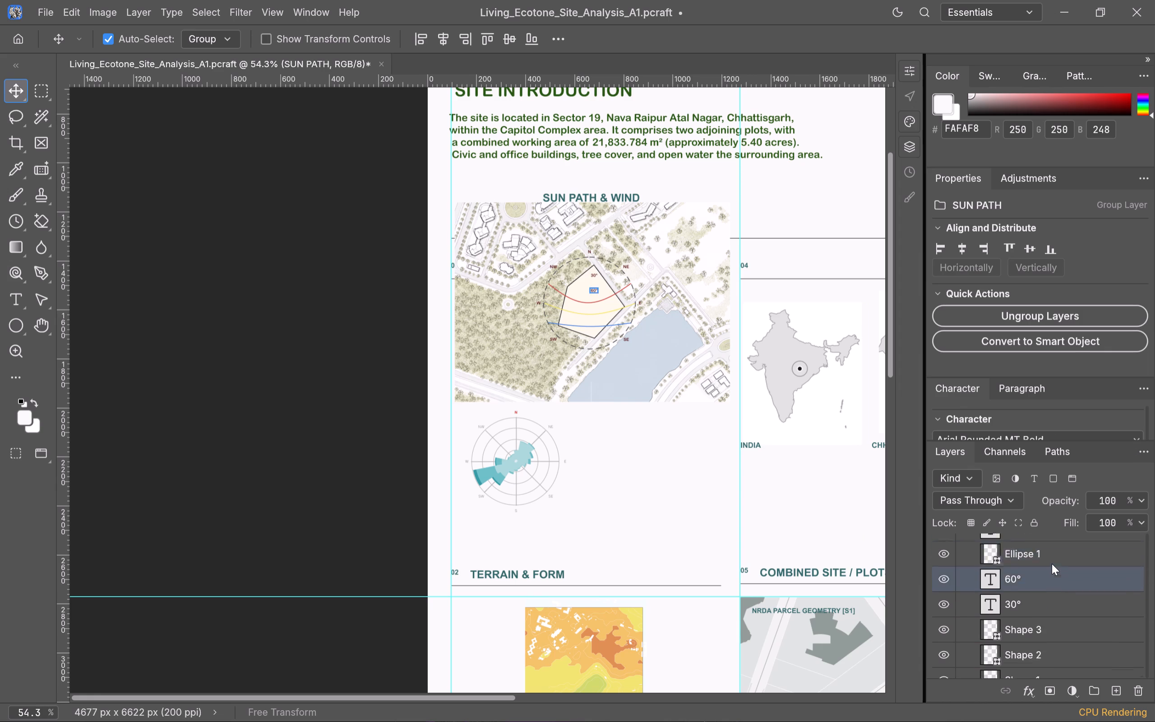
pyautogui.scroll(4, 1052, 564)
pyautogui.scroll(3, 1035, 603)
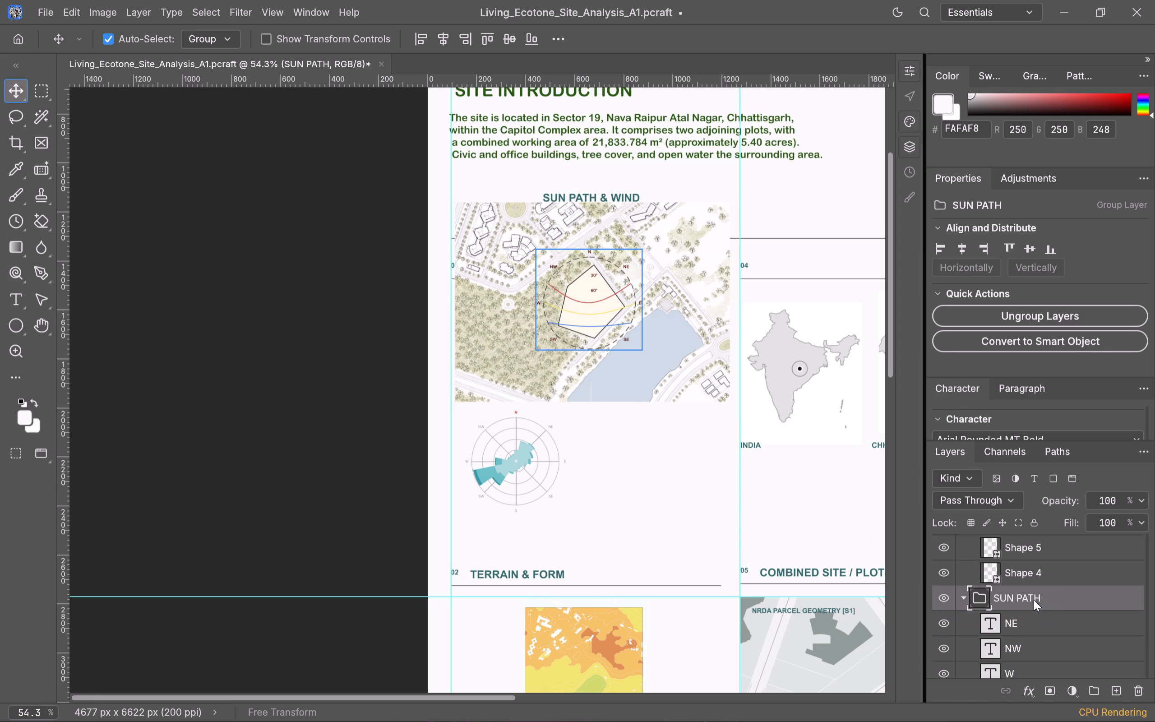
# Scale the SUN PATH group proportionally to about 118.5% with Free Transform and recentre it over the site plot, about X 662.5, Y 1564 px.
pyautogui.click(1032, 596)
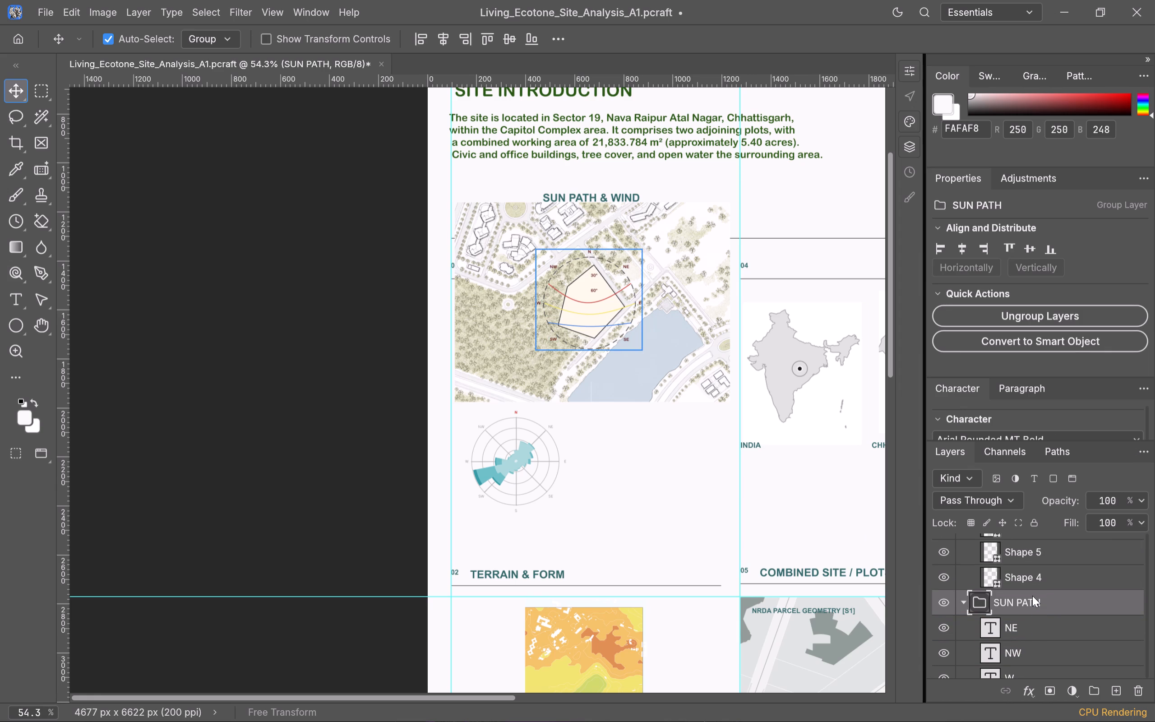
pyautogui.hotkey('ctrl', 't')
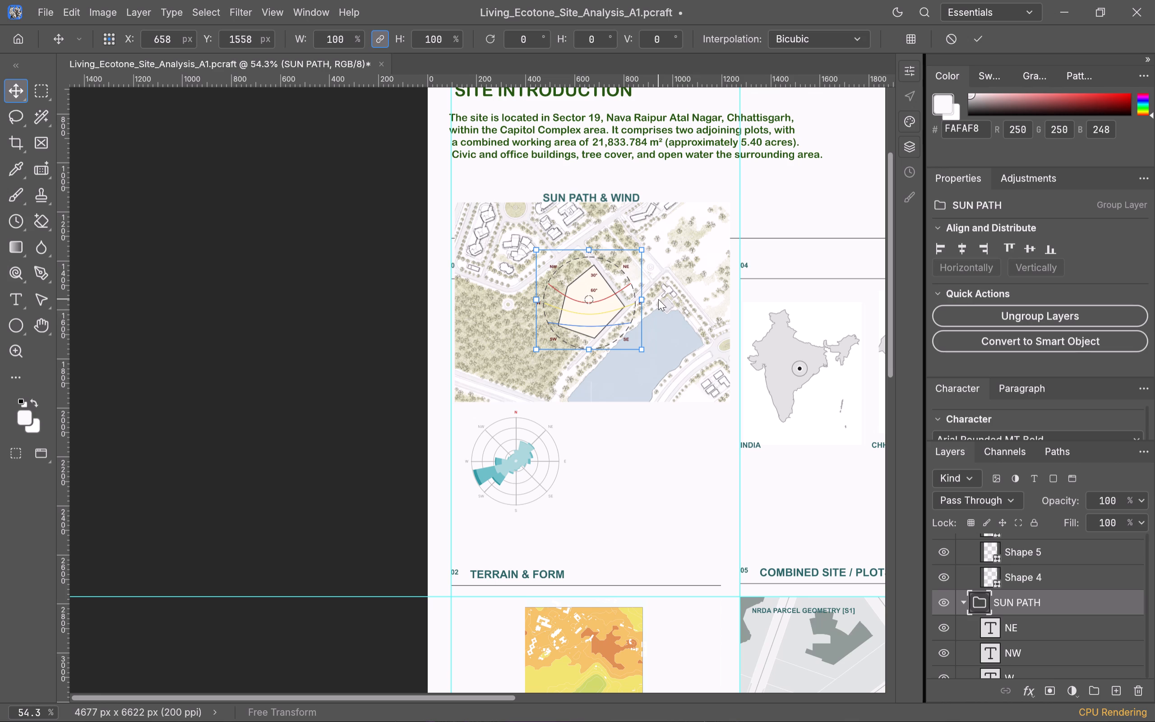
pyautogui.write('{{')
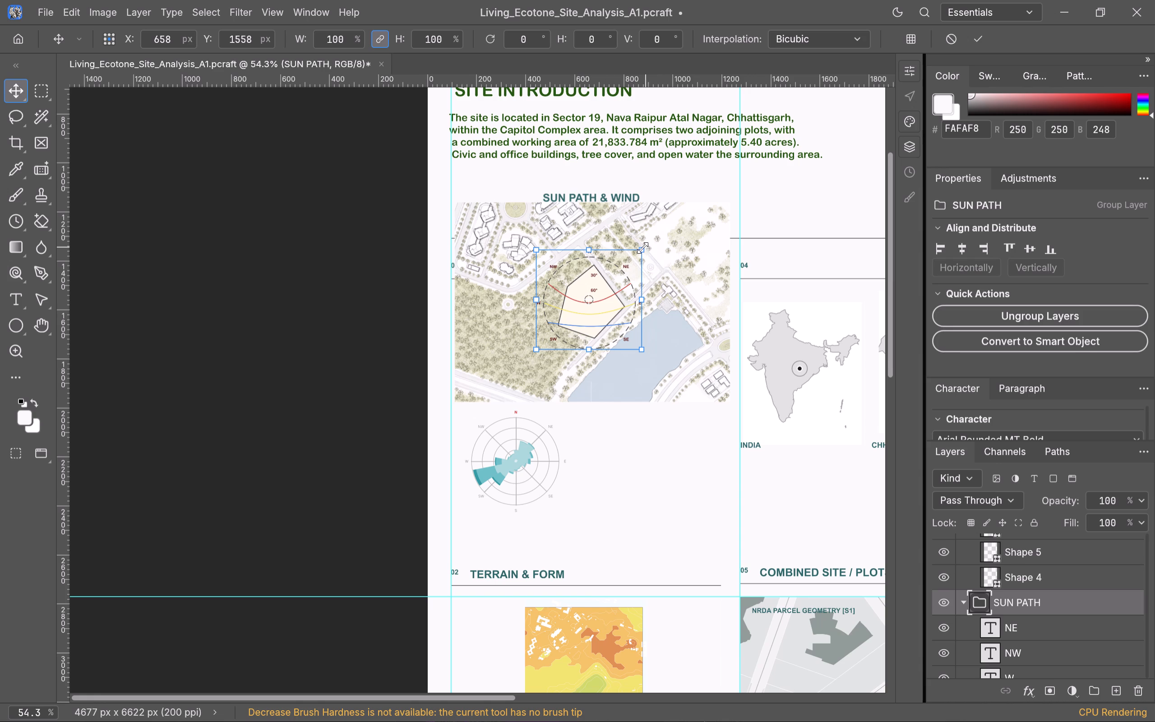
pyautogui.moveTo(642, 248); pyautogui.dragTo(651, 241)
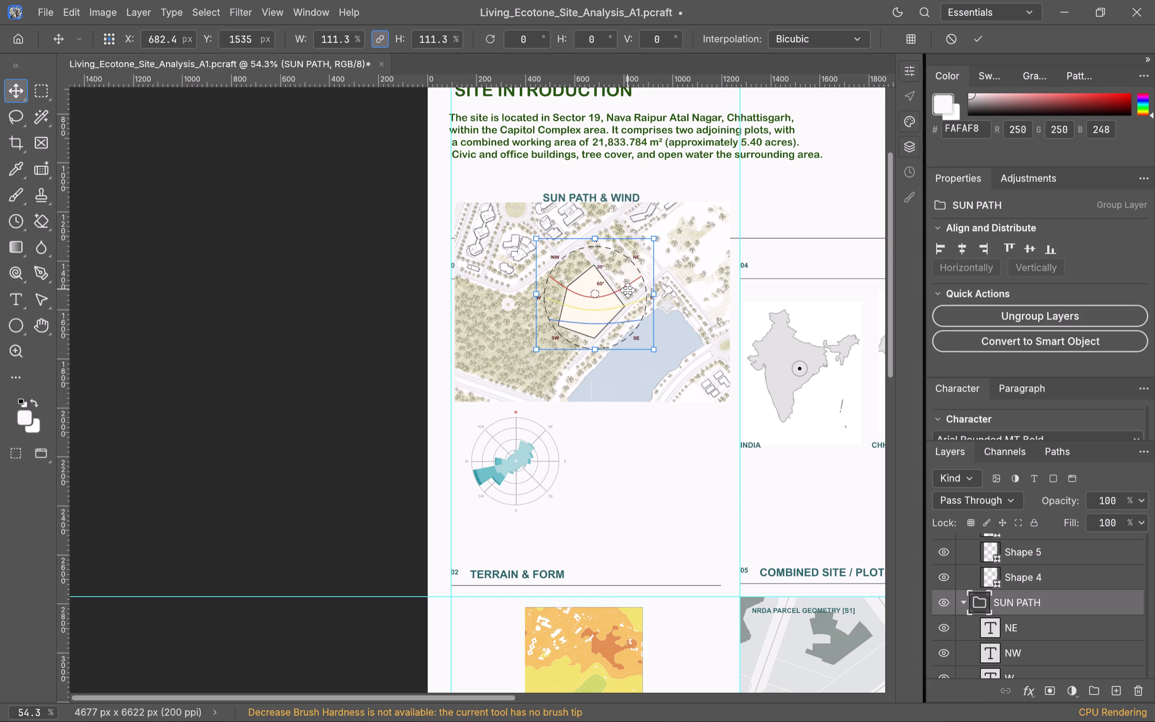
pyautogui.moveTo(628, 290); pyautogui.dragTo(620, 297)
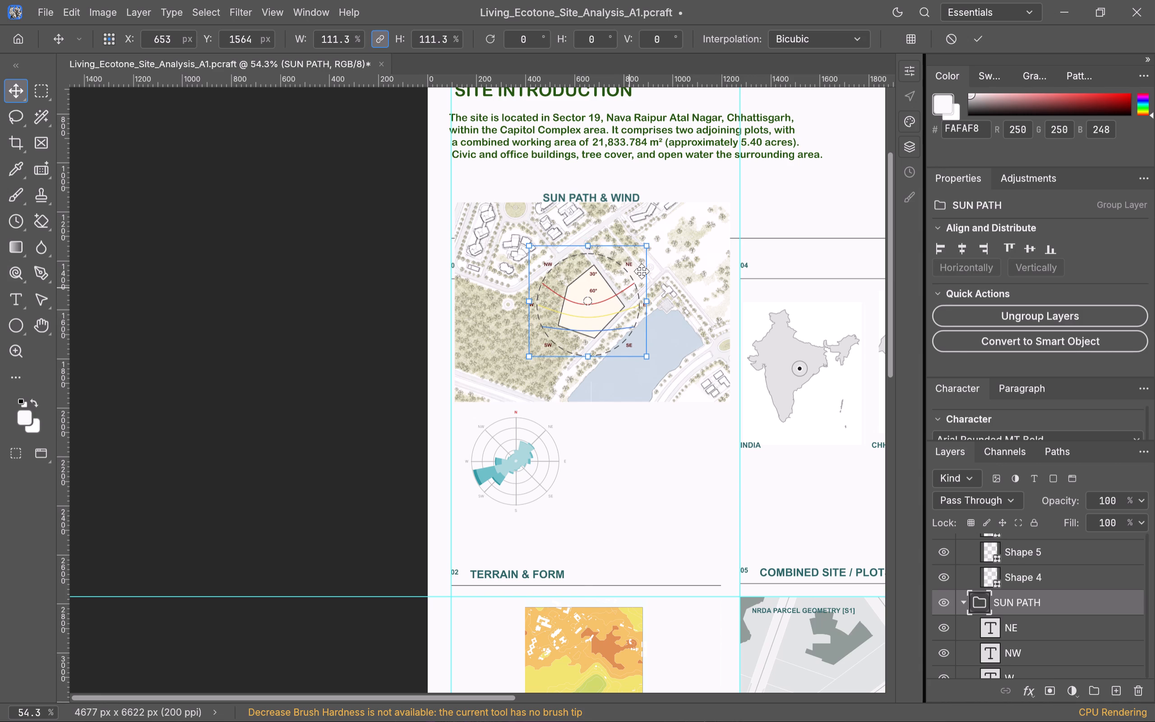
pyautogui.moveTo(648, 246); pyautogui.dragTo(653, 244)
pyautogui.moveTo(653, 244); pyautogui.dragTo(654, 243)
pyautogui.click(614, 297)
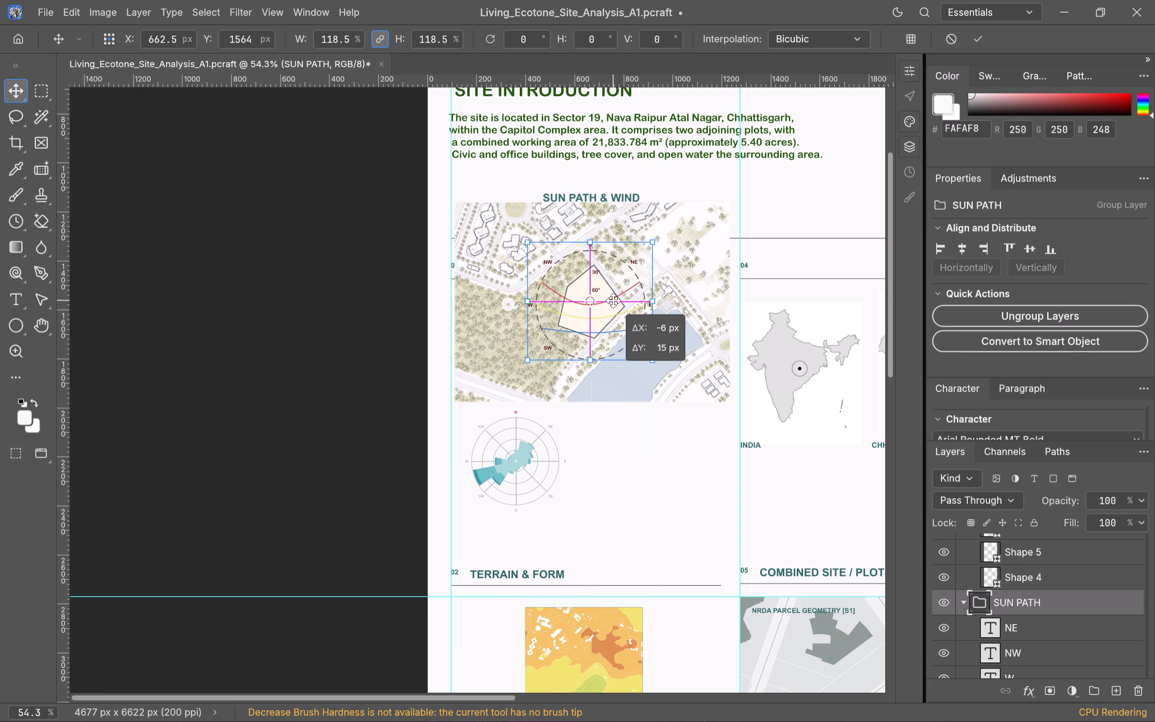
pyautogui.click(635, 419)
# Examine the enlarged sun path diagram on the site map together with the wind graph below it.
pyautogui.scroll(-2, 650, 307)
pyautogui.scroll(2, 649, 309)
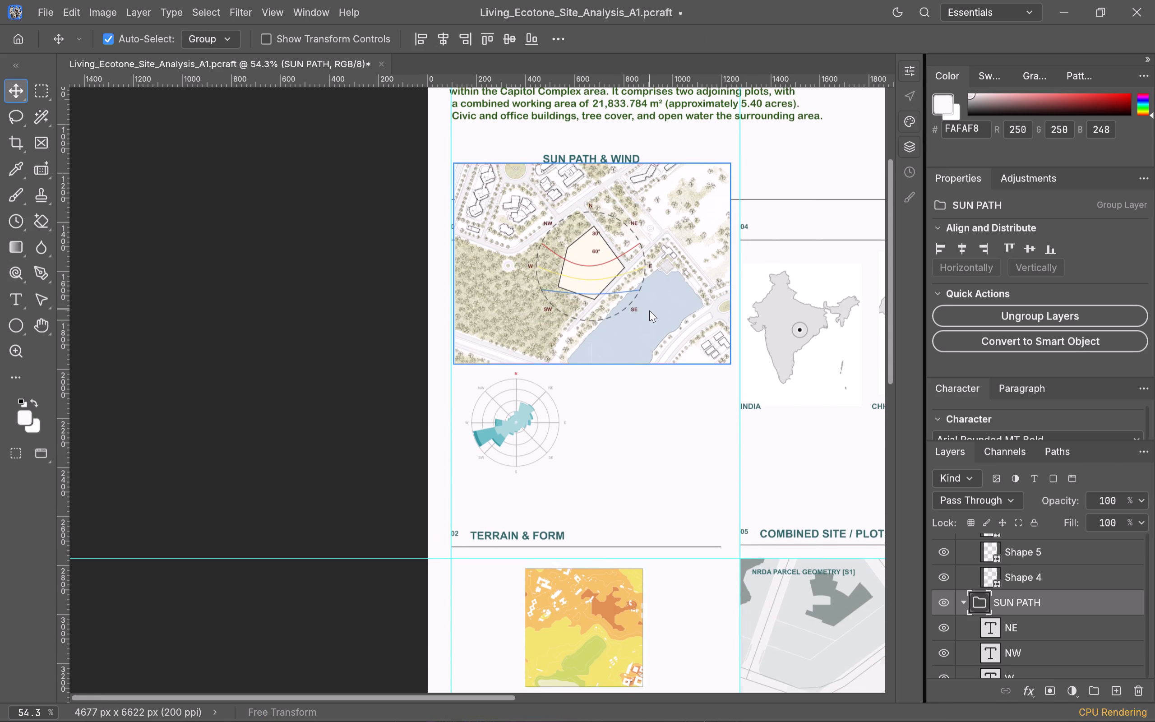
pyautogui.scroll(1, 649, 311)
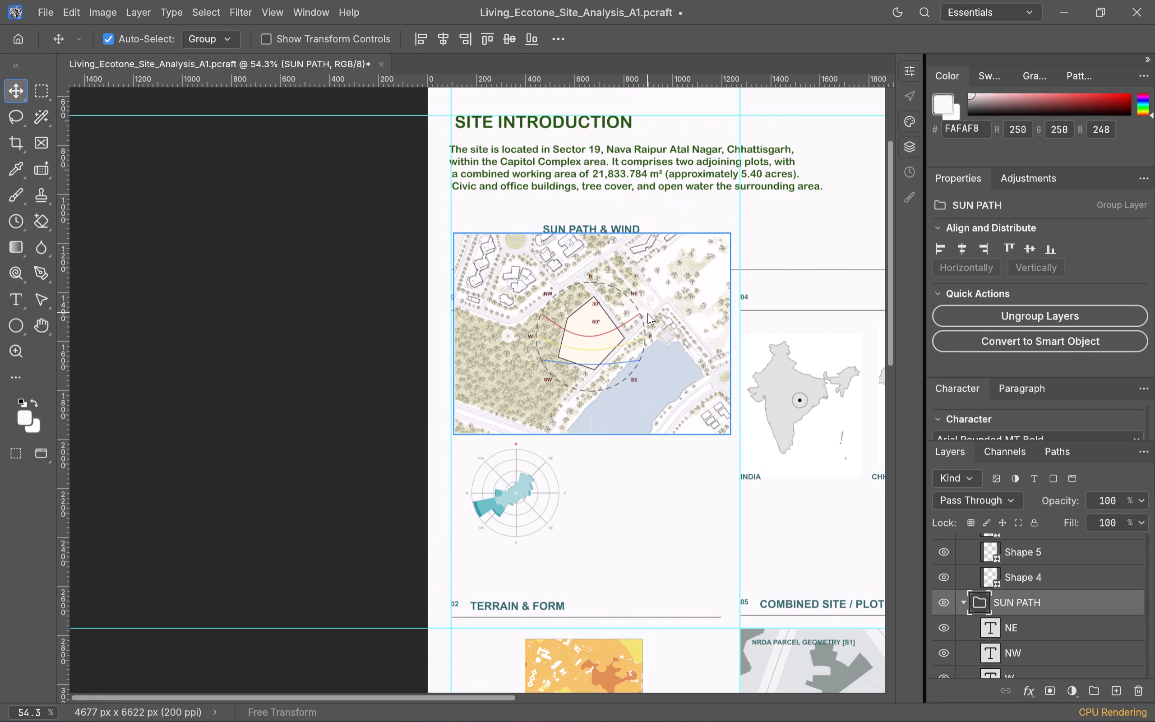
pyautogui.scroll(-2, 647, 314)
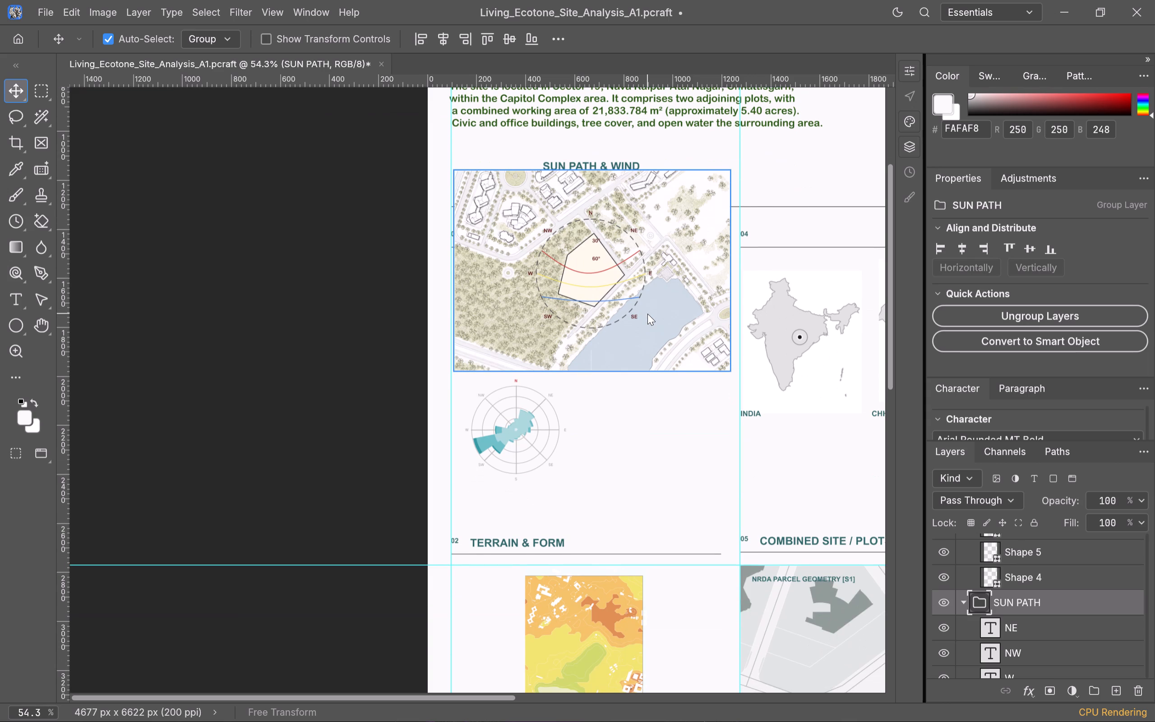
pyautogui.scroll(1, 647, 314)
pyautogui.scroll(-1, 647, 314)
pyautogui.keyDown('alt'); pyautogui.scroll(2, 647, 314); pyautogui.keyUp('alt')
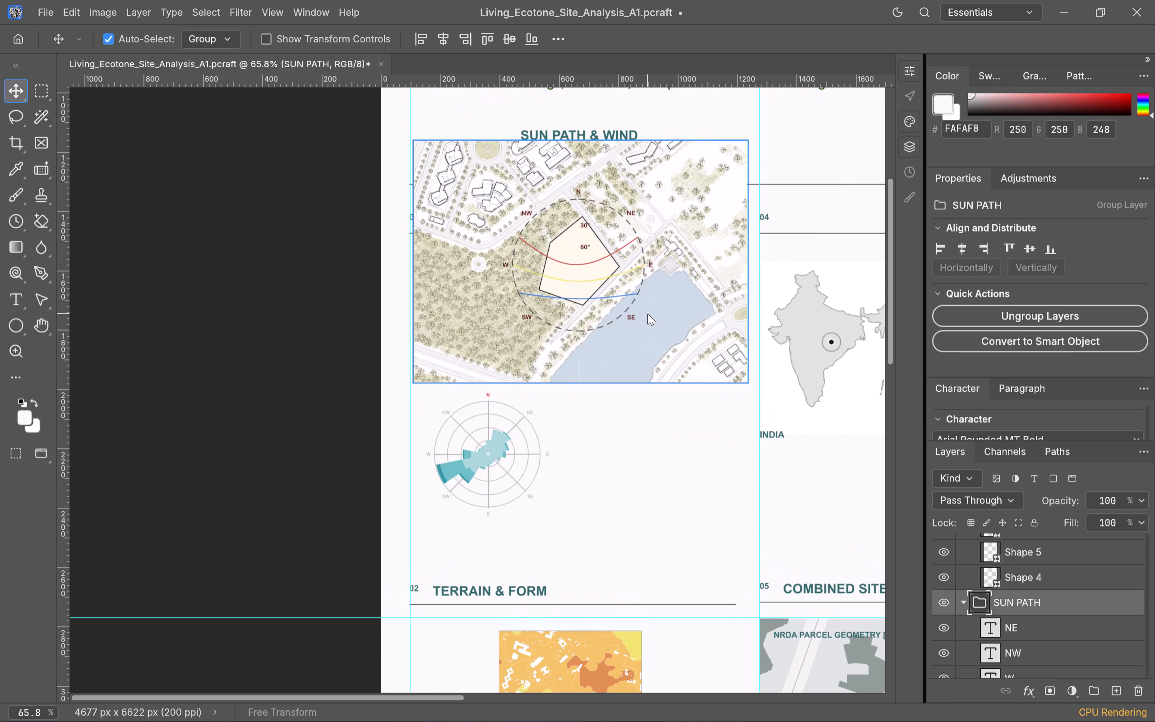
pyautogui.scroll(3, 647, 314)
pyautogui.keyDown('shift'); pyautogui.scroll(2, 647, 314); pyautogui.keyUp('shift')
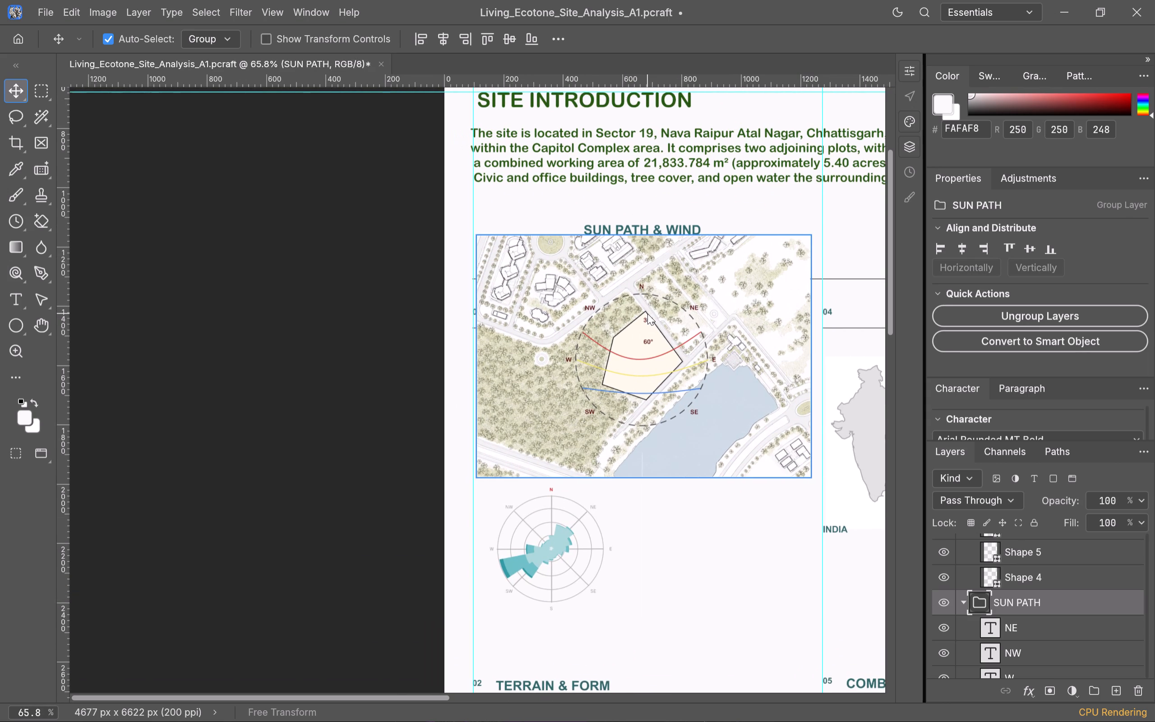
pyautogui.scroll(-4, 647, 314)
pyautogui.keyDown('shift'); pyautogui.scroll(-6, 647, 314); pyautogui.keyUp('shift')
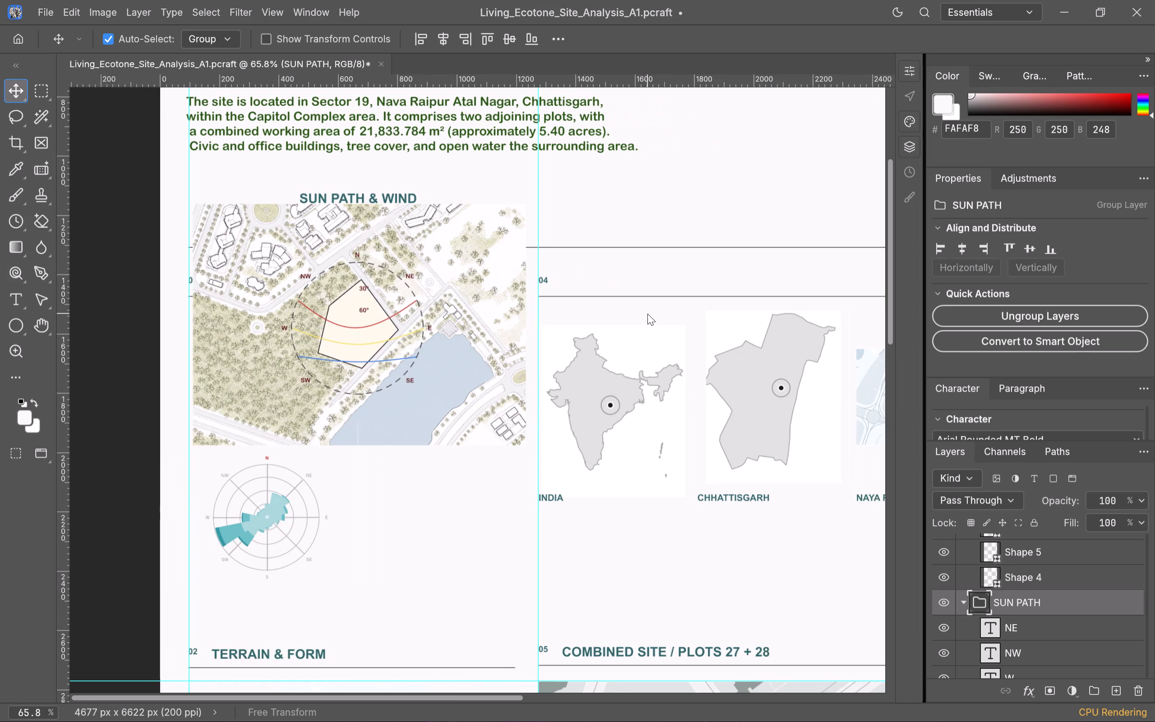
# Review the upper half of the board, from the SITE ANALYSIS header across to the TARGET AUDIENCE and SITE IMPLICATIONS sections.
pyautogui.scroll(9, 647, 314)
pyautogui.scroll(-1, 647, 314)
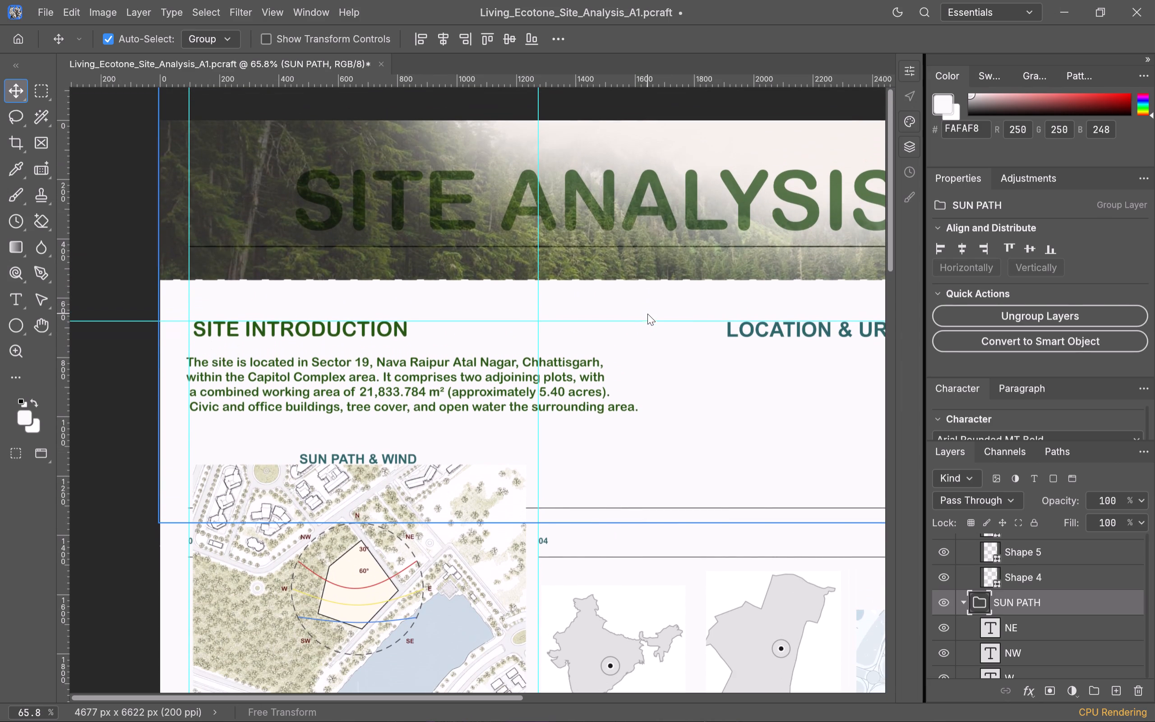
pyautogui.keyDown('alt'); pyautogui.scroll(-4, 644, 323); pyautogui.keyUp('alt')
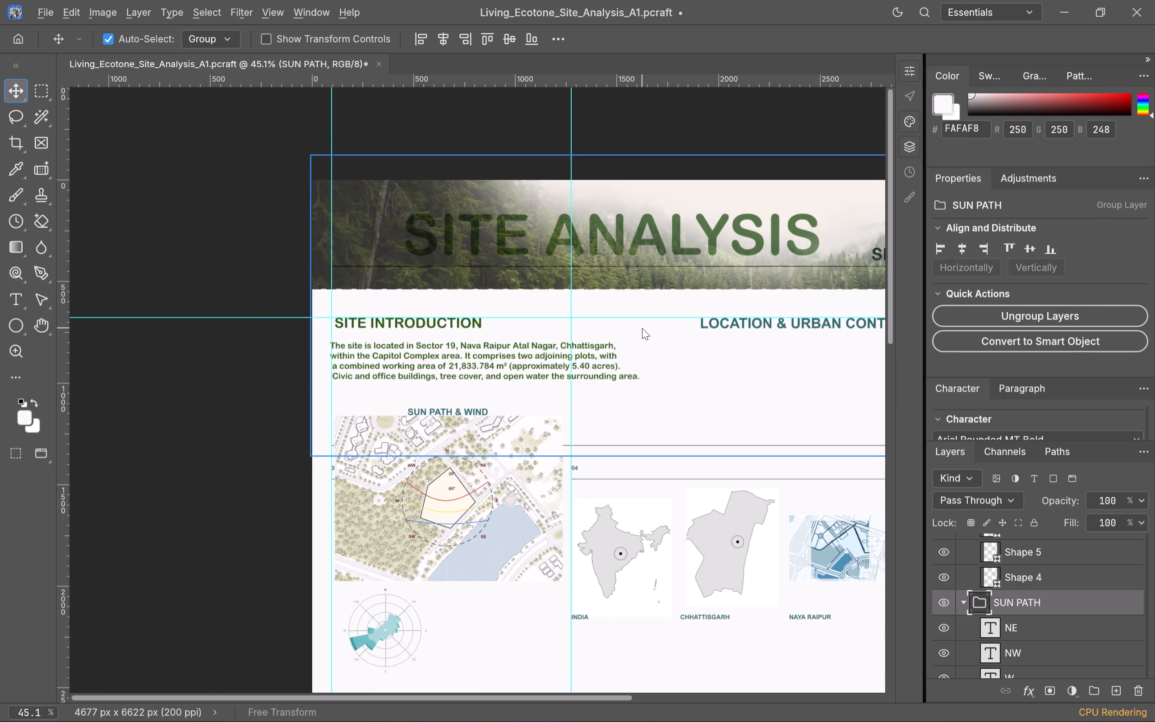
pyautogui.keyDown('alt'); pyautogui.scroll(-2, 642, 328); pyautogui.keyUp('alt')
pyautogui.scroll(-3, 693, 330)
pyautogui.scroll(1, 693, 330)
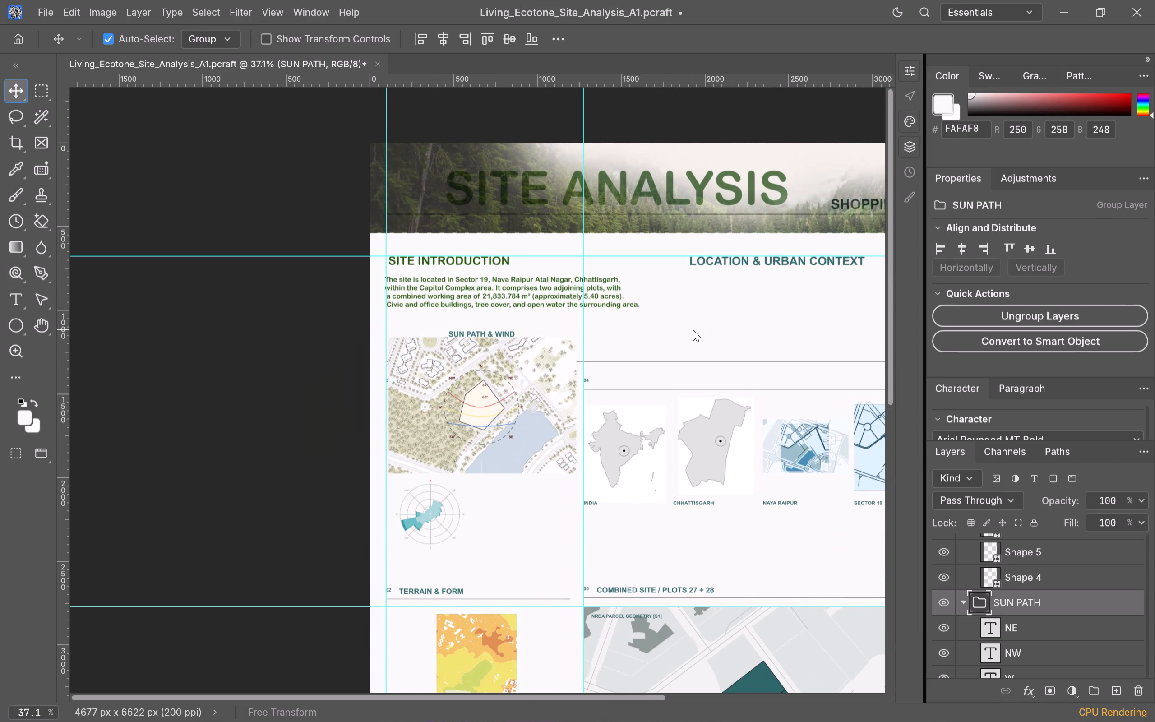
pyautogui.keyDown('shift'); pyautogui.scroll(3, 693, 330); pyautogui.keyUp('shift')
pyautogui.keyDown('shift'); pyautogui.scroll(-9, 692, 332); pyautogui.keyUp('shift')
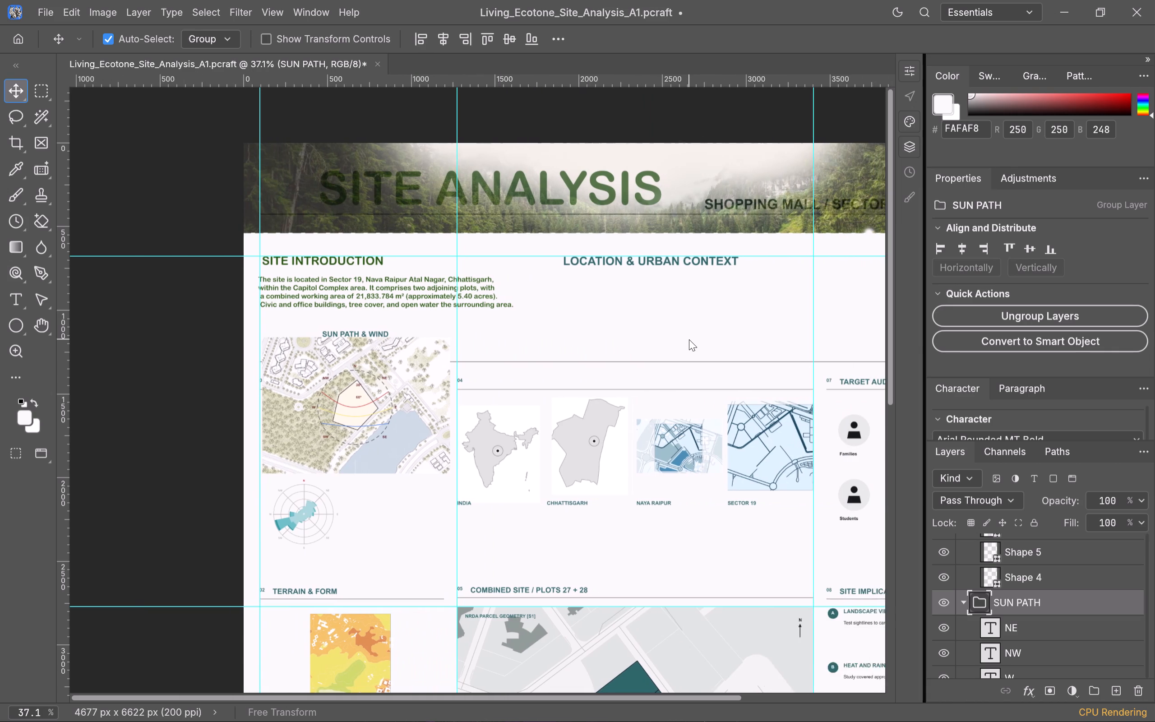
pyautogui.keyDown('shift'); pyautogui.scroll(-3, 689, 339); pyautogui.keyUp('shift')
pyautogui.scroll(-1, 689, 339)
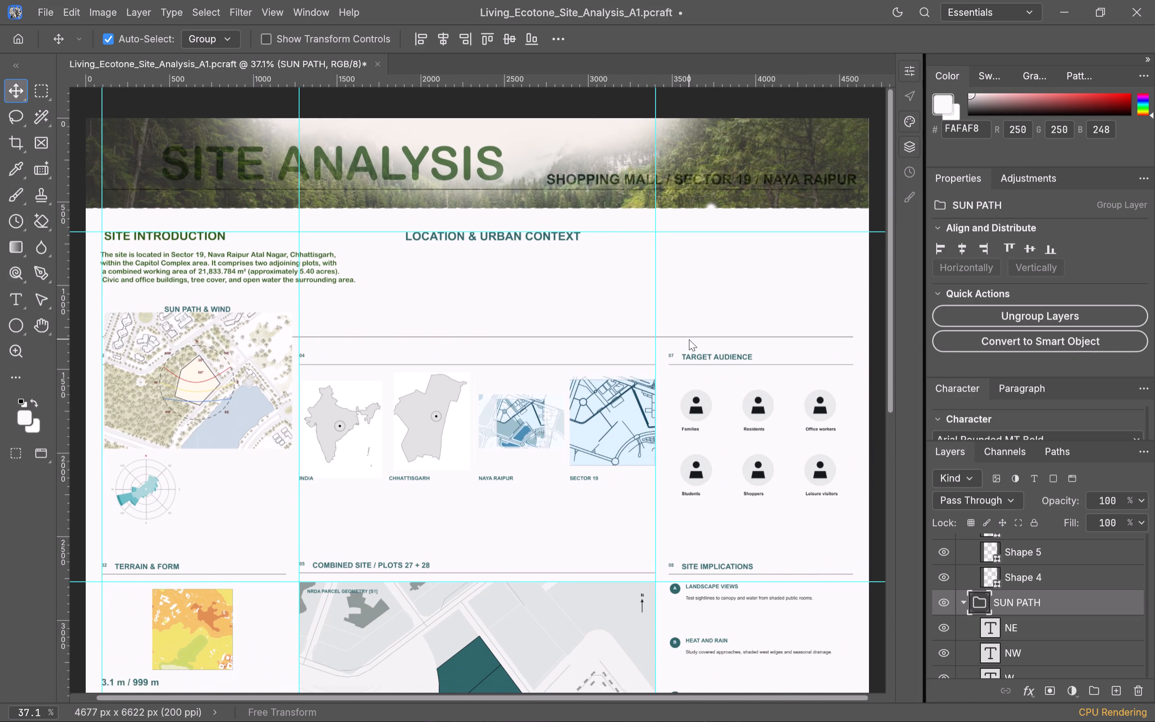
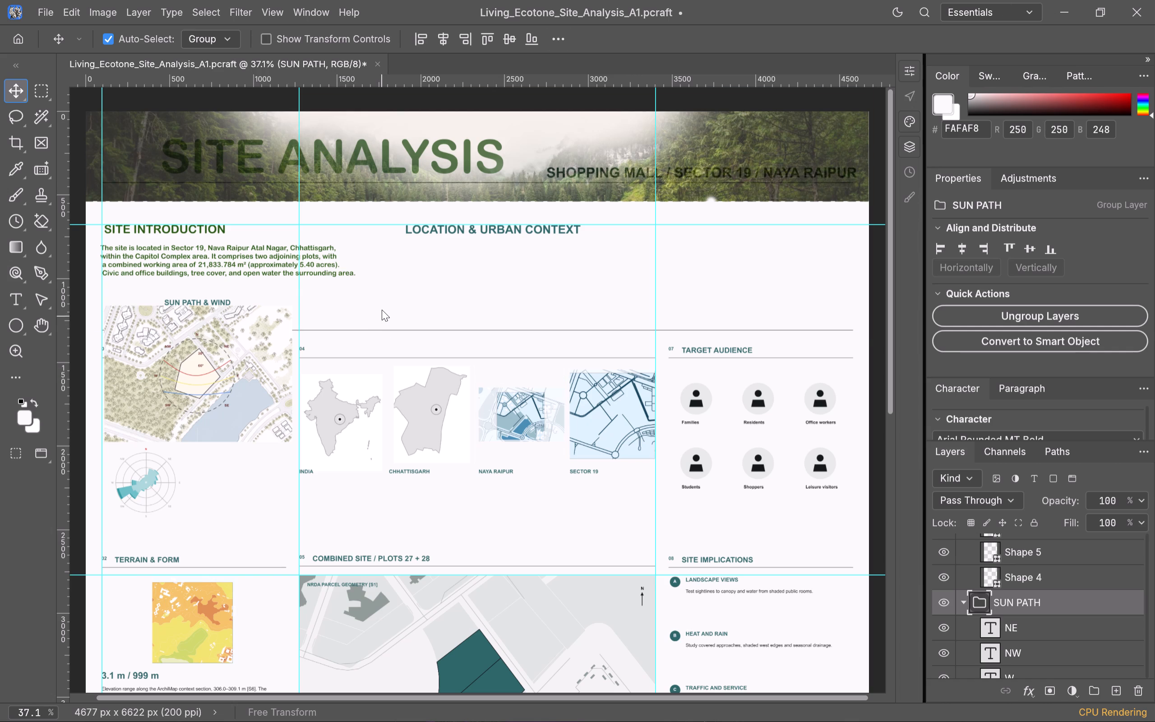
# Switch to Microsoft Edge and close the NRDA tab plus the two architecture, wind flow diagram and google search tabs.
pyautogui.scroll(1, 389, 308)
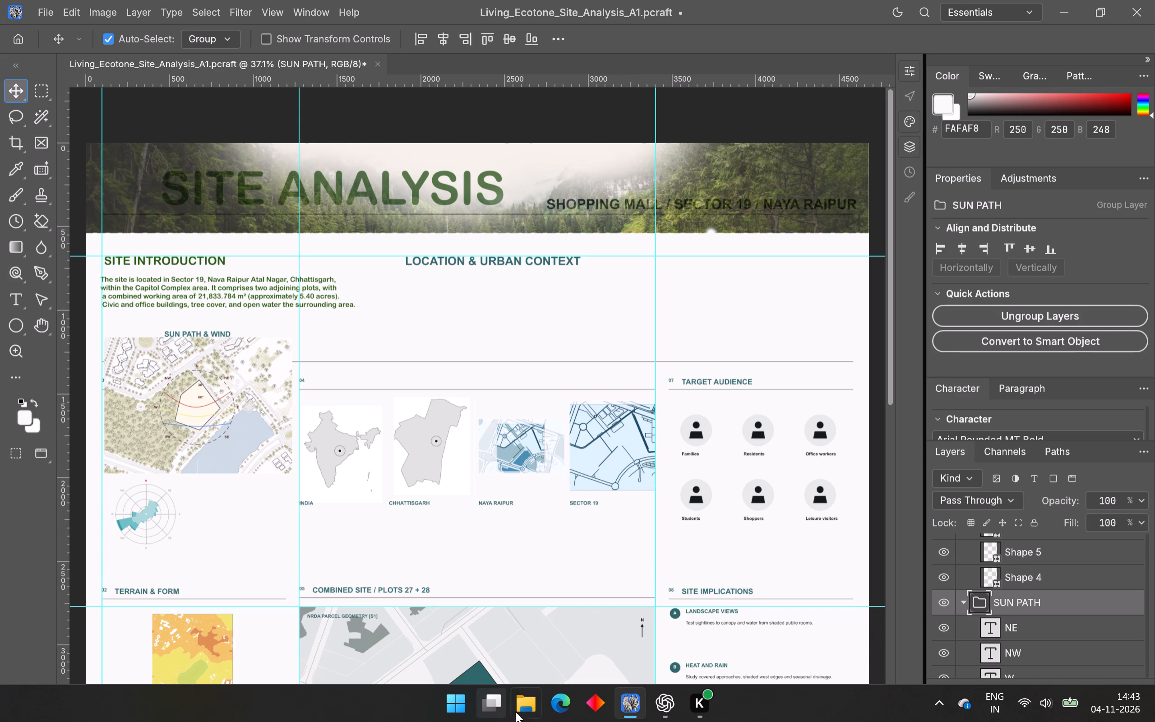
pyautogui.click(560, 703)
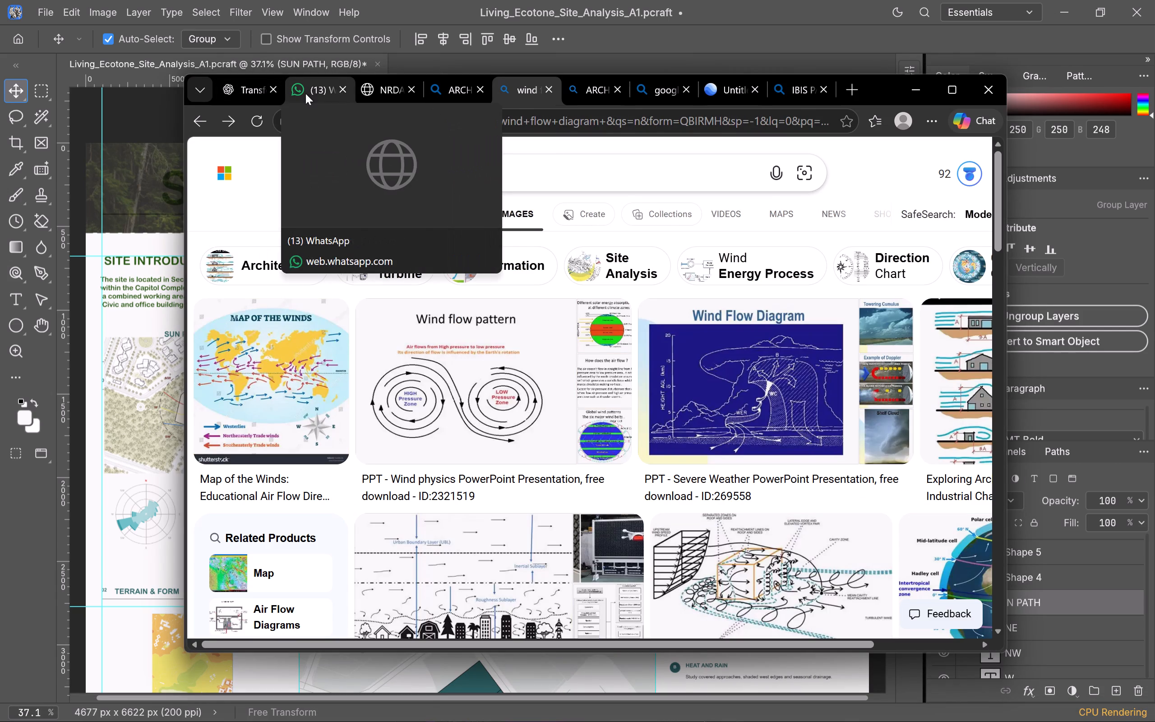
pyautogui.click(408, 89)
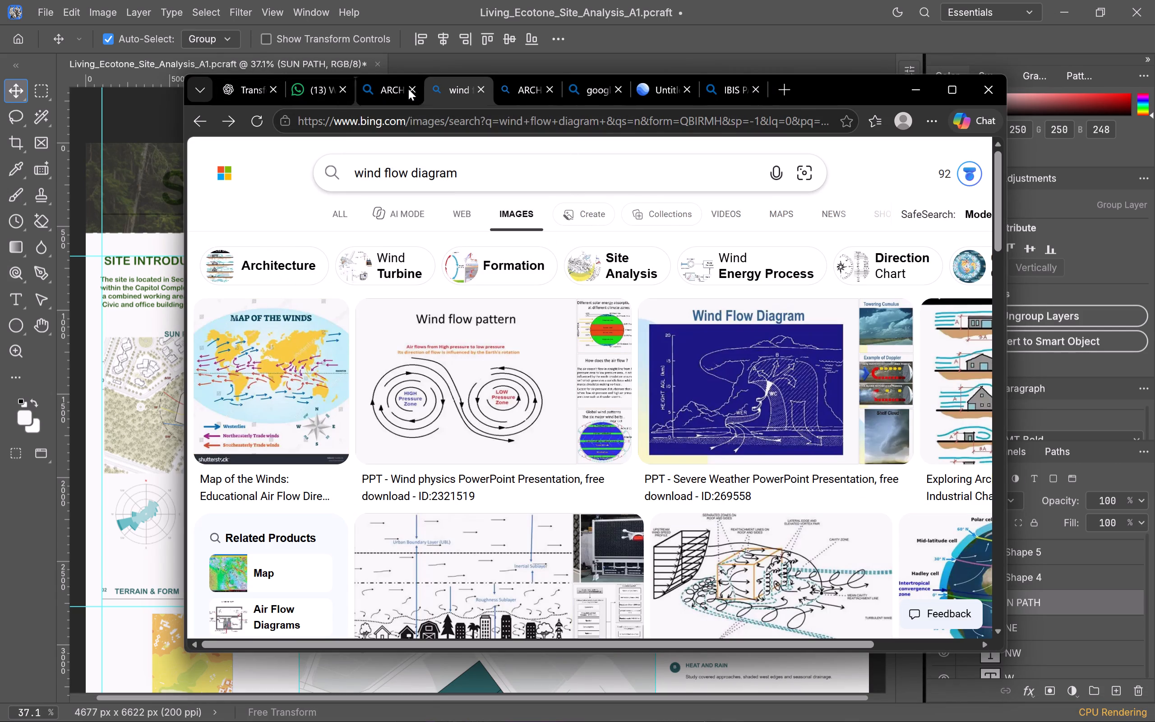
pyautogui.click(413, 91)
pyautogui.click(413, 91)
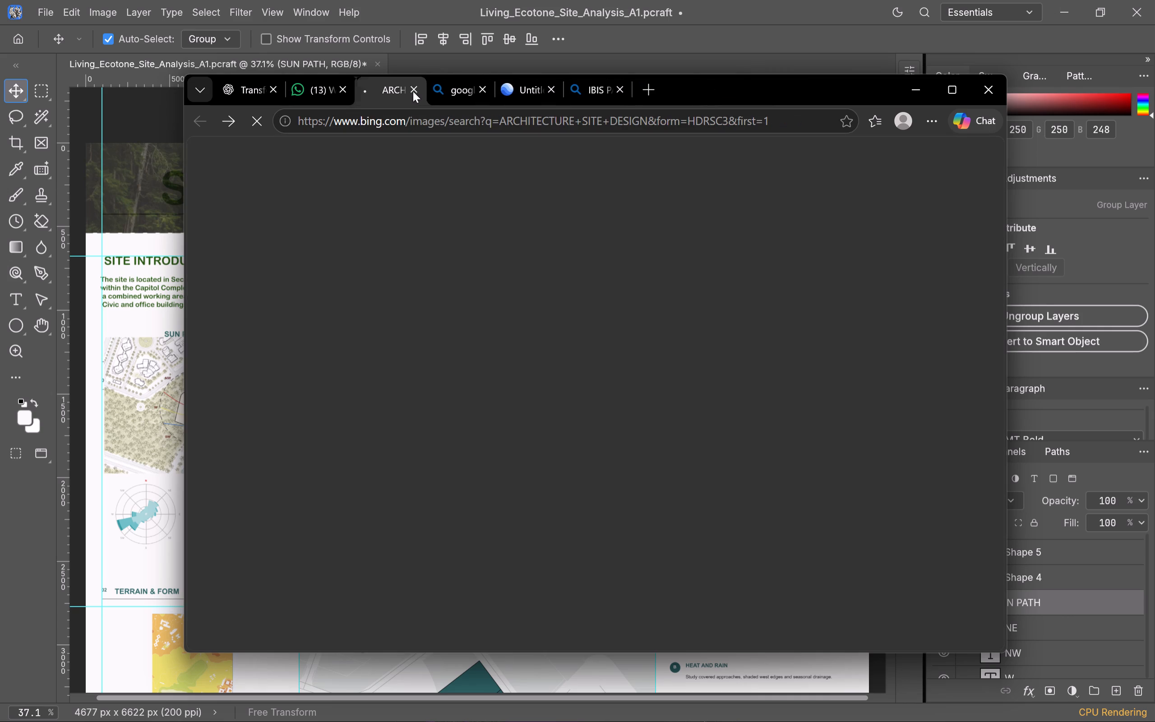
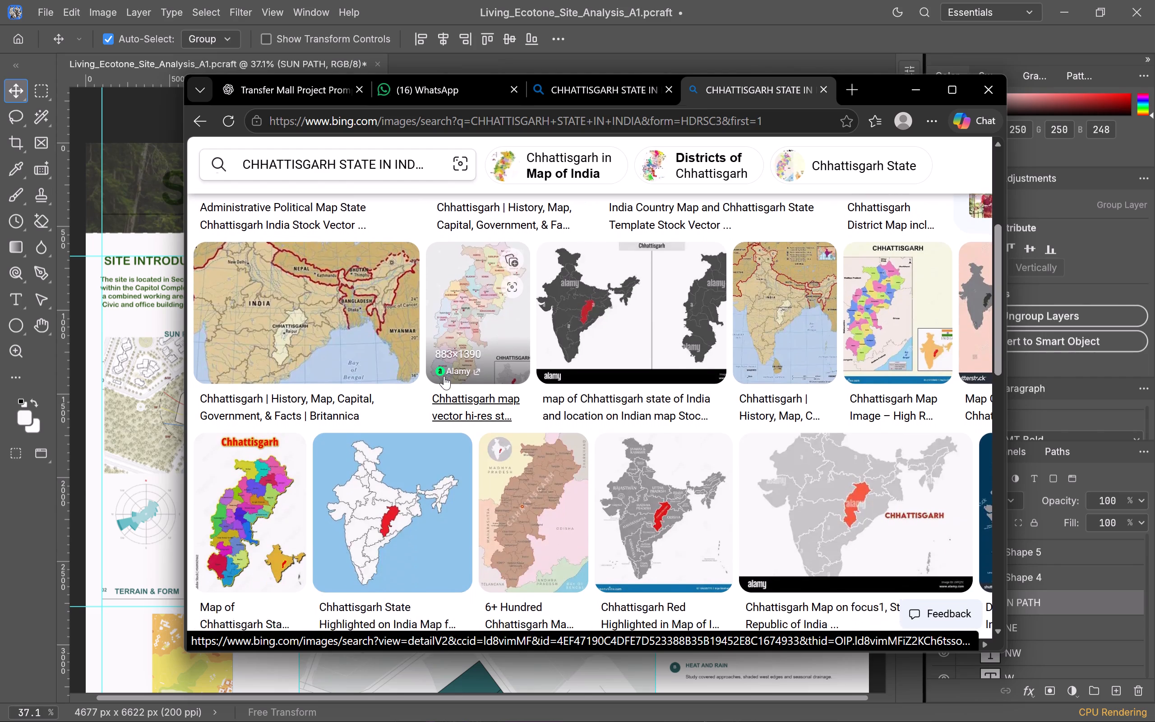
pyautogui.scroll(1, 444, 375)
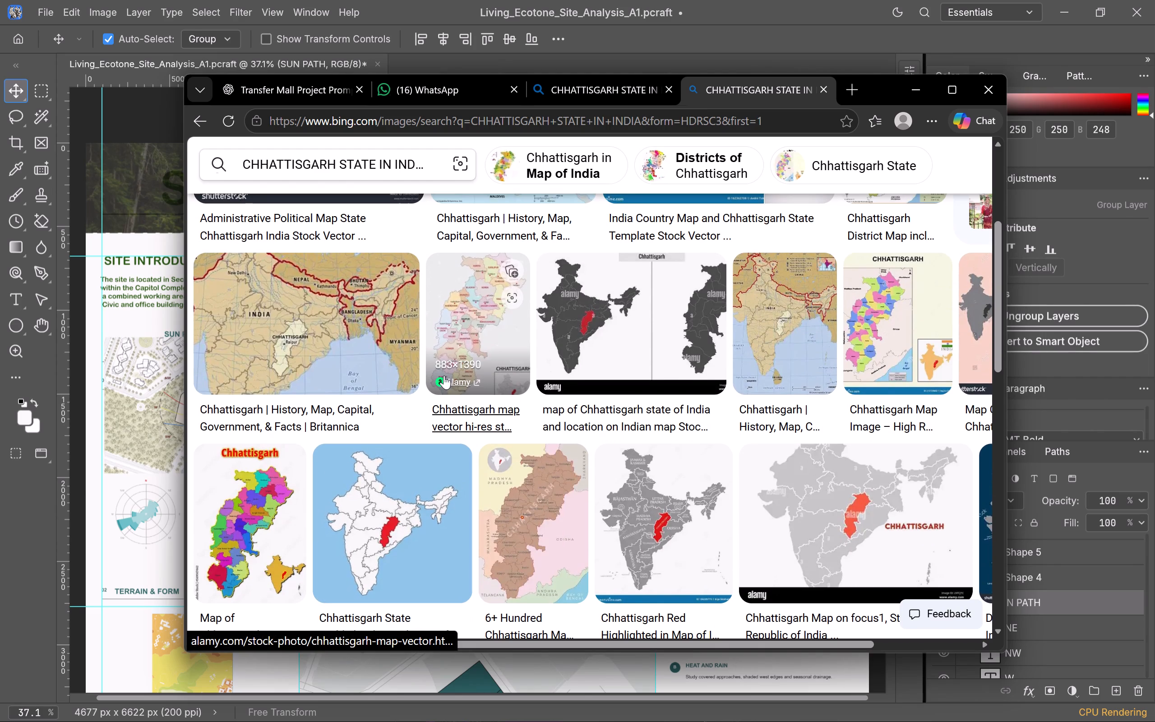
pyautogui.scroll(-2, 771, 378)
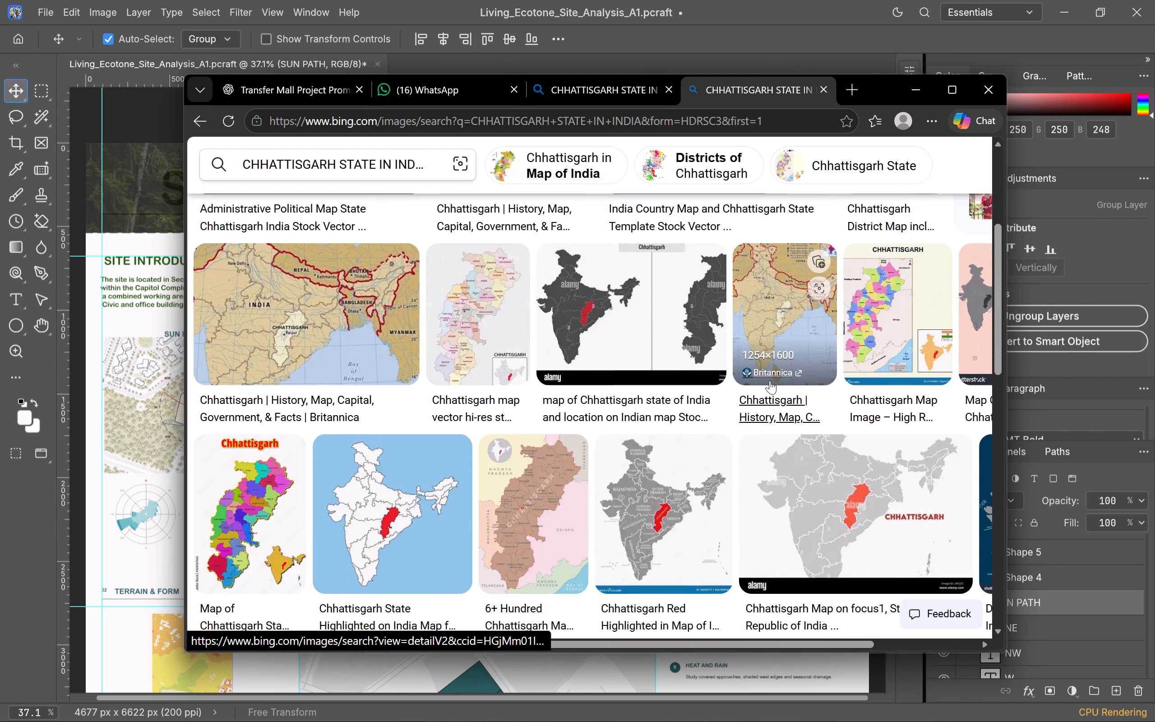
pyautogui.scroll(-7, 769, 380)
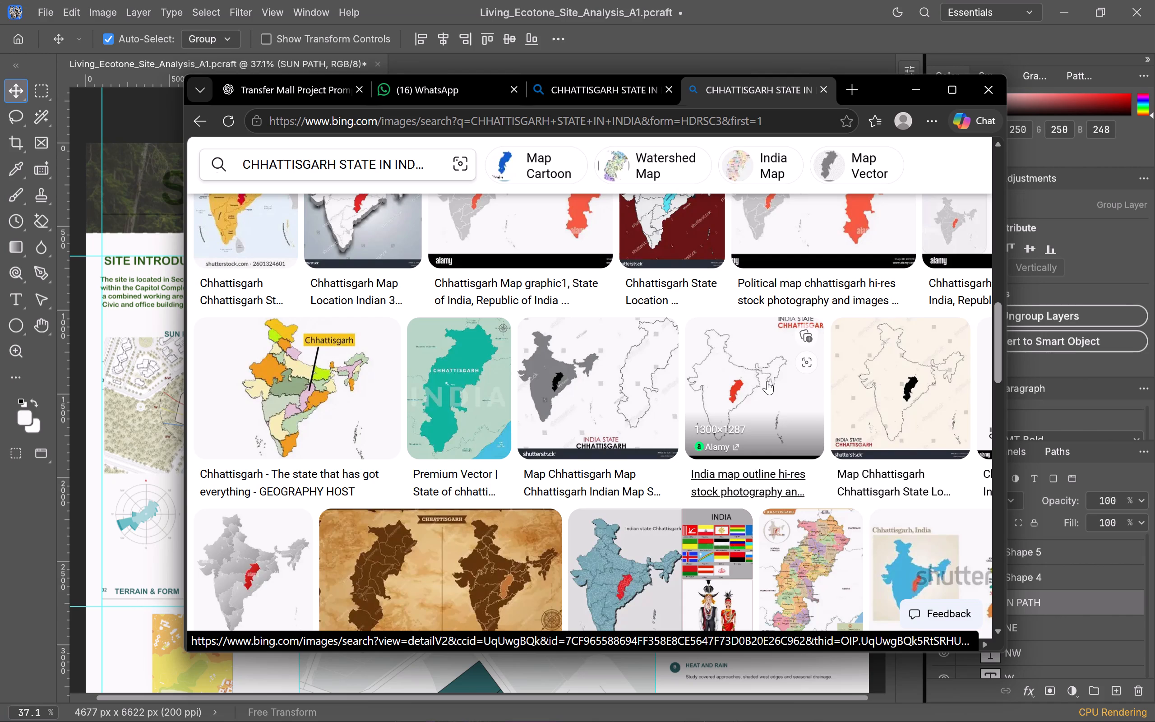
pyautogui.scroll(-2, 762, 379)
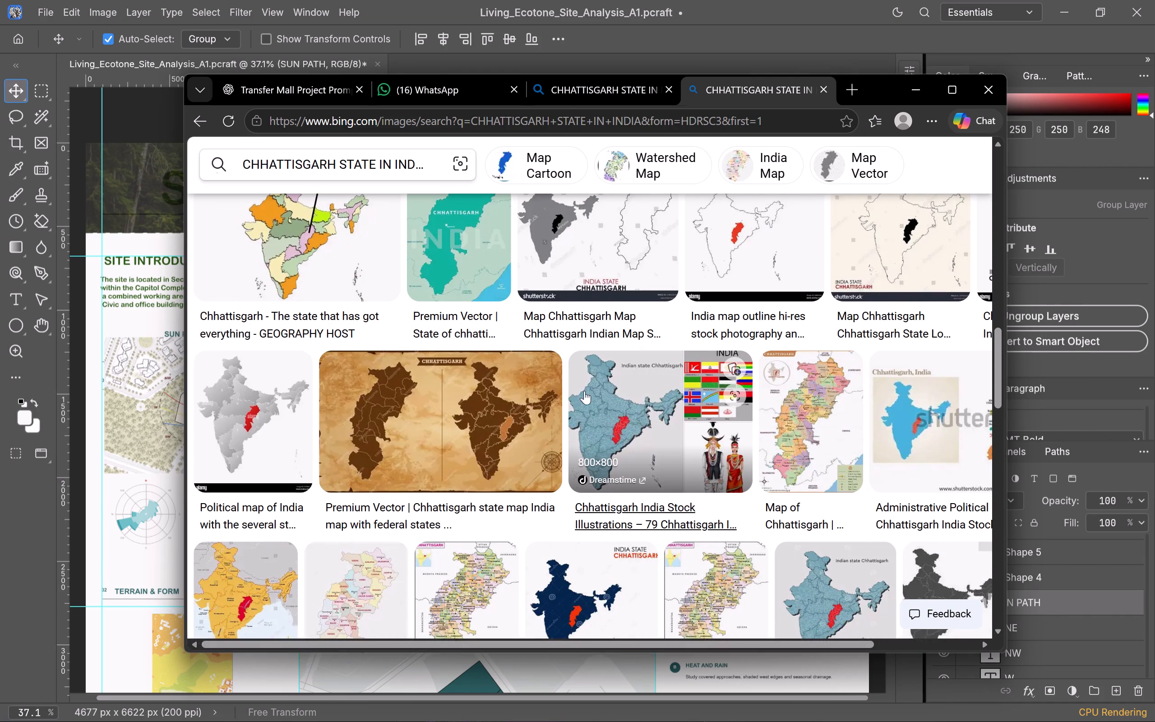
pyautogui.scroll(-7, 584, 391)
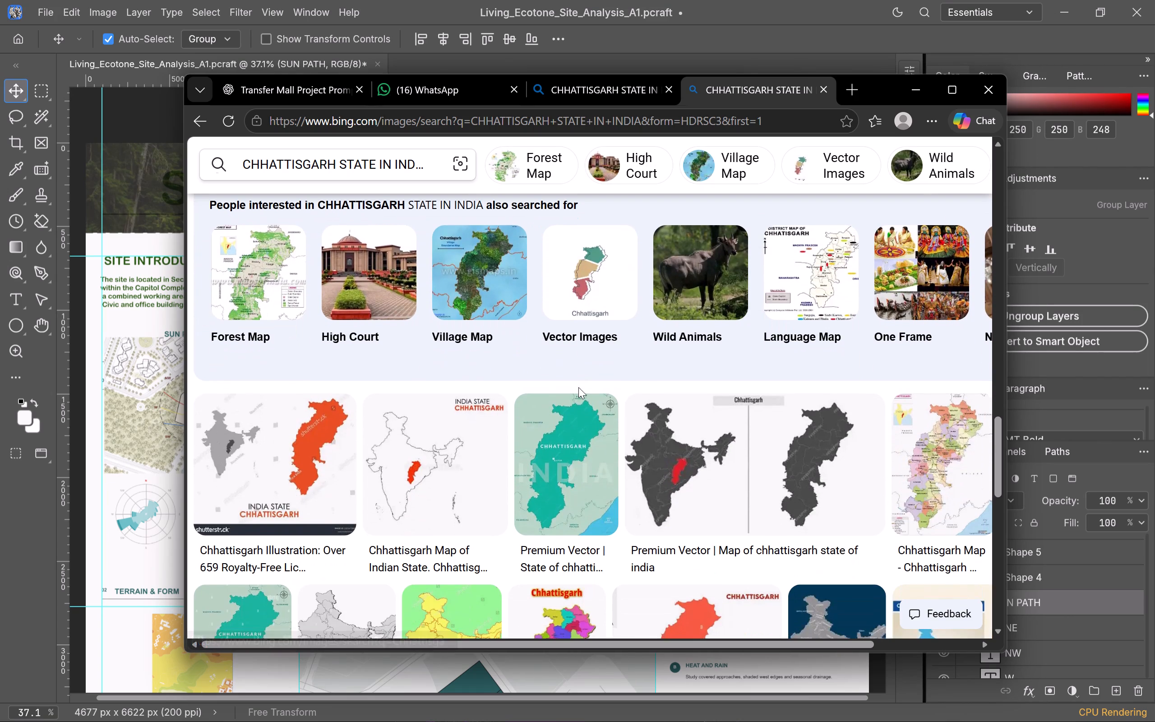
pyautogui.scroll(-3, 578, 387)
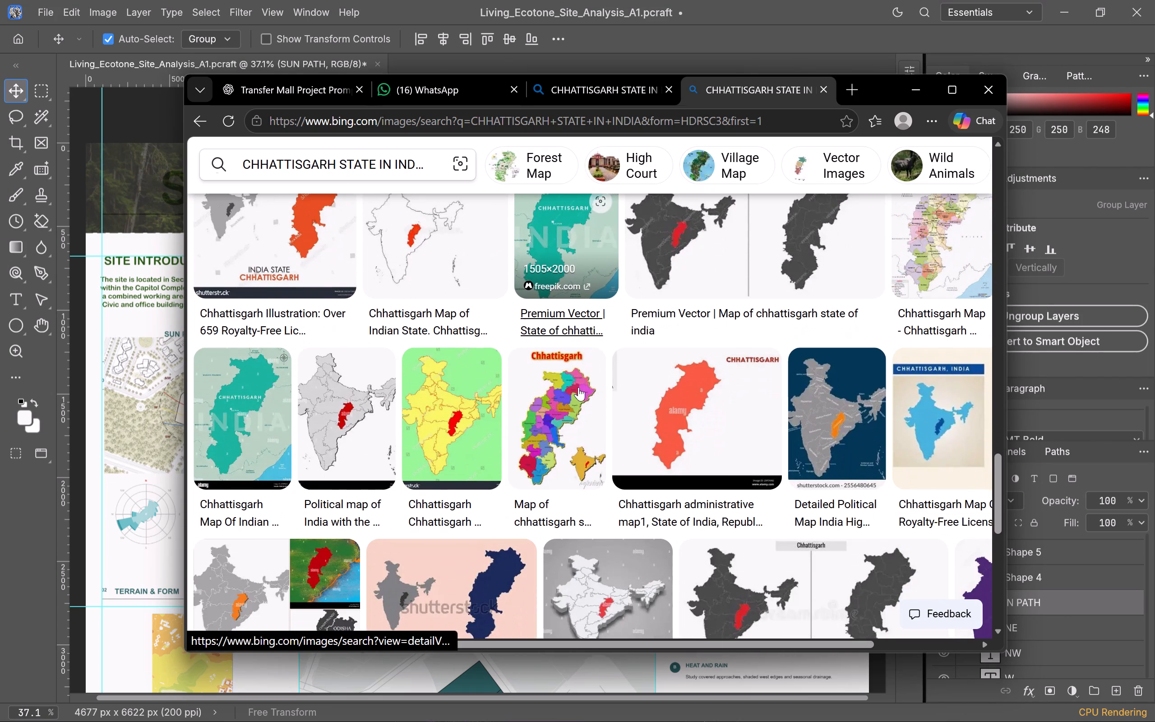
pyautogui.scroll(-3, 642, 409)
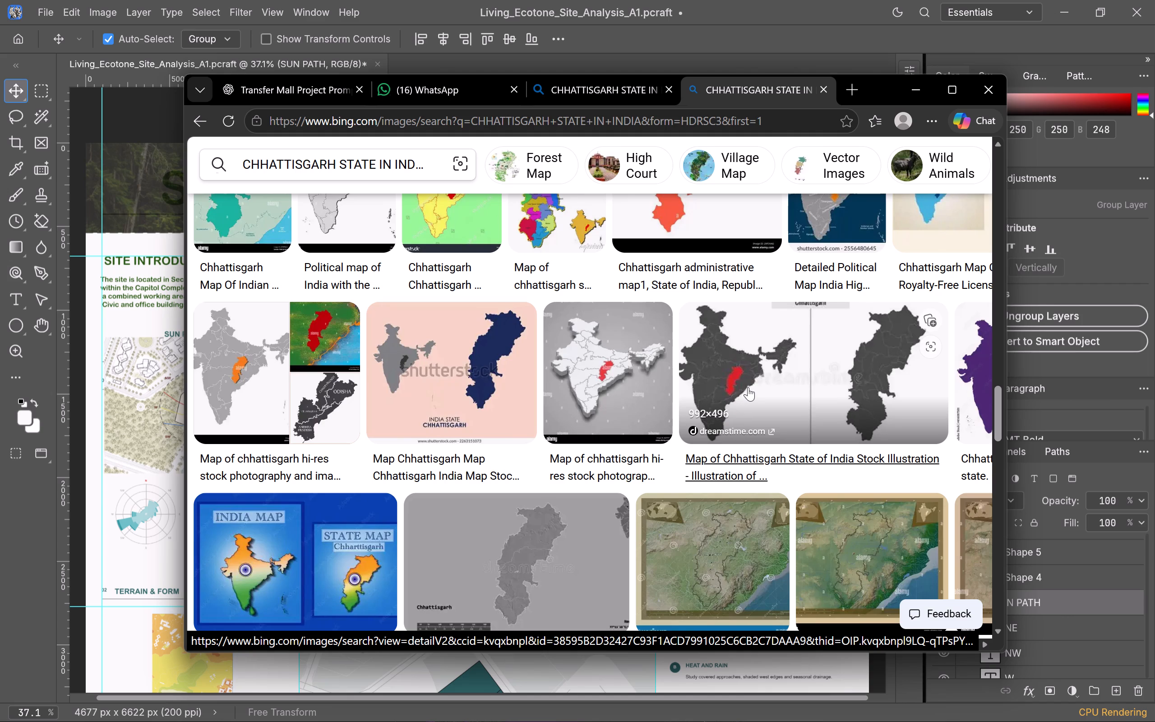
pyautogui.scroll(11, 599, 357)
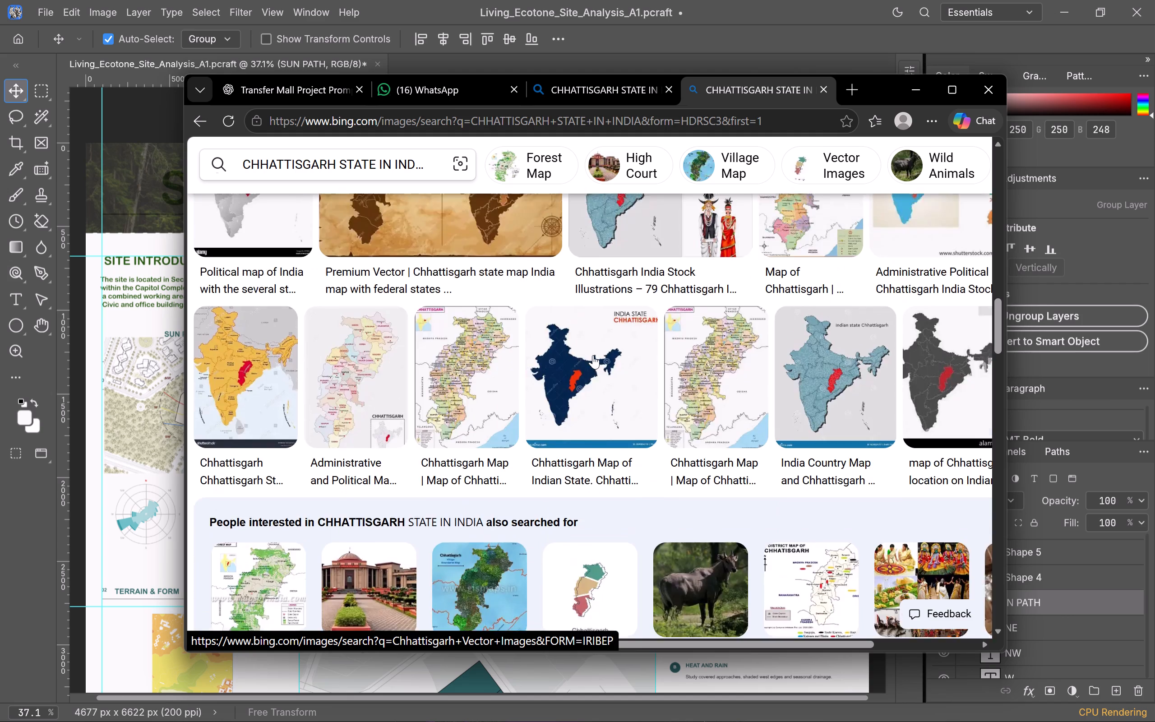
pyautogui.scroll(2, 593, 355)
pyautogui.scroll(20, 593, 355)
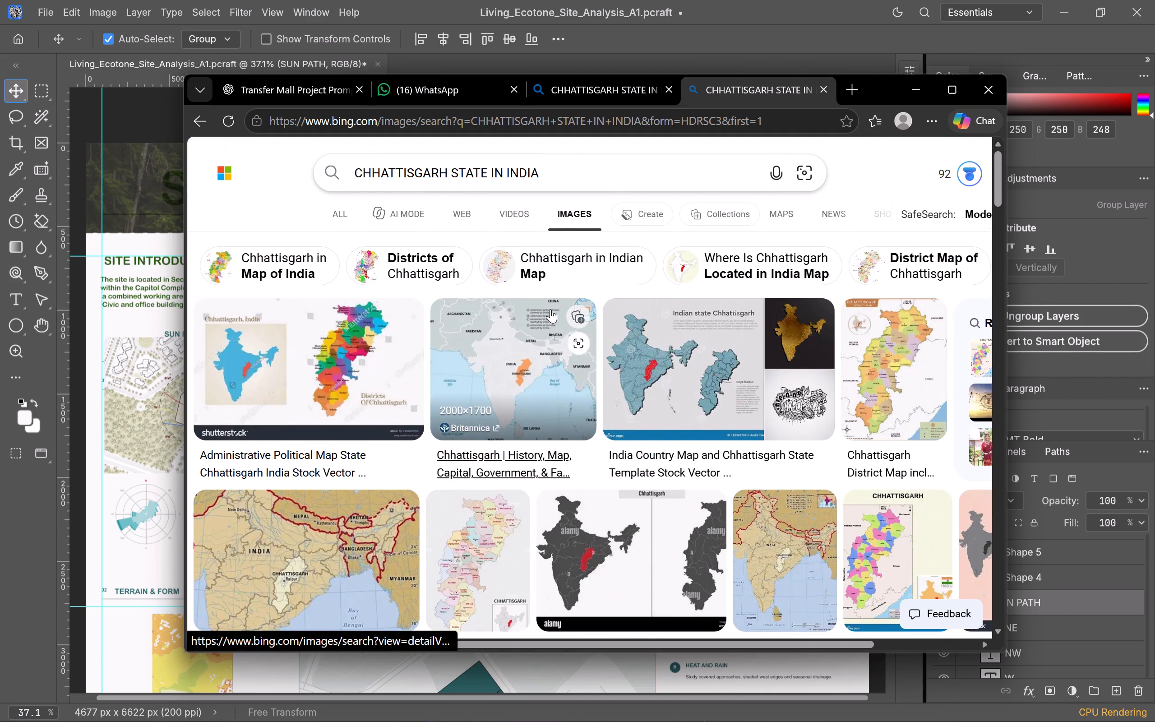
# Refine the image search to the suggested query "chhattisgarh state in india political map".
pyautogui.click(578, 173)
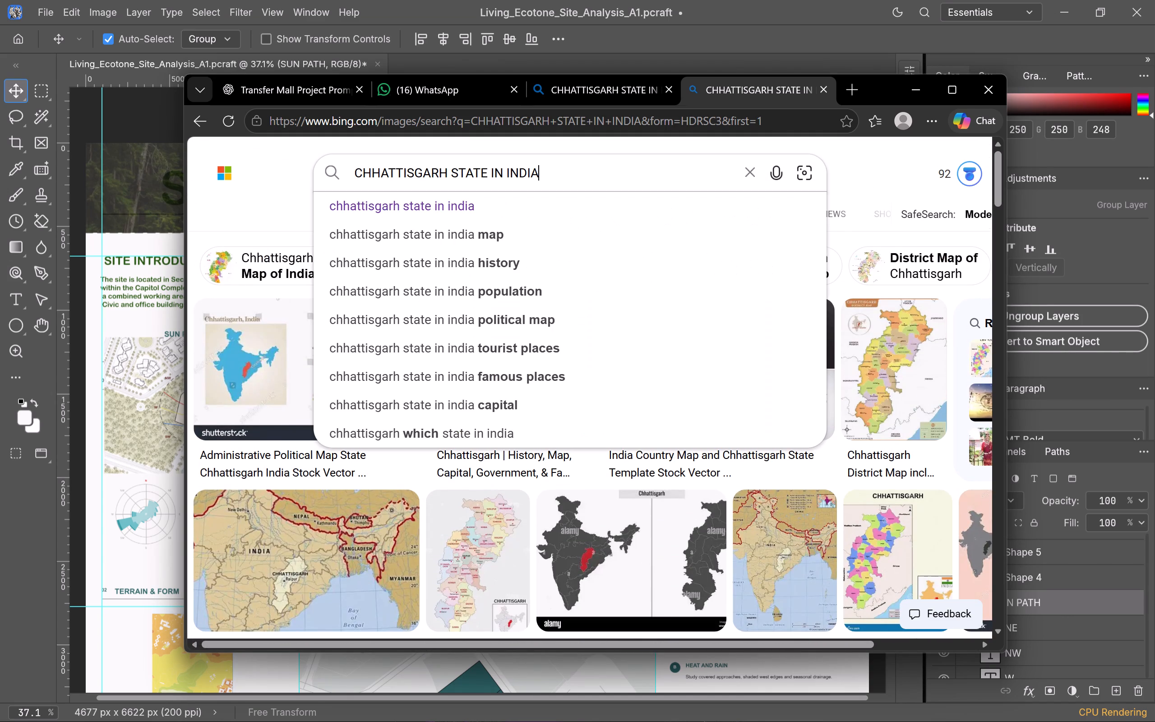
pyautogui.click(578, 316)
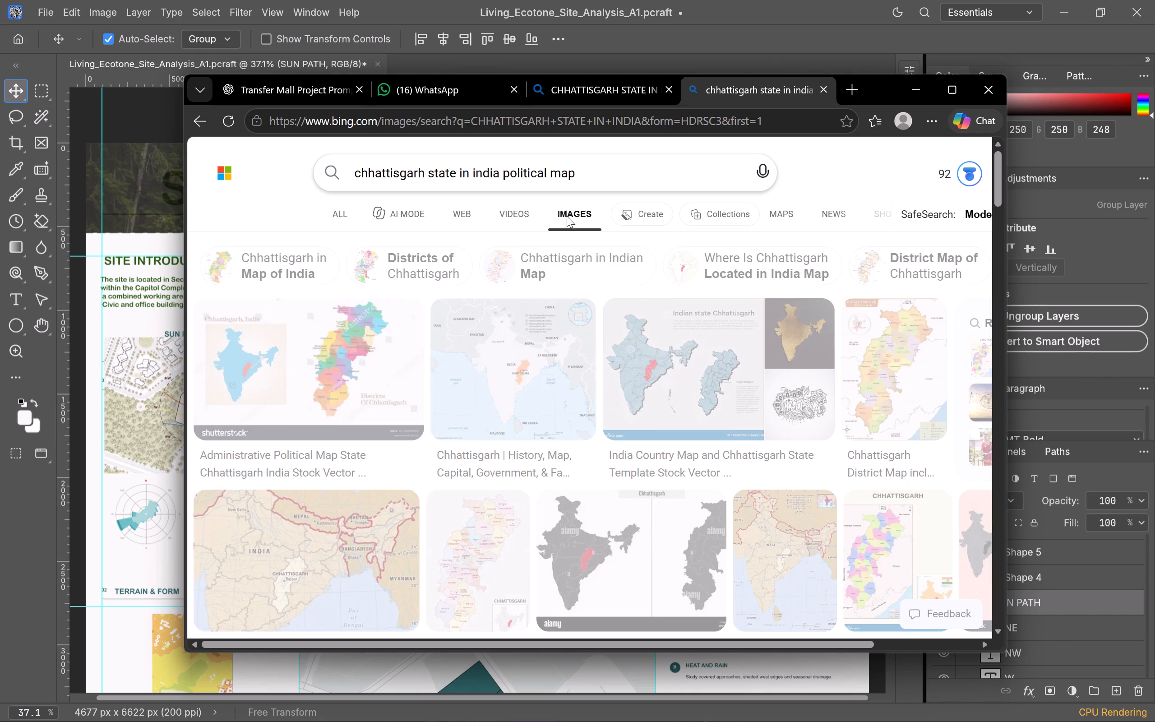
# Change the image search to "chhattisgarh state in india MAP 4K".
pyautogui.click(597, 168)
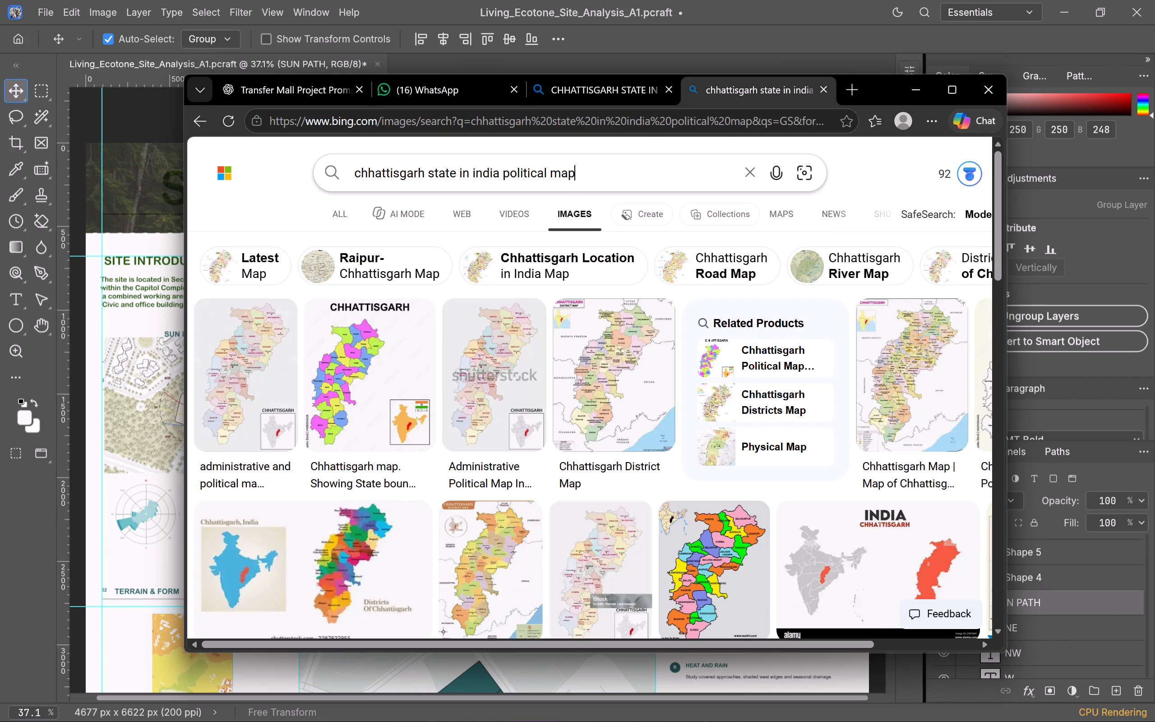
pyautogui.press('BackSpace')
pyautogui.press('BackSpace')
pyautogui.press('BackSpace')
pyautogui.press('BackSpace')
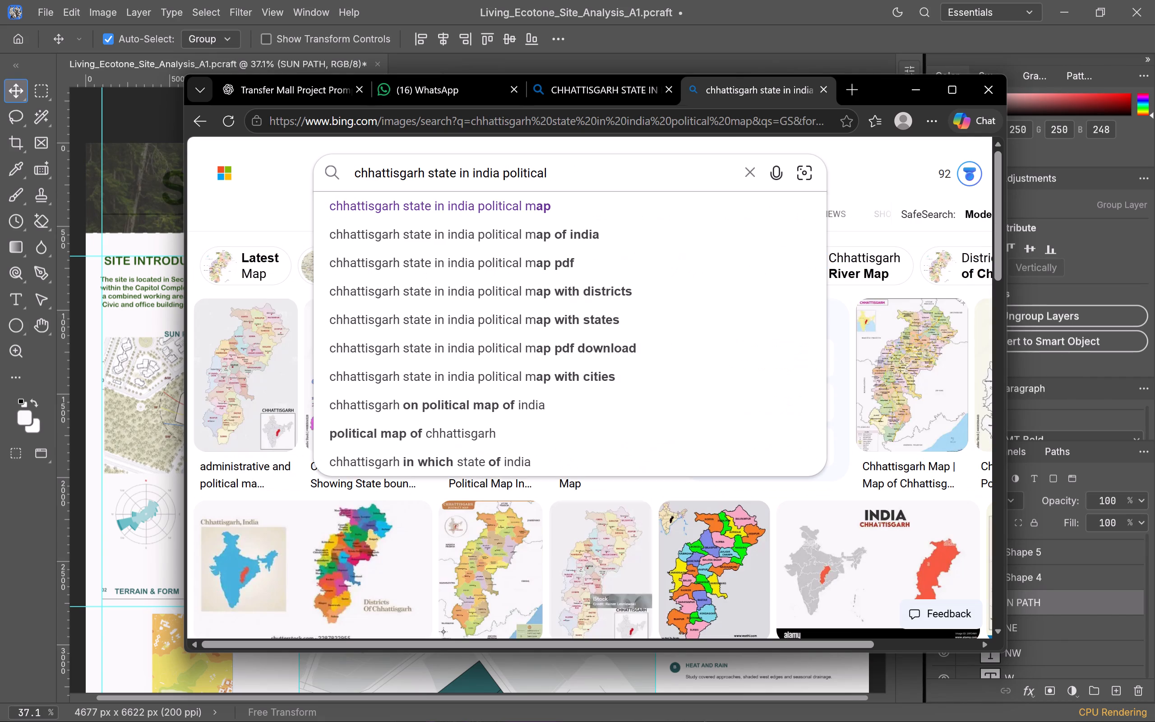
pyautogui.press('BackSpace')
pyautogui.press('BackSpace')
pyautogui.press('BackSpace')
pyautogui.press('BackSpace')
pyautogui.press('BackSpace')
pyautogui.press('BackSpace')
pyautogui.press('BackSpace')
pyautogui.press('BackSpace')
pyautogui.press('BackSpace')
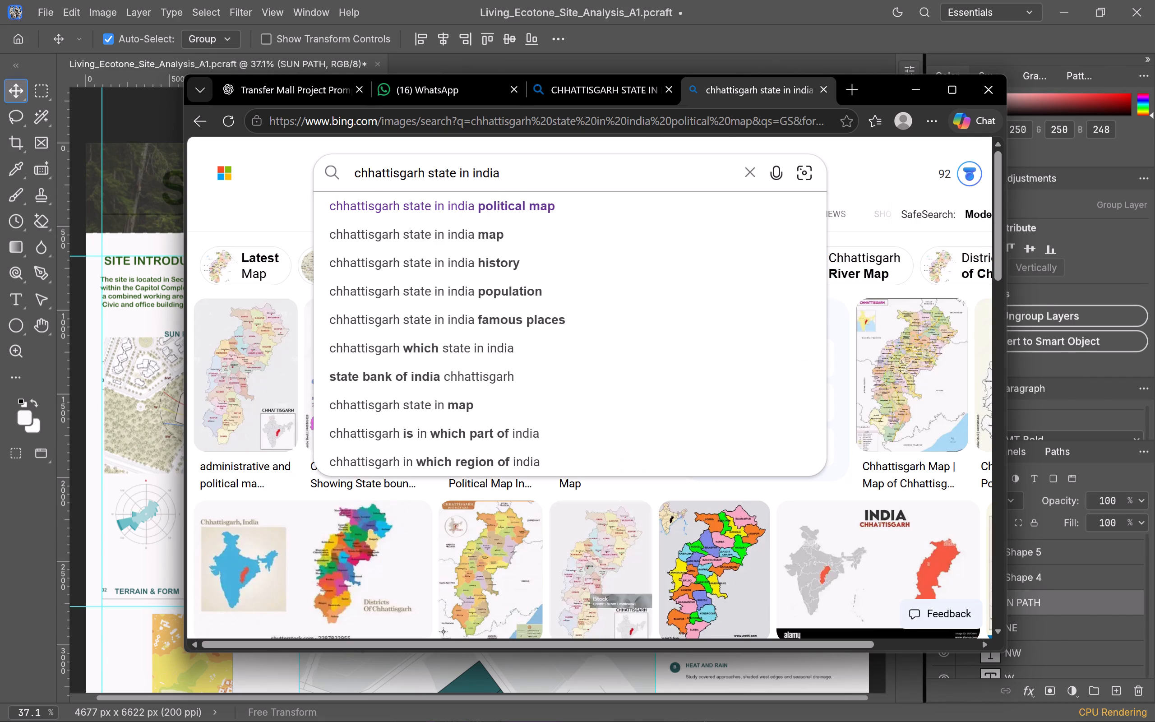
pyautogui.write('MAP')
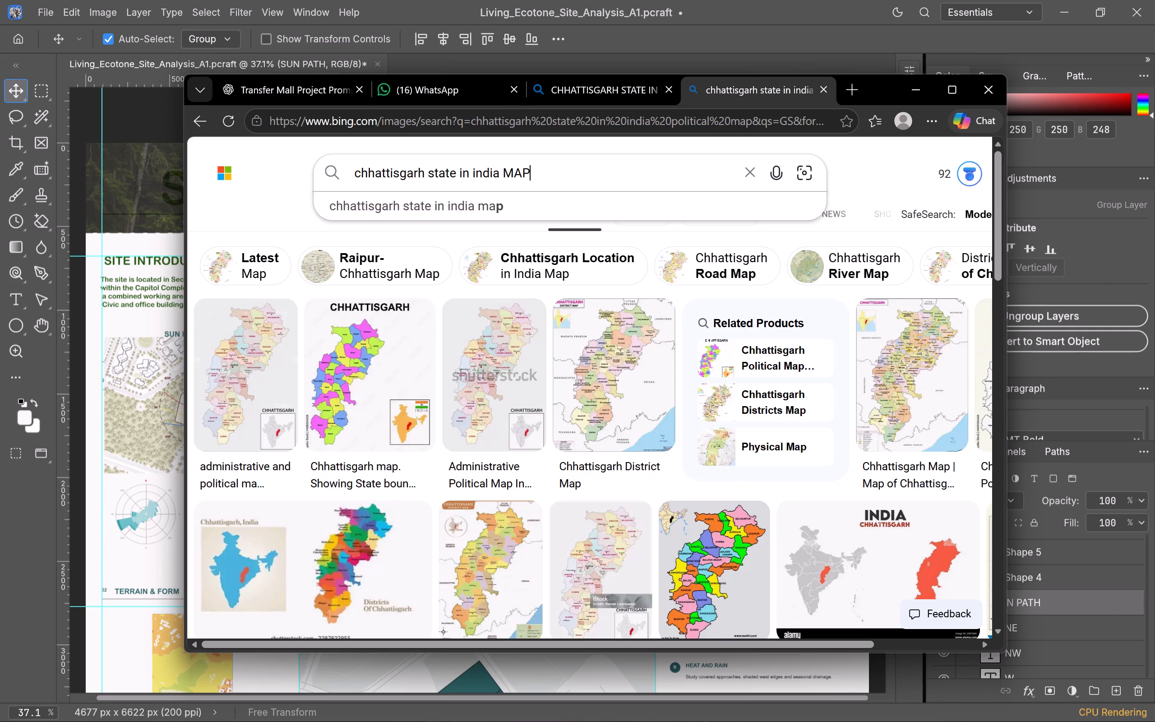
pyautogui.press('space')
pyautogui.write('4K')
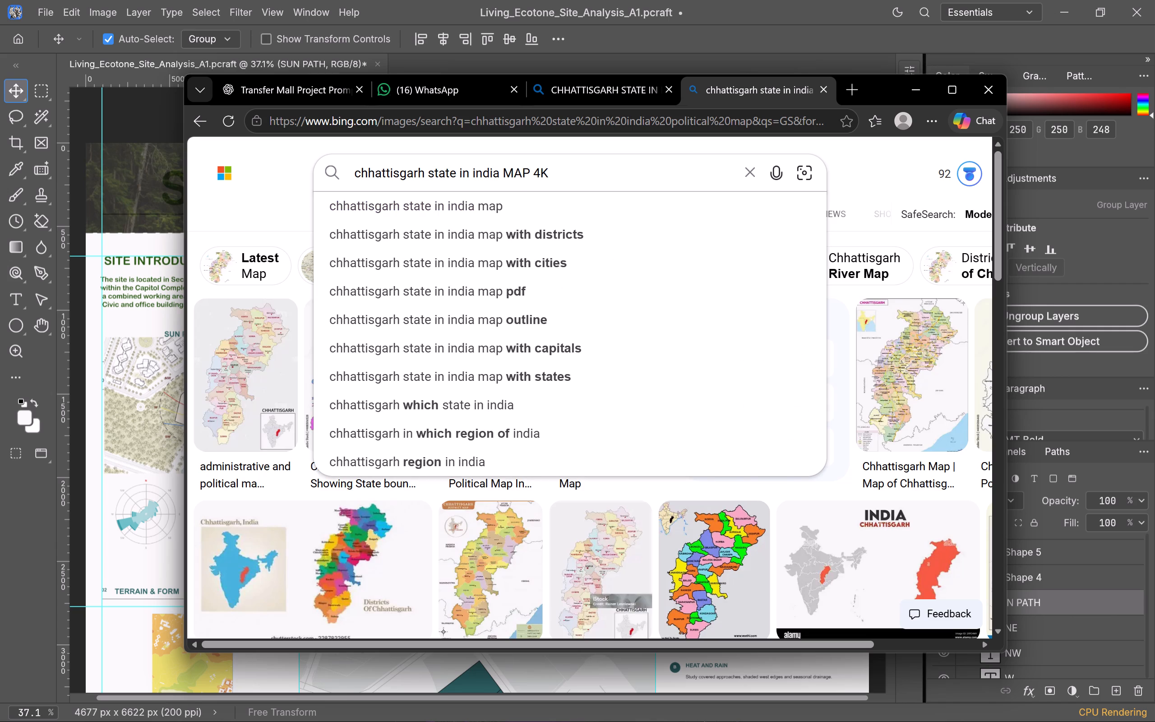
pyautogui.press('Return')
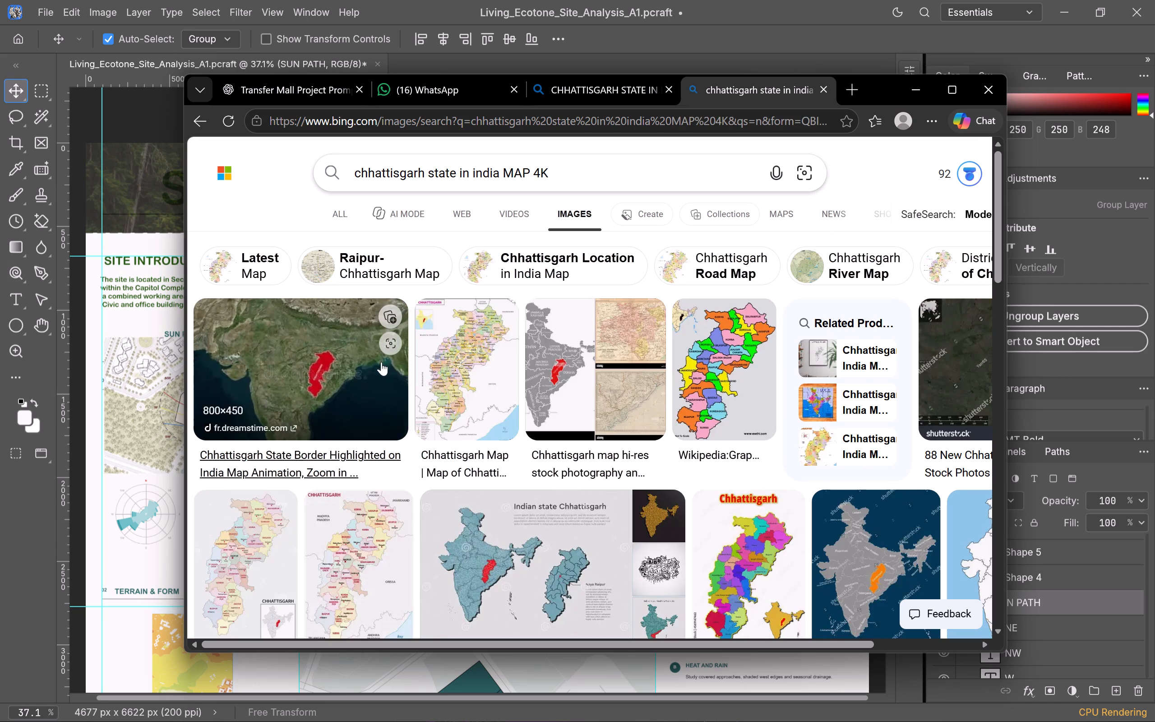
# Browse the "chhattisgarh state in india MAP 4K" image results for a clean map locating Chhattisgarh within India.
pyautogui.scroll(-2, 488, 399)
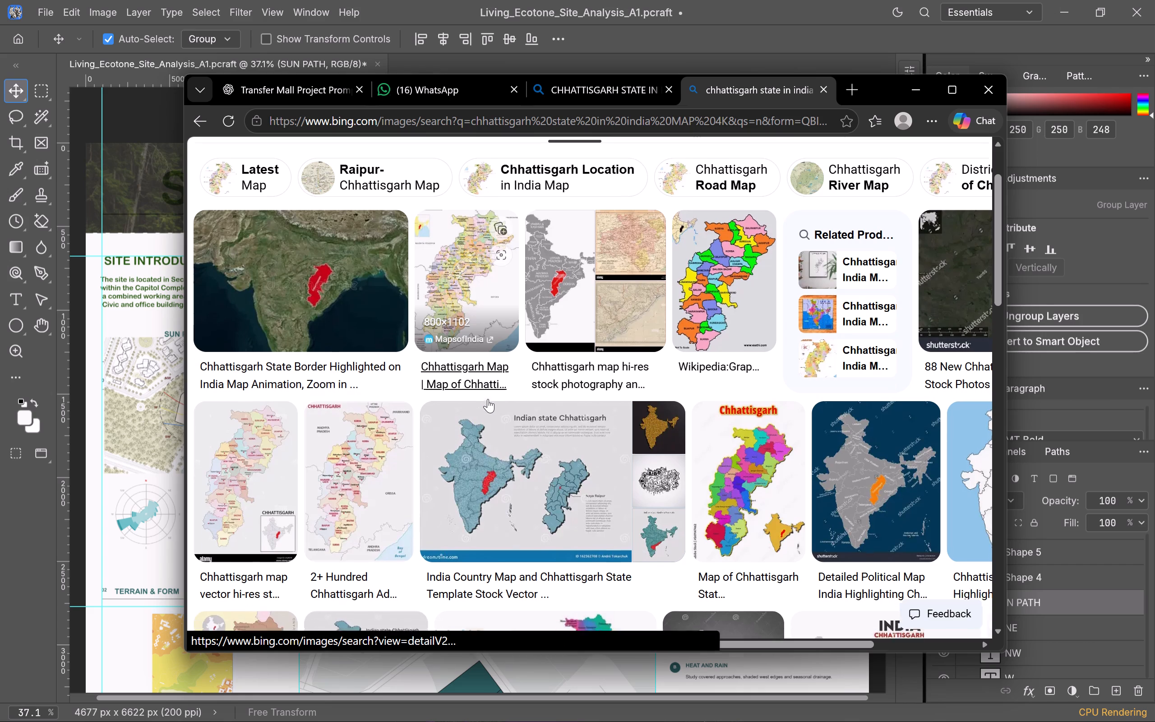
pyautogui.scroll(-2, 488, 399)
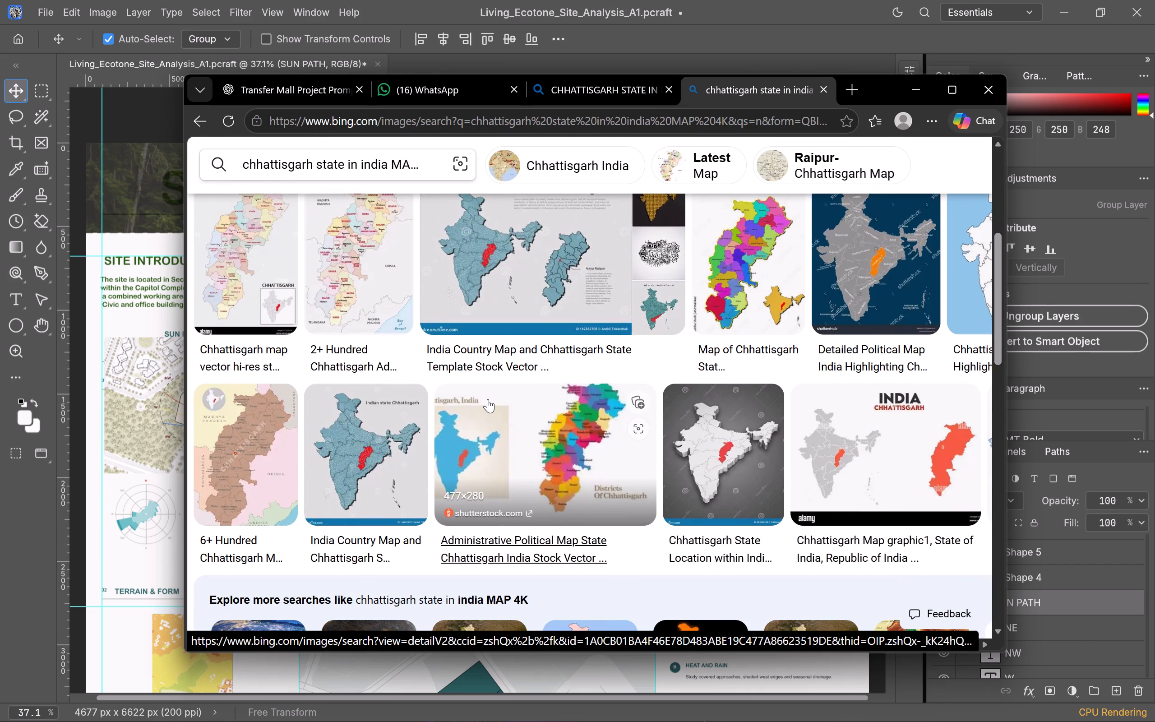
pyautogui.scroll(-6, 487, 399)
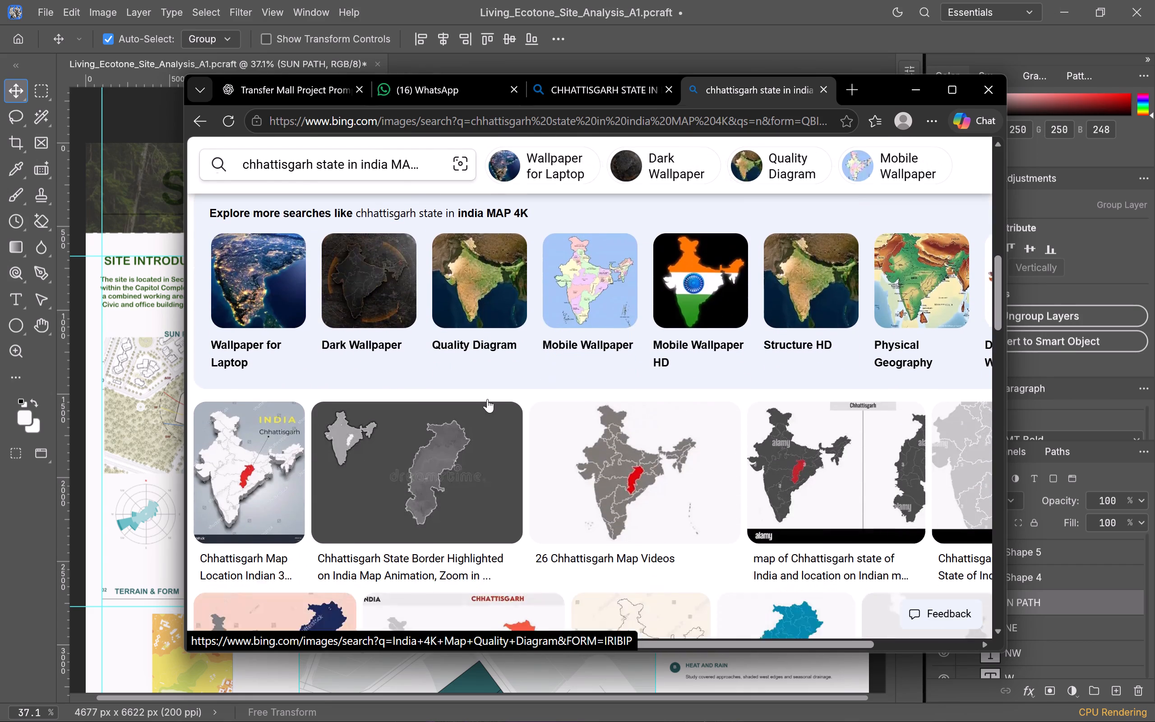
pyautogui.scroll(-4, 487, 399)
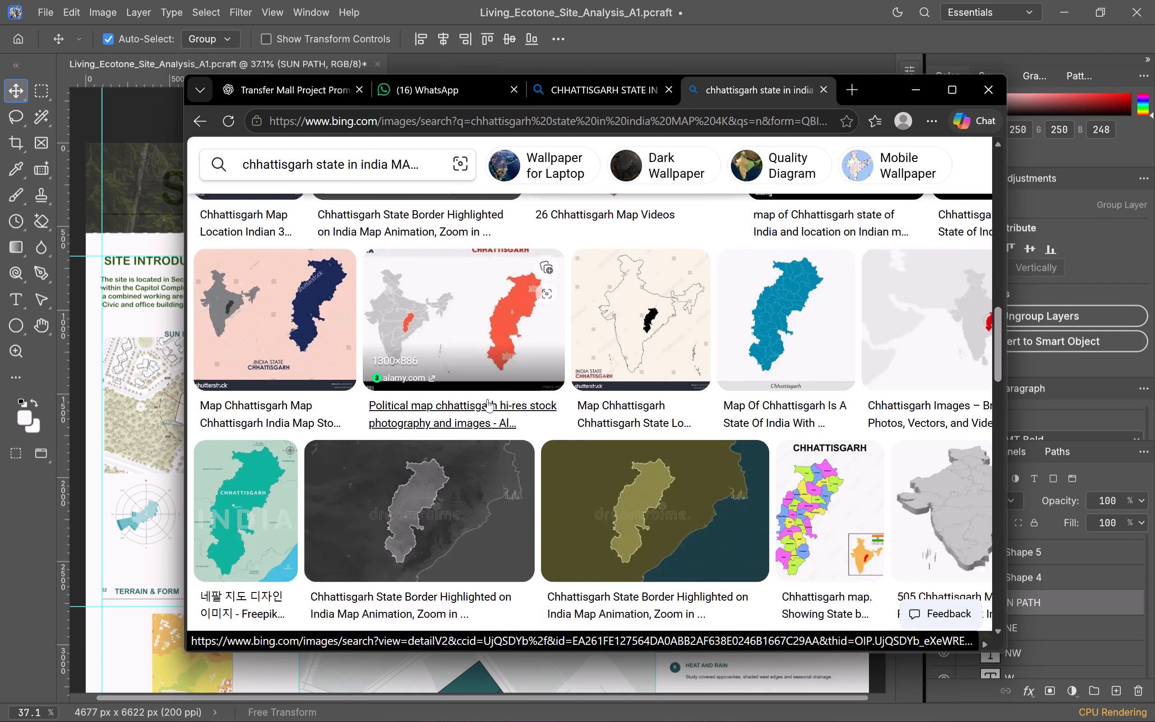
pyautogui.scroll(-6, 487, 399)
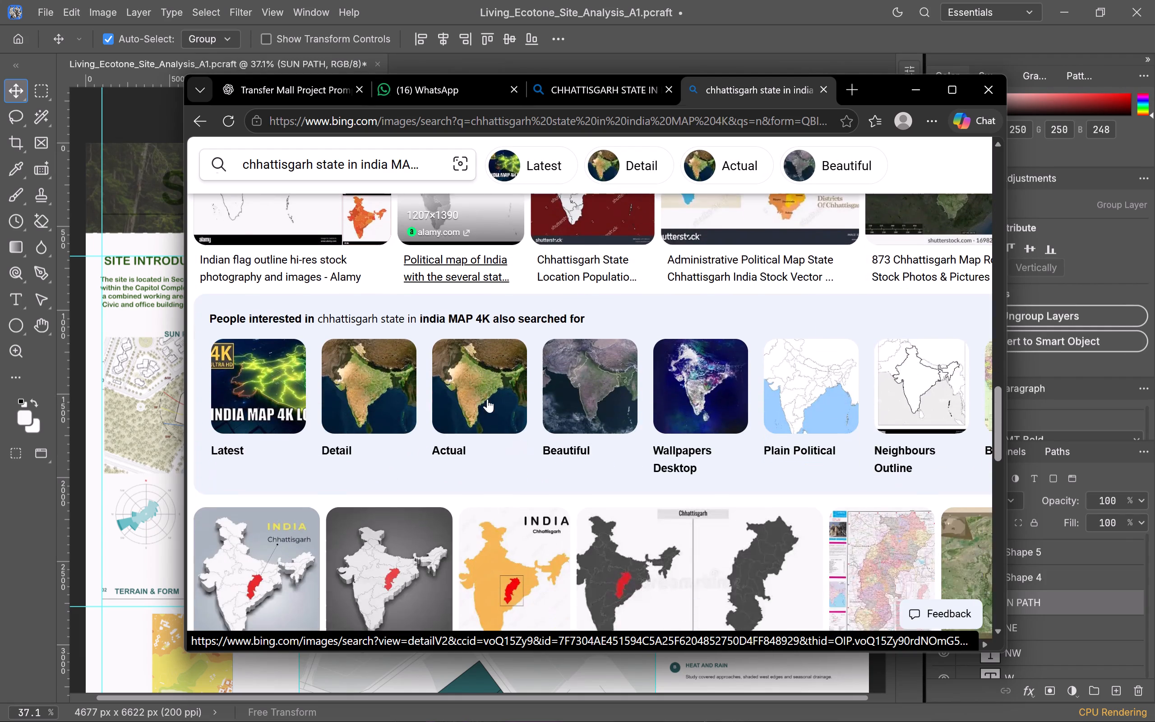
pyautogui.scroll(-7, 487, 399)
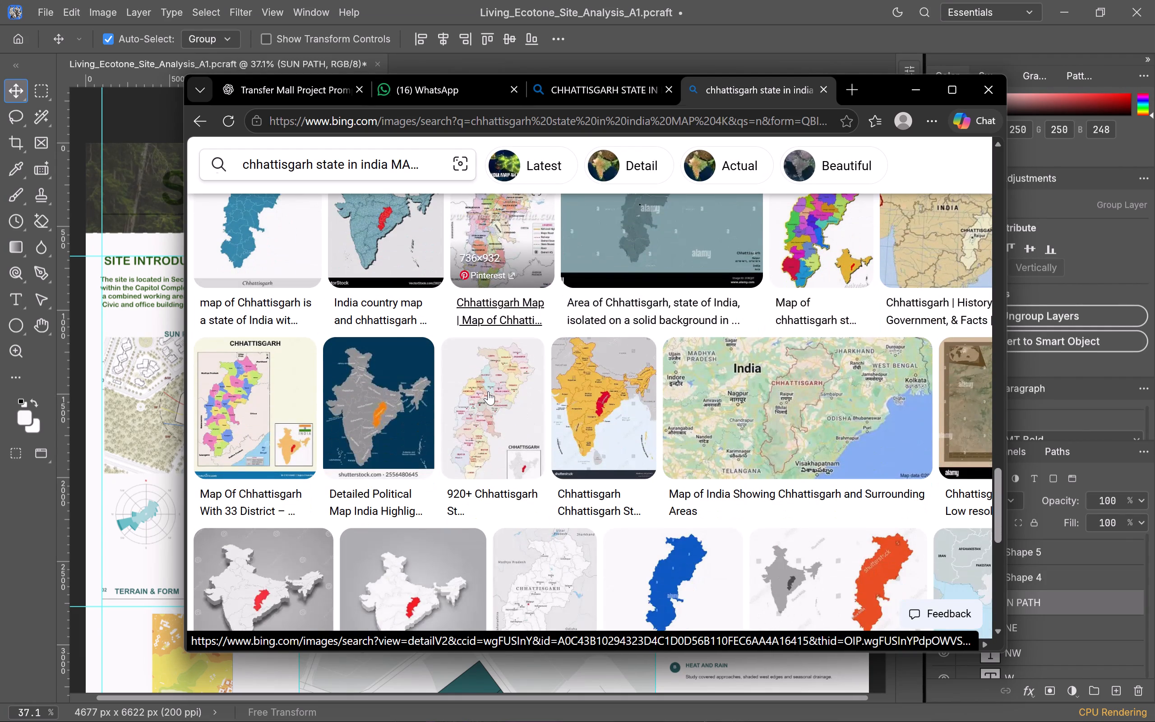
pyautogui.scroll(-2, 489, 375)
pyautogui.scroll(1, 472, 376)
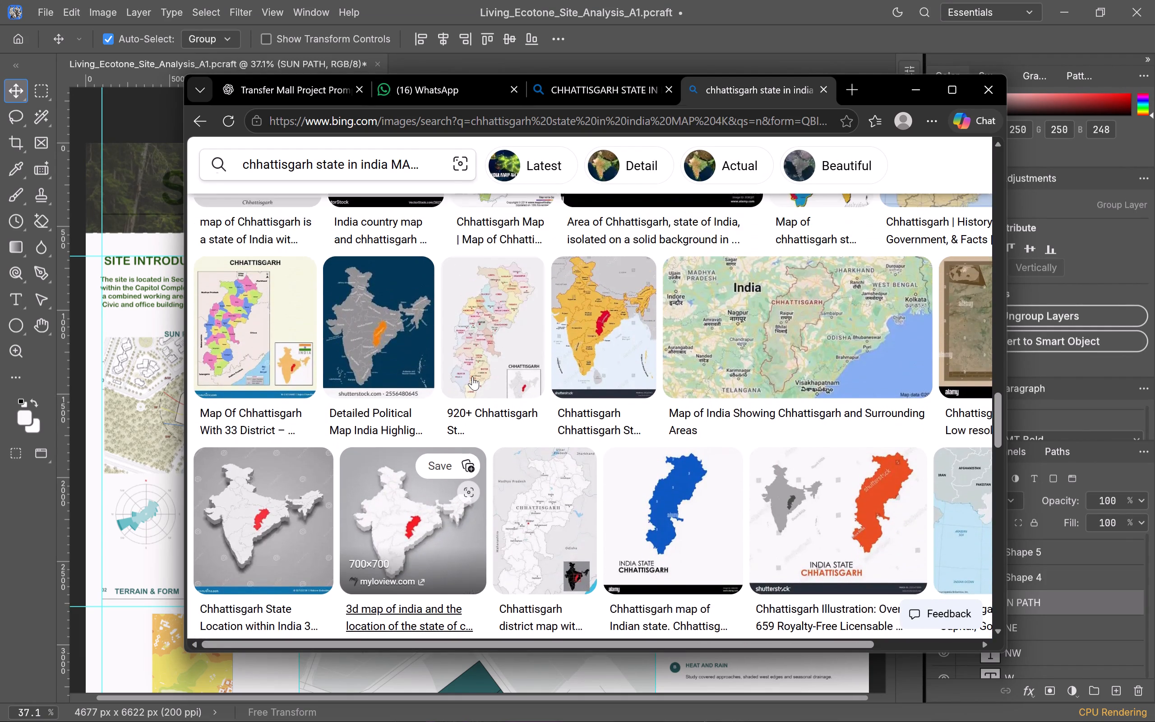
pyautogui.scroll(-3, 472, 376)
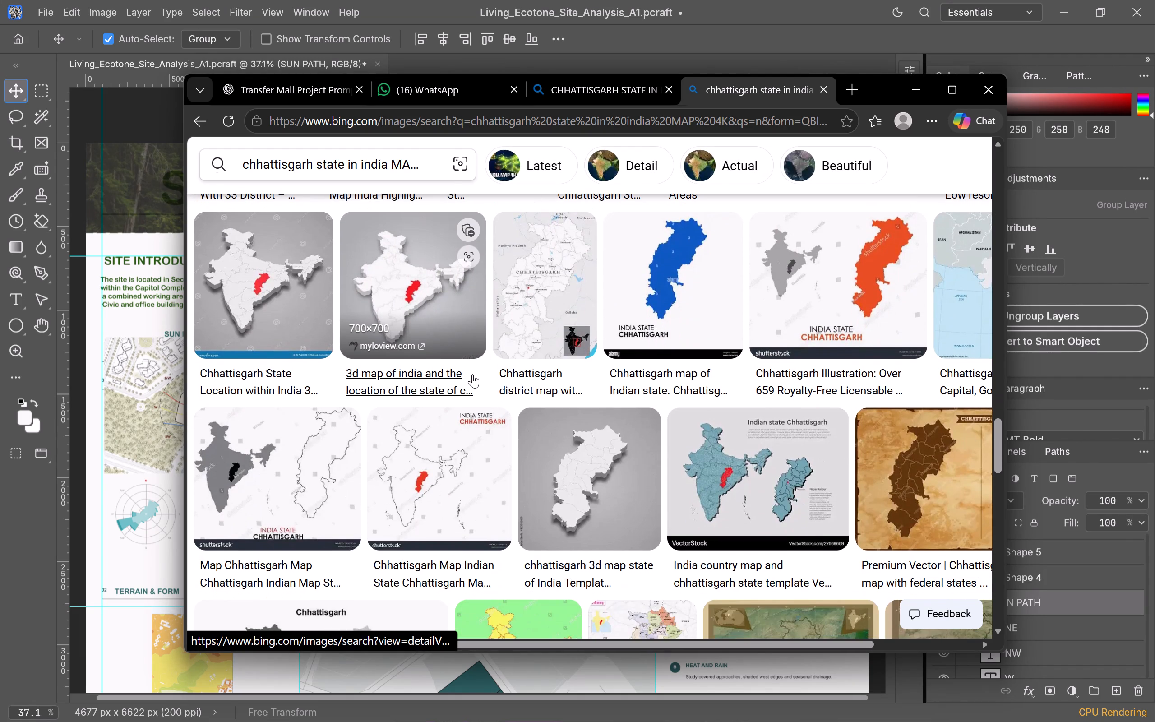
pyautogui.scroll(-2, 472, 374)
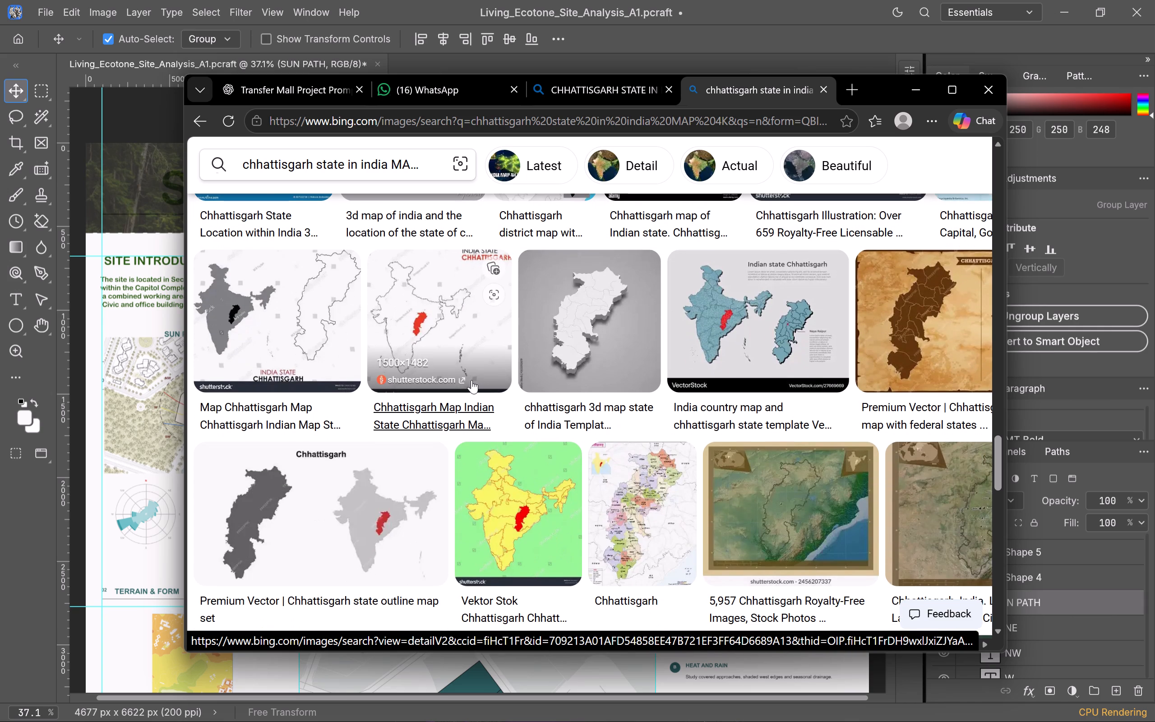
pyautogui.scroll(-4, 471, 380)
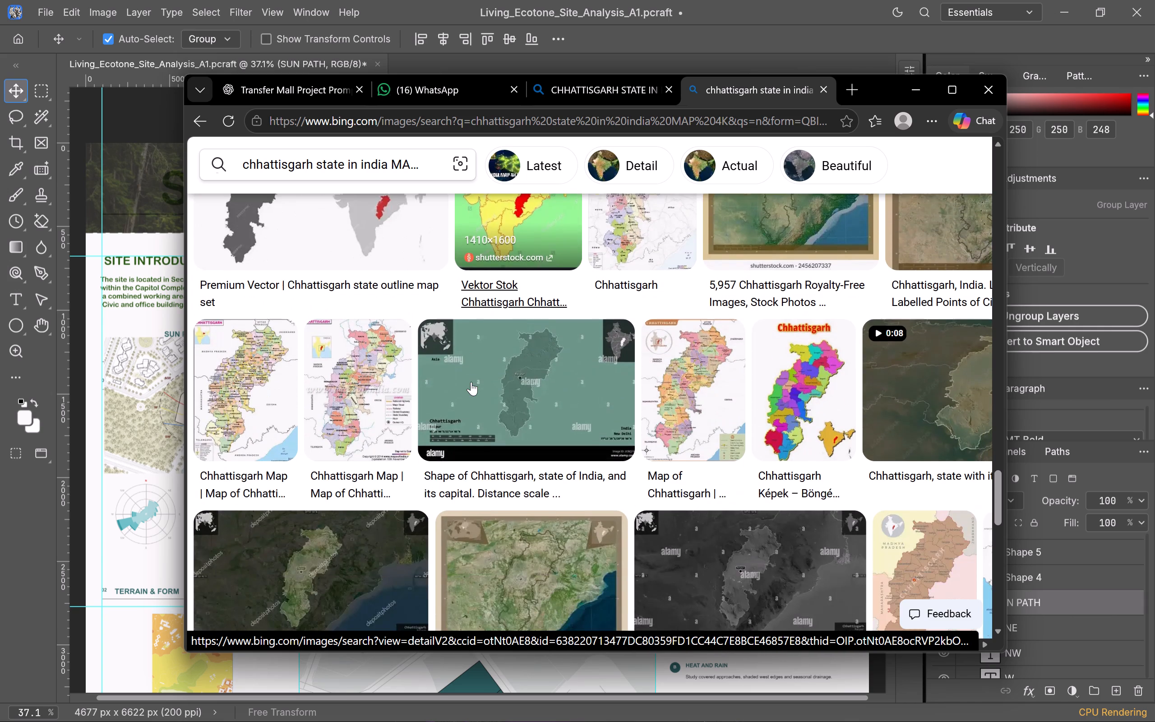
pyautogui.scroll(-5, 471, 382)
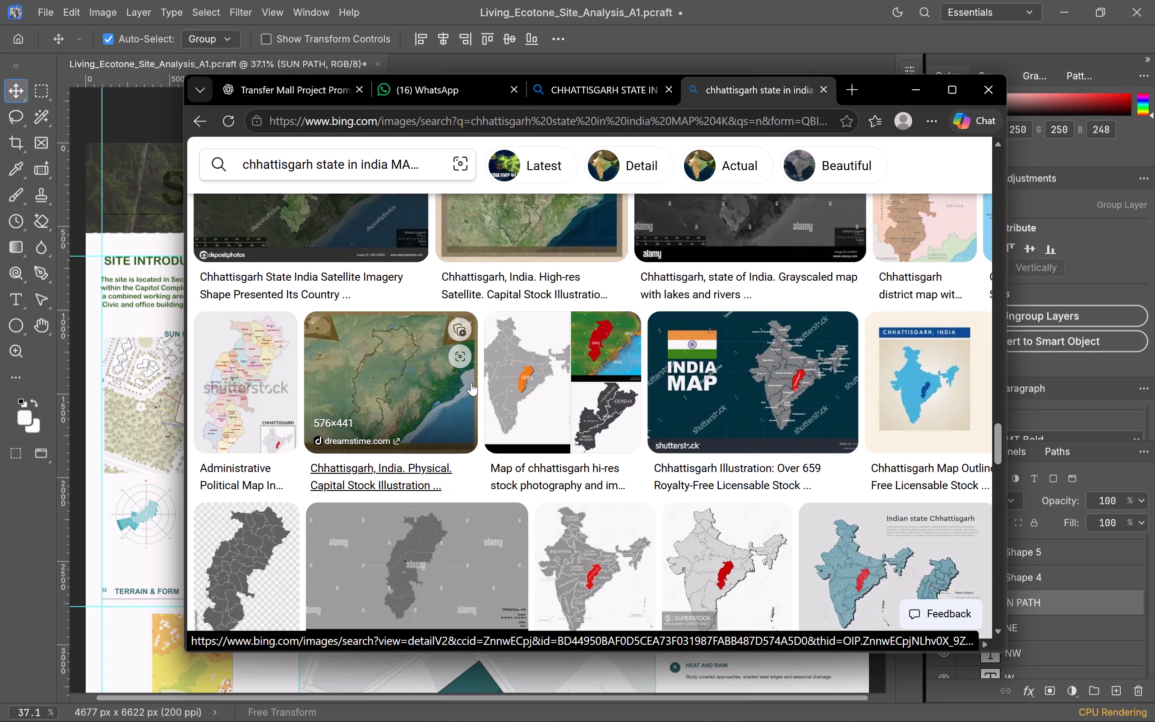
pyautogui.scroll(-1, 471, 382)
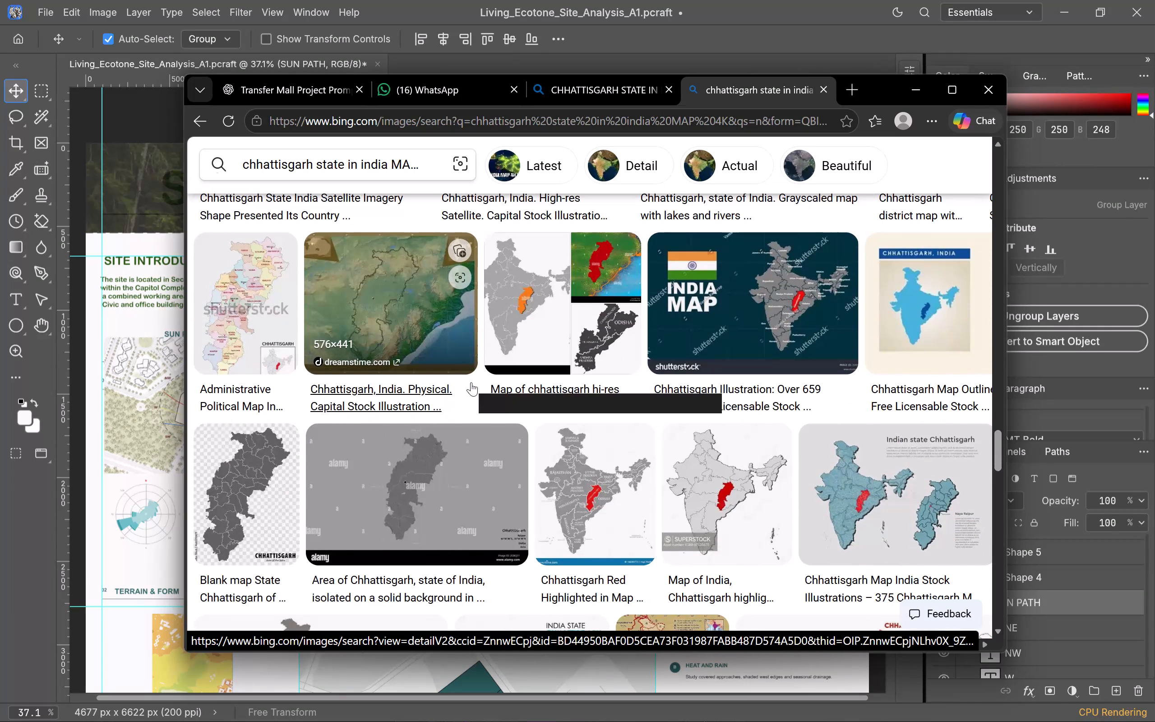
pyautogui.scroll(-3, 471, 382)
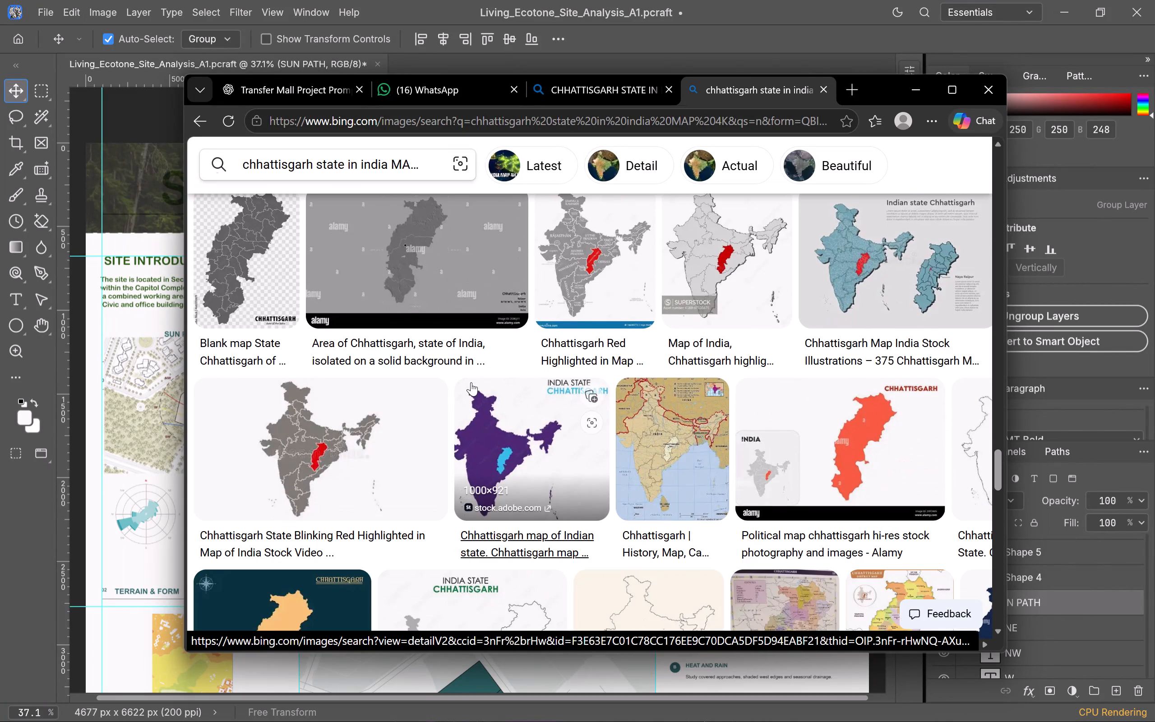
pyautogui.scroll(-2, 471, 382)
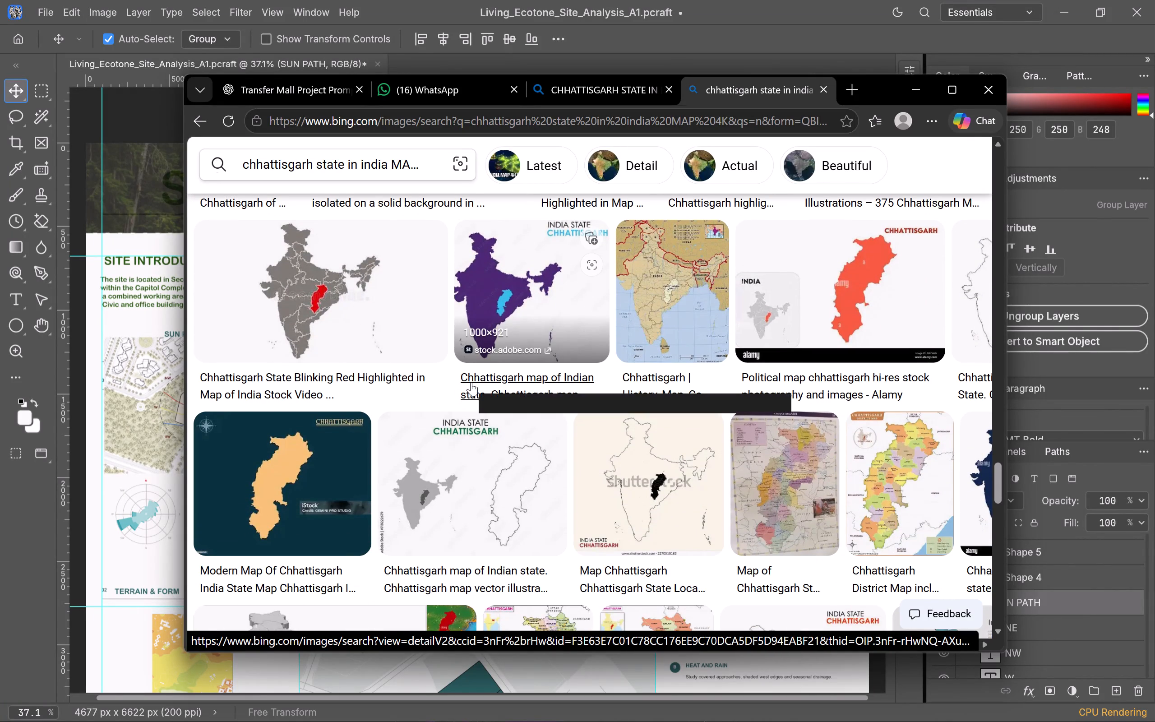
pyautogui.scroll(18, 471, 382)
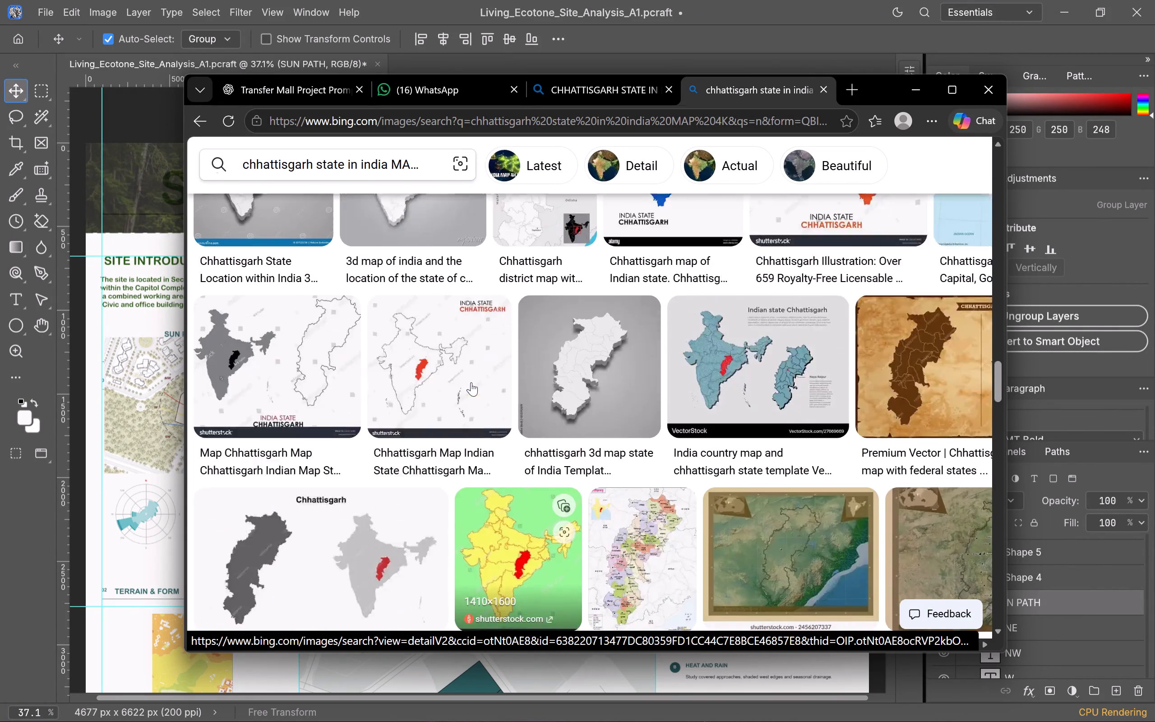
pyautogui.scroll(20, 471, 382)
pyautogui.scroll(12, 471, 382)
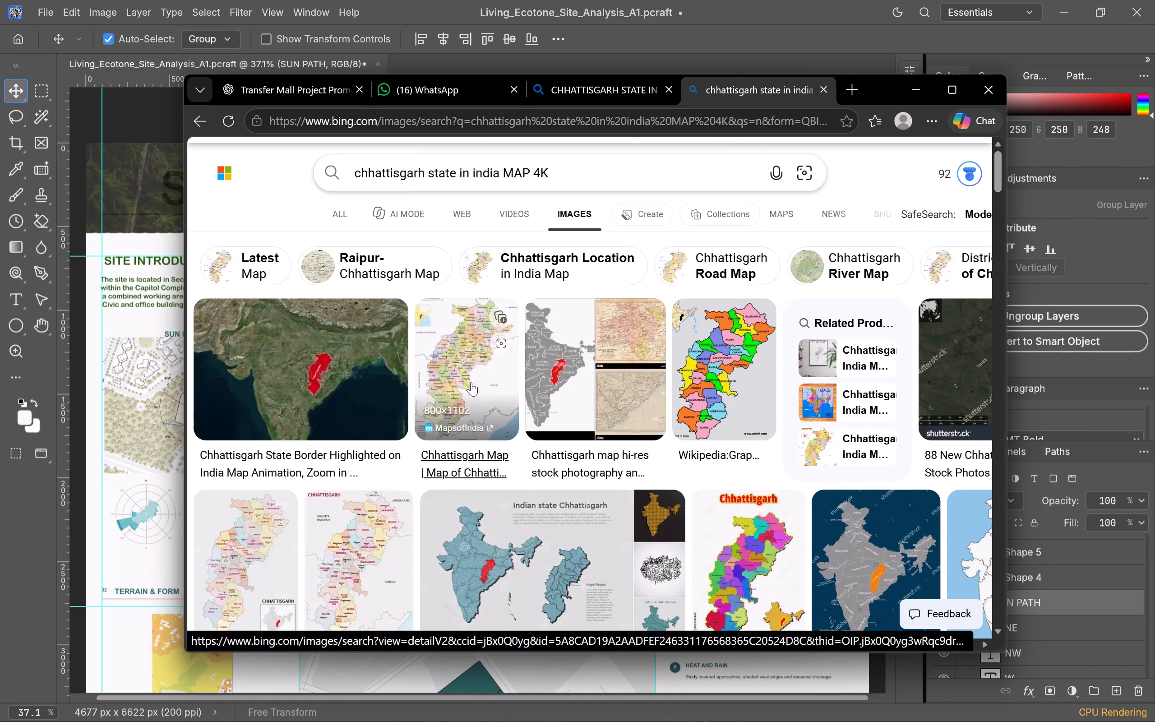
pyautogui.scroll(3, 471, 382)
pyautogui.scroll(-2, 471, 382)
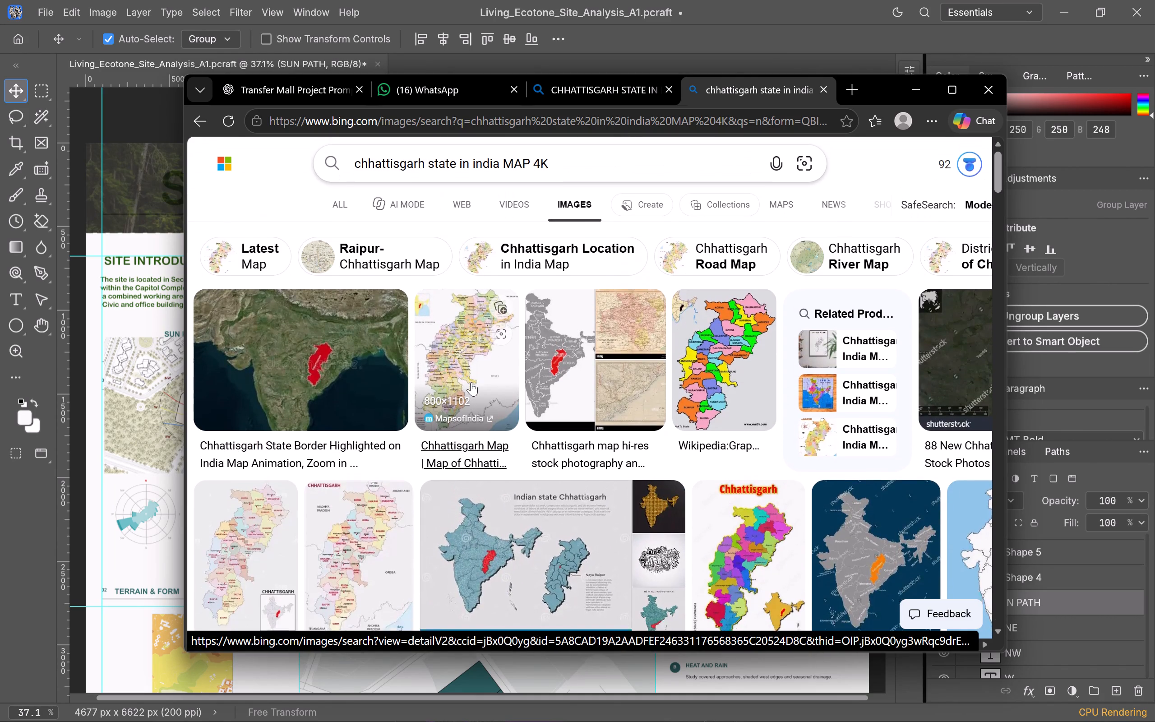
pyautogui.scroll(-2, 578, 402)
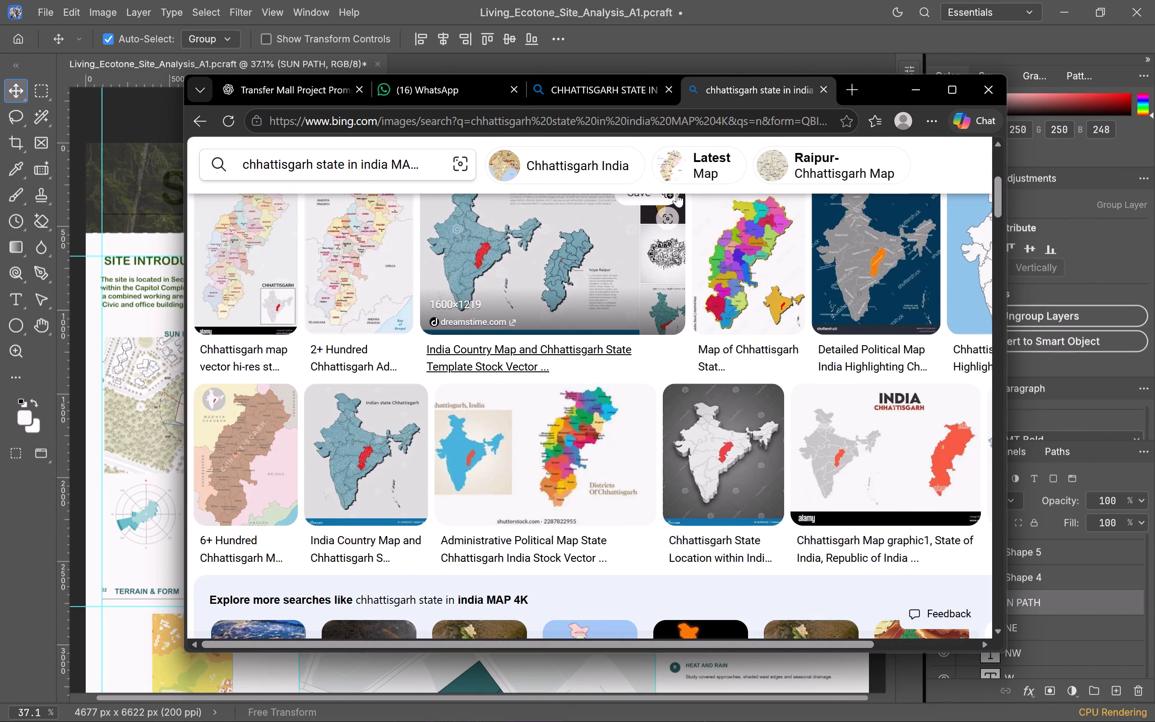
pyautogui.scroll(-2, 480, 316)
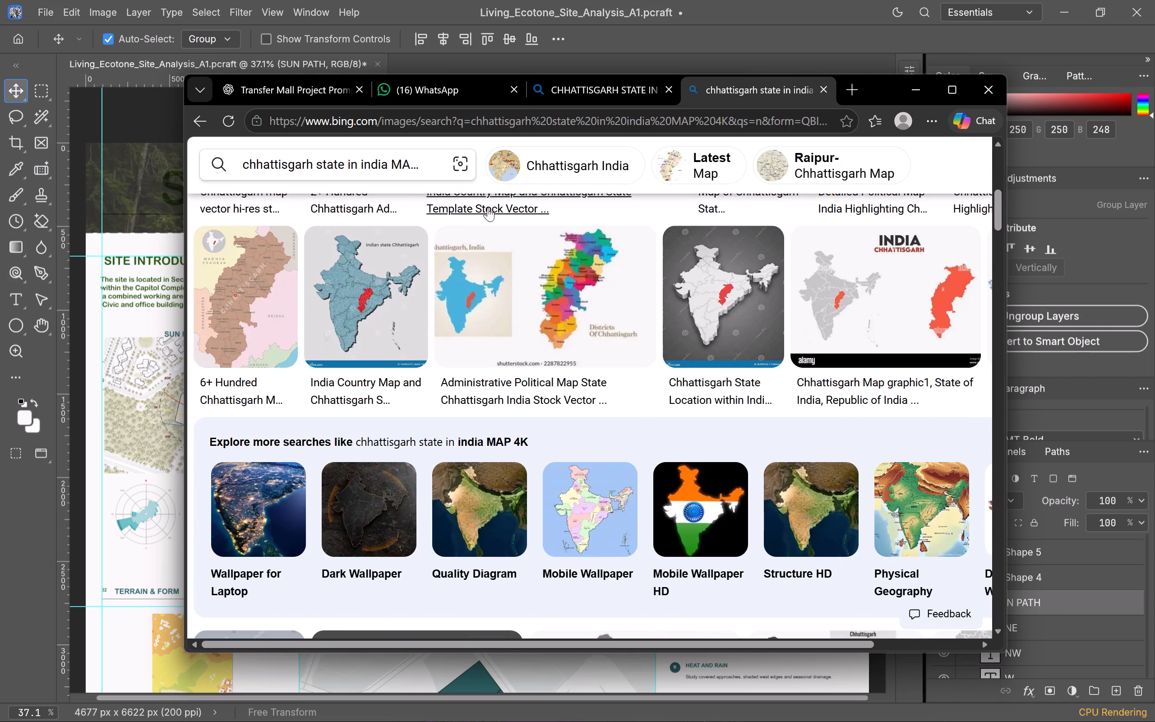
# Extend the image search to "chhattisgarh state in india MAP 4K MONOCHROMATIC COLOUR".
pyautogui.scroll(10, 488, 208)
pyautogui.click(567, 174)
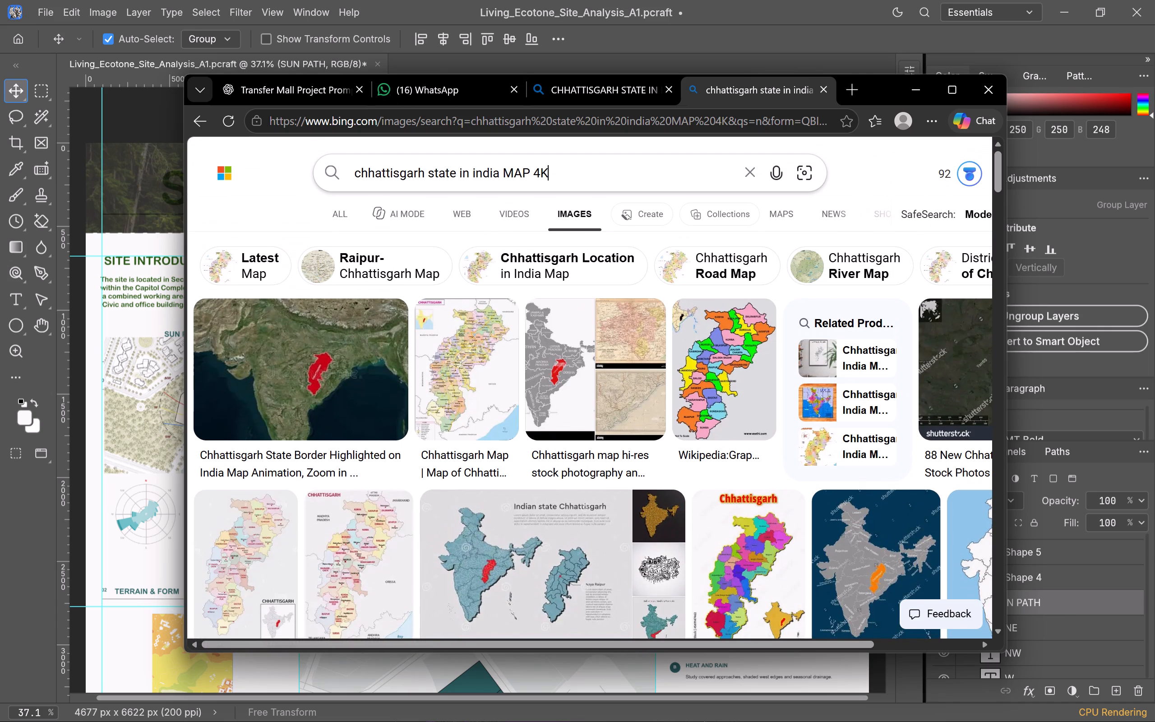
pyautogui.press('space')
pyautogui.write('MONO')
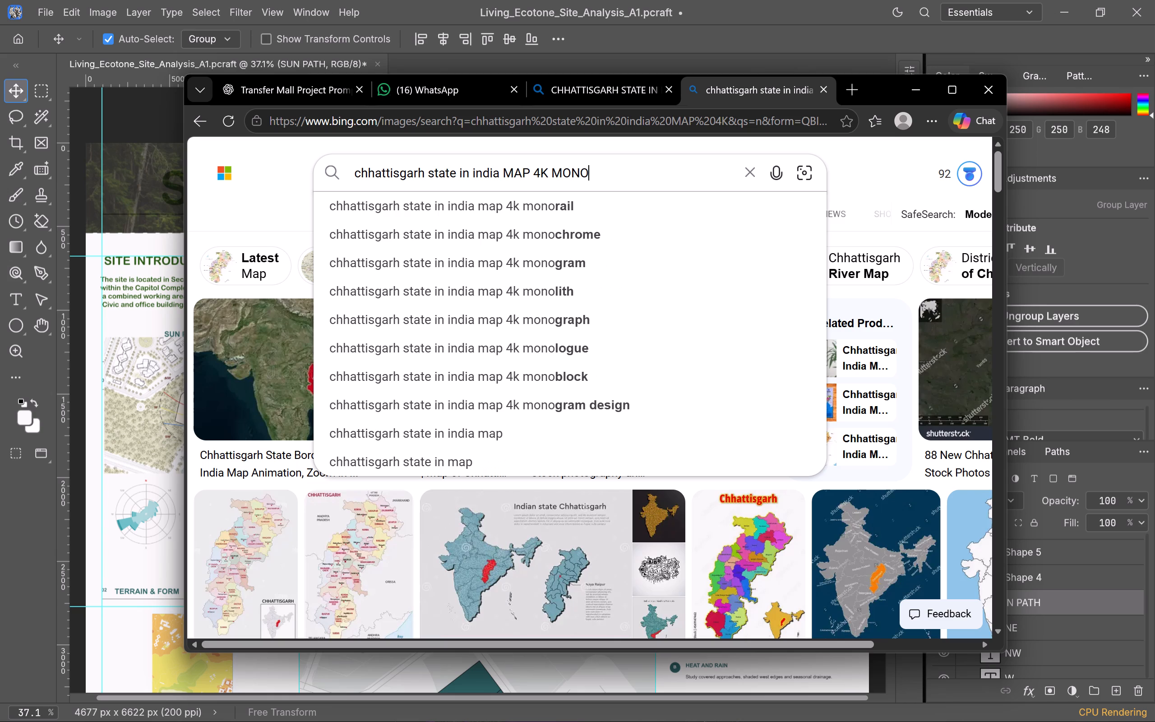
pyautogui.write('CHROMATIC COLOUR')
pyautogui.press('Return')
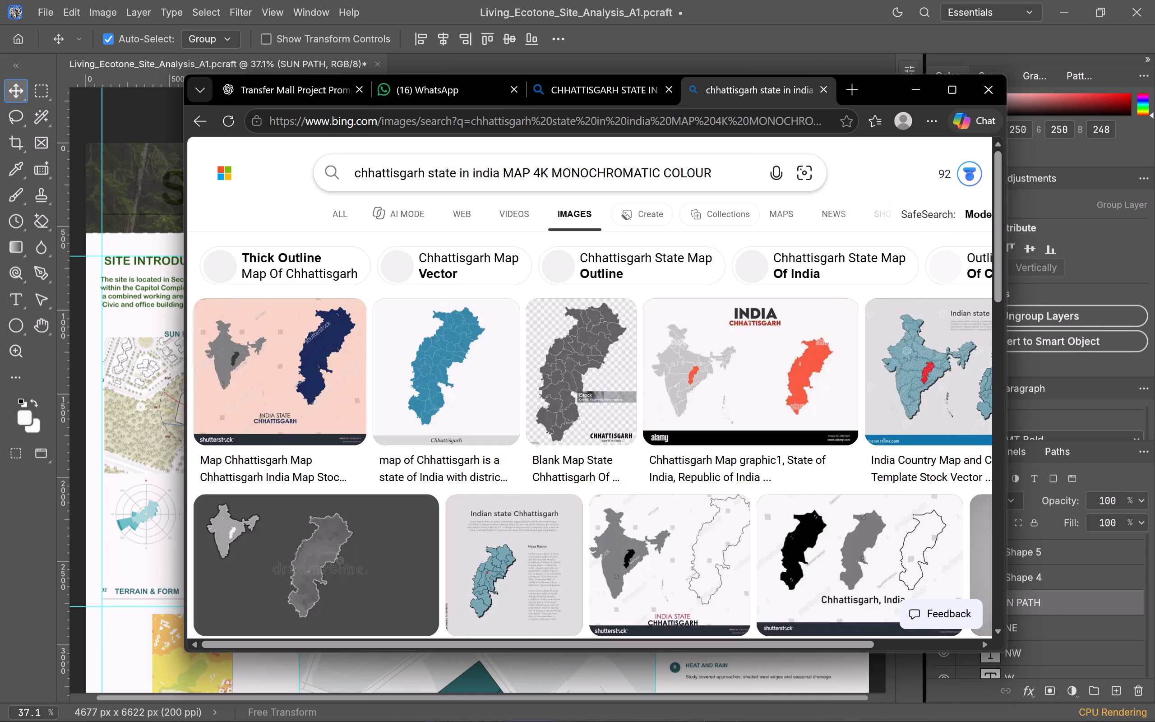
# Preview the India outline map with Chhattisgarh filled in black from the monochromatic results.
pyautogui.scroll(-2, 435, 352)
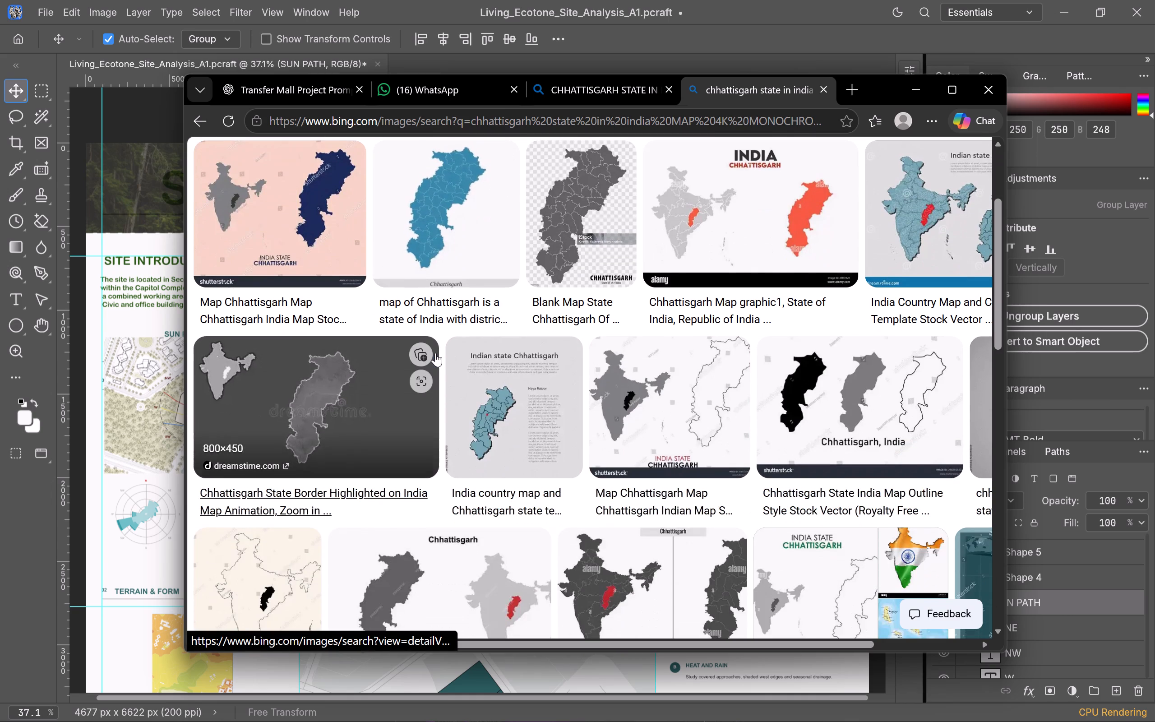
pyautogui.scroll(-3, 448, 350)
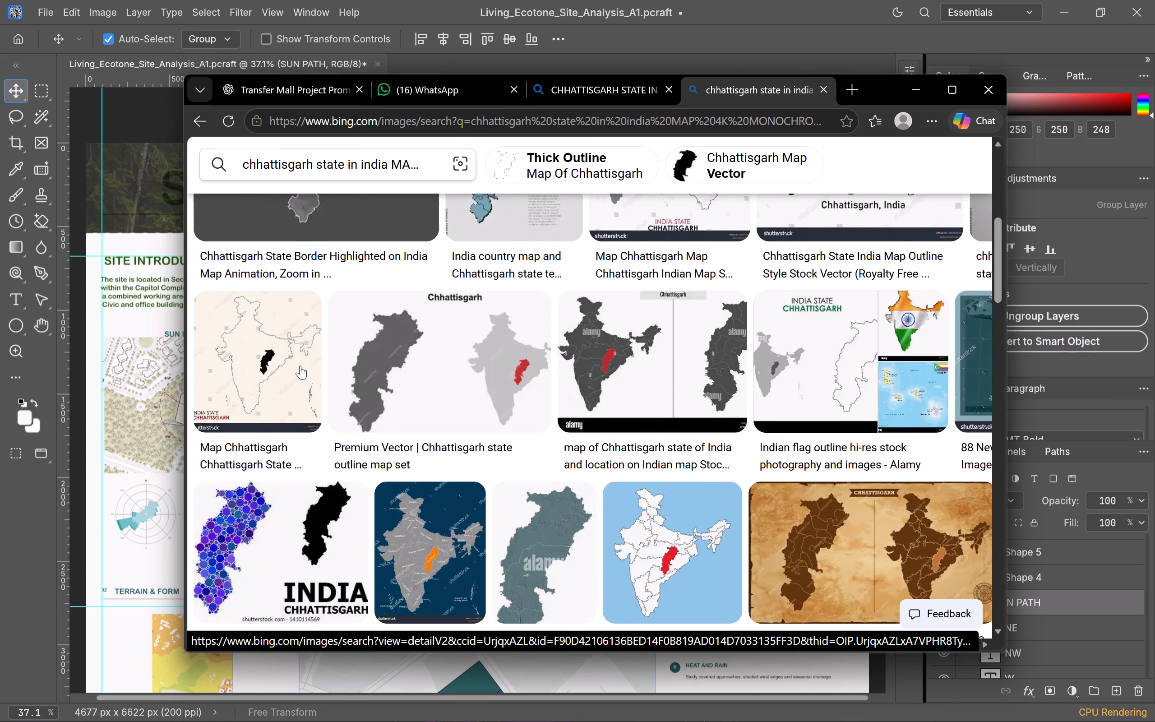
pyautogui.click(247, 364)
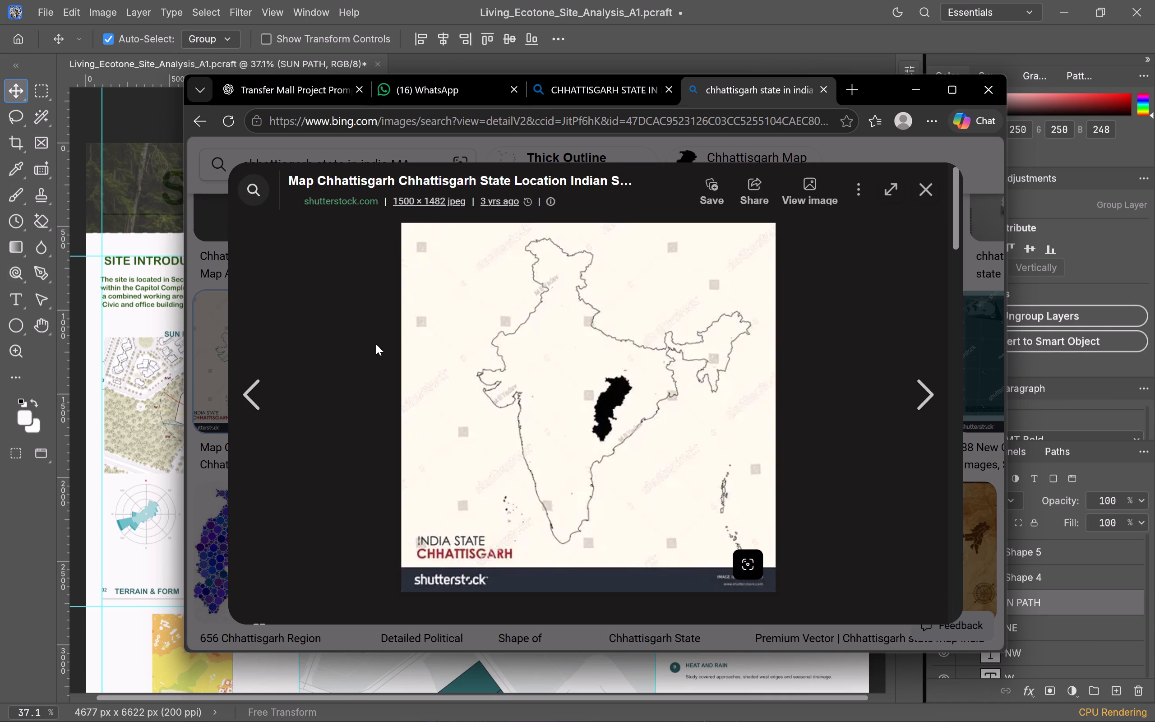
pyautogui.click(927, 194)
# Browse further monochromatic image results for a simple map highlighting Chhattisgarh within India.
pyautogui.scroll(-5, 511, 387)
pyautogui.scroll(-2, 577, 367)
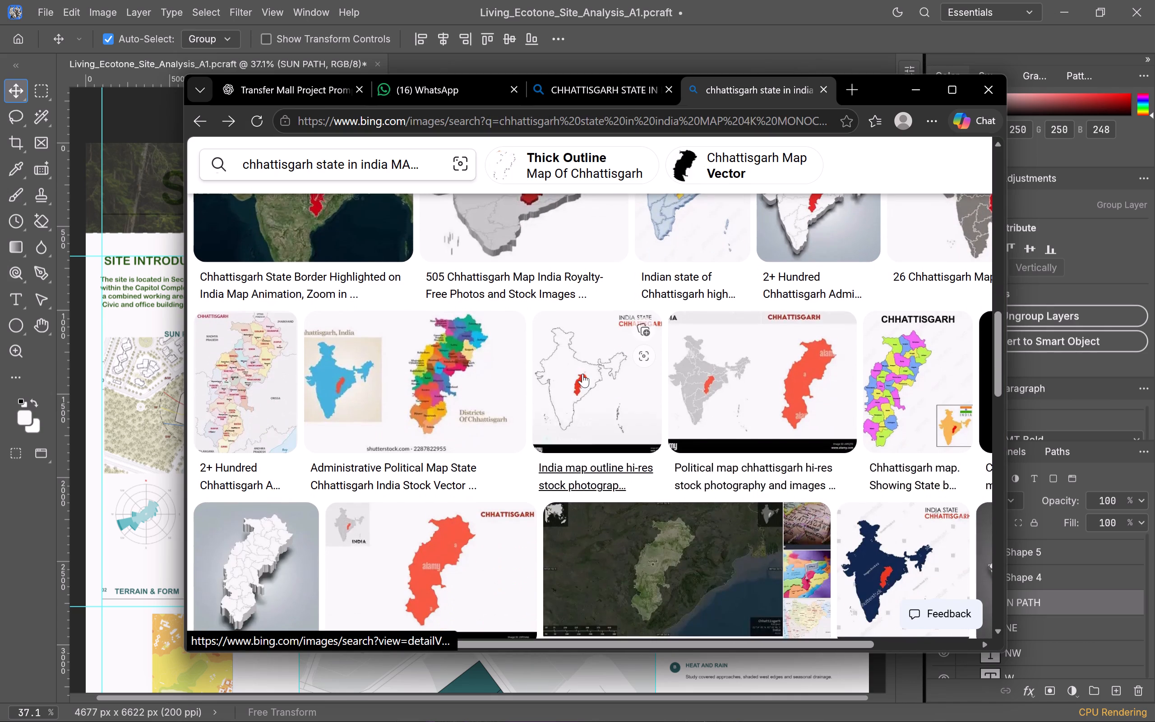
pyautogui.scroll(-3, 529, 378)
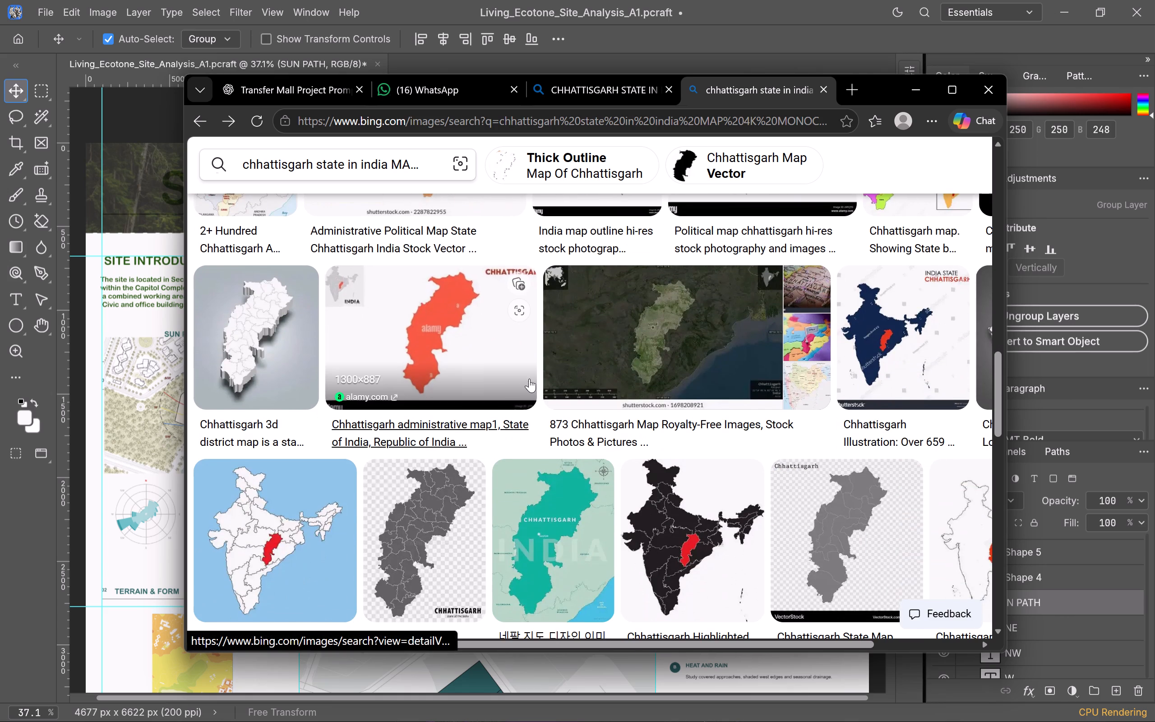
pyautogui.scroll(-4, 529, 379)
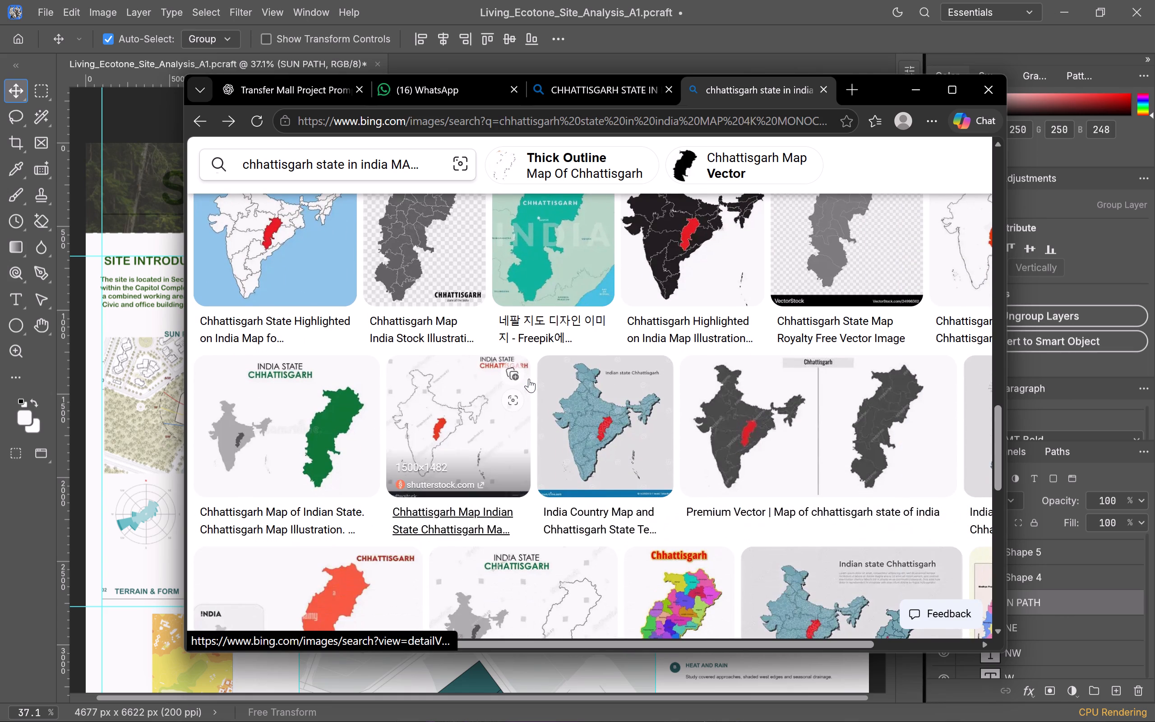
pyautogui.scroll(-1, 640, 364)
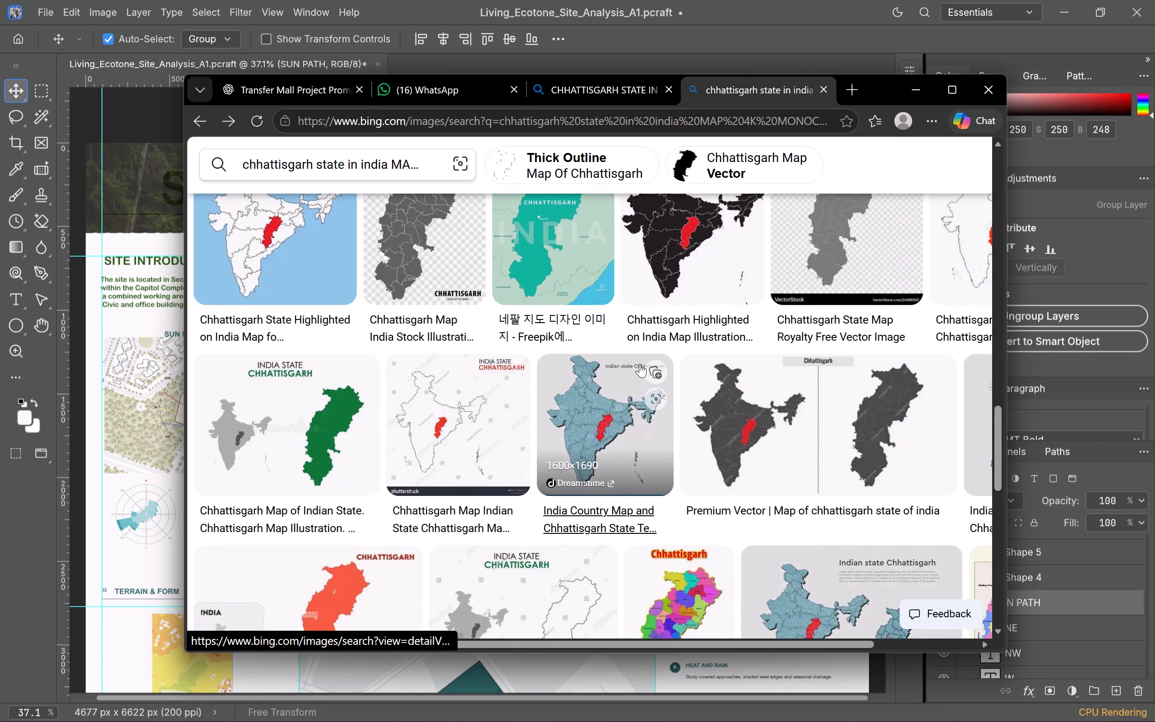
pyautogui.scroll(-3, 651, 370)
pyautogui.scroll(6, 651, 370)
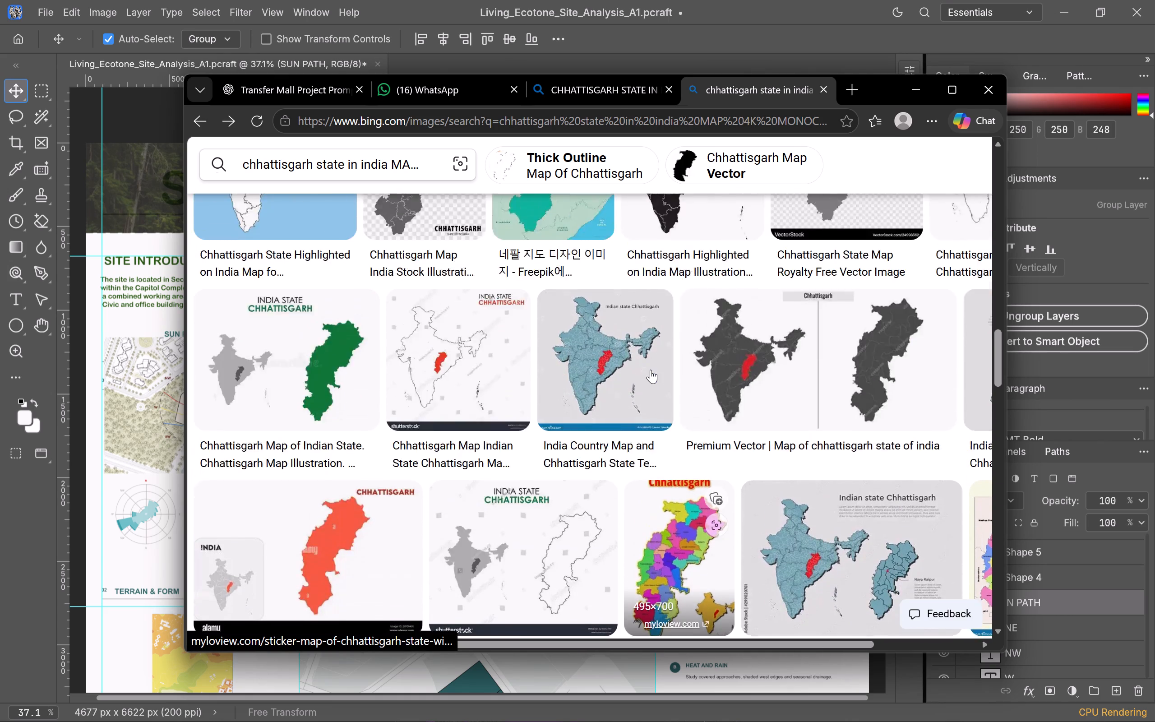
# Copy the full image search query "chhattisgarh state in india MAP 4K MONOCHROMATIC COLOUR".
pyautogui.scroll(20, 651, 370)
pyautogui.scroll(3, 651, 370)
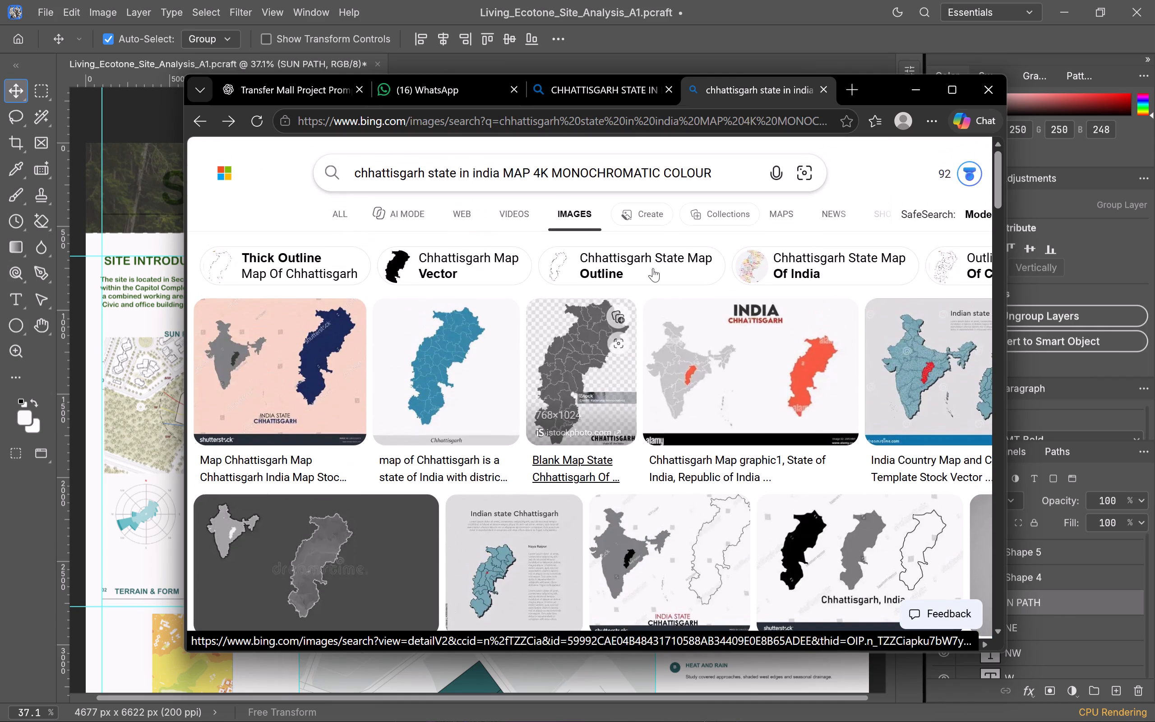
pyautogui.moveTo(720, 171); pyautogui.dragTo(522, 172)
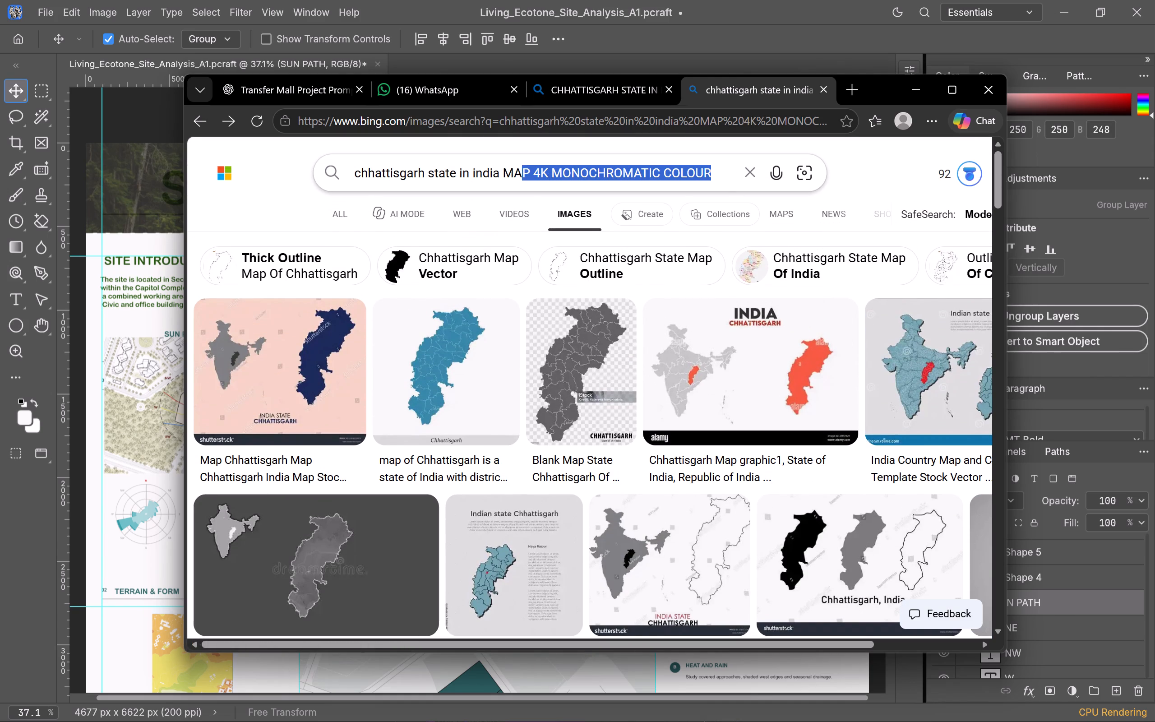
pyautogui.moveTo(522, 172); pyautogui.dragTo(346, 173)
pyautogui.rightClick(433, 169)
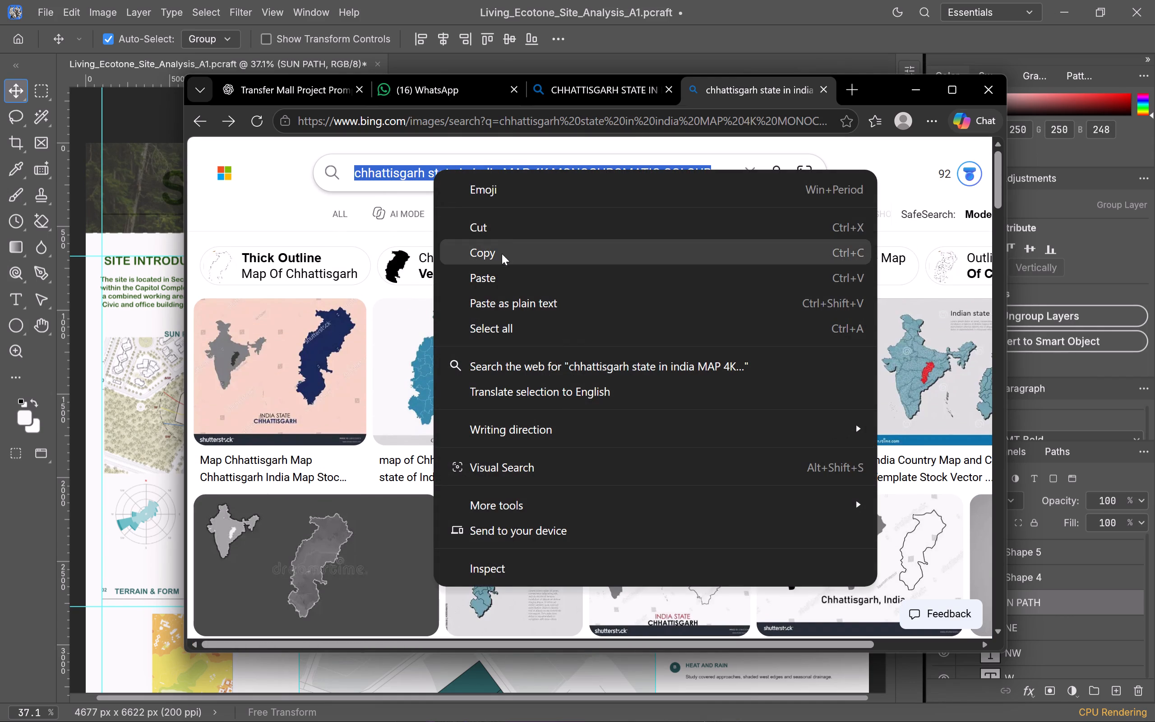
pyautogui.click(493, 255)
# Open Pinterest in a new browser tab and sign in with the user's own Google account.
pyautogui.click(848, 86)
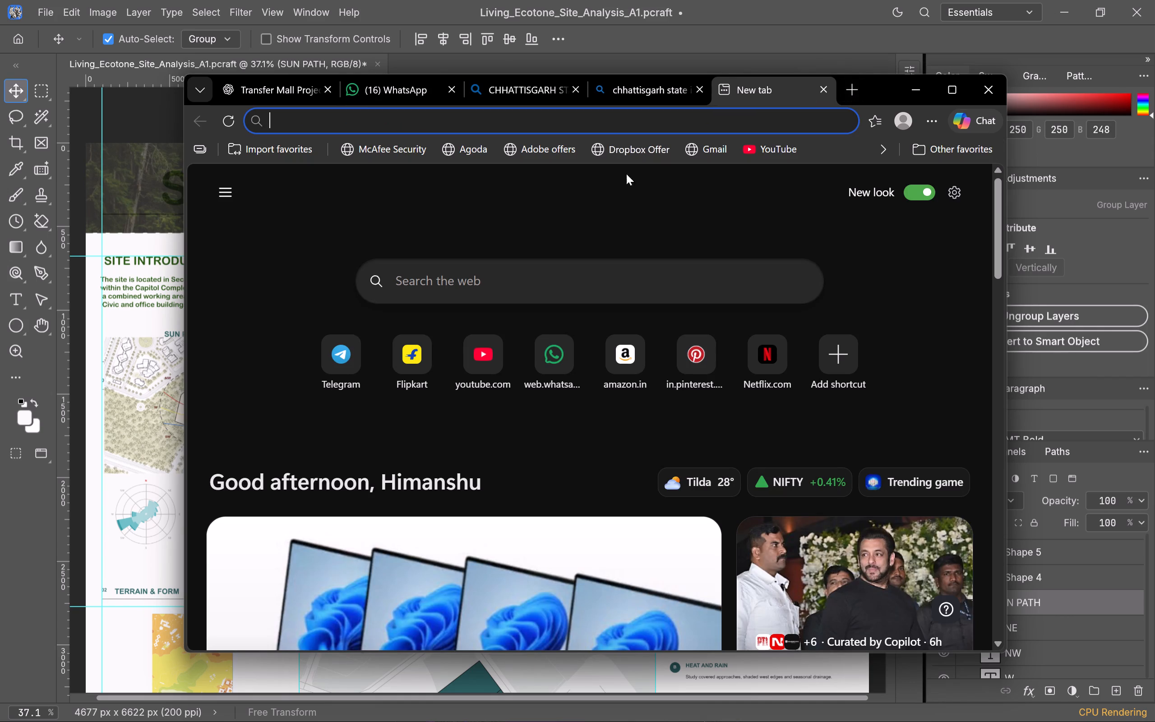
pyautogui.click(699, 362)
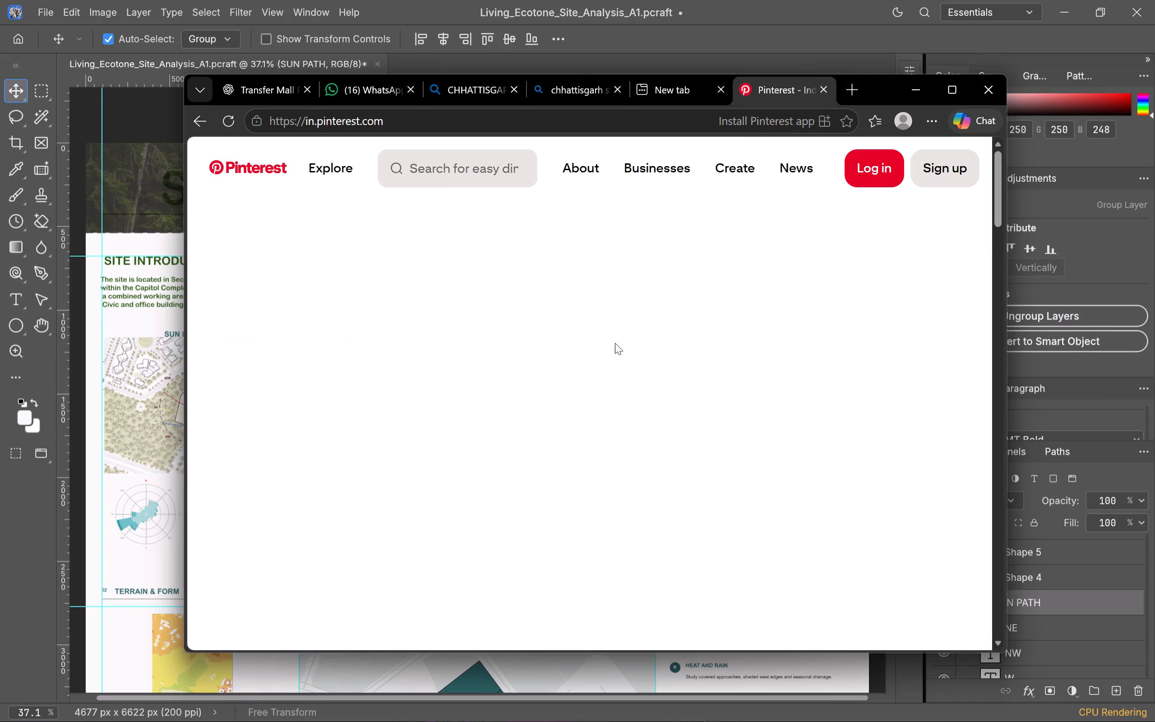
pyautogui.scroll(-3, 559, 356)
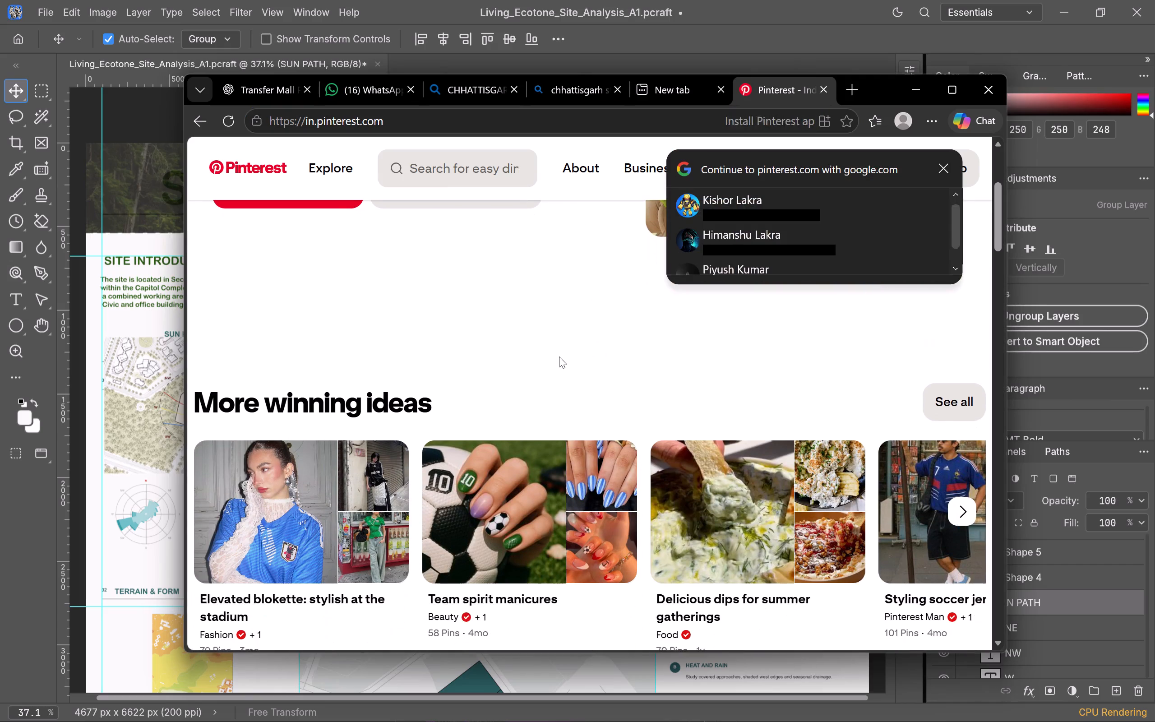
pyautogui.click(741, 240)
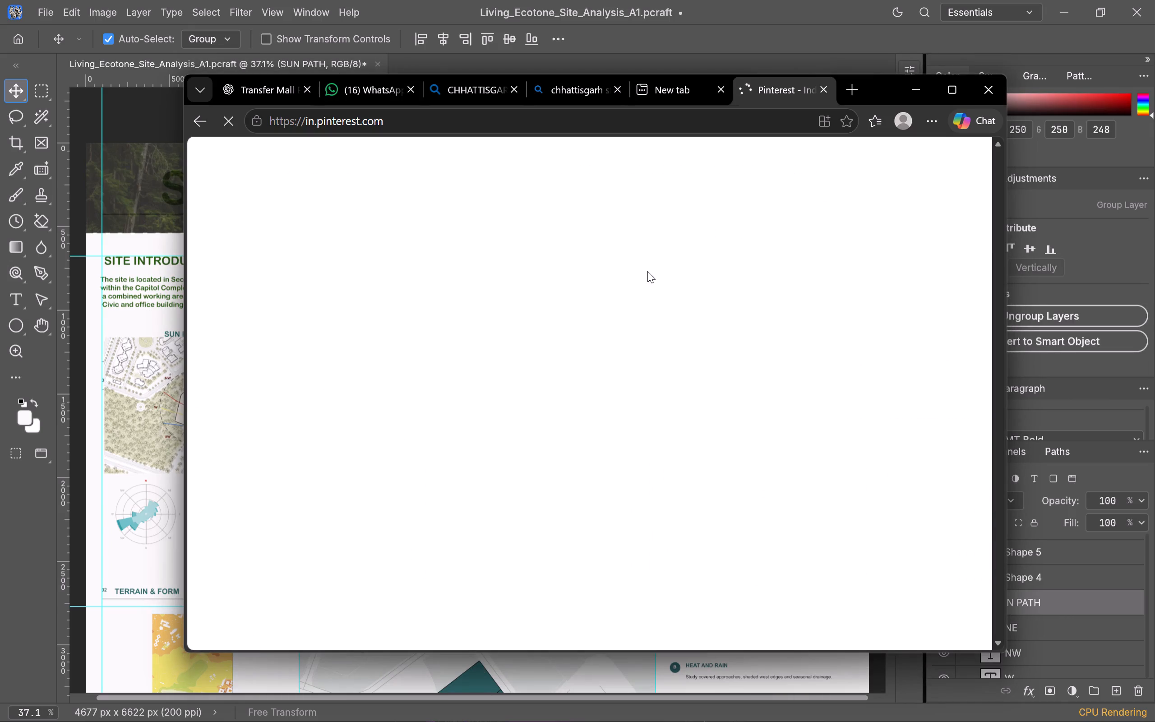
# Search Pinterest for the copied query "chhattisgarh state in india MAP 4K MONOCHROMATIC COLOUR".
pyautogui.scroll(-3, 498, 282)
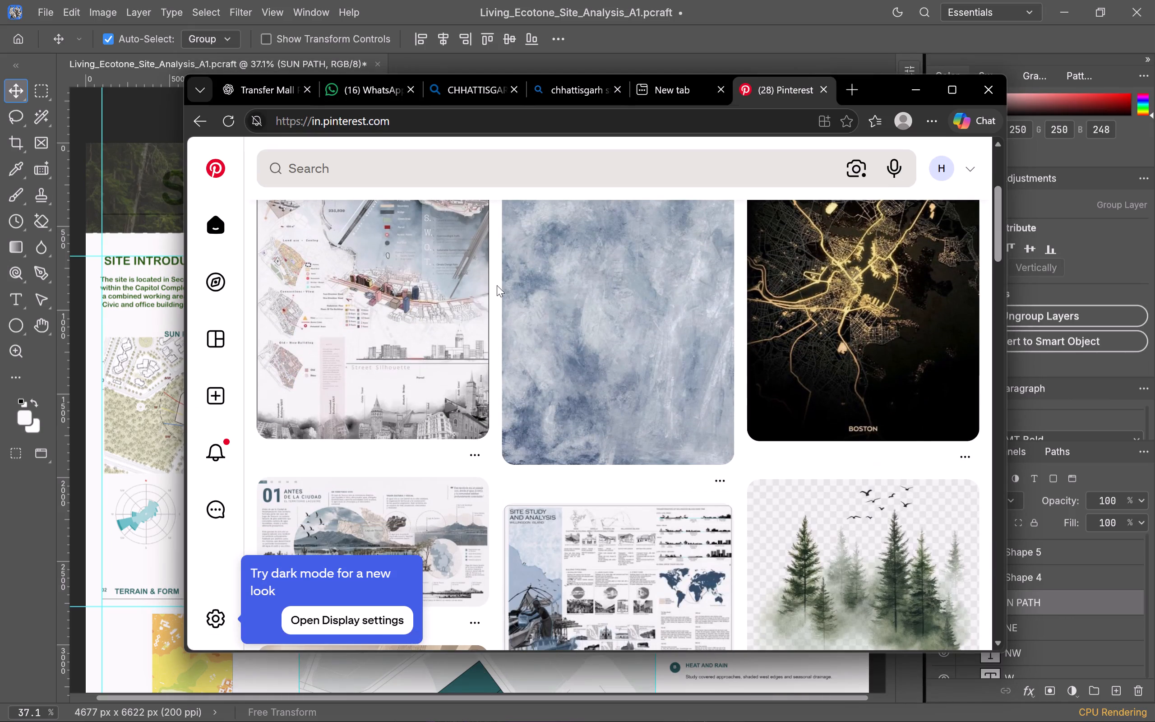
pyautogui.scroll(3, 497, 285)
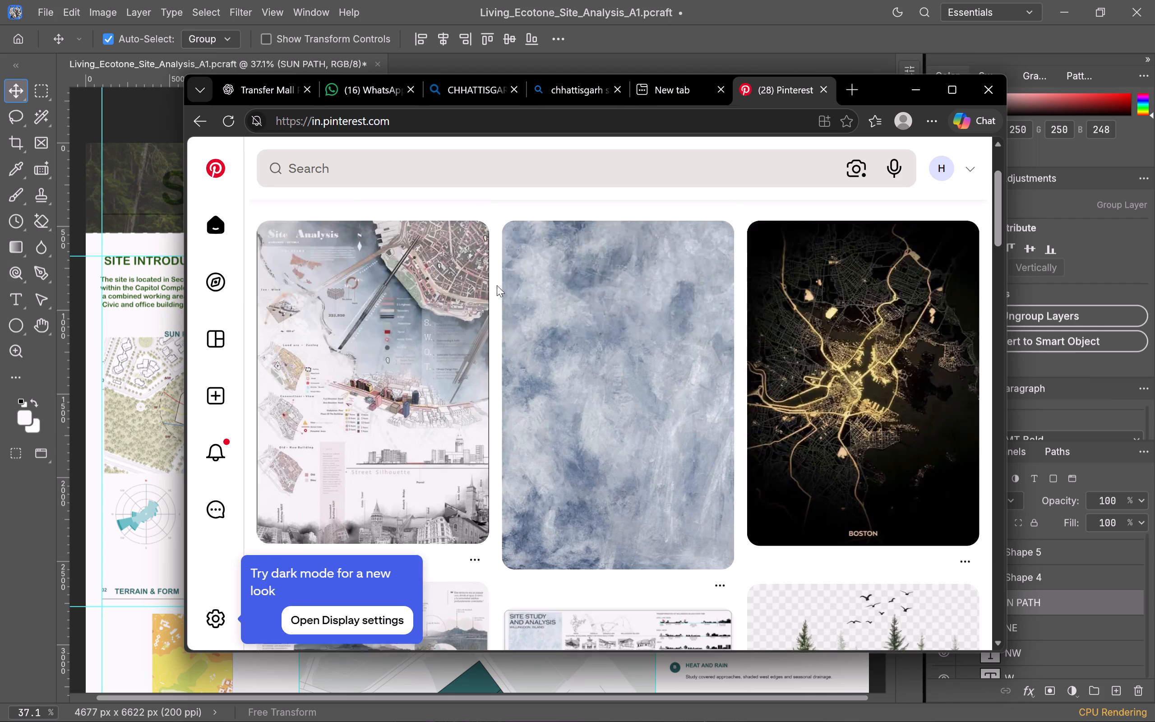
pyautogui.scroll(4, 497, 285)
pyautogui.click(413, 175)
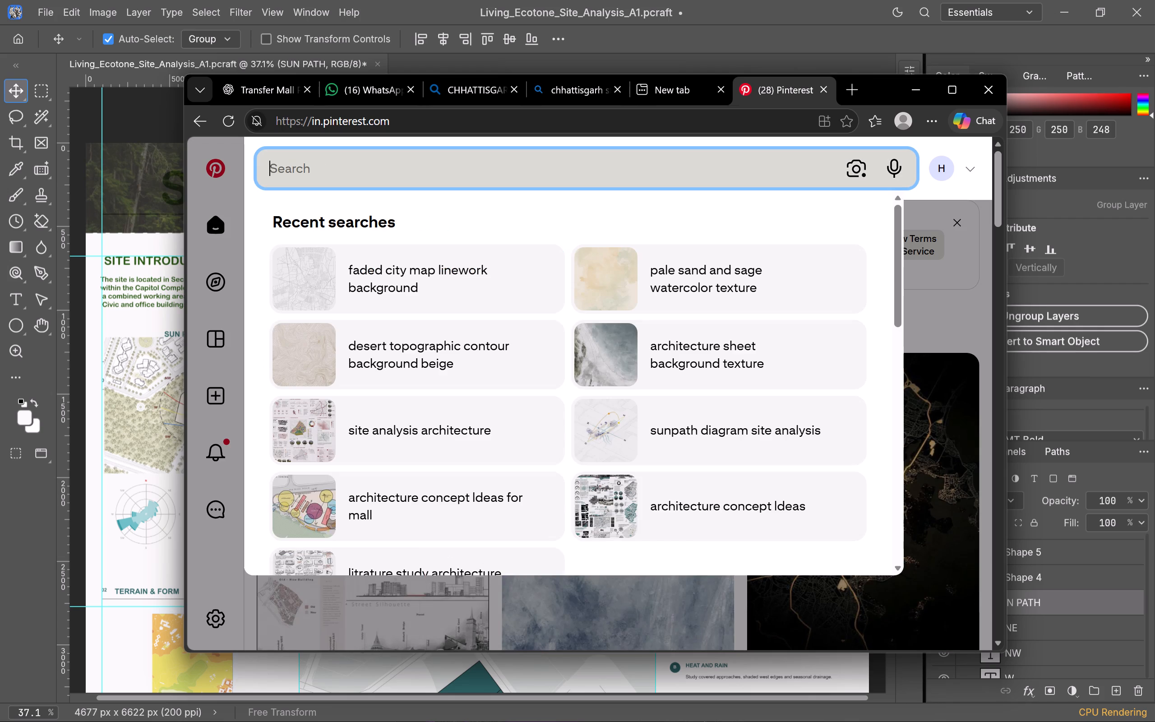
pyautogui.hotkey('ctrl', 'v')
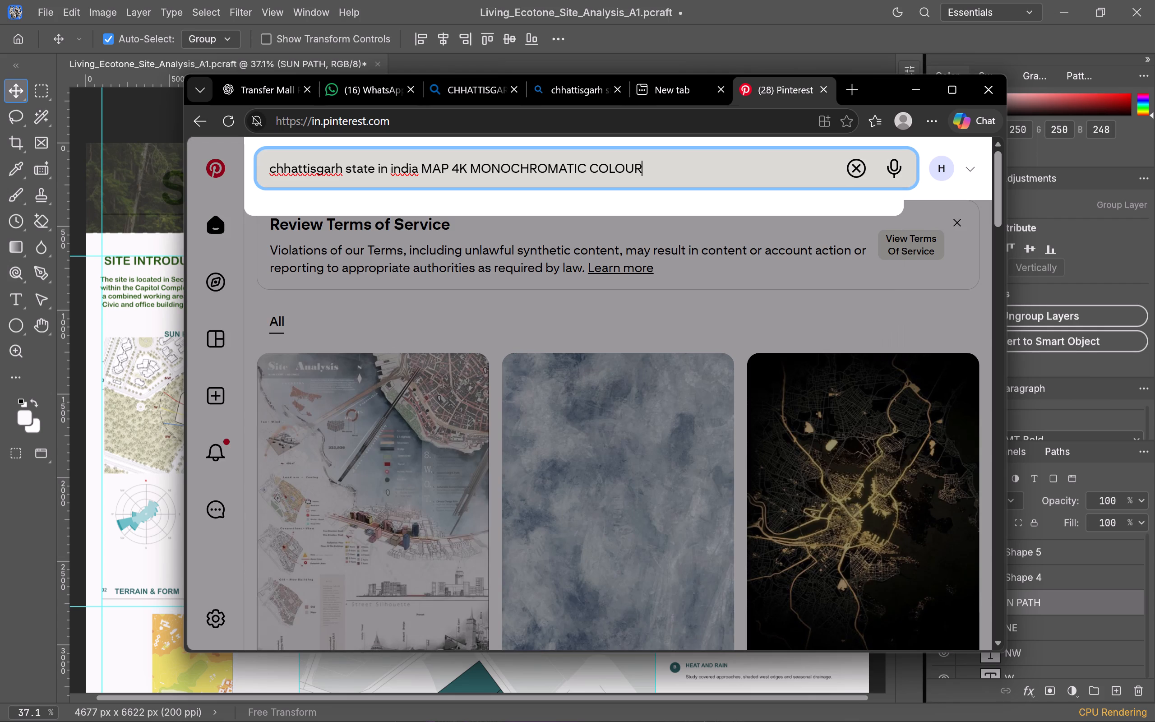
pyautogui.press('Return')
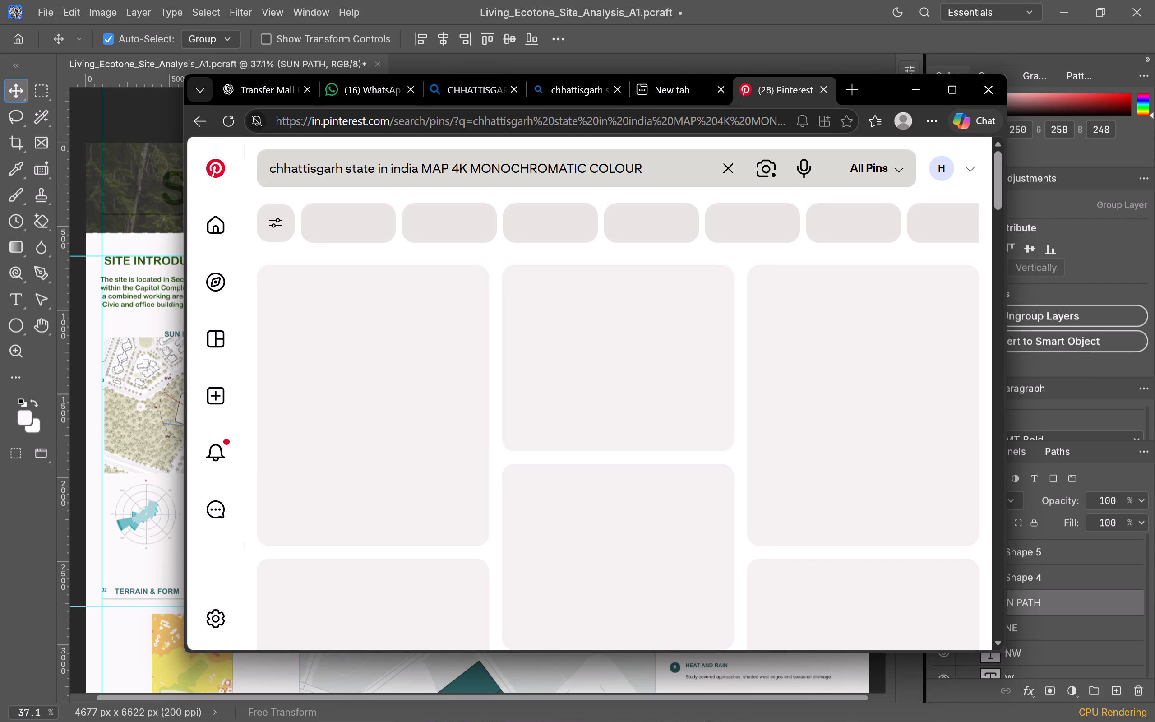
# Browse the Pinterest results for a clean monochromatic India map with Chhattisgarh highlighted.
pyautogui.scroll(-3, 451, 279)
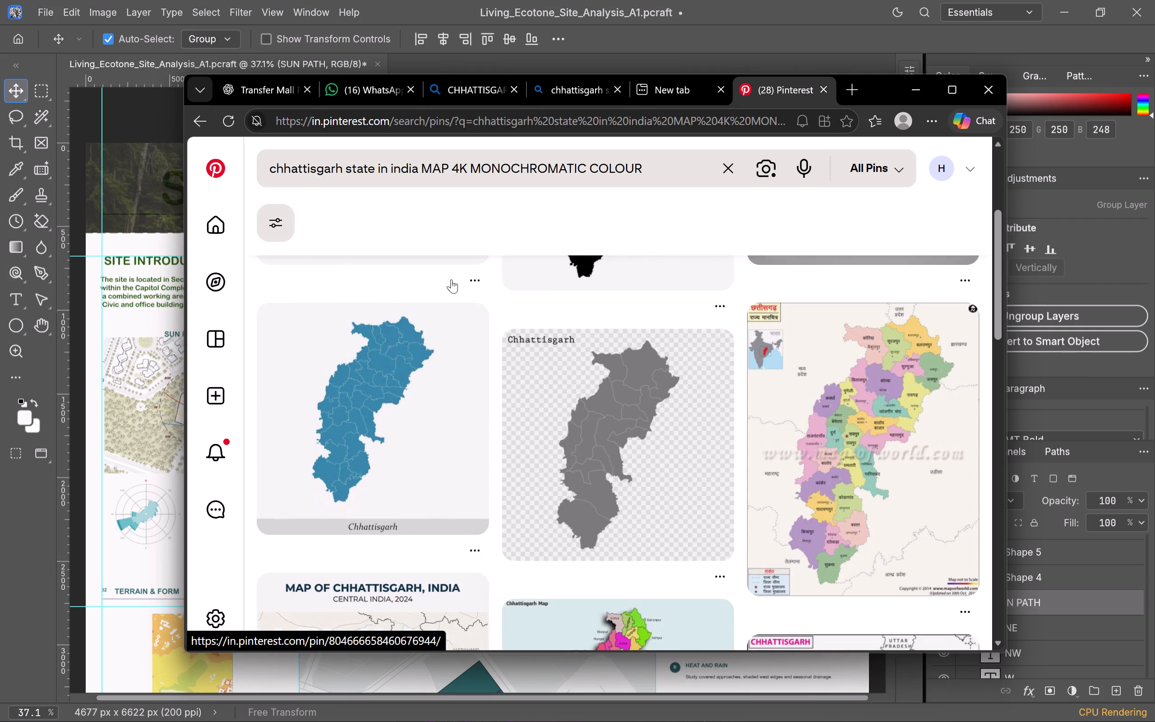
pyautogui.scroll(-10, 451, 279)
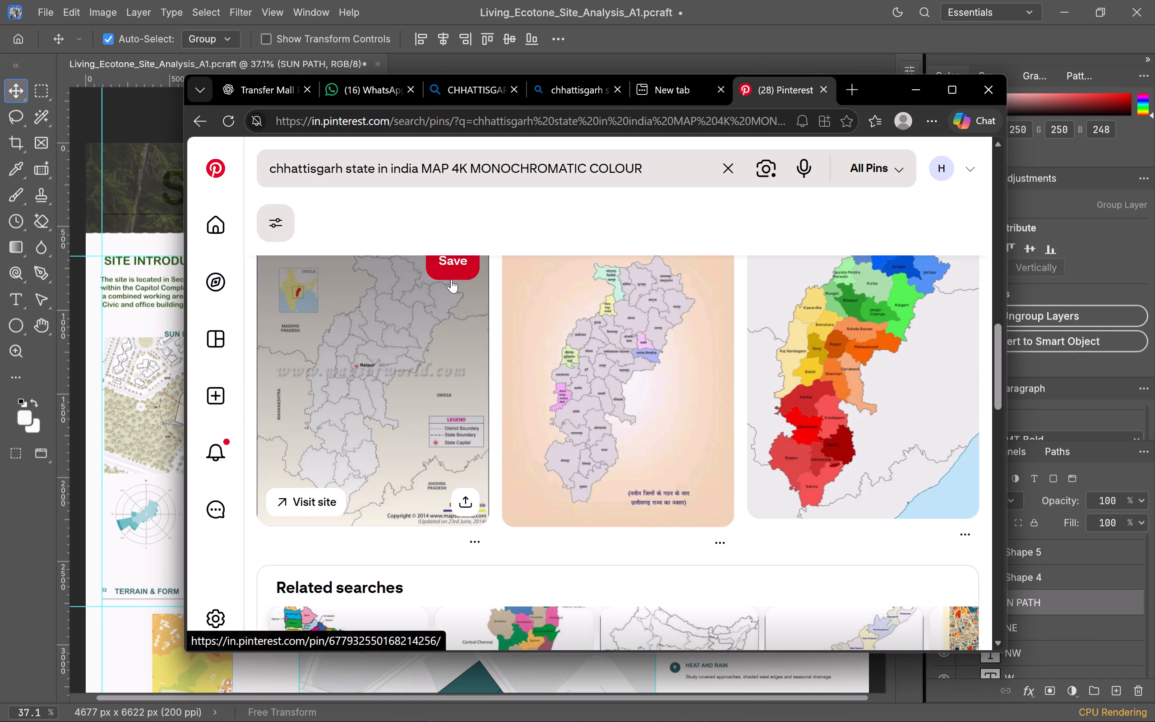
pyautogui.scroll(-10, 451, 279)
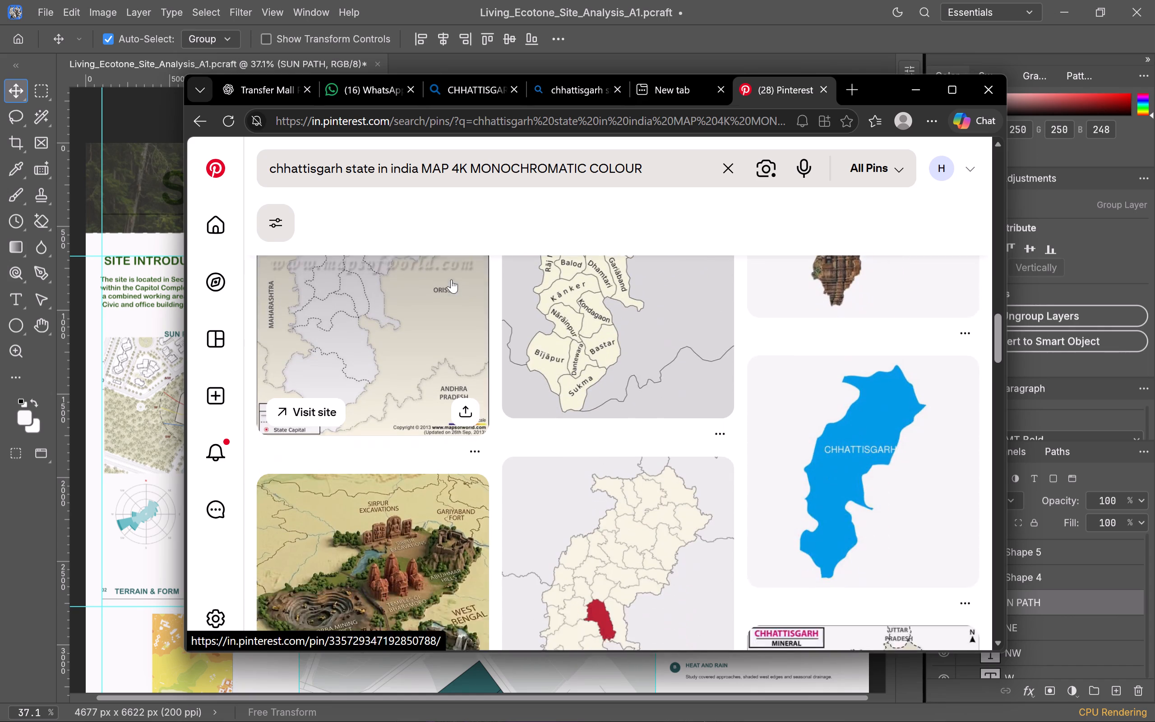
pyautogui.scroll(-10, 451, 279)
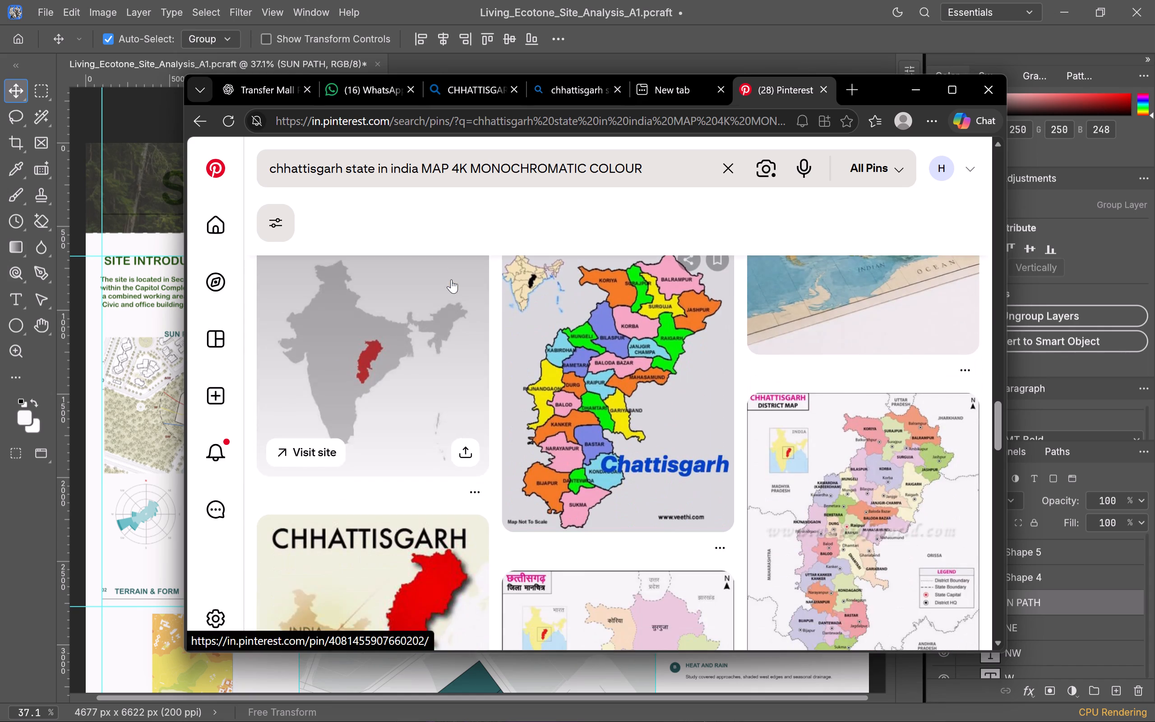
pyautogui.scroll(-10, 451, 279)
pyautogui.scroll(-15, 537, 317)
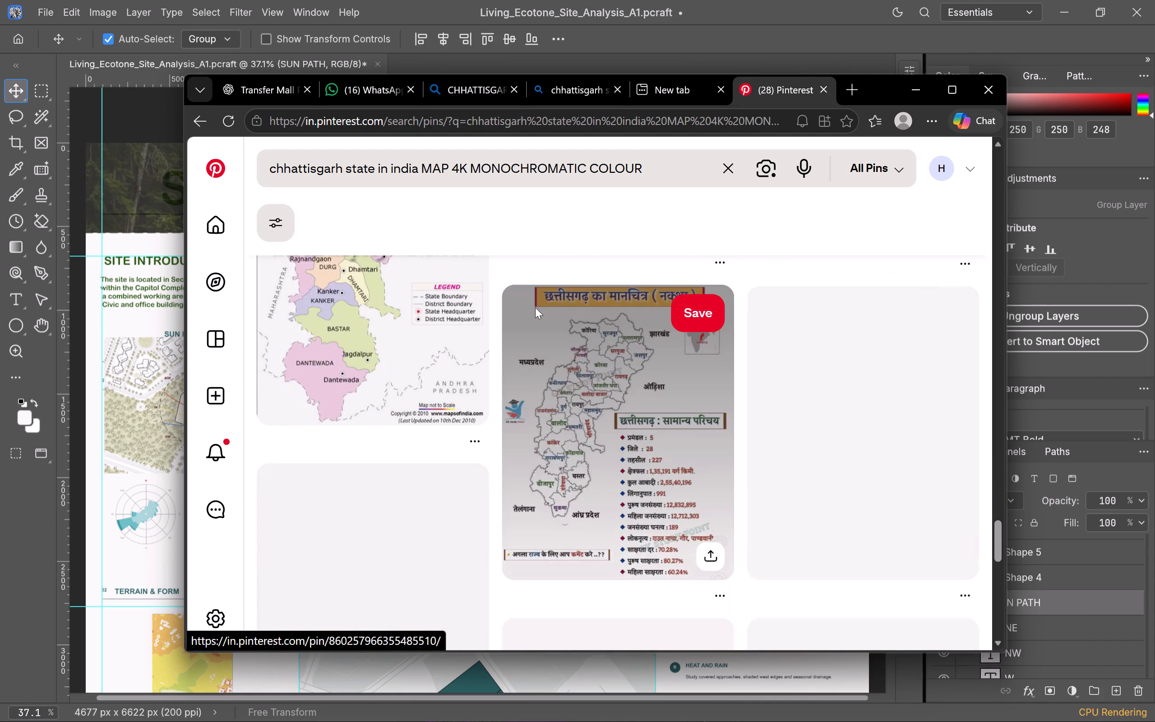
pyautogui.scroll(-13, 533, 309)
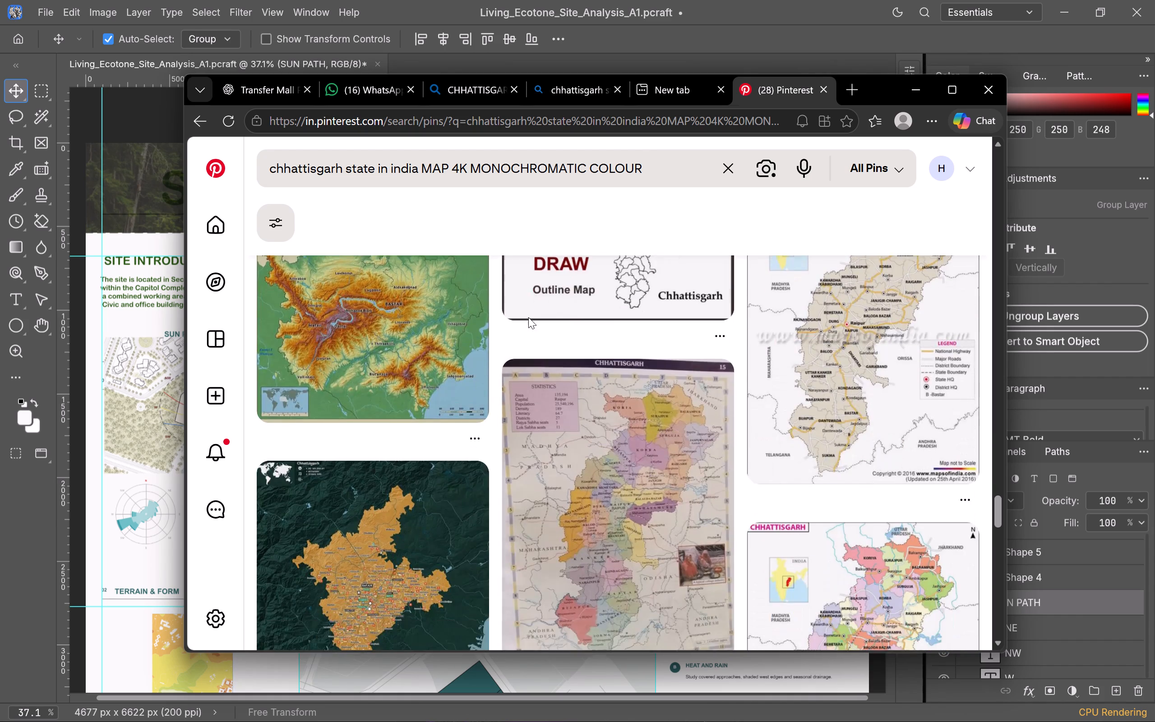
pyautogui.scroll(-7, 528, 317)
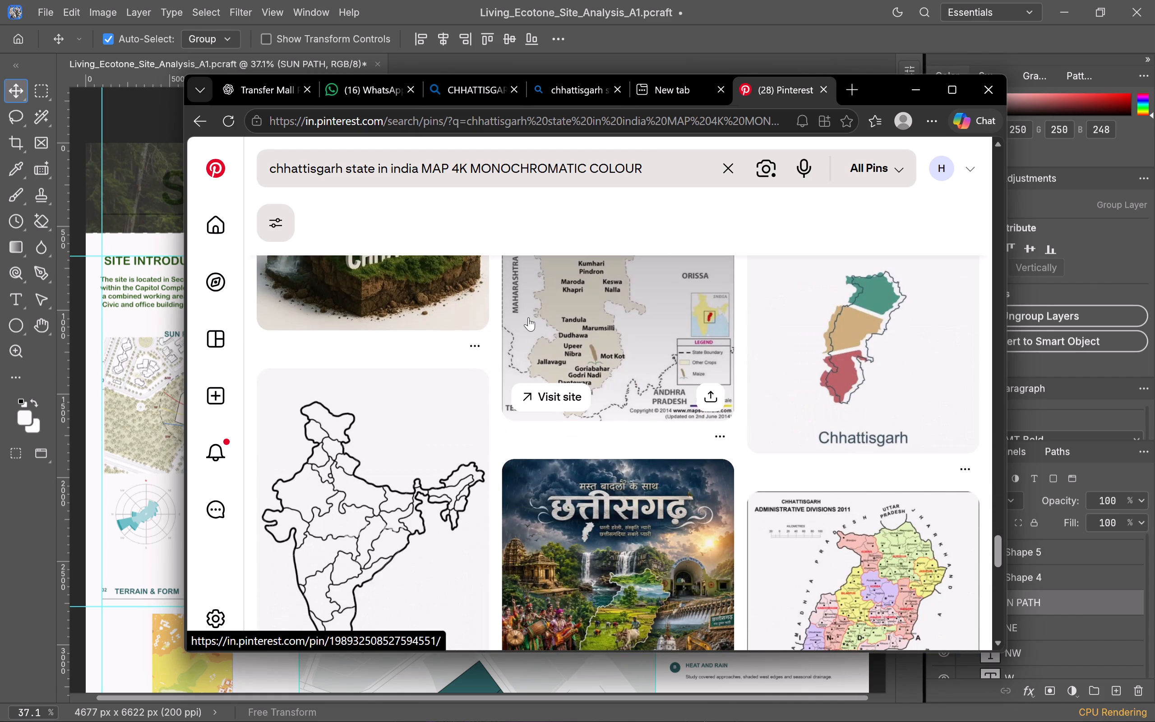
pyautogui.scroll(-8, 528, 317)
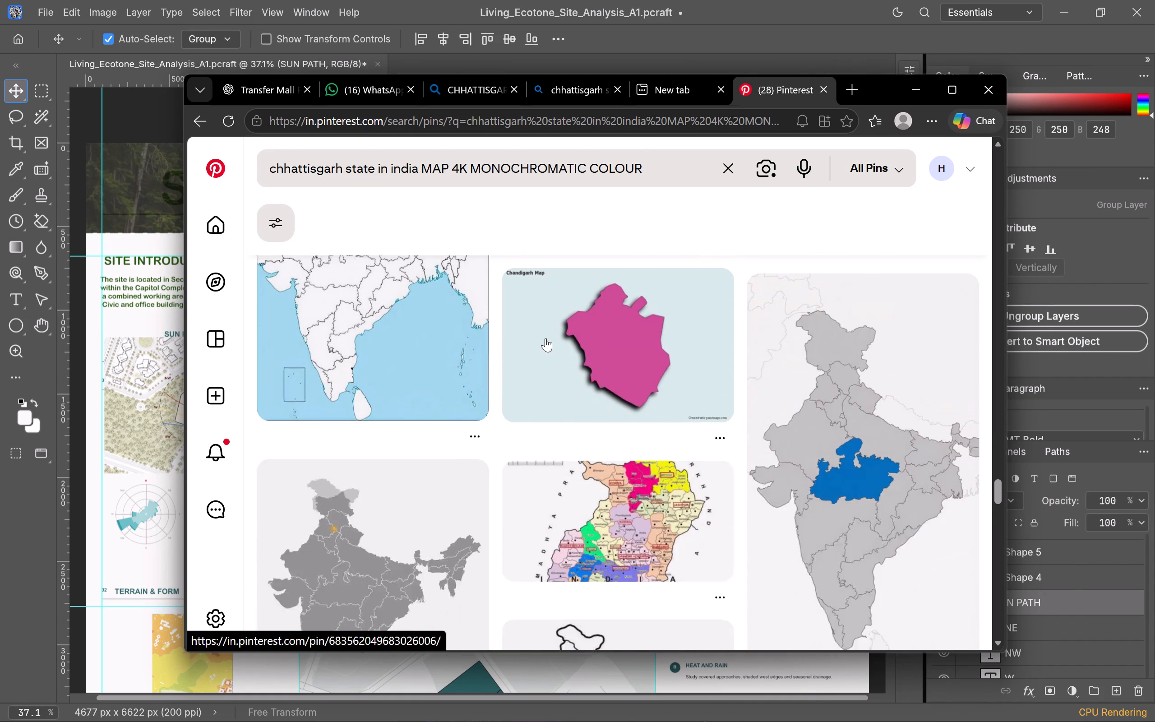
pyautogui.scroll(-7, 546, 338)
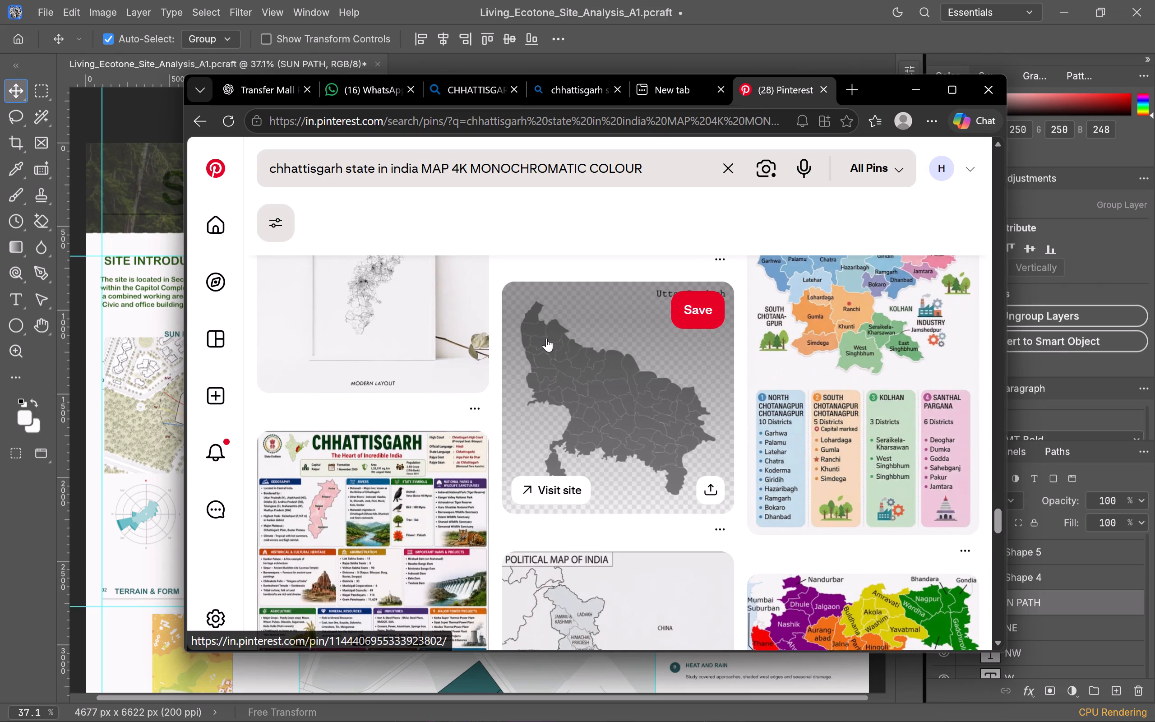
pyautogui.scroll(-10, 546, 338)
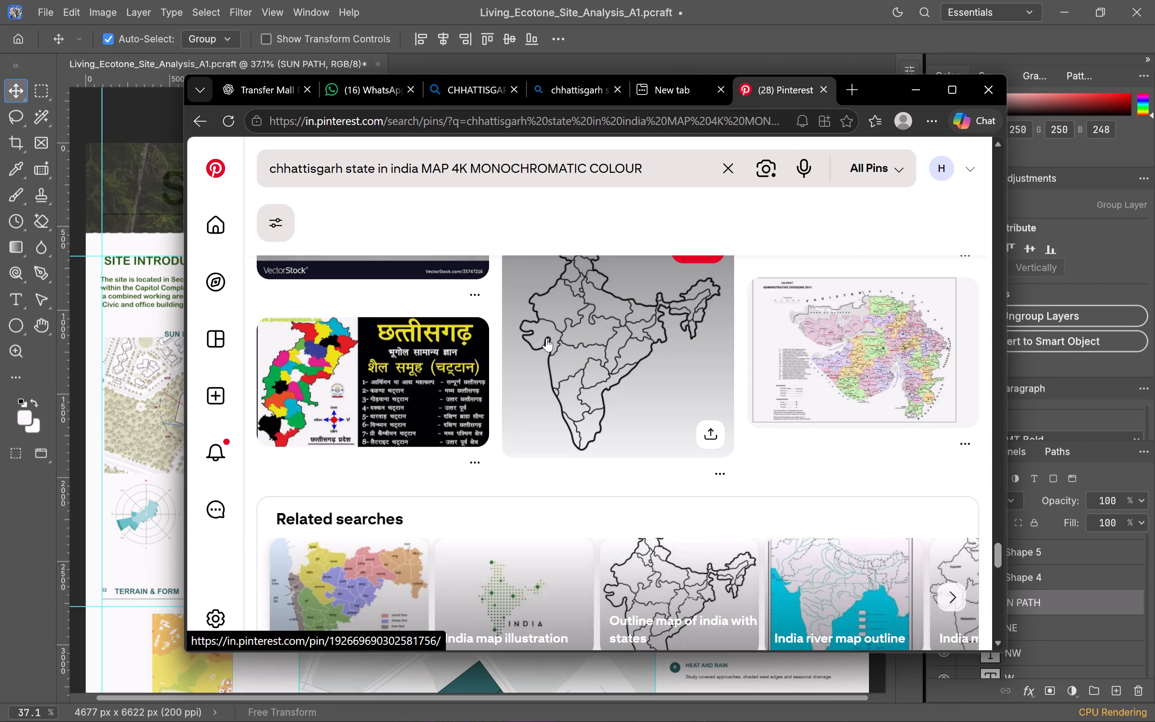
pyautogui.scroll(-7, 546, 338)
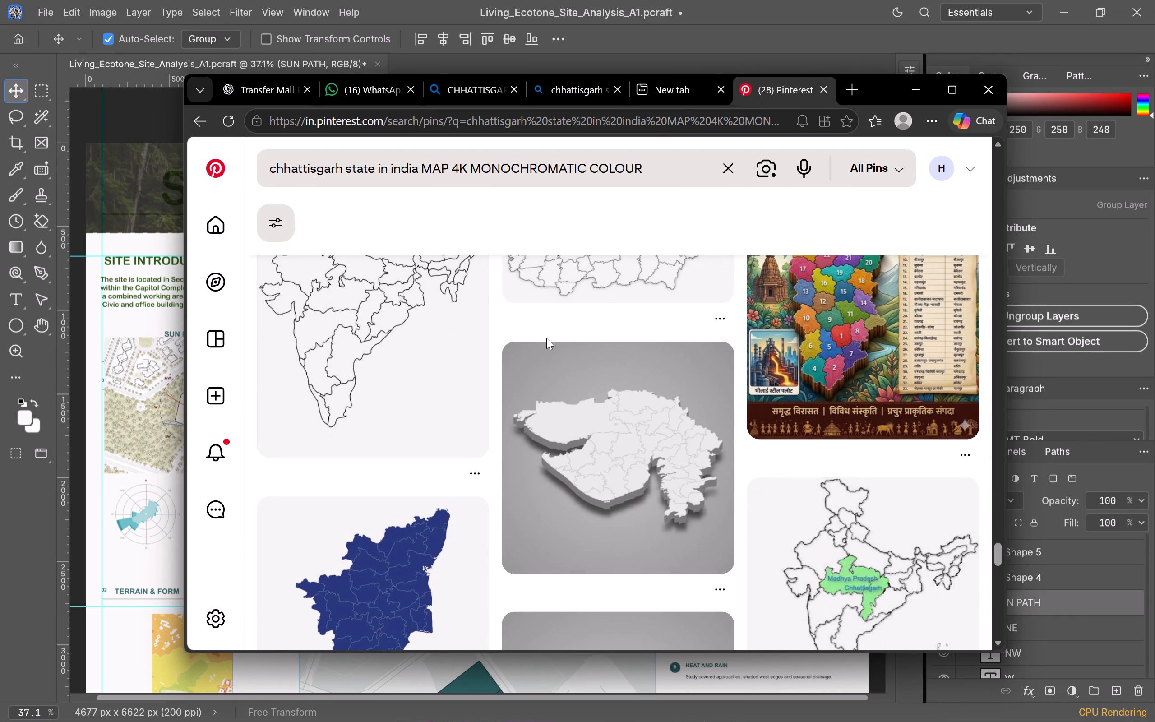
pyautogui.scroll(2, 546, 338)
pyautogui.scroll(-17, 546, 338)
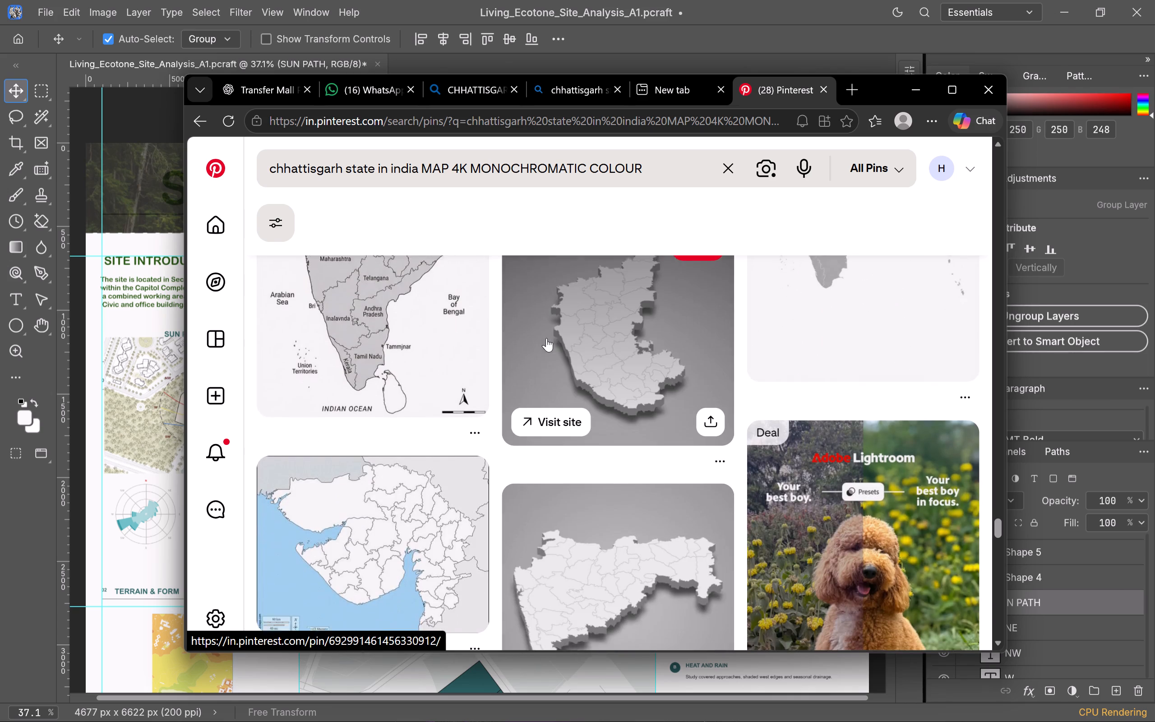
pyautogui.scroll(-8, 546, 338)
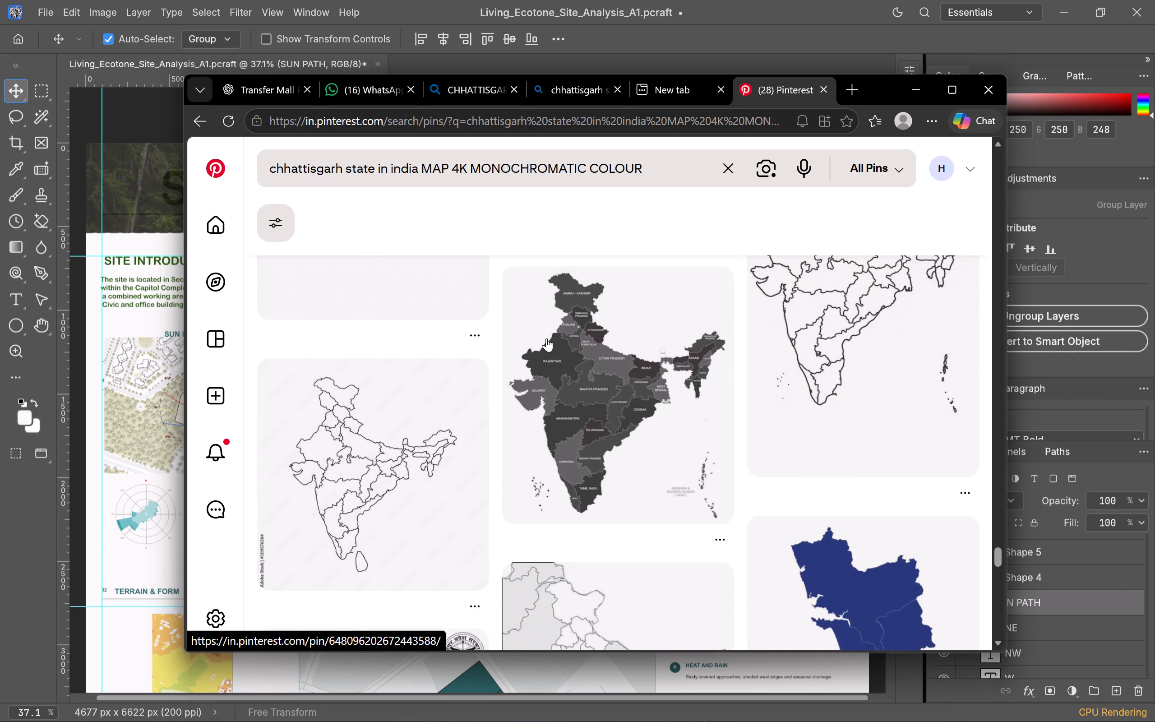
pyautogui.scroll(-8, 546, 338)
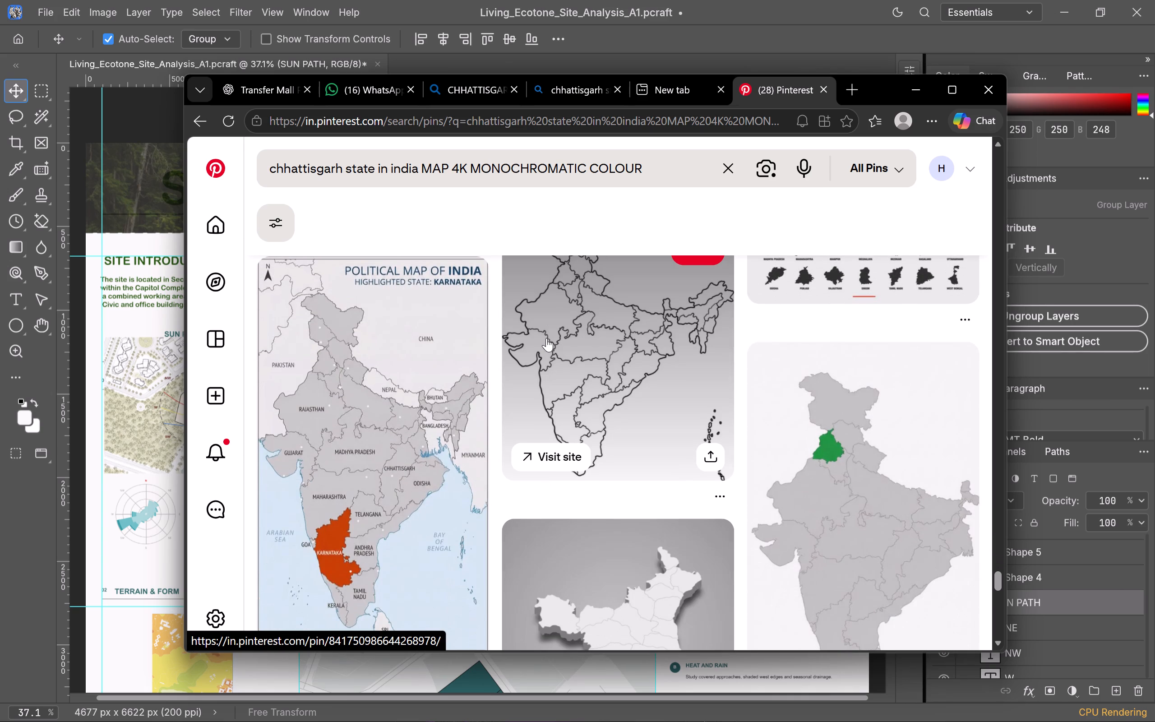
pyautogui.scroll(-6, 546, 338)
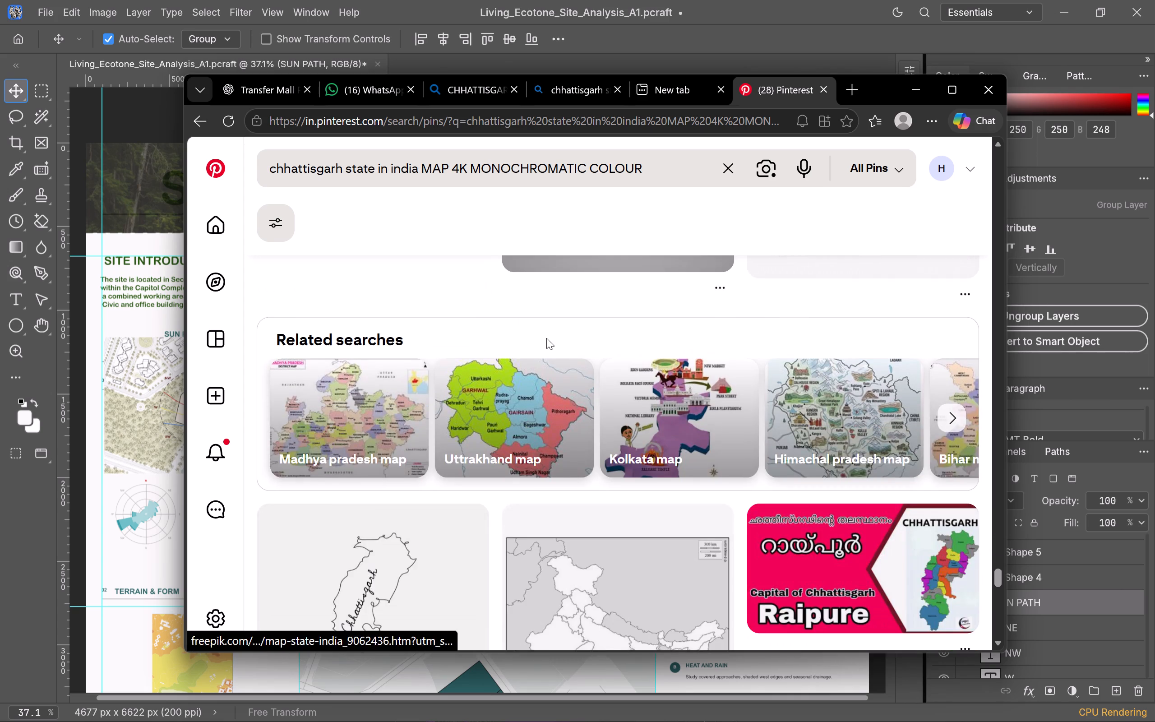
pyautogui.scroll(-9, 546, 338)
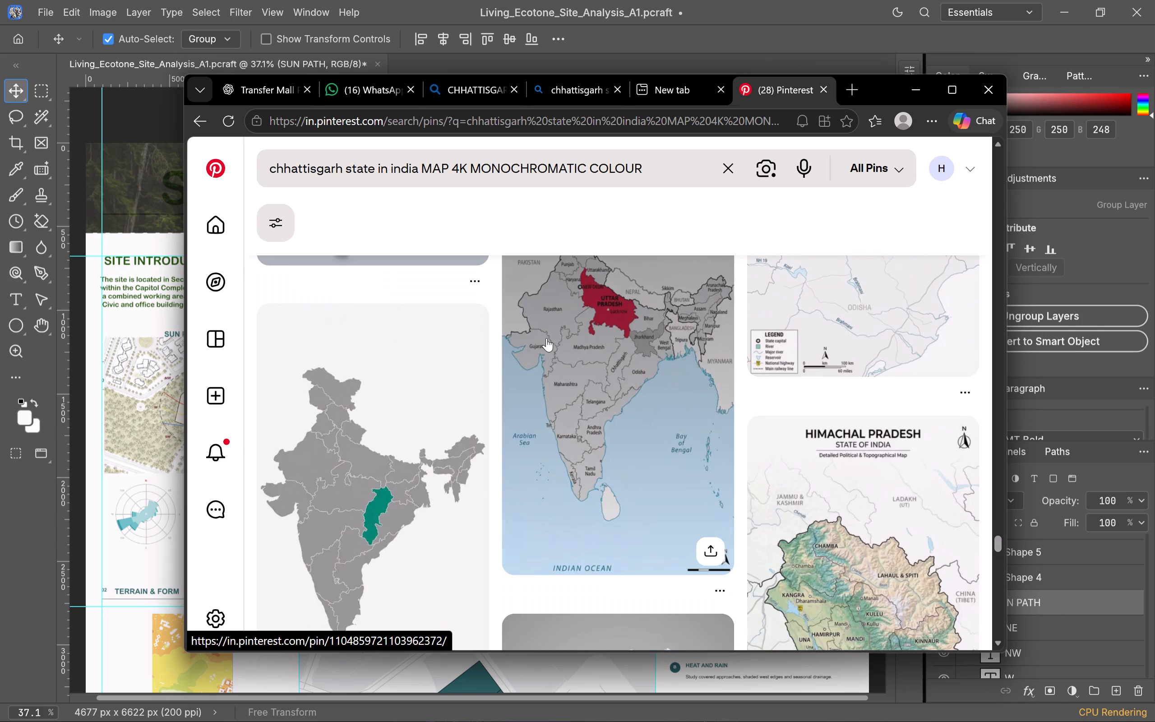
pyautogui.scroll(-4, 546, 338)
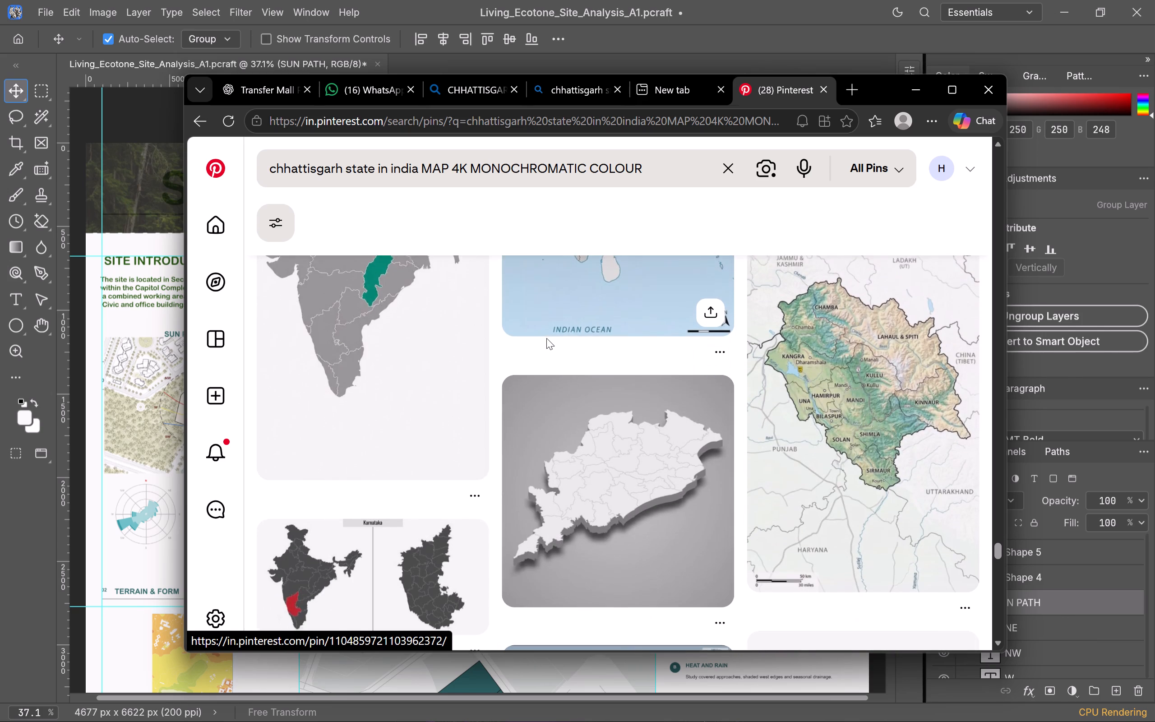
pyautogui.scroll(-7, 546, 338)
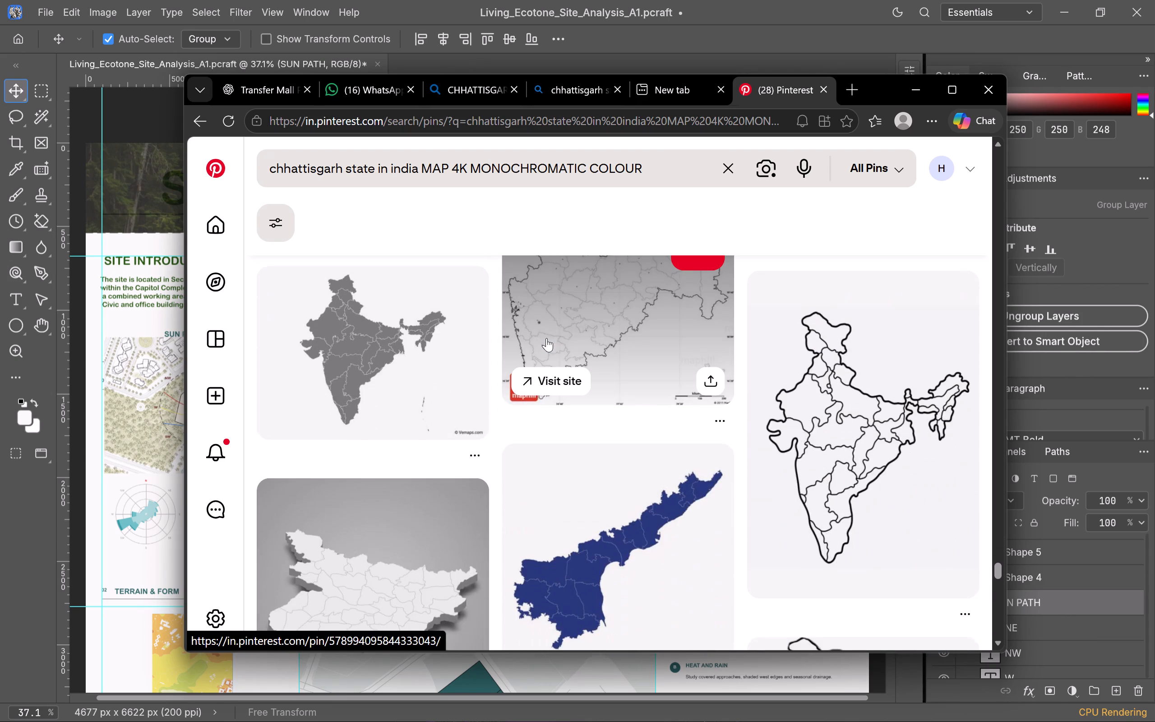
# Look back through the Pinterest results for a usable monochromatic map of Chhattisgarh or of India with the state highlighted.
pyautogui.scroll(20, 546, 338)
pyautogui.scroll(5, 546, 338)
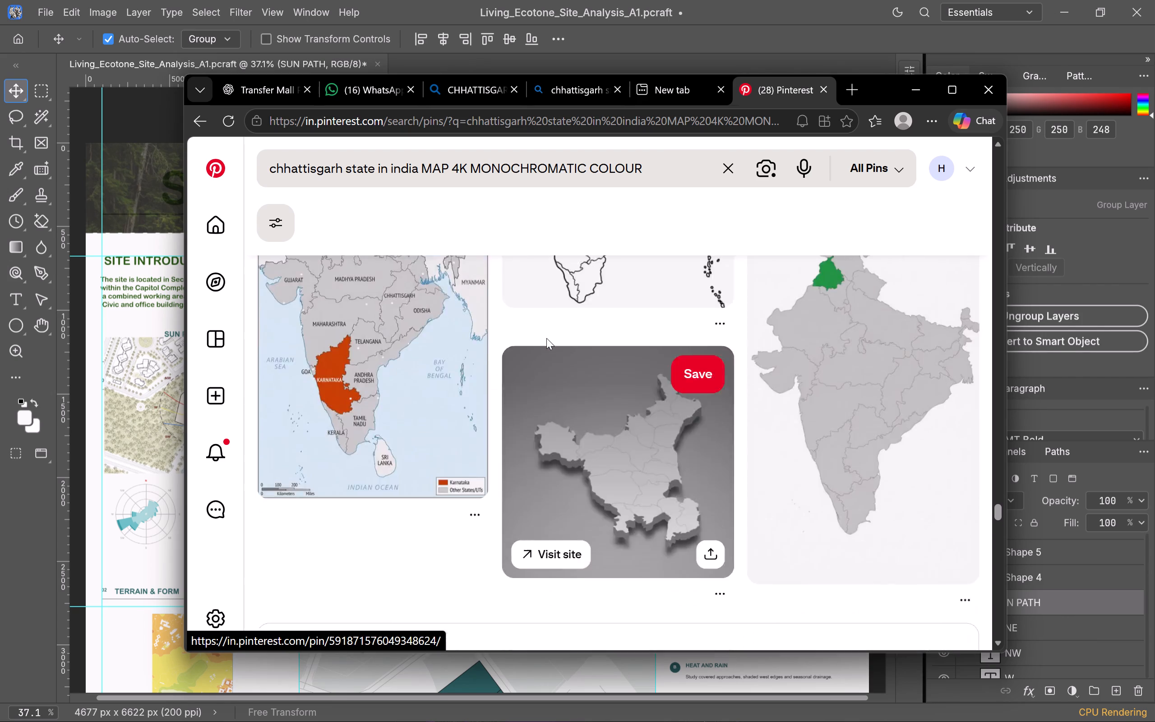
pyautogui.scroll(11, 546, 338)
pyautogui.scroll(-1, 555, 339)
pyautogui.scroll(20, 555, 339)
pyautogui.scroll(2, 555, 339)
pyautogui.scroll(-1, 555, 339)
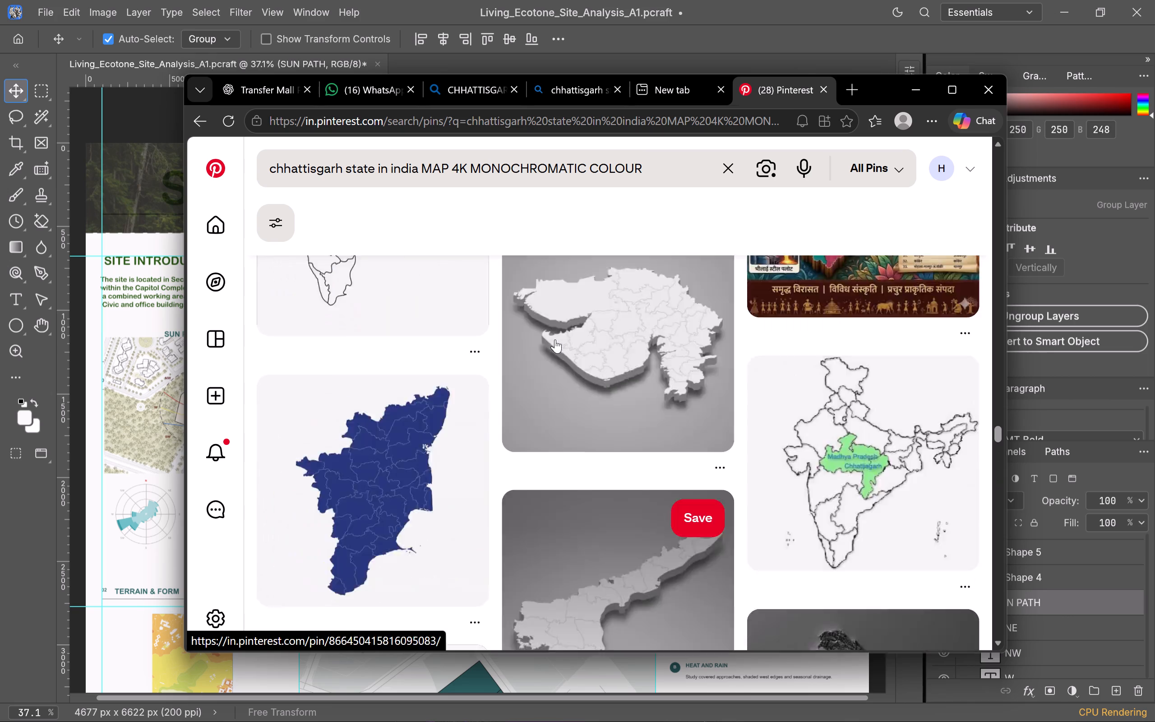
pyautogui.scroll(5, 555, 339)
pyautogui.scroll(-1, 555, 339)
pyautogui.scroll(18, 555, 339)
pyautogui.scroll(-1, 555, 339)
pyautogui.scroll(8, 555, 339)
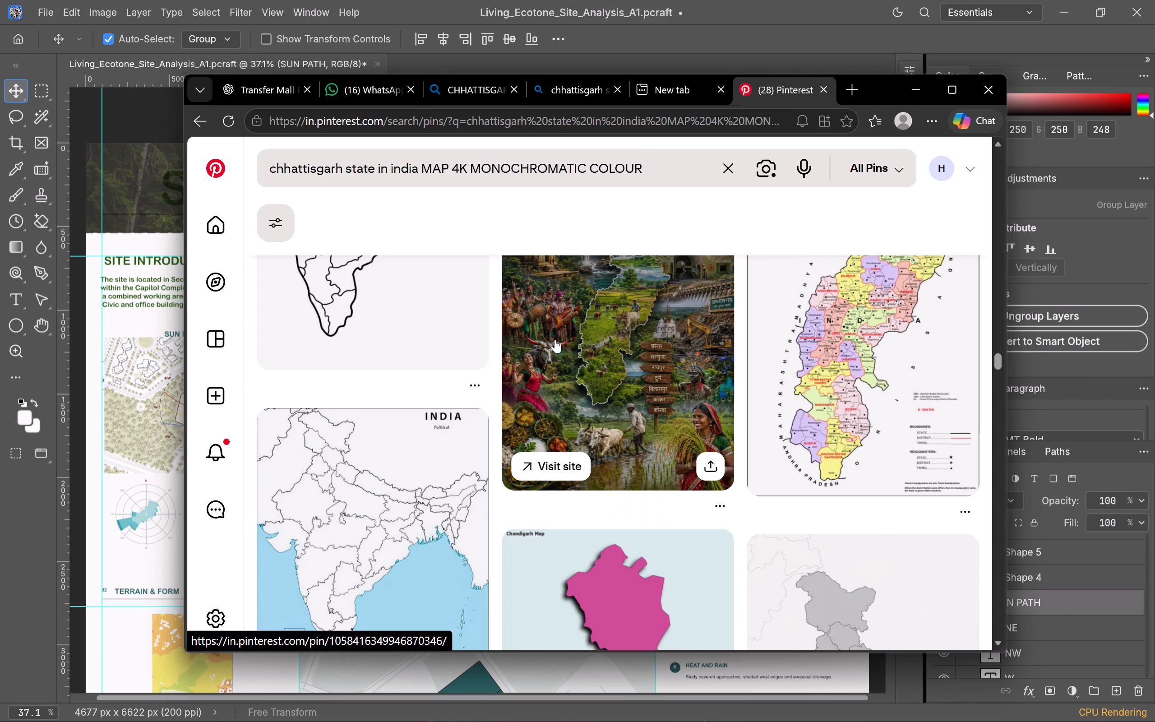
pyautogui.scroll(19, 555, 339)
pyautogui.scroll(20, 555, 339)
pyautogui.scroll(3, 555, 339)
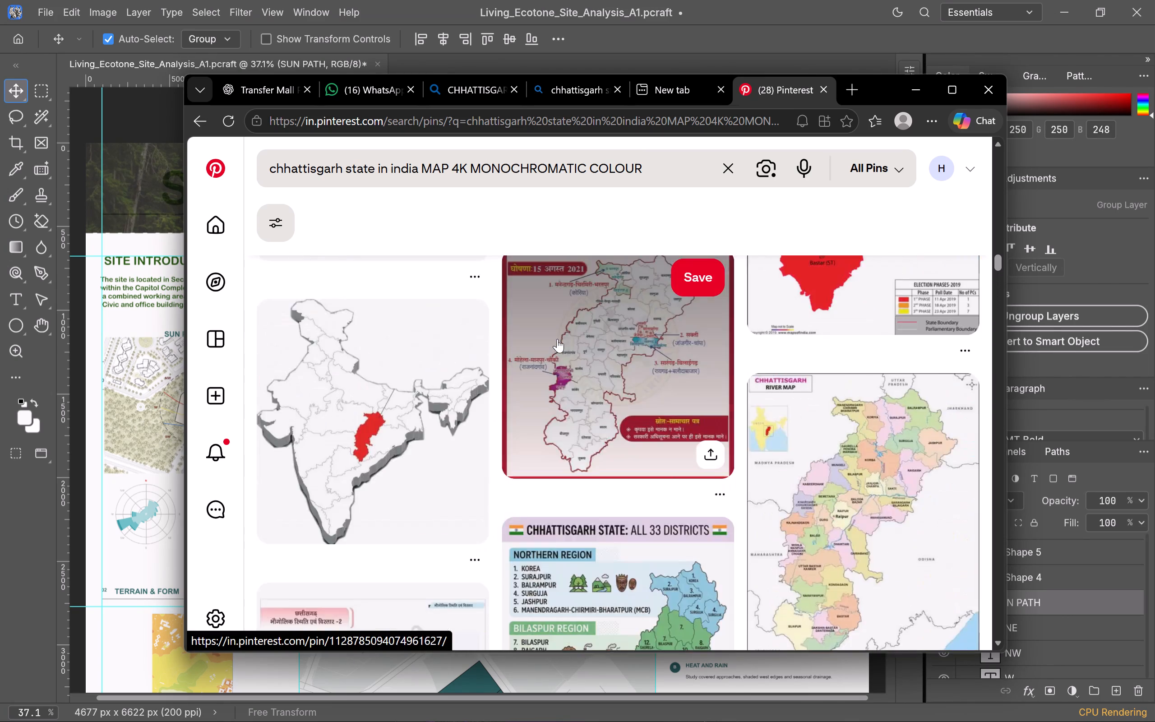
pyautogui.scroll(14, 557, 339)
pyautogui.scroll(-6, 557, 339)
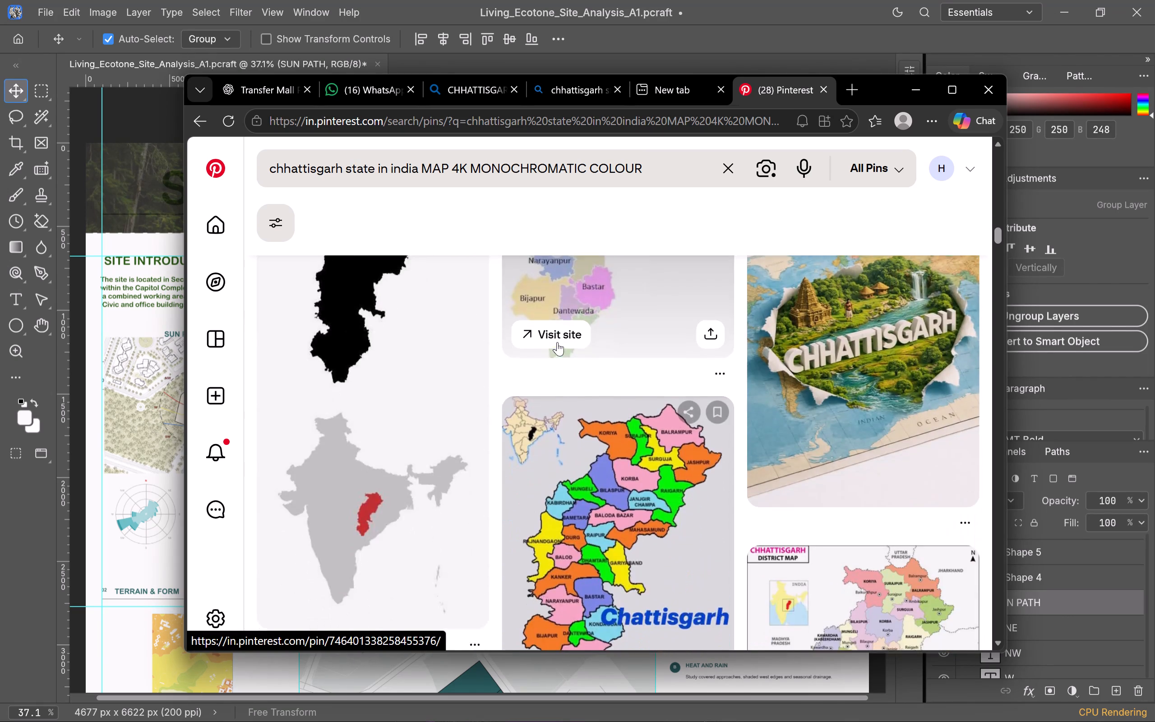
pyautogui.scroll(-2, 557, 342)
pyautogui.scroll(7, 557, 342)
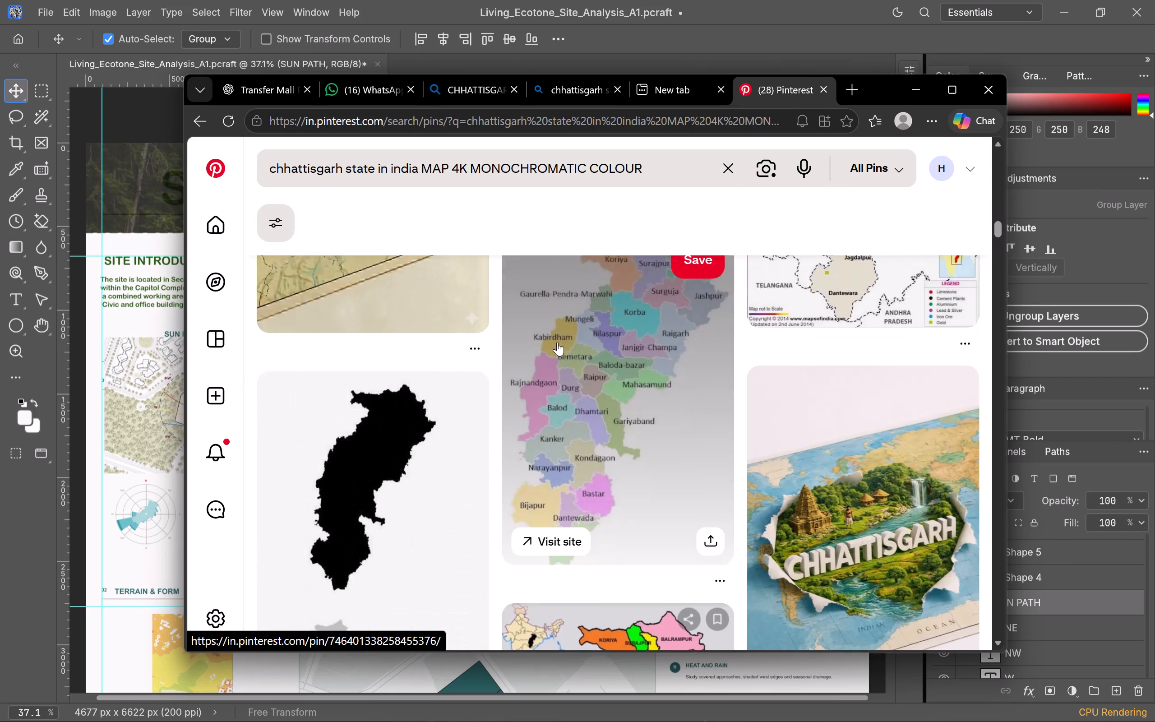
pyautogui.scroll(10, 557, 342)
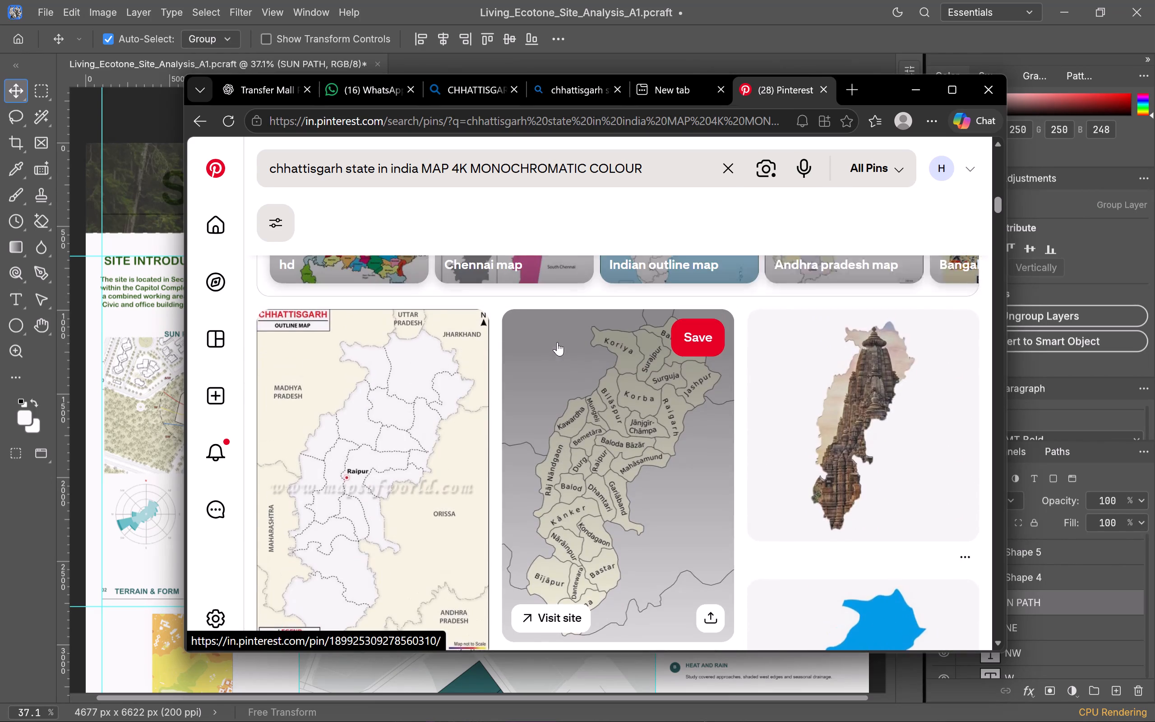
pyautogui.scroll(9, 557, 342)
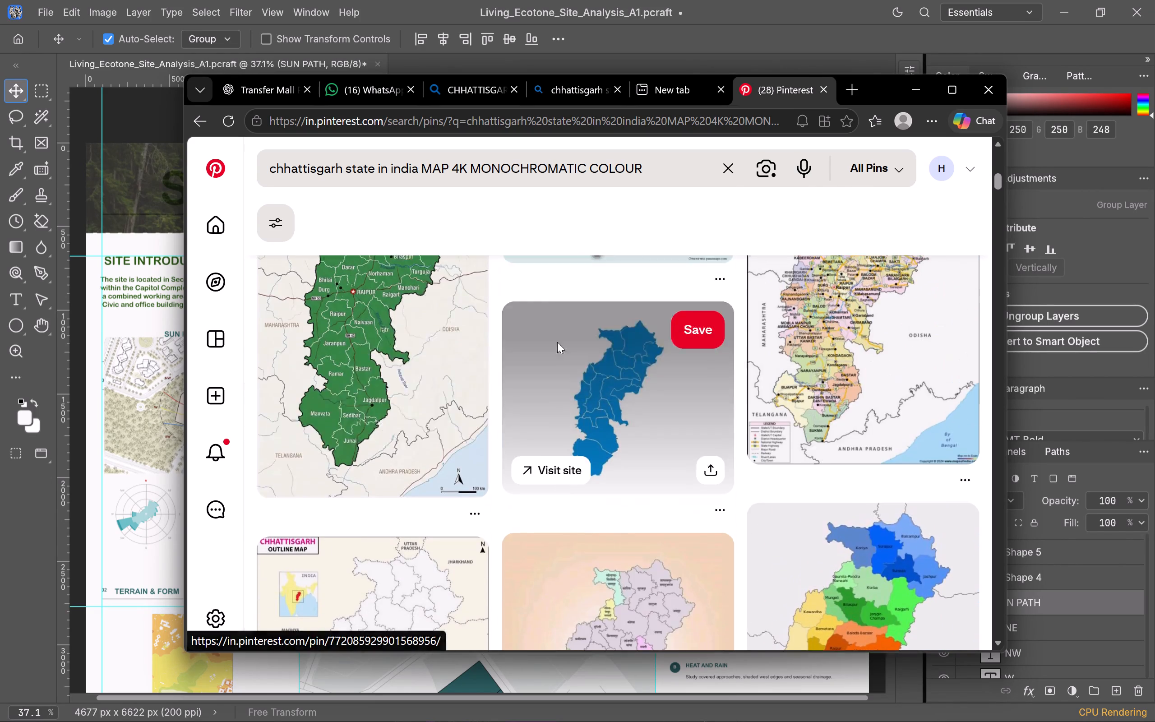
pyautogui.scroll(4, 557, 342)
pyautogui.scroll(-3, 557, 342)
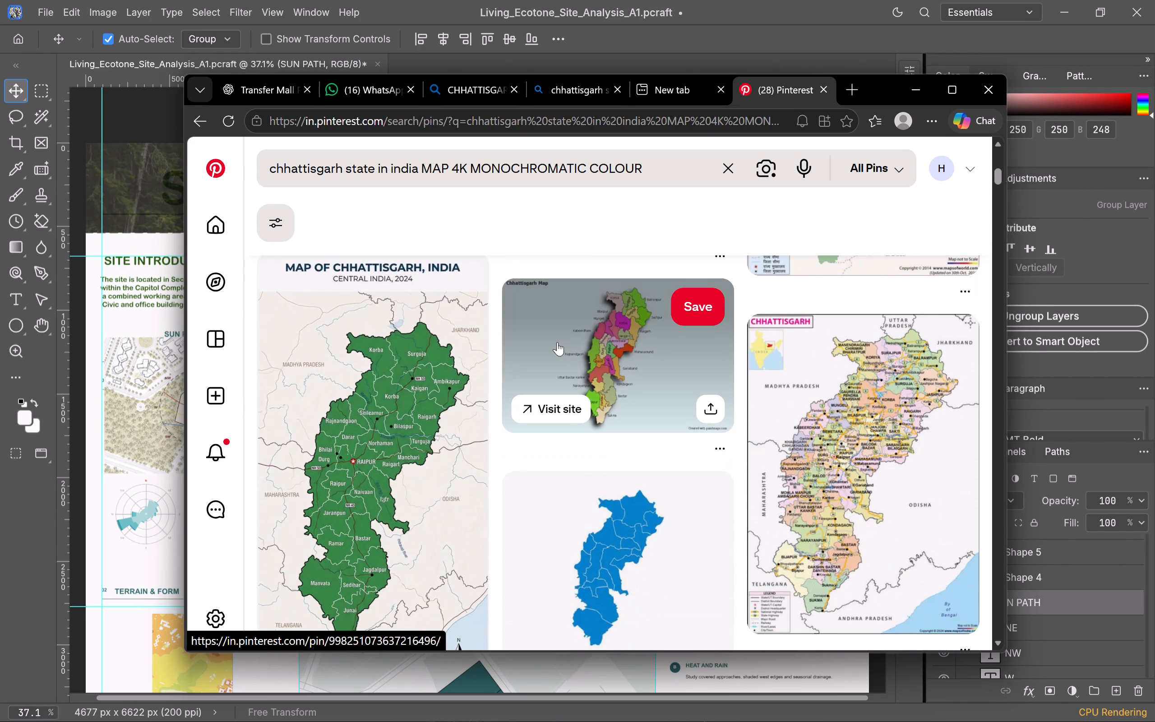
pyautogui.scroll(-1, 557, 342)
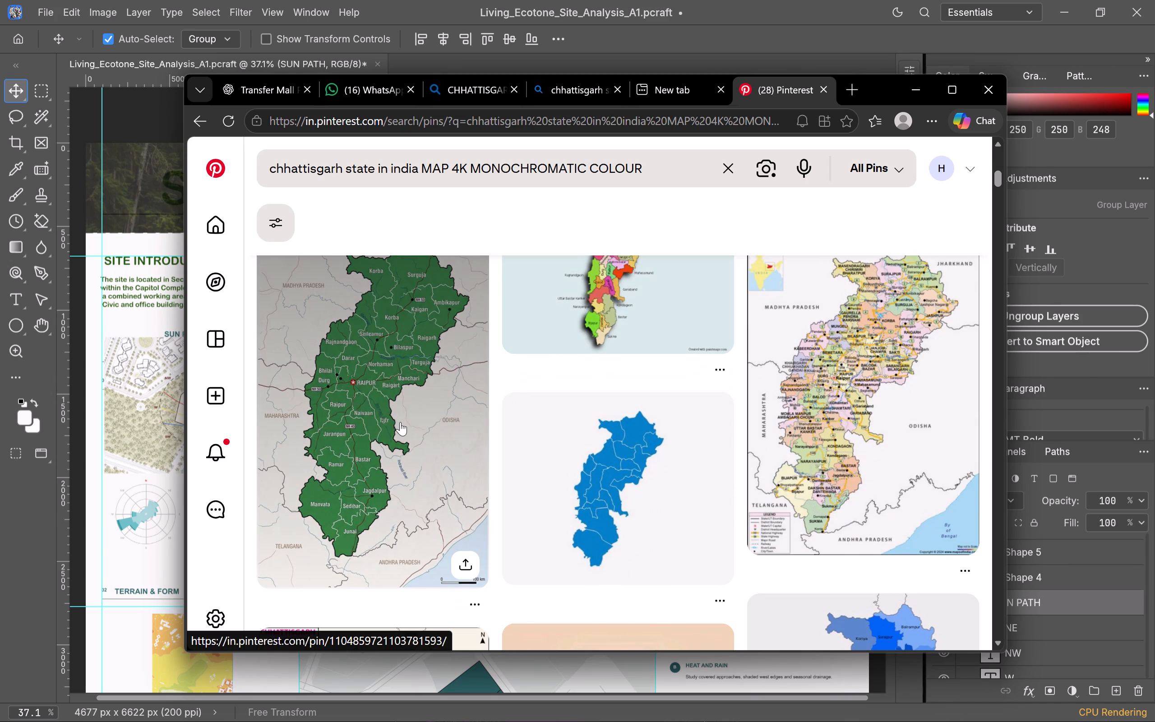
# Open the green "Map of Chhattisgarh" pin and, from its related pins, open the grey Chhattisgarh district map on a transparent-style background.
pyautogui.click(415, 415)
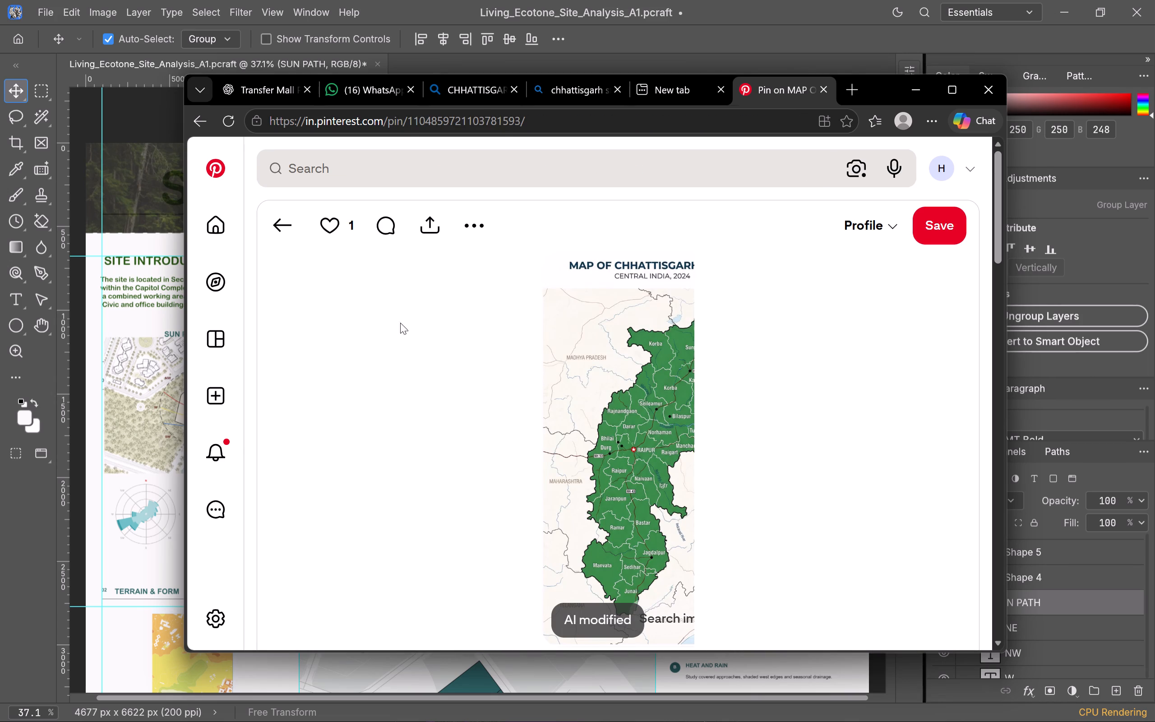
pyautogui.click(276, 227)
pyautogui.scroll(-3, 506, 399)
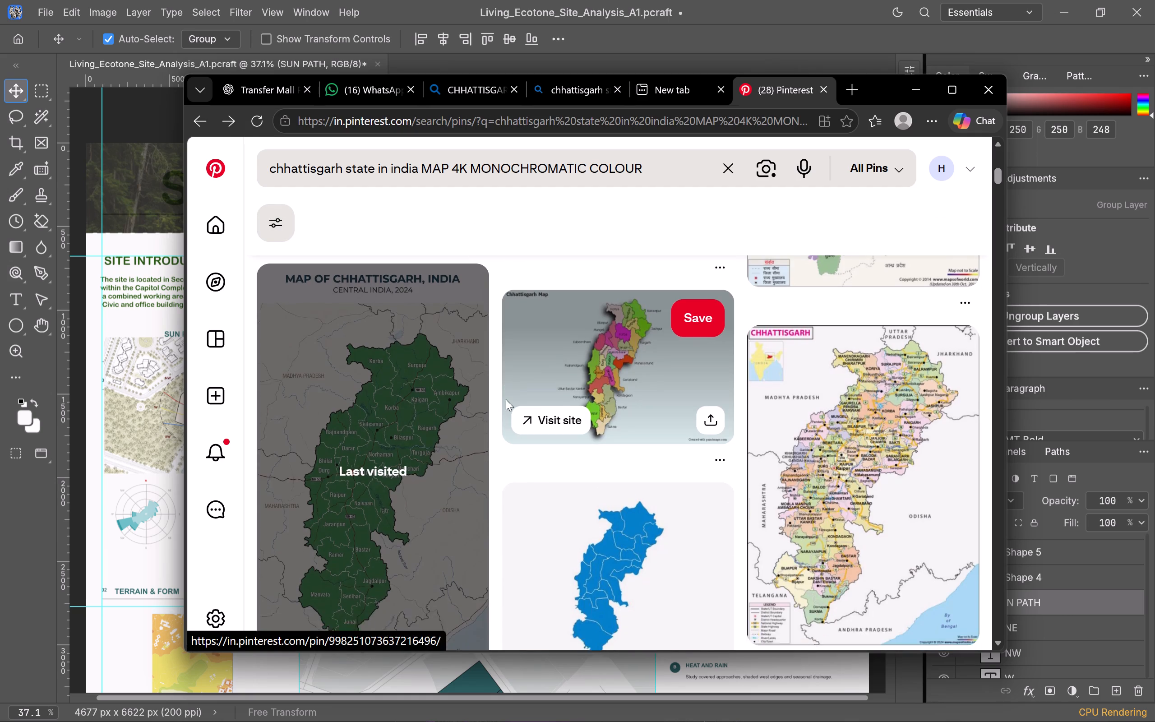
pyautogui.click(427, 382)
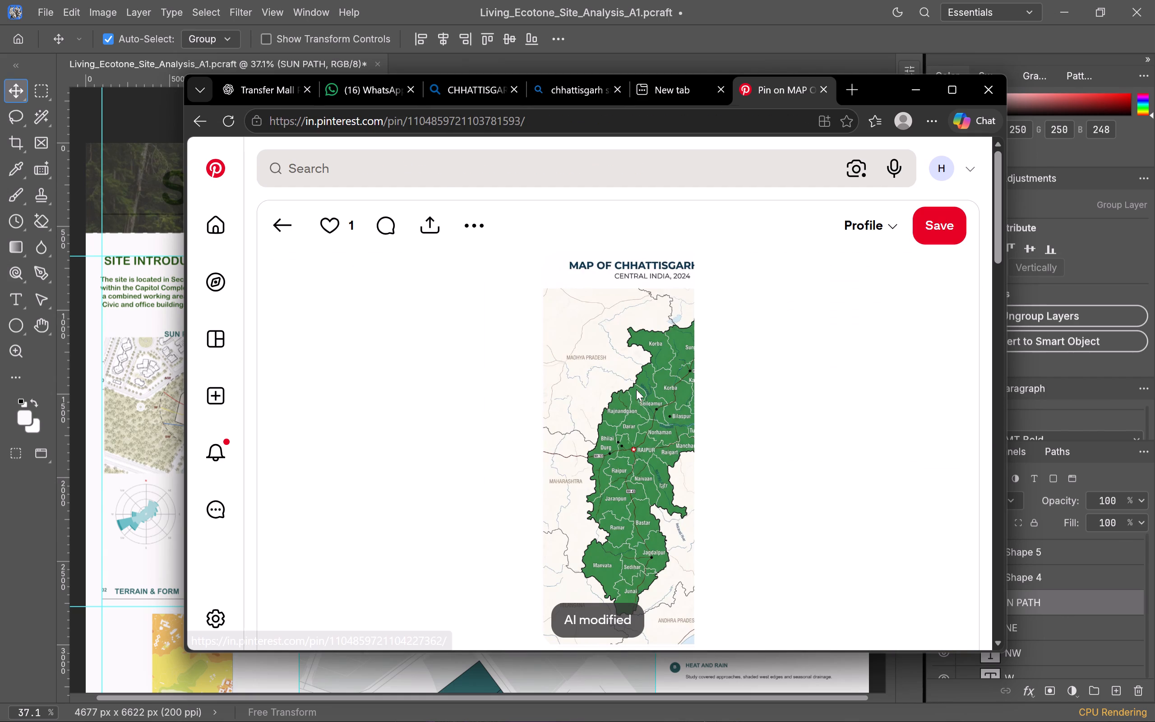
pyautogui.scroll(-3, 649, 388)
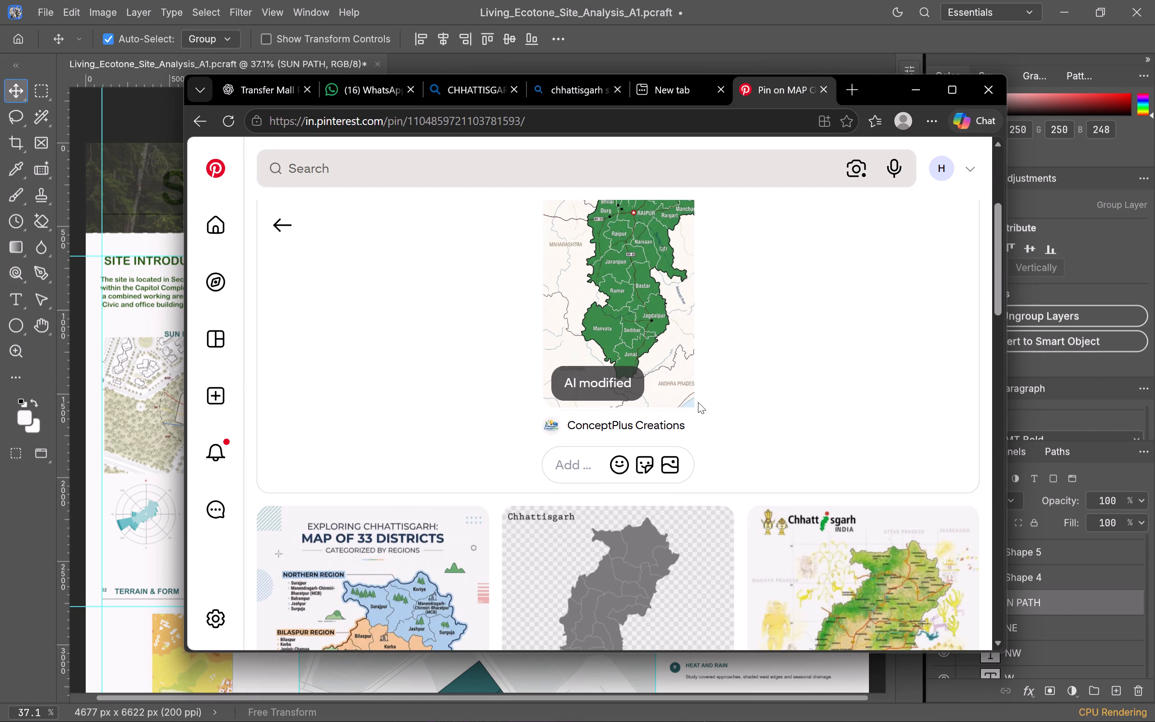
pyautogui.scroll(-3, 698, 402)
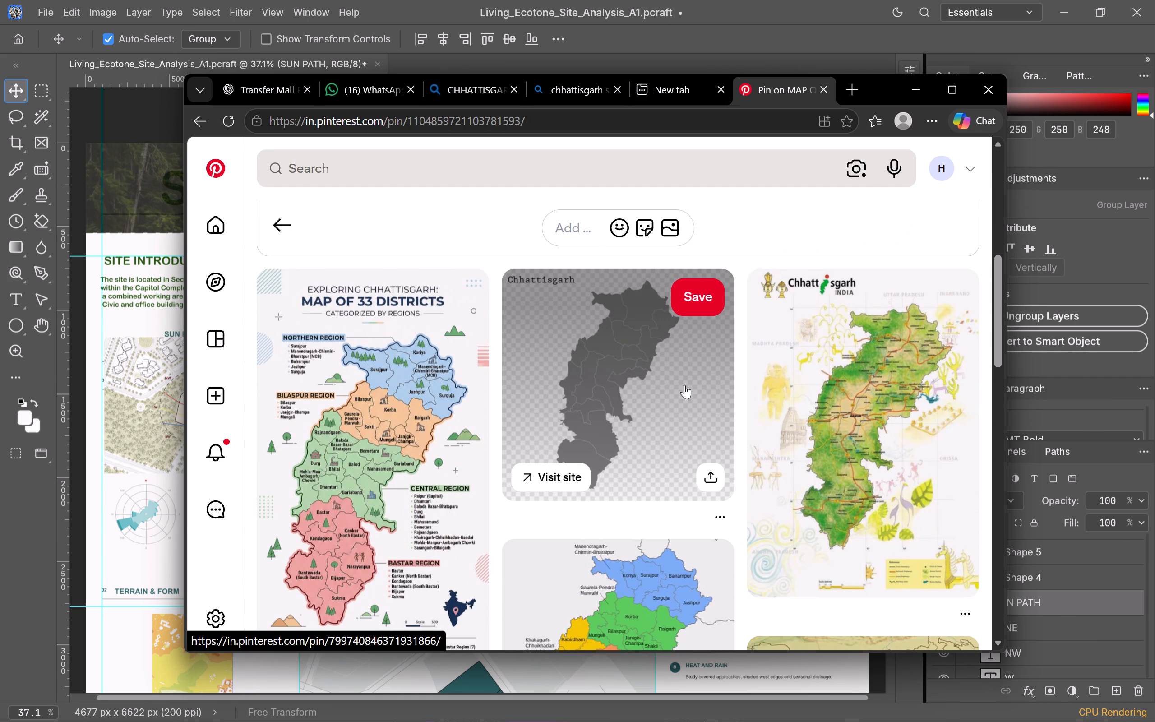
pyautogui.click(684, 385)
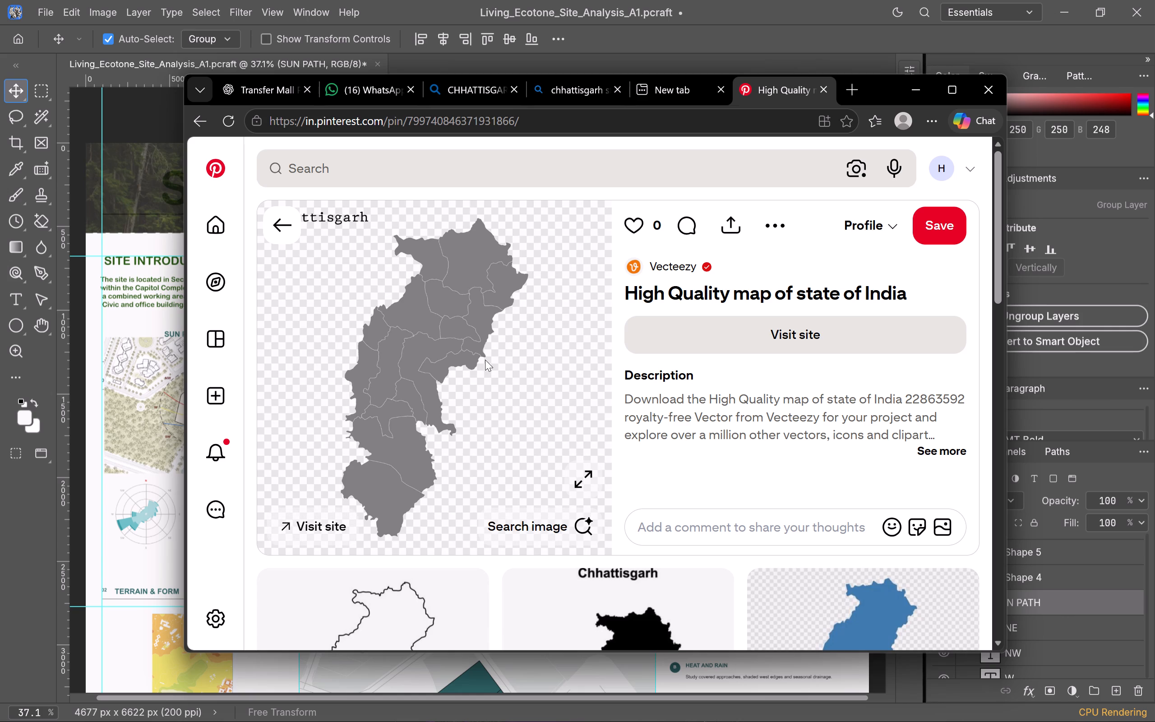
# Examine the related pins below the grey Chhattisgarh map for alternative state maps.
pyautogui.scroll(-3, 501, 342)
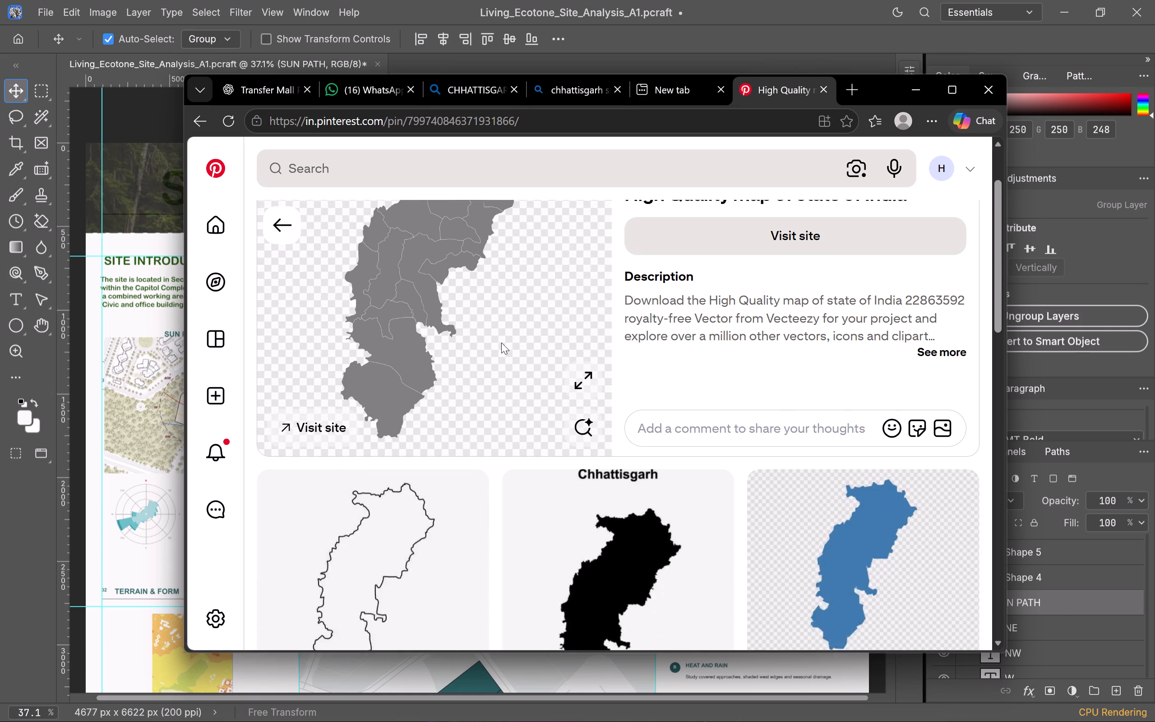
pyautogui.scroll(-2, 501, 342)
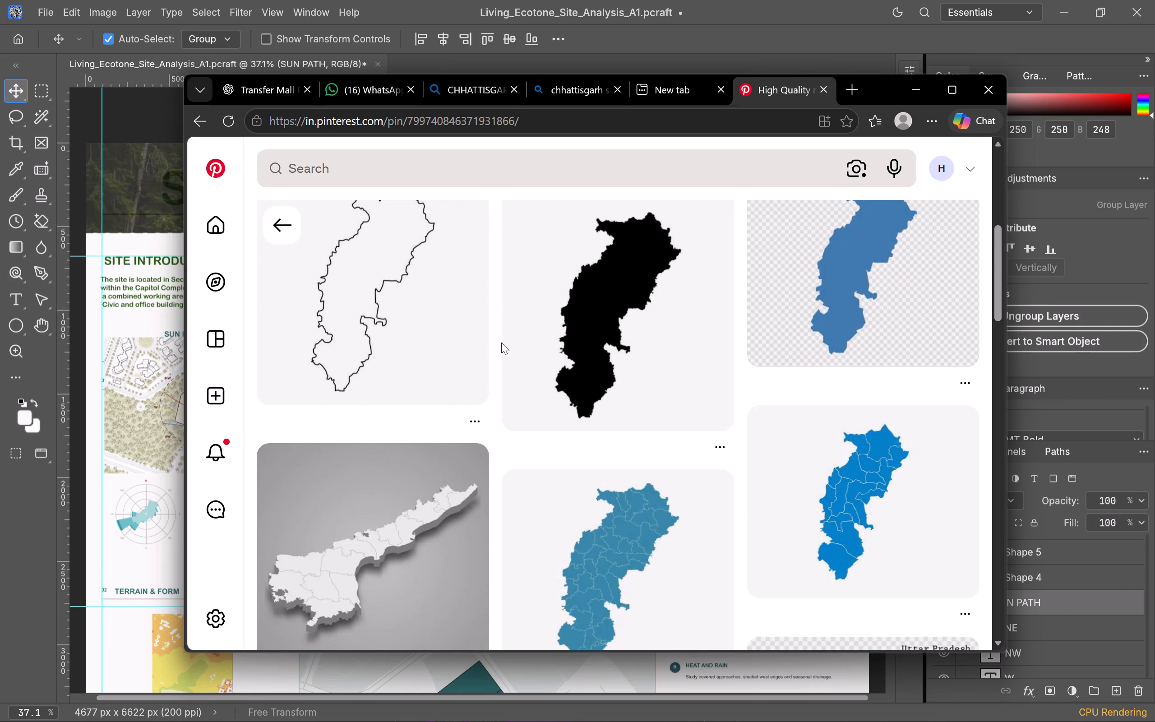
pyautogui.scroll(-6, 501, 342)
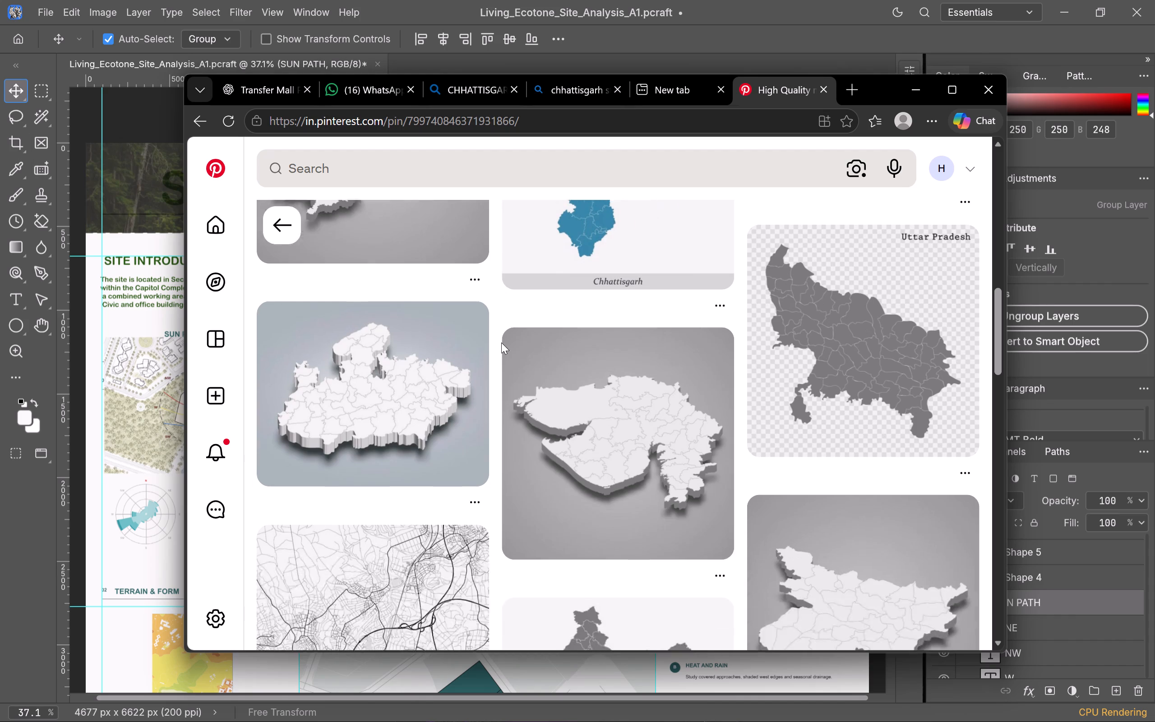
pyautogui.scroll(12, 501, 342)
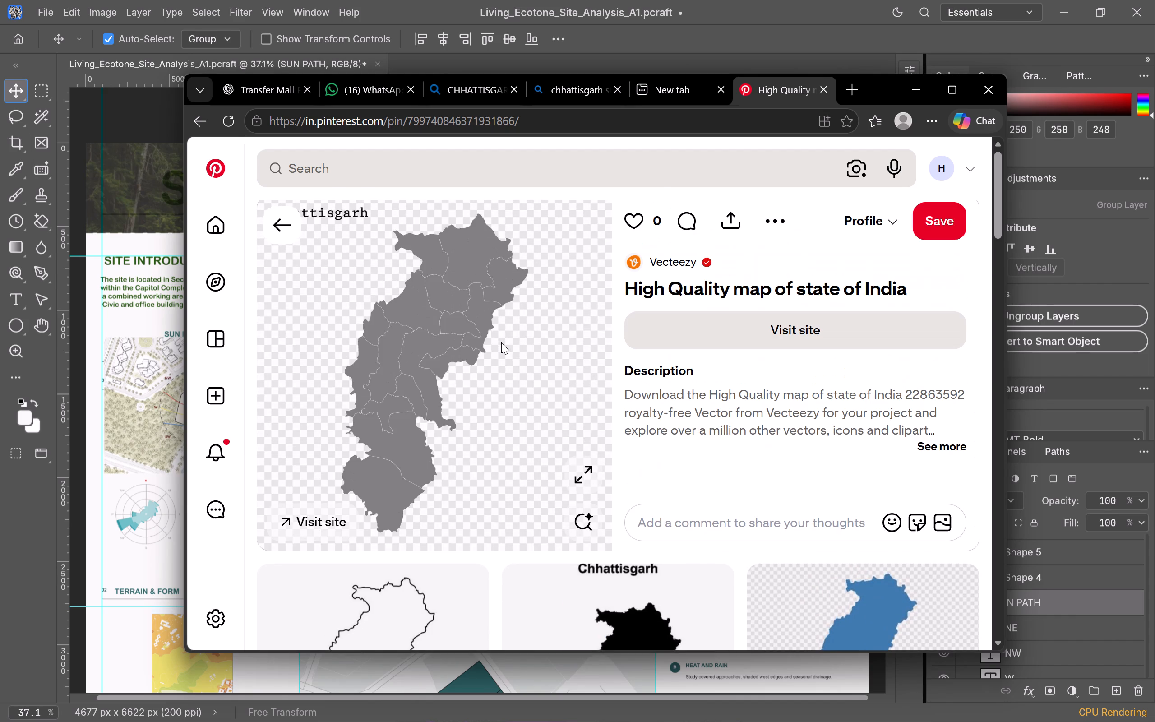
pyautogui.scroll(1, 501, 342)
# Save the grey Chhattisgarh map image as a JPEG named CHHATTISGARH in the Pictures > Temp folder.
pyautogui.rightClick(456, 337)
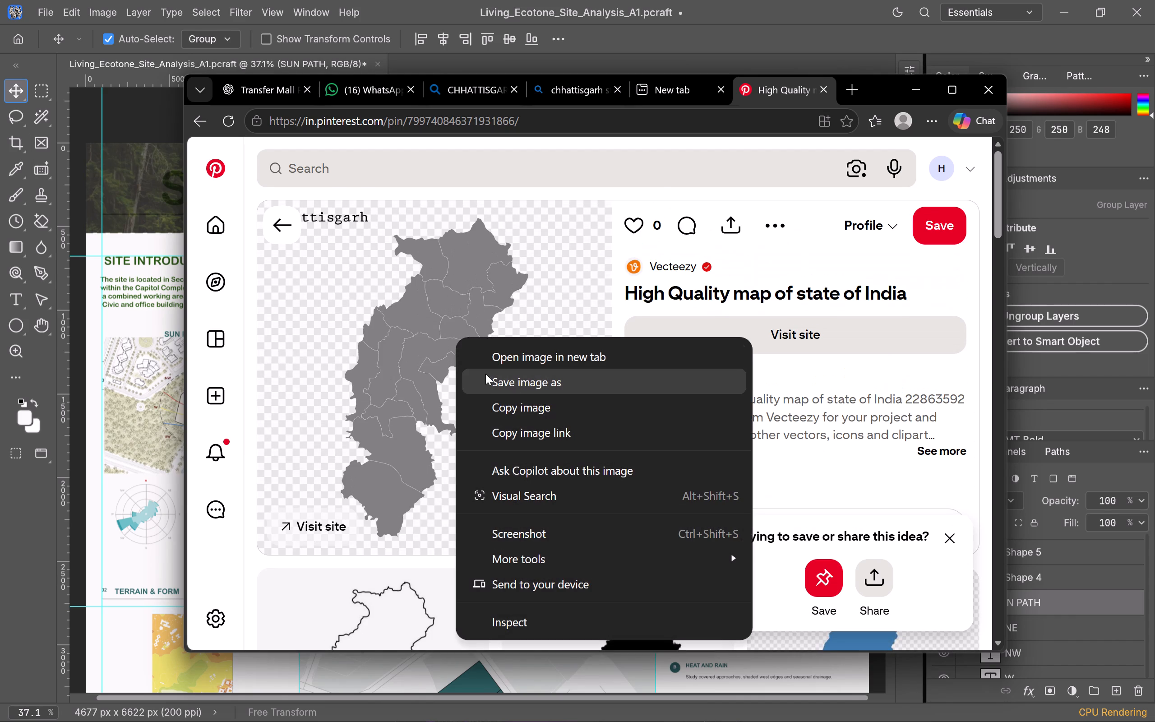
pyautogui.click(523, 380)
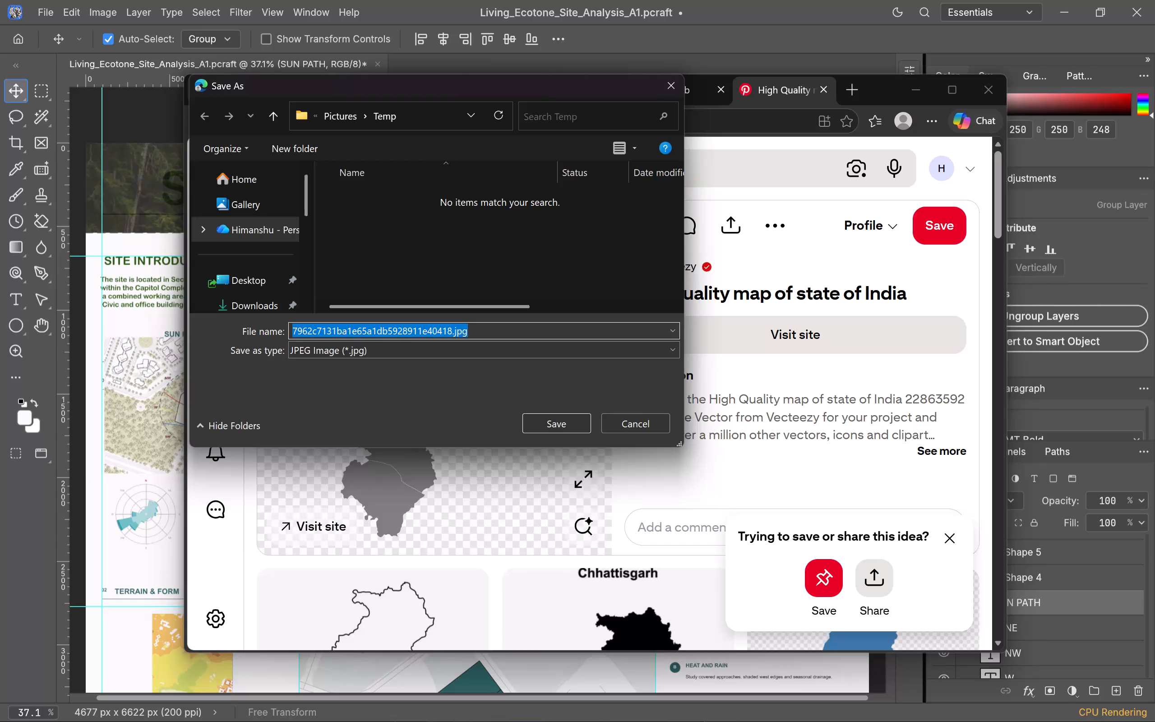
pyautogui.write('CHHATTIS')
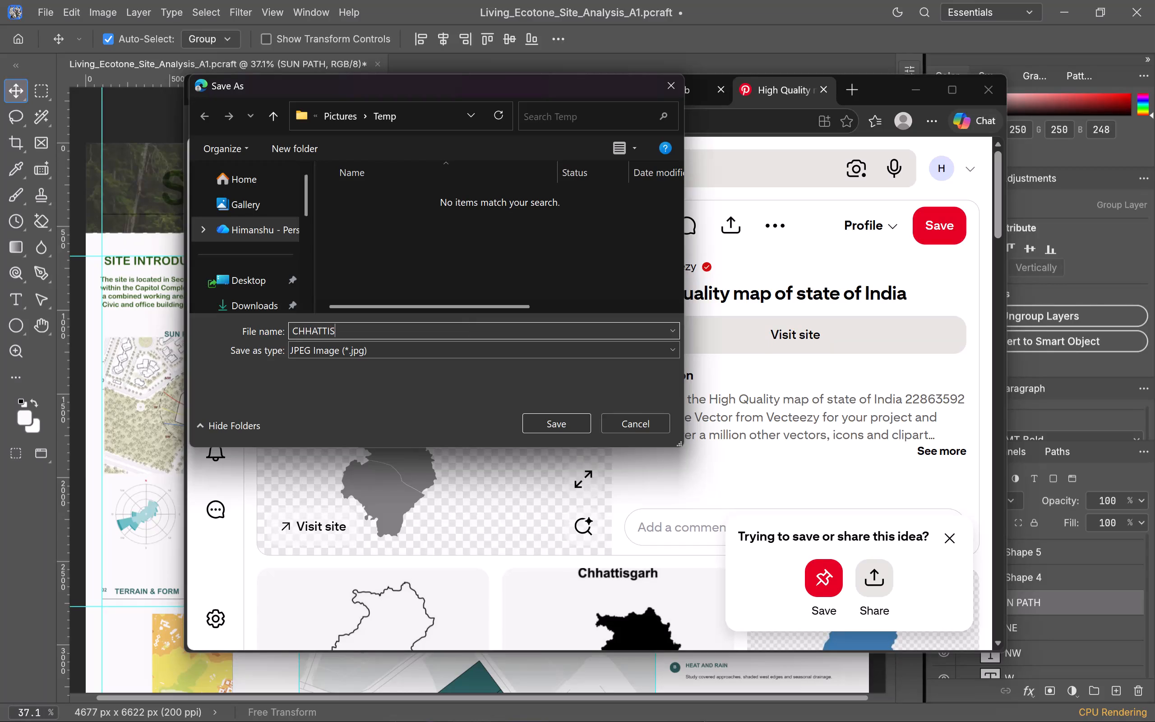
pyautogui.write('RA')
pyautogui.press('BackSpace')
pyautogui.press('BackSpace')
pyautogui.write('GARH')
pyautogui.press('Return')
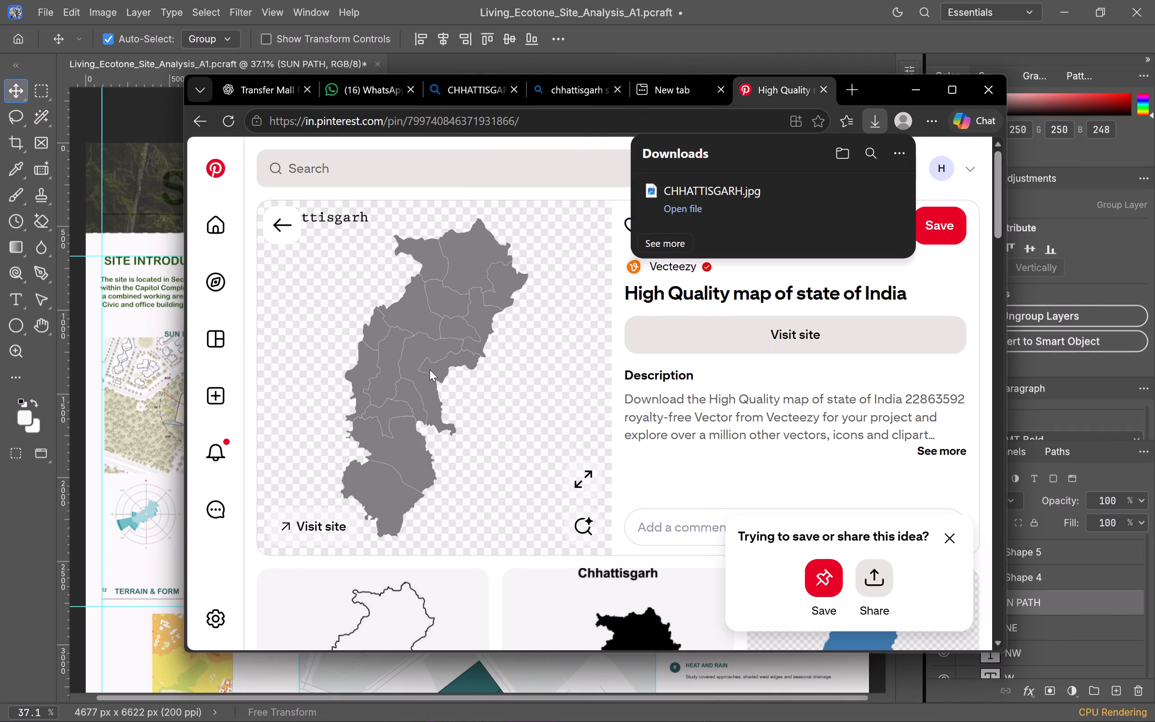
# Search Pinterest for "HIGH QUALITY MAP OF INDIA".
pyautogui.scroll(2, 548, 387)
pyautogui.click(377, 161)
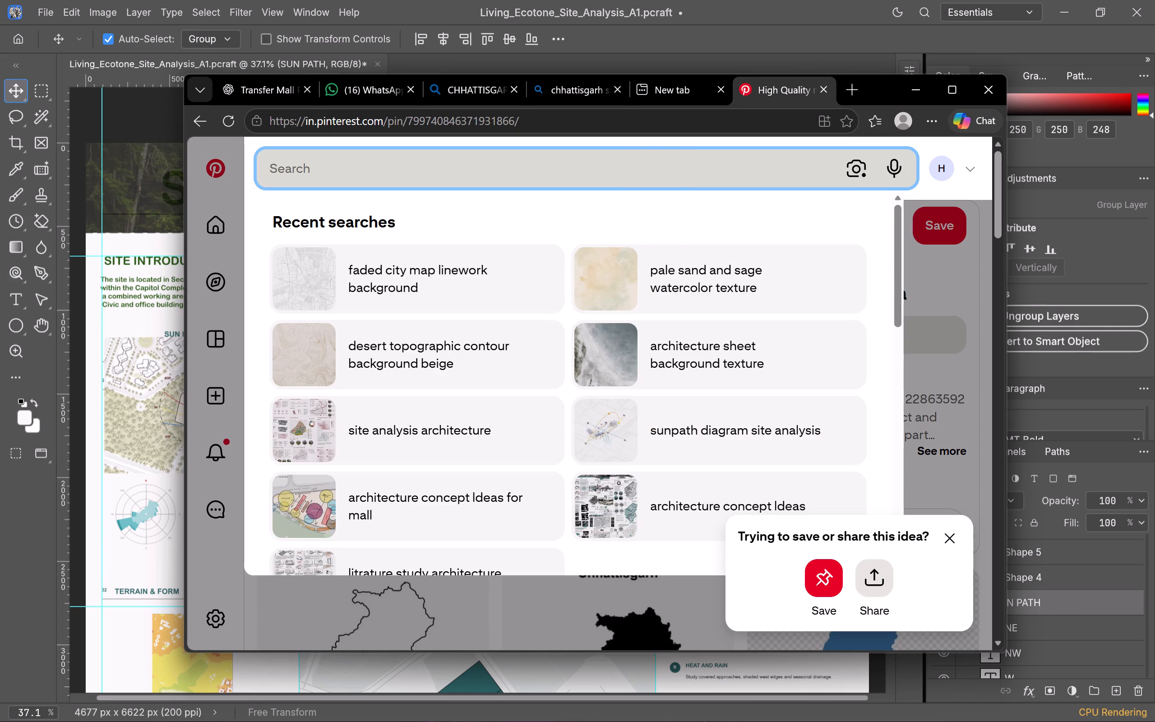
pyautogui.write('HI')
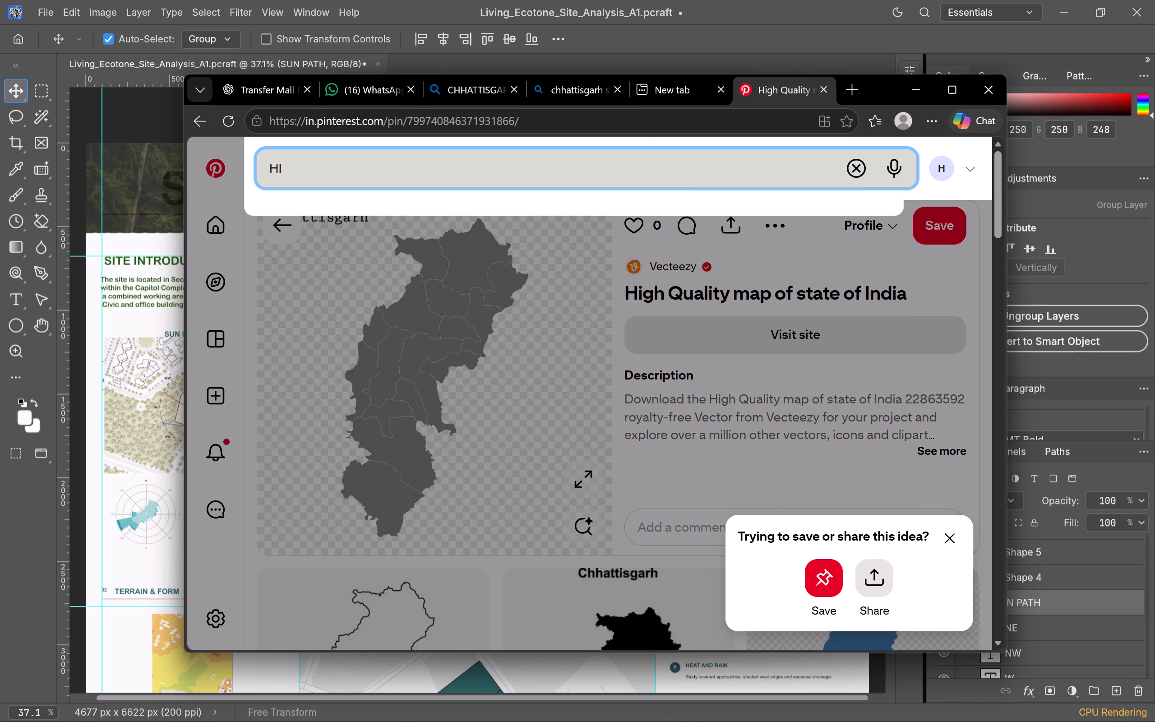
pyautogui.write('GH QUAL')
pyautogui.write('ITY')
pyautogui.press('space')
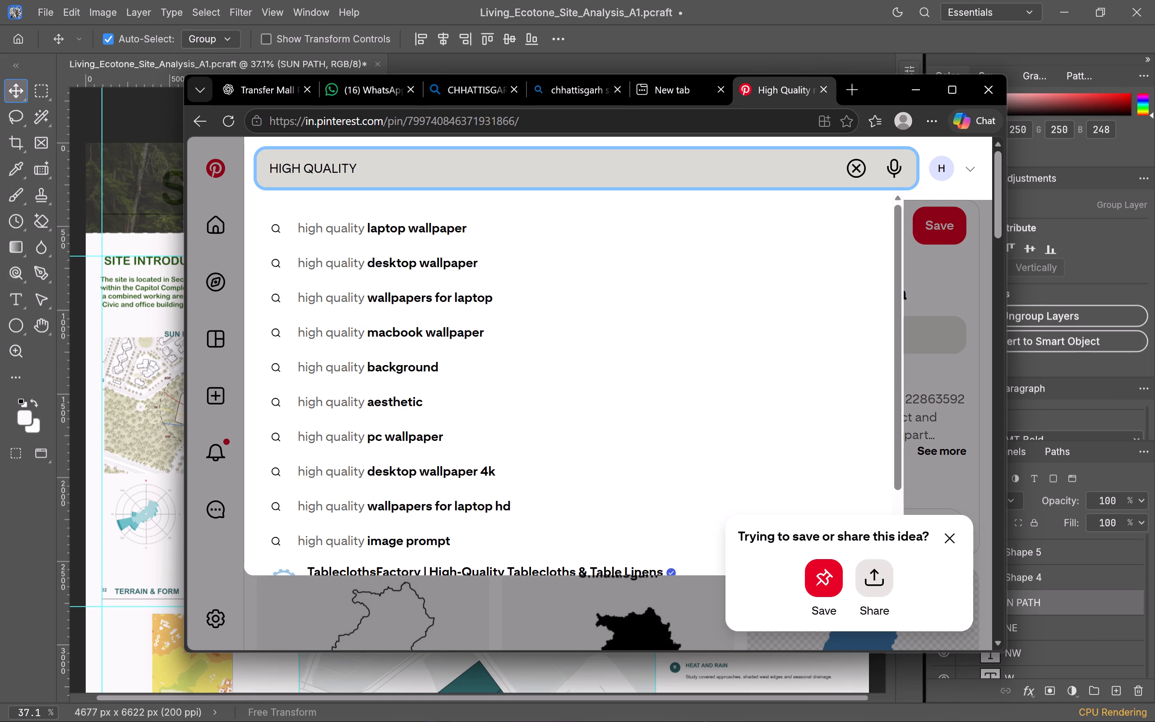
pyautogui.write('MAP IN')
pyautogui.press('space')
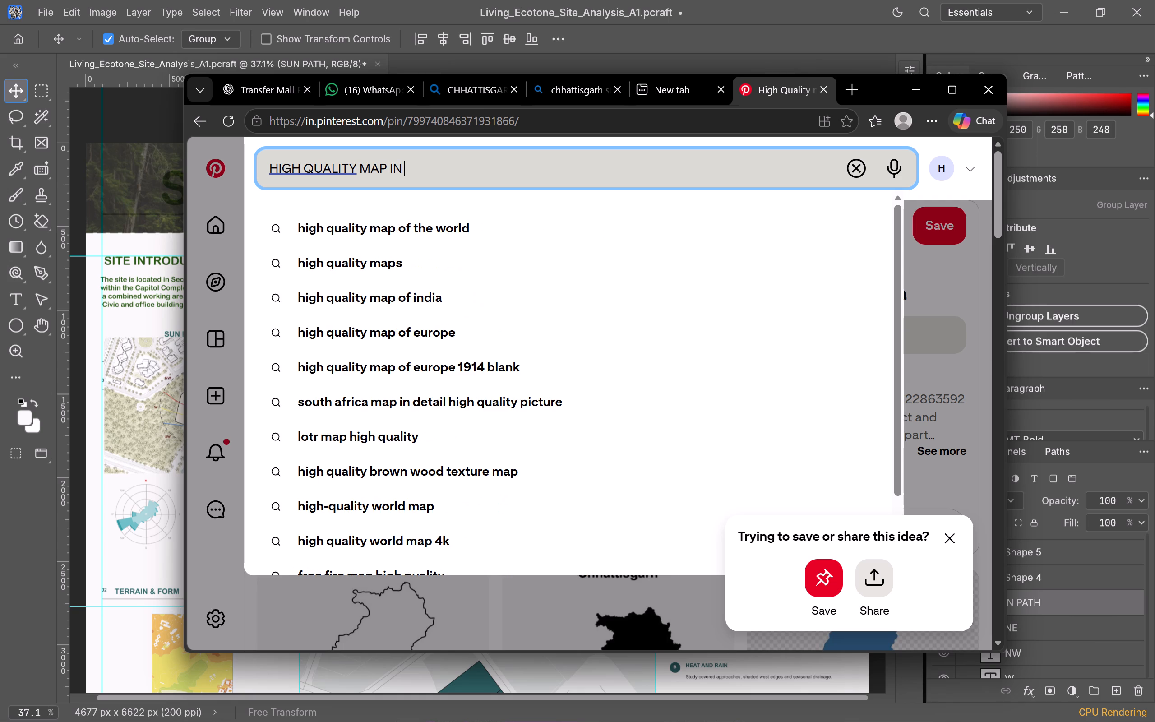
pyautogui.press('BackSpace')
pyautogui.press('BackSpace')
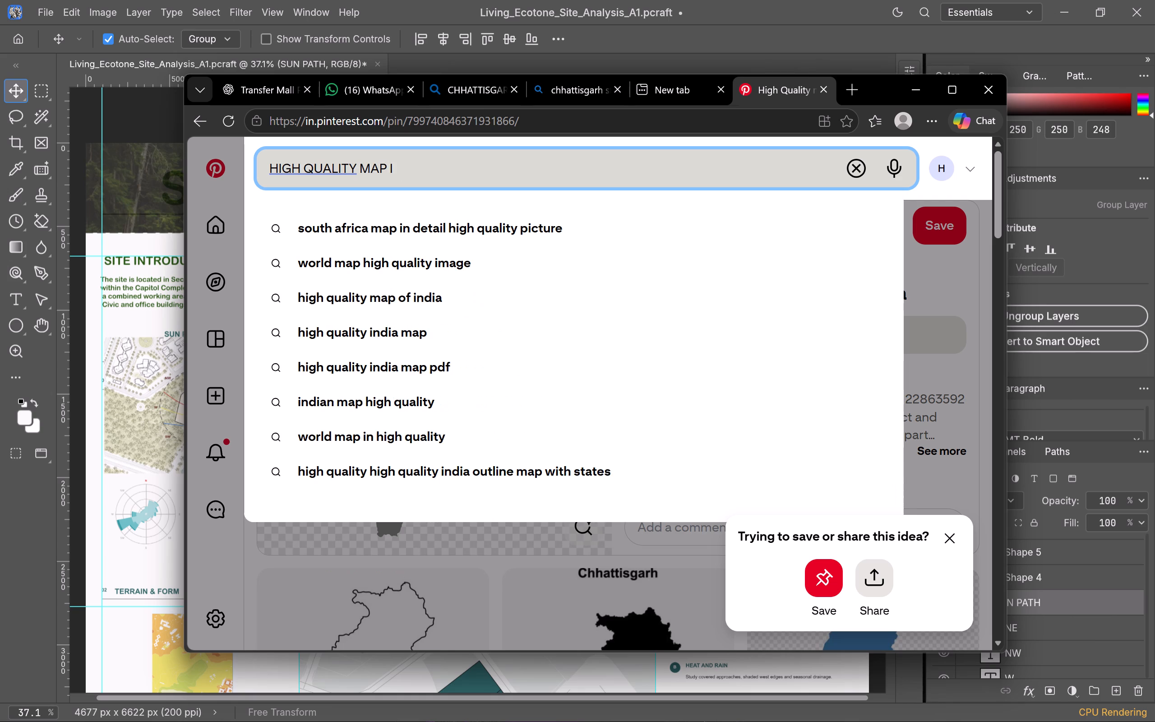
pyautogui.press('BackSpace')
pyautogui.write('OF INDIA')
pyautogui.press('Return')
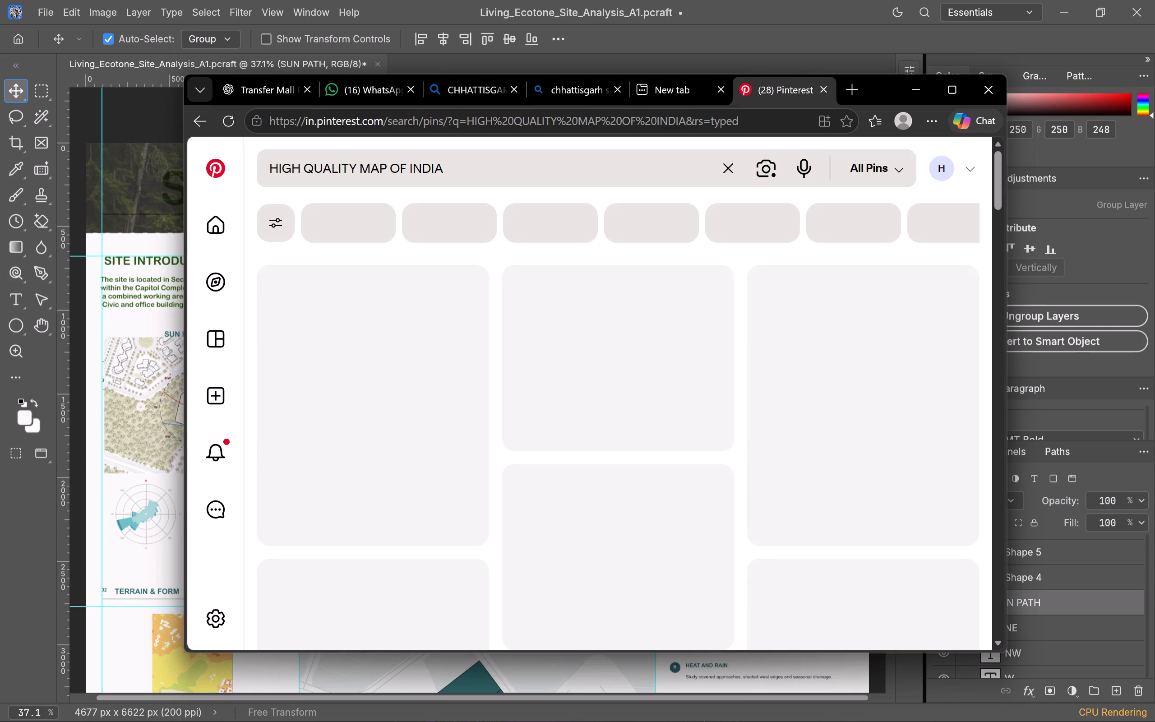
# Open the grey India map pin with state borders and the INDIA label from the search results.
pyautogui.scroll(-3, 467, 359)
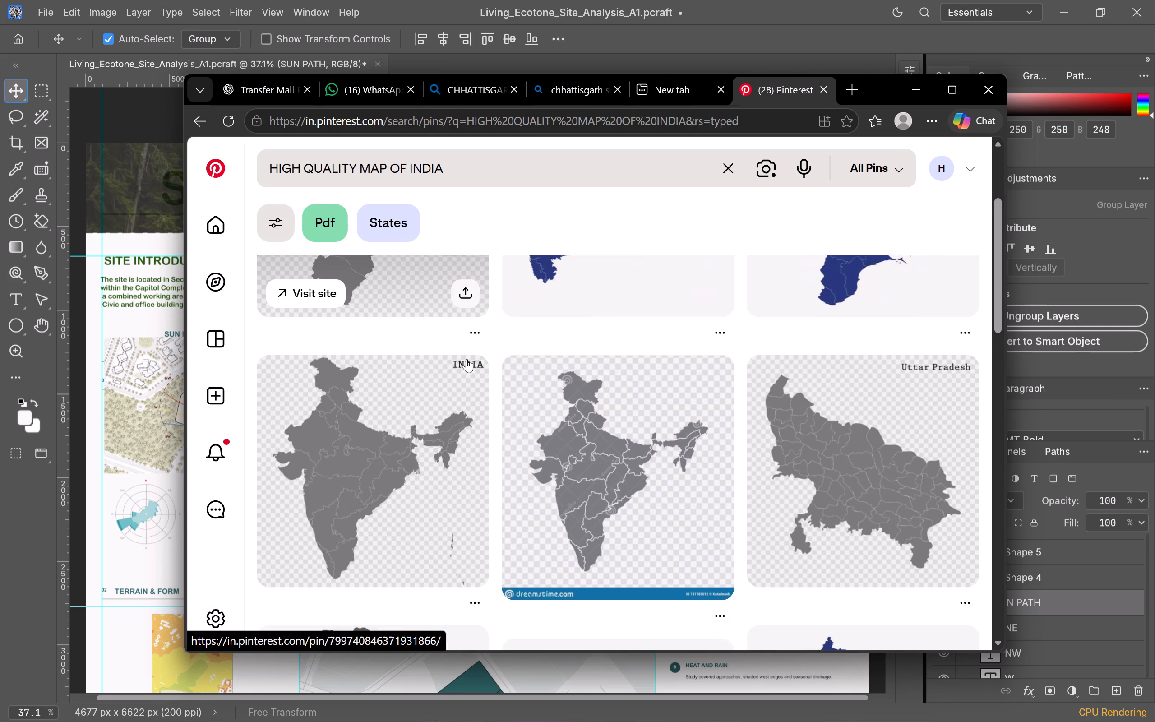
pyautogui.click(400, 385)
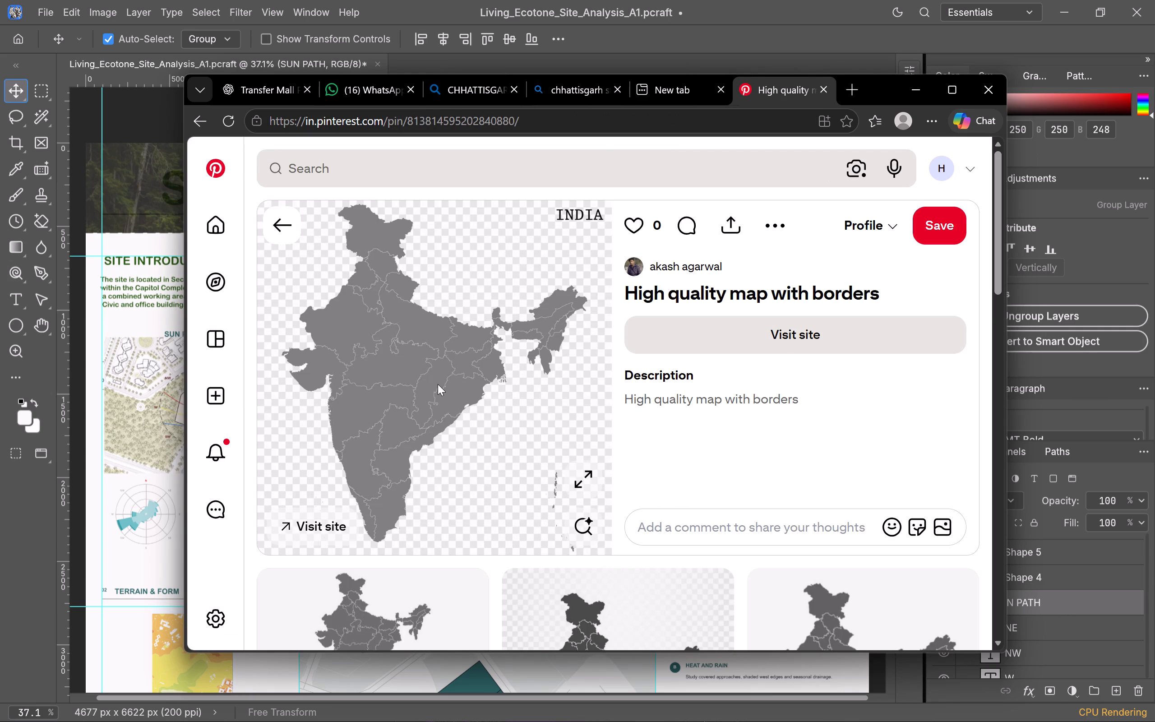
# Save the grey India map image as a JPEG named INDIA_MAP in the Pictures > Saved Pictures folder.
pyautogui.rightClick(453, 332)
pyautogui.click(515, 383)
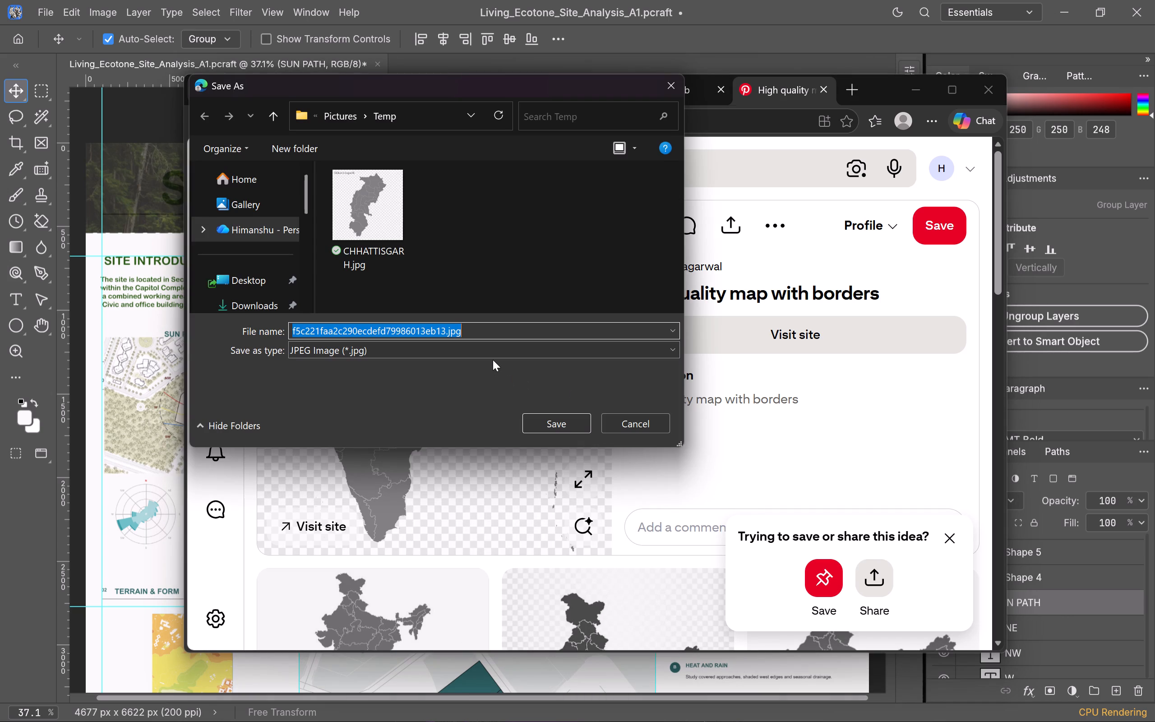
pyautogui.write('INDIA')
pyautogui.hotkey('shift', '_')
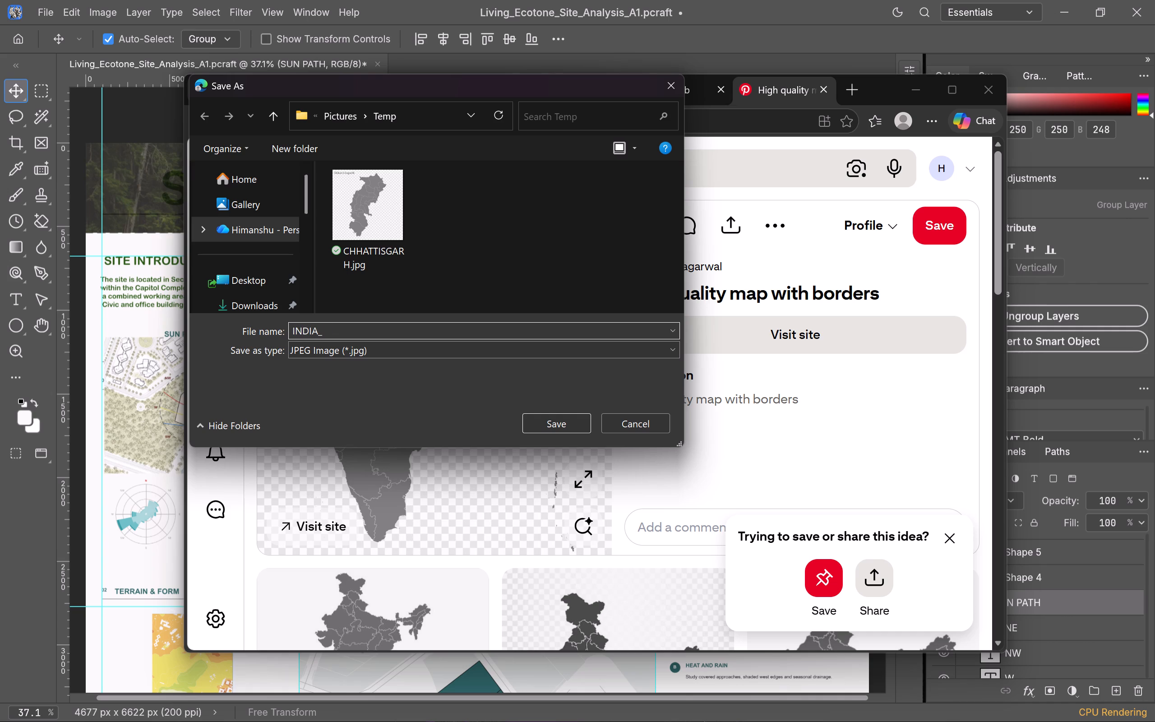
pyautogui.write('MAP')
pyautogui.scroll(-2, 249, 231)
pyautogui.click(250, 206)
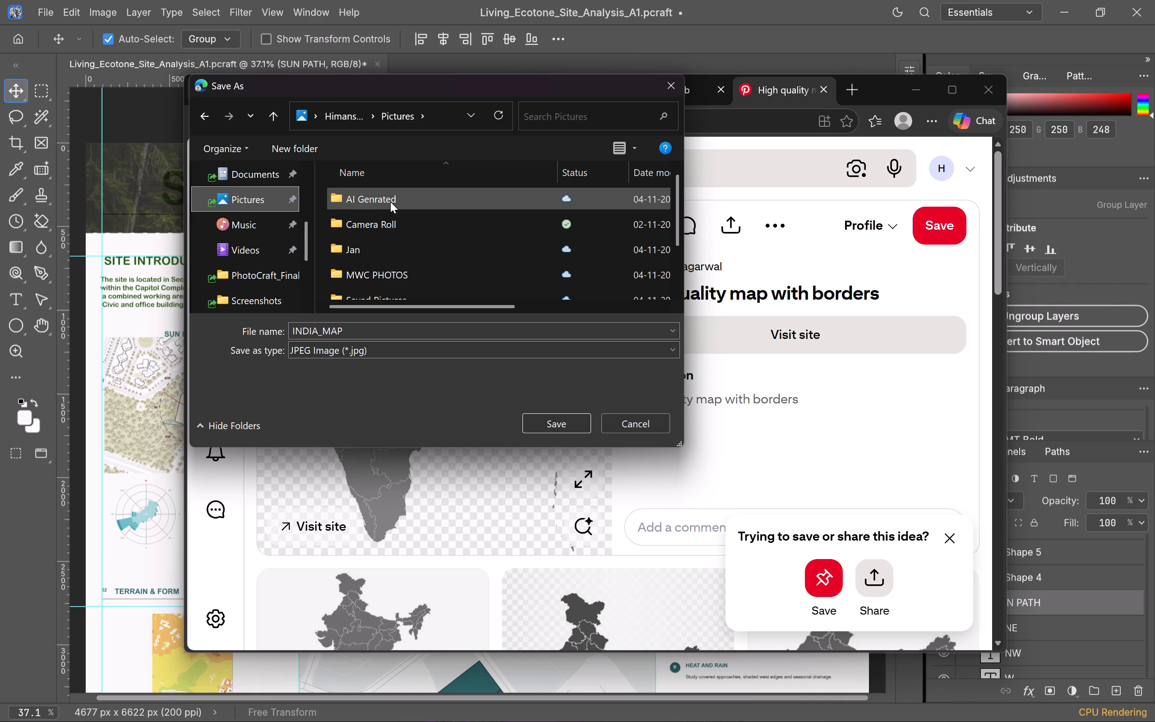
pyautogui.scroll(-1, 390, 202)
pyautogui.scroll(-1, 385, 253)
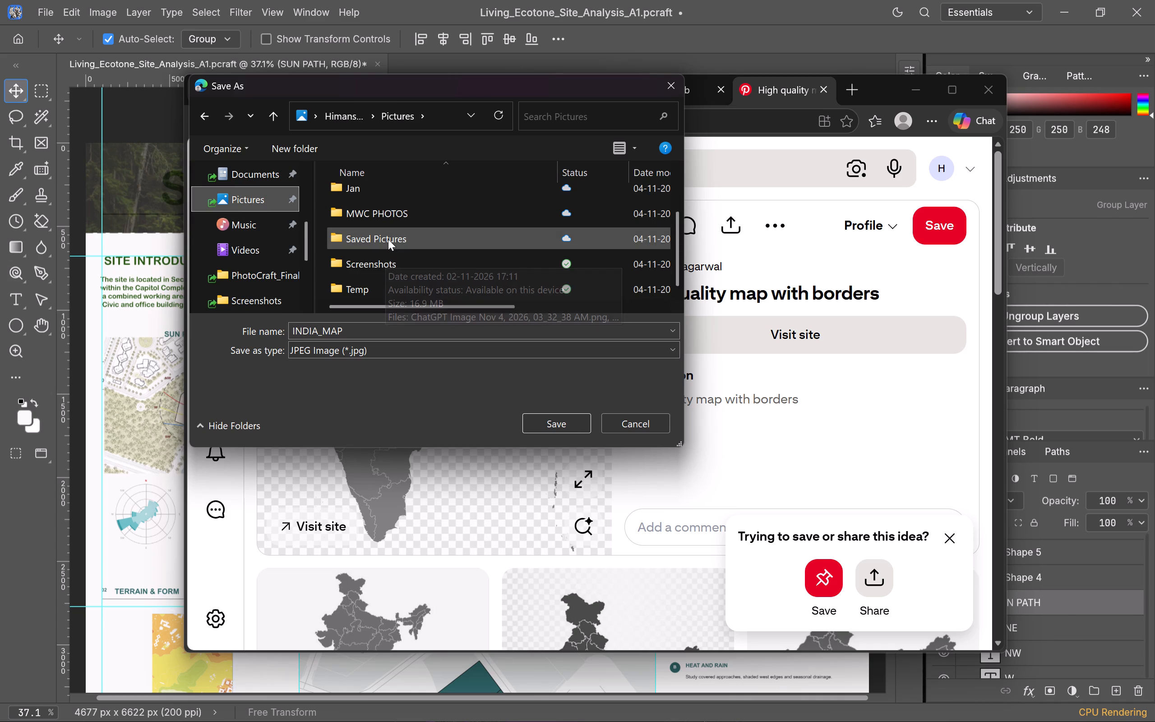
pyautogui.doubleClick(388, 239)
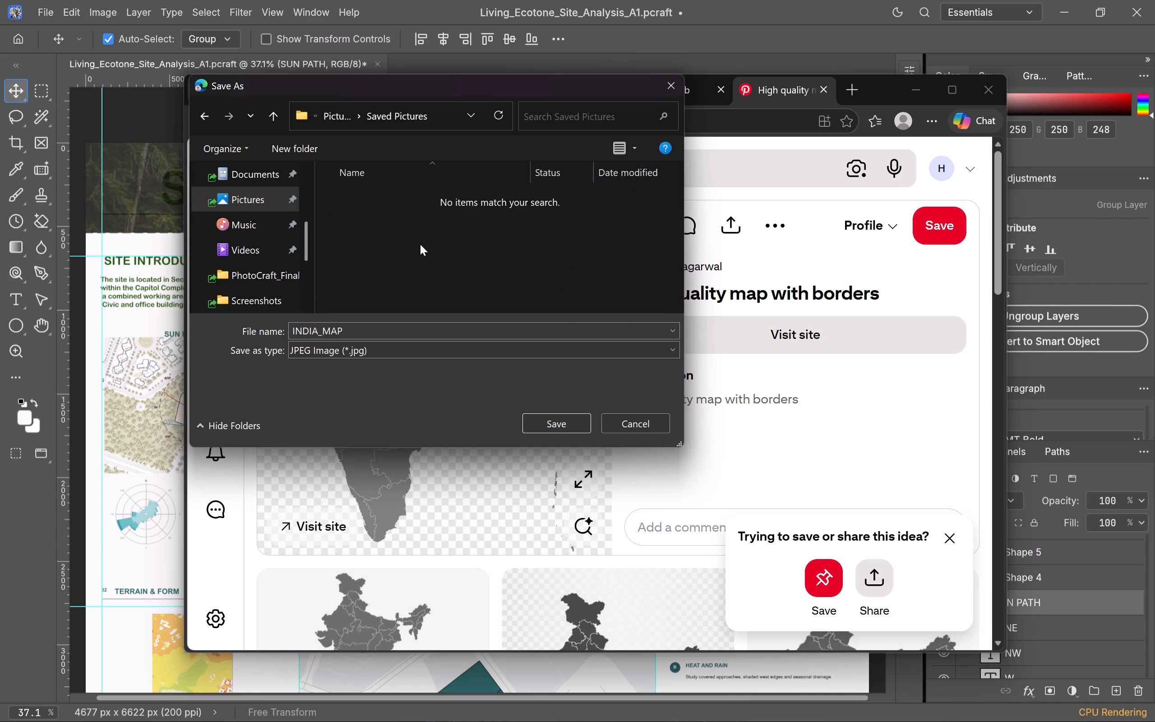
pyautogui.press('Return')
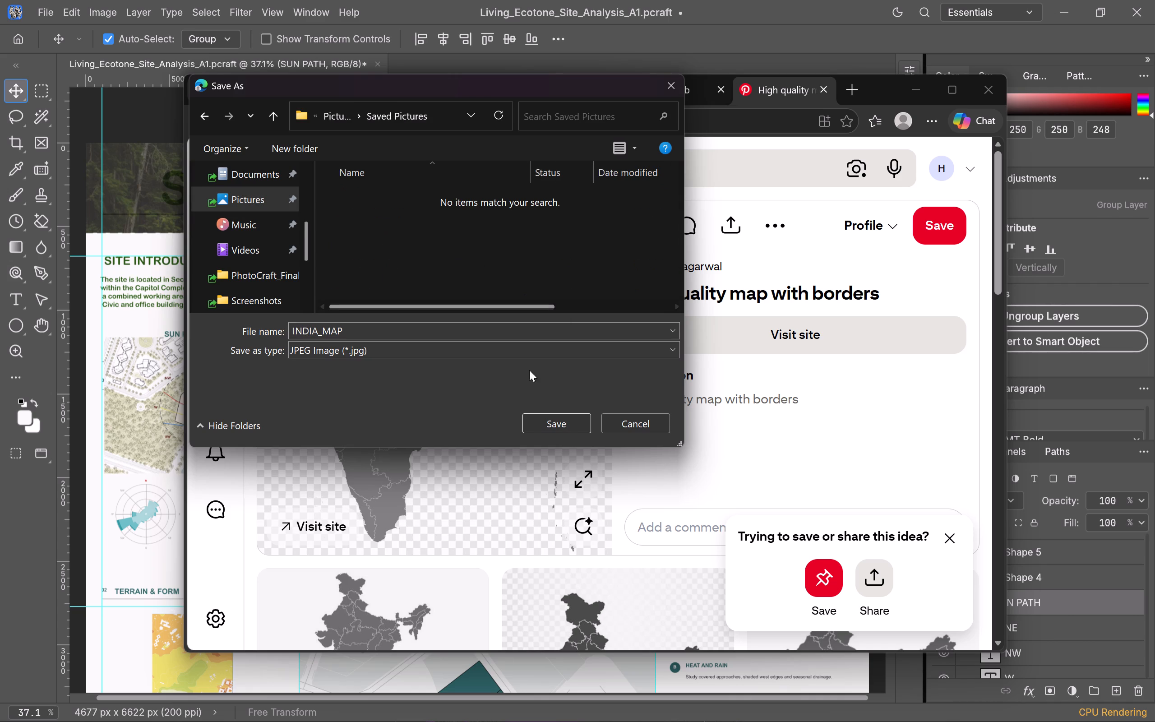
pyautogui.click(545, 418)
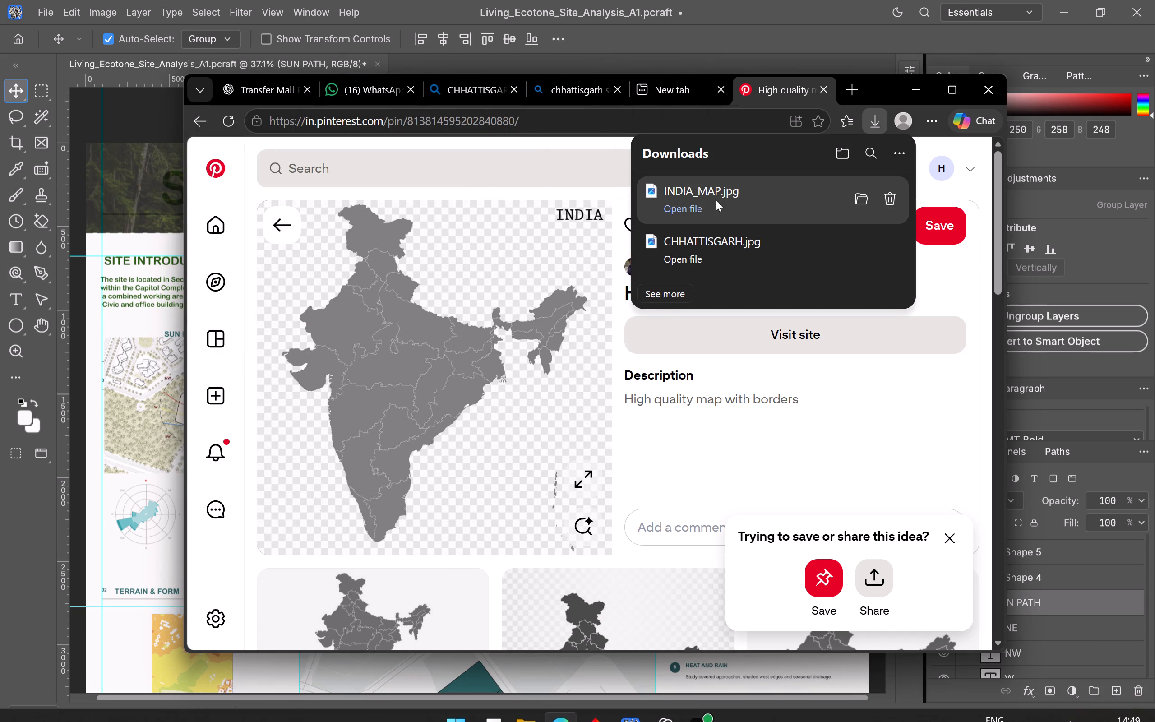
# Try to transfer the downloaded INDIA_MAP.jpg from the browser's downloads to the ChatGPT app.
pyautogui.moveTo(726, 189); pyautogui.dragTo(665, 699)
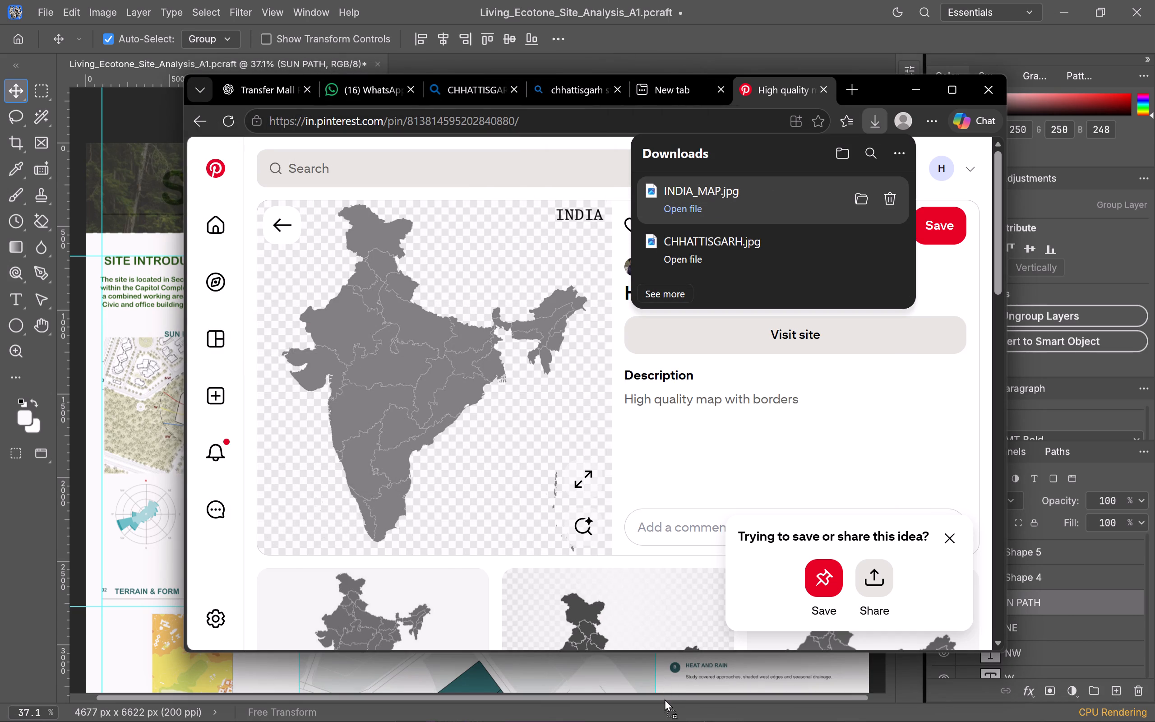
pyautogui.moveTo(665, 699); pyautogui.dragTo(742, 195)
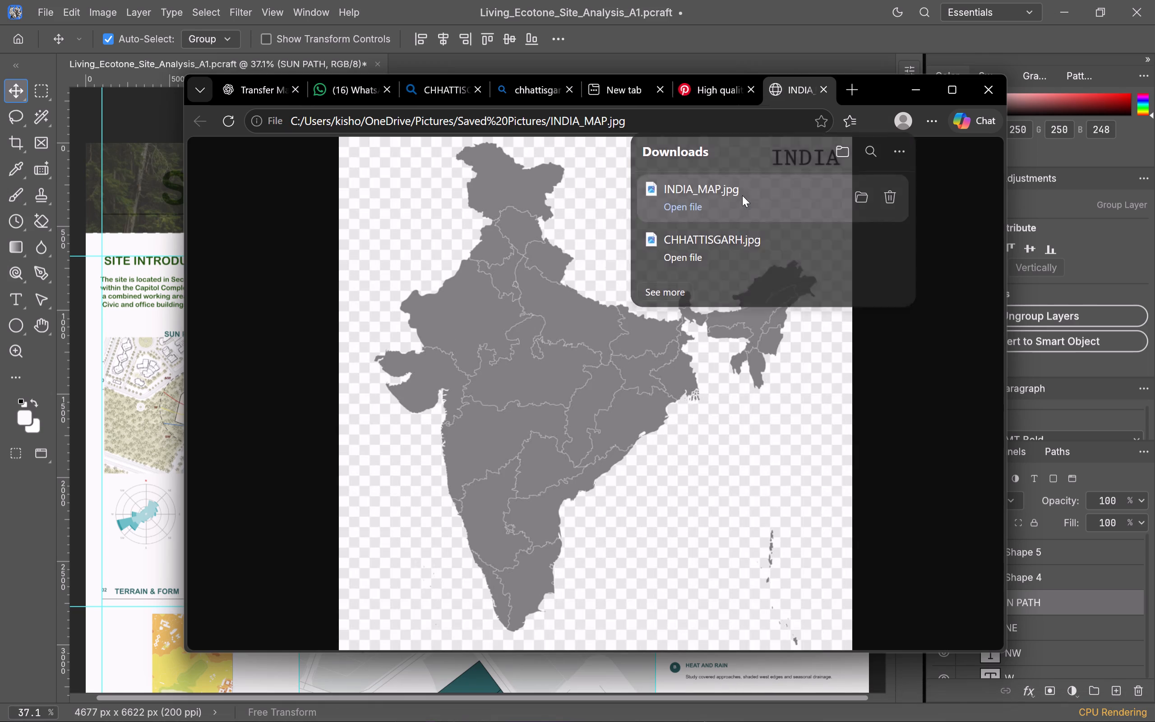
# Minimize the browser window to return to the site analysis board.
pyautogui.click(918, 88)
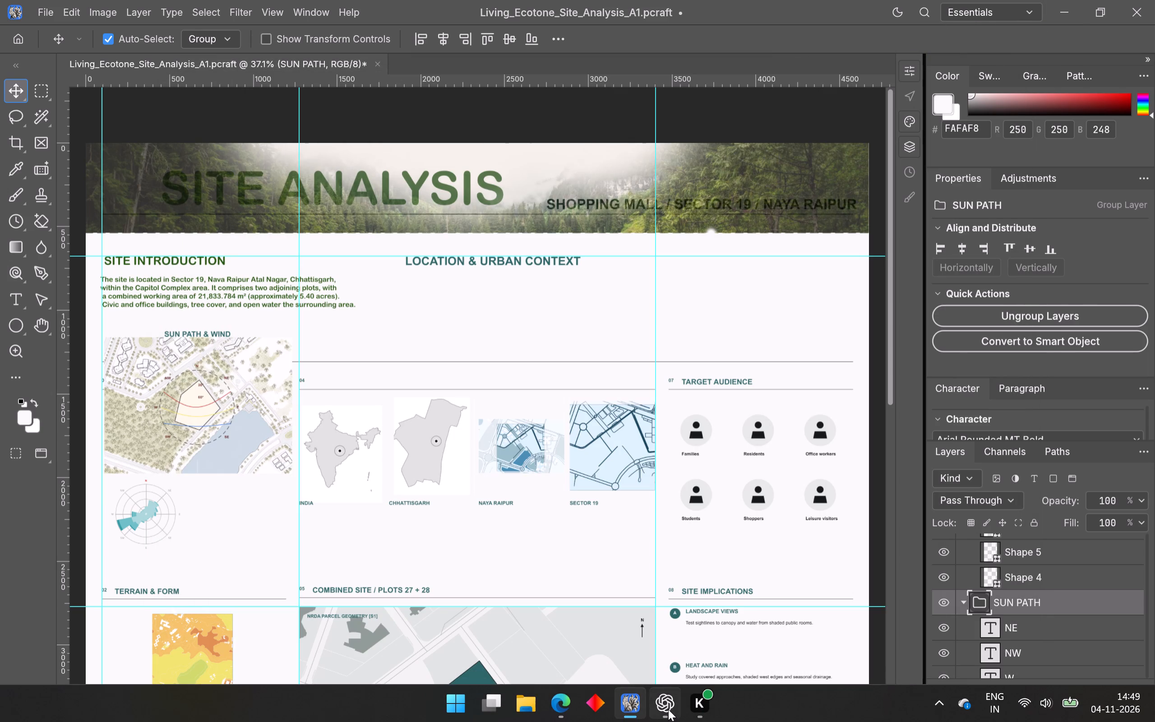
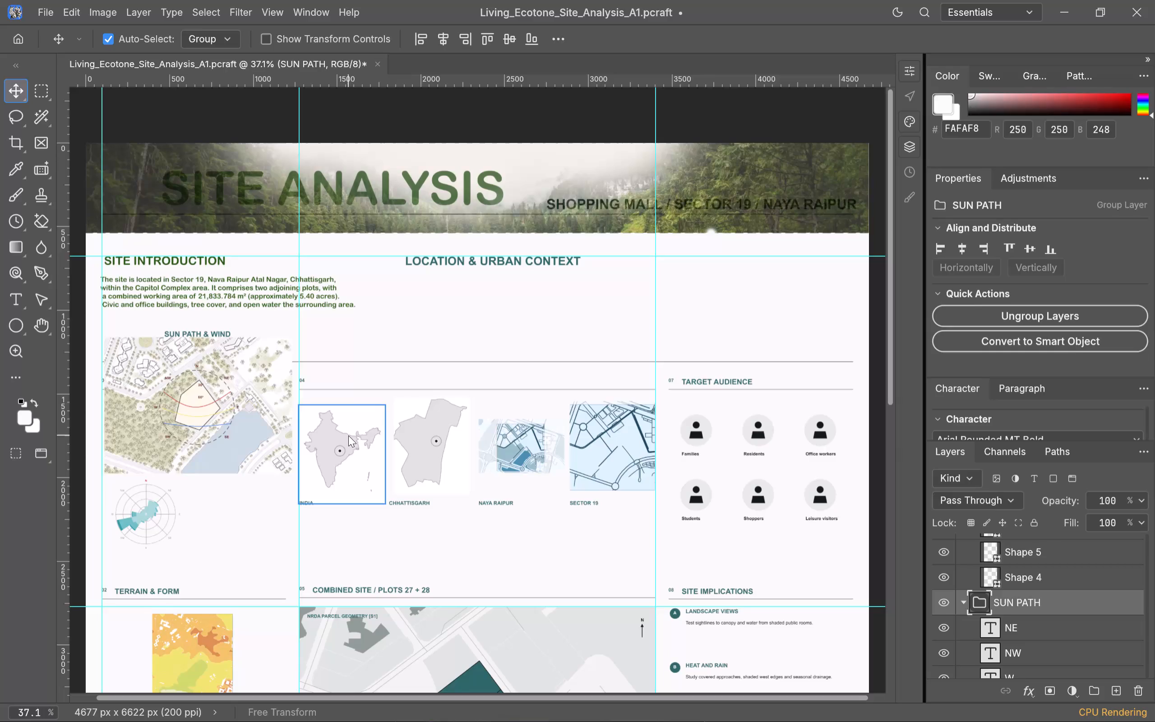
# Delete the existing India and Chhattisgarh map images from the Location & Urban Context section.
pyautogui.keyDown('alt'); pyautogui.scroll(5, 348, 435); pyautogui.keyUp('alt')
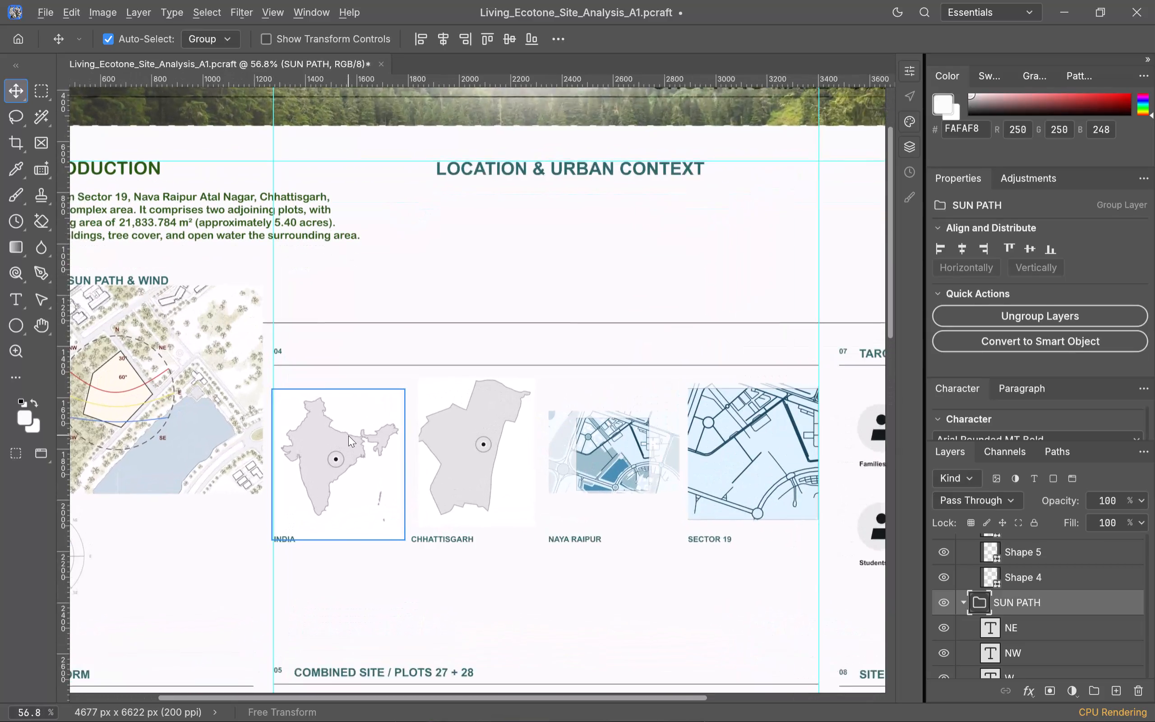
pyautogui.scroll(-1, 348, 435)
pyautogui.click(346, 435)
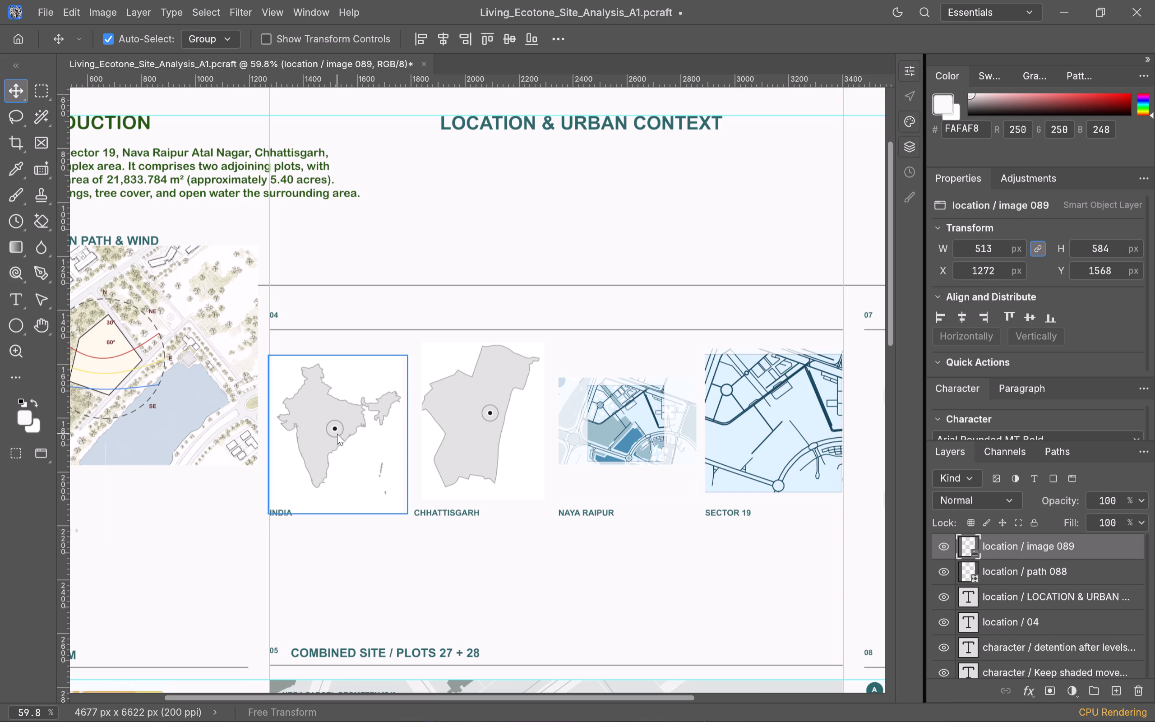
pyautogui.press('Delete')
pyautogui.click(438, 432)
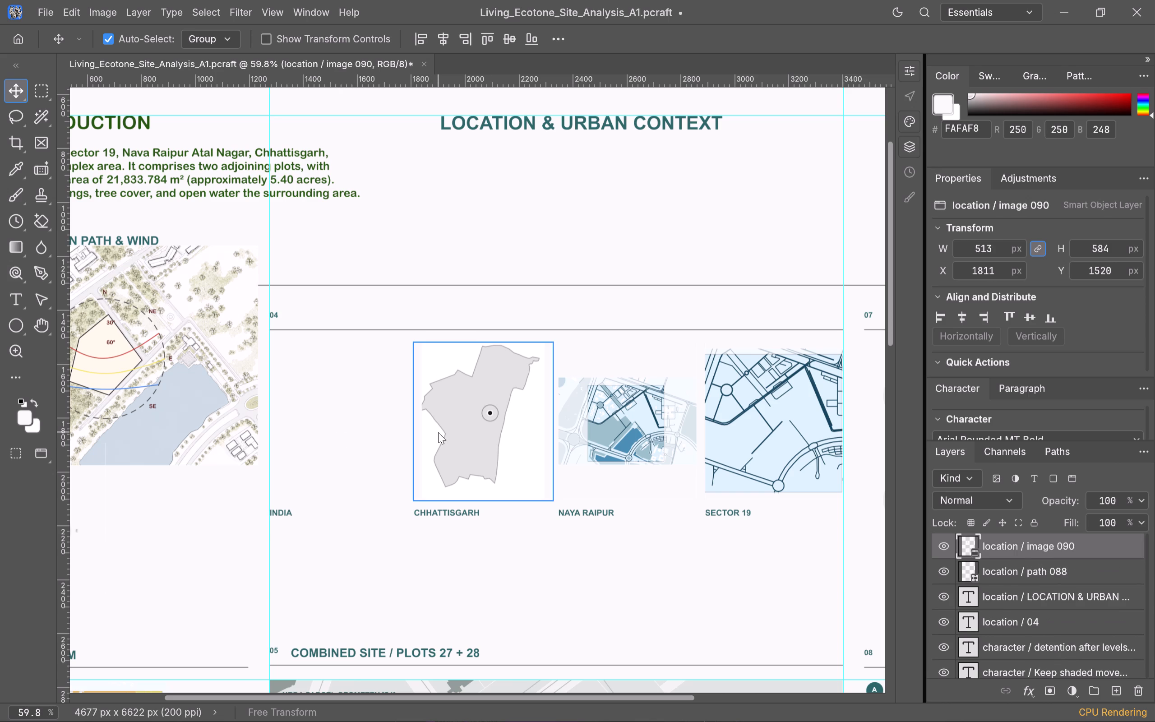
pyautogui.press('Delete')
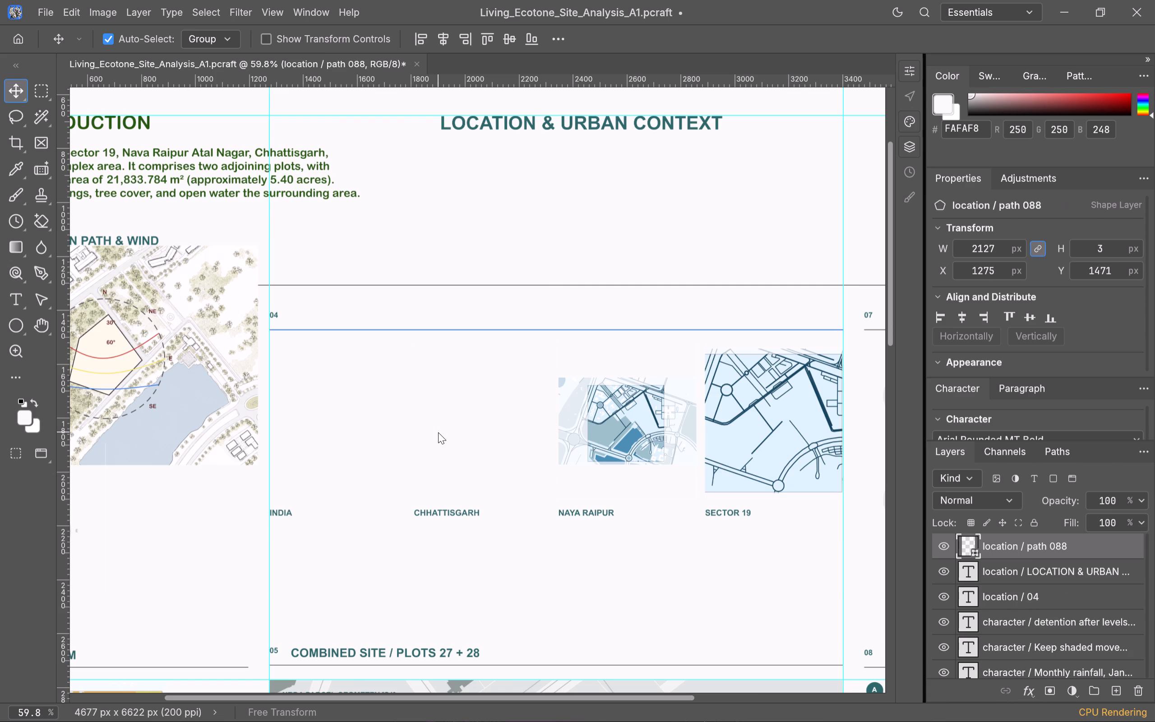
# Place INDIA_MAP.jpg from the Saved Pictures folder inside Pictures into the site analysis sheet.
pyautogui.scroll(1, 438, 432)
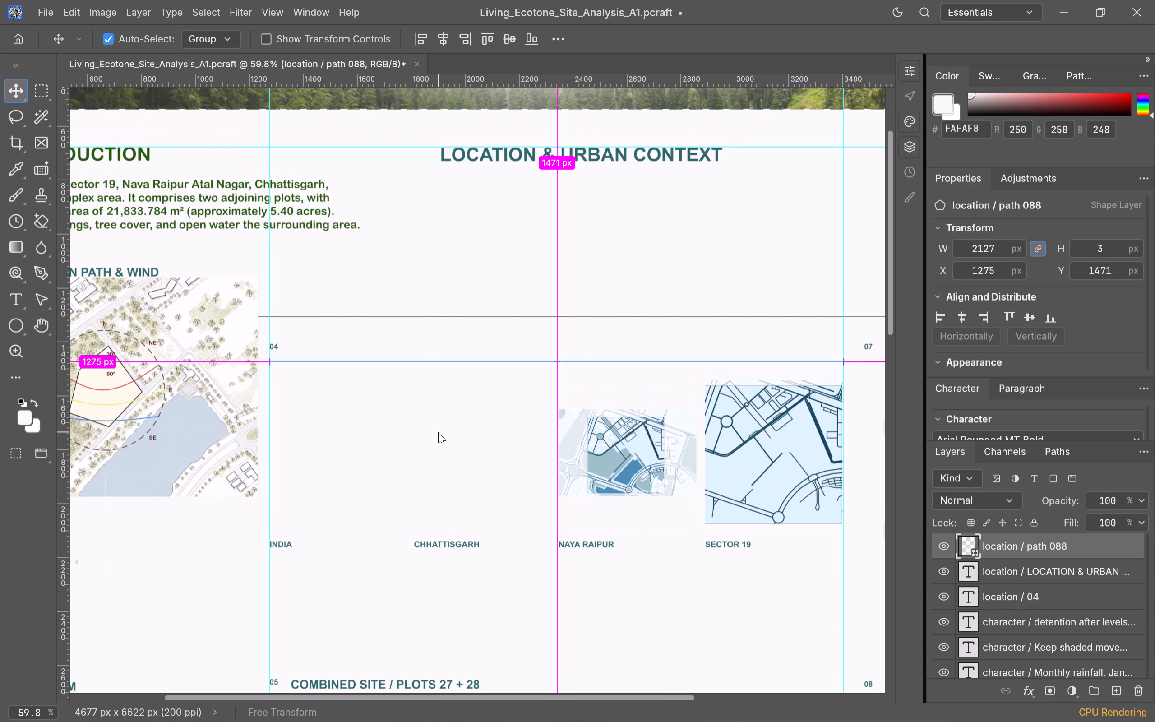
pyautogui.hotkey('ctrl', 'v')
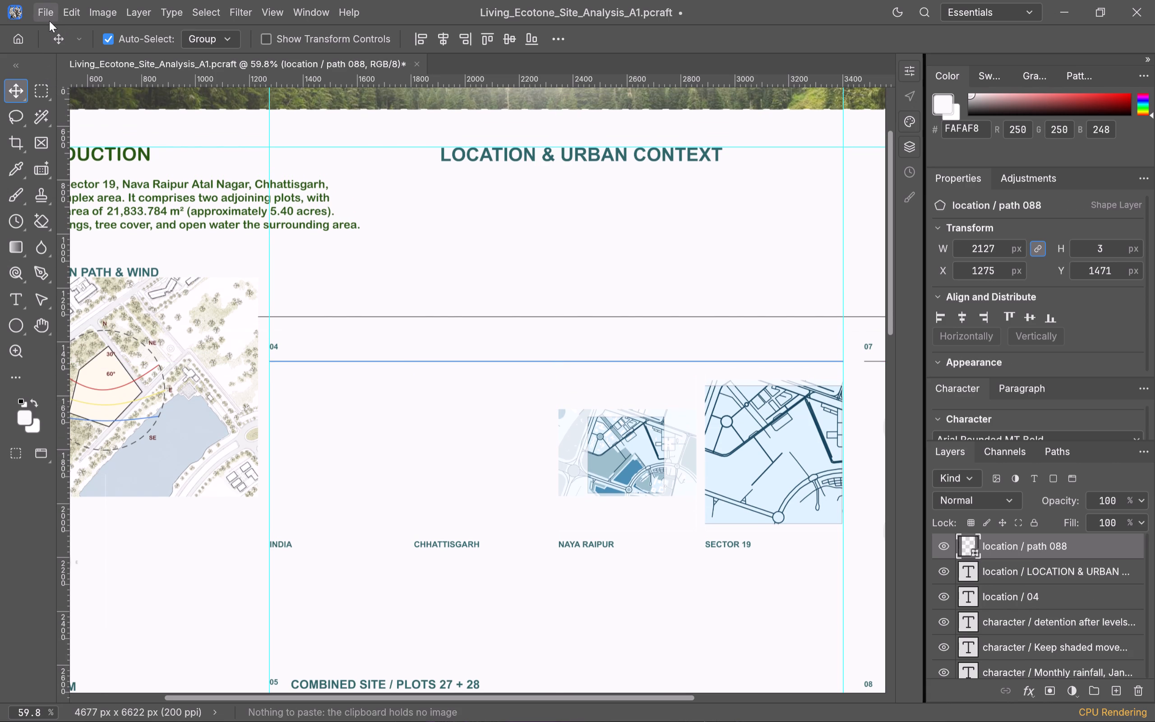
pyautogui.click(49, 20)
pyautogui.click(110, 347)
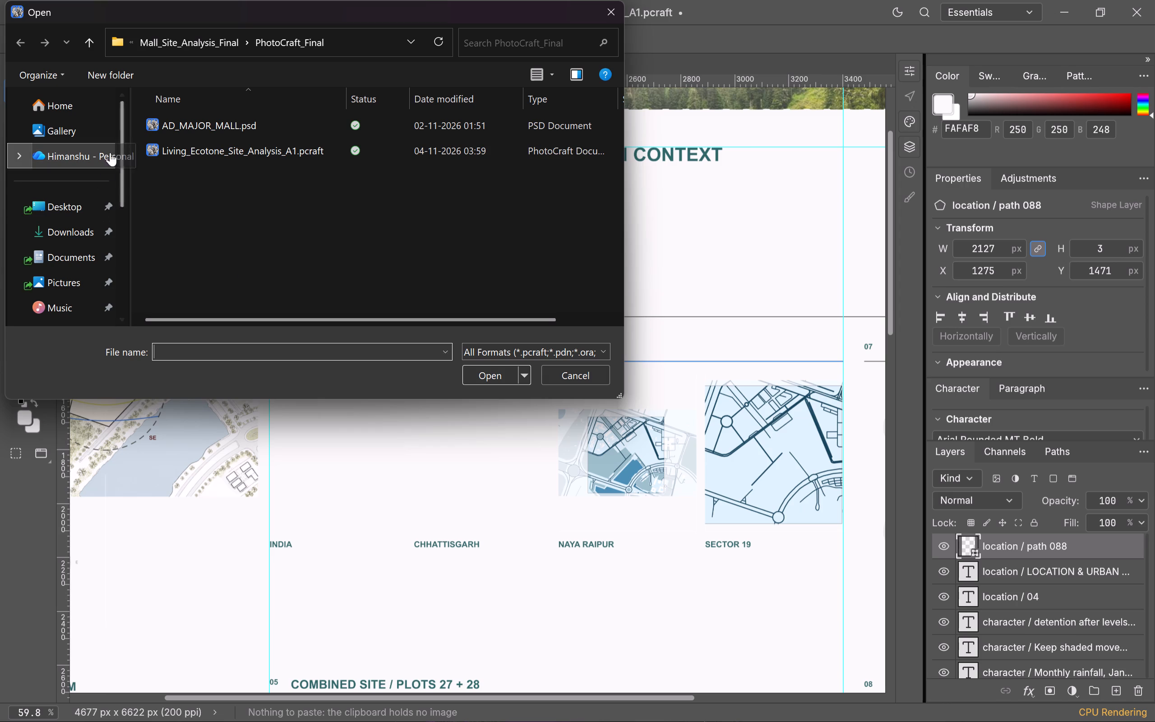
pyautogui.scroll(-1, 72, 182)
pyautogui.scroll(2, 69, 186)
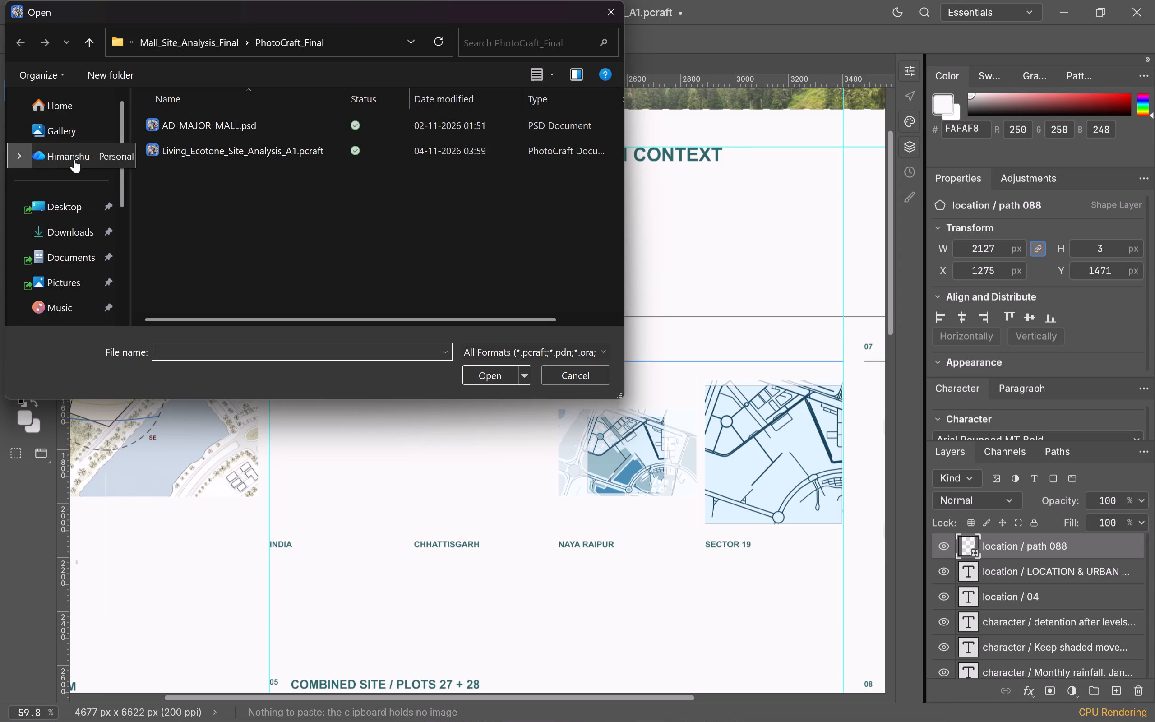
pyautogui.click(74, 152)
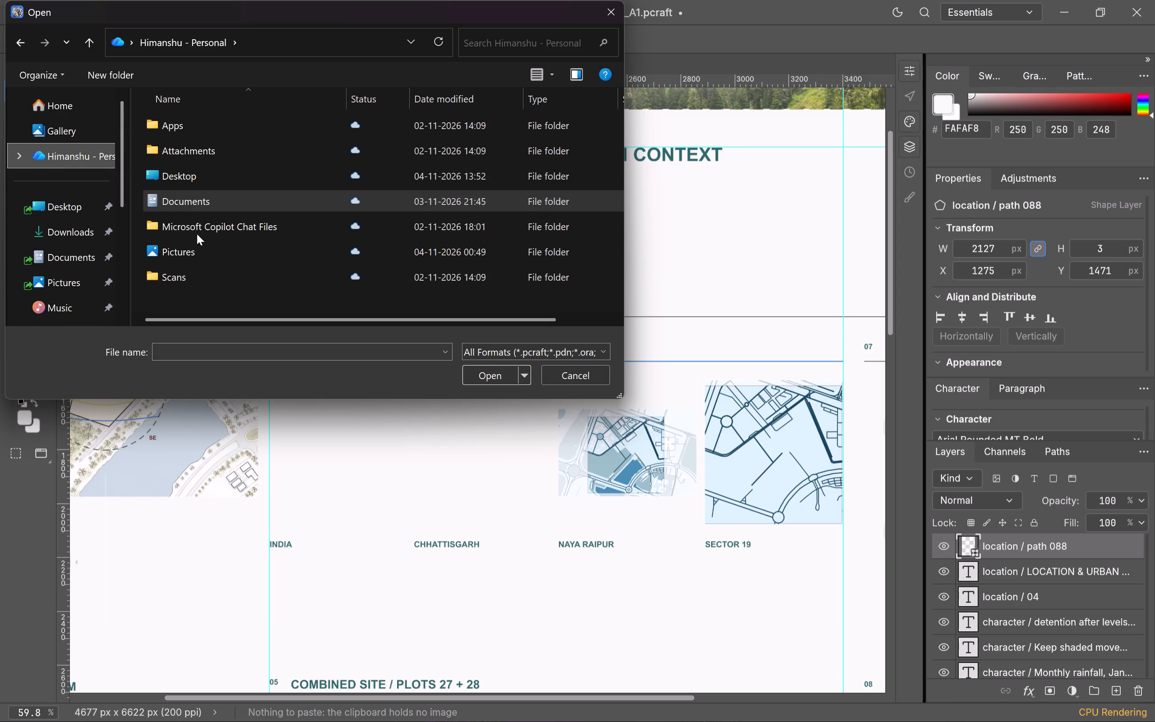
pyautogui.doubleClick(199, 251)
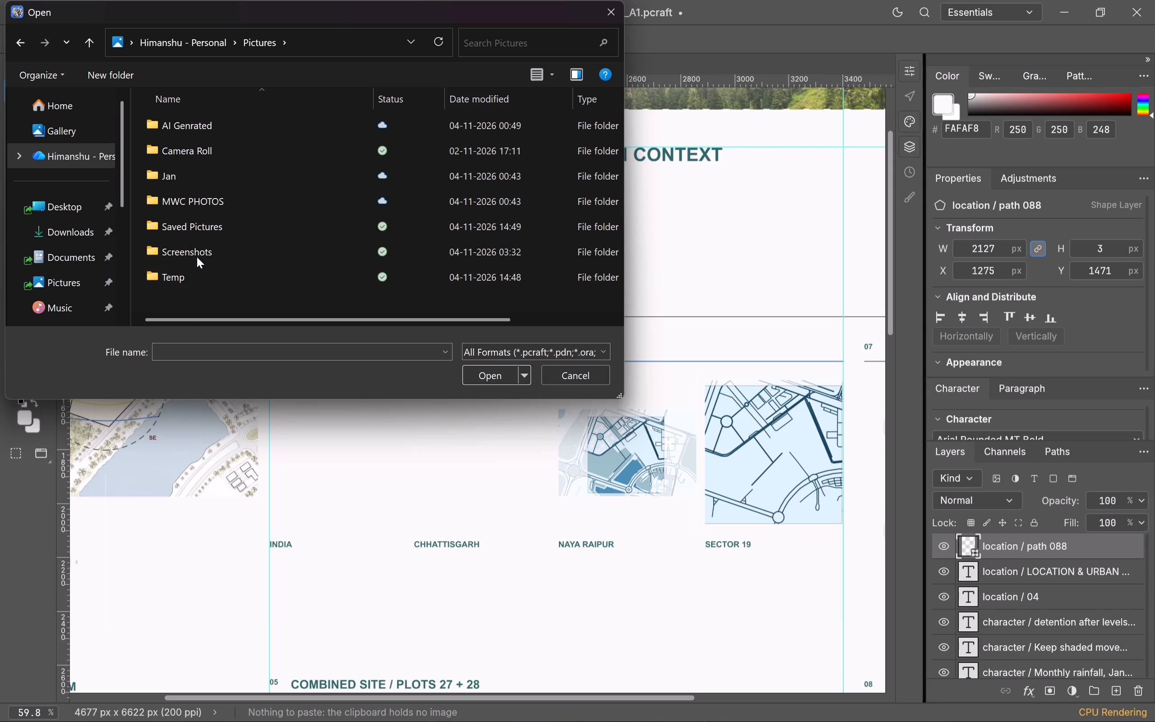
pyautogui.doubleClick(208, 233)
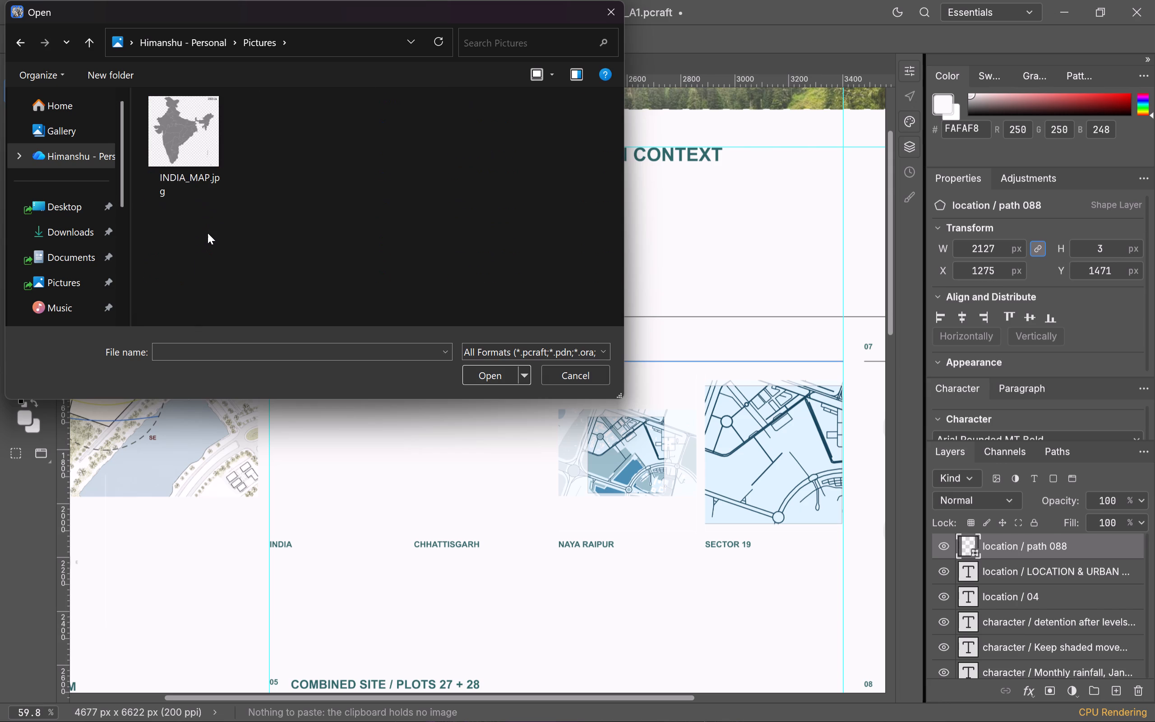
pyautogui.click(191, 179)
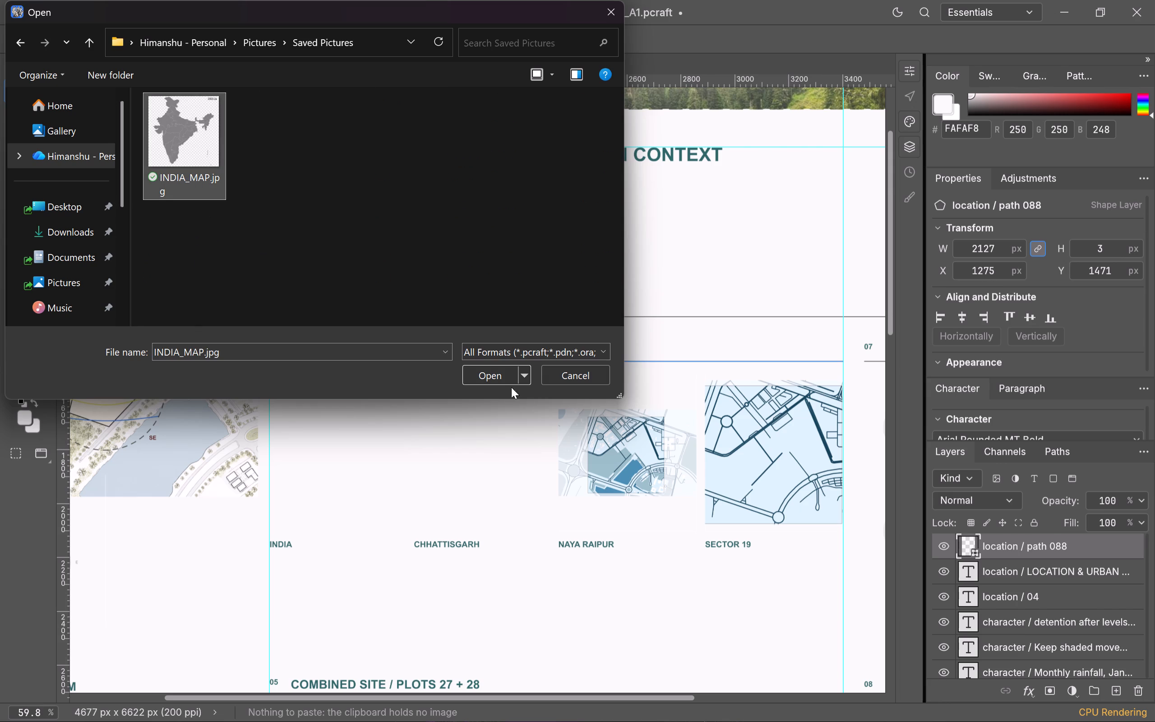
pyautogui.click(494, 372)
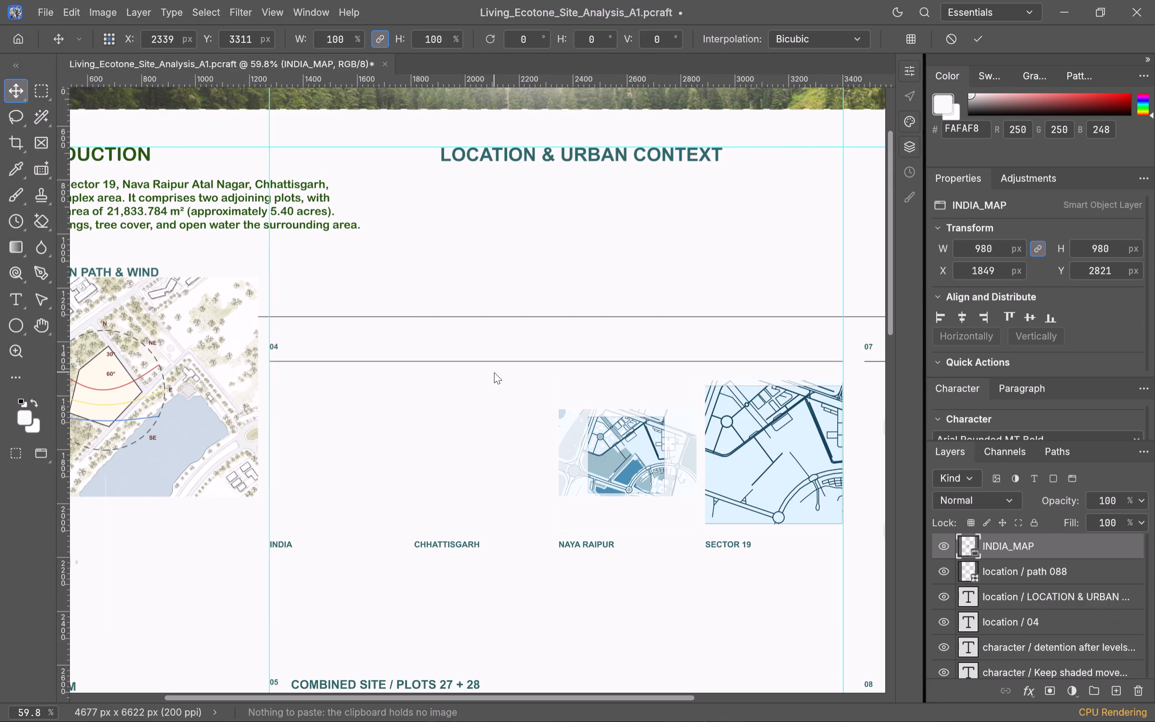
# Move the placed India map up into the empty space of section 04, beside the Naya Raipur map.
pyautogui.scroll(-8, 498, 358)
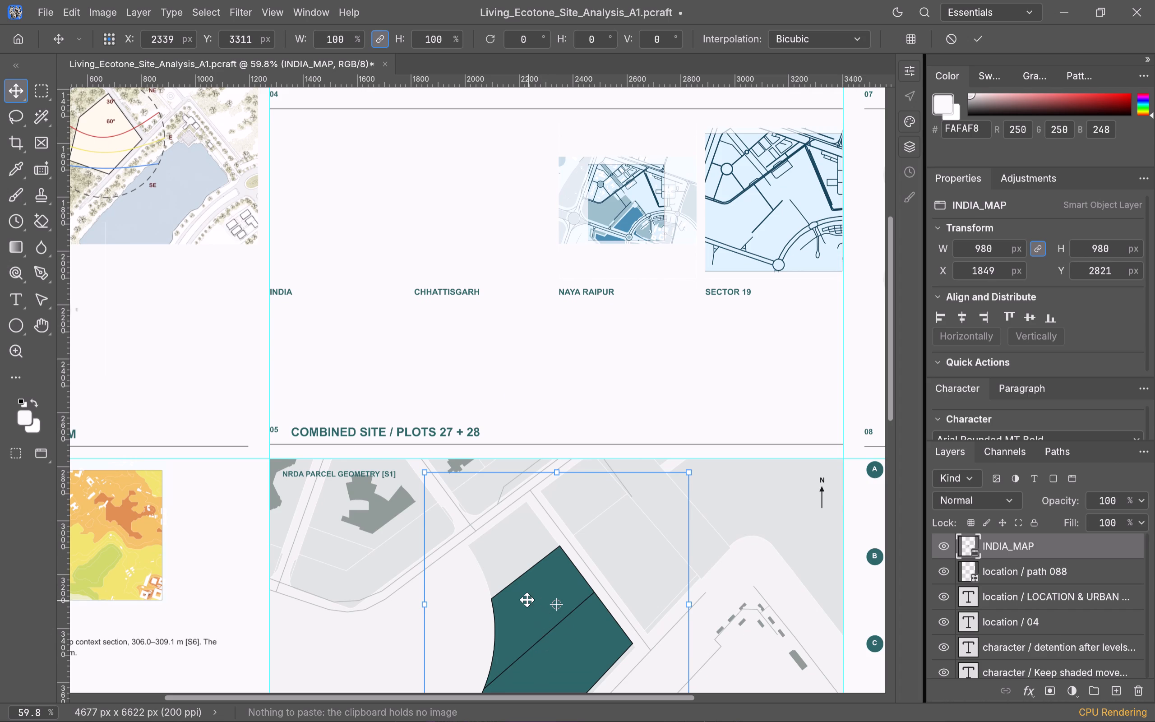
pyautogui.moveTo(455, 598); pyautogui.dragTo(422, 327)
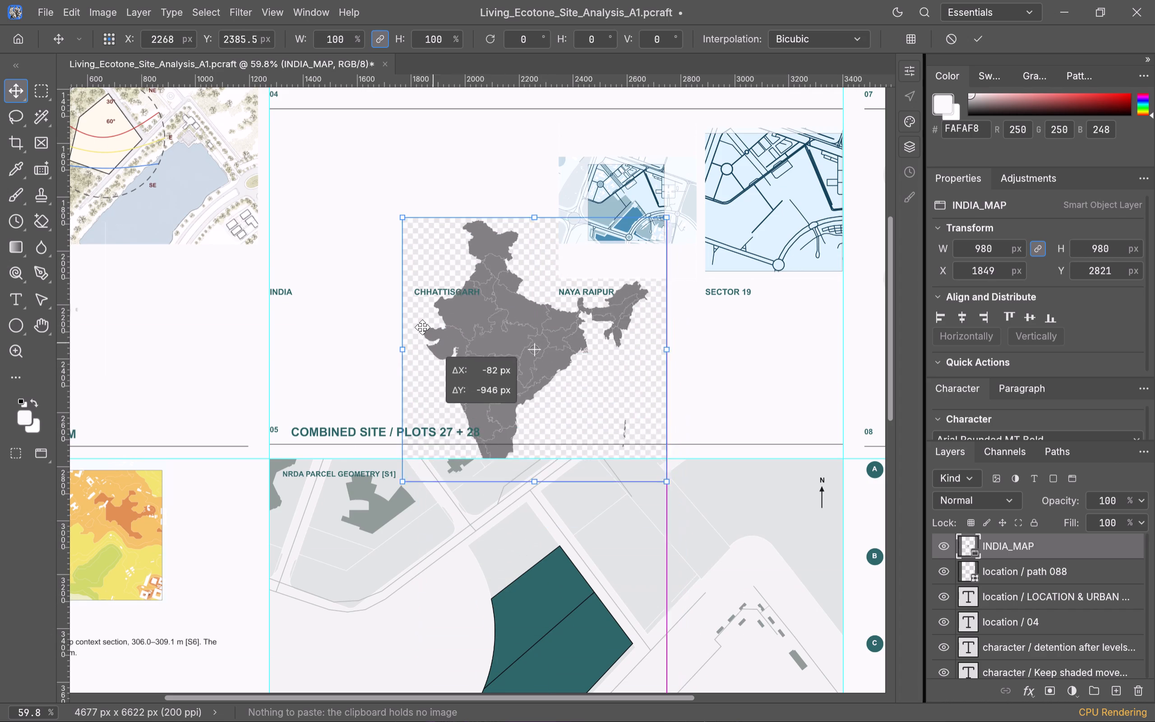
pyautogui.moveTo(422, 327); pyautogui.dragTo(351, 250)
pyautogui.scroll(4, 453, 329)
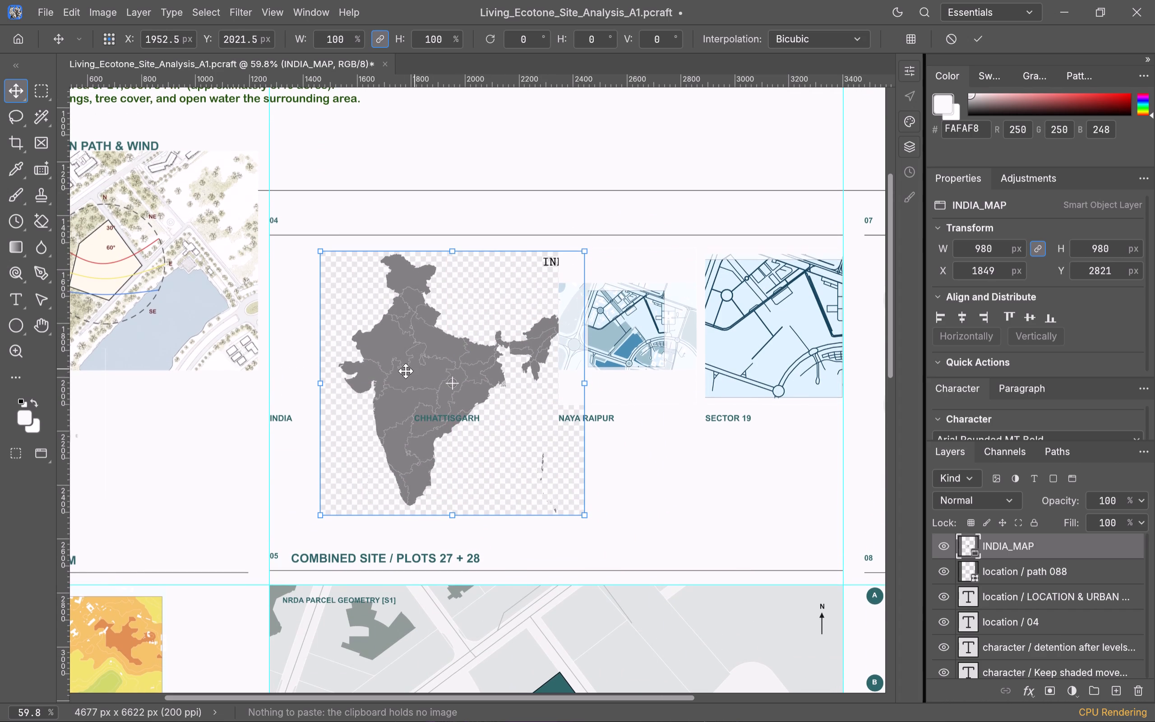
pyautogui.moveTo(393, 356); pyautogui.dragTo(365, 317)
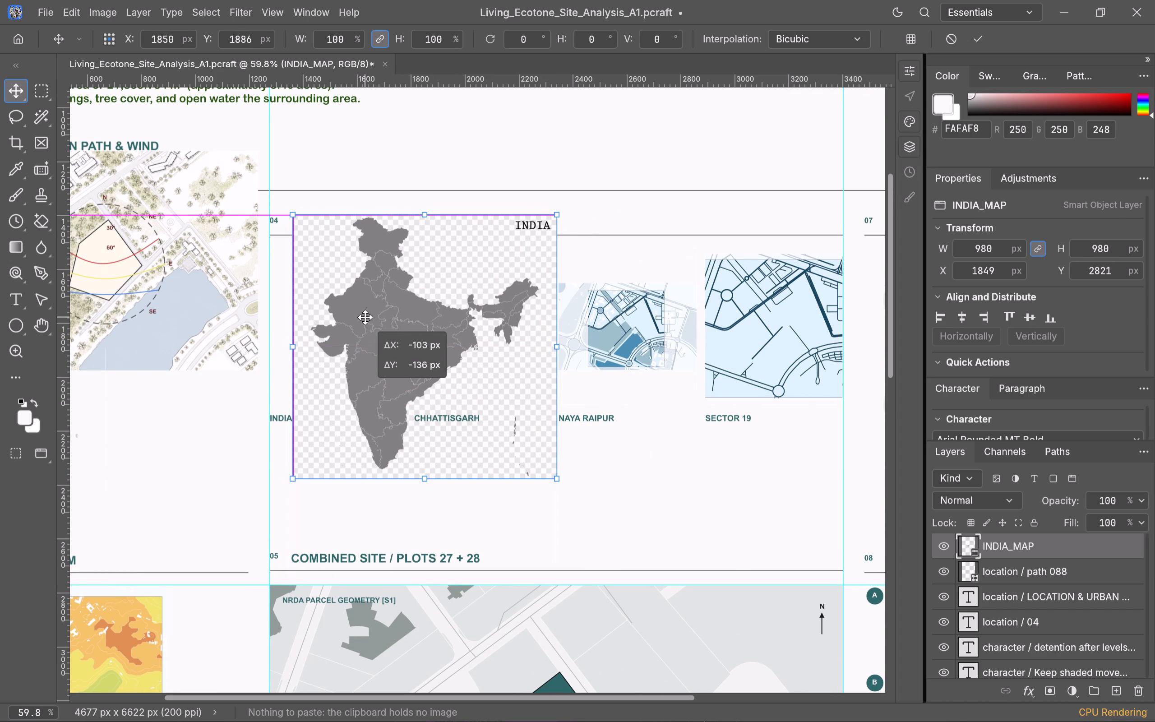
pyautogui.moveTo(365, 317); pyautogui.dragTo(367, 312)
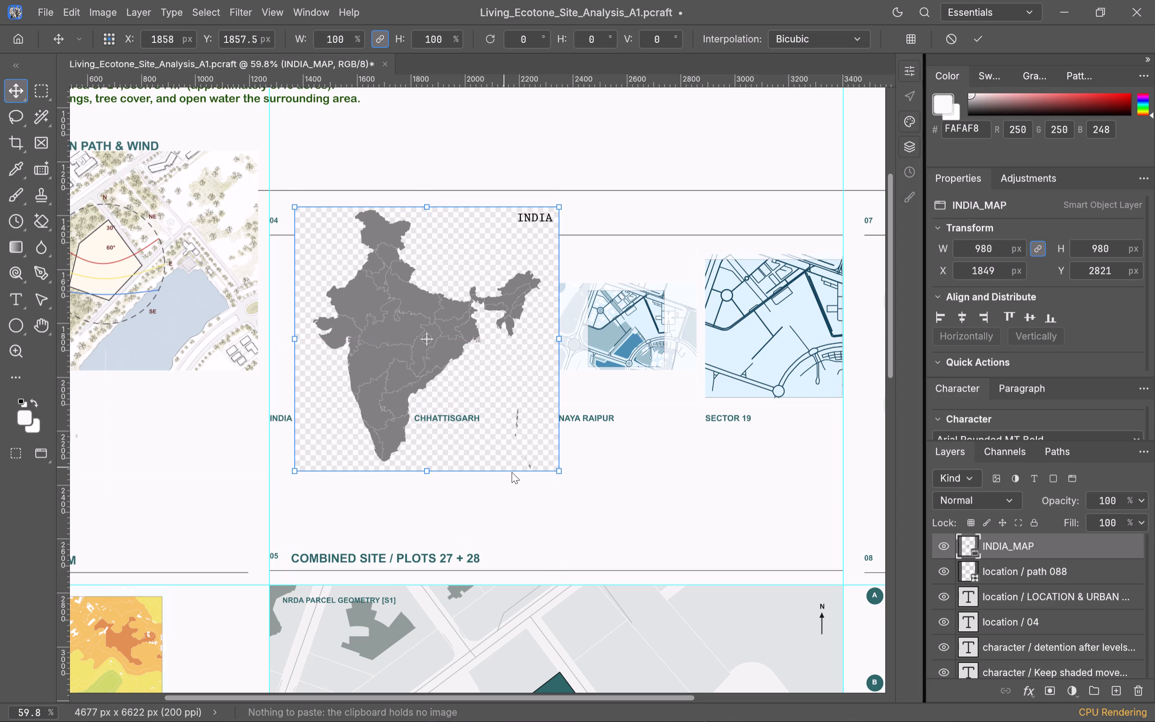
# Scale the India map proportionally to about 727 × 727 px and position it just below section 04's divider line.
pyautogui.moveTo(563, 472); pyautogui.dragTo(513, 420)
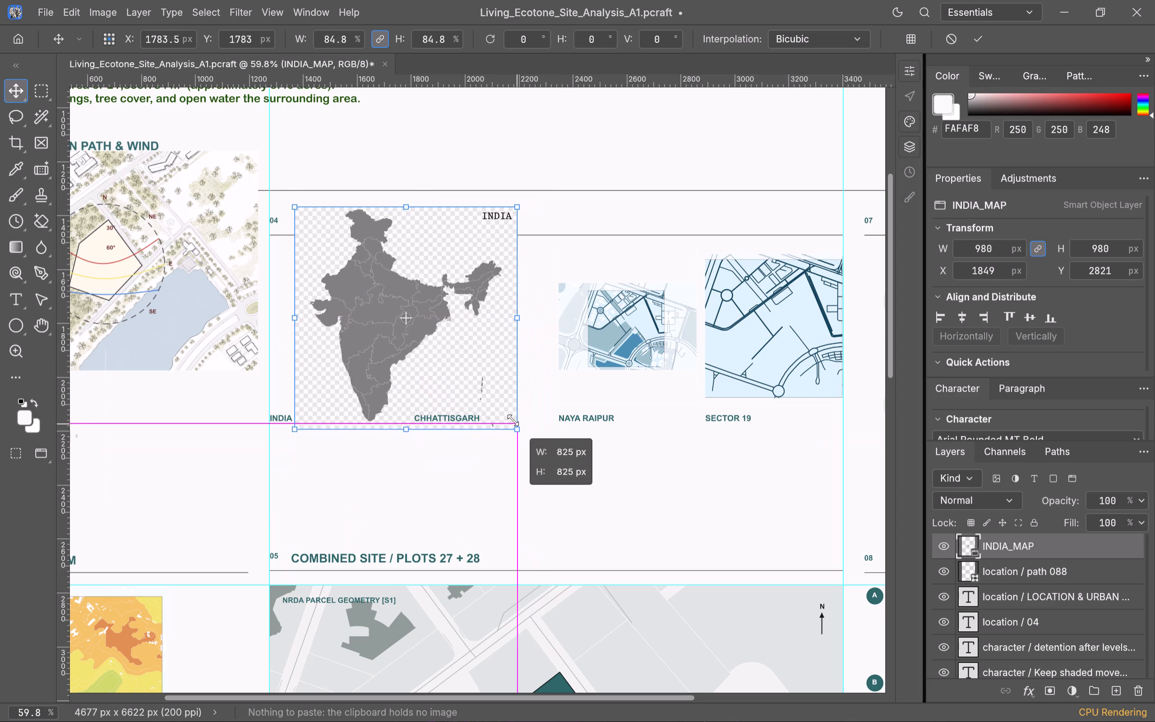
pyautogui.moveTo(513, 420); pyautogui.dragTo(505, 413)
pyautogui.moveTo(379, 310); pyautogui.dragTo(376, 344)
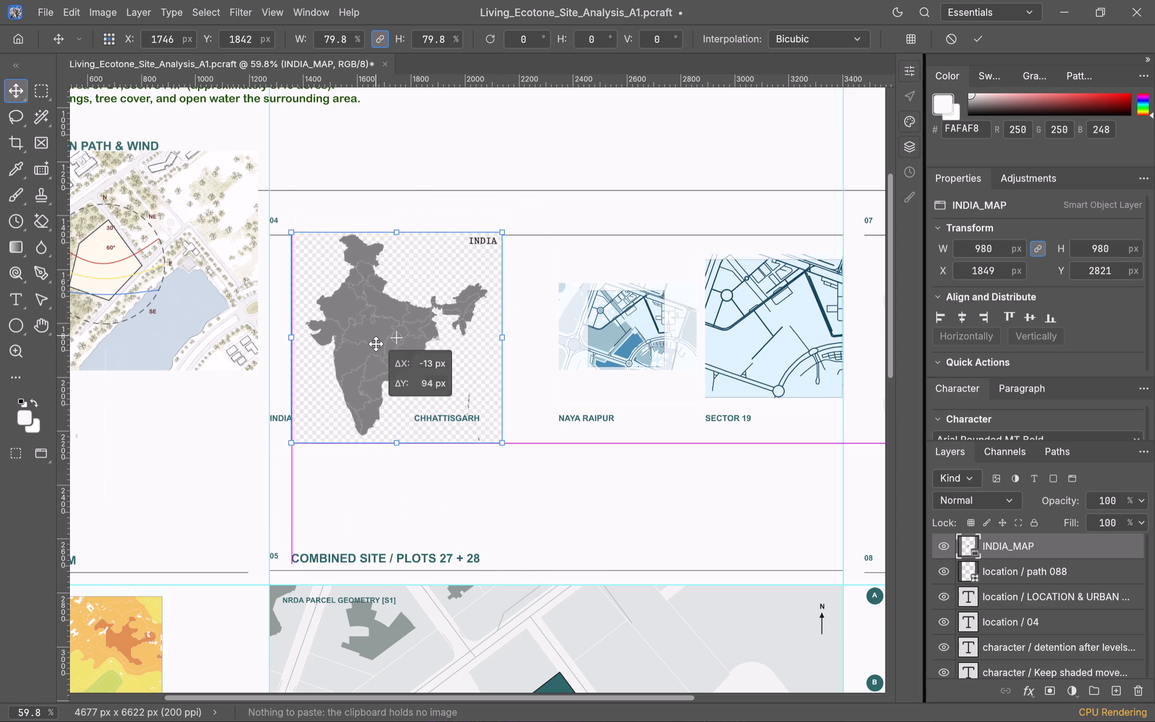
pyautogui.moveTo(376, 344); pyautogui.dragTo(376, 340)
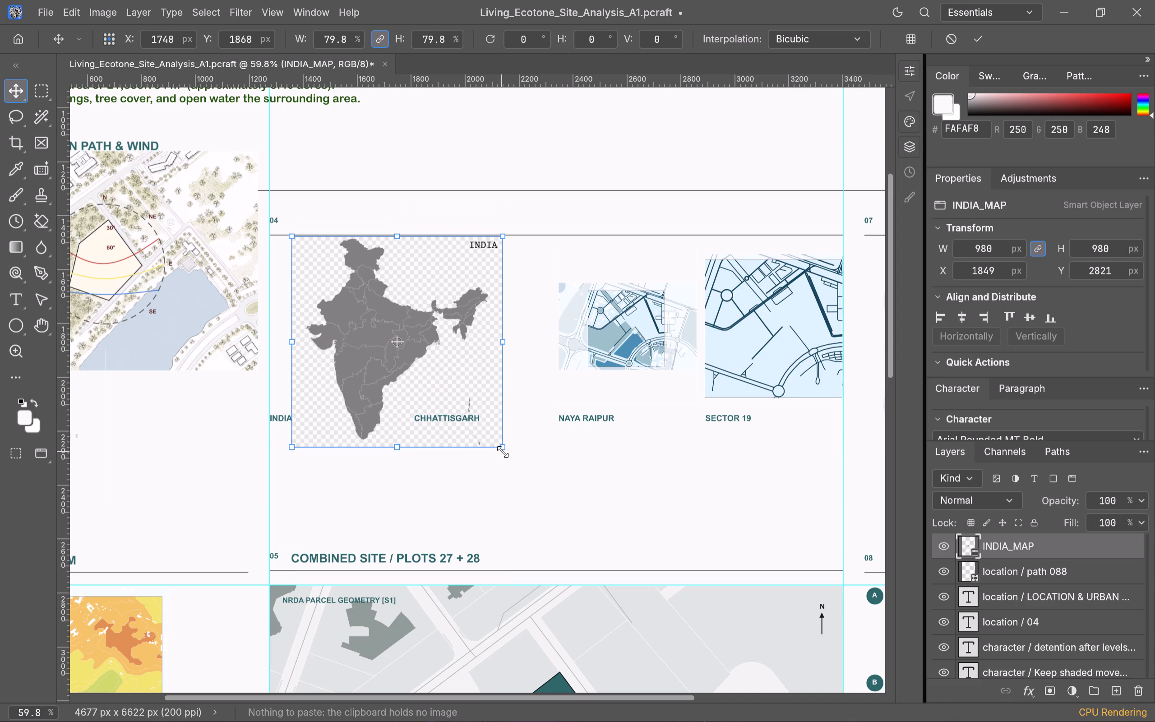
pyautogui.moveTo(504, 450); pyautogui.dragTo(487, 430)
pyautogui.moveTo(366, 360); pyautogui.dragTo(369, 373)
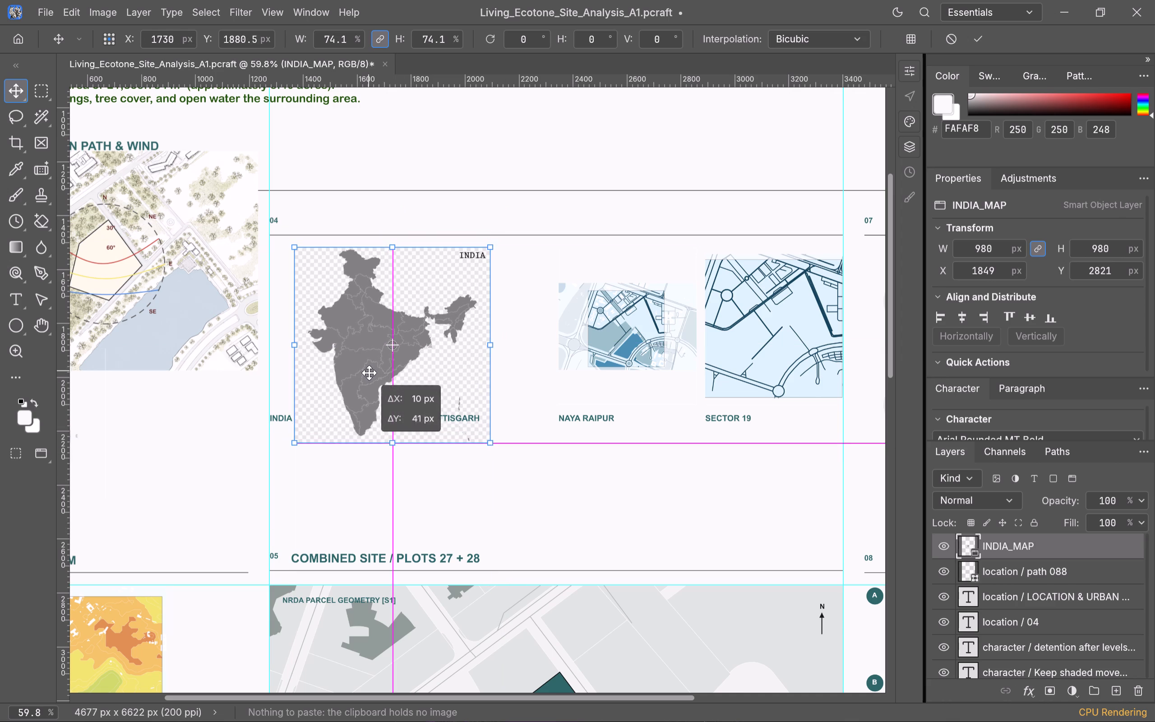
pyautogui.moveTo(369, 373); pyautogui.dragTo(374, 369)
pyautogui.click(446, 467)
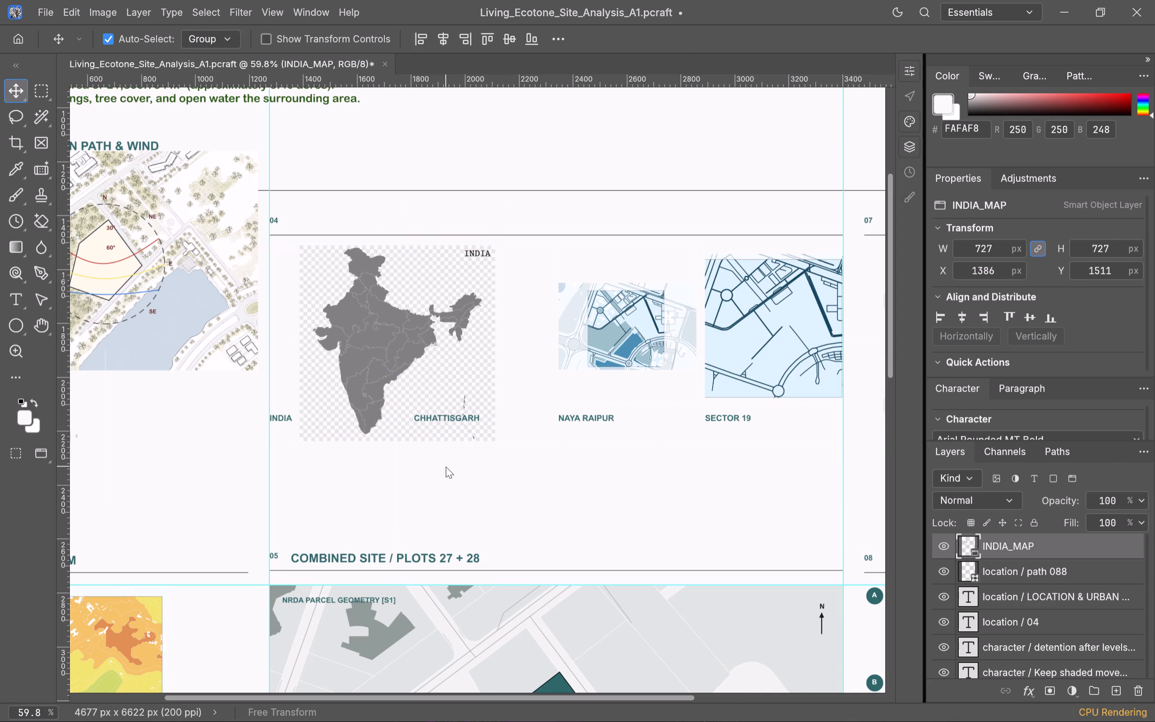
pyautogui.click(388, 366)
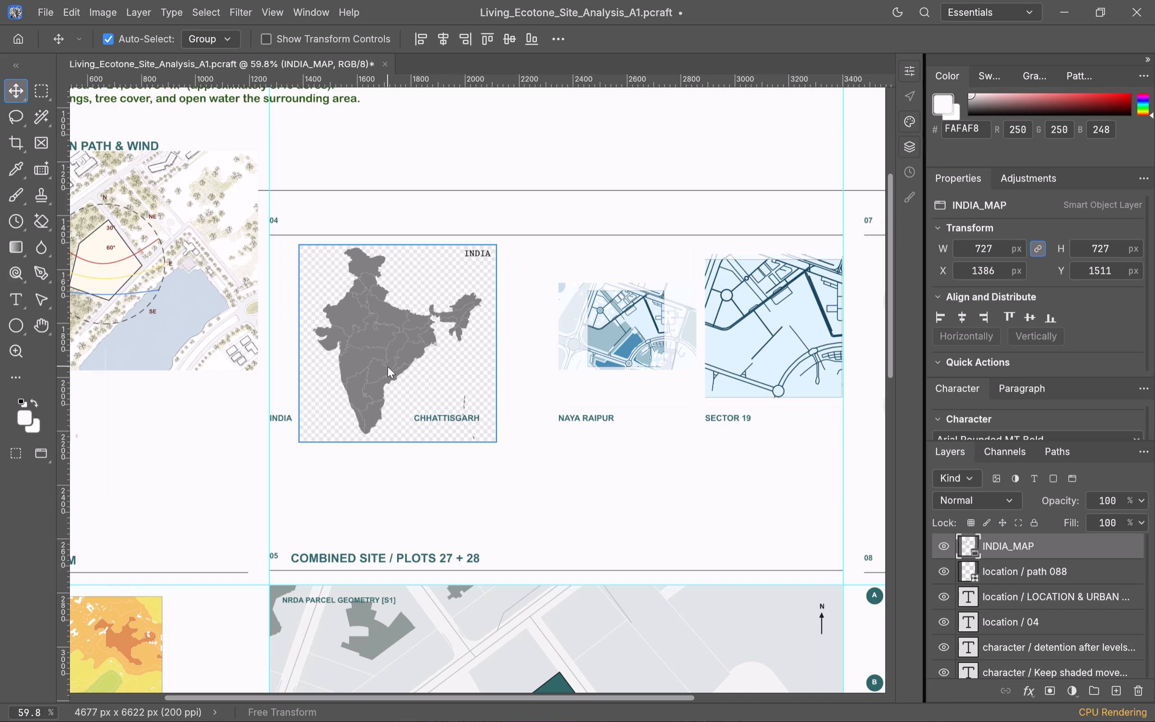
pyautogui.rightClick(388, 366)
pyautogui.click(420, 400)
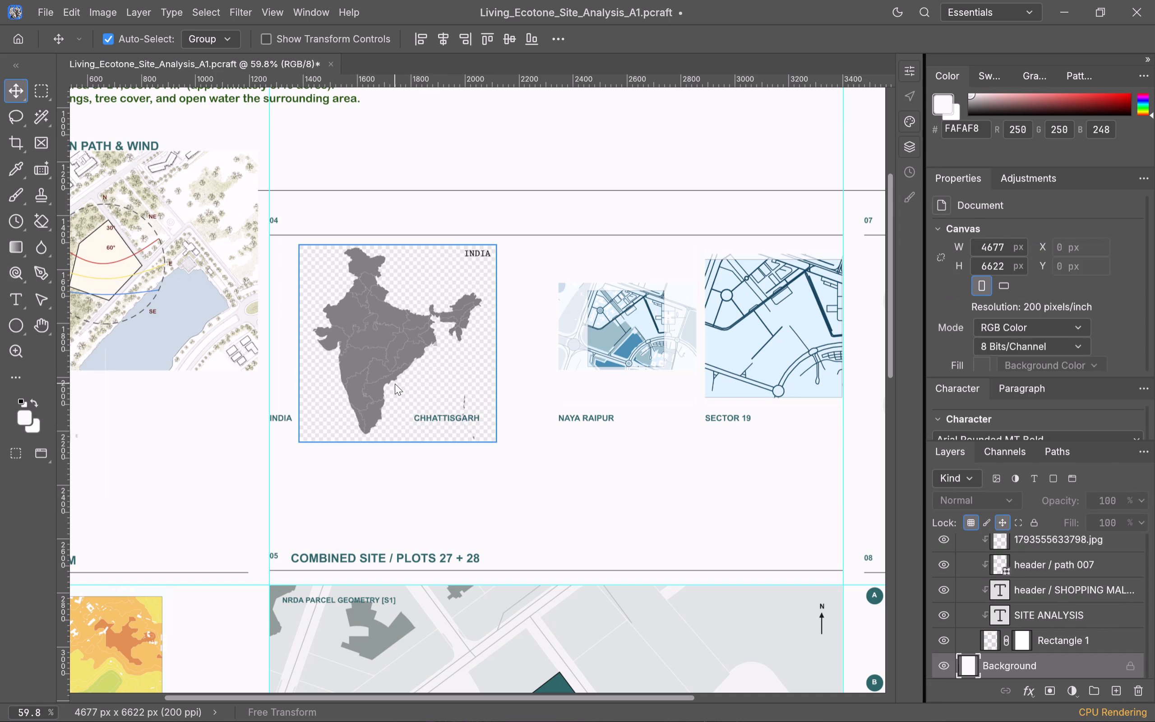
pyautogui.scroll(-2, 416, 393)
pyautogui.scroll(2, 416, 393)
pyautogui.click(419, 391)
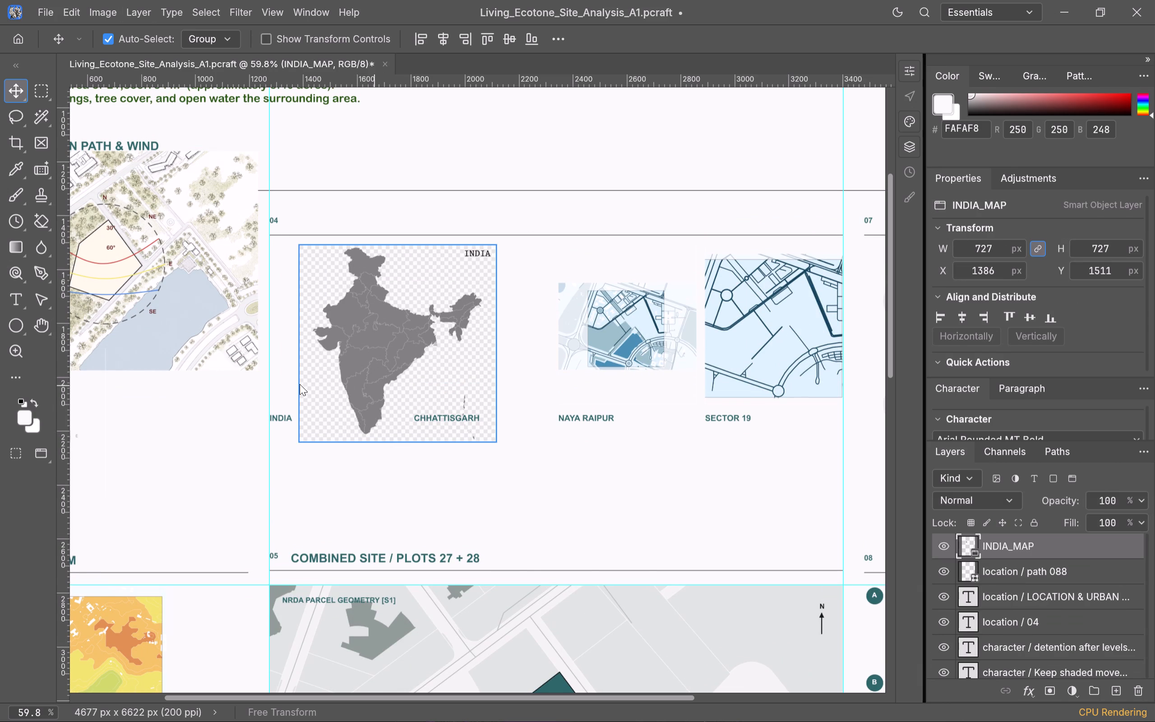
# Rasterize the INDIA_MAP smart object by starting to erase its checkered backdrop with the Background Eraser.
pyautogui.click(46, 223)
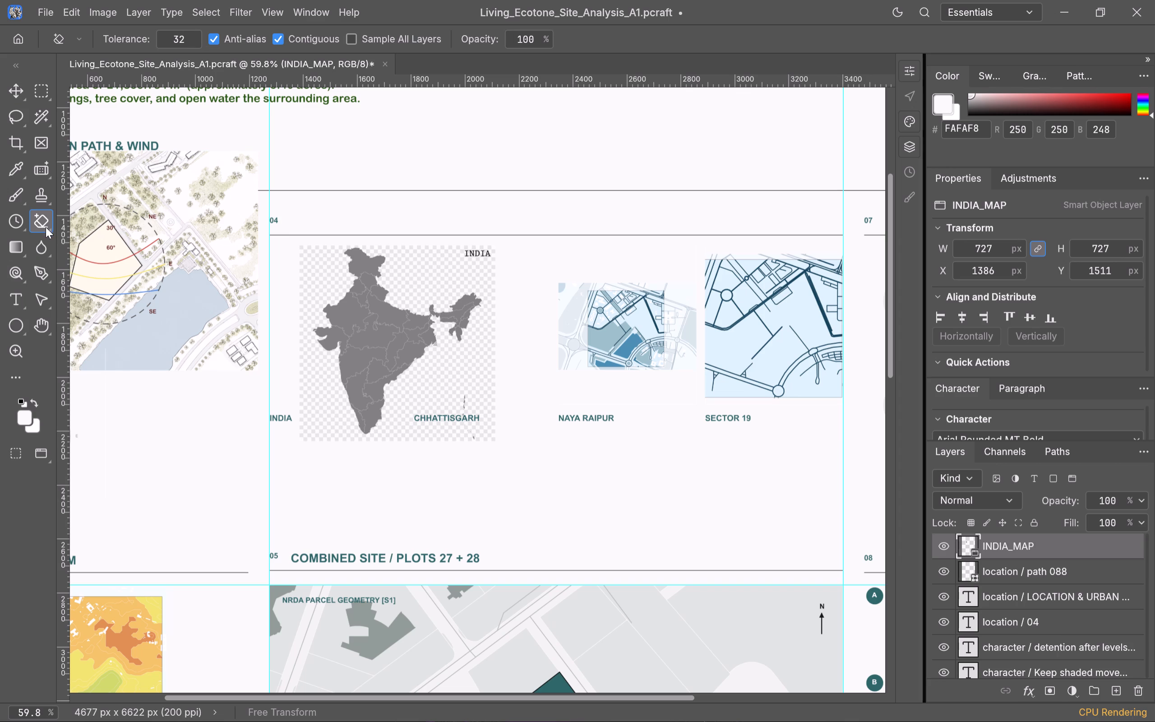
pyautogui.rightClick(46, 228)
pyautogui.click(113, 248)
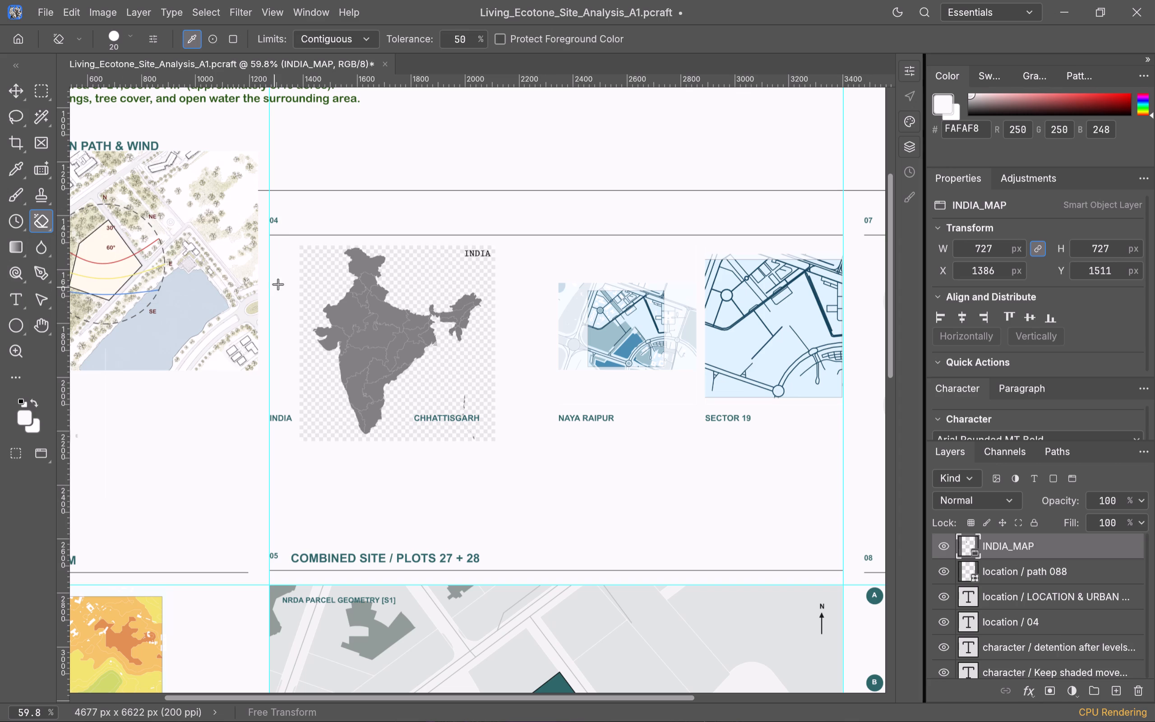
pyautogui.click(320, 279)
pyautogui.click(661, 391)
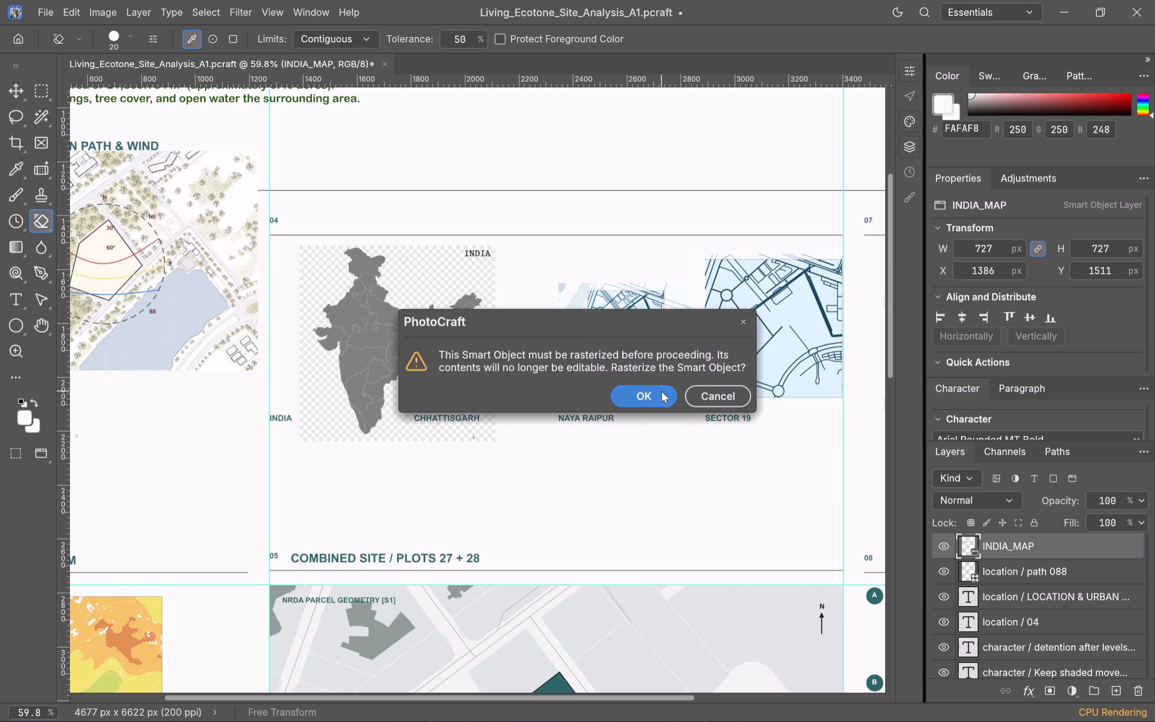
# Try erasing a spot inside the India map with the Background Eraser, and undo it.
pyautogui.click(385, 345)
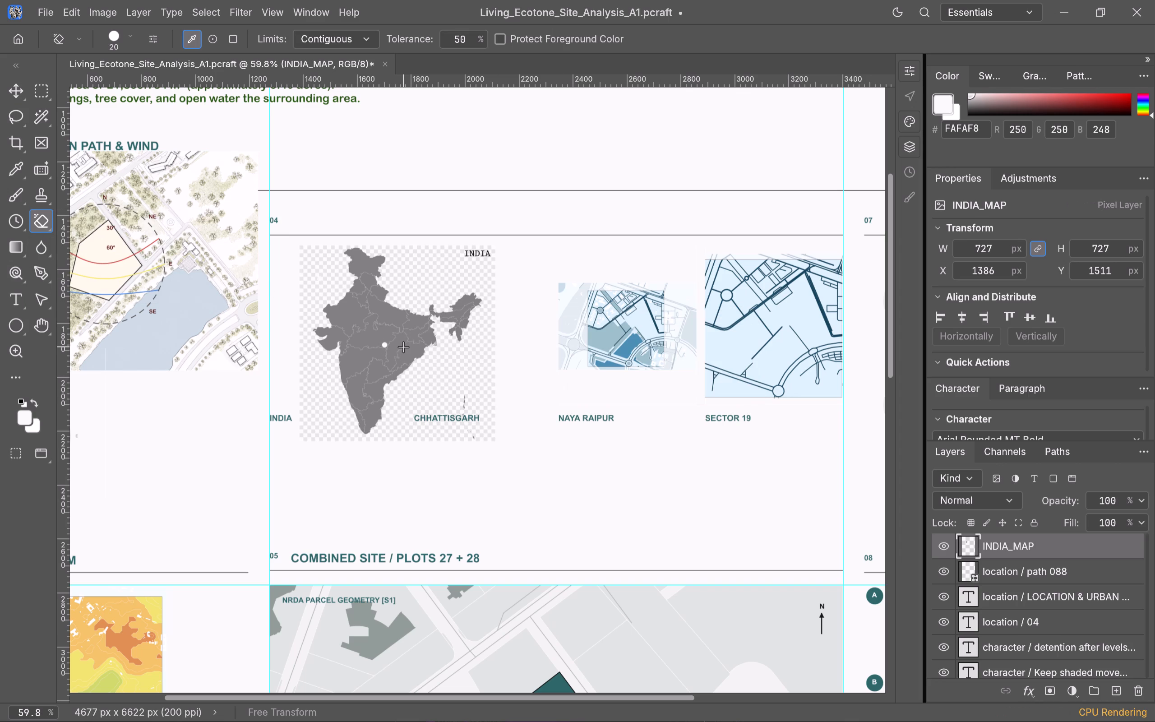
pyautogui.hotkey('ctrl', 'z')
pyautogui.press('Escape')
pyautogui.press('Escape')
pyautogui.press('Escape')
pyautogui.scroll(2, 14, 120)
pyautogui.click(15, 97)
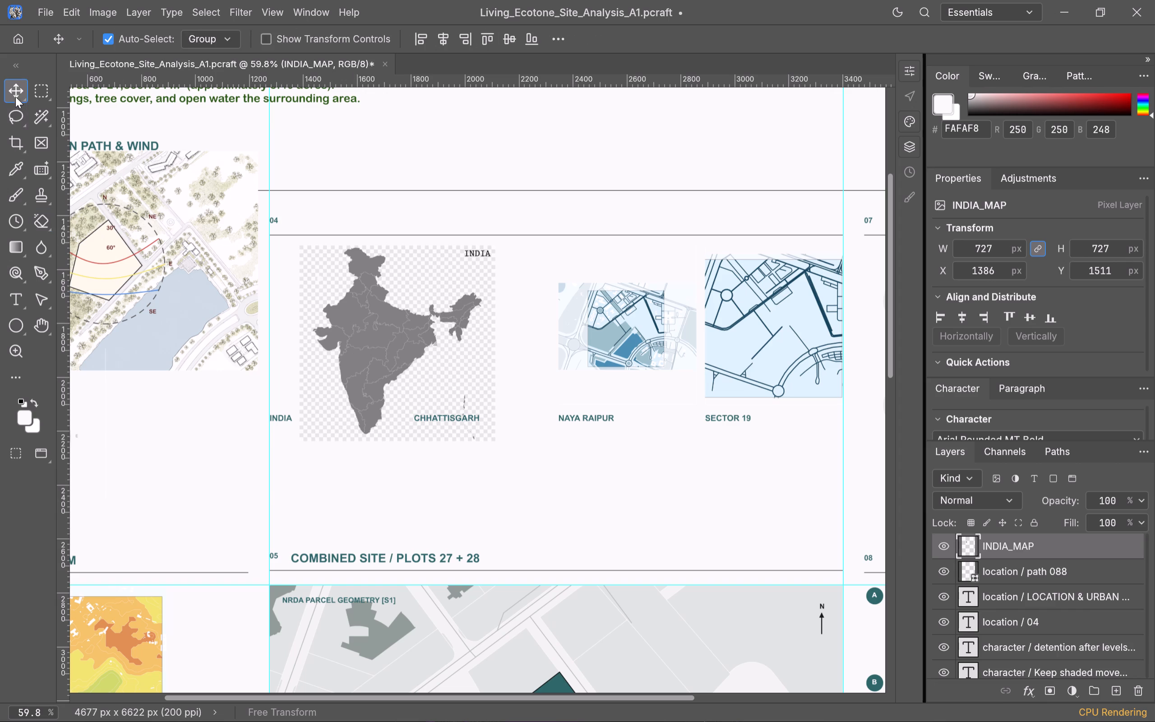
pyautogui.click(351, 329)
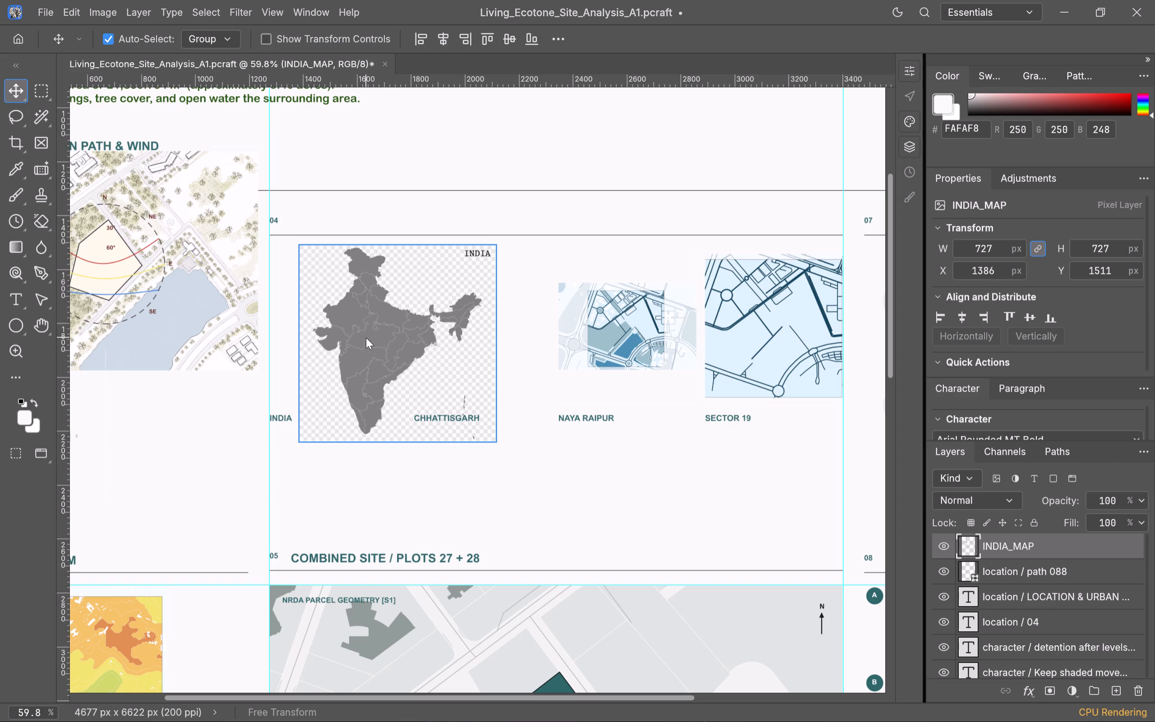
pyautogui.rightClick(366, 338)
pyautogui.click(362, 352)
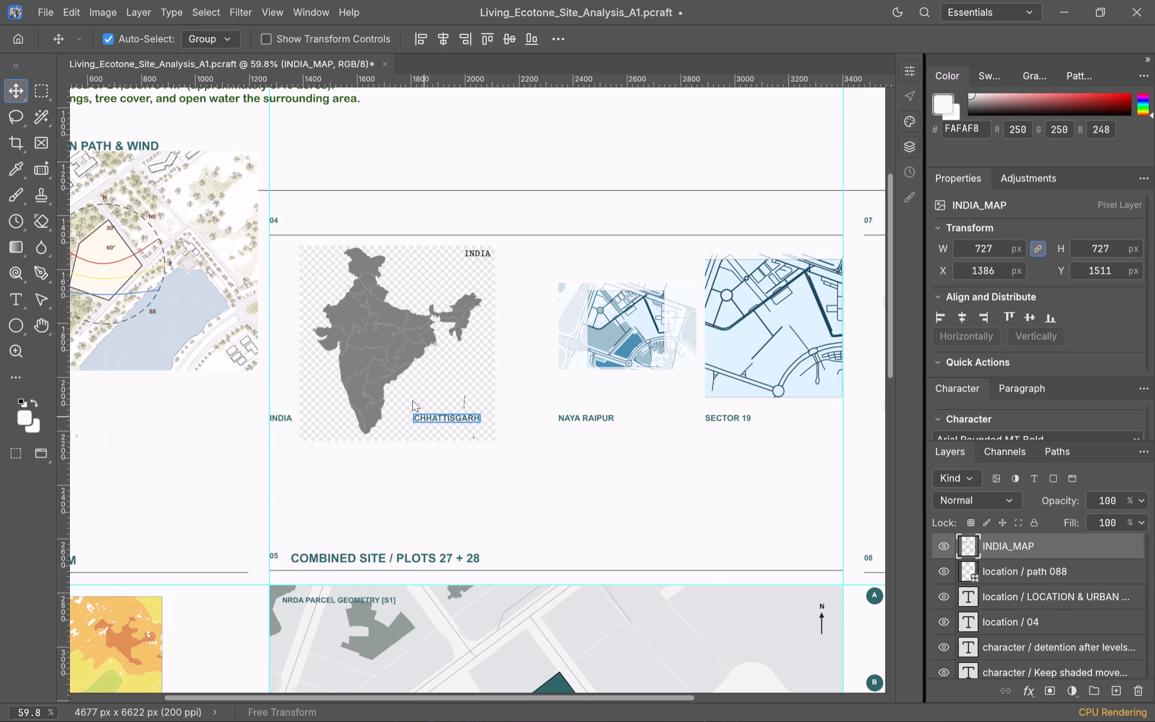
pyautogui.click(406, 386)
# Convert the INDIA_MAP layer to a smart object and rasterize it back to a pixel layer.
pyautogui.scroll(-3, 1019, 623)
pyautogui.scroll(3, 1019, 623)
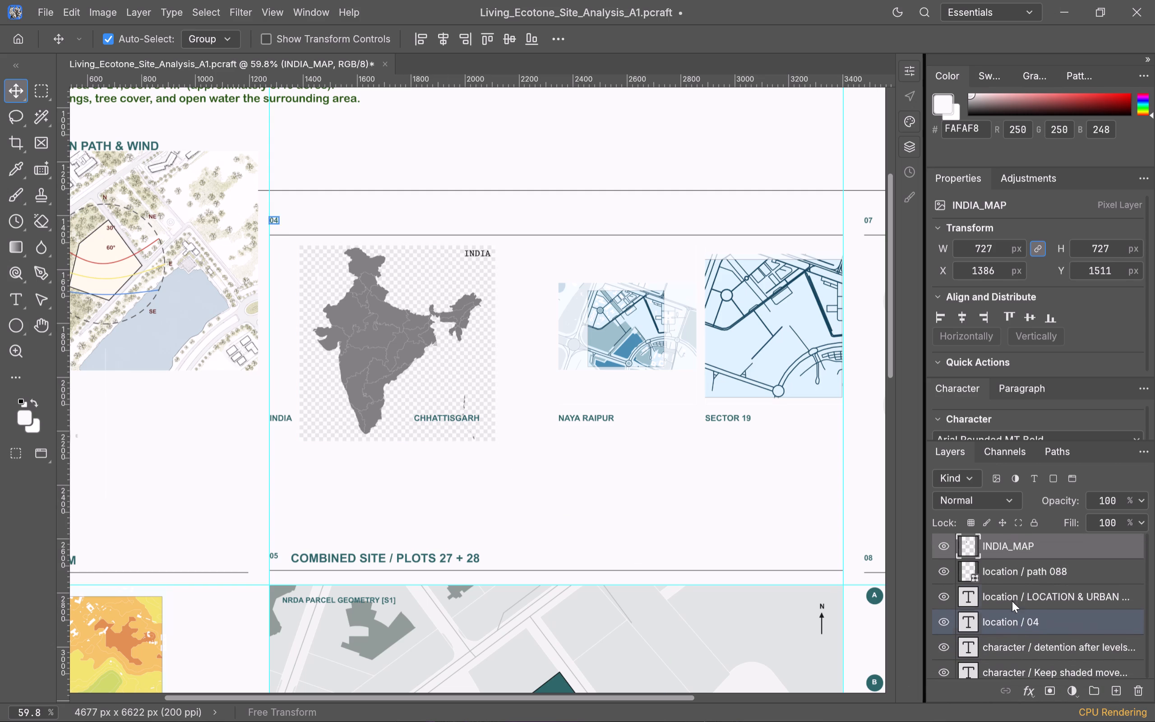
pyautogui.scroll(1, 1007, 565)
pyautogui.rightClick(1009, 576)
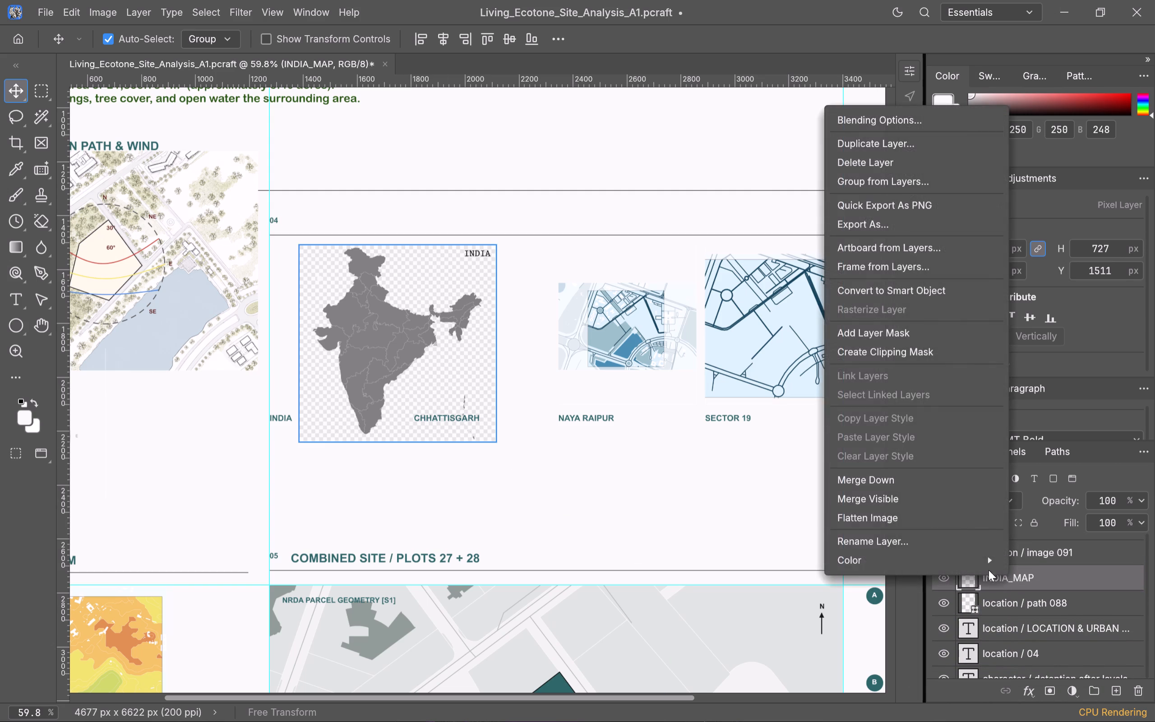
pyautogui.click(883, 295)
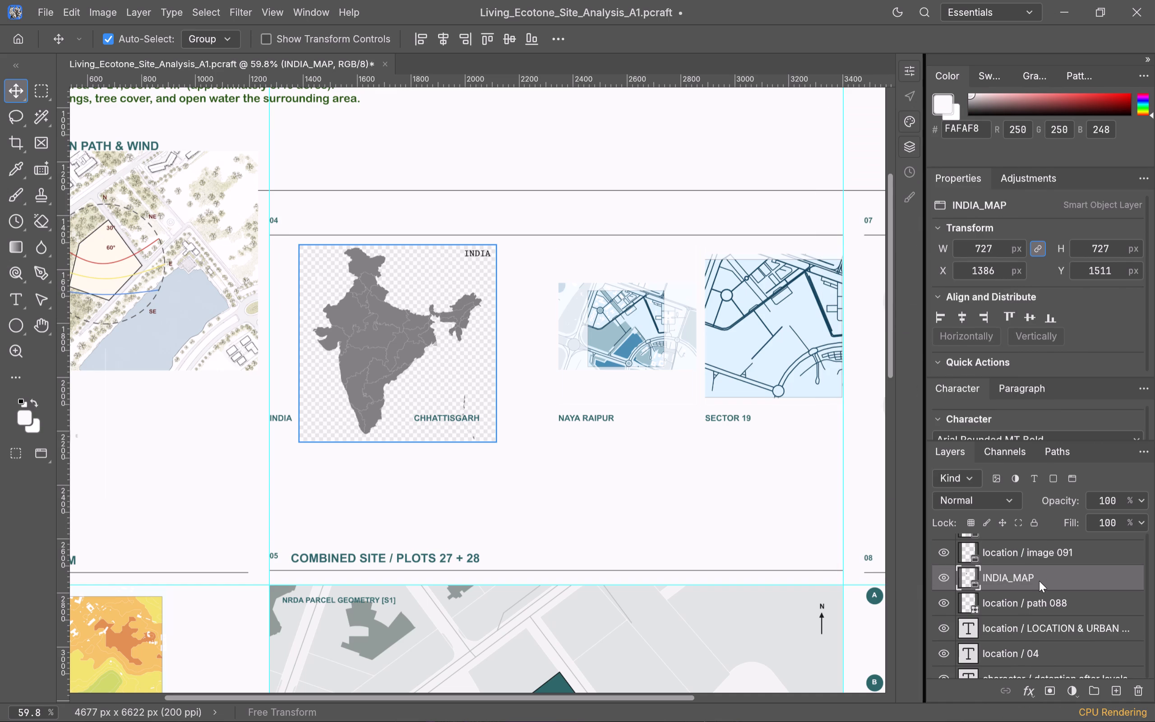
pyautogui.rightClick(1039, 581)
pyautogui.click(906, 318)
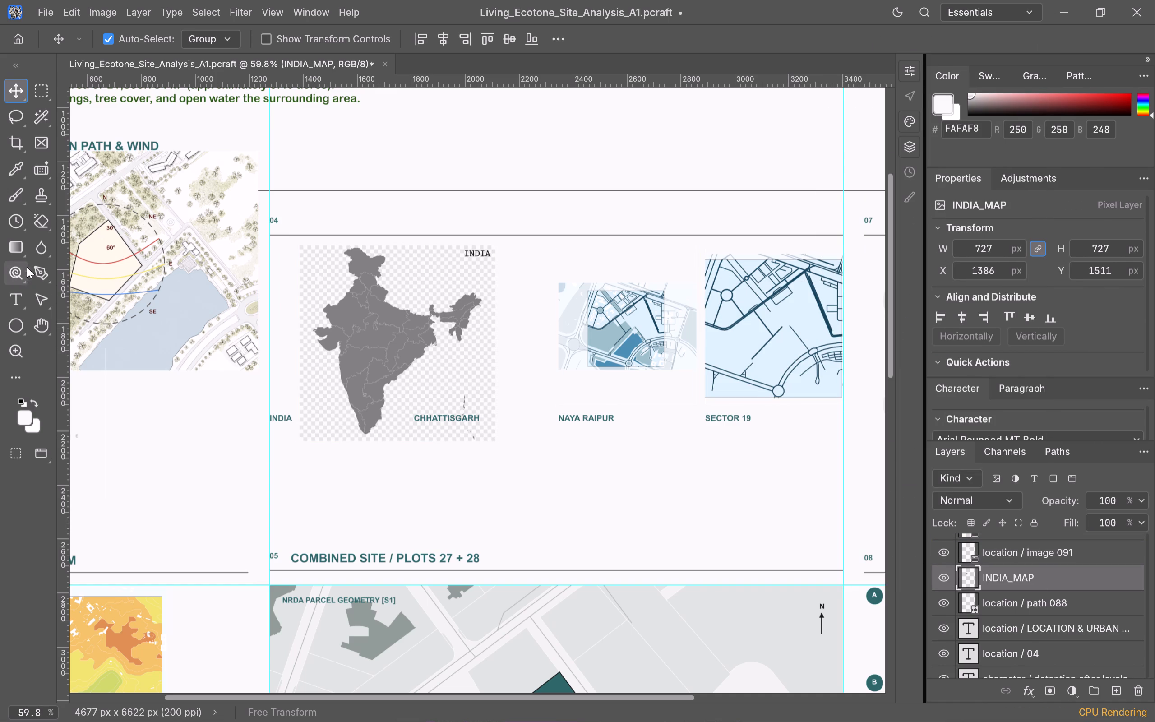
# Erase the checkered backdrop around the India map with the Magic Eraser at tolerance 32, contiguous and anti-aliased.
pyautogui.rightClick(43, 229)
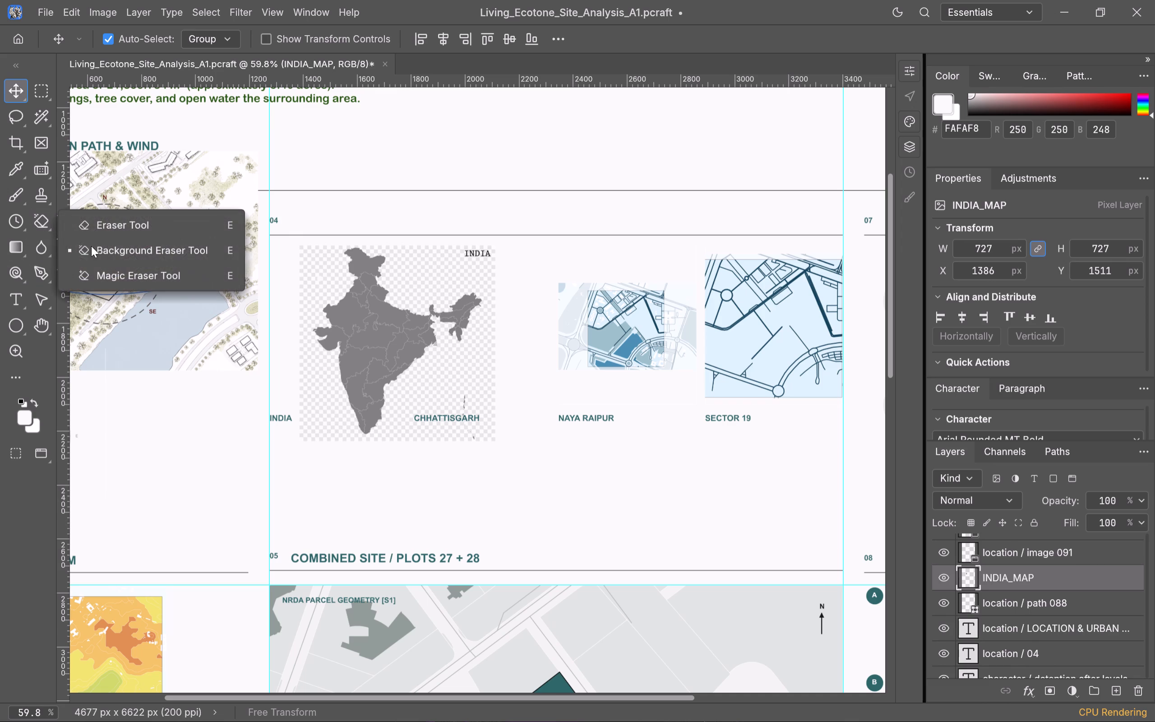
pyautogui.click(119, 250)
pyautogui.click(318, 278)
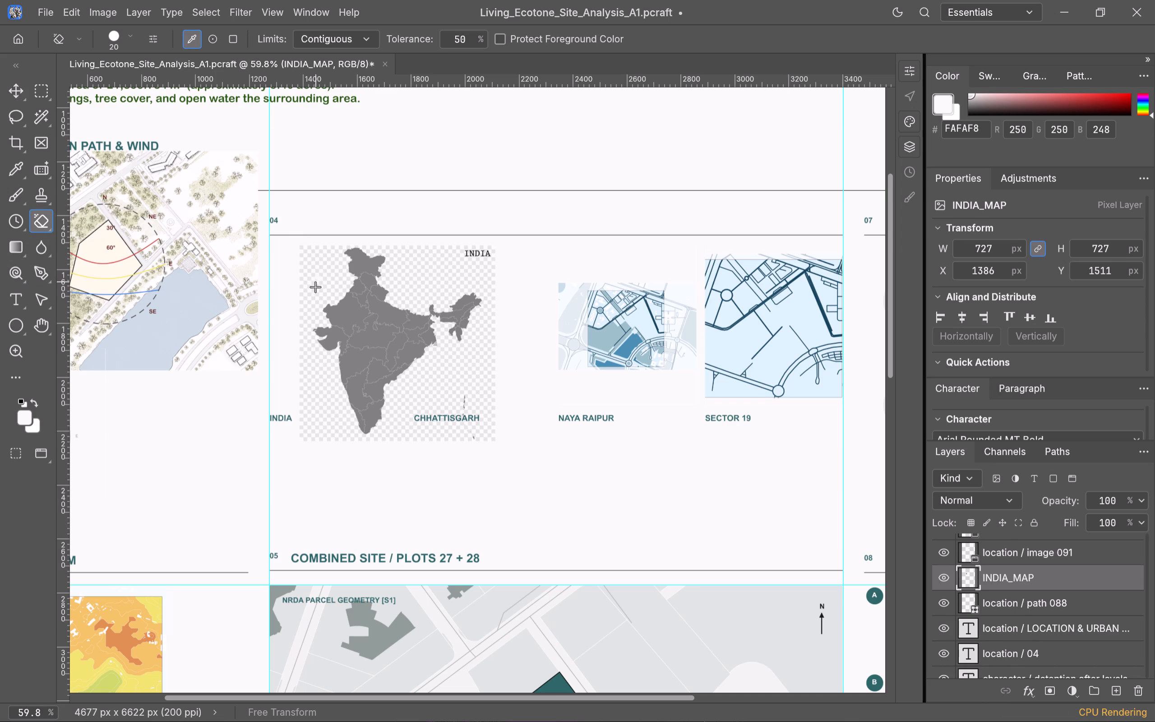
pyautogui.rightClick(42, 224)
pyautogui.click(114, 278)
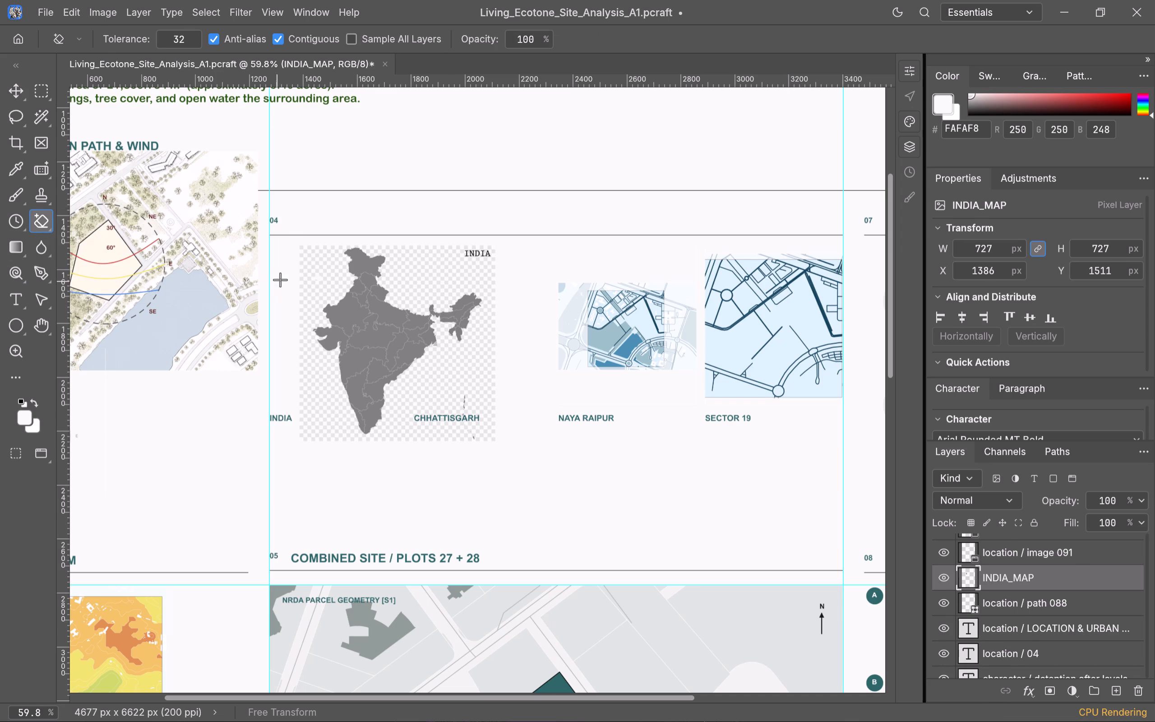
pyautogui.moveTo(316, 272); pyautogui.dragTo(314, 280)
# Examine the India map's outline and surroundings up close for leftover backdrop traces and stray marks.
pyautogui.scroll(1, 428, 407)
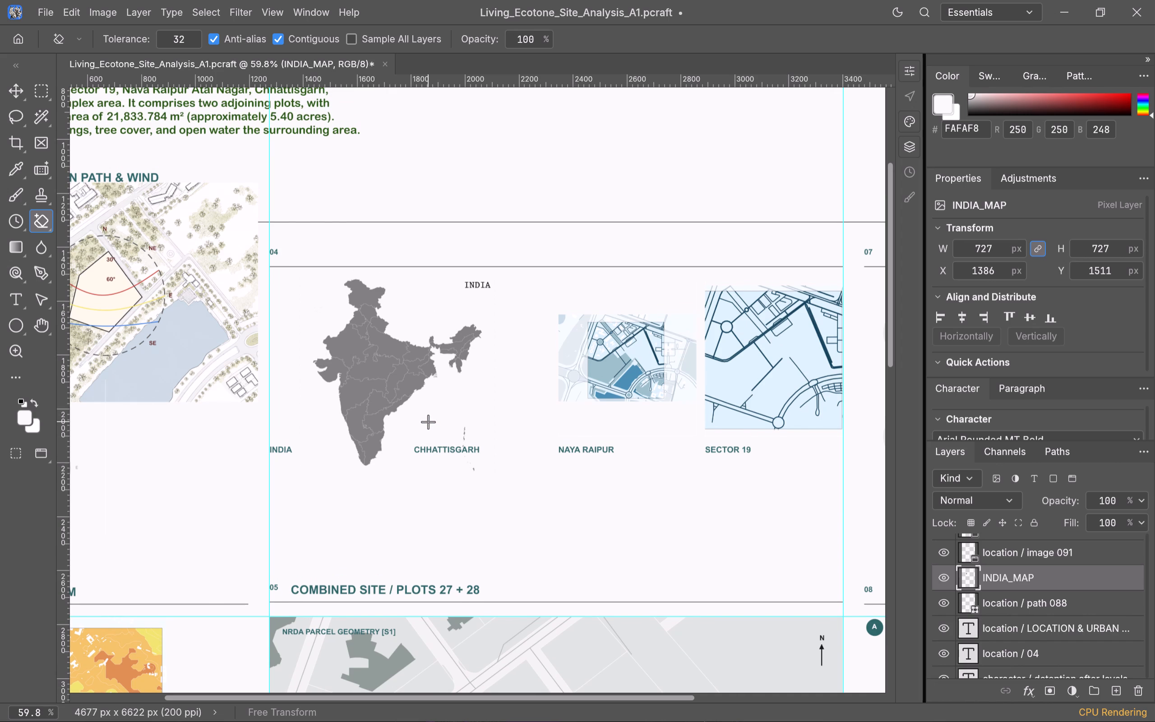
pyautogui.keyDown('alt'); pyautogui.scroll(2, 428, 423); pyautogui.keyUp('alt')
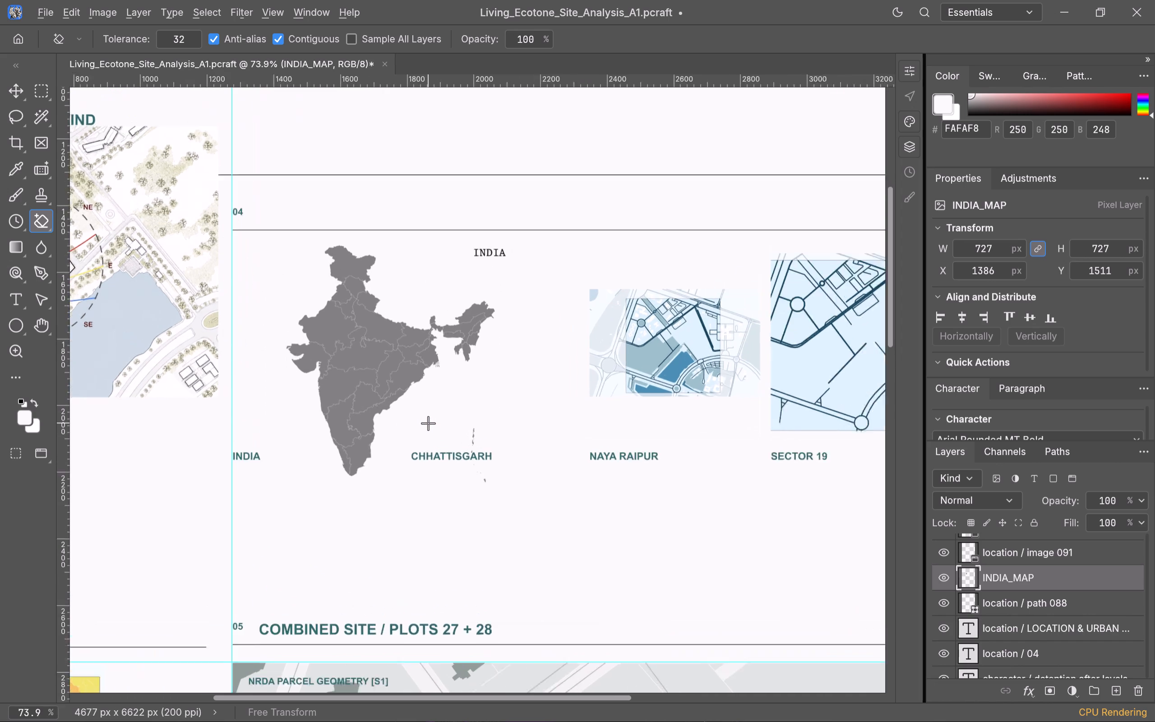
pyautogui.keyDown('alt'); pyautogui.scroll(6, 428, 423); pyautogui.keyUp('alt')
pyautogui.scroll(1, 428, 423)
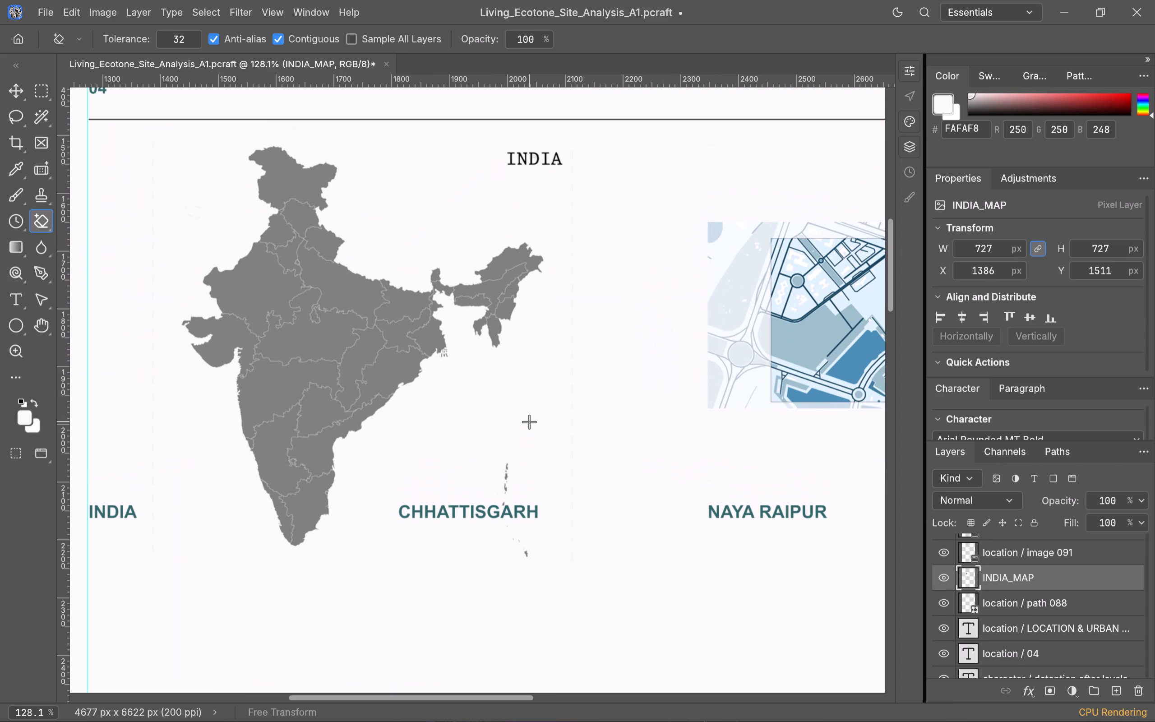
pyautogui.press('Escape')
pyautogui.scroll(-3, 563, 331)
pyautogui.keyDown('alt'); pyautogui.scroll(-3, 563, 331); pyautogui.keyUp('alt')
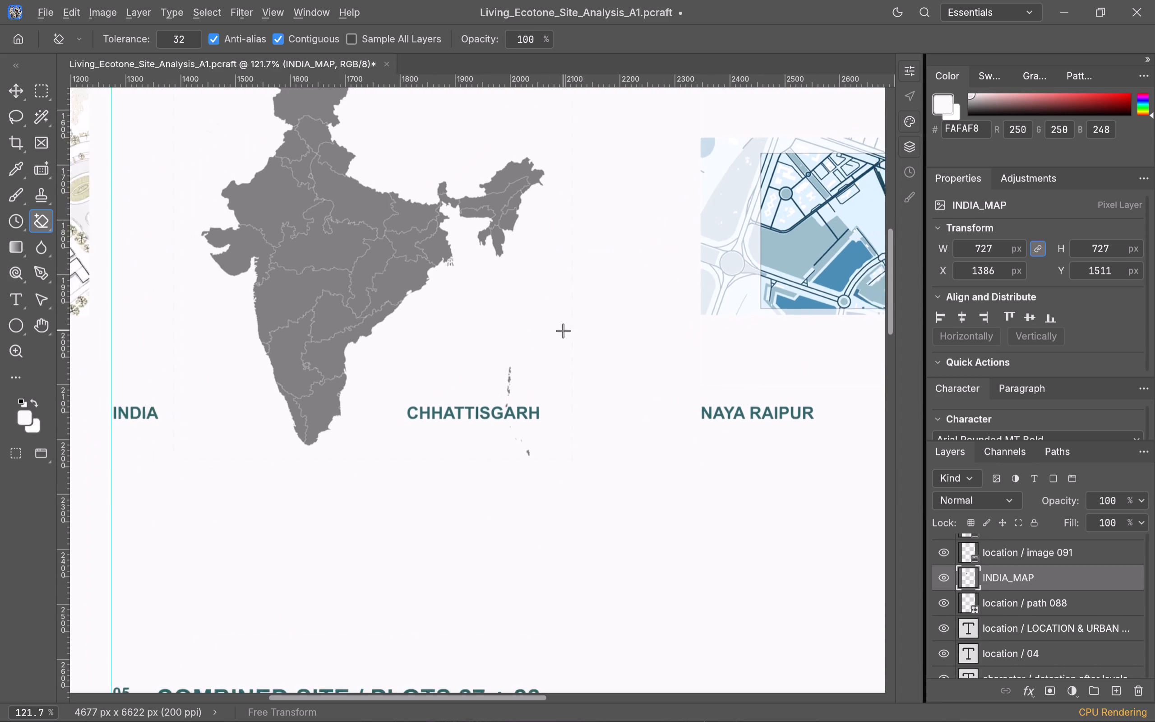
pyautogui.keyDown('alt'); pyautogui.scroll(-2, 563, 331); pyautogui.keyUp('alt')
pyautogui.scroll(5, 563, 331)
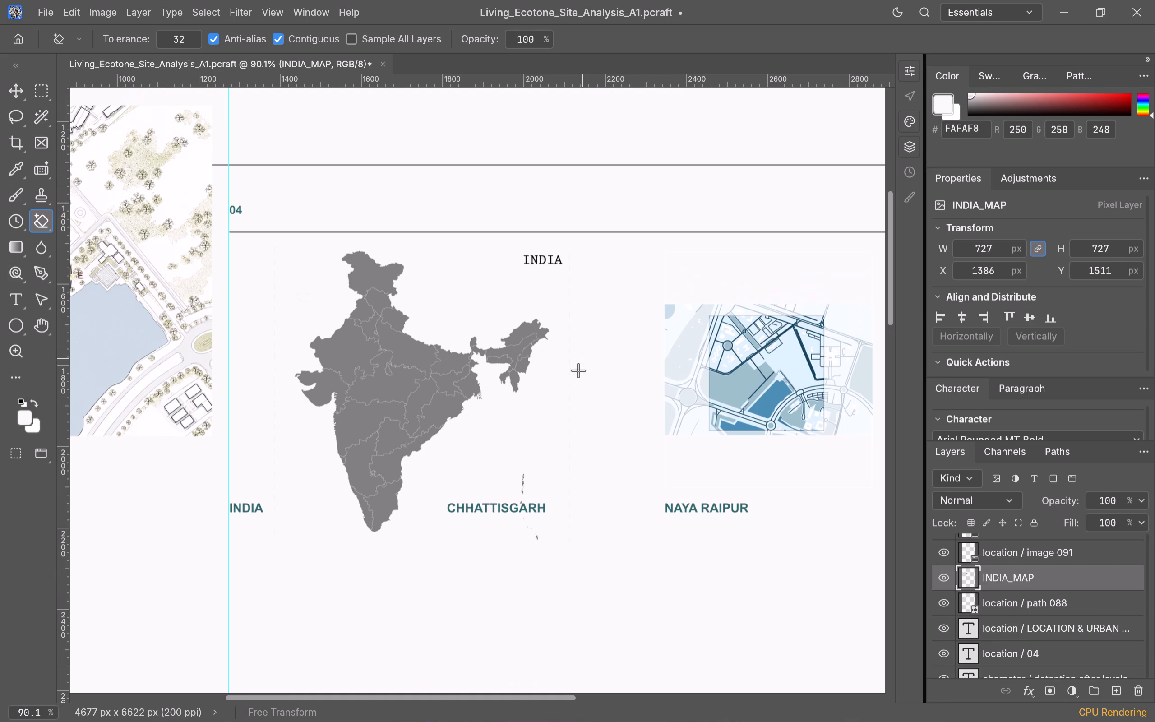
# Erase the INDIA caption inside the map image and the small island marks around the CHHATTISGARH label with the 20 px Eraser.
pyautogui.click(1012, 574)
pyautogui.click(48, 228)
pyautogui.rightClick(42, 226)
pyautogui.click(126, 231)
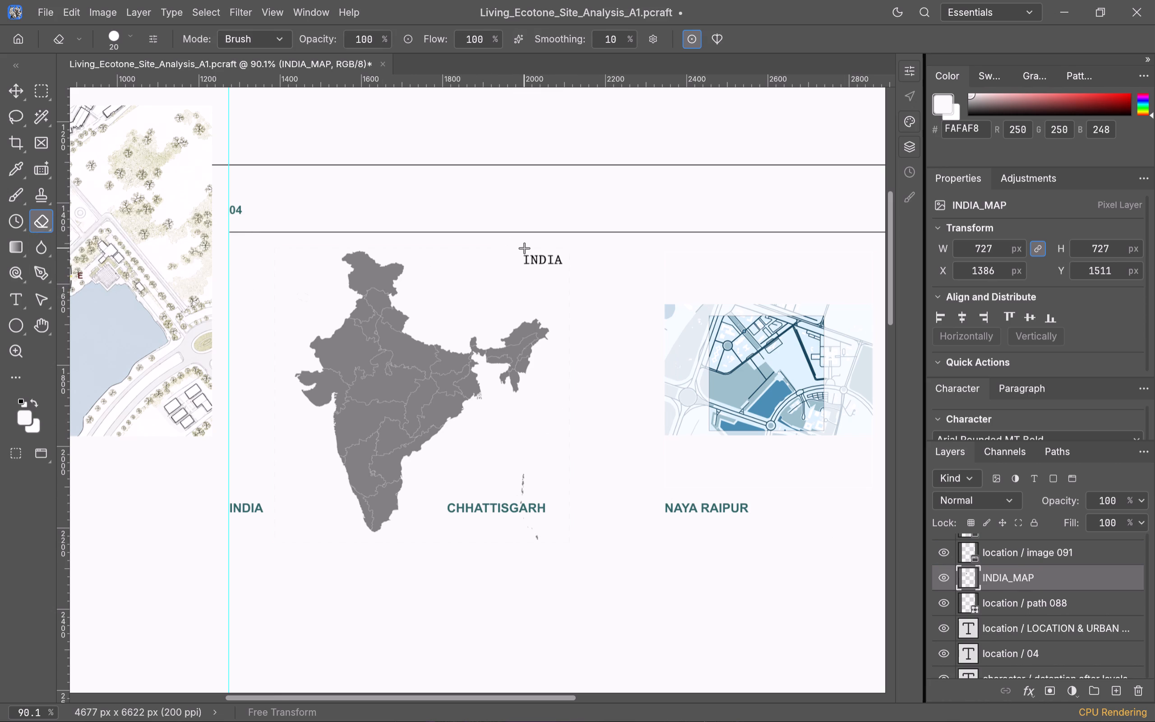
pyautogui.moveTo(524, 248); pyautogui.dragTo(521, 264)
pyautogui.moveTo(507, 462); pyautogui.dragTo(554, 474)
pyautogui.moveTo(554, 474); pyautogui.dragTo(515, 529)
pyautogui.moveTo(515, 529); pyautogui.dragTo(545, 546)
pyautogui.scroll(1, 481, 412)
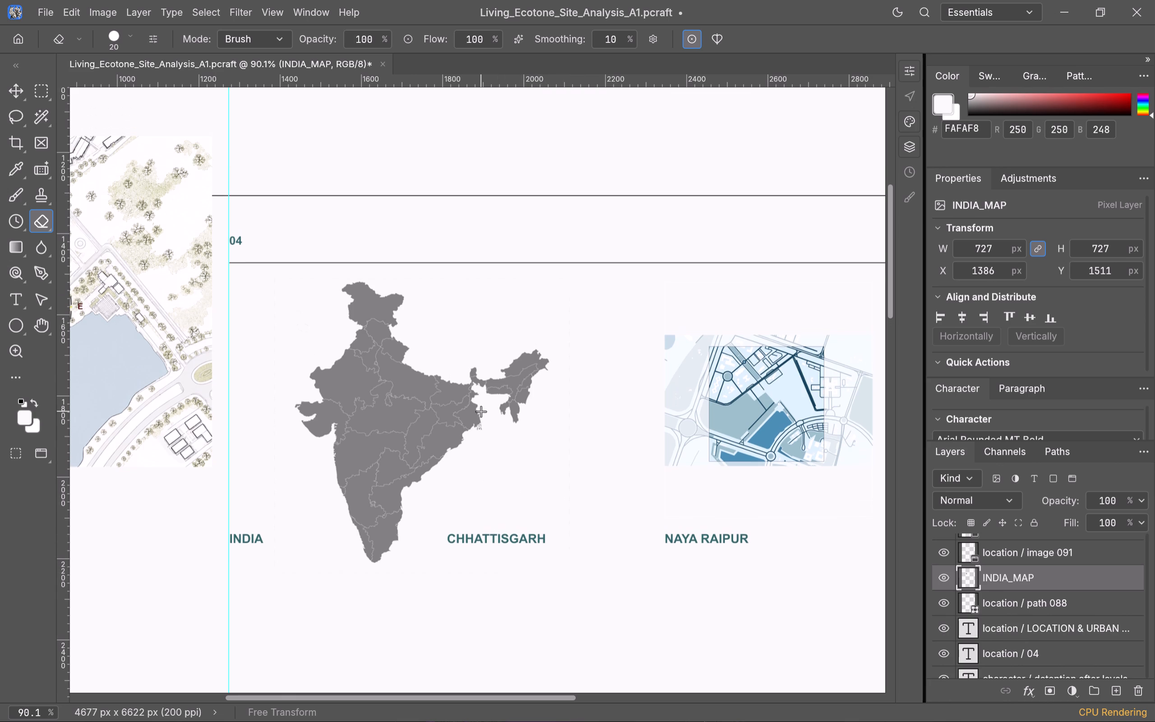
pyautogui.rightClick(37, 222)
pyautogui.click(101, 227)
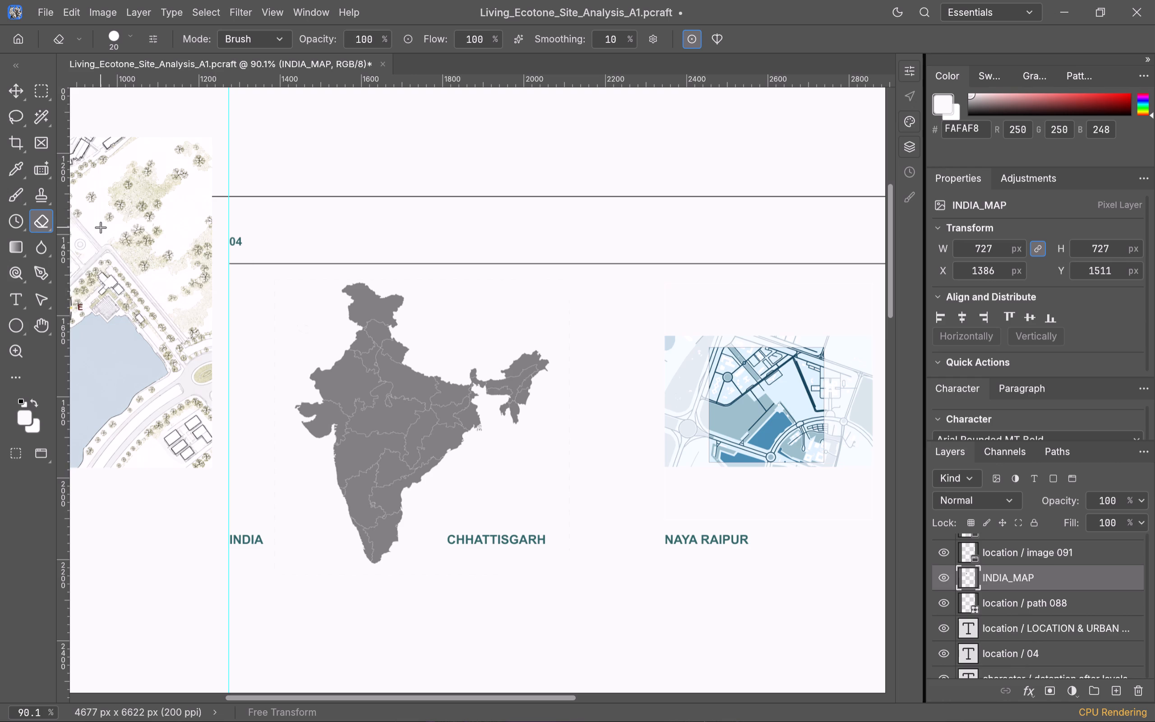
# Move the India map up over section 04's divider lines, level with the sun path map, and scale it proportionally to about 735 × 735 px.
pyautogui.click(19, 85)
pyautogui.click(353, 405)
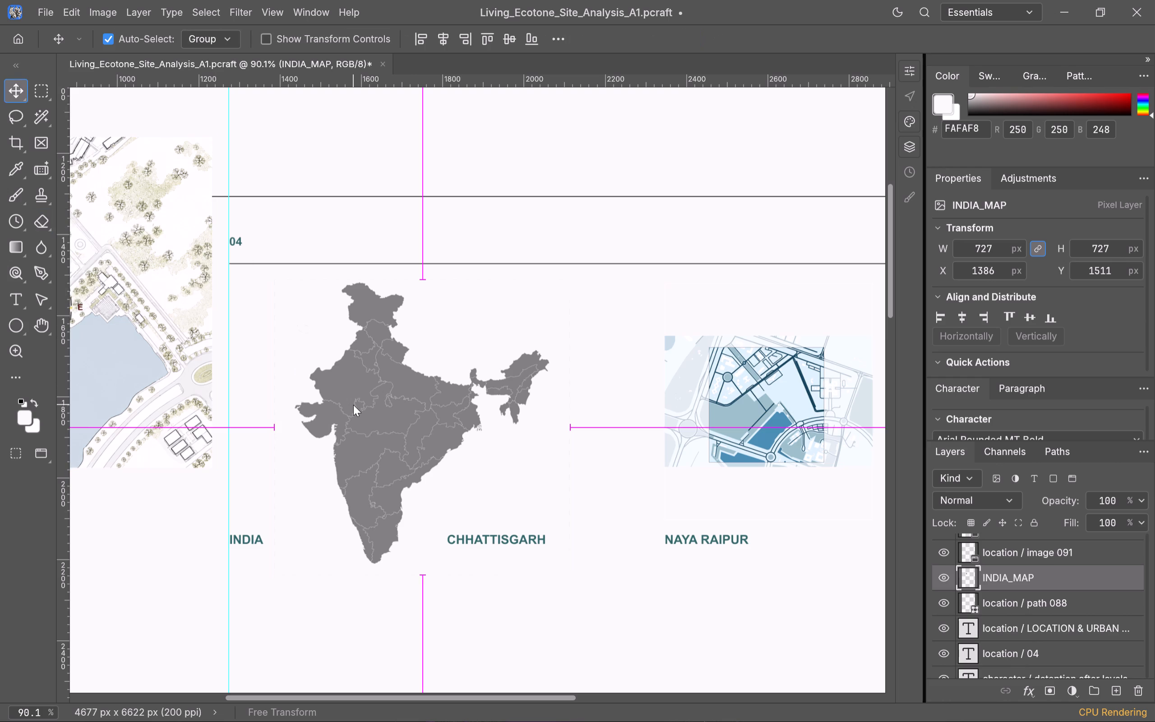
pyautogui.hotkey('ctrl', 't')
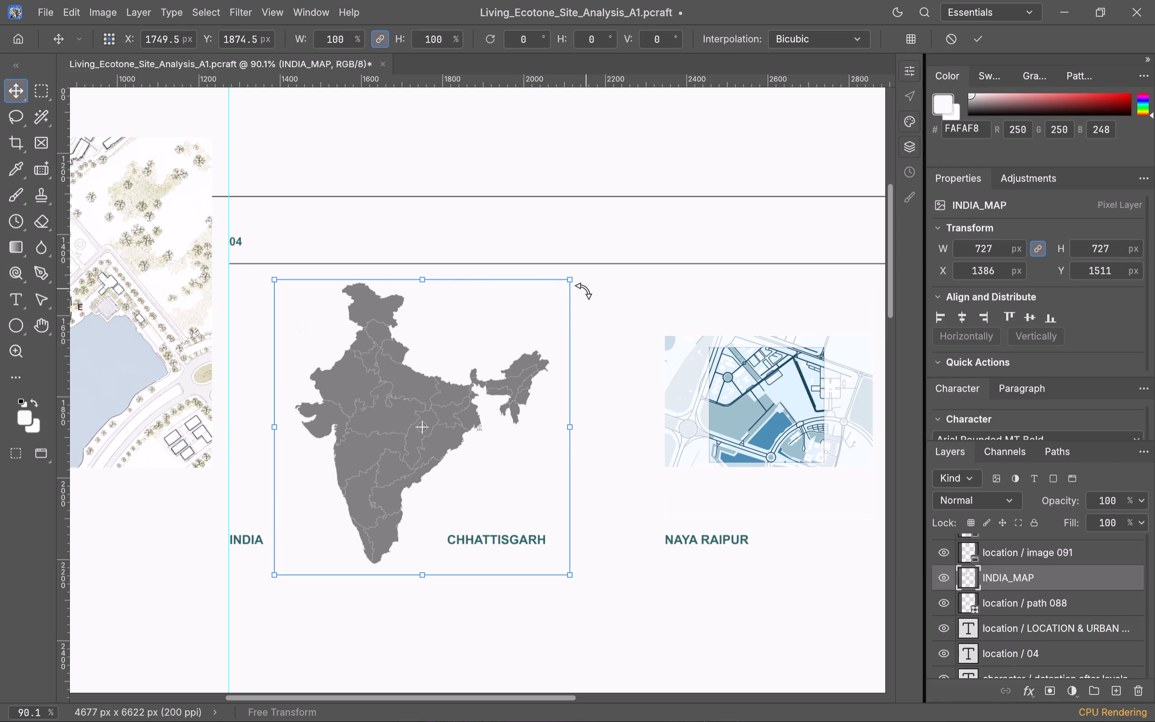
pyautogui.moveTo(572, 279); pyautogui.dragTo(566, 282)
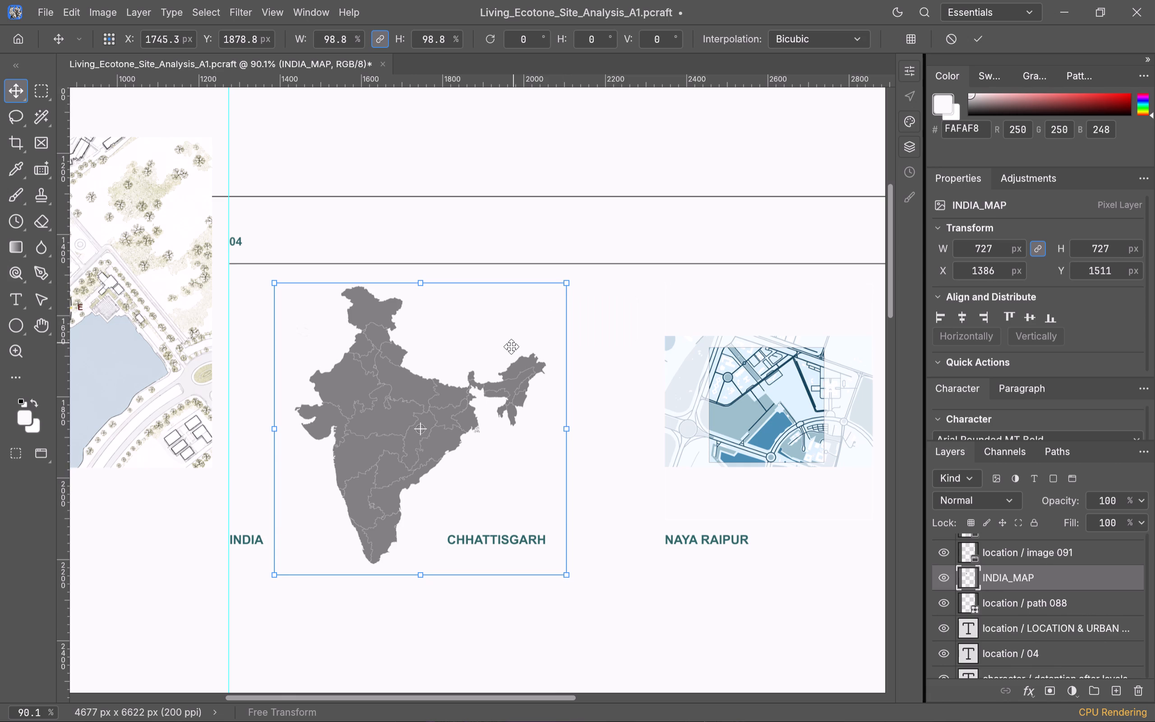
pyautogui.keyDown('alt'); pyautogui.scroll(-6, 511, 348); pyautogui.keyUp('alt')
pyautogui.scroll(2, 511, 348)
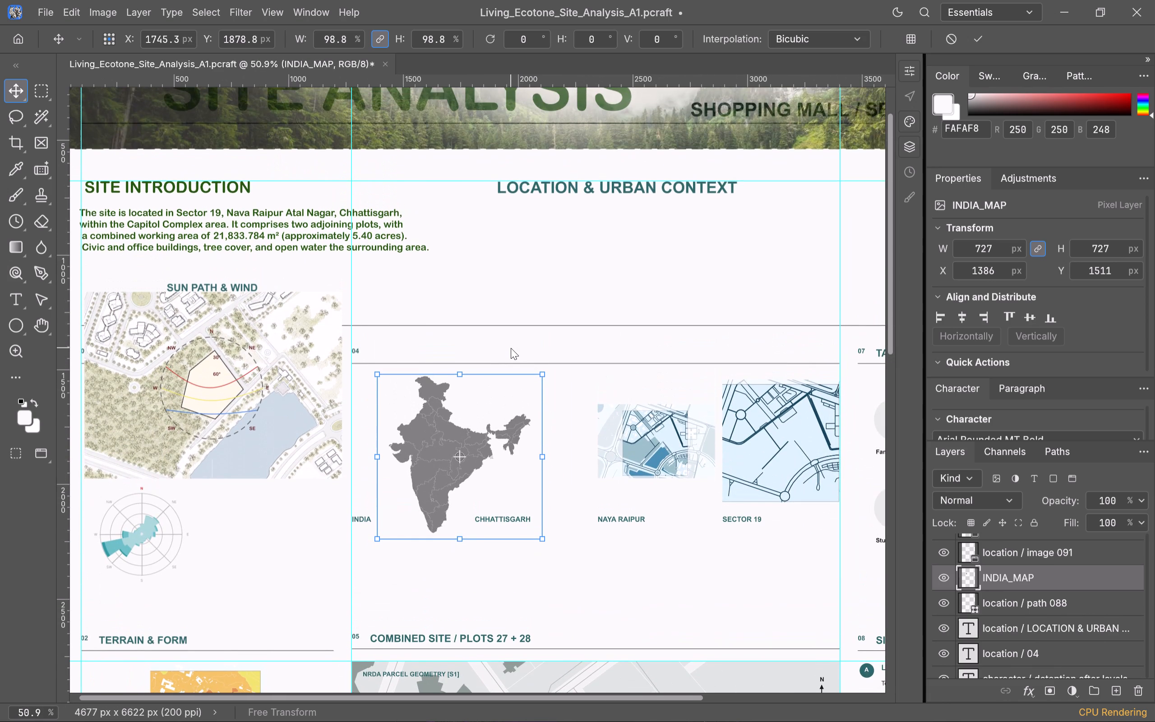
pyautogui.moveTo(428, 451); pyautogui.dragTo(428, 427)
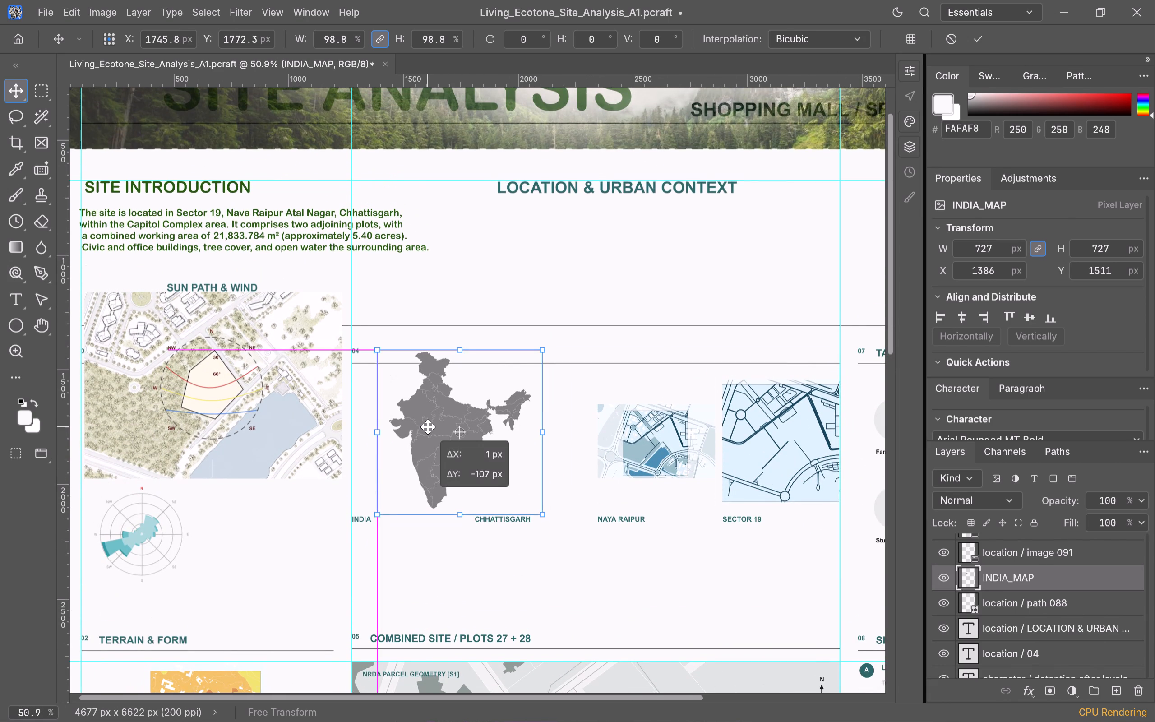
pyautogui.moveTo(428, 427); pyautogui.dragTo(429, 375)
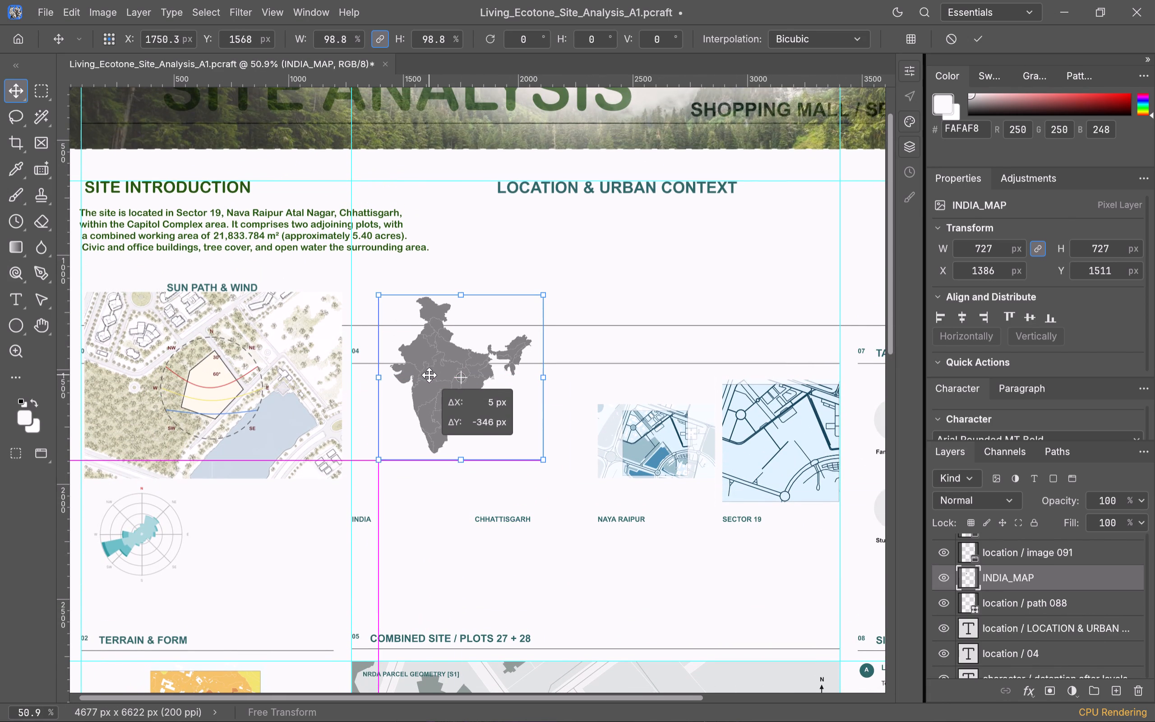
pyautogui.moveTo(429, 375); pyautogui.dragTo(429, 375)
pyautogui.scroll(-1, 502, 421)
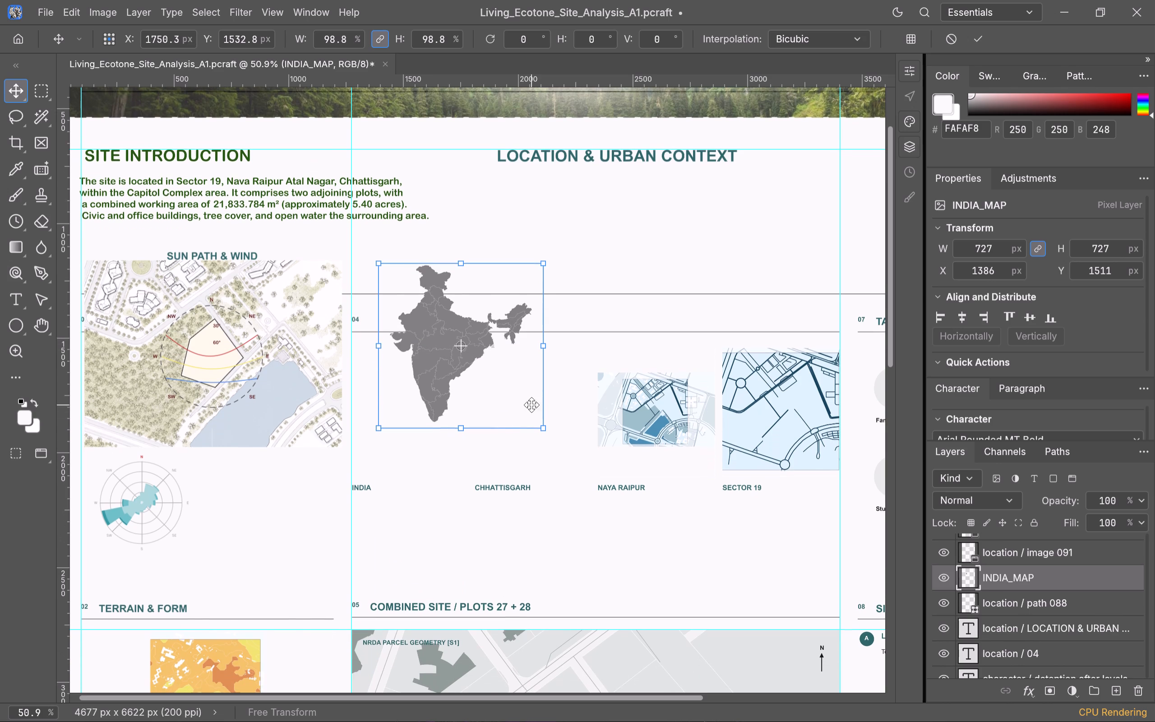
pyautogui.moveTo(382, 427); pyautogui.dragTo(377, 429)
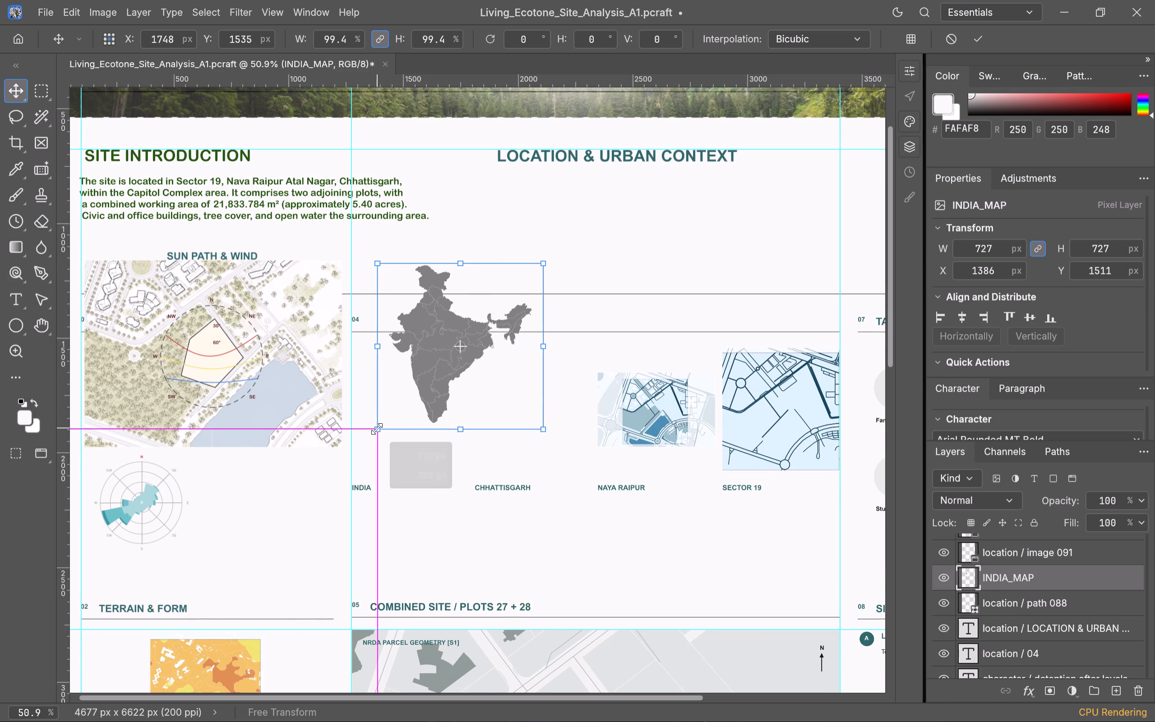
pyautogui.moveTo(377, 429); pyautogui.dragTo(375, 430)
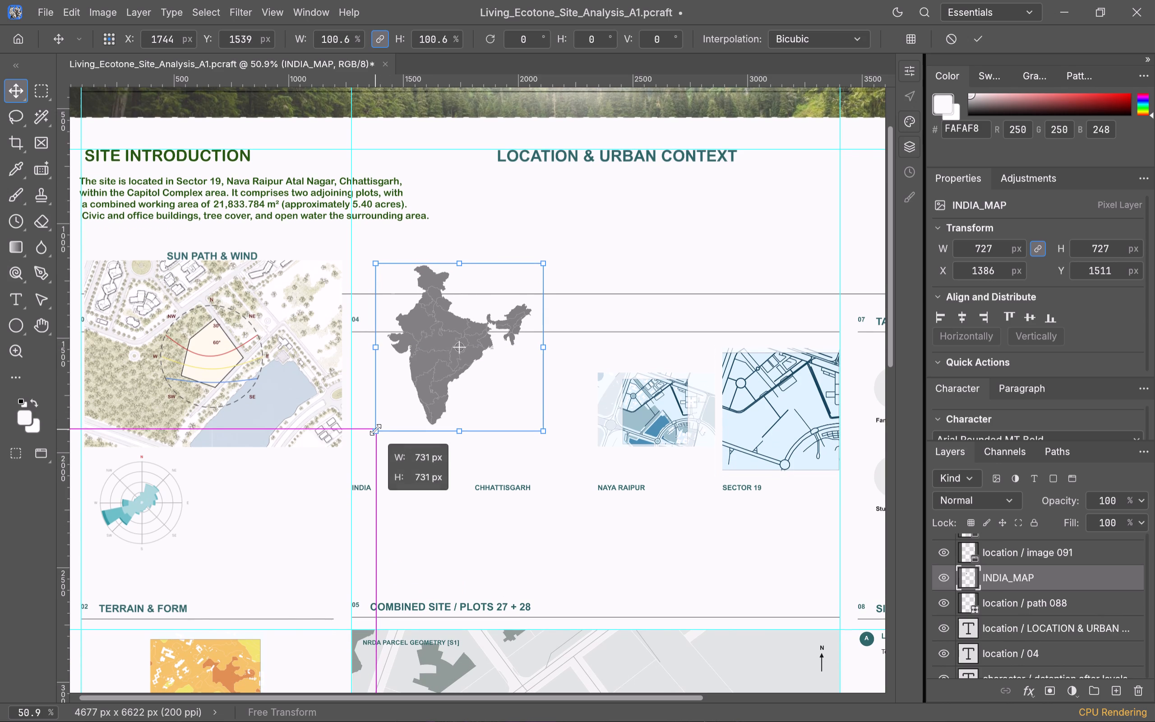
pyautogui.moveTo(375, 430); pyautogui.dragTo(374, 430)
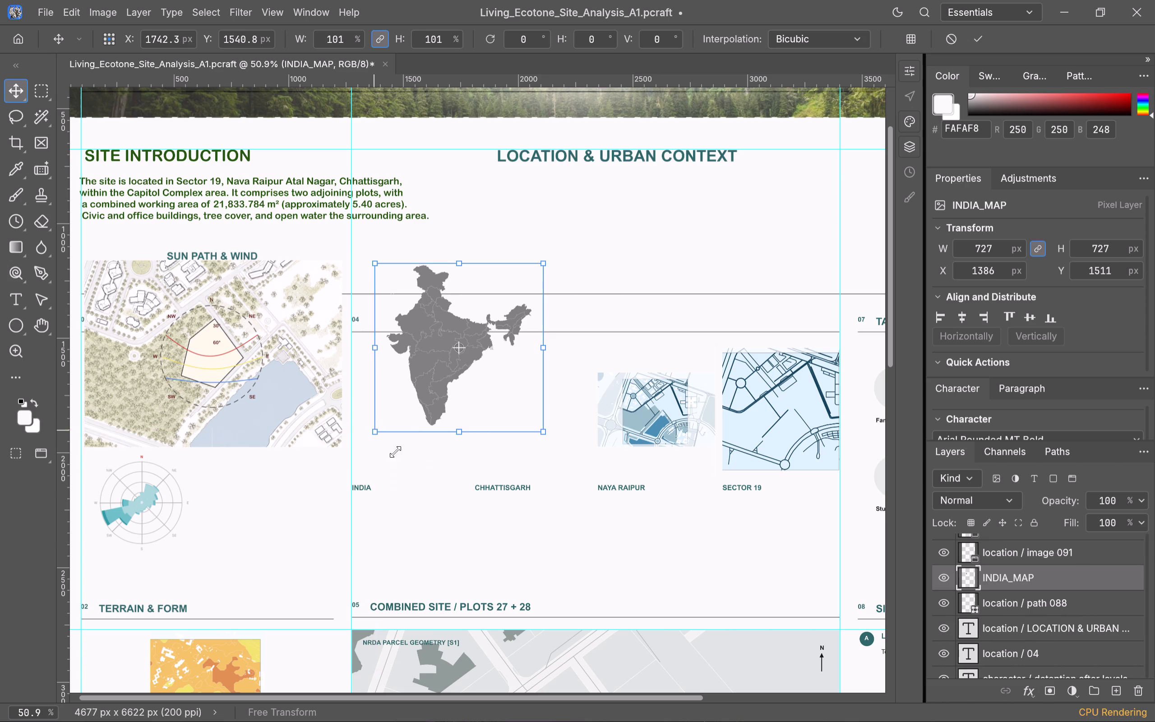
pyautogui.click(423, 467)
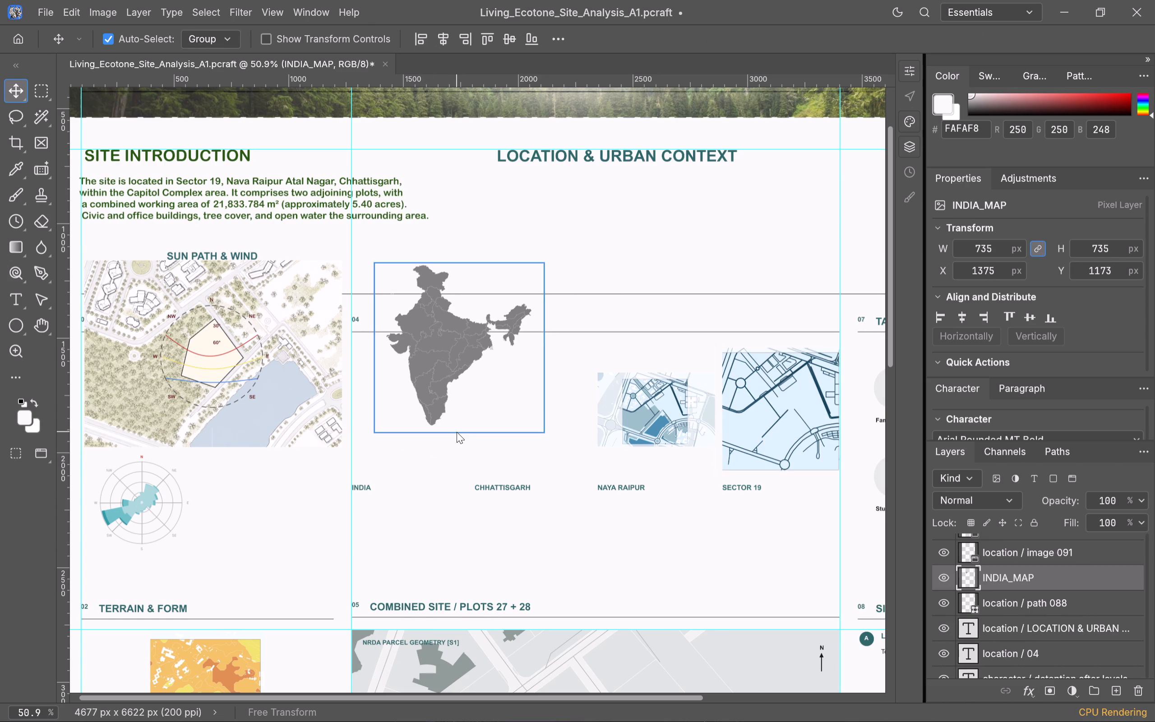
pyautogui.scroll(2, 457, 432)
pyautogui.scroll(-3, 457, 432)
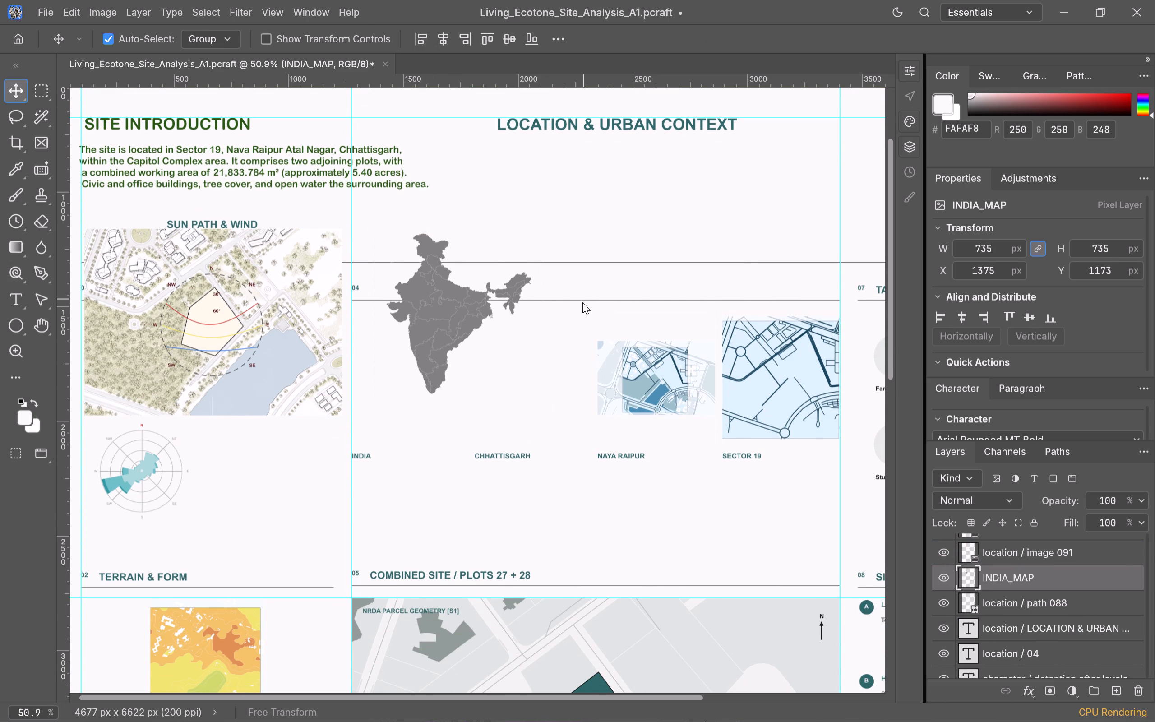
# Delete the full-width divider line and section 04's divider line that cross the India map below the LOCATION & URBAN CONTEXT heading.
pyautogui.click(581, 300)
pyautogui.keyDown('alt'); pyautogui.scroll(-8, 539, 394); pyautogui.keyUp('alt')
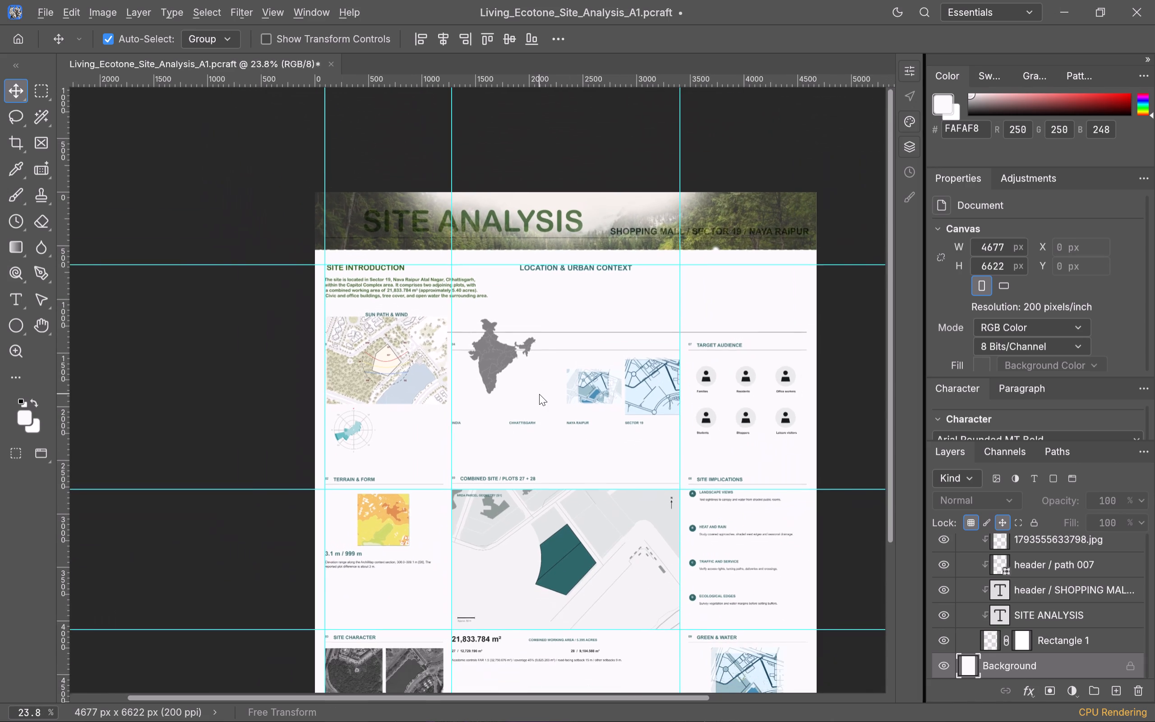
pyautogui.keyDown('alt'); pyautogui.scroll(7, 539, 394); pyautogui.keyUp('alt')
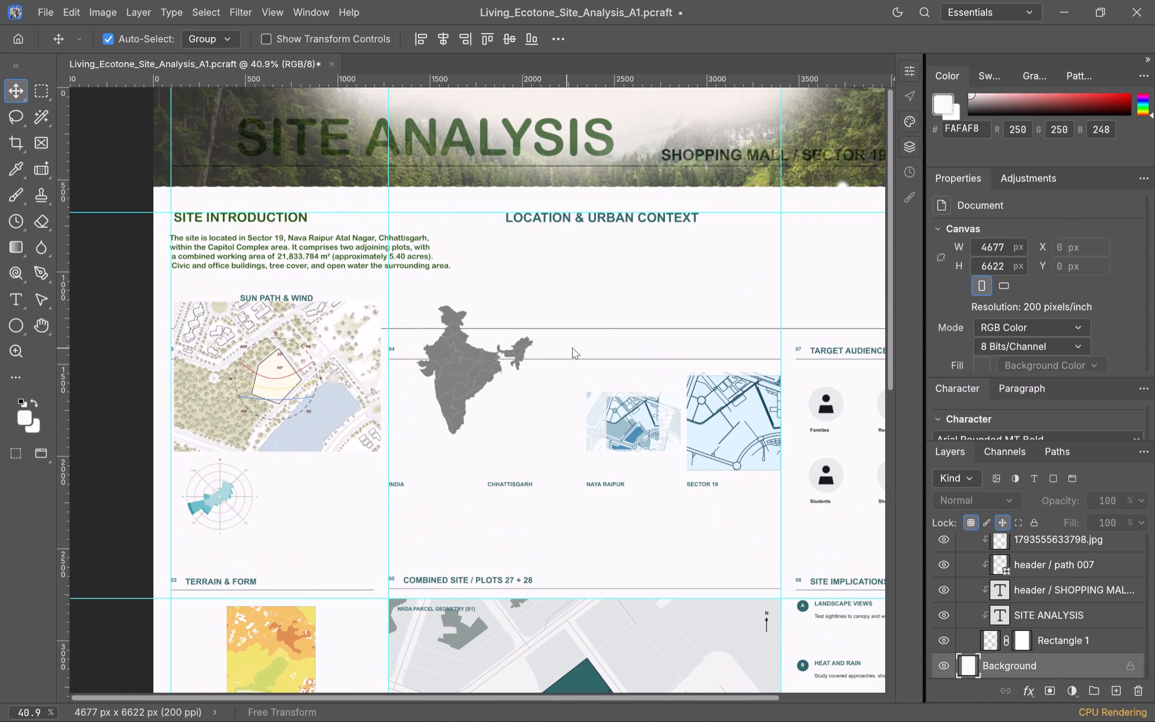
pyautogui.moveTo(604, 321); pyautogui.dragTo(594, 338)
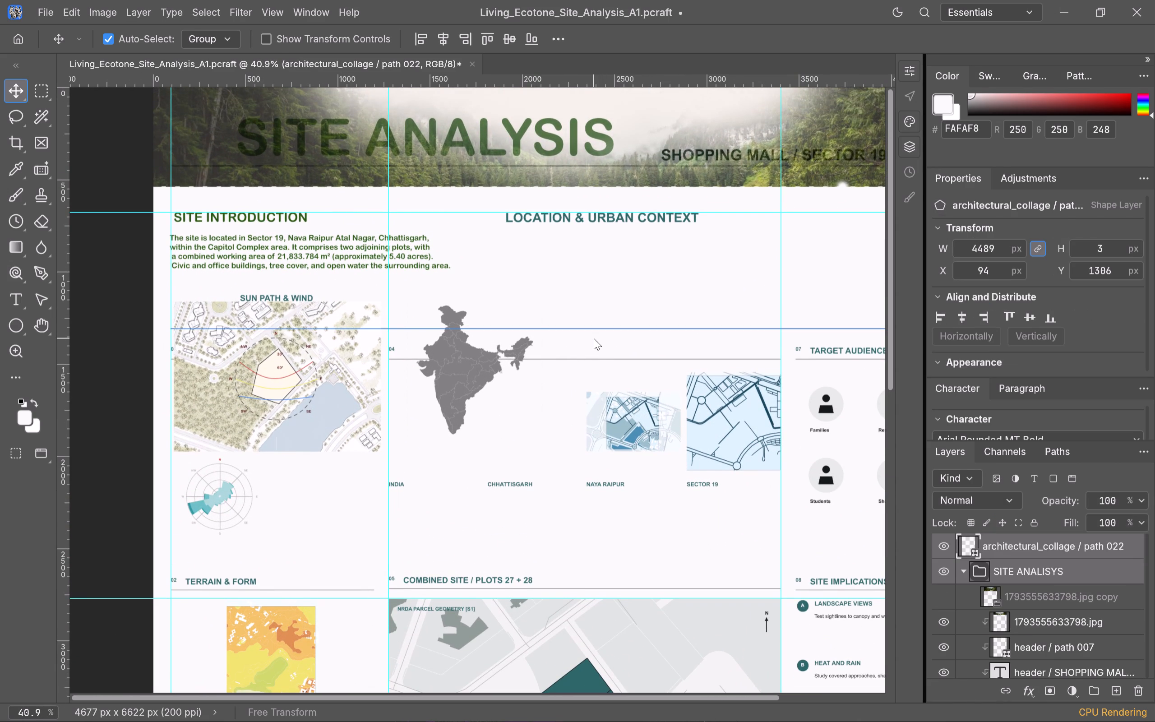
pyautogui.press('Delete')
pyautogui.moveTo(586, 345); pyautogui.dragTo(580, 359)
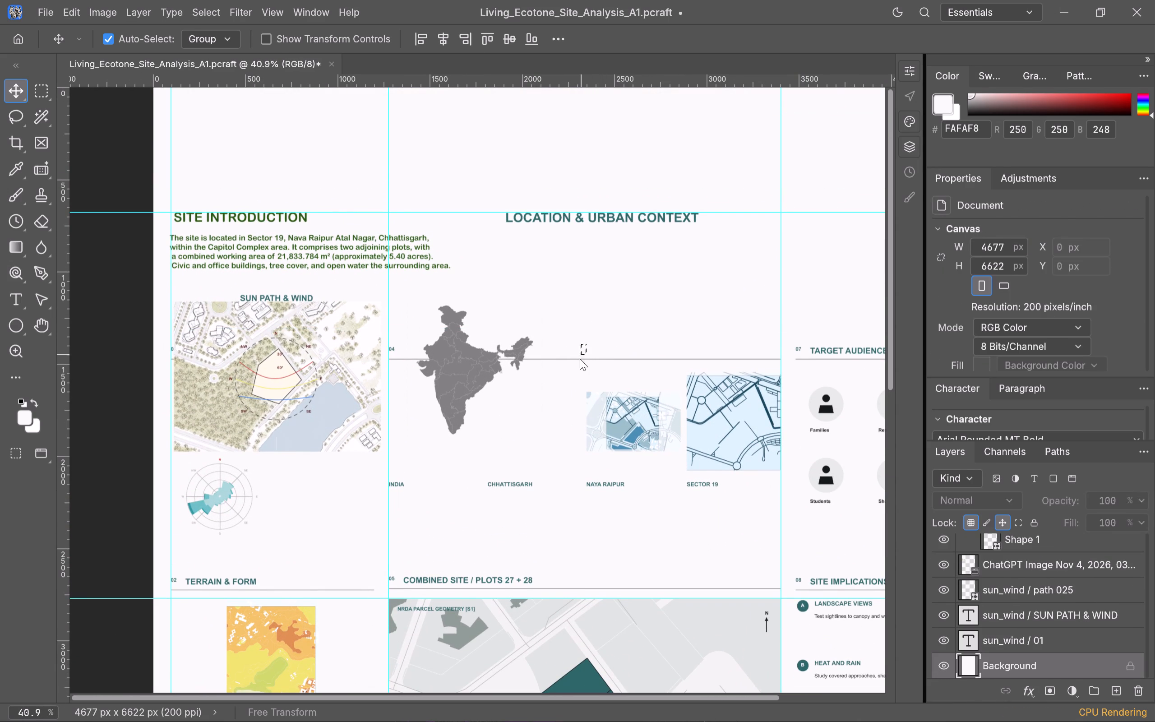
pyautogui.moveTo(580, 359); pyautogui.dragTo(578, 366)
pyautogui.press('Delete')
# Examine the India map's size and placement against the column guides, the sun path map and the neighbouring location maps.
pyautogui.scroll(1, 534, 362)
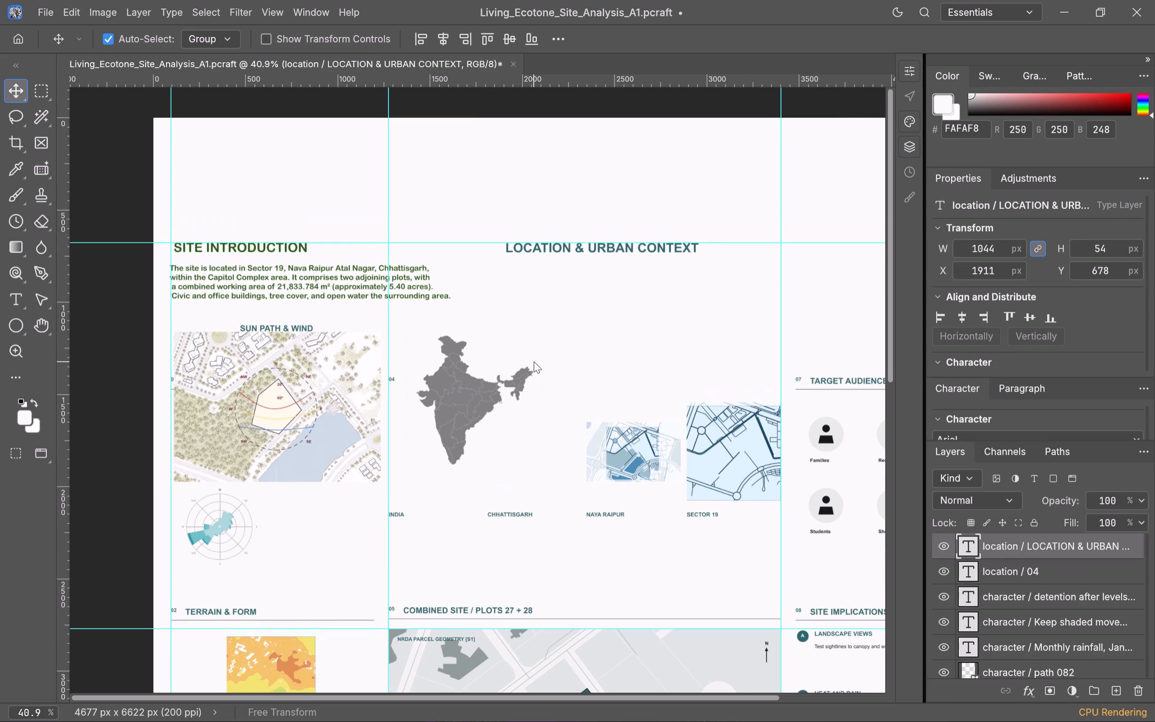
pyautogui.scroll(1, 533, 360)
pyautogui.scroll(-3, 533, 360)
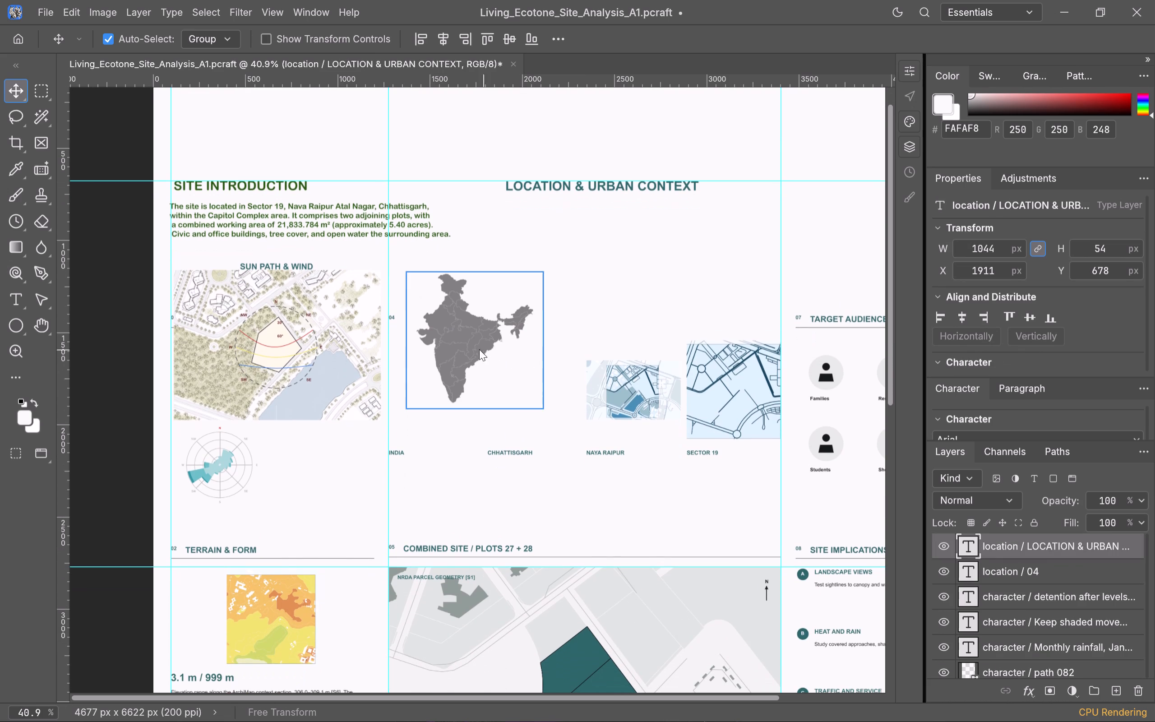
pyautogui.click(472, 345)
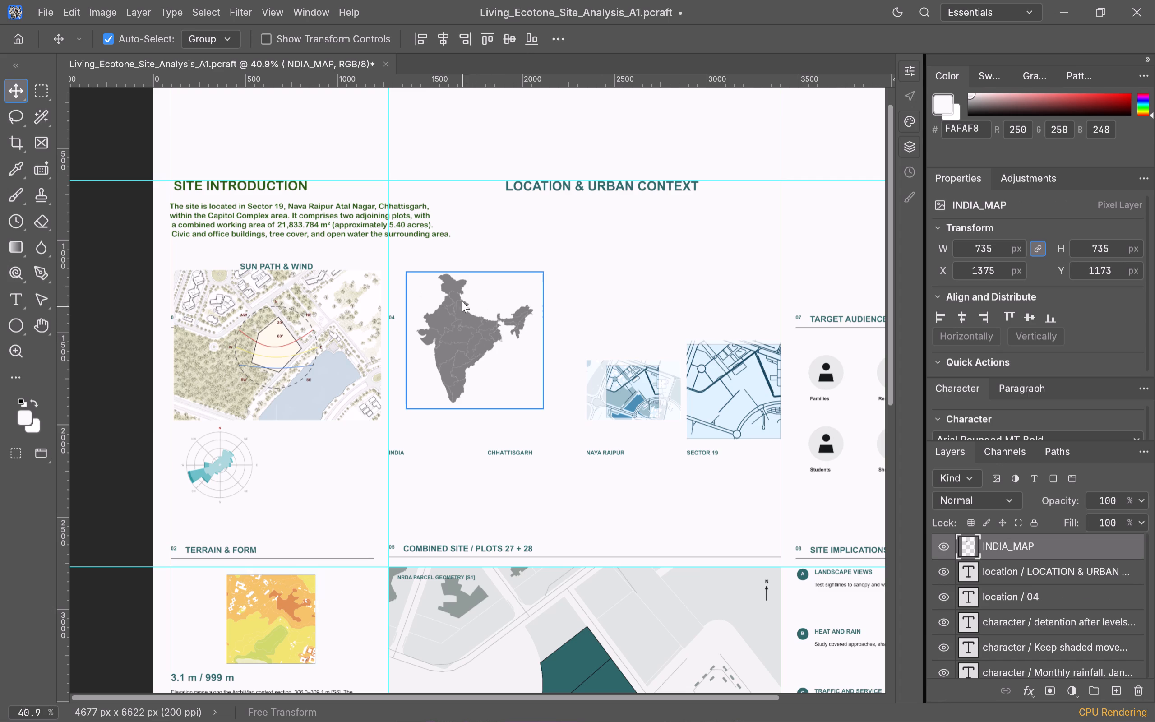
pyautogui.click(463, 350)
pyautogui.keyDown('alt'); pyautogui.scroll(-11, 458, 356); pyautogui.keyUp('alt')
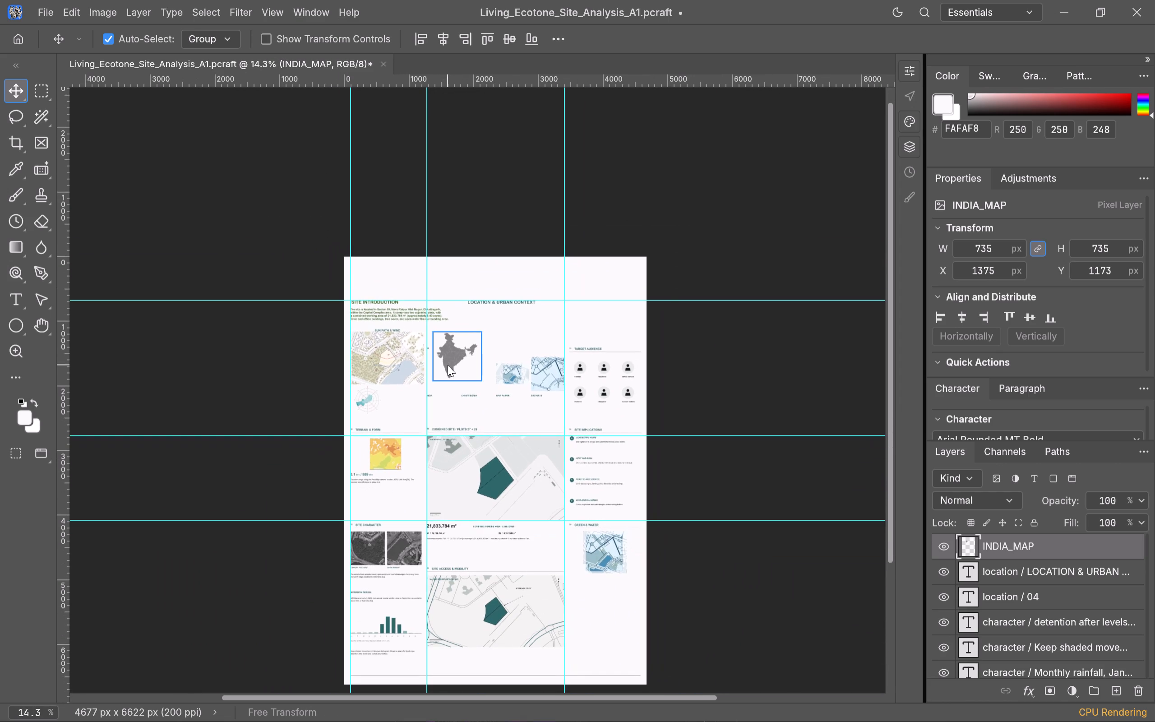
pyautogui.scroll(5, 448, 365)
pyautogui.scroll(-6, 447, 366)
pyautogui.keyDown('alt'); pyautogui.scroll(7, 447, 366); pyautogui.keyUp('alt')
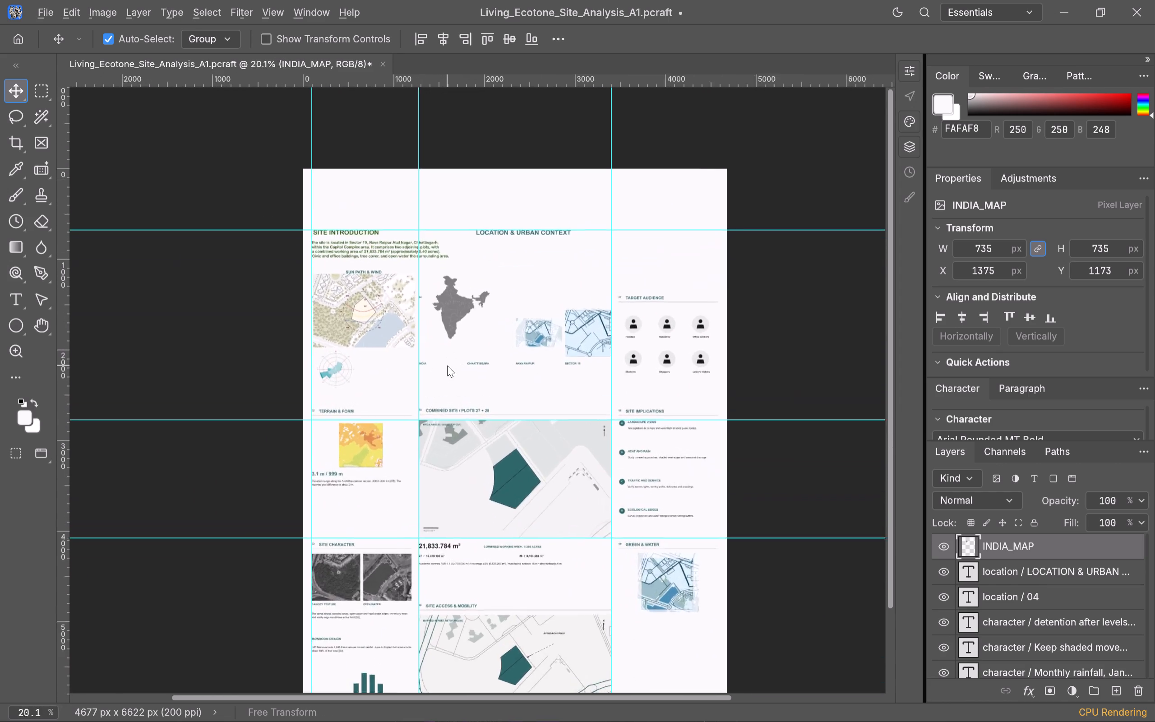
pyautogui.keyDown('alt'); pyautogui.scroll(7, 447, 366); pyautogui.keyUp('alt')
pyautogui.scroll(3, 447, 366)
pyautogui.keyDown('alt'); pyautogui.scroll(3, 447, 366); pyautogui.keyUp('alt')
pyautogui.scroll(3, 447, 366)
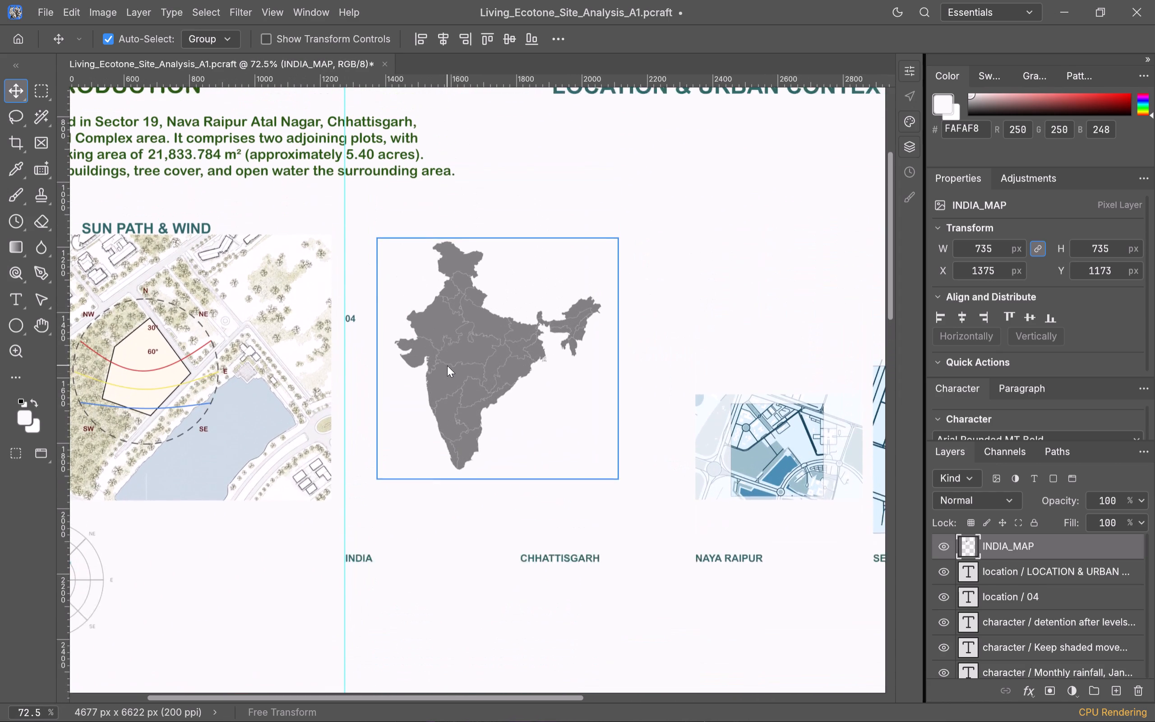
pyautogui.keyDown('shift'); pyautogui.scroll(-3, 447, 366); pyautogui.keyUp('shift')
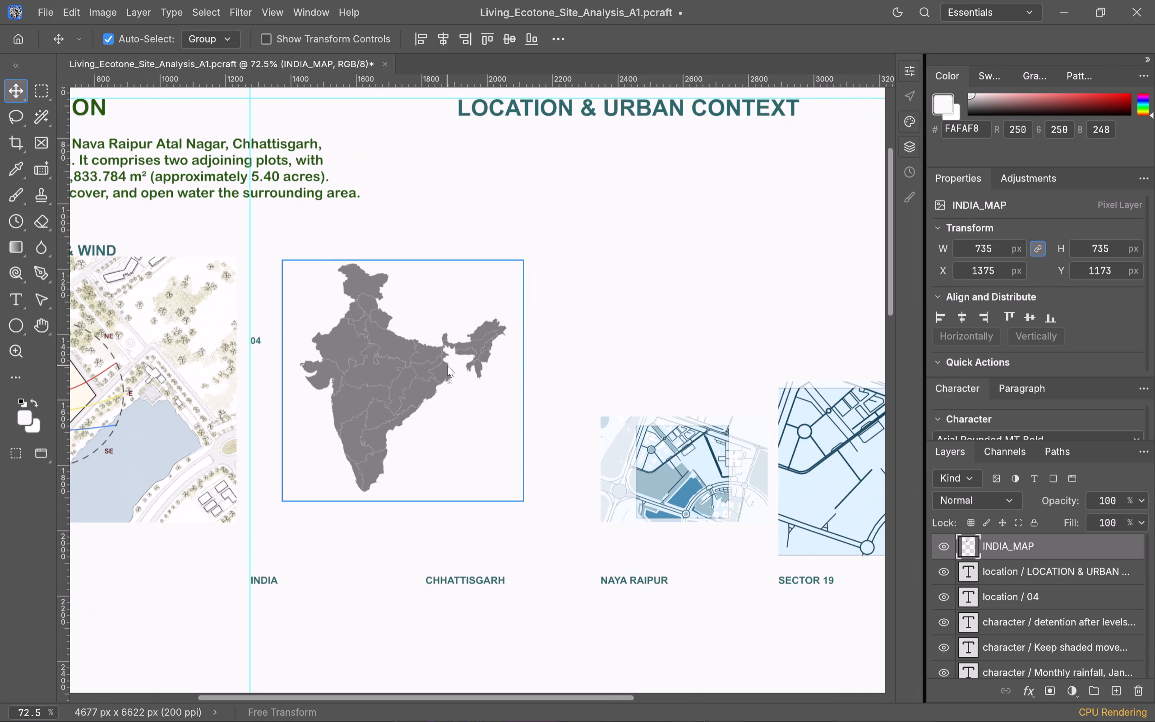
pyautogui.keyDown('alt'); pyautogui.scroll(-4, 444, 369); pyautogui.keyUp('alt')
pyautogui.click(400, 393)
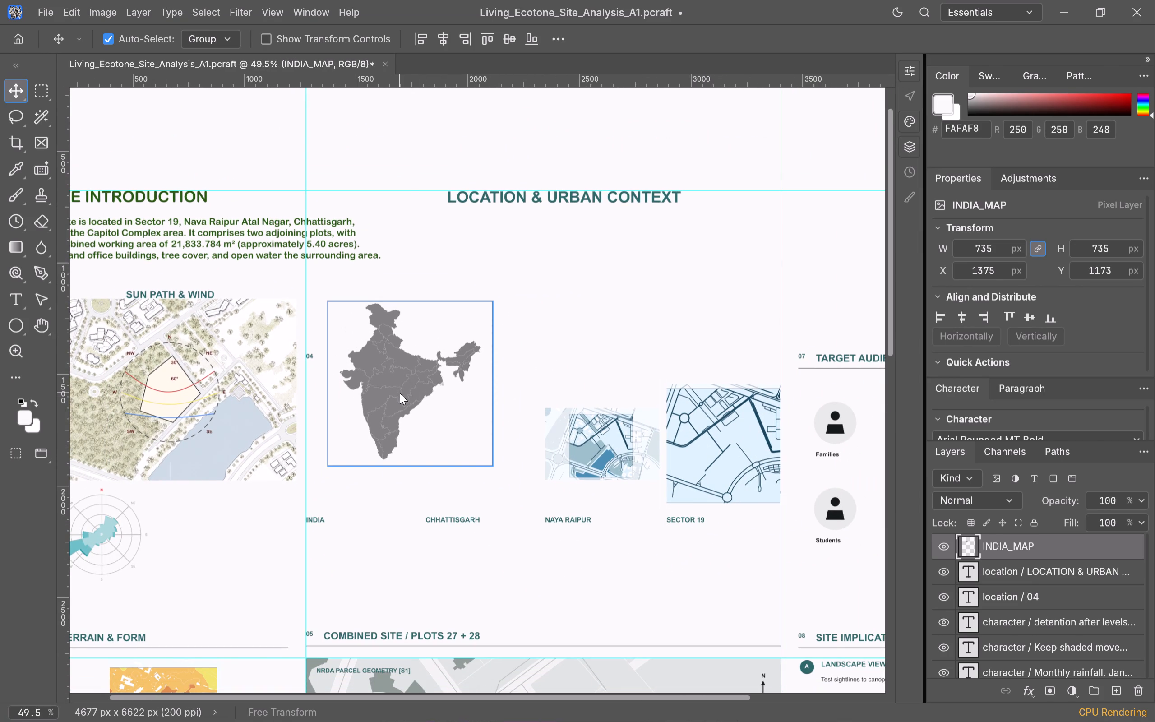
pyautogui.hotkey('ctrl', 't')
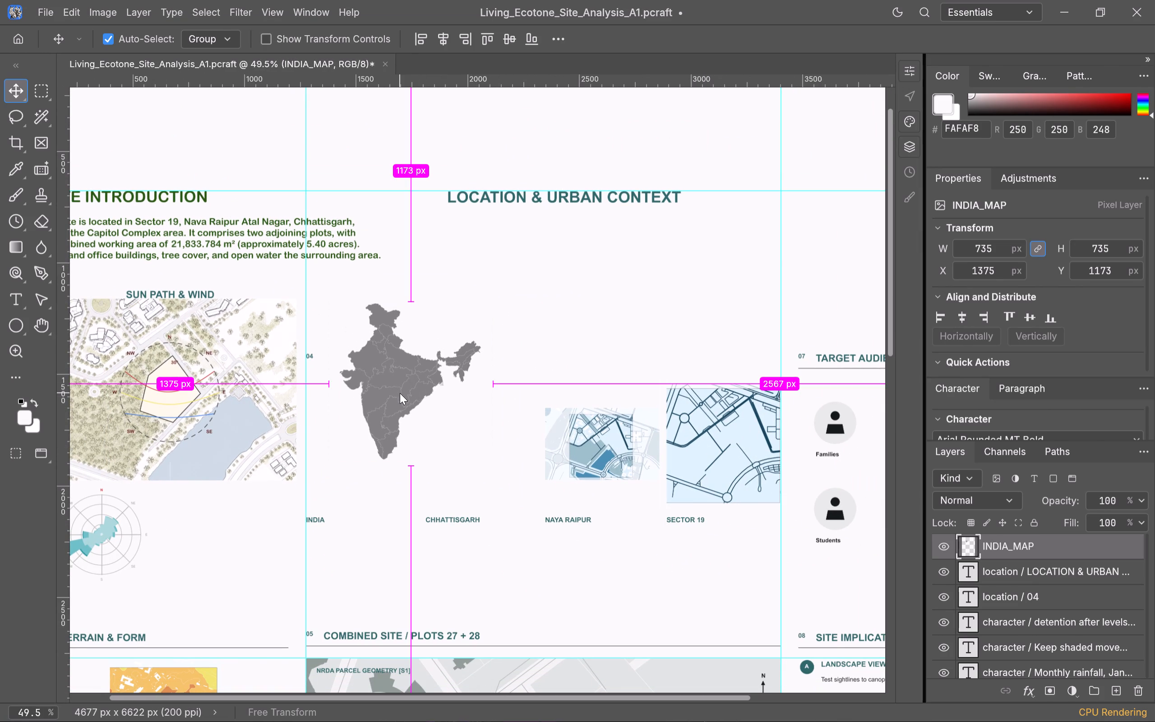
pyautogui.click(585, 342)
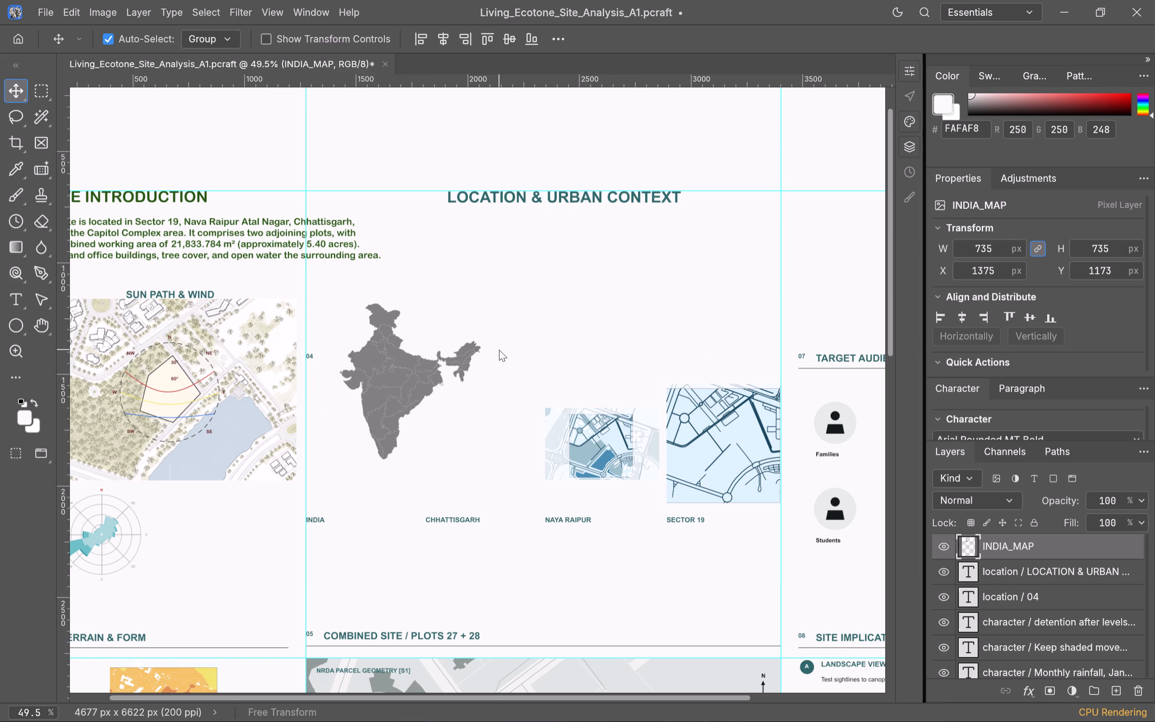
# Move the India map up beneath the LOCATION & URBAN CONTEXT heading, to about X 1595, Y 799 px.
pyautogui.click(393, 374)
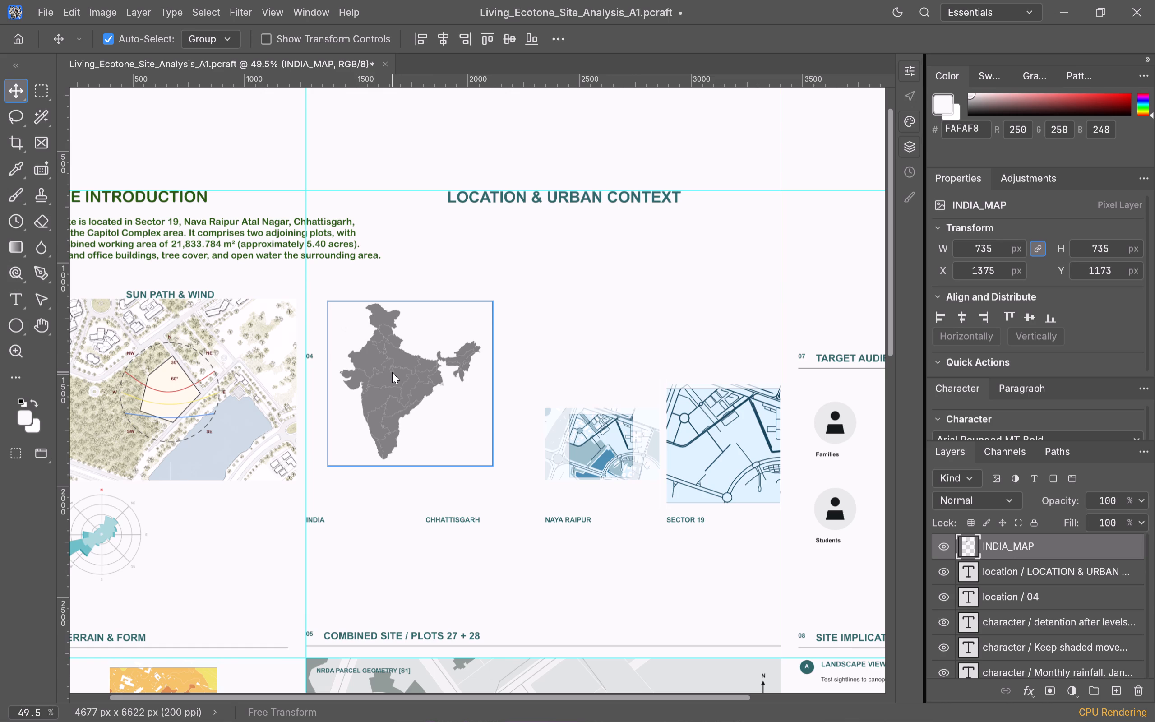
pyautogui.moveTo(392, 372); pyautogui.dragTo(441, 292)
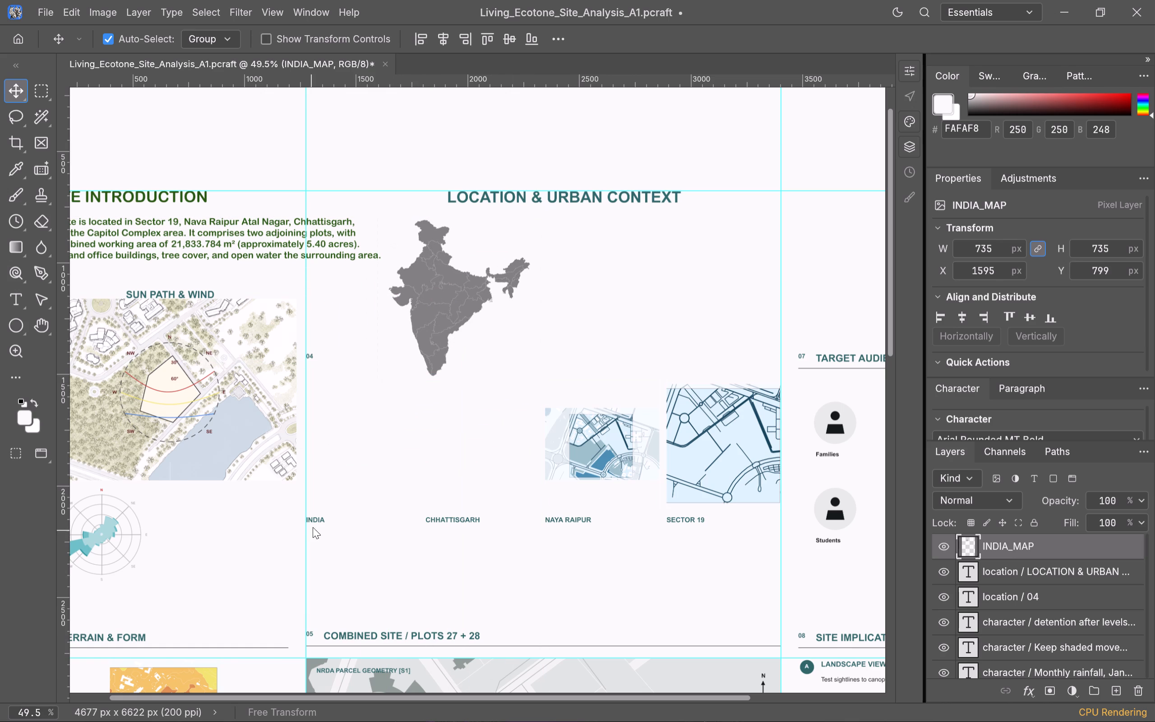
# Move the INDIA label beside the map's southern tip, to about X 1533, Y 1455 px.
pyautogui.moveTo(319, 521); pyautogui.dragTo(376, 367)
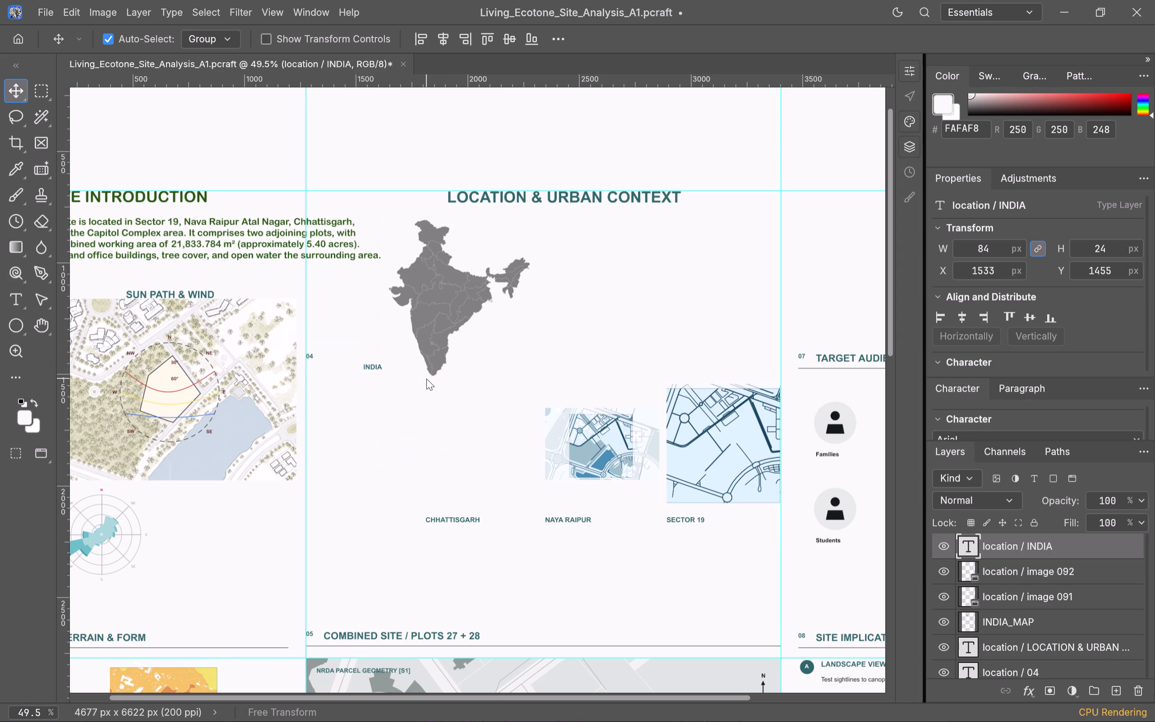
# Format the INDIA label's text in Bahnschrift Bold and recolour it with the grey sampled from the India map.
pyautogui.keyDown('alt'); pyautogui.scroll(10, 426, 379); pyautogui.keyUp('alt')
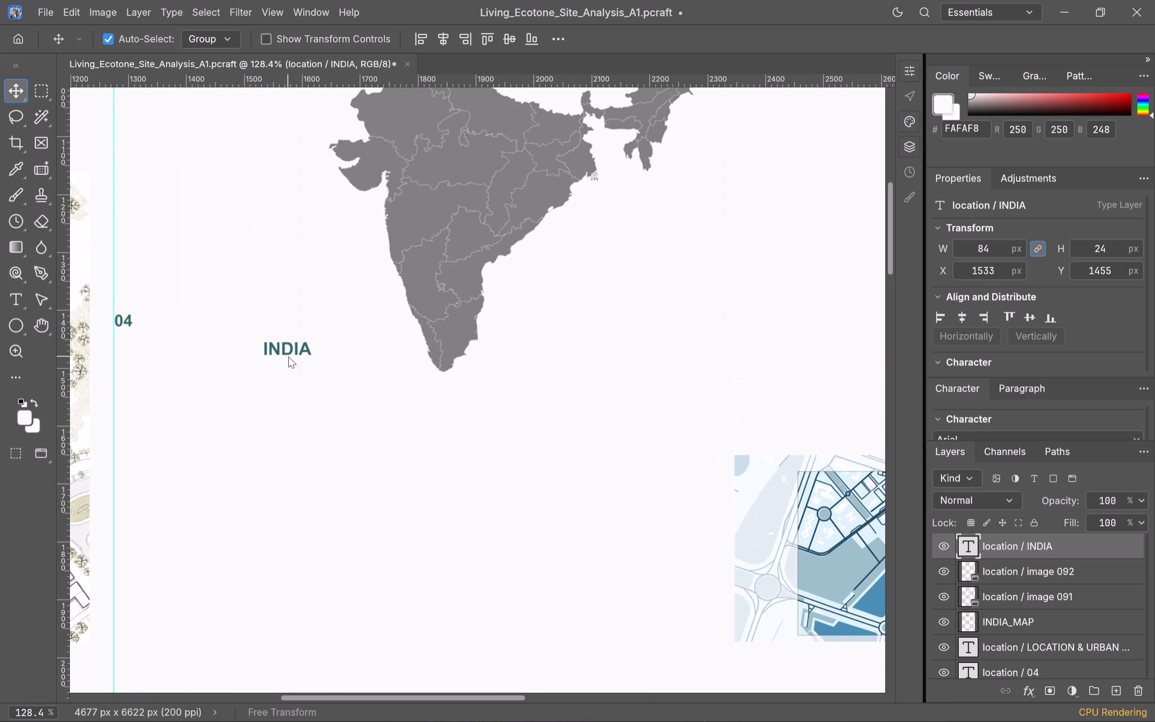
pyautogui.doubleClick(291, 350)
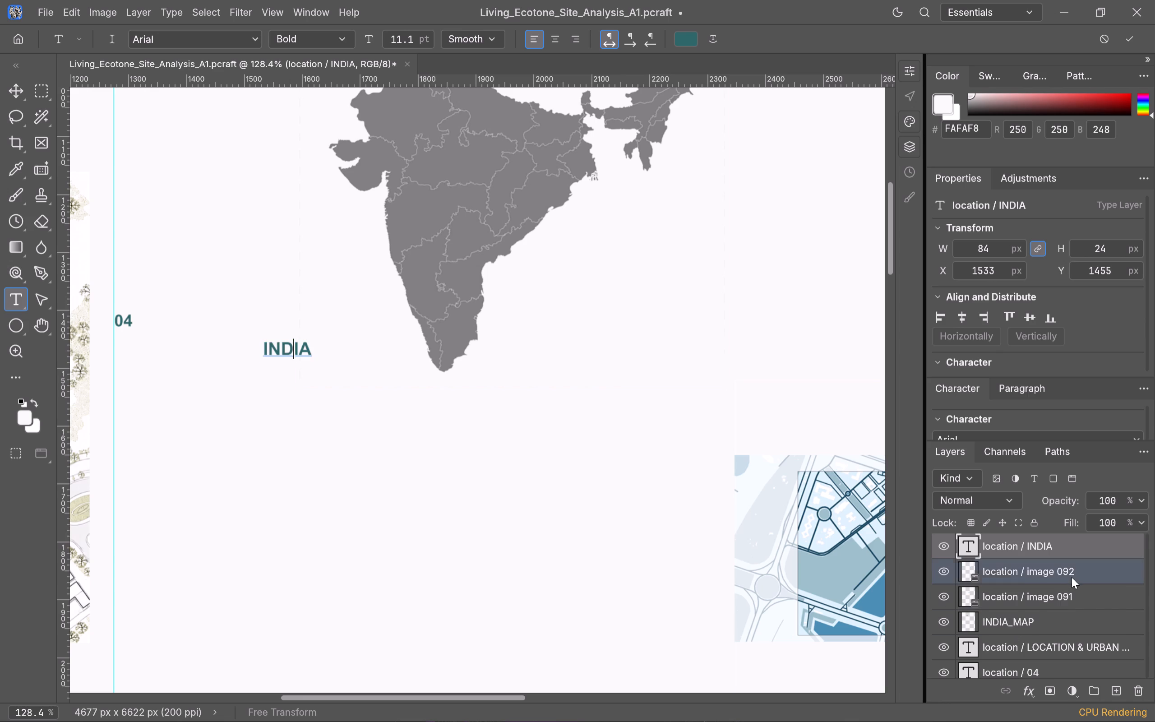
pyautogui.scroll(1, 1026, 551)
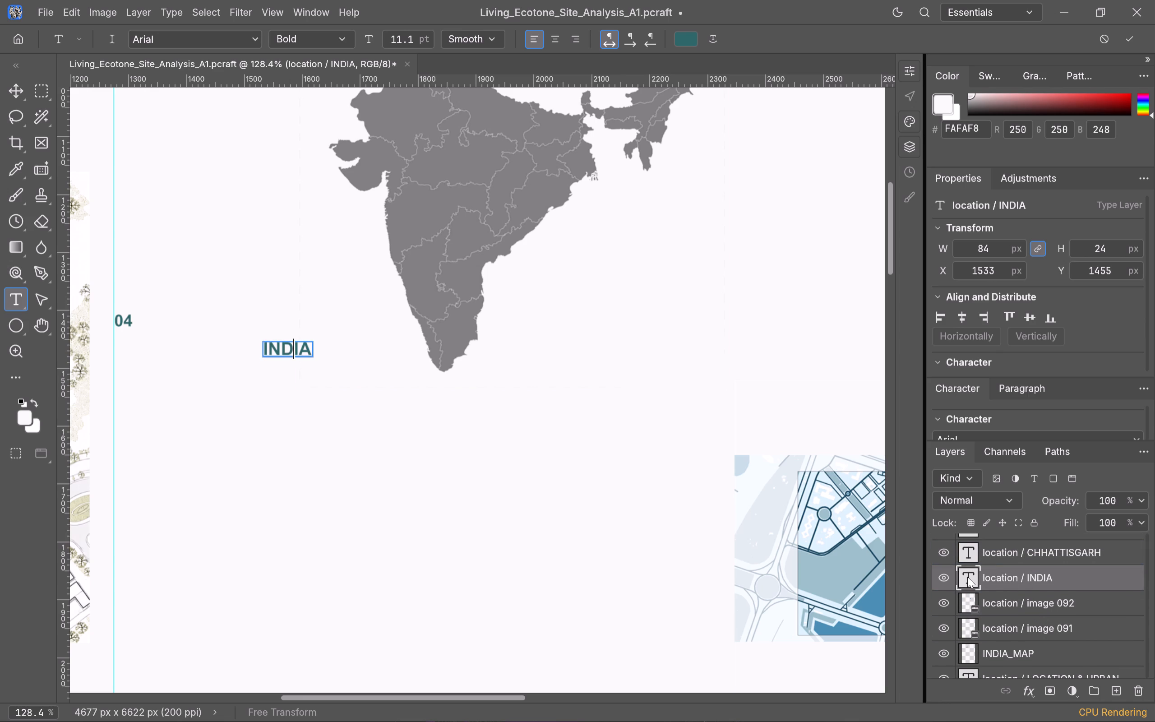
pyautogui.doubleClick(967, 577)
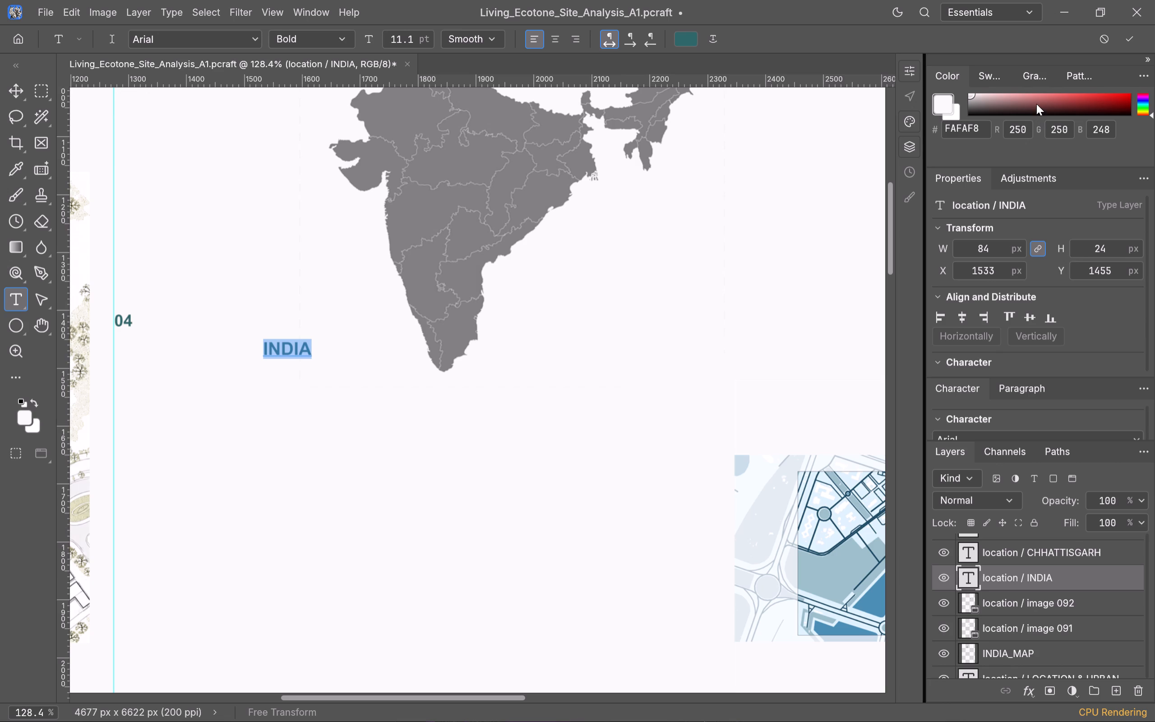
pyautogui.click(954, 113)
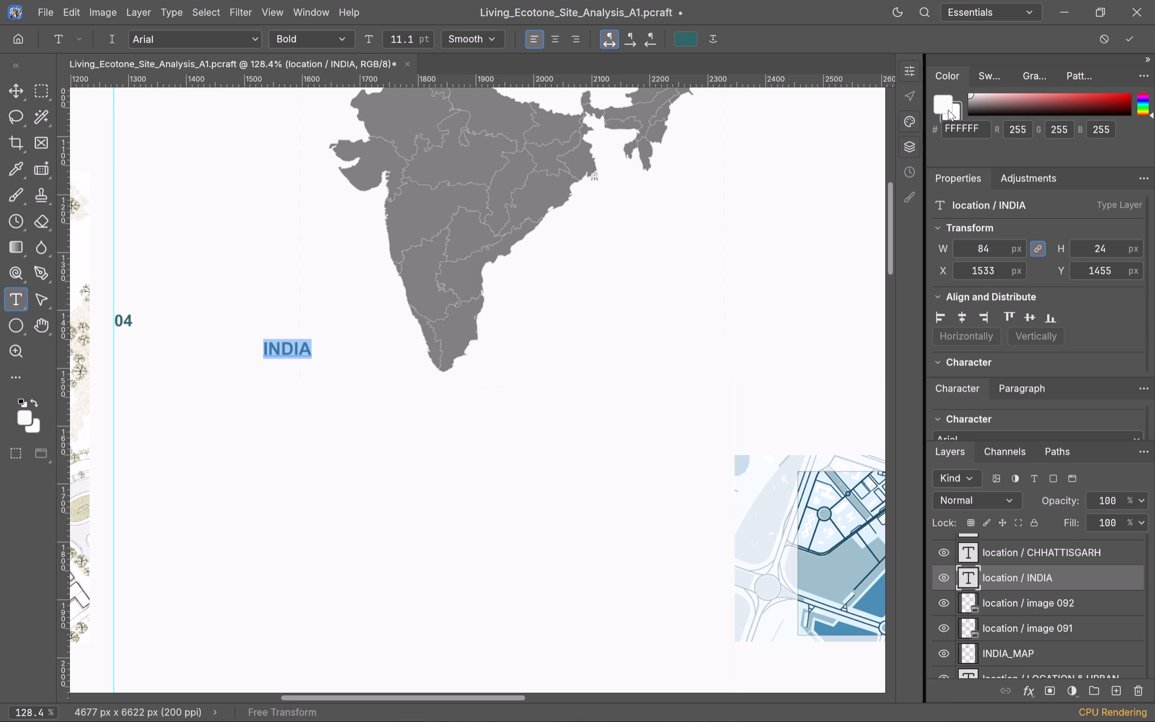
pyautogui.click(948, 110)
pyautogui.click(913, 118)
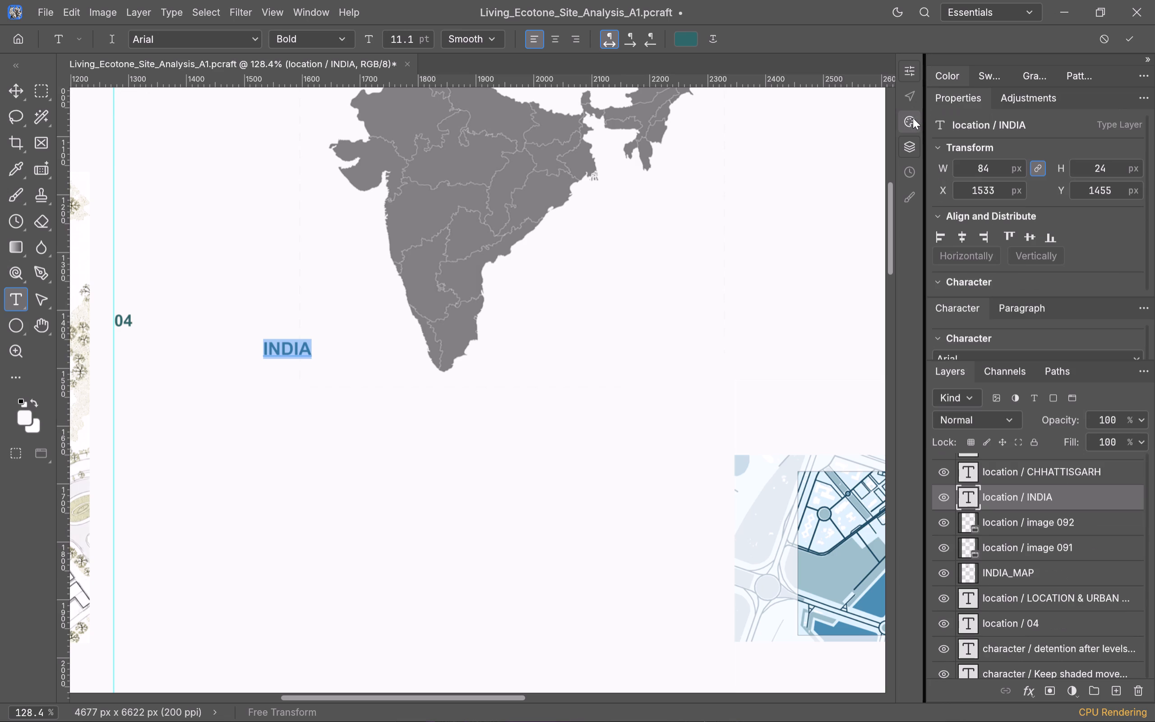
pyautogui.scroll(2, 1100, 228)
pyautogui.scroll(-2, 1102, 245)
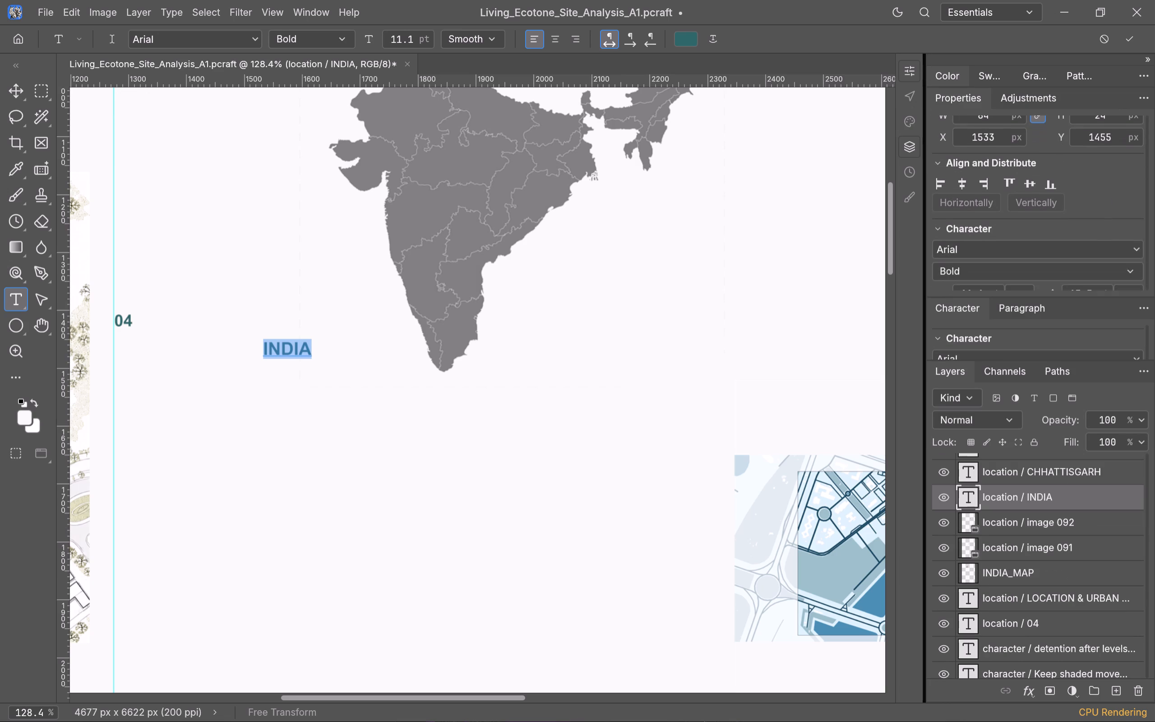
pyautogui.scroll(-4, 1092, 212)
pyautogui.scroll(2, 1072, 174)
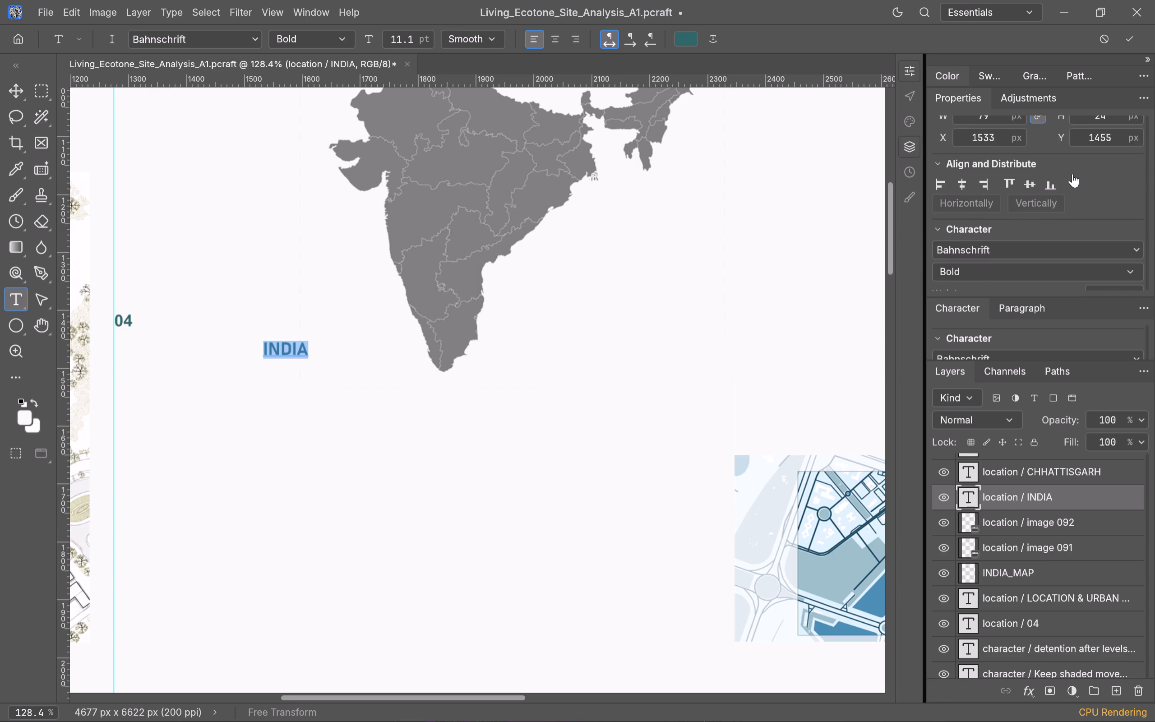
pyautogui.scroll(4, 1072, 188)
pyautogui.scroll(-3, 1052, 191)
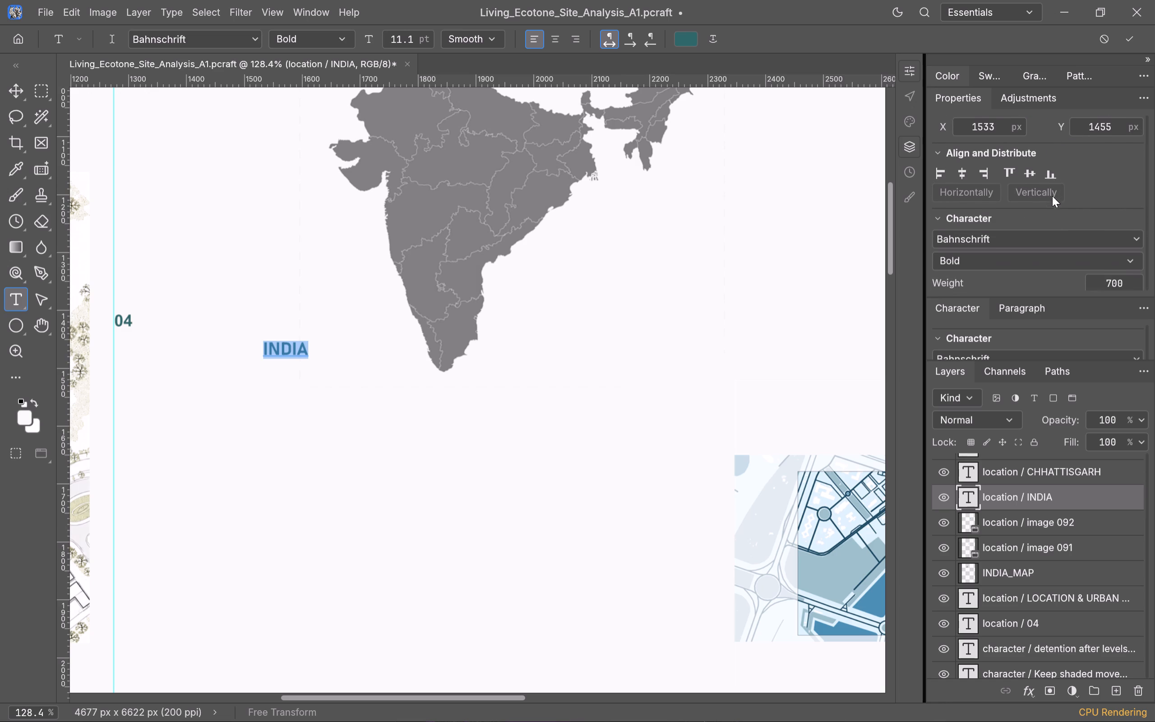
pyautogui.scroll(-4, 998, 248)
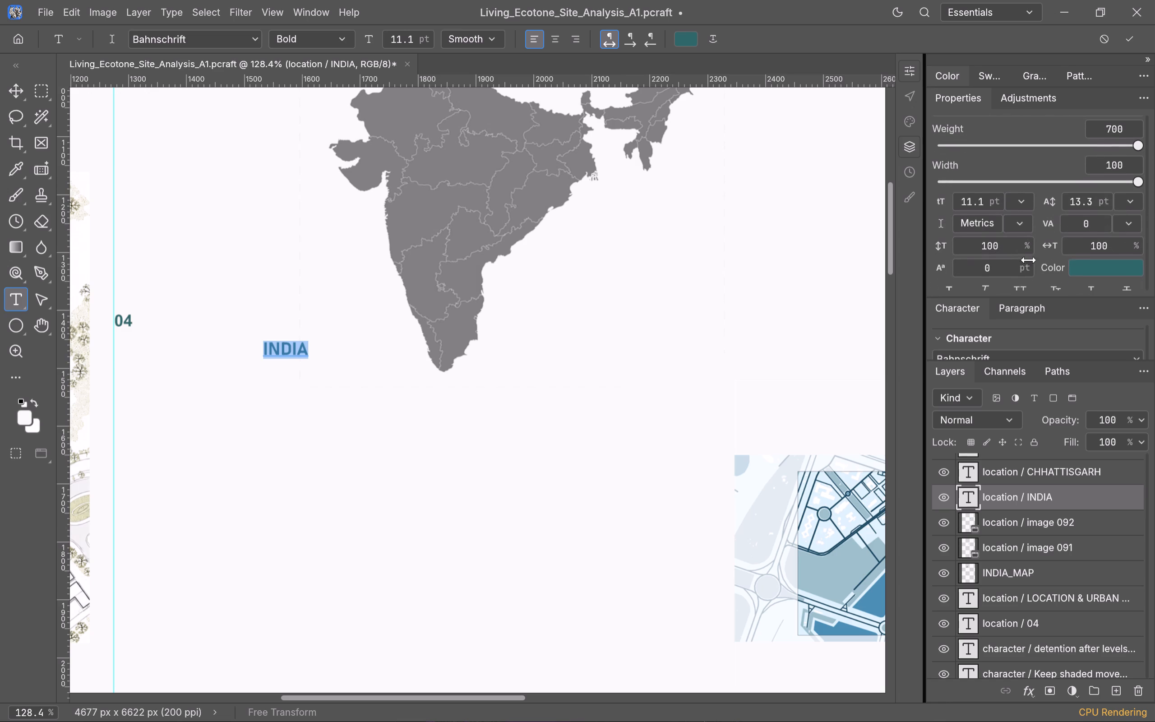
pyautogui.scroll(-1, 1045, 270)
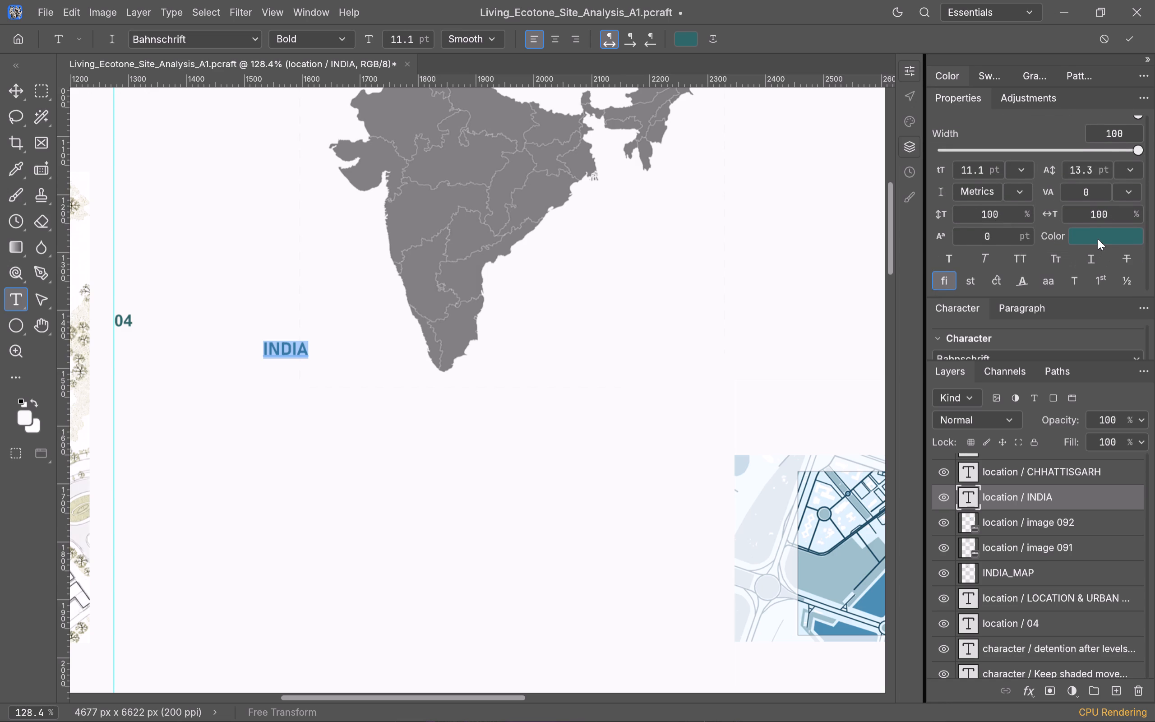
pyautogui.click(1098, 239)
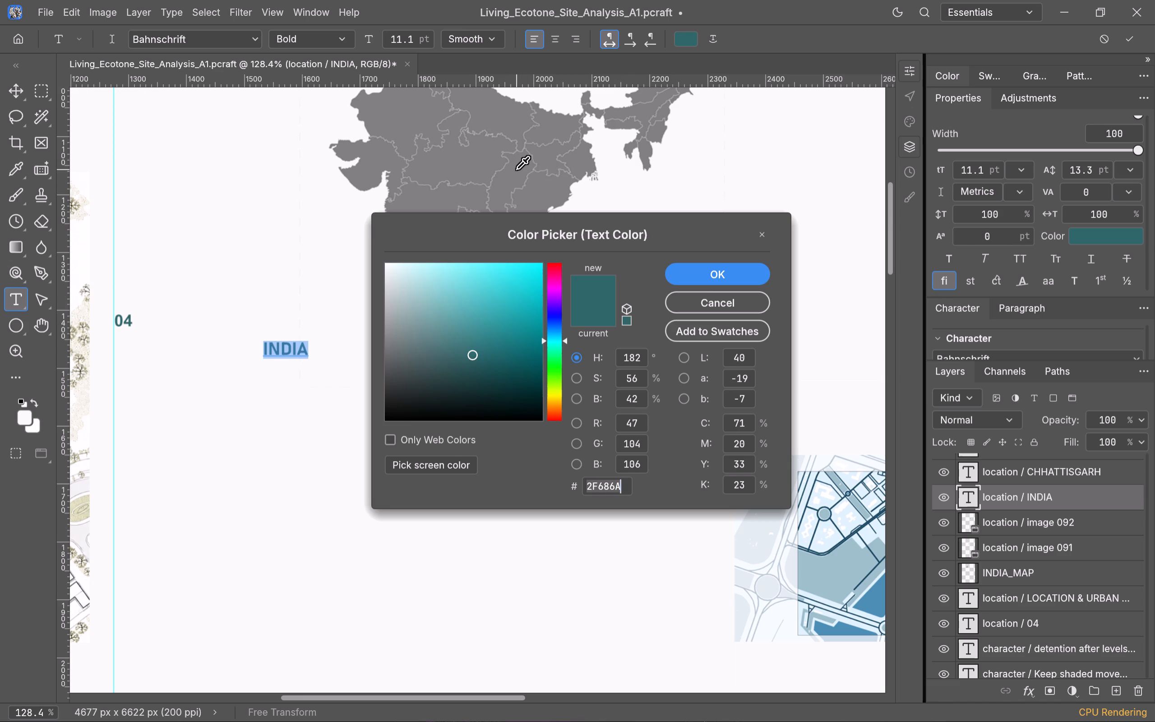
pyautogui.click(517, 170)
pyautogui.click(704, 273)
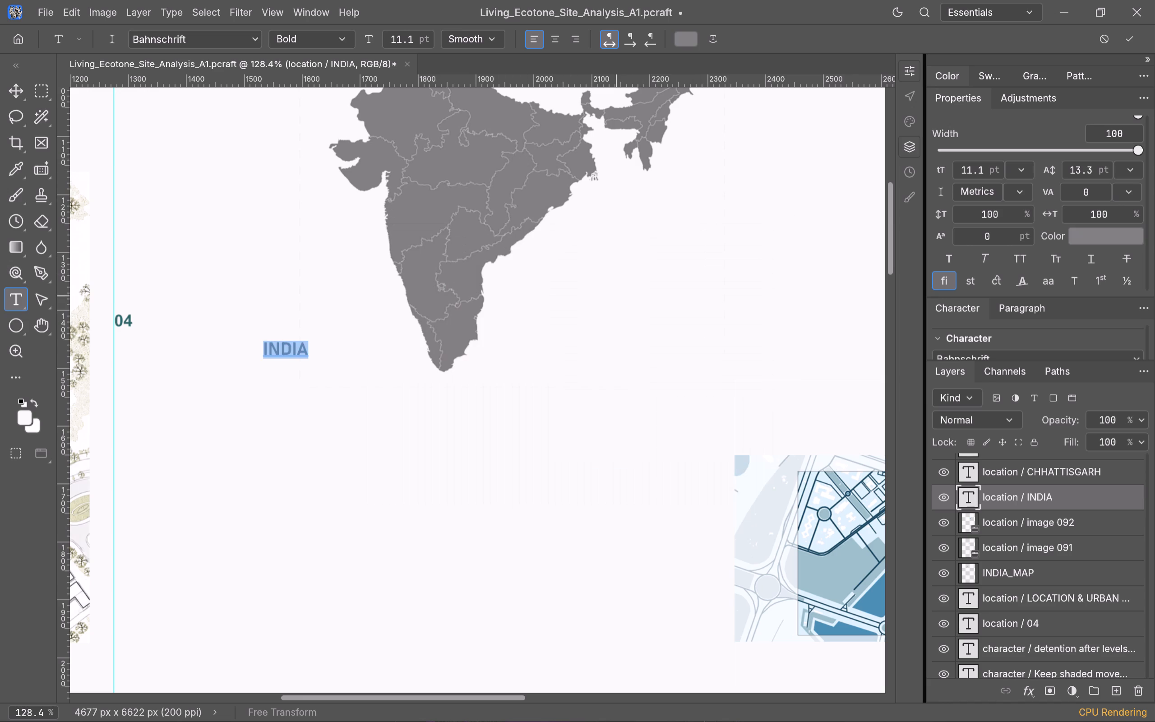
pyautogui.click(333, 393)
# Change the INDIA label's font to Arial Rounded MT Bold.
pyautogui.scroll(1, 342, 369)
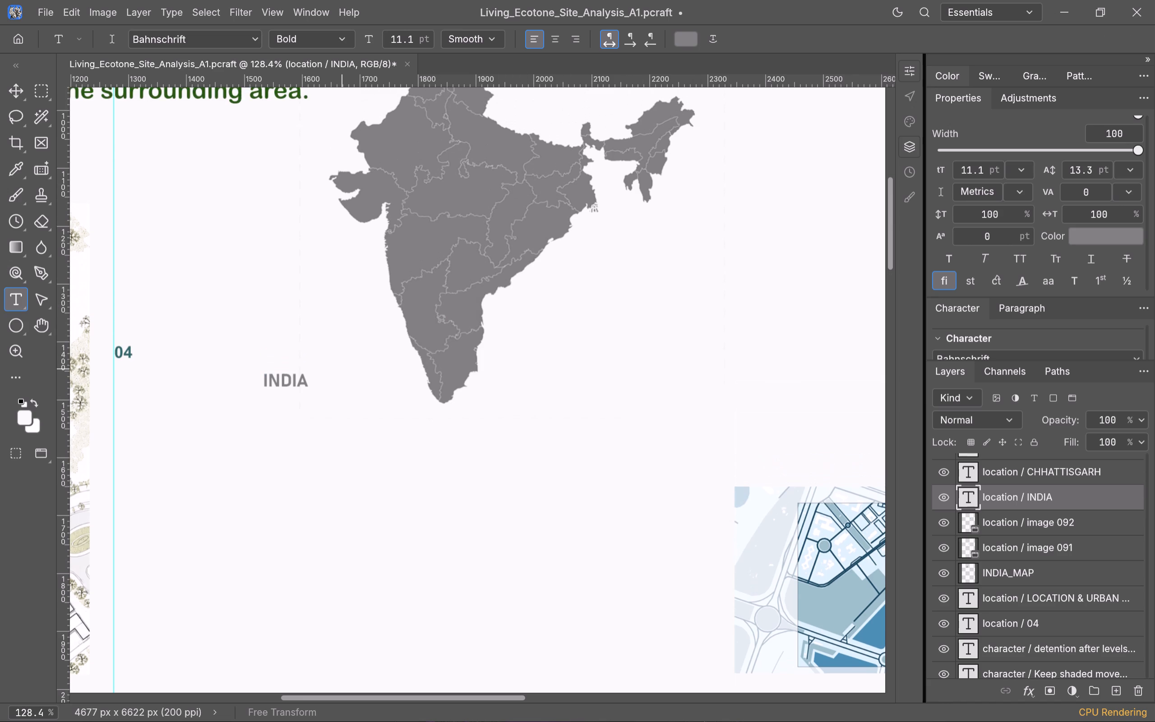
pyautogui.scroll(4, 342, 369)
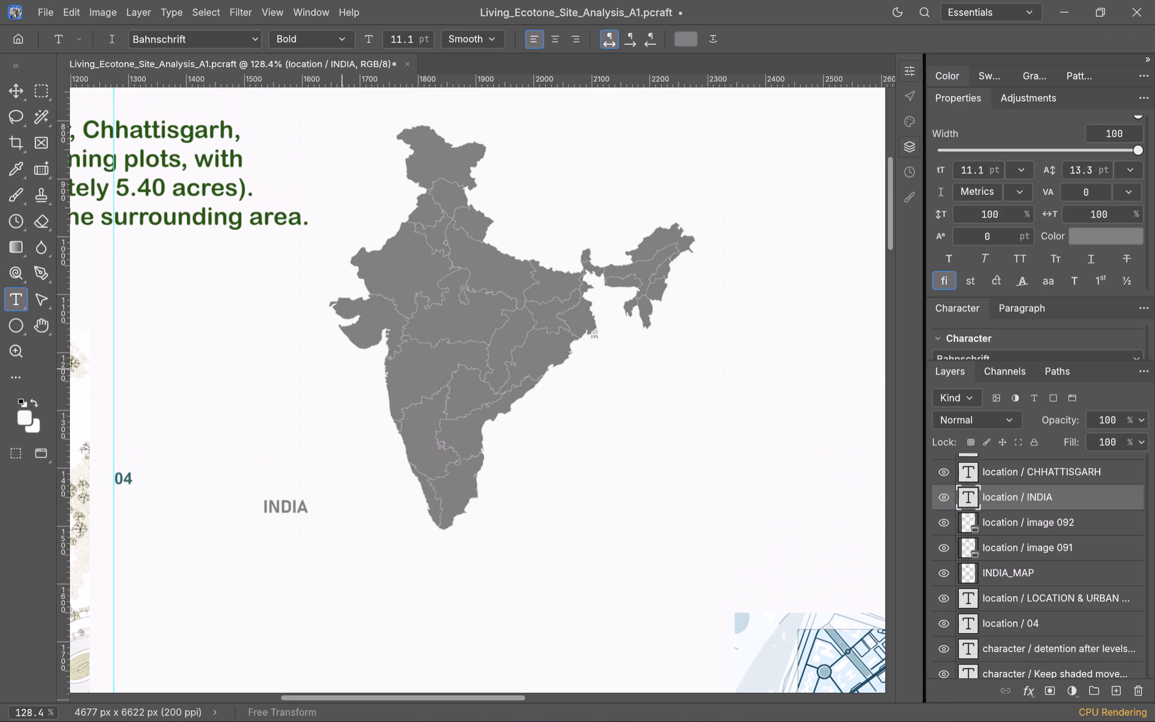
pyautogui.scroll(1, 342, 369)
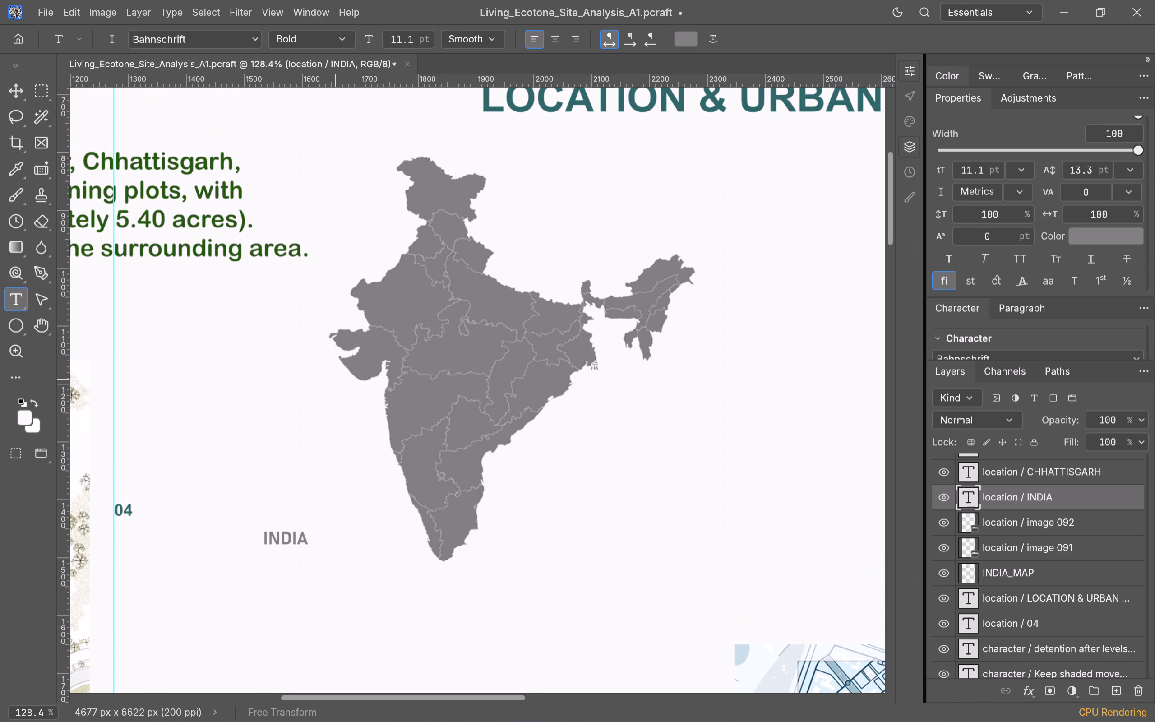
pyautogui.keyDown('alt'); pyautogui.scroll(-2, 336, 380); pyautogui.keyUp('alt')
pyautogui.scroll(-2, 335, 380)
pyautogui.scroll(2, 334, 382)
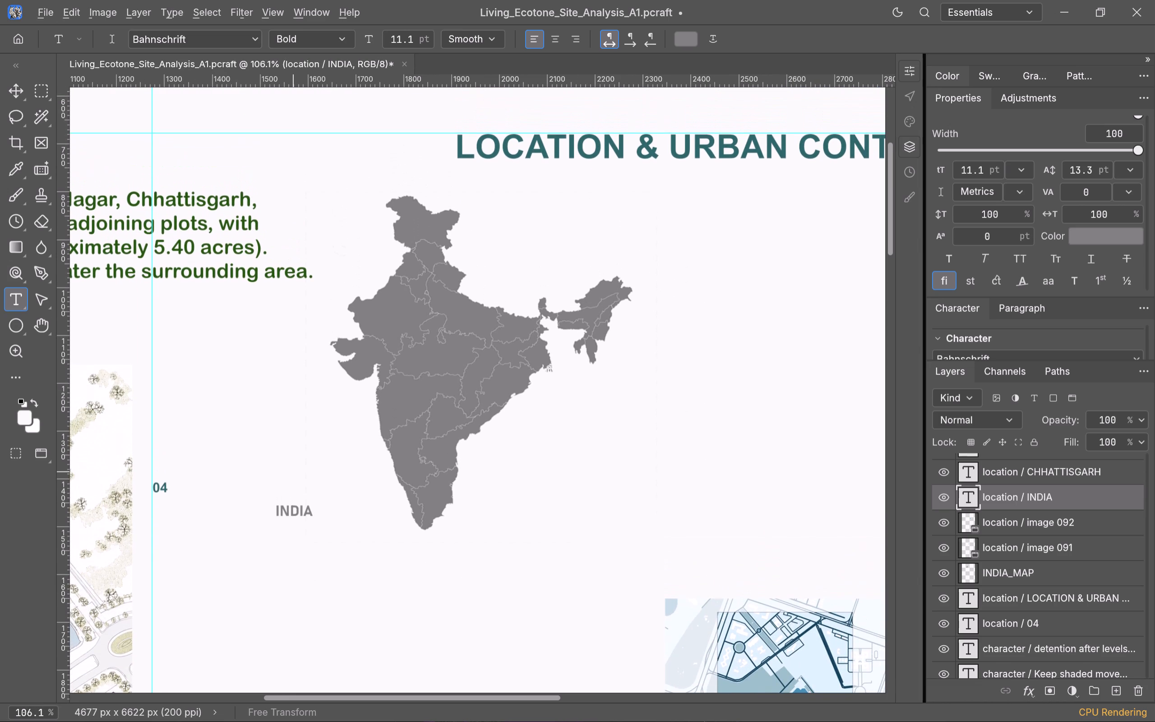
pyautogui.doubleClick(970, 500)
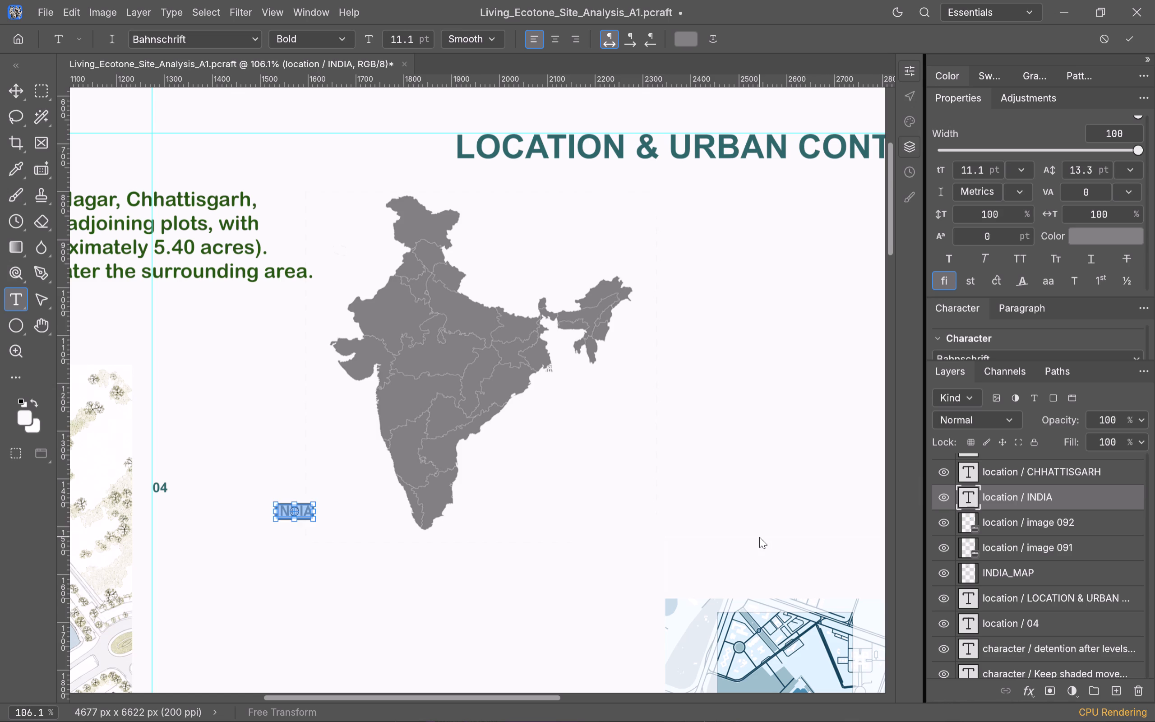
pyautogui.hotkey('ctrl', '=')
pyautogui.hotkey('ctrl', '=')
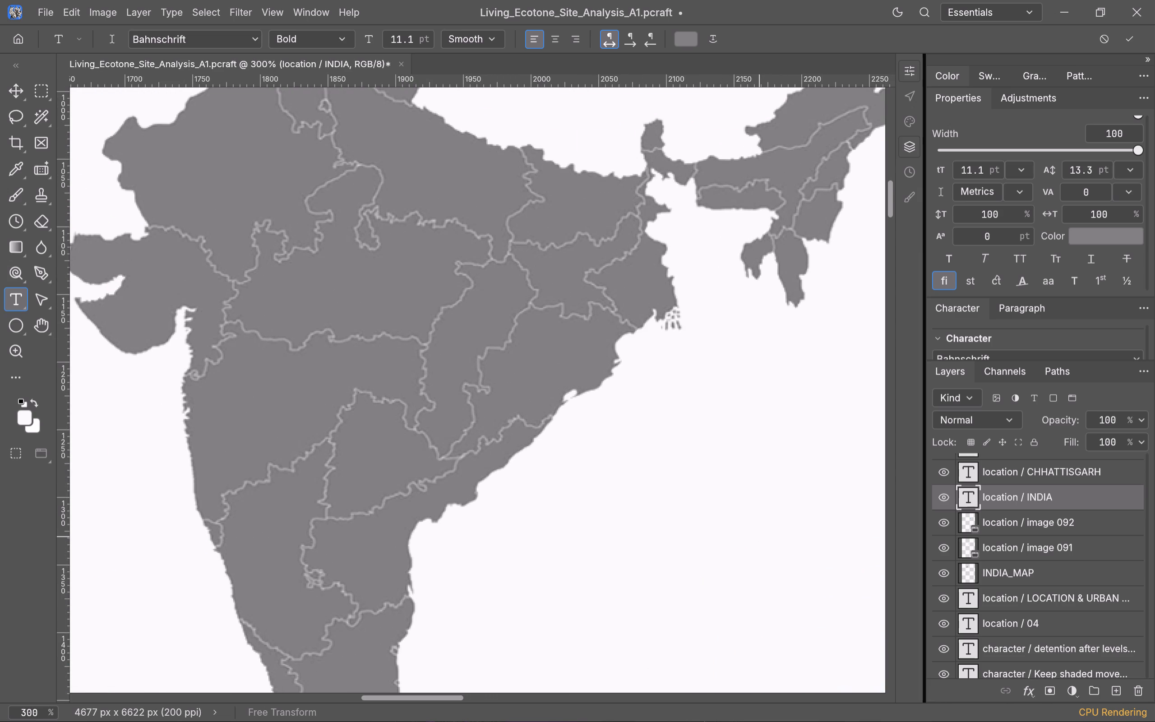
pyautogui.scroll(-3, 701, 538)
pyautogui.keyDown('alt'); pyautogui.scroll(-2, 485, 528); pyautogui.keyUp('alt')
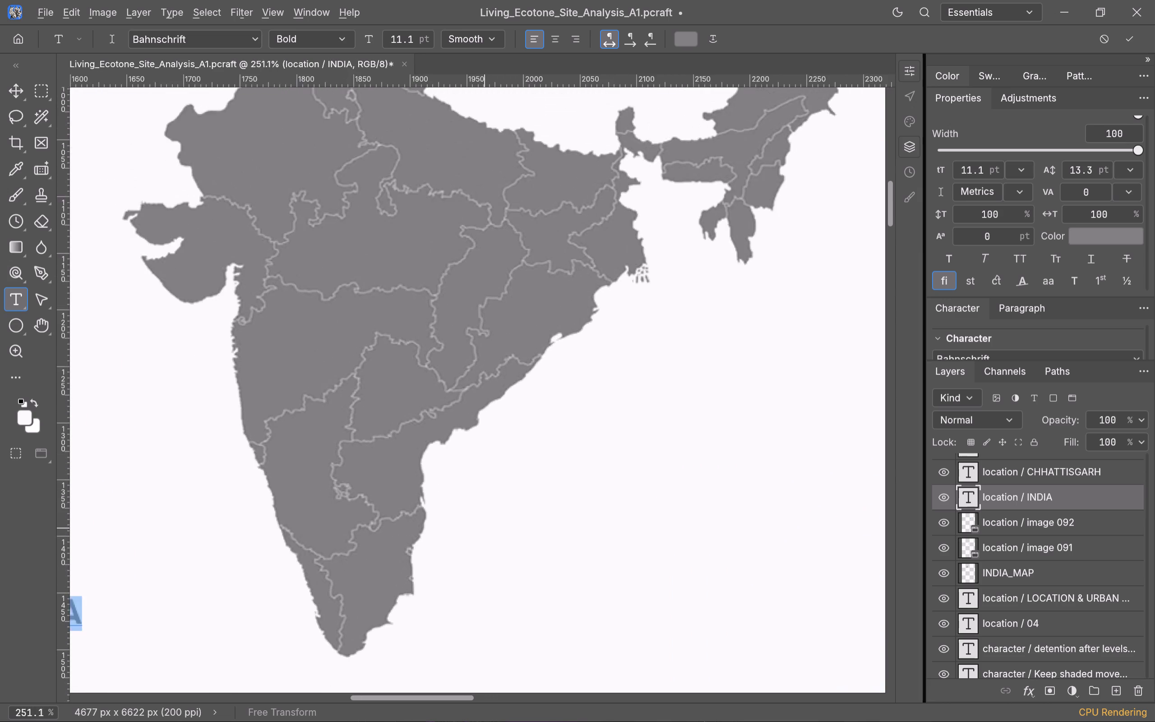
pyautogui.keyDown('alt'); pyautogui.scroll(-4, 485, 528); pyautogui.keyUp('alt')
pyautogui.scroll(-2, 360, 532)
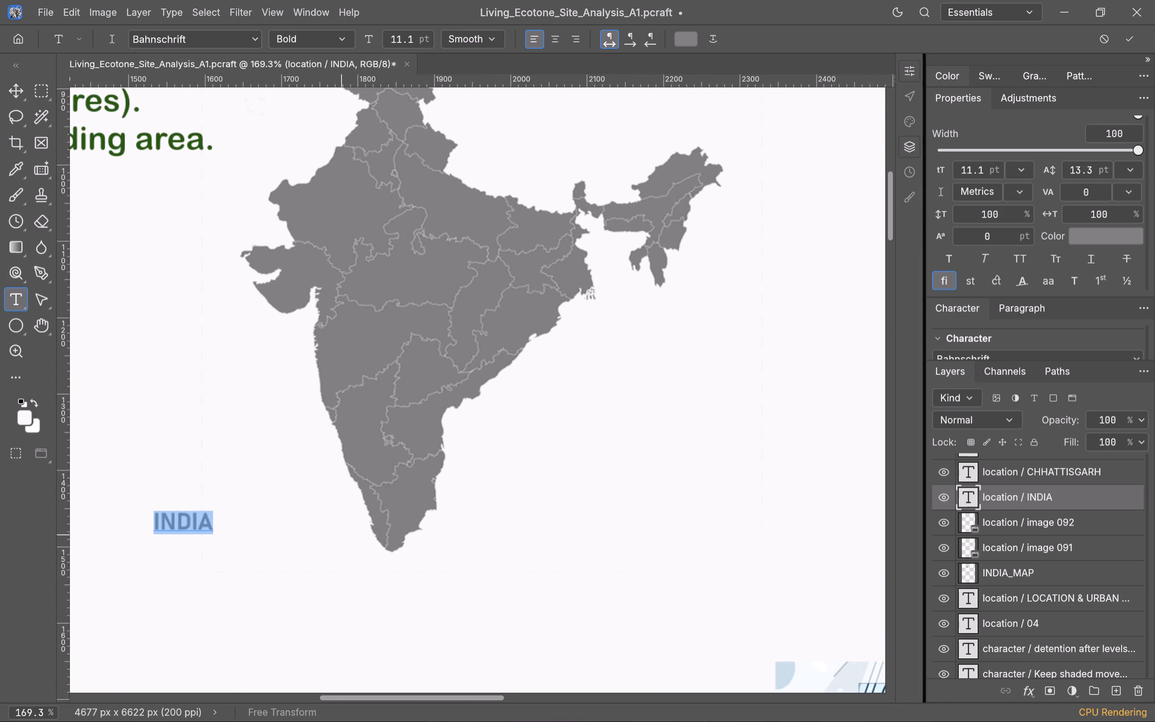
pyautogui.keyDown('shift'); pyautogui.scroll(-3, 342, 535); pyautogui.keyUp('shift')
pyautogui.keyDown('shift'); pyautogui.scroll(7, 342, 535); pyautogui.keyUp('shift')
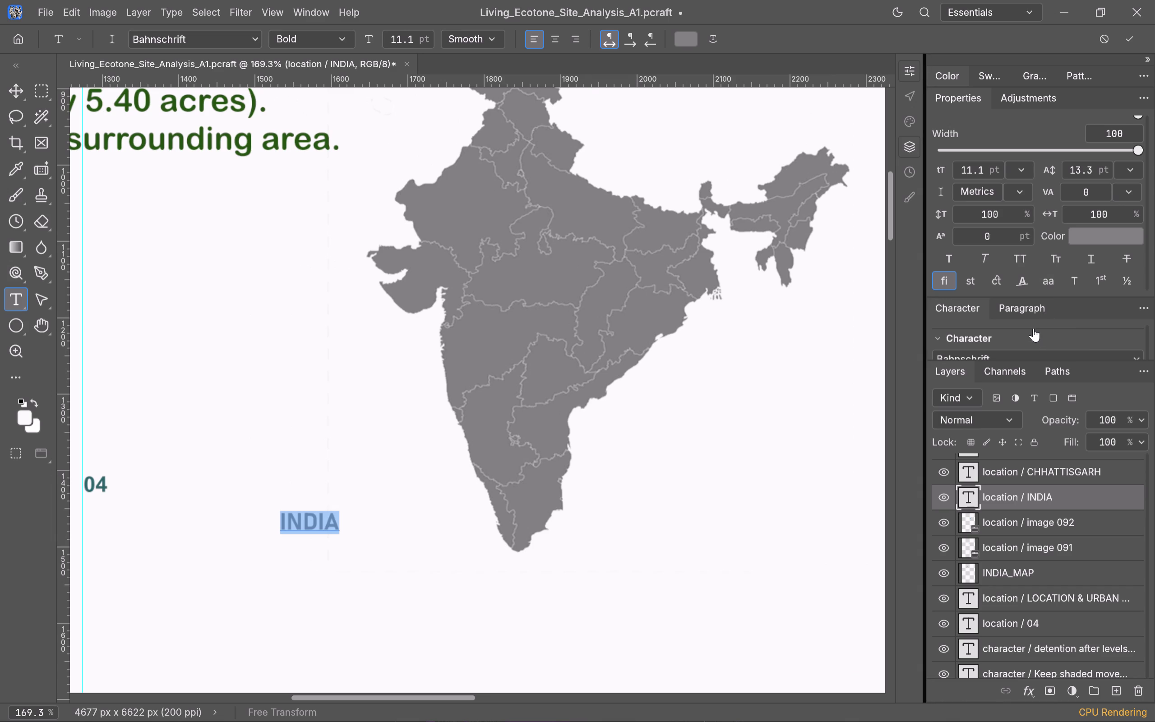
pyautogui.scroll(2, 1033, 328)
pyautogui.scroll(-3, 1033, 328)
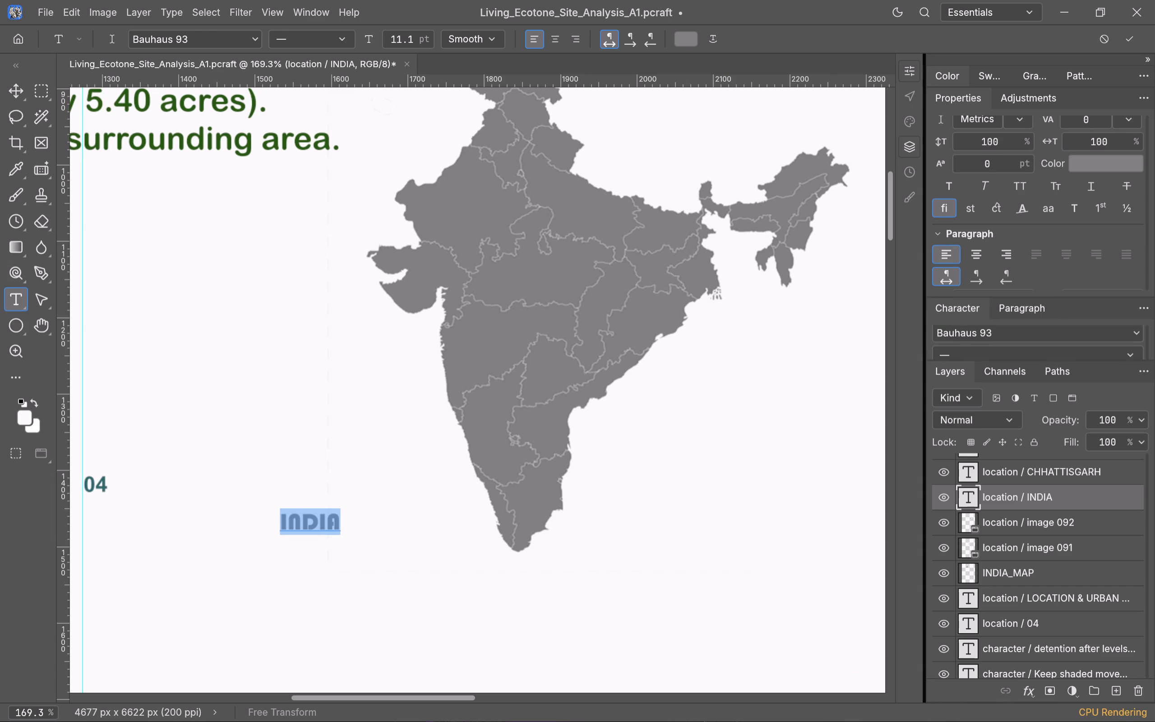
pyautogui.scroll(1, 1033, 328)
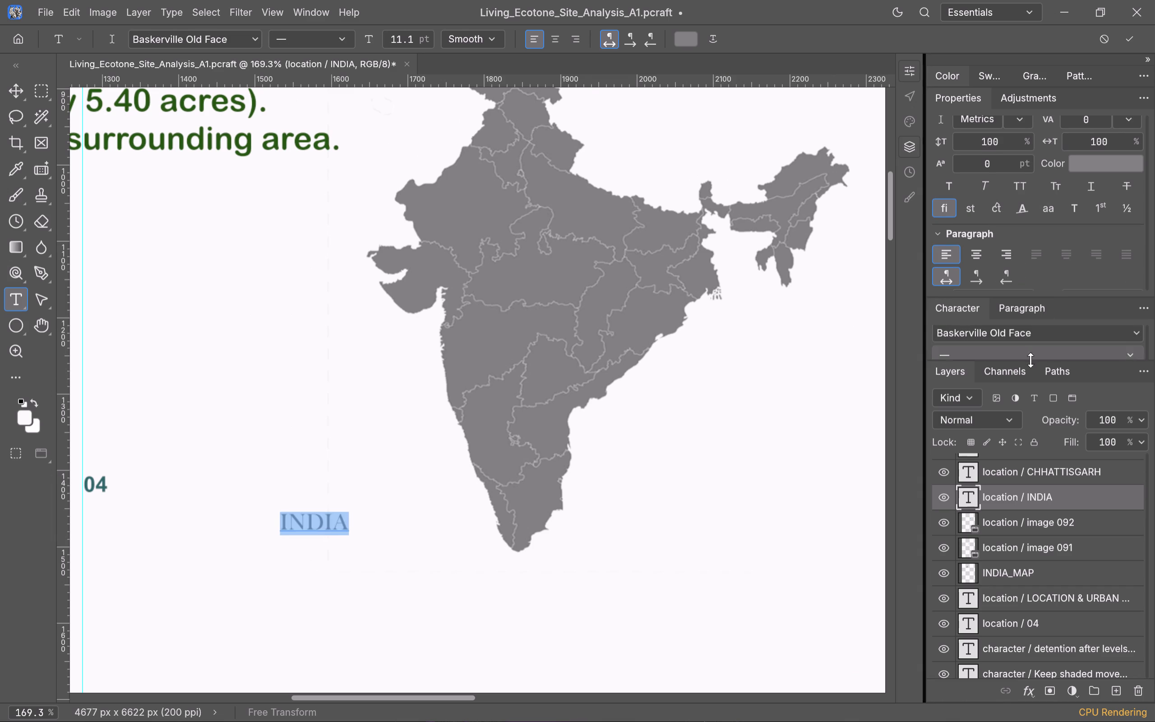
pyautogui.scroll(1, 1078, 309)
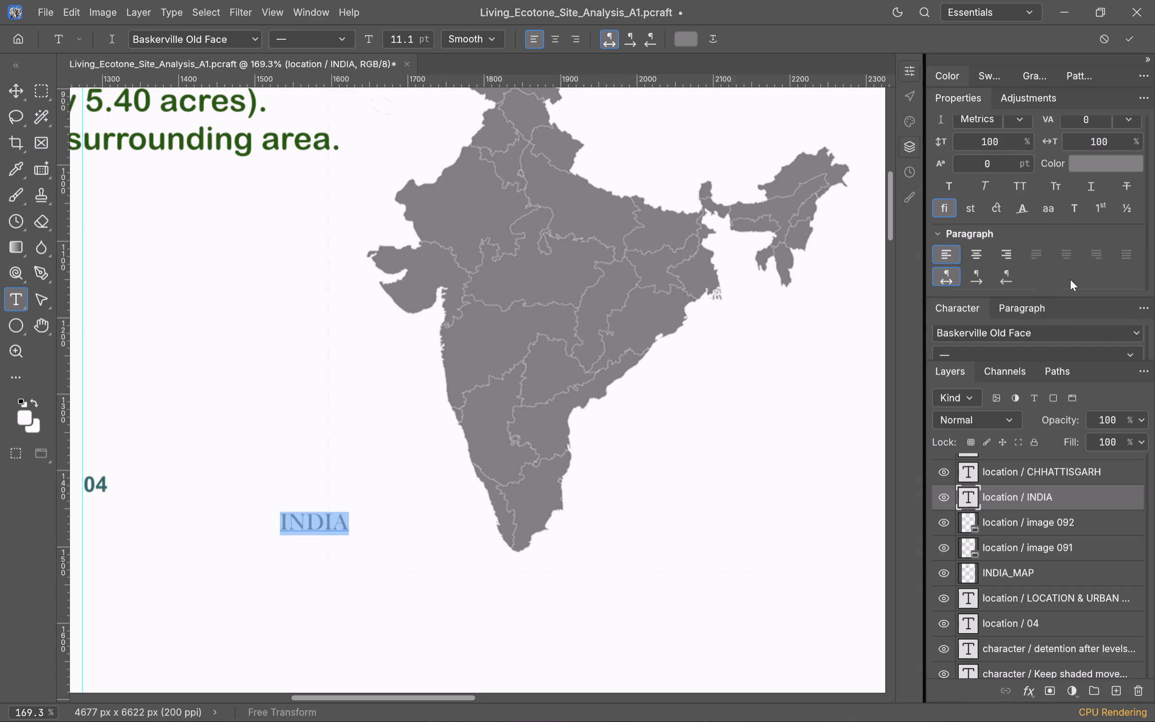
pyautogui.scroll(2, 1070, 279)
pyautogui.scroll(2, 1036, 180)
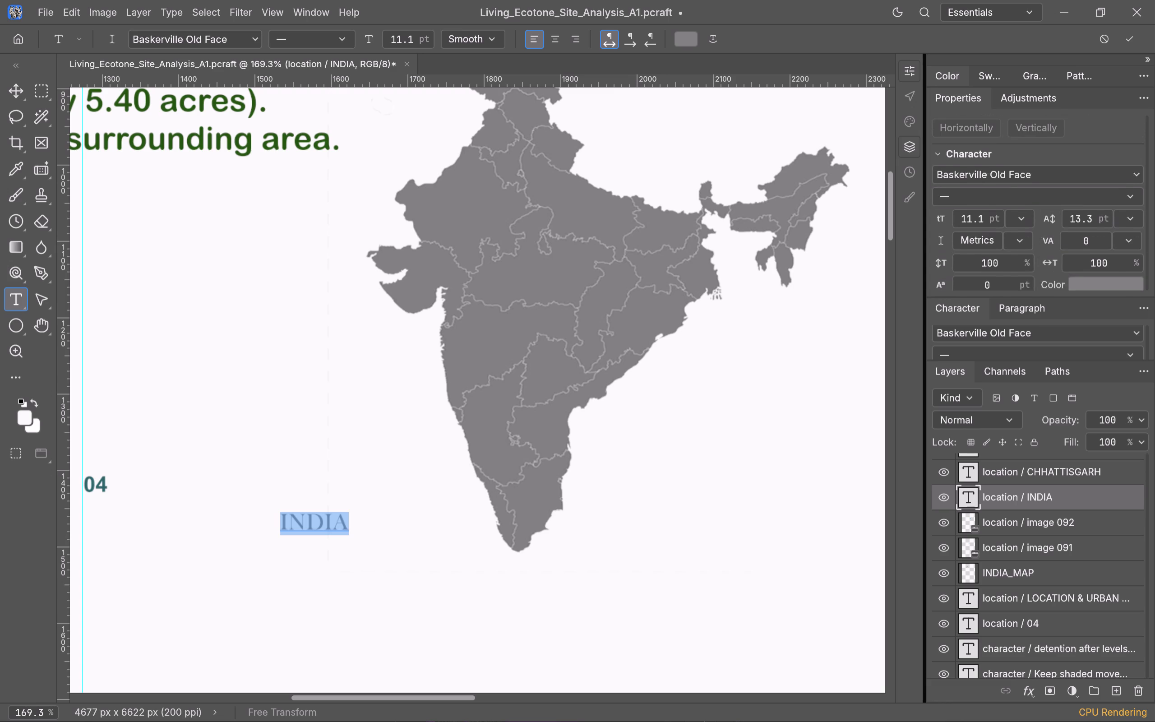
pyautogui.scroll(2, 1036, 180)
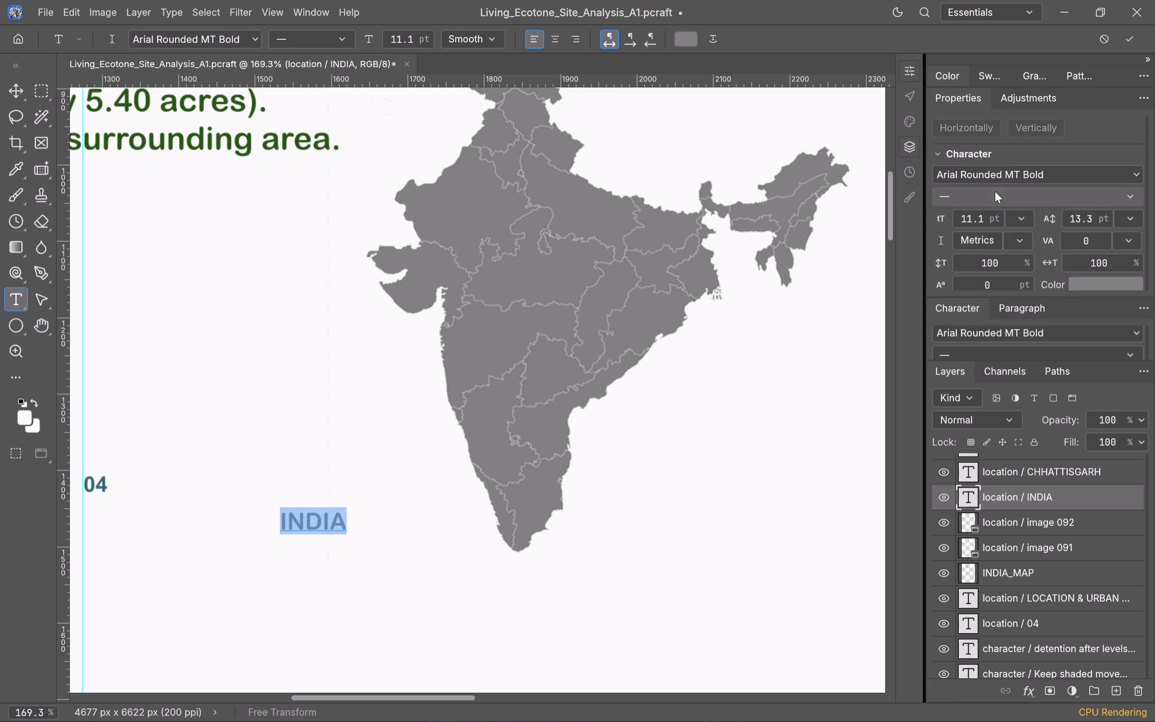
# Set the INDIA label's text size to 12 pt and finish editing the text.
pyautogui.scroll(3, 971, 219)
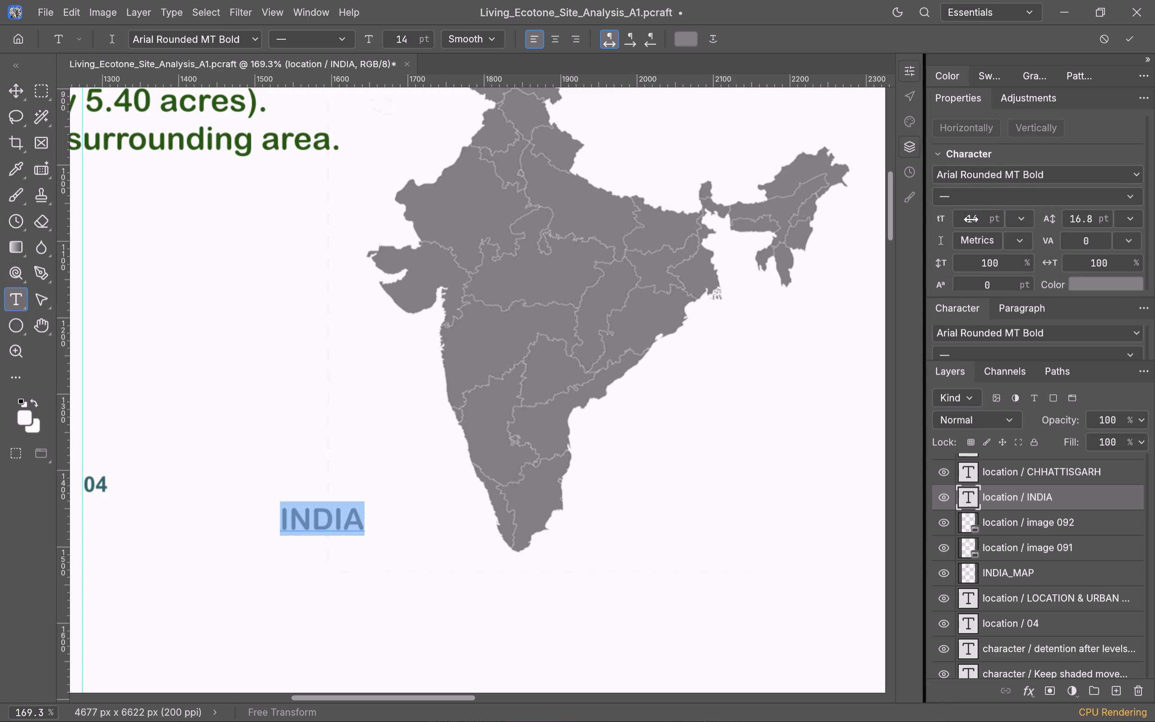
pyautogui.scroll(-1, 971, 219)
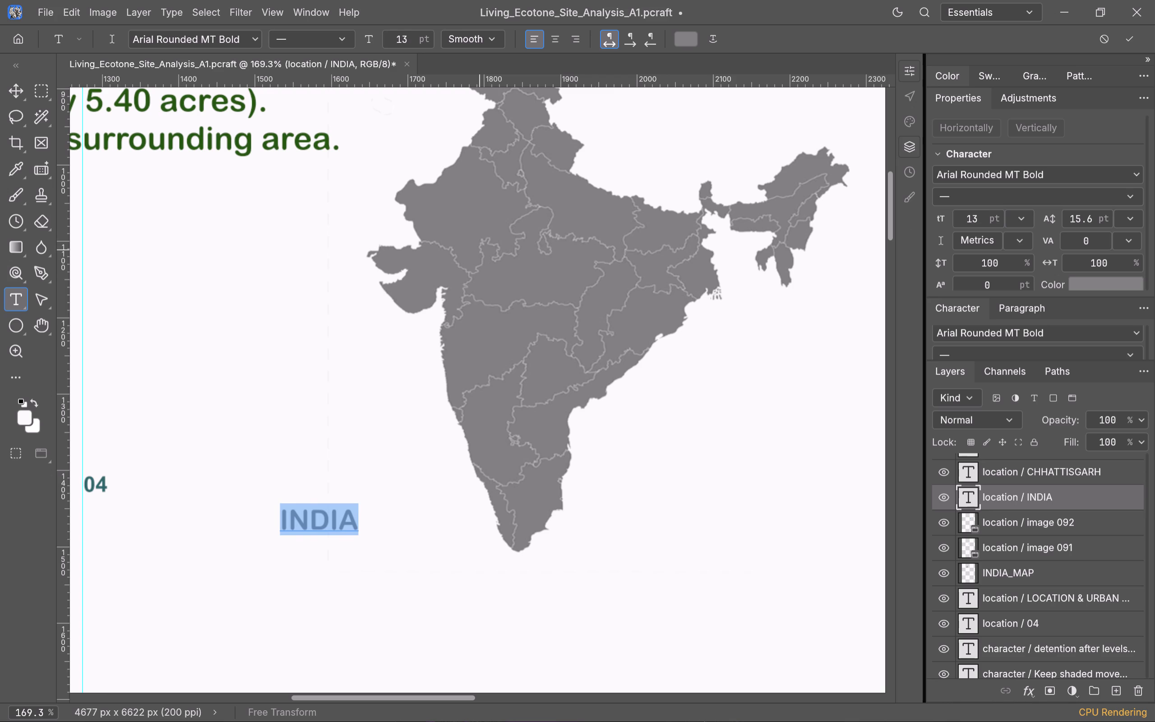
pyautogui.scroll(1, 407, 48)
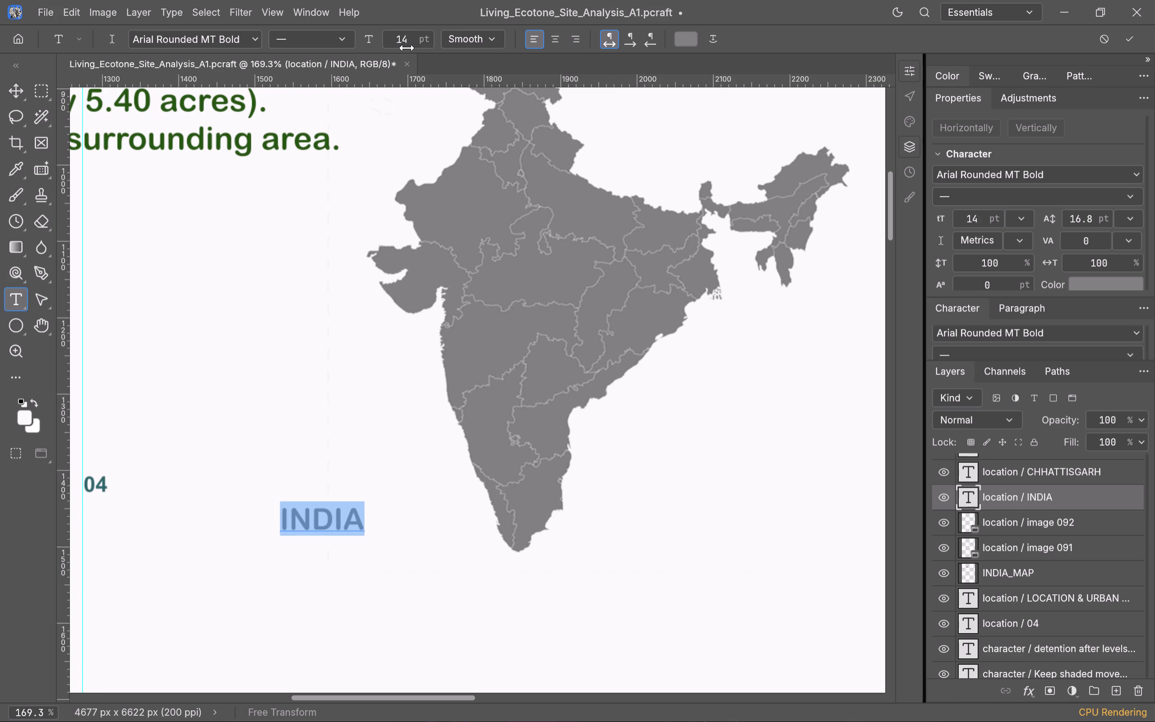
pyautogui.scroll(-2, 407, 48)
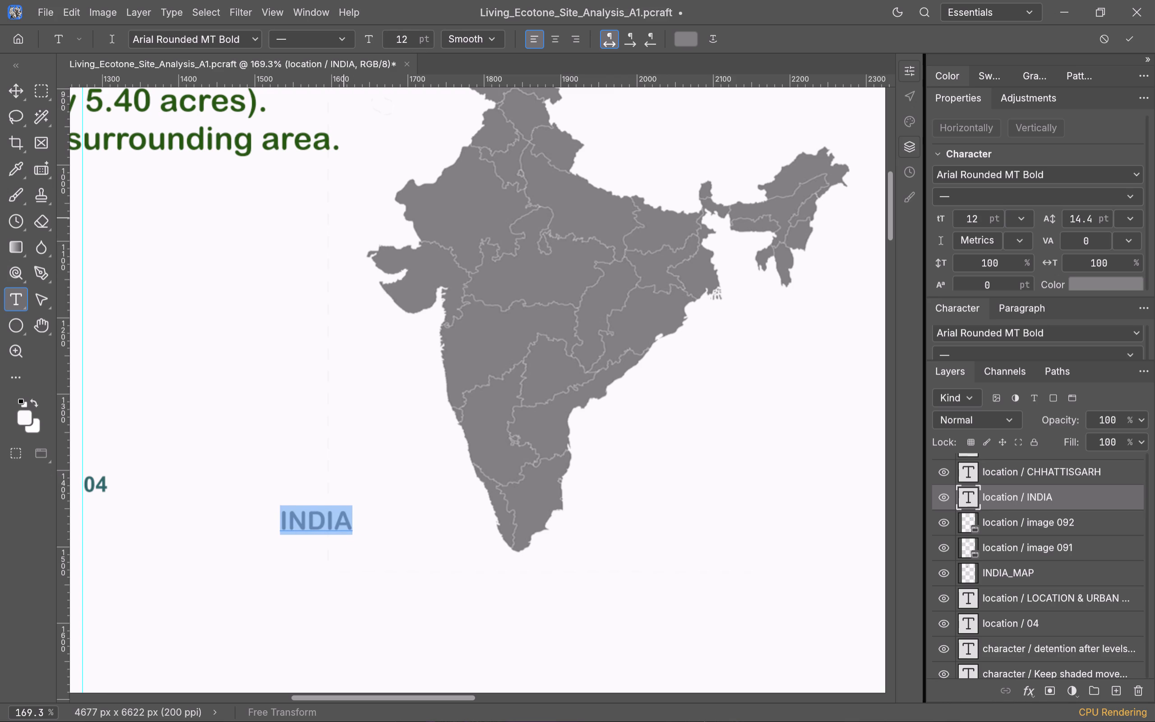
pyautogui.click(344, 220)
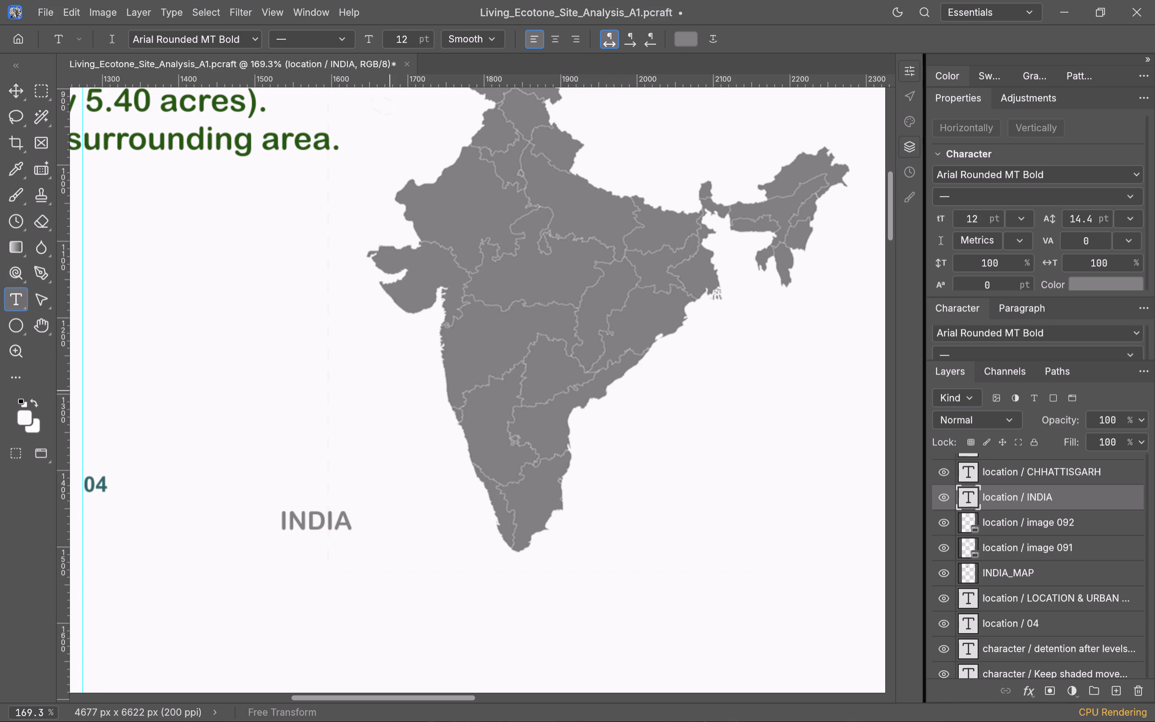
# Examine how the India map and its label sit within the LOCATION & URBAN CONTEXT section and the overall sheet.
pyautogui.keyDown('alt'); pyautogui.scroll(-13, 390, 391); pyautogui.keyUp('alt')
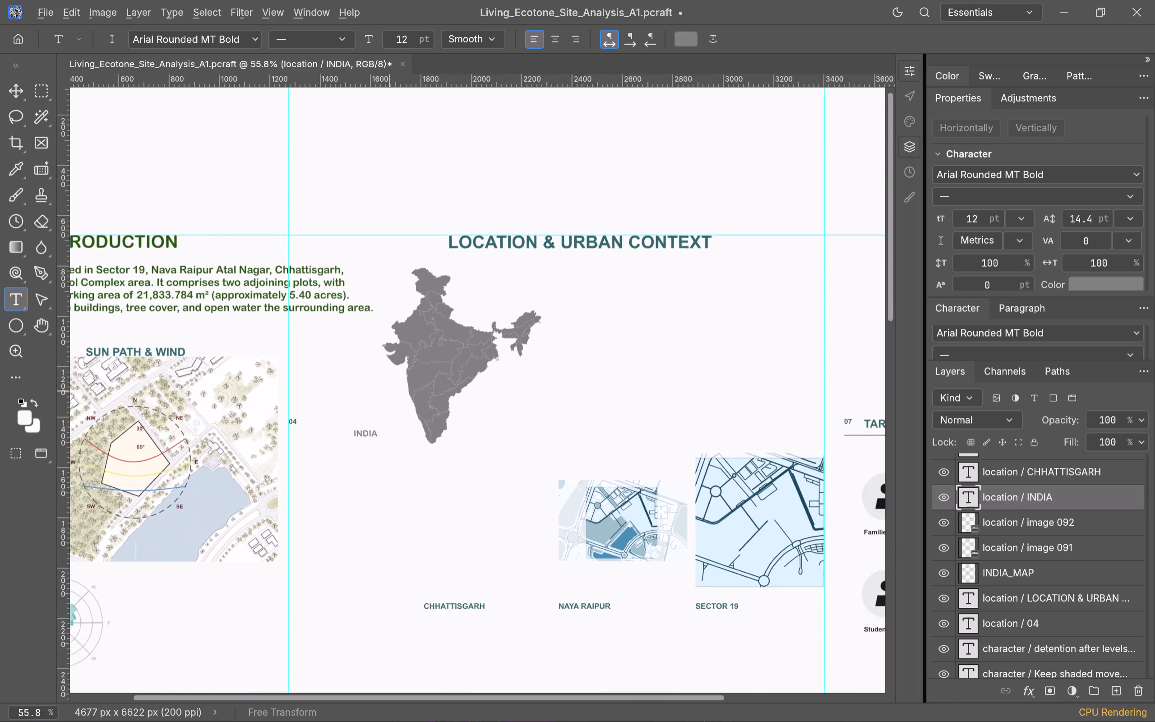
pyautogui.keyDown('alt'); pyautogui.scroll(-2, 390, 391); pyautogui.keyUp('alt')
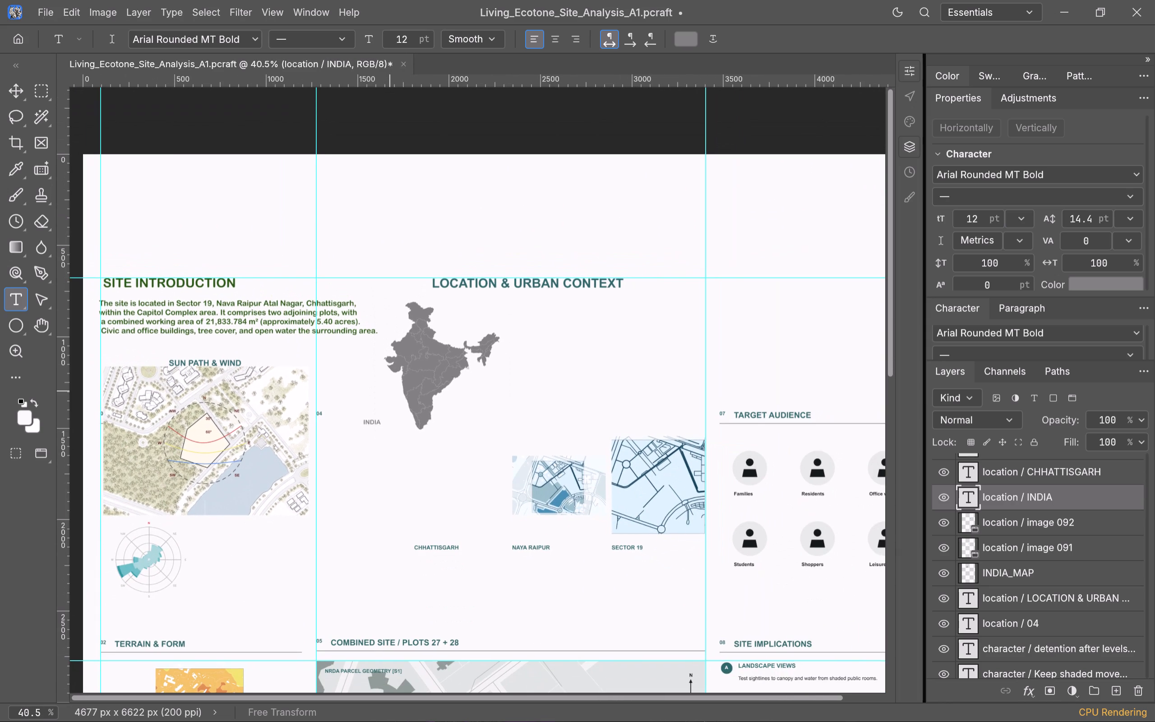
pyautogui.keyDown('shift'); pyautogui.scroll(2, 390, 391); pyautogui.keyUp('shift')
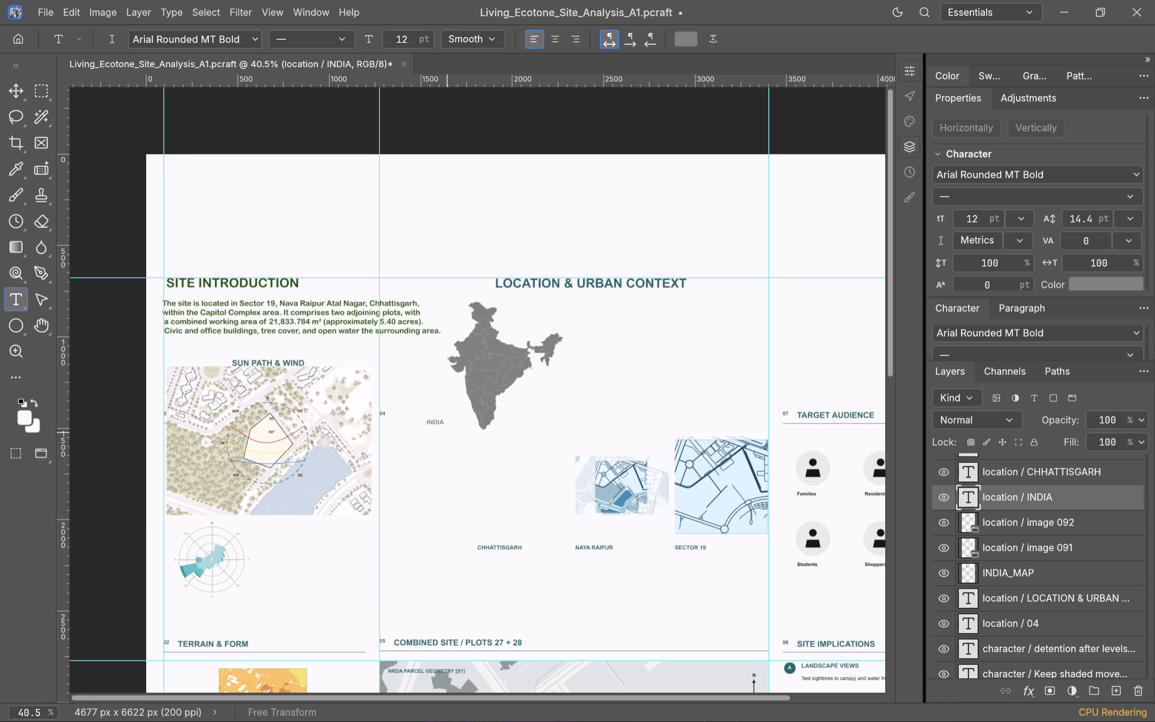
pyautogui.keyDown('alt'); pyautogui.scroll(6, 447, 435); pyautogui.keyUp('alt')
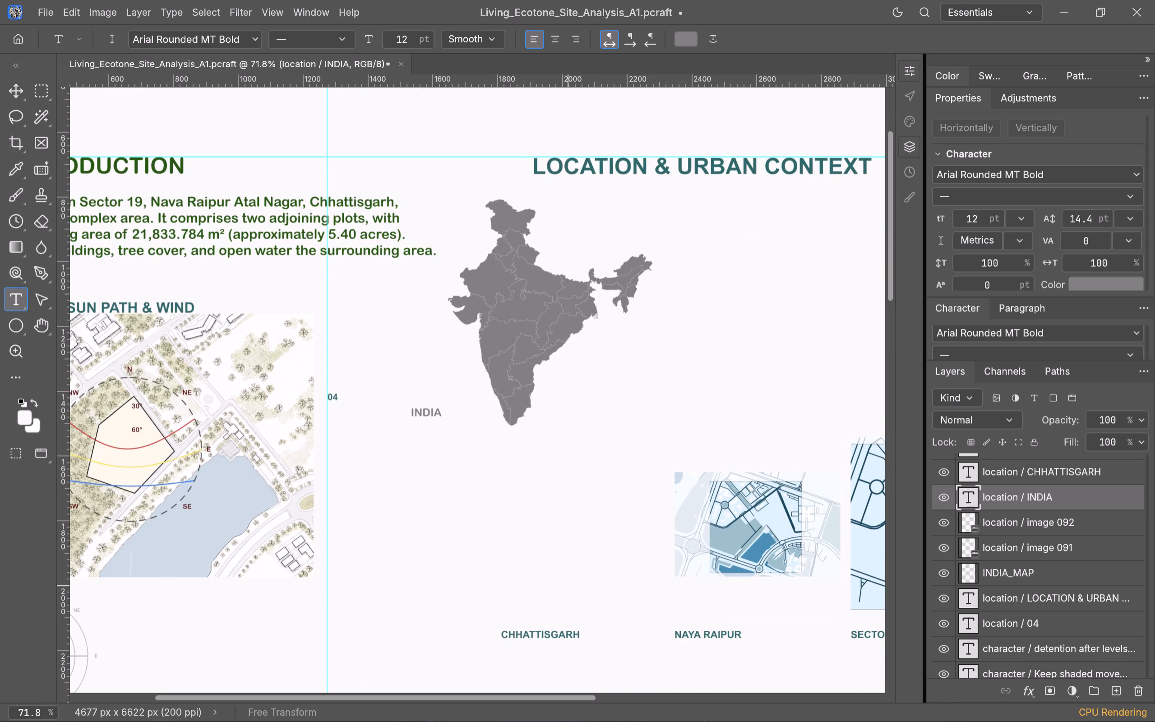
# Search the PhotoCraft_Final folder for a CHHATTISGARH file to place as embedded, and close the file chooser.
pyautogui.click(53, 15)
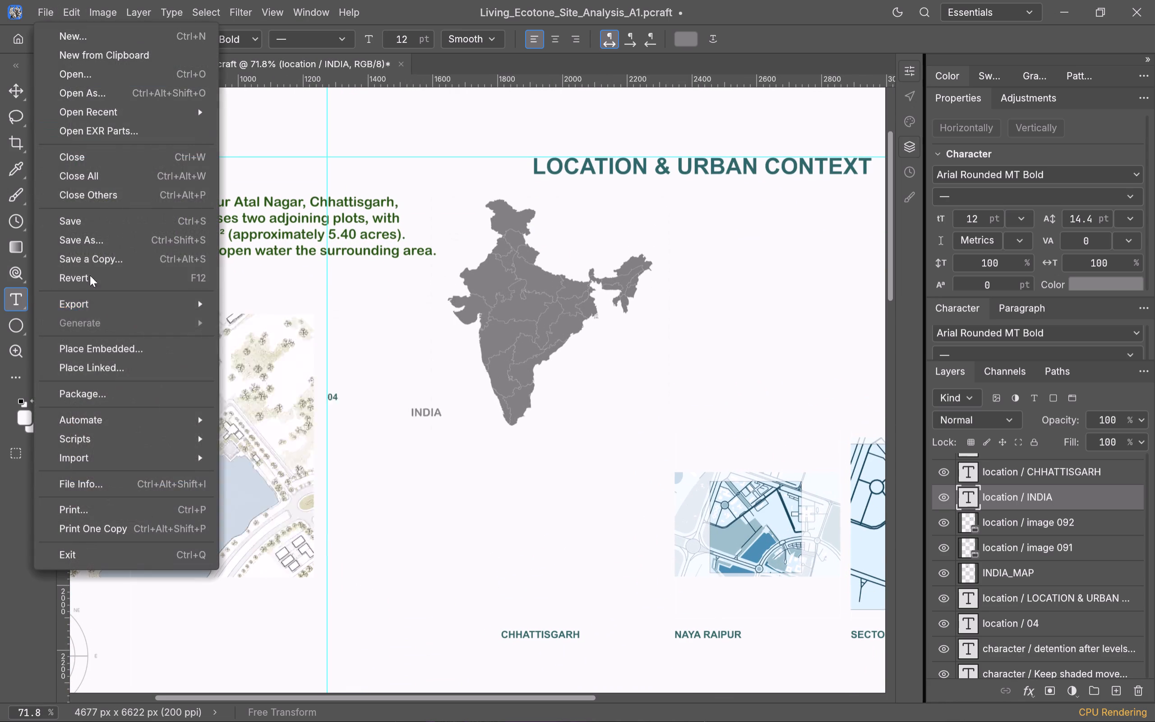
pyautogui.click(101, 348)
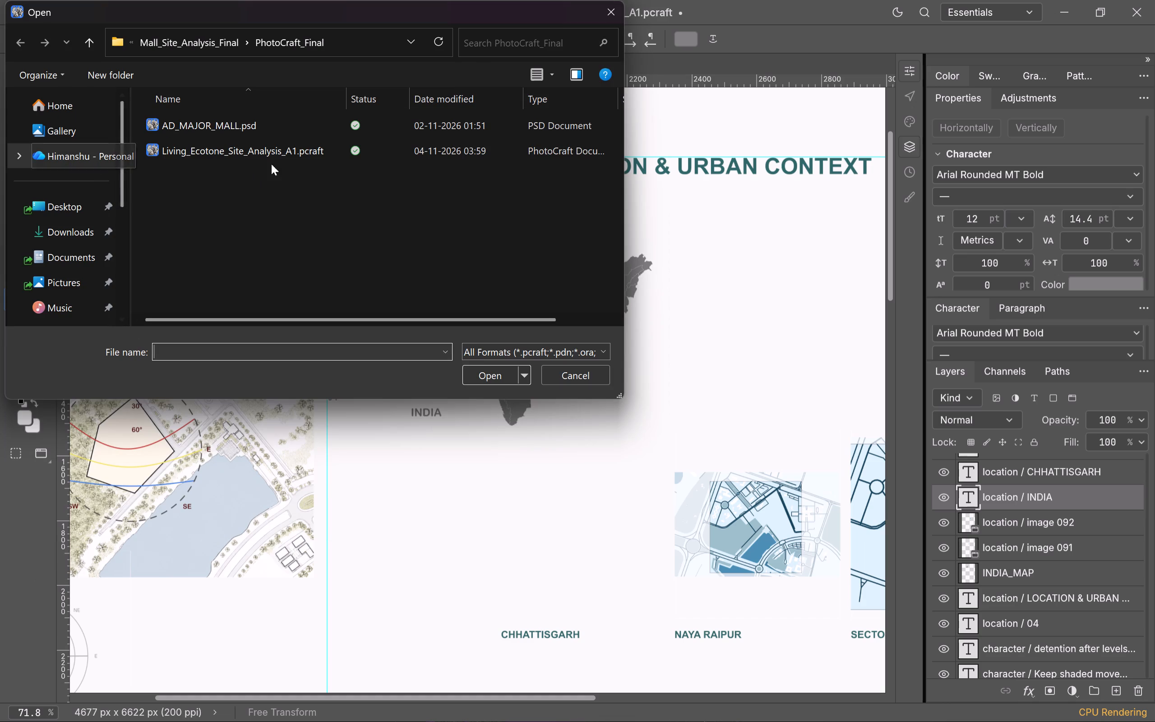
pyautogui.click(496, 38)
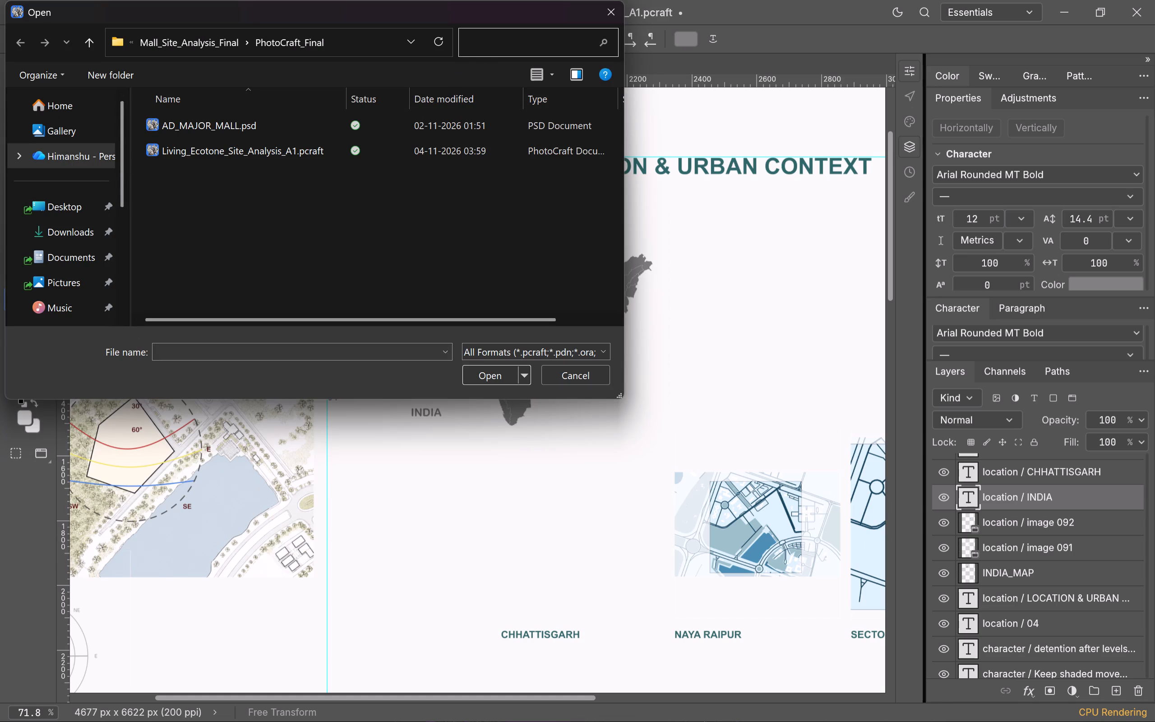
pyautogui.write('CHHATTISH')
pyautogui.press('BackSpace')
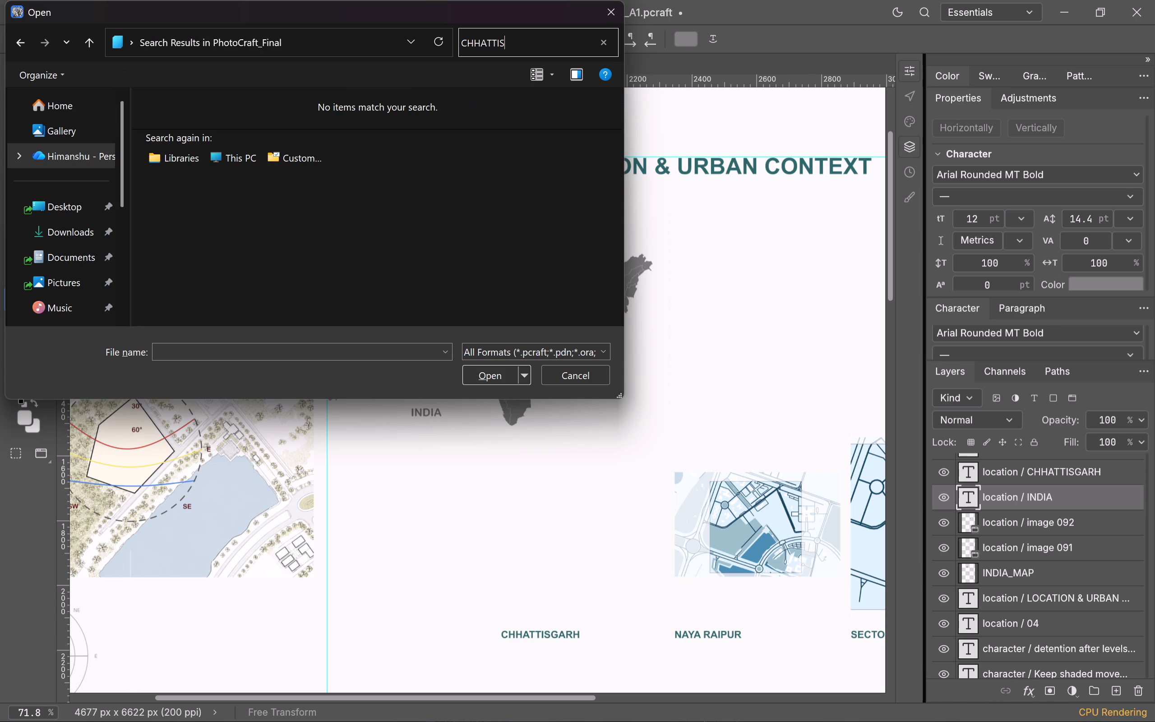
pyautogui.write('GAR')
pyautogui.press('h')
pyautogui.press('Return')
pyautogui.scroll(-2, 312, 173)
pyautogui.scroll(-2, 89, 219)
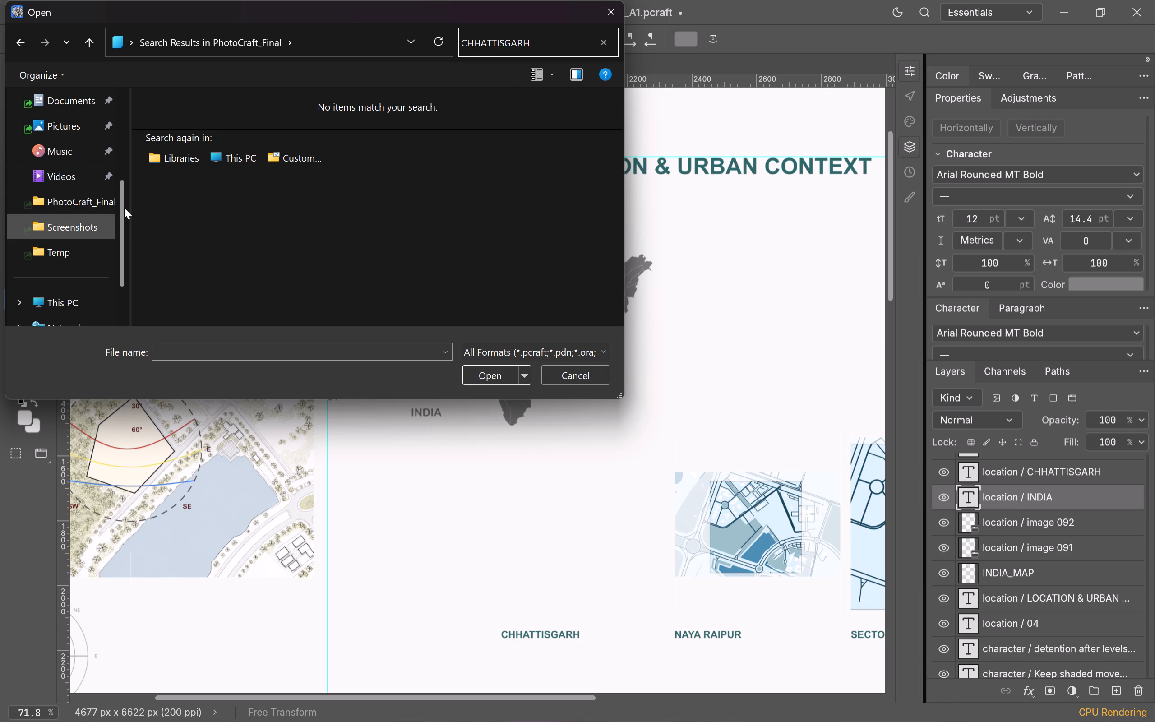
pyautogui.click(605, 13)
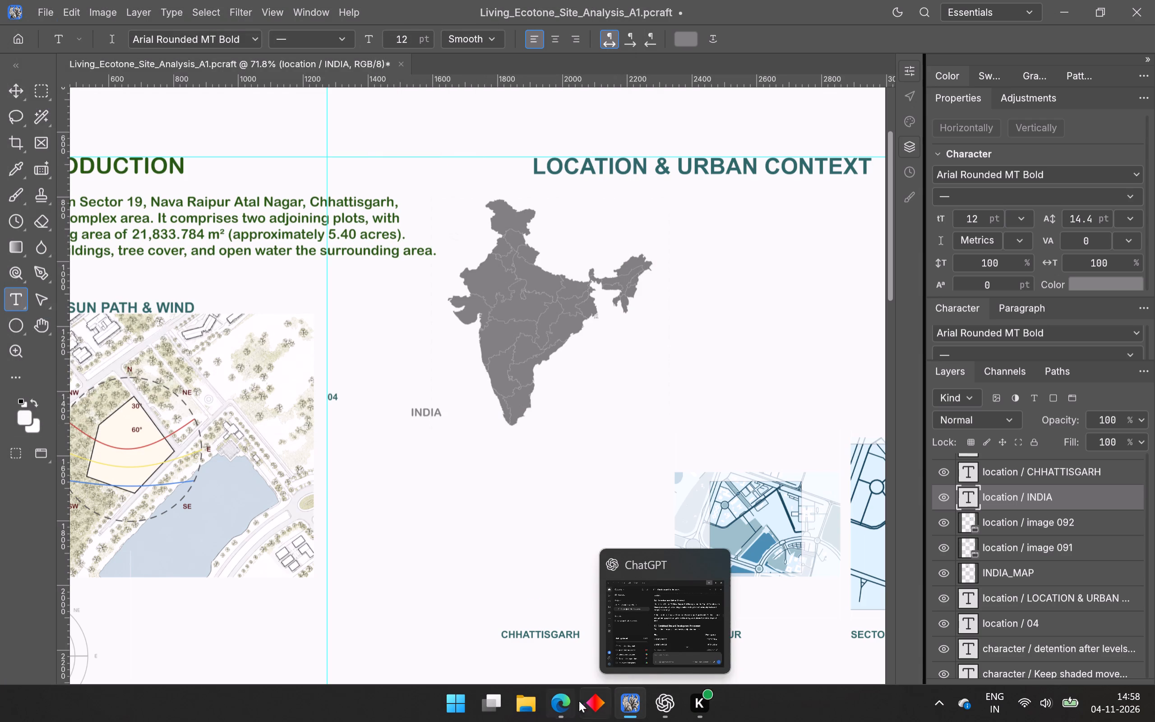
# Switch to Microsoft Edge and locate the folder holding the downloaded CHHATTISGARH.jpg, then return to the PhotoCraft sheet.
pyautogui.click(554, 703)
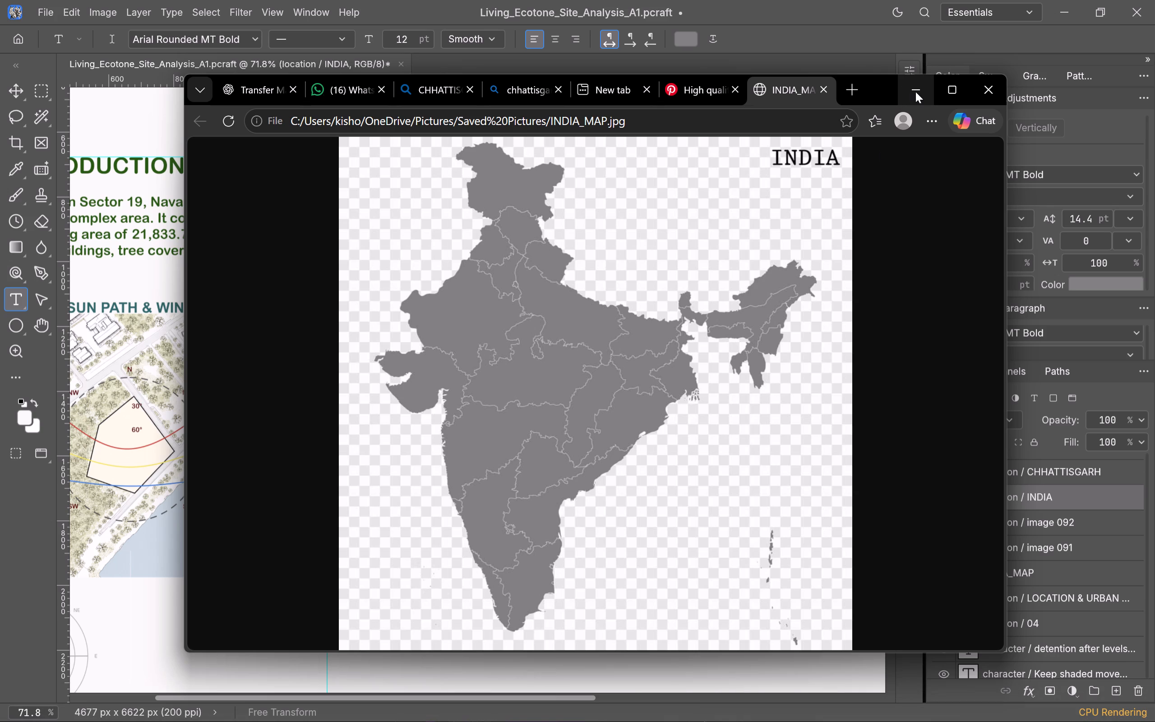
pyautogui.click(932, 120)
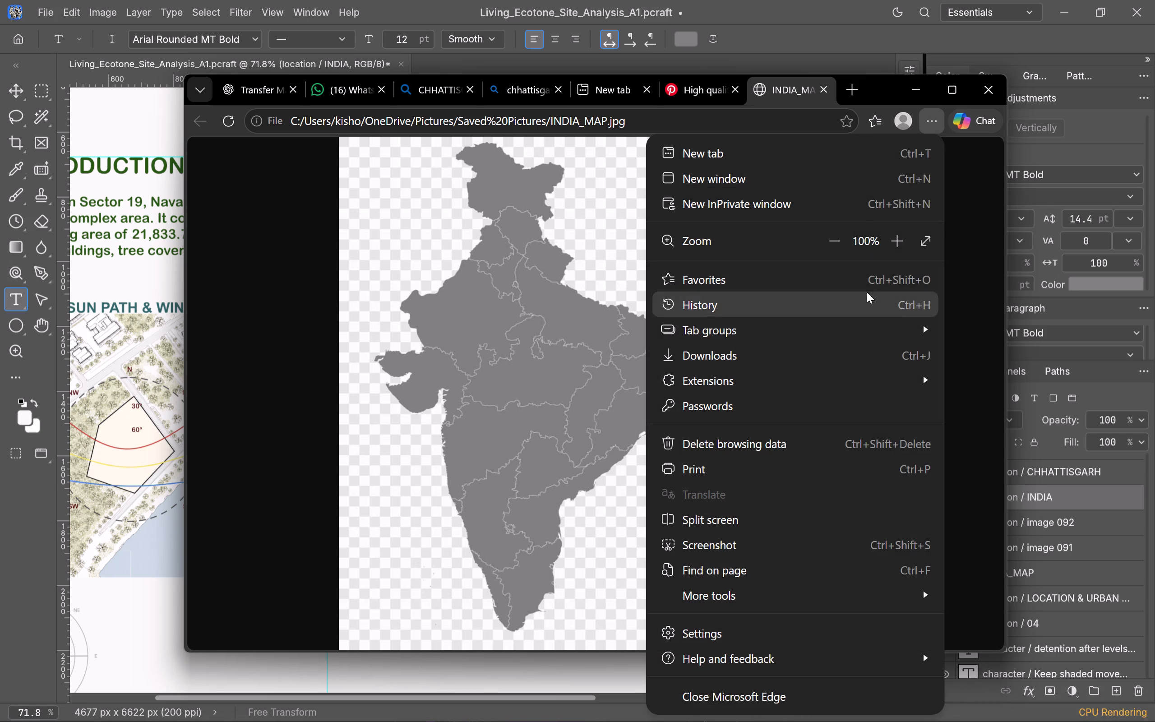
pyautogui.click(935, 120)
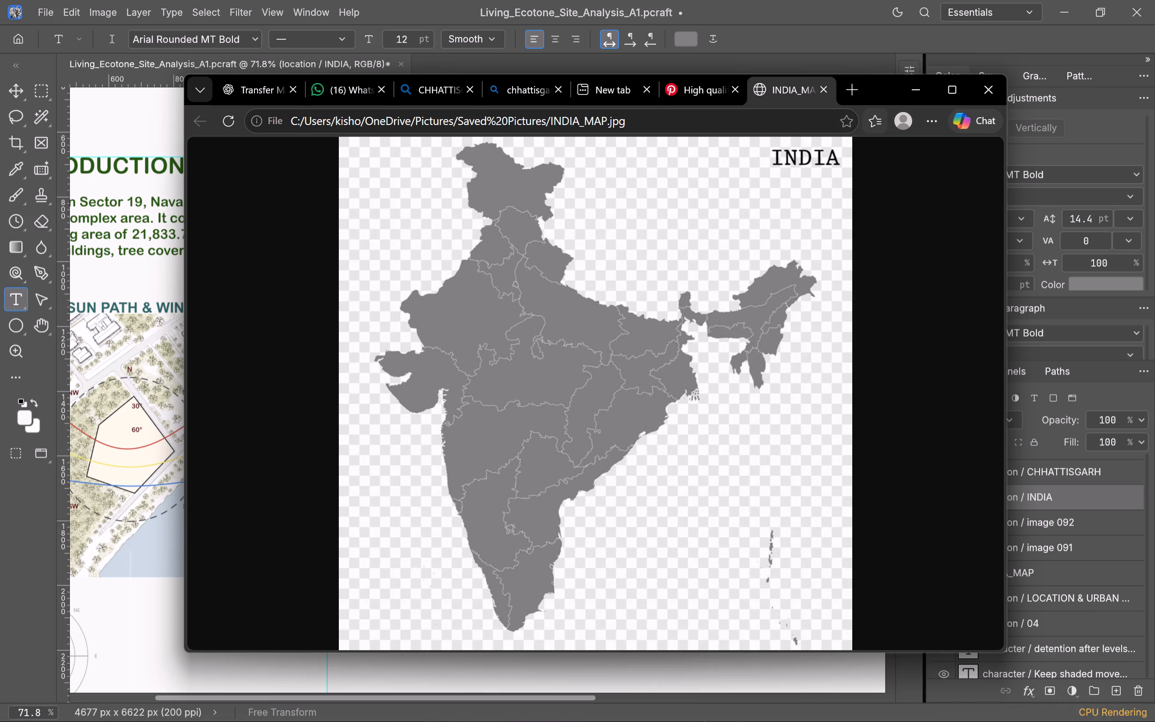
pyautogui.click(933, 115)
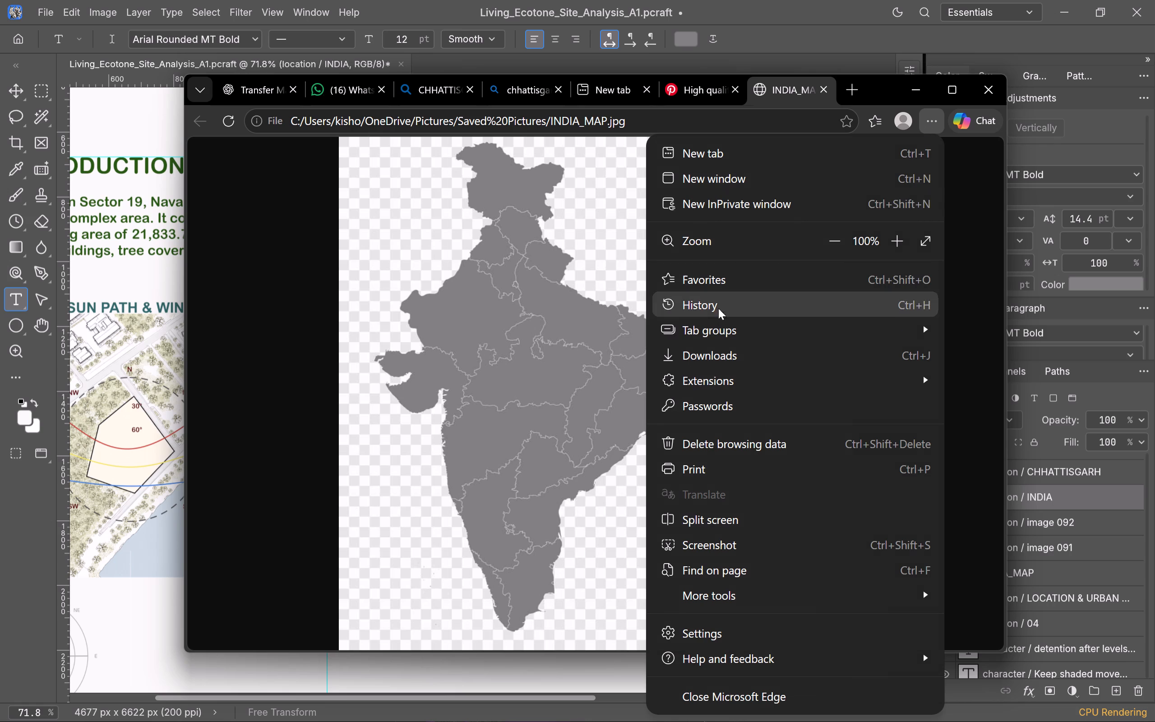
pyautogui.click(721, 350)
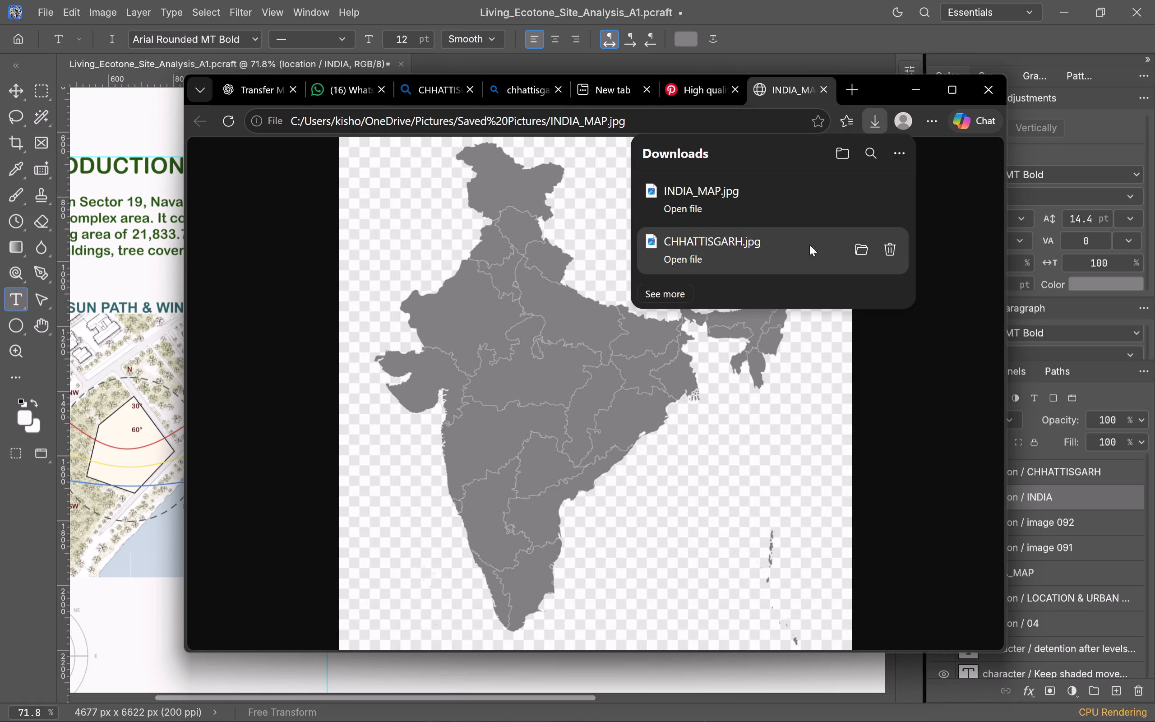
pyautogui.click(864, 248)
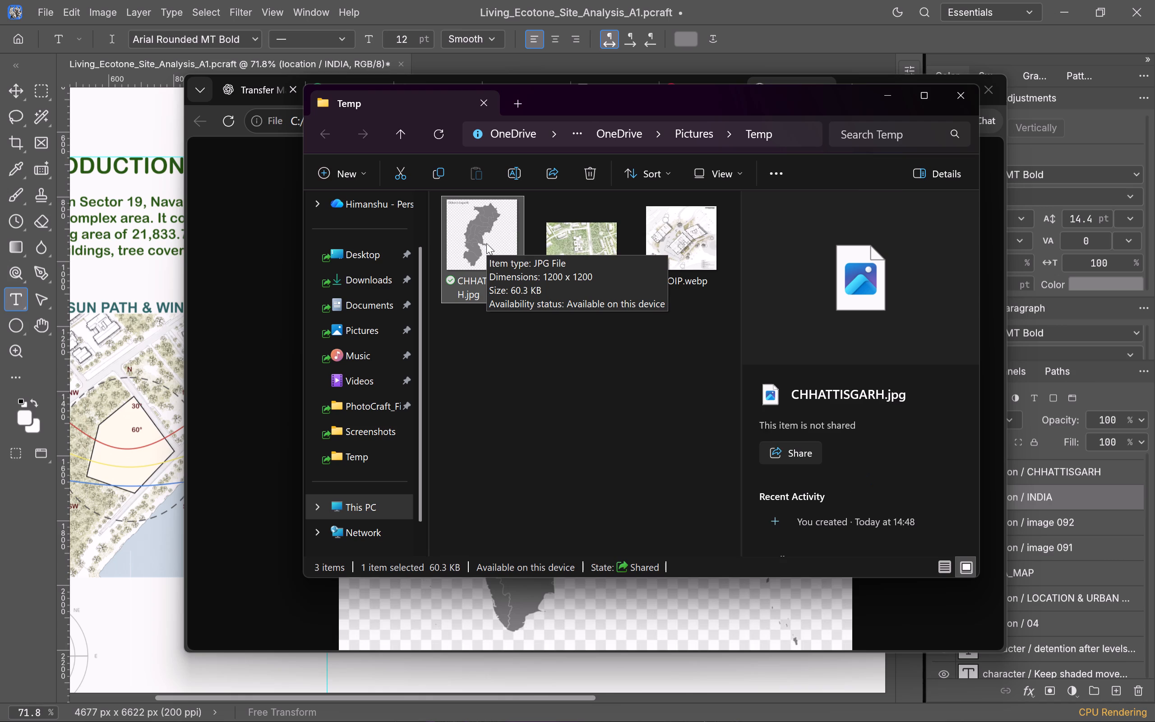
pyautogui.scroll(-2, 388, 444)
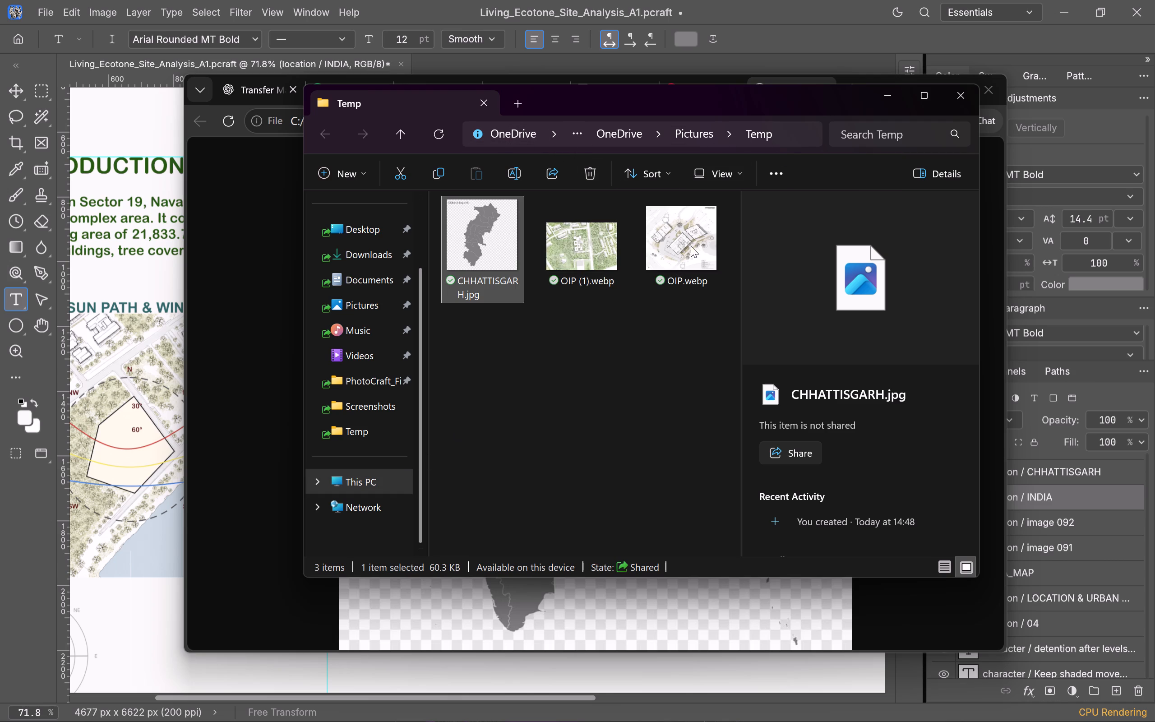
pyautogui.click(885, 95)
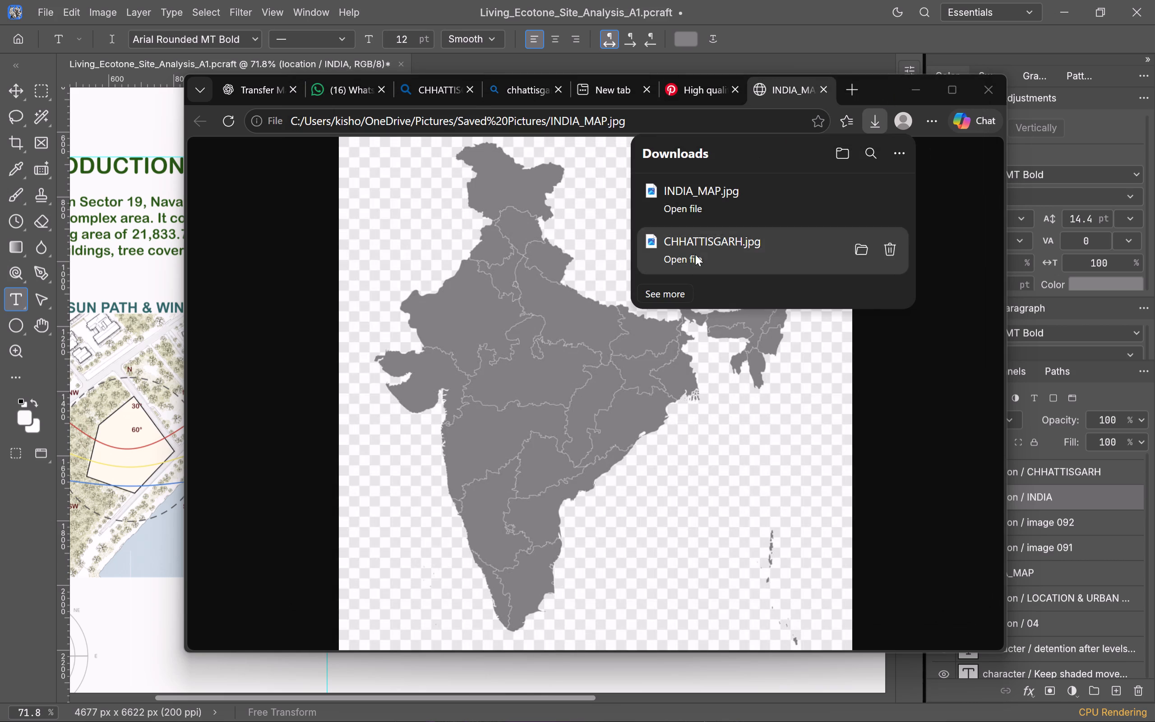
pyautogui.click(914, 93)
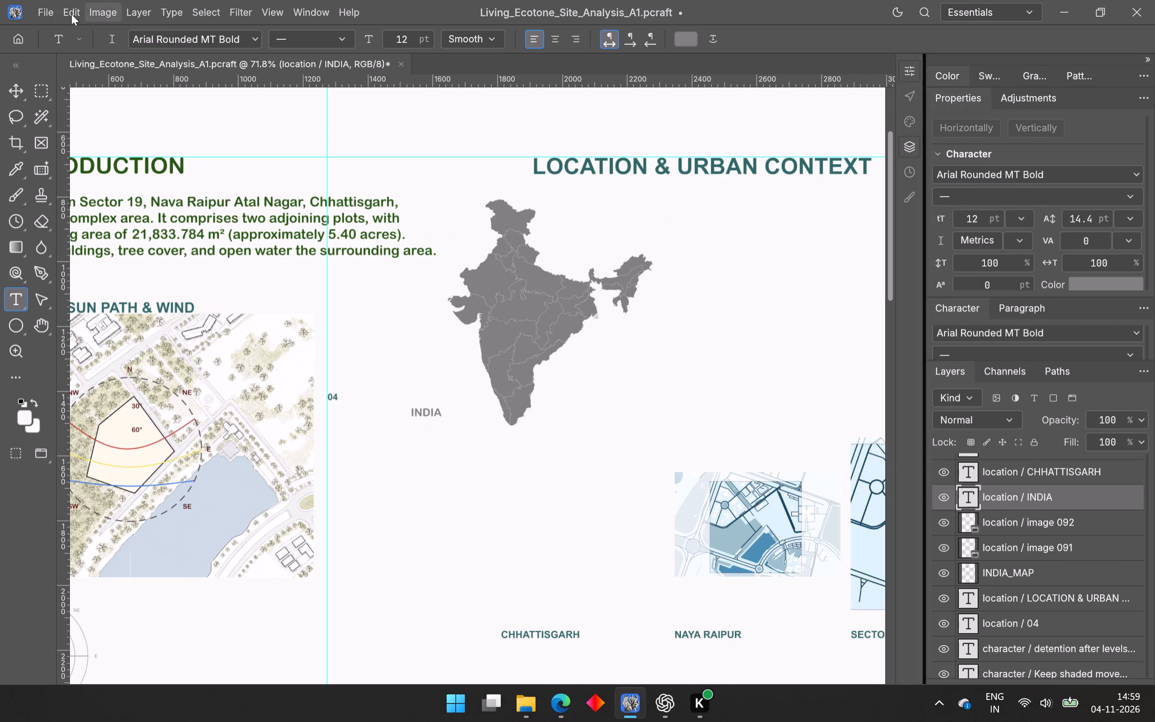
# Place CHHATTISGARH.jpg from the Temp folder in Pictures into the sheet as an embedded image.
pyautogui.click(46, 9)
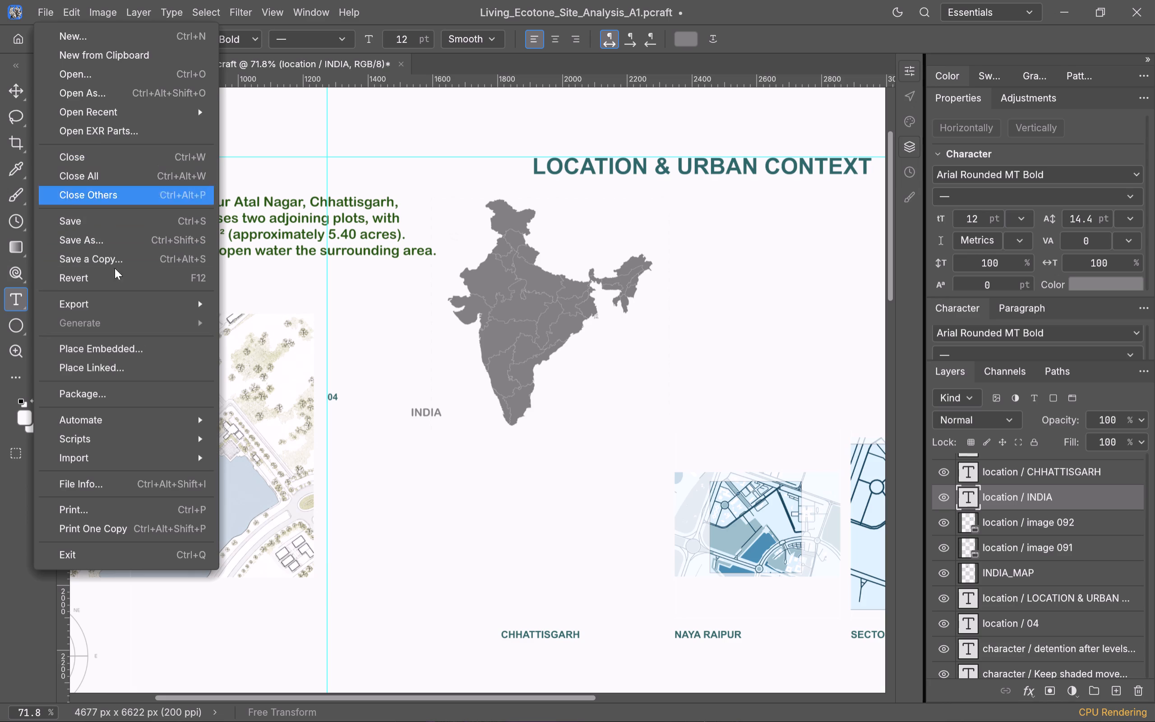
pyautogui.click(97, 349)
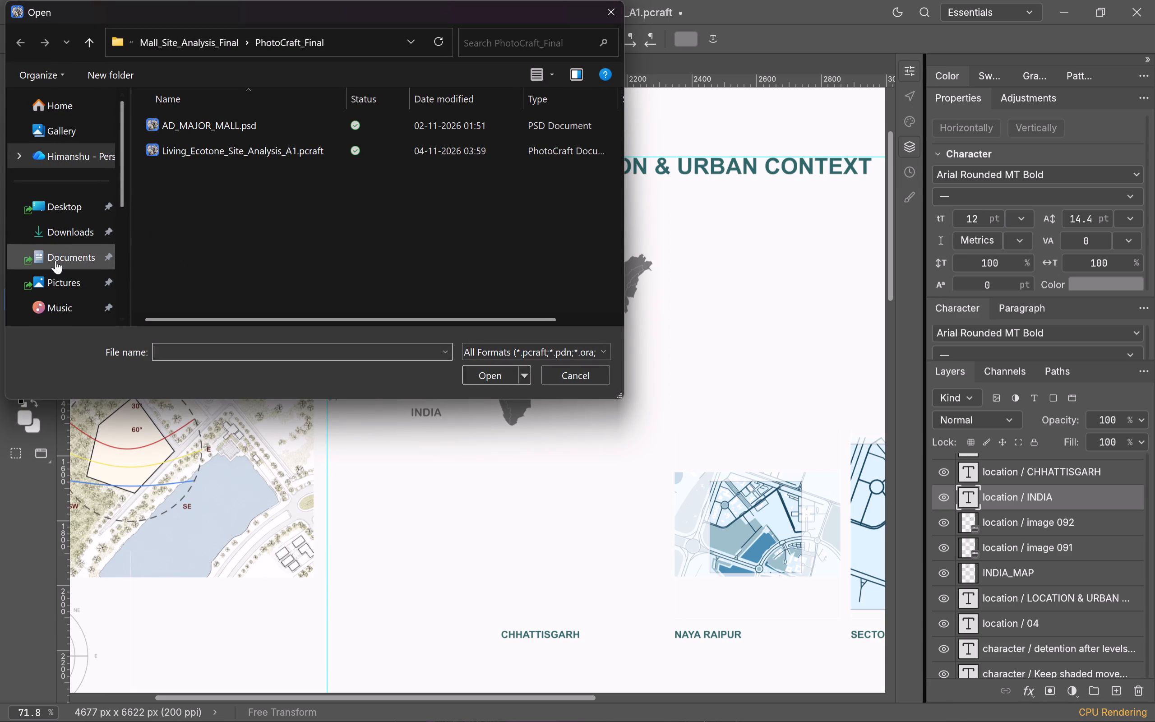
pyautogui.click(87, 197)
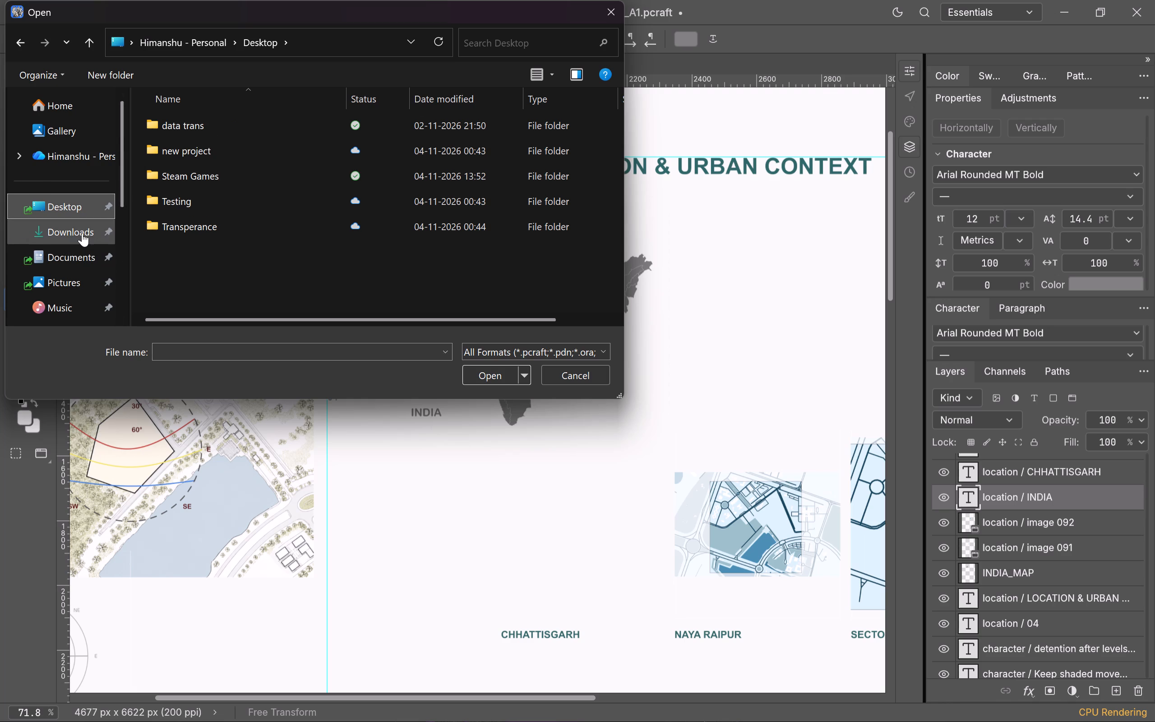
pyautogui.scroll(-1, 82, 233)
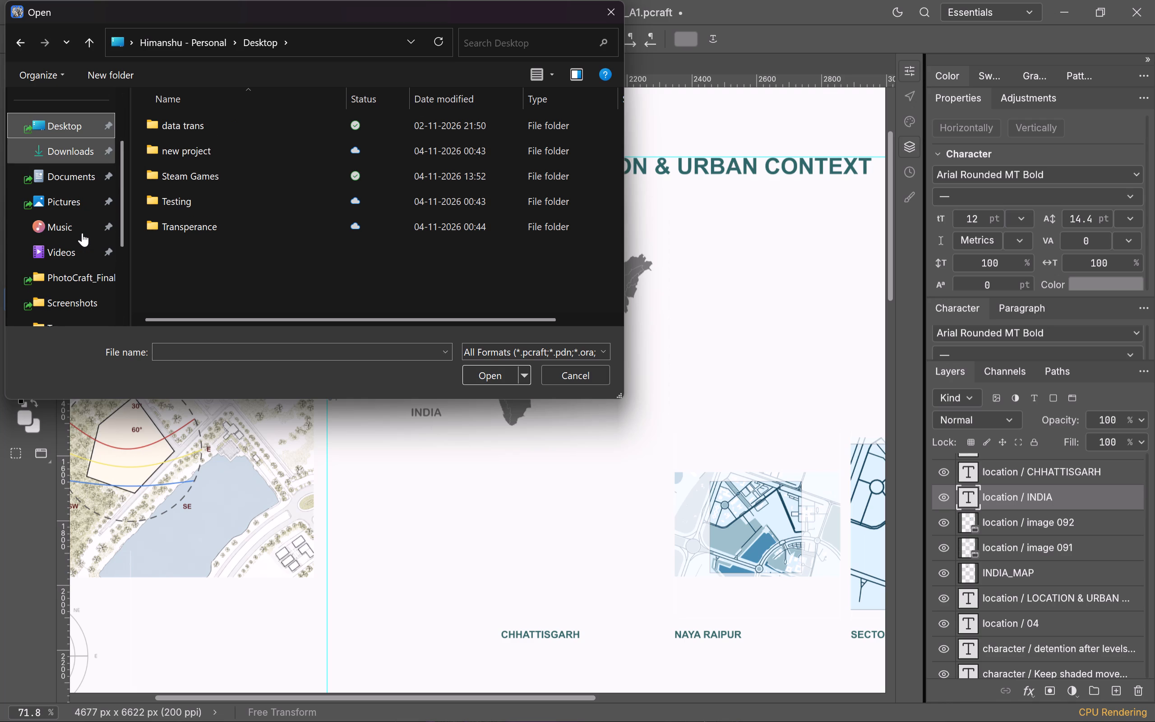
pyautogui.click(77, 202)
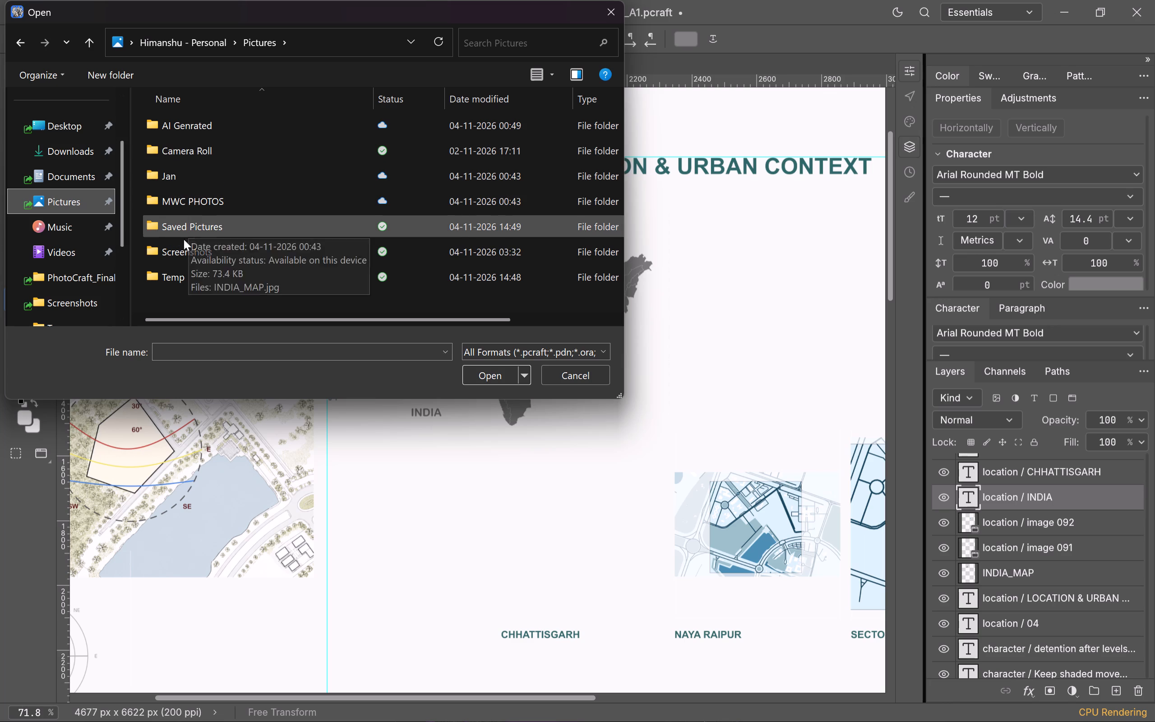
pyautogui.doubleClick(178, 278)
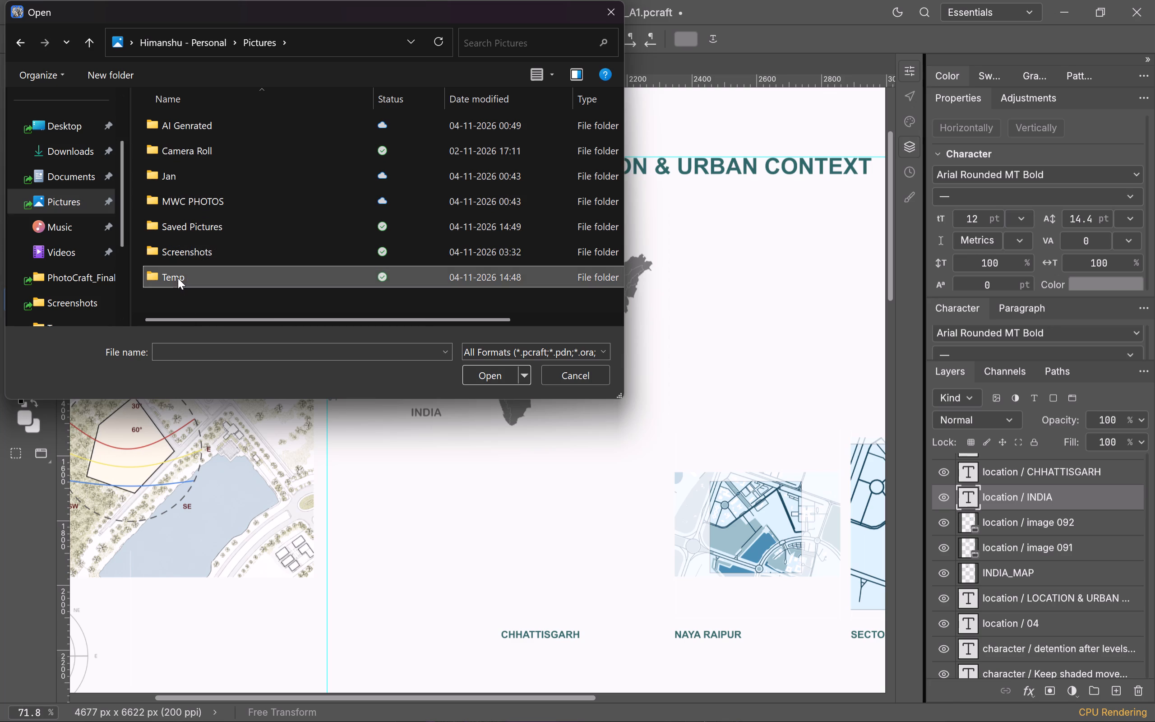
pyautogui.click(198, 153)
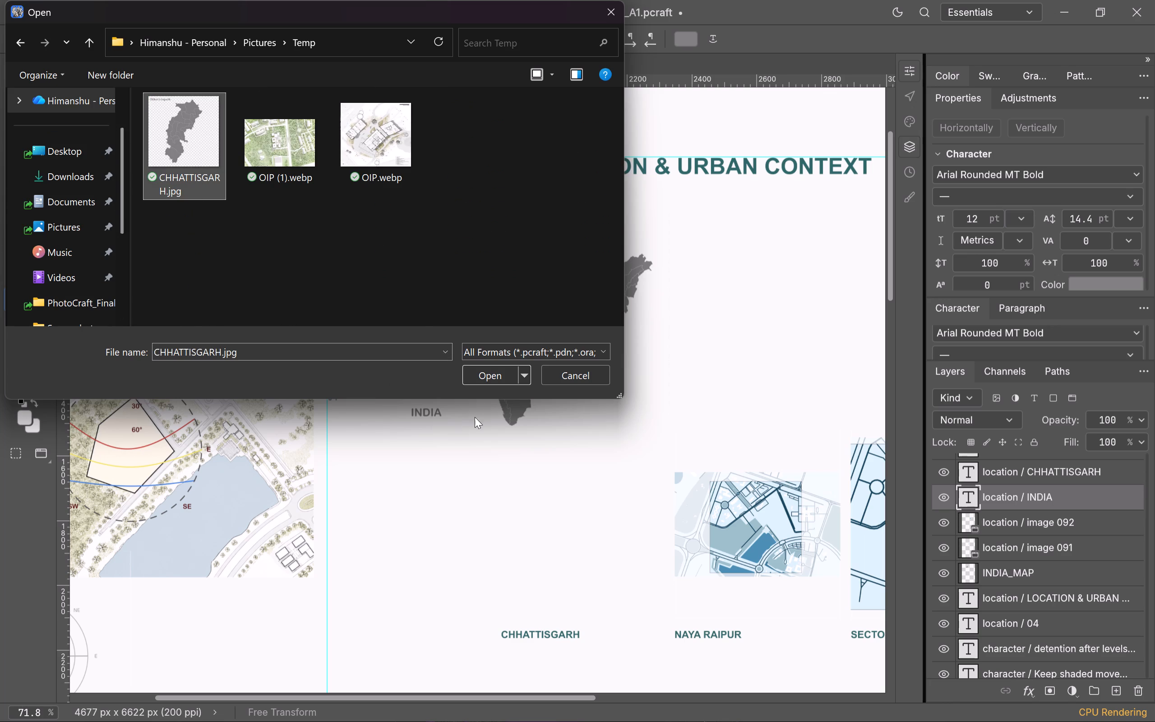
pyautogui.click(492, 377)
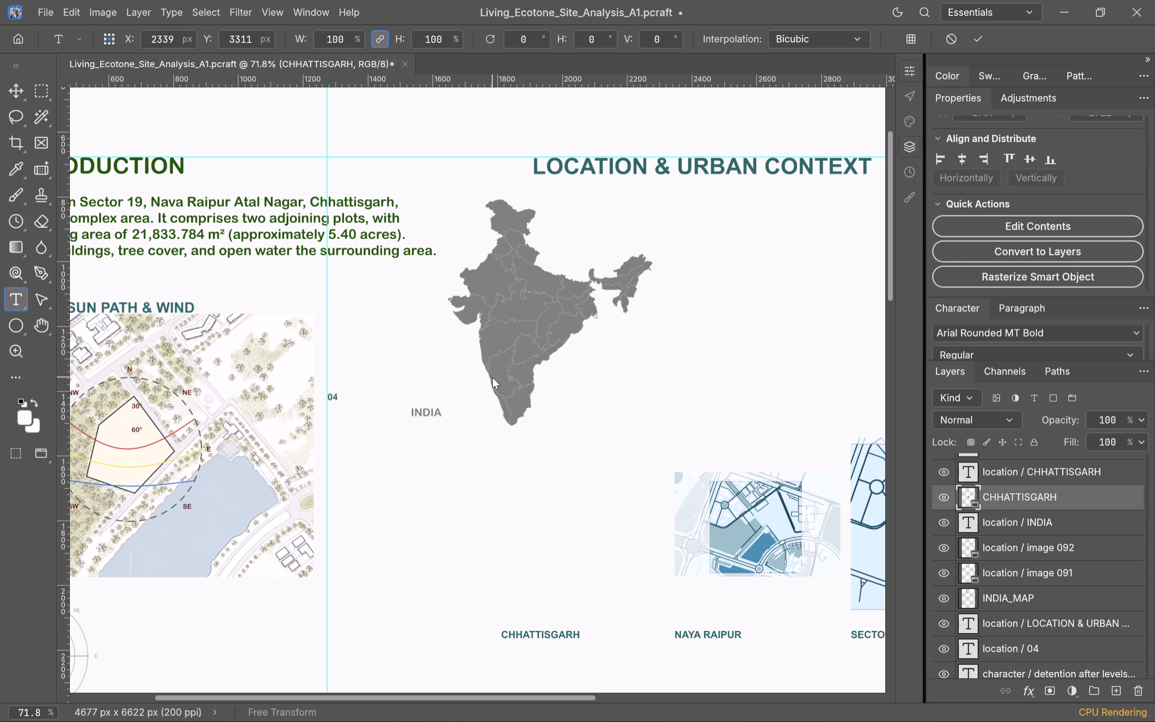
# Move the placed Chhattisgarh map up from the combined site plan into the LOCATION & URBAN CONTEXT section, below the India map.
pyautogui.scroll(-12, 537, 377)
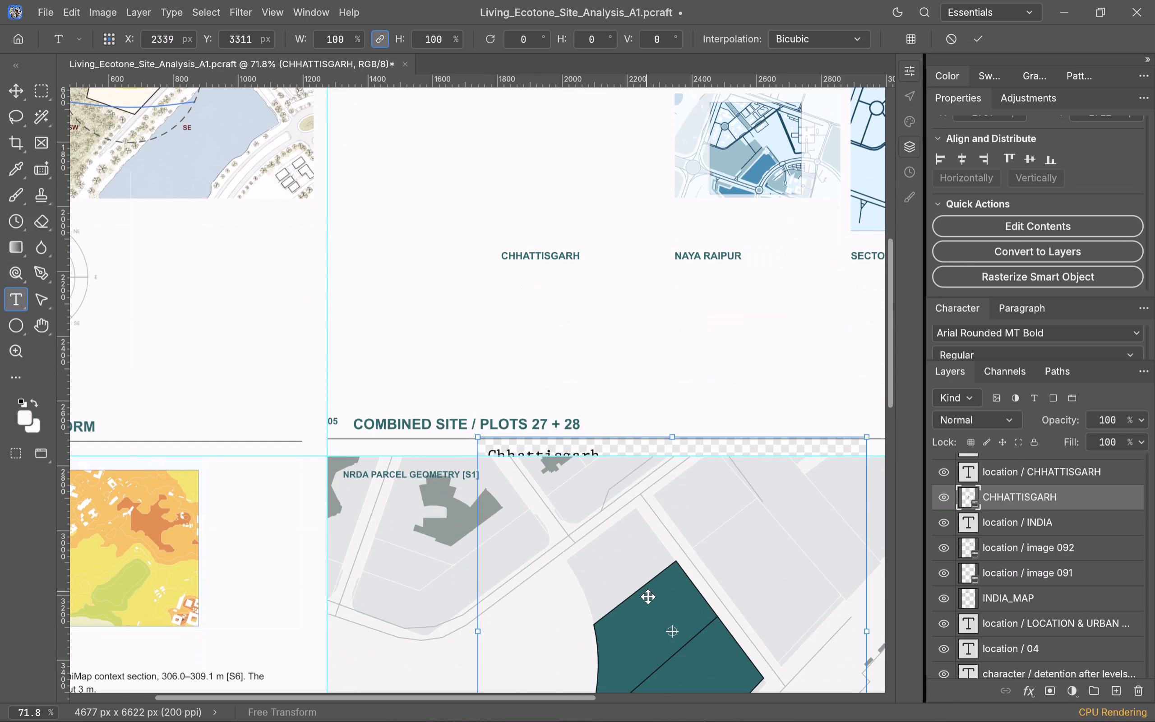
pyautogui.moveTo(648, 594); pyautogui.dragTo(539, 213)
pyautogui.scroll(5, 539, 218)
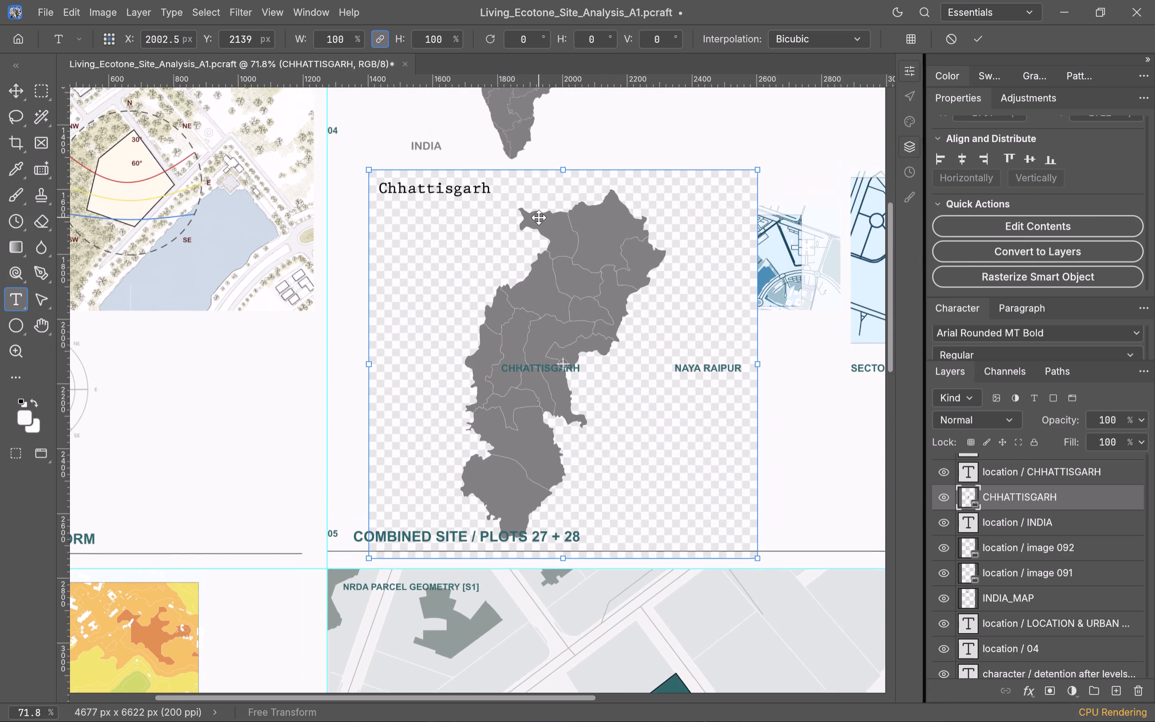
pyautogui.scroll(2, 539, 218)
pyautogui.moveTo(545, 394); pyautogui.dragTo(673, 286)
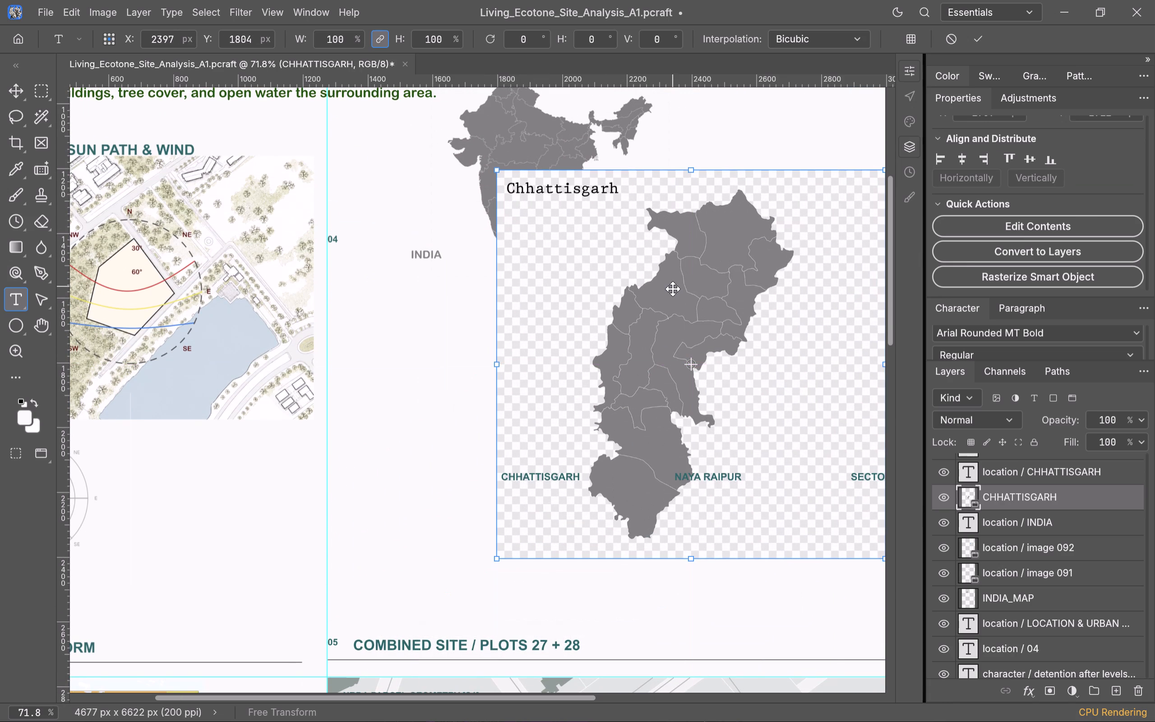
pyautogui.keyDown('alt'); pyautogui.scroll(-6, 647, 333); pyautogui.keyUp('alt')
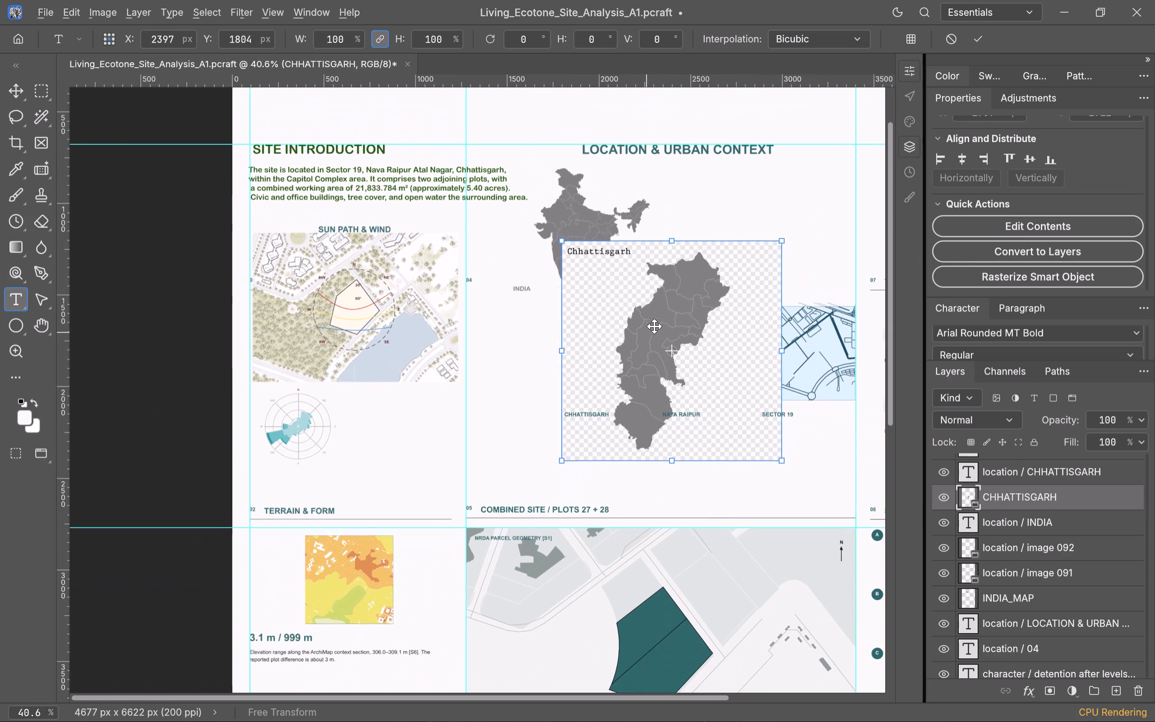
pyautogui.moveTo(662, 324); pyautogui.dragTo(561, 375)
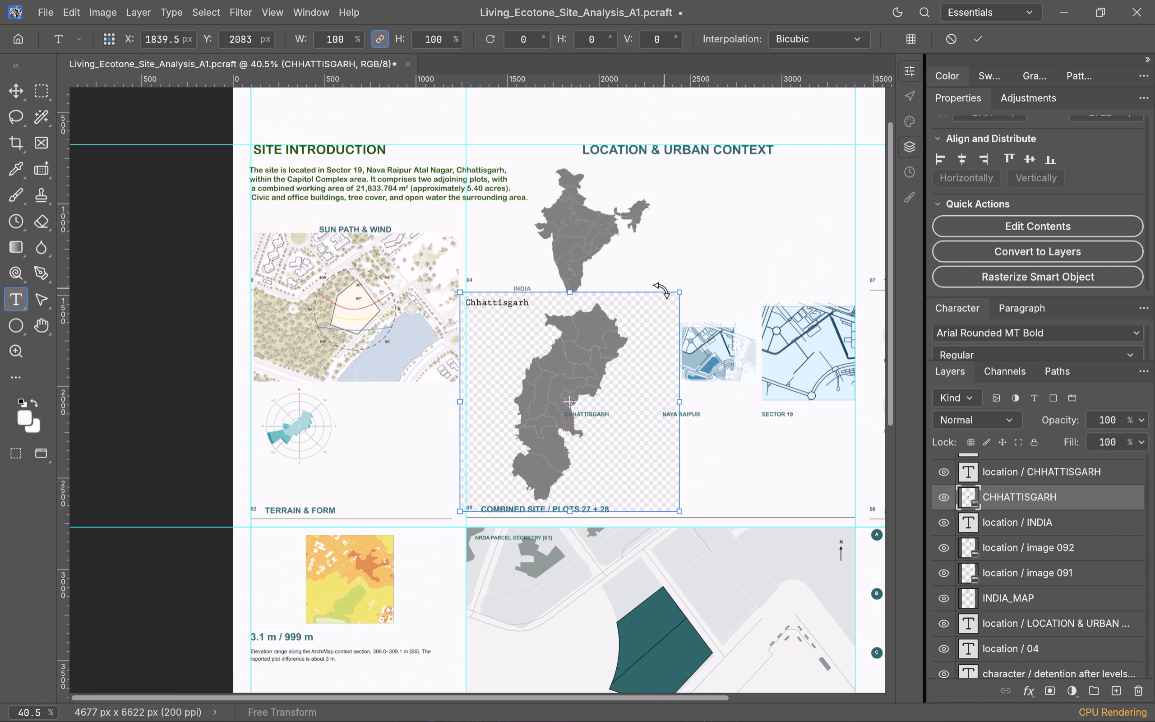
# Scale the Chhattisgarh map proportionally to about 50% and position it beside the India map, above the Naya Raipur and Sector 19 maps.
pyautogui.moveTo(679, 289); pyautogui.dragTo(551, 402)
pyautogui.moveTo(515, 447); pyautogui.dragTo(735, 227)
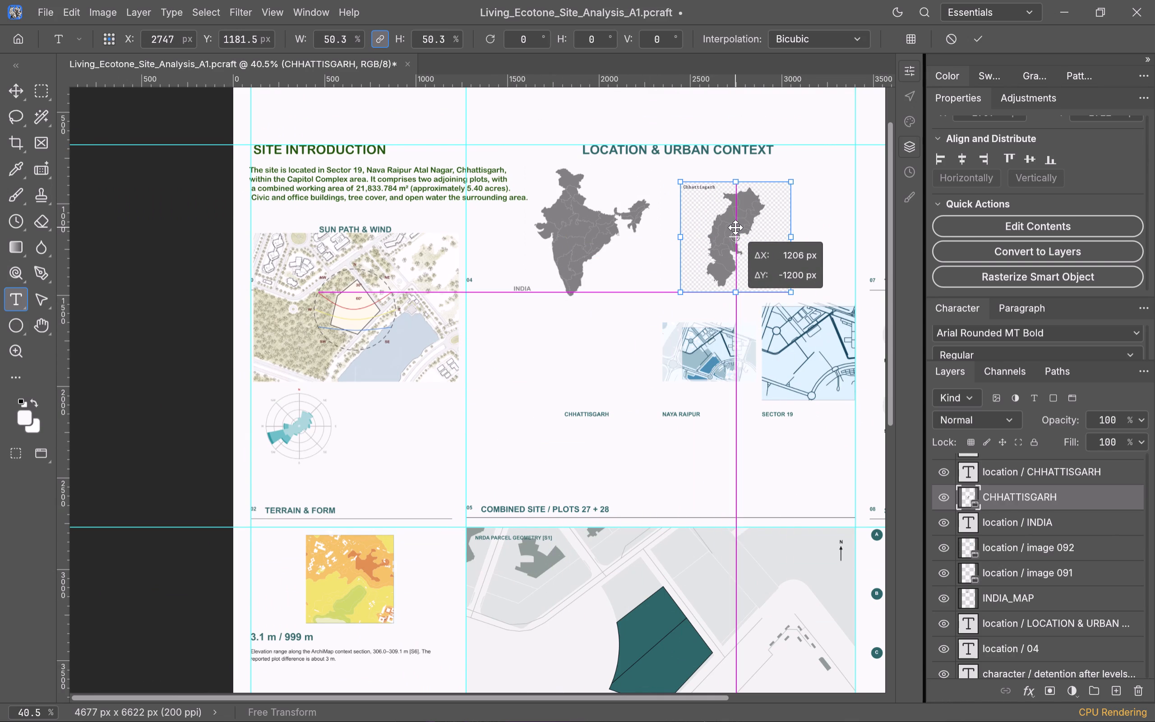
pyautogui.moveTo(735, 227); pyautogui.dragTo(735, 231)
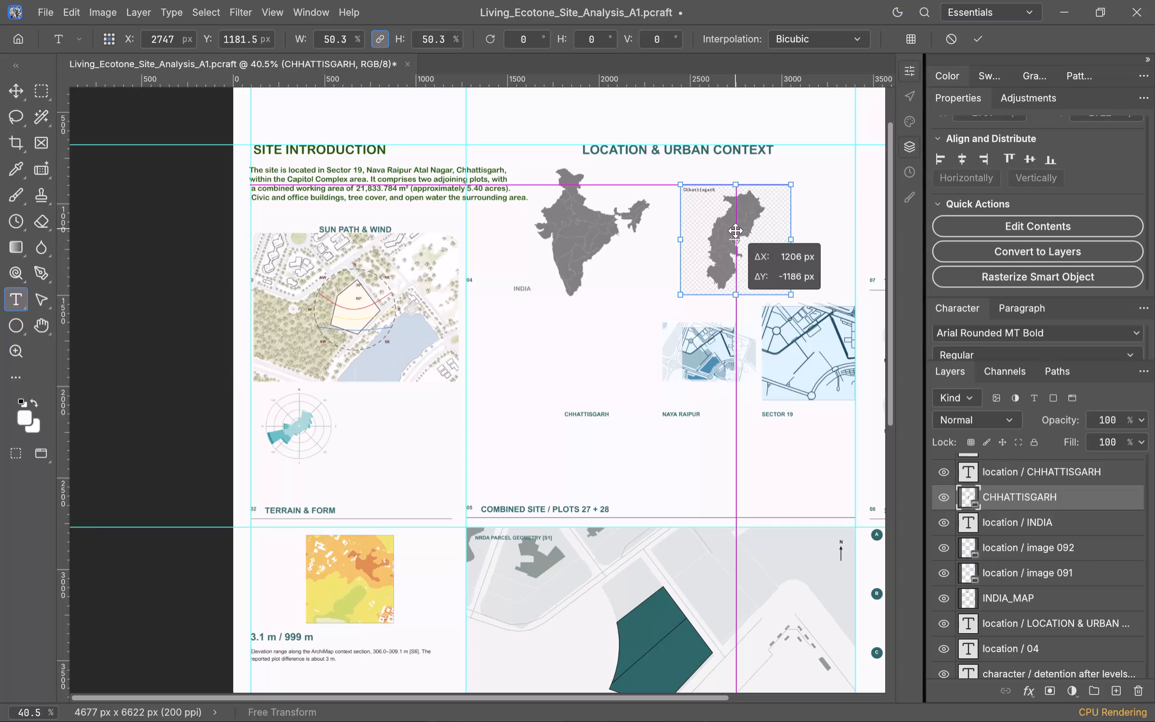
pyautogui.moveTo(735, 231); pyautogui.dragTo(742, 241)
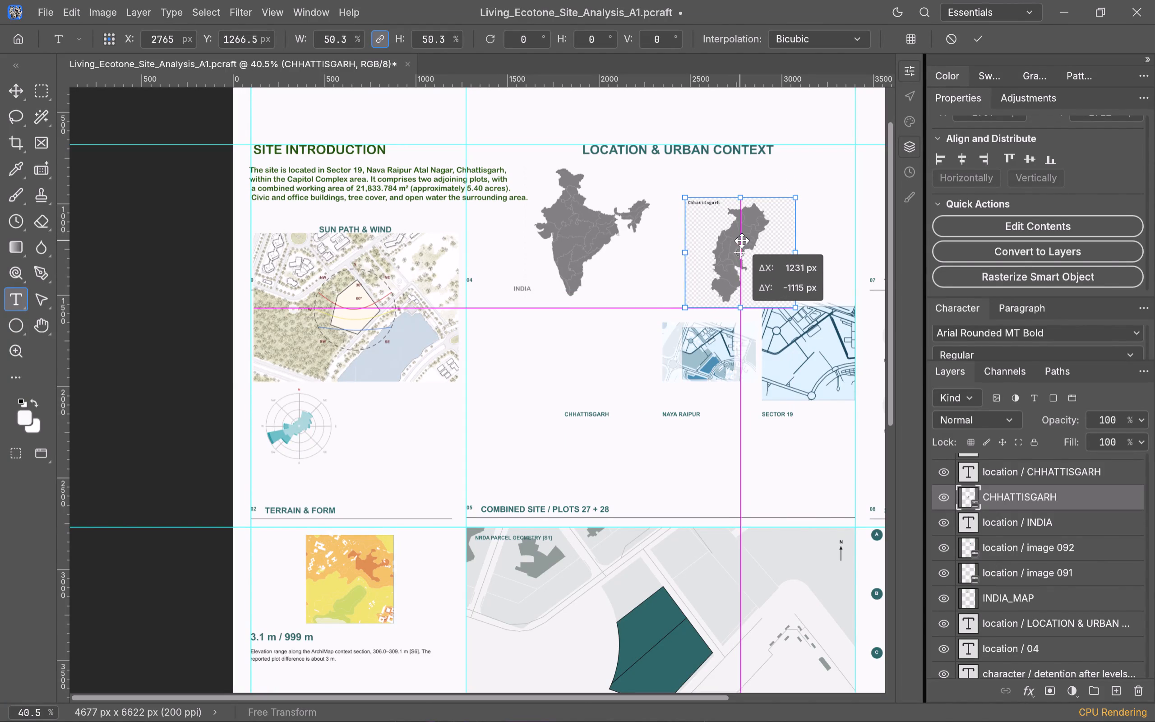
pyautogui.moveTo(742, 241); pyautogui.dragTo(746, 240)
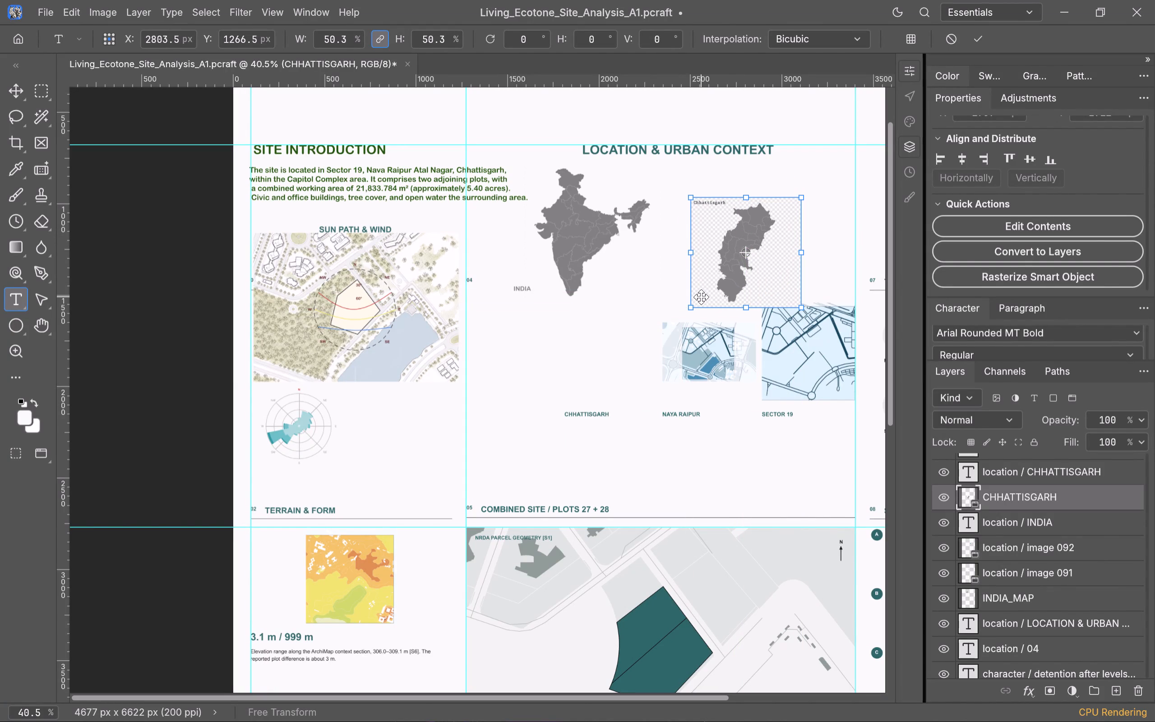
# Enlarge the Chhattisgarh map proportionally to about 53.6% beside the India map and apply the transform.
pyautogui.keyDown('alt'); pyautogui.scroll(5, 701, 297); pyautogui.keyUp('alt')
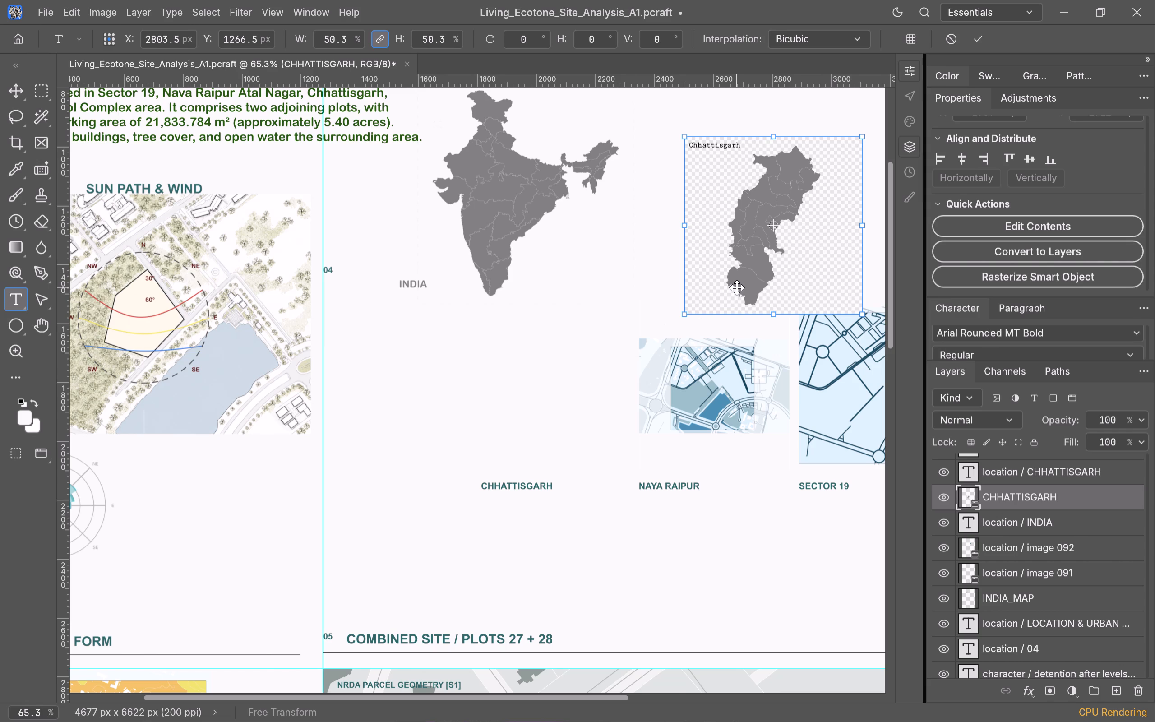
pyautogui.keyDown('shift'); pyautogui.scroll(-4, 737, 287); pyautogui.keyUp('shift')
pyautogui.scroll(3, 737, 287)
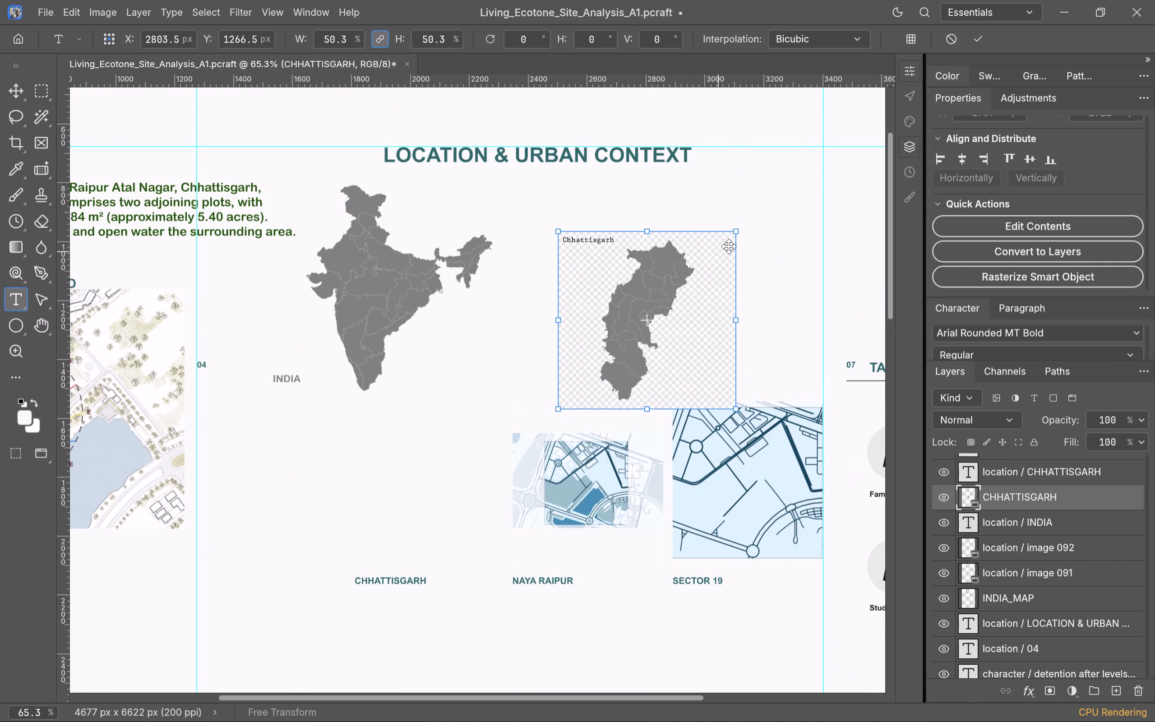
pyautogui.moveTo(732, 236); pyautogui.dragTo(742, 225)
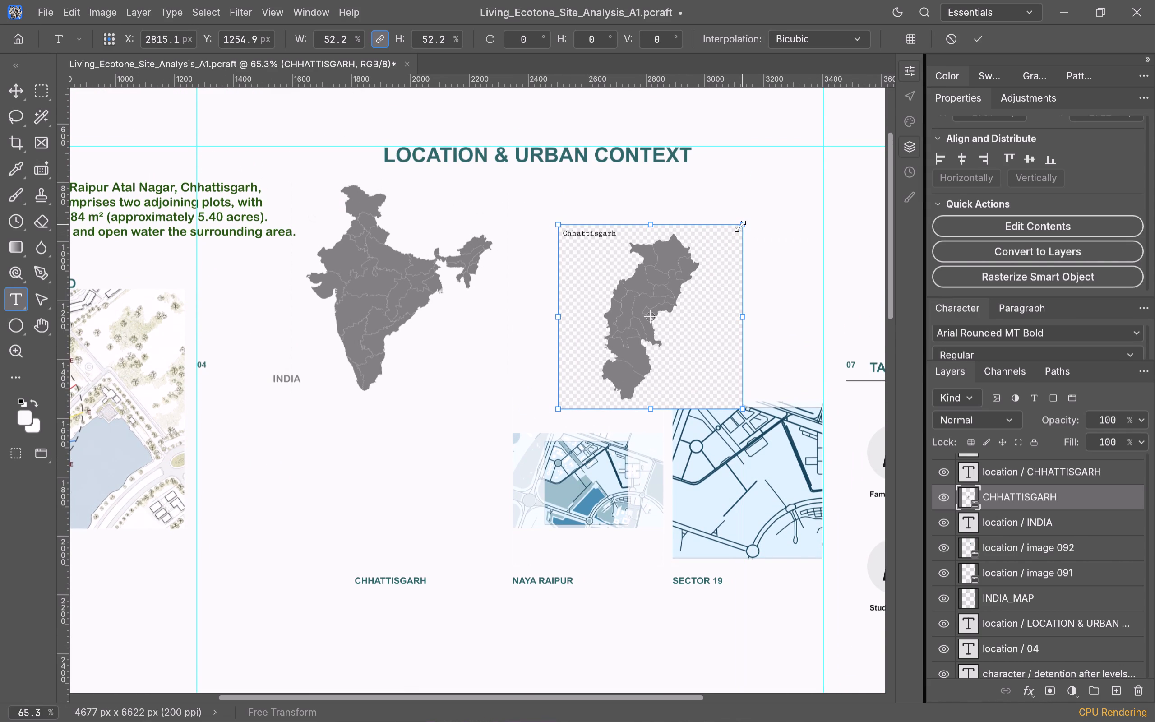
pyautogui.moveTo(559, 407); pyautogui.dragTo(554, 413)
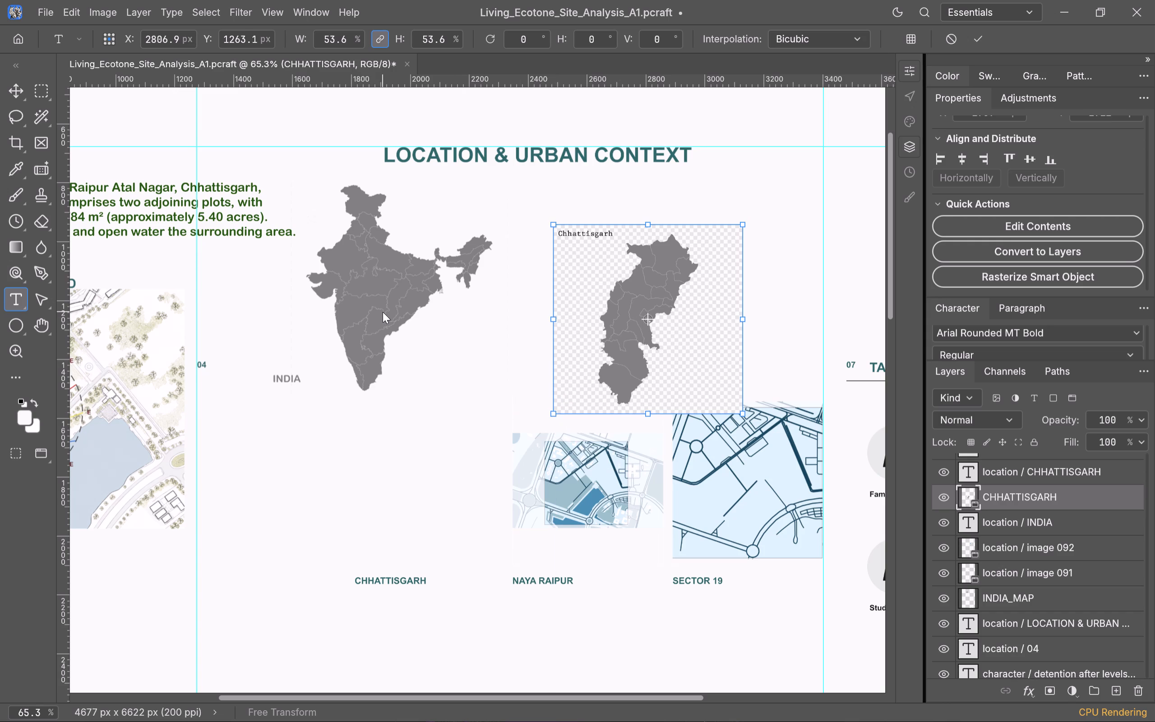
pyautogui.click(480, 318)
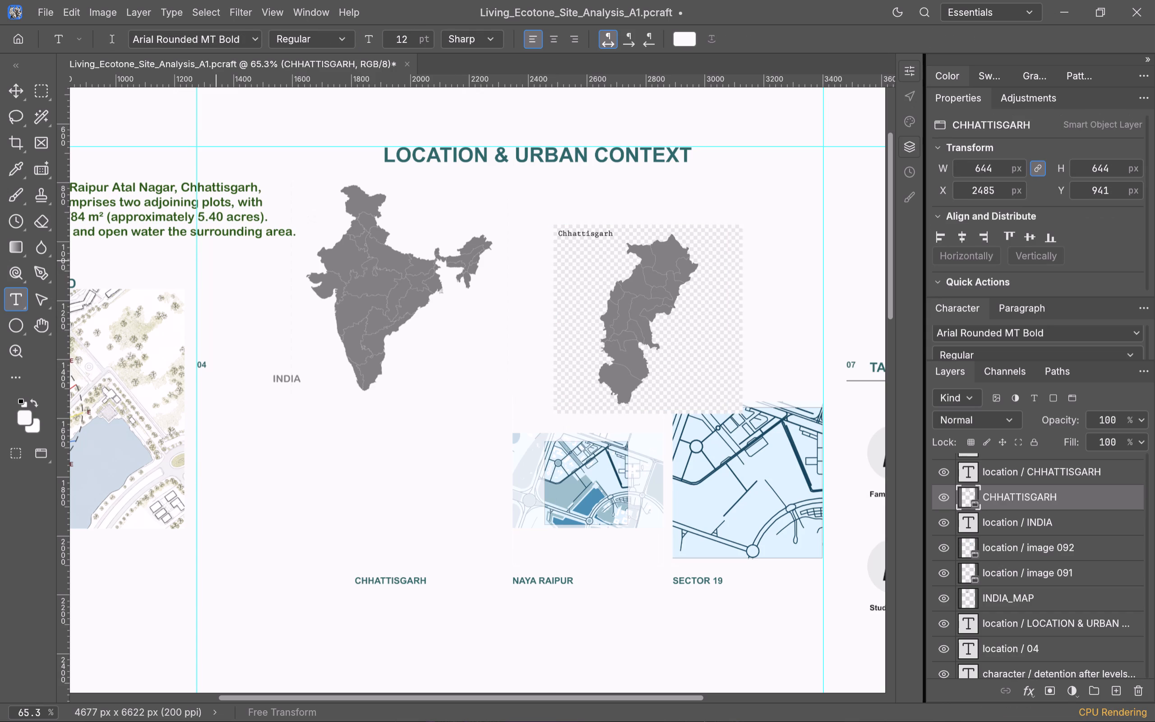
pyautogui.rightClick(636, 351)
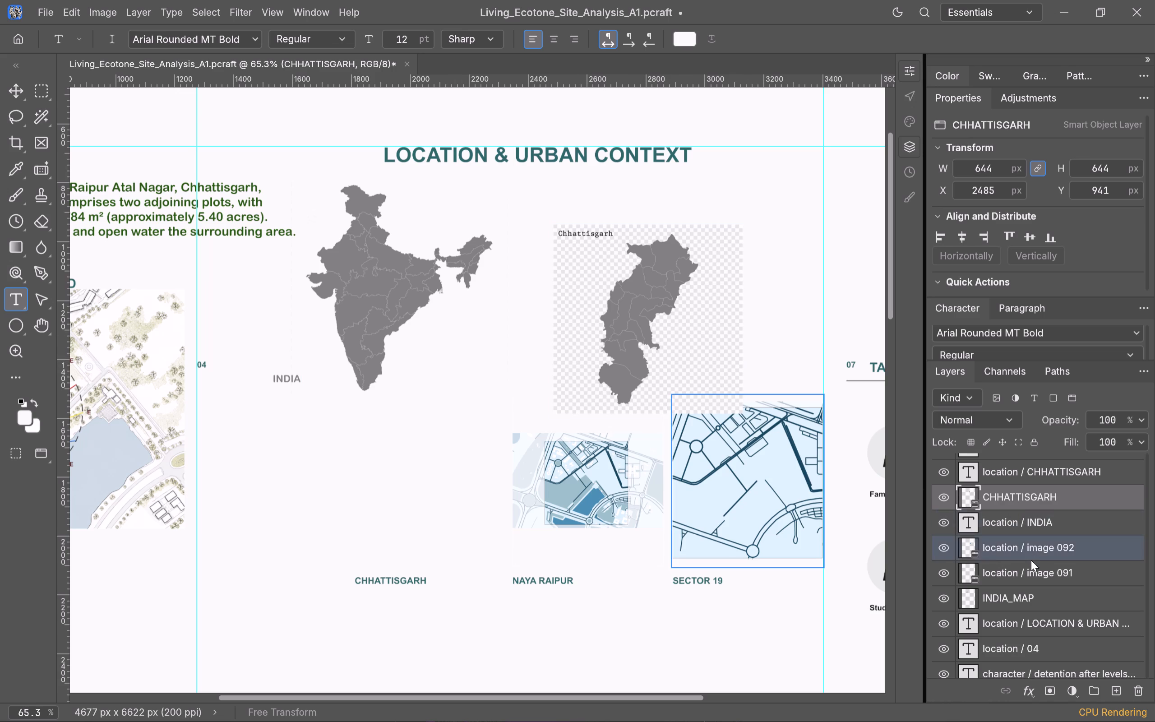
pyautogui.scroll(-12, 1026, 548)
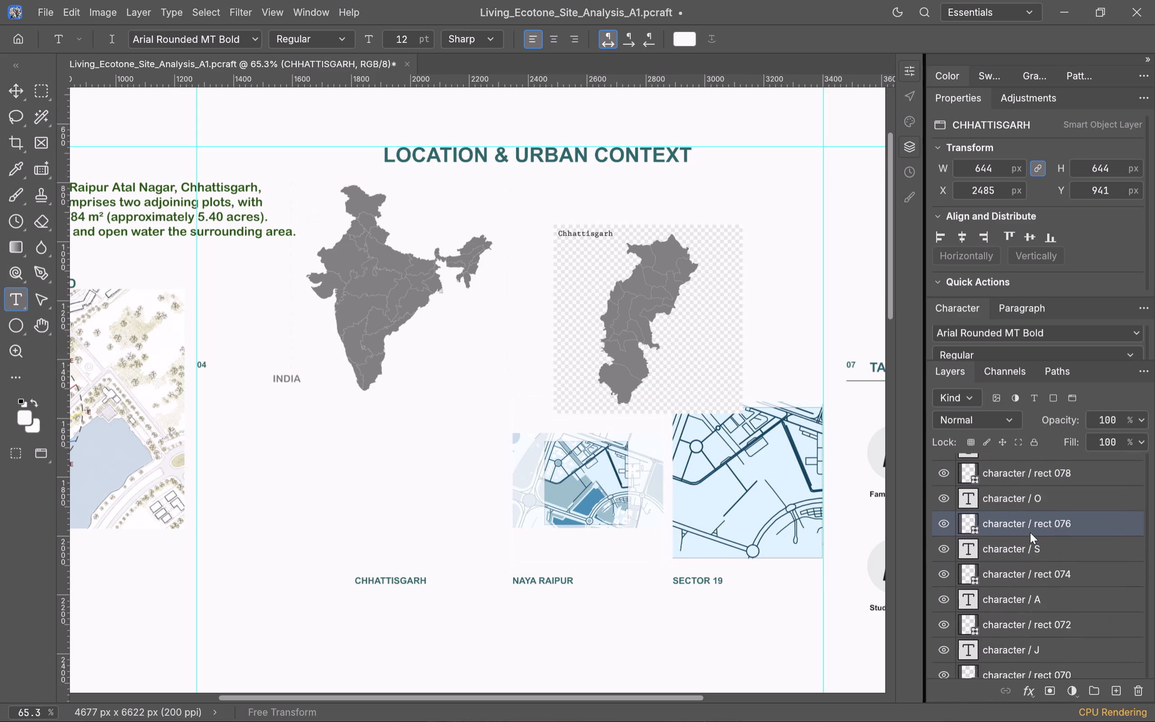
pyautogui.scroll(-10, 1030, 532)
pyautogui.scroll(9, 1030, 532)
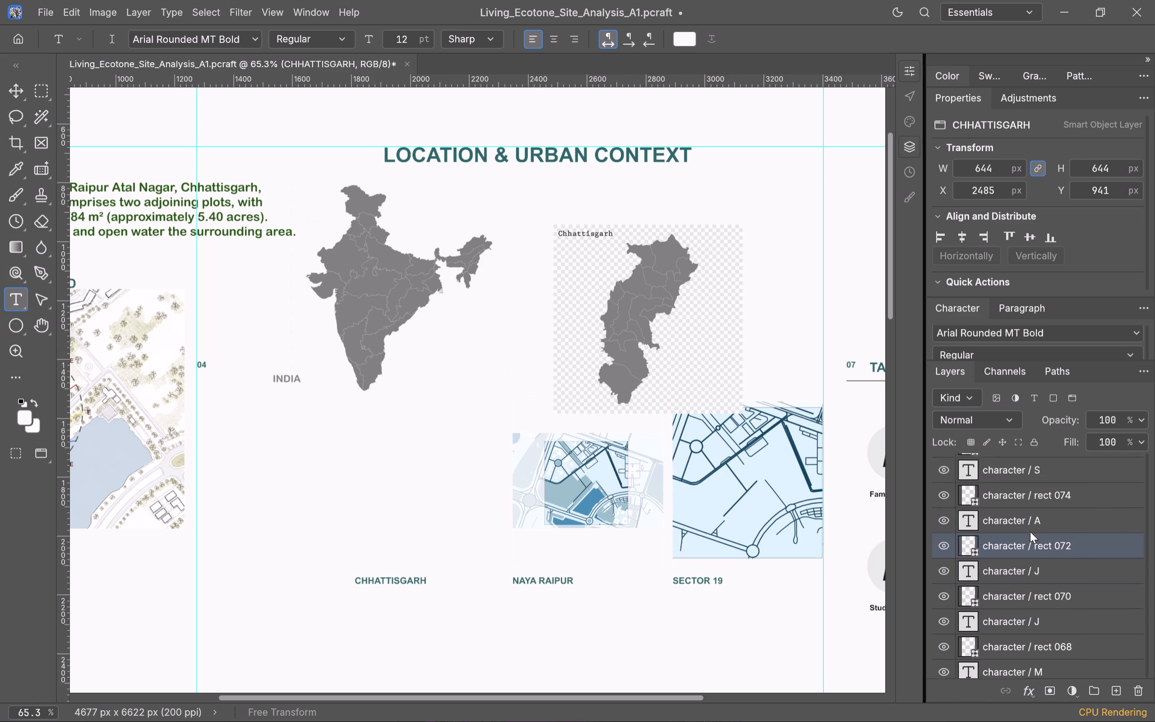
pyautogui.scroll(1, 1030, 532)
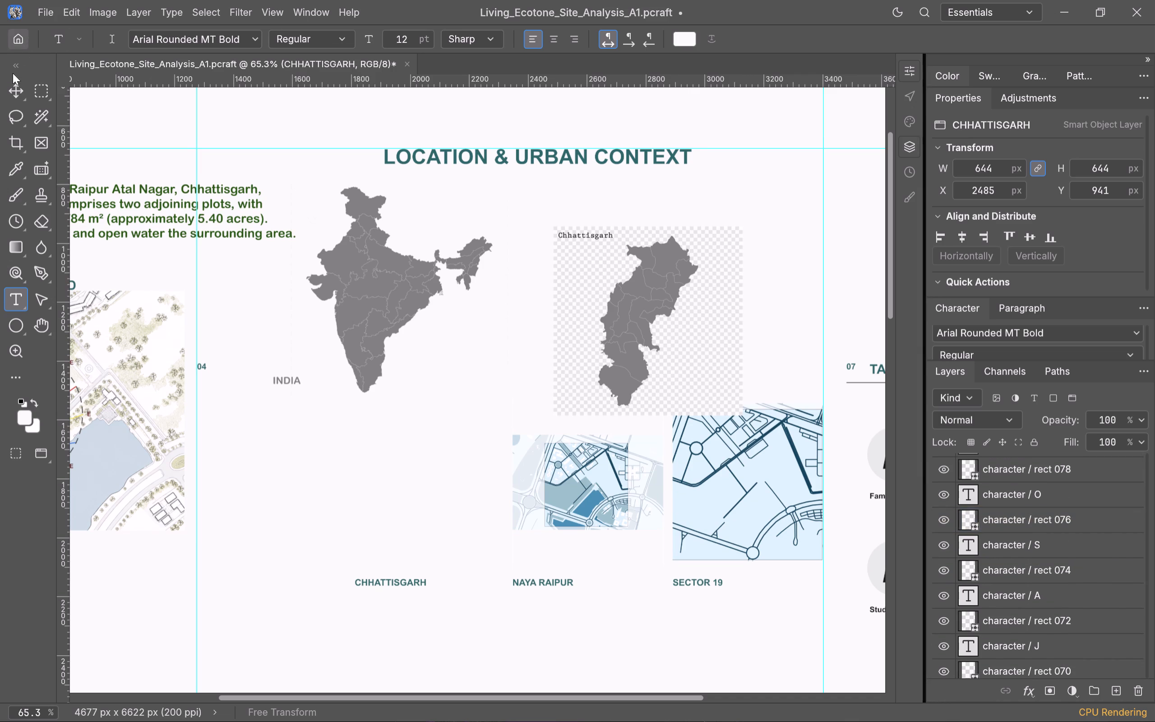
# Nudge the Chhattisgarh map upward, clear of the Sector 19 map, to about X 2495, Y 895 px, and apply the transform.
pyautogui.click(14, 94)
pyautogui.click(687, 296)
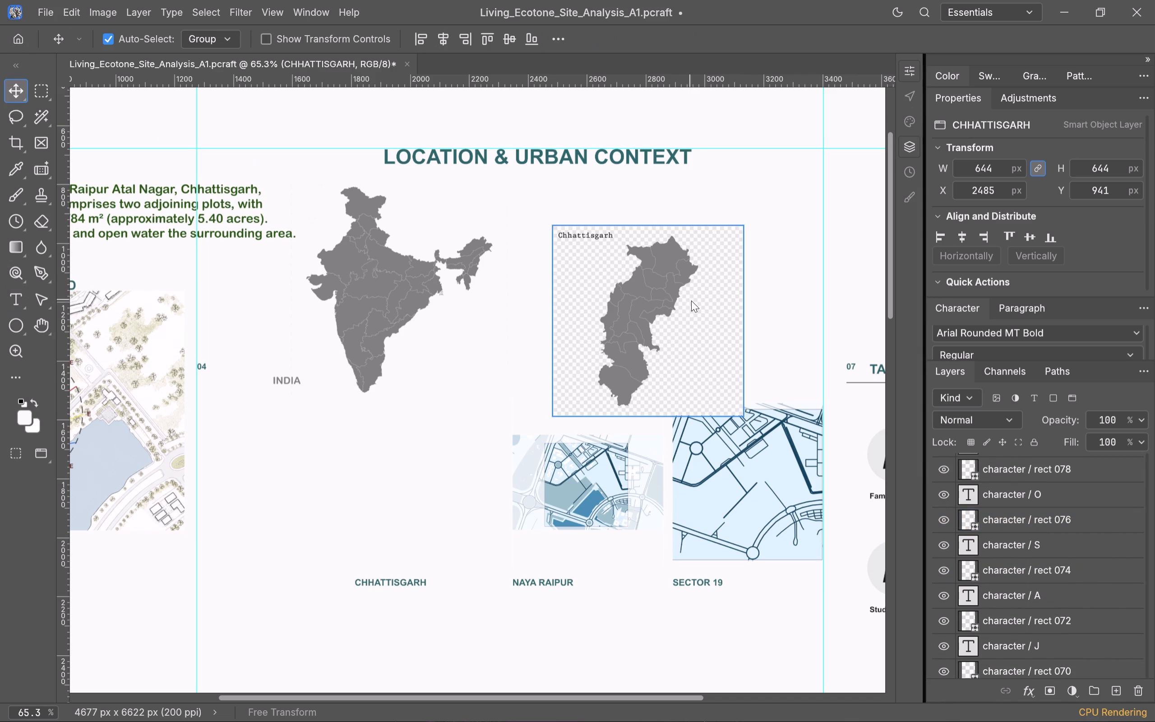
pyautogui.scroll(-6, 1067, 525)
pyautogui.scroll(3, 1073, 523)
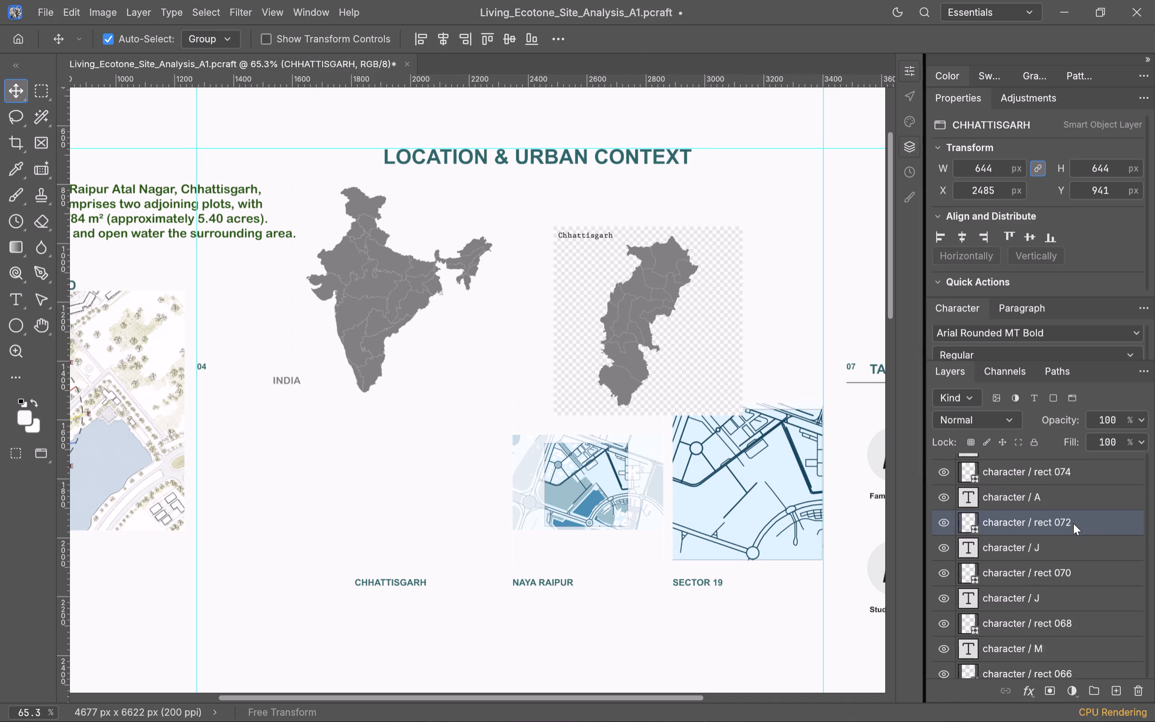
pyautogui.scroll(3, 1073, 523)
pyautogui.click(702, 269)
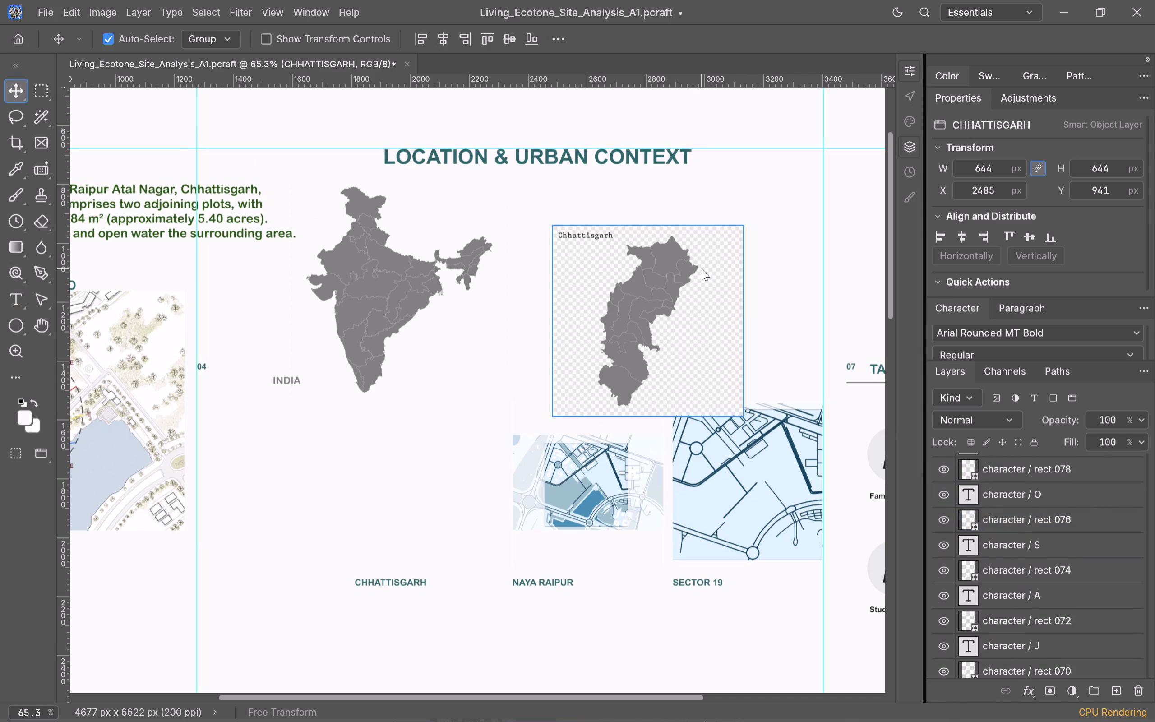
pyautogui.hotkey('ctrl', 't')
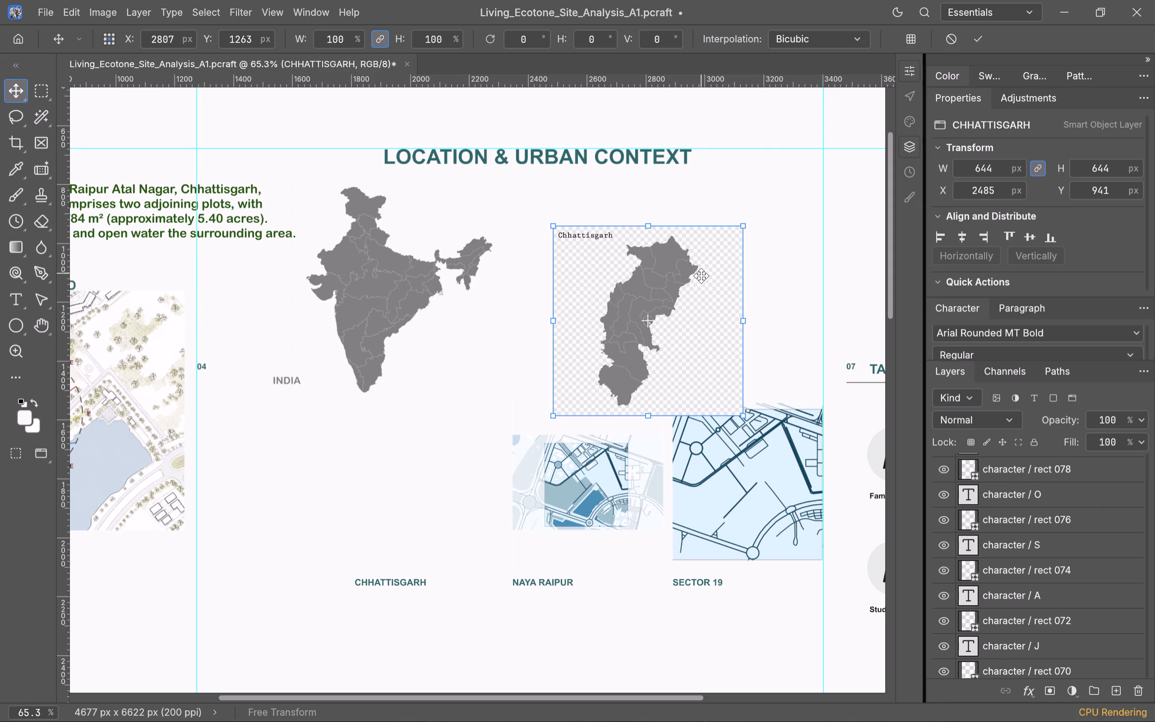
pyautogui.moveTo(657, 285); pyautogui.dragTo(659, 280)
pyautogui.moveTo(659, 280); pyautogui.dragTo(660, 272)
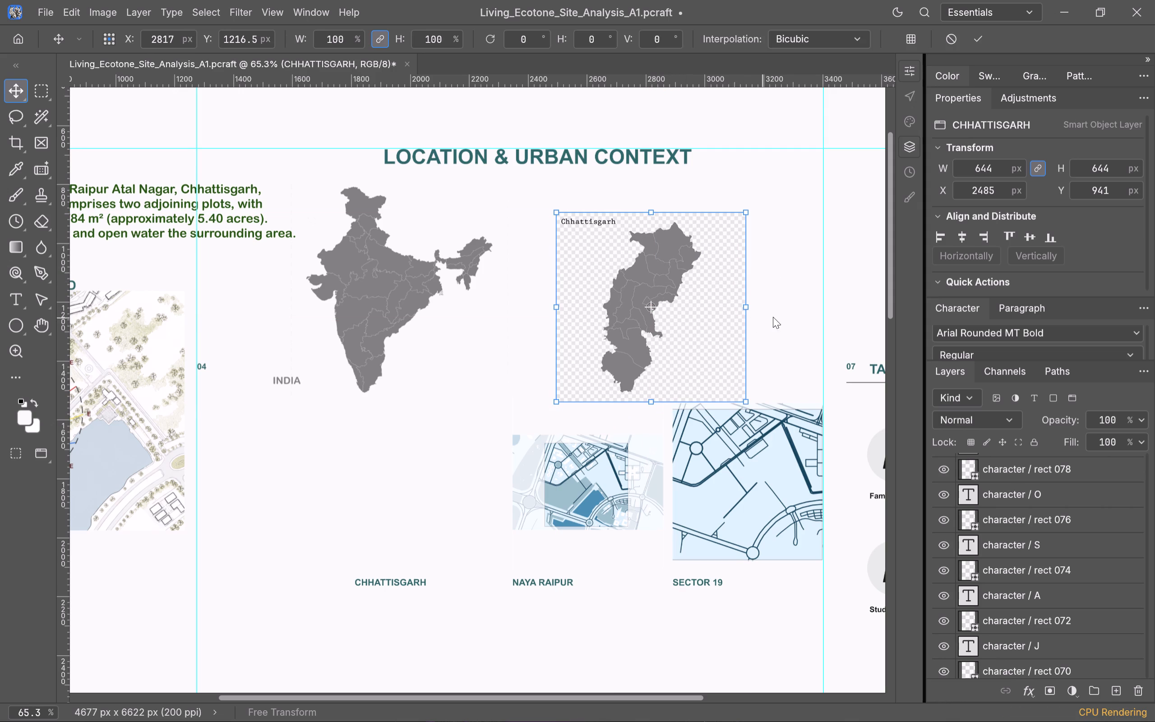
pyautogui.click(786, 316)
# Rasterize the CHHATTISGARH smart object layer.
pyautogui.click(677, 310)
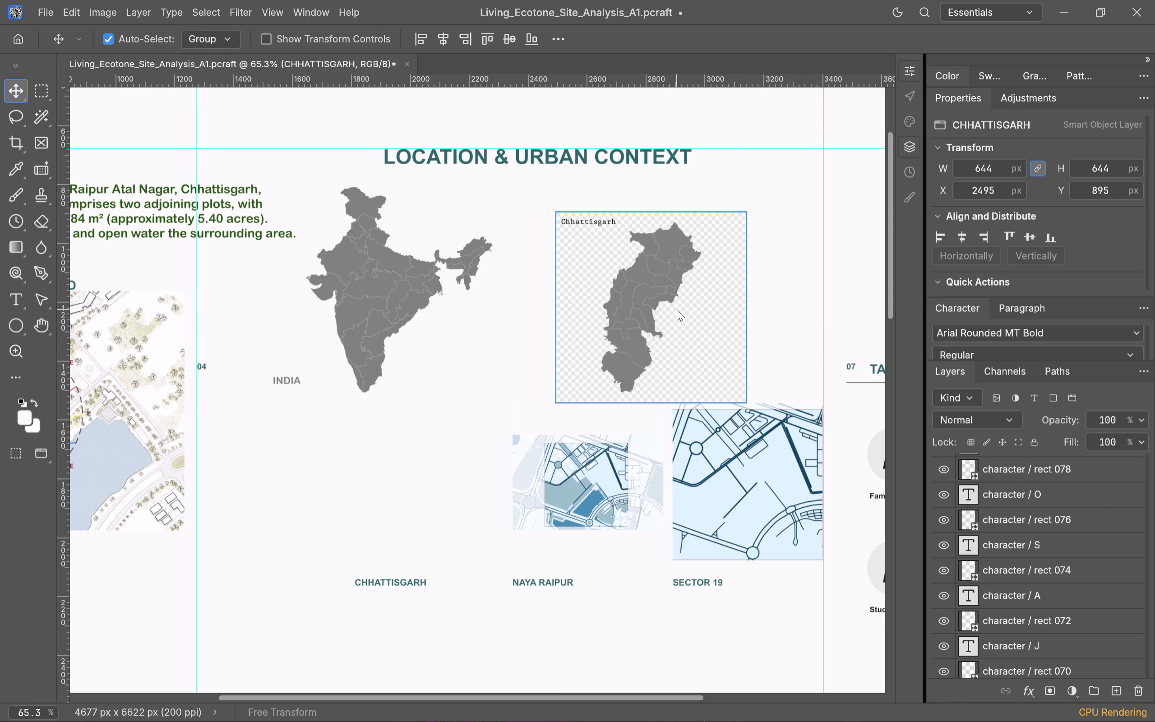
pyautogui.scroll(-6, 1047, 560)
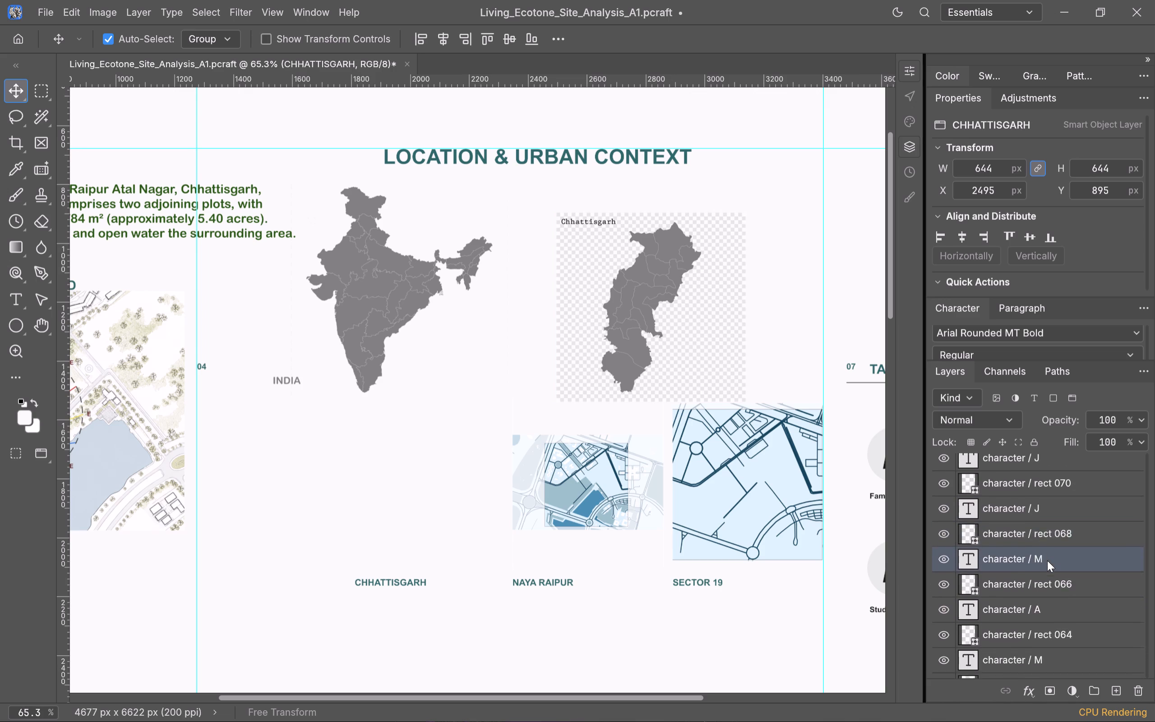
pyautogui.scroll(-4, 1047, 560)
pyautogui.scroll(16, 1047, 560)
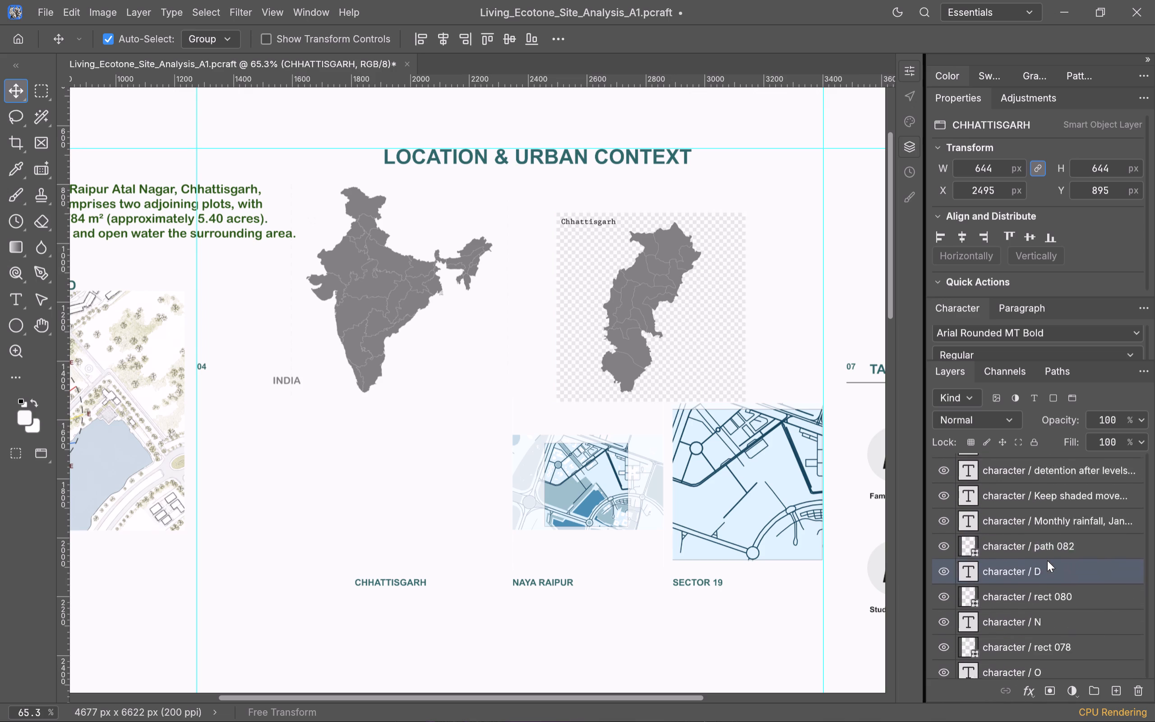
pyautogui.scroll(8, 1047, 560)
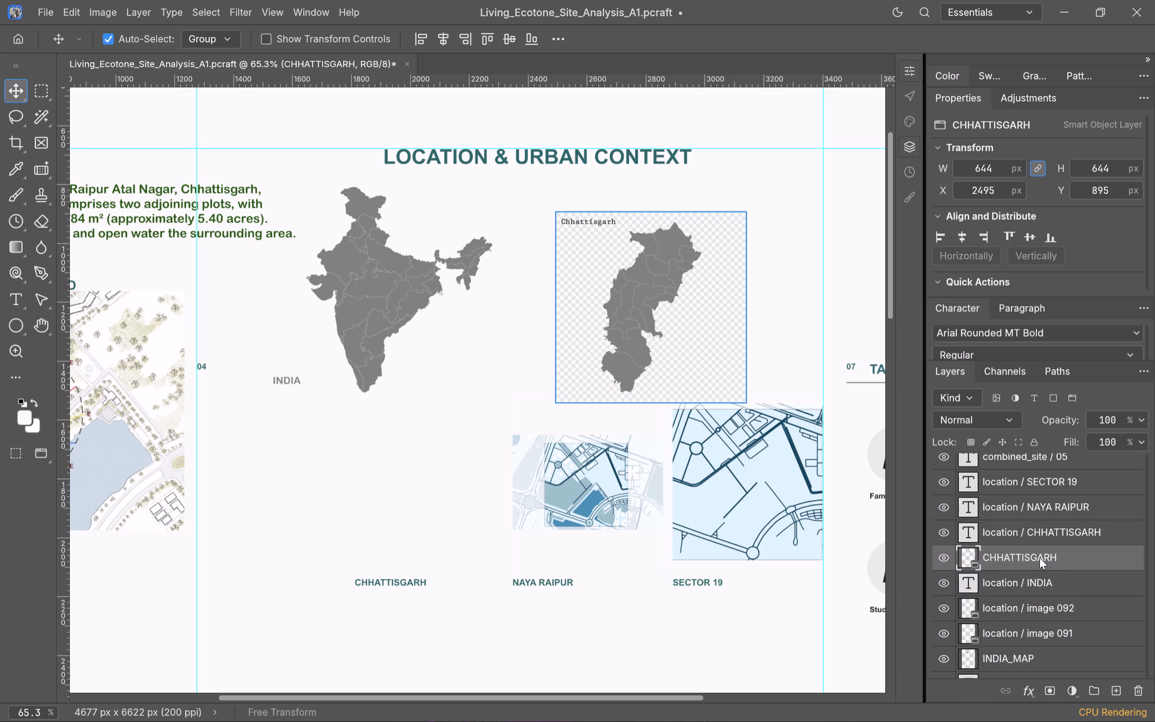
pyautogui.rightClick(1039, 558)
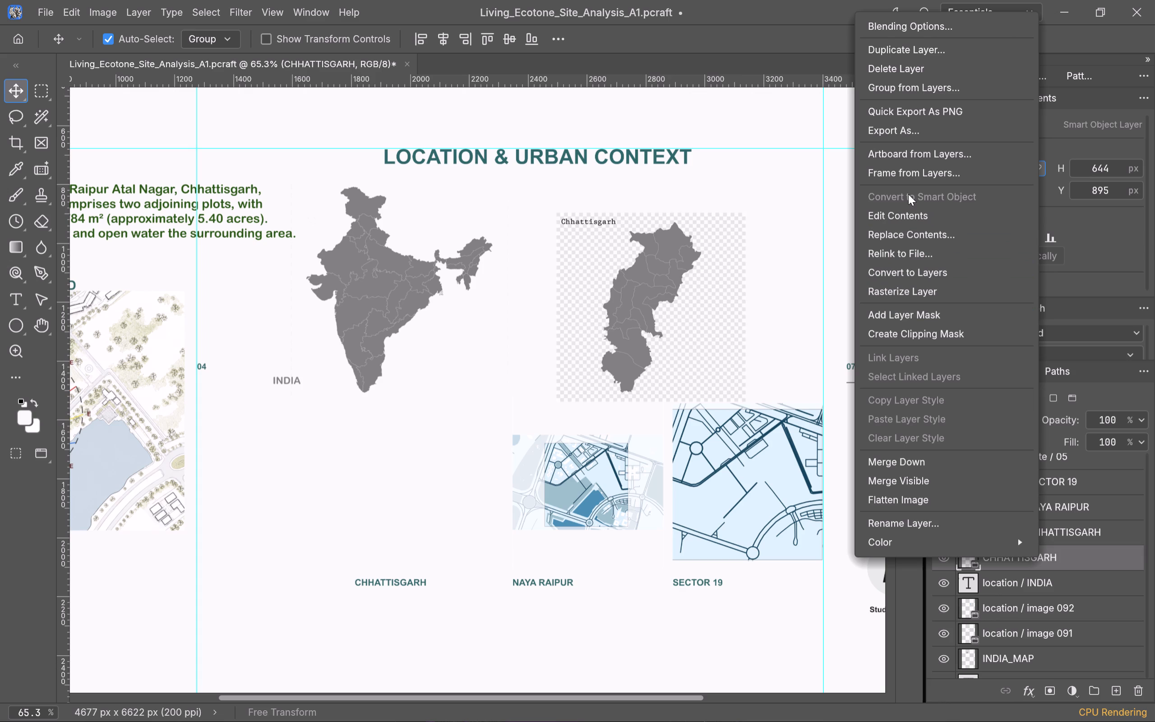
pyautogui.click(910, 293)
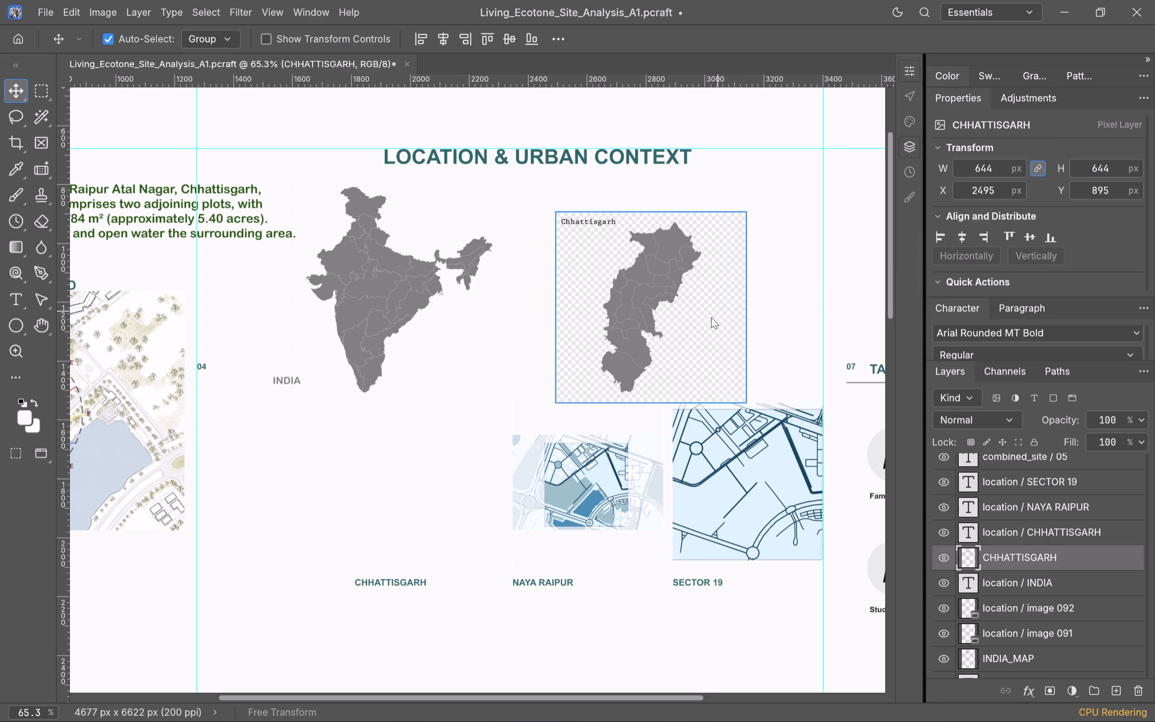
# Erase the checkerboard background around the Chhattisgarh map with the Magic Eraser at tolerance 32, contiguous.
pyautogui.rightClick(45, 227)
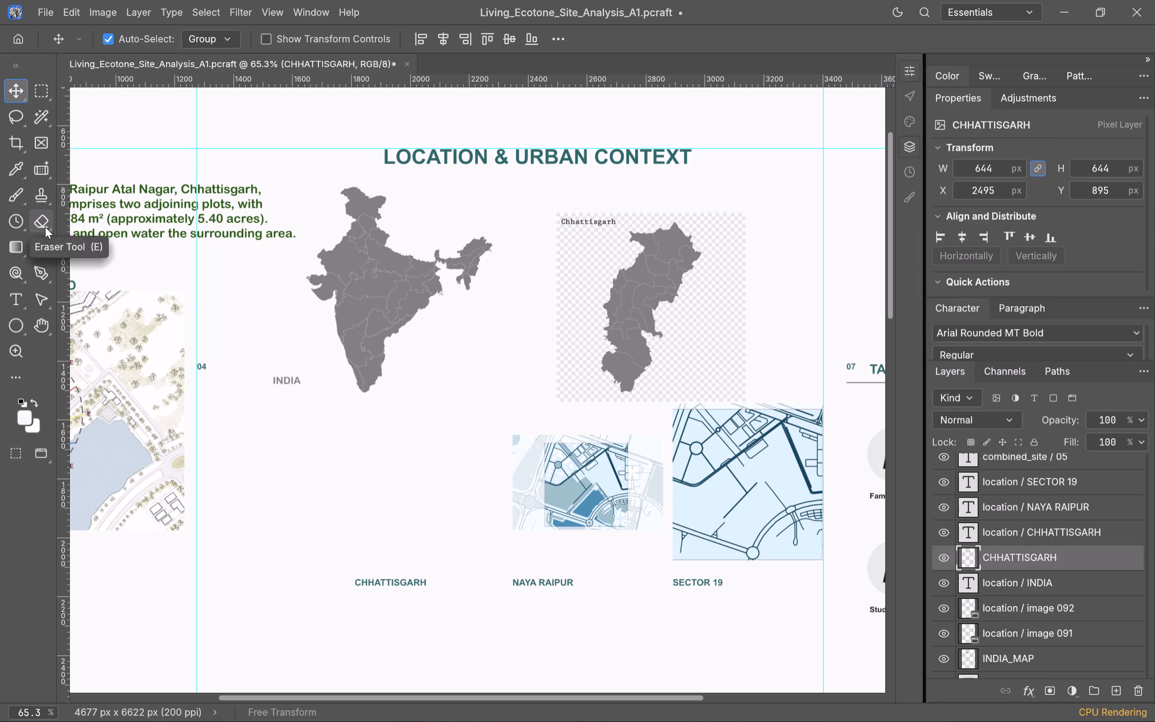
pyautogui.click(111, 273)
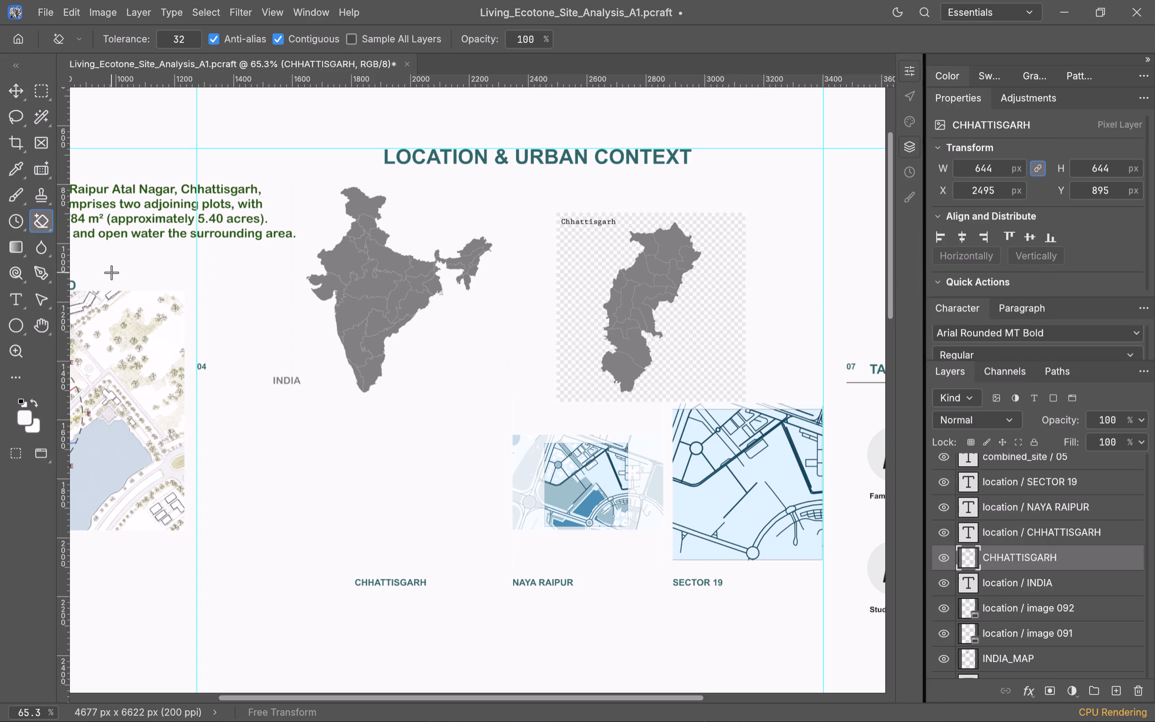
pyautogui.click(583, 281)
# Delete the embedded "Chhattisgarh" caption above the map using a rectangular marquee selection, and clear the selection.
pyautogui.scroll(2, 601, 404)
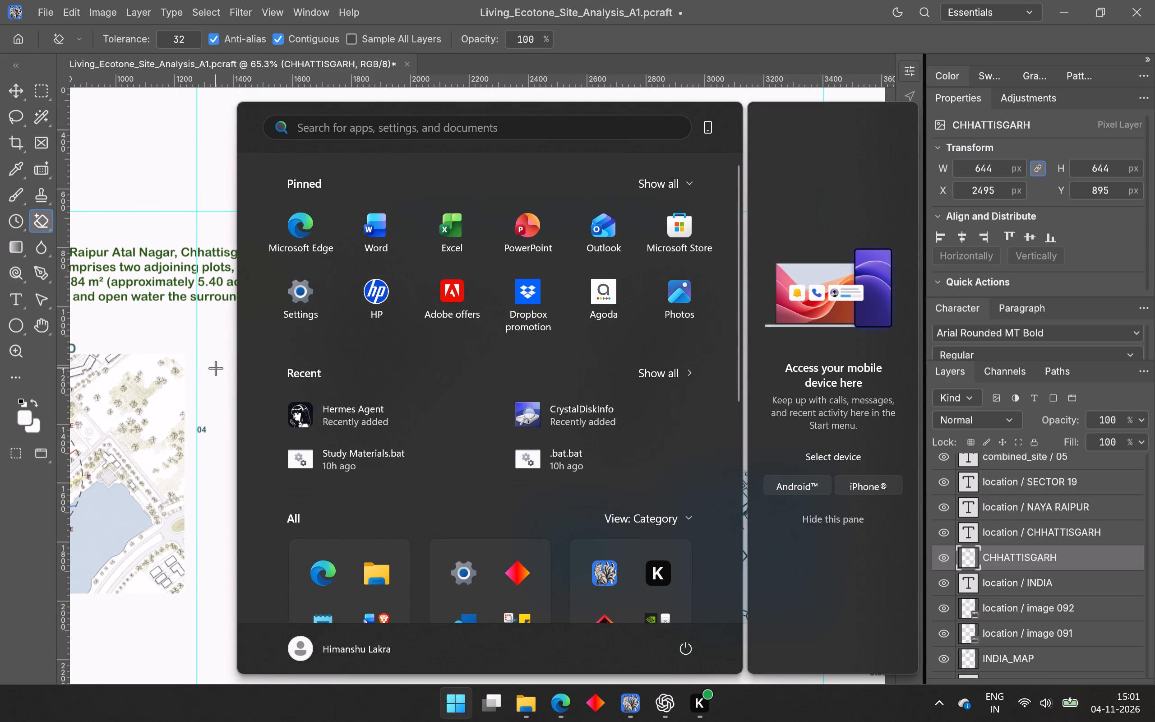
pyautogui.click(216, 368)
pyautogui.keyDown('alt'); pyautogui.scroll(4, 707, 374); pyautogui.keyUp('alt')
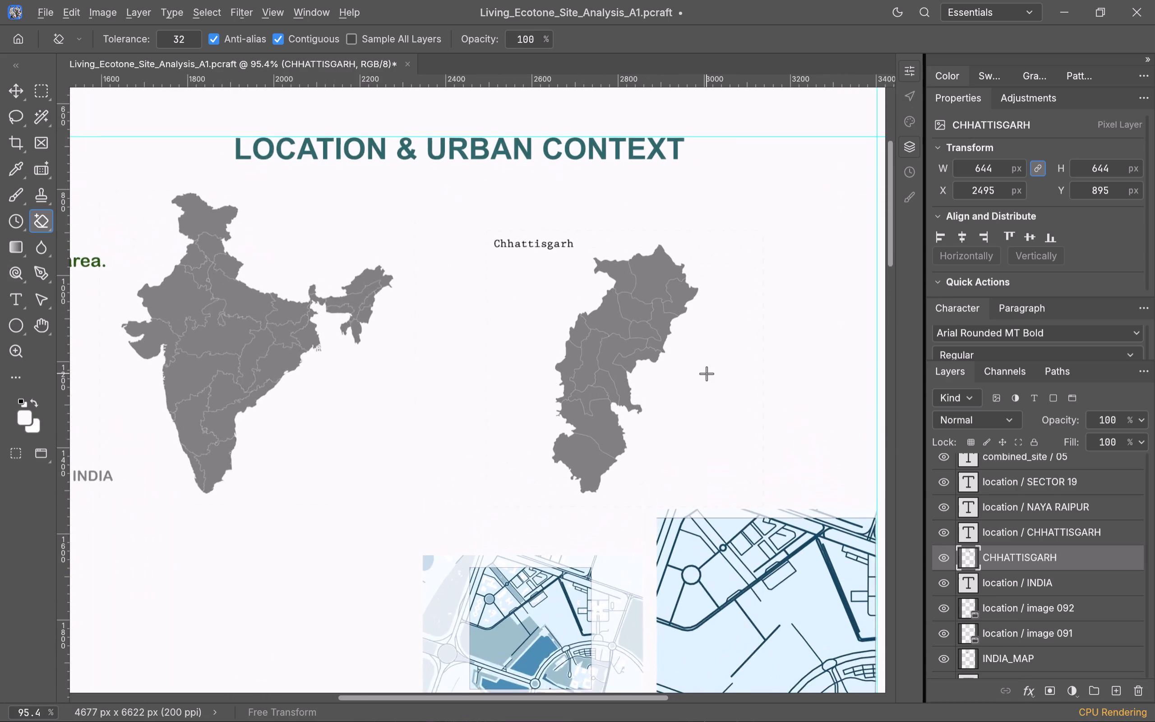
pyautogui.keyDown('alt'); pyautogui.scroll(2, 707, 374); pyautogui.keyUp('alt')
pyautogui.moveTo(559, 191); pyautogui.dragTo(501, 228)
pyautogui.click(504, 221)
pyautogui.moveTo(519, 221); pyautogui.dragTo(513, 221)
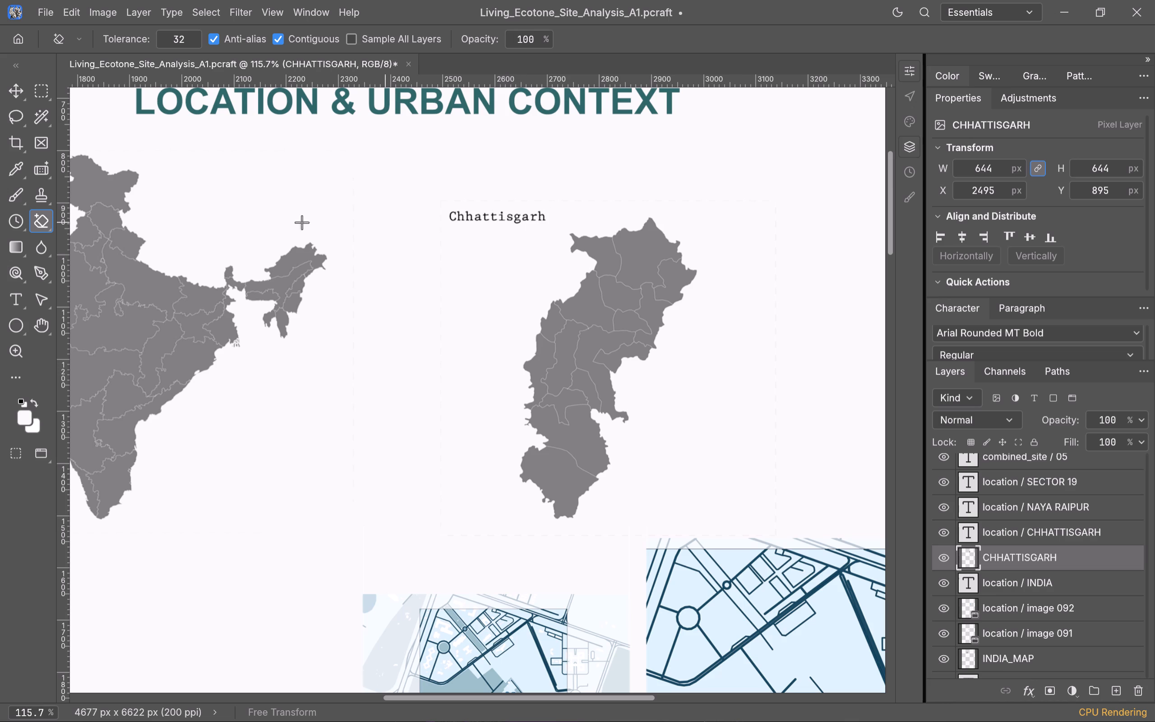
pyautogui.click(39, 92)
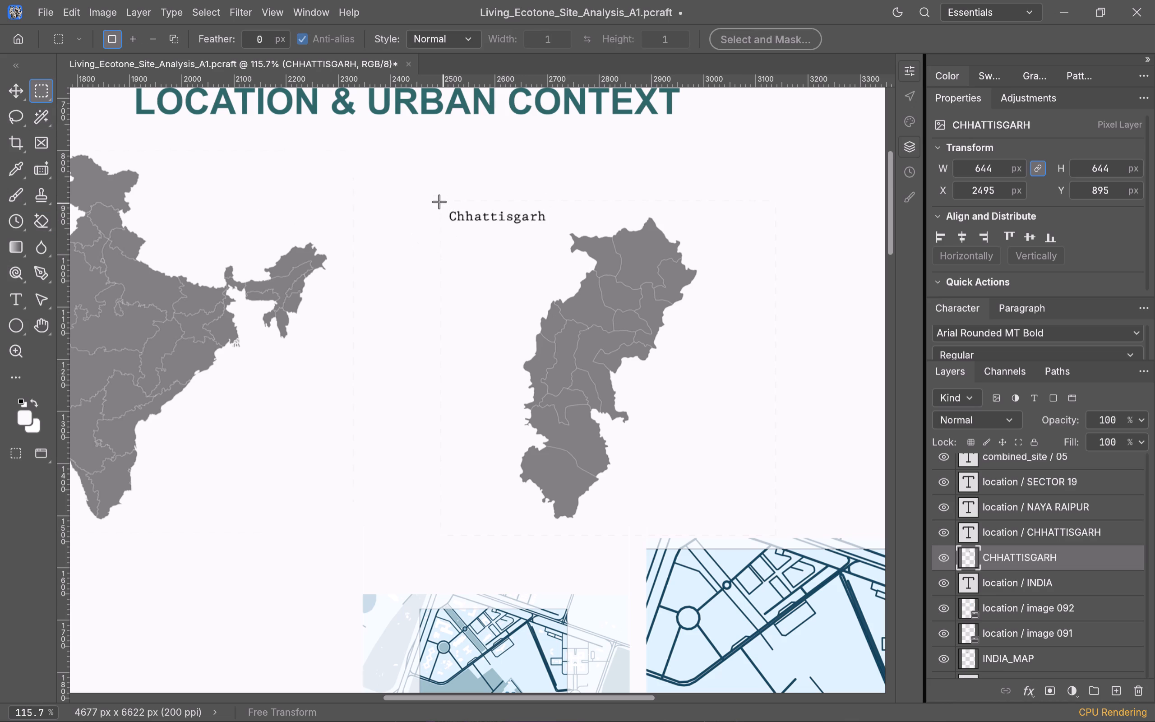
pyautogui.moveTo(438, 202); pyautogui.dragTo(551, 230)
pyautogui.press('Delete')
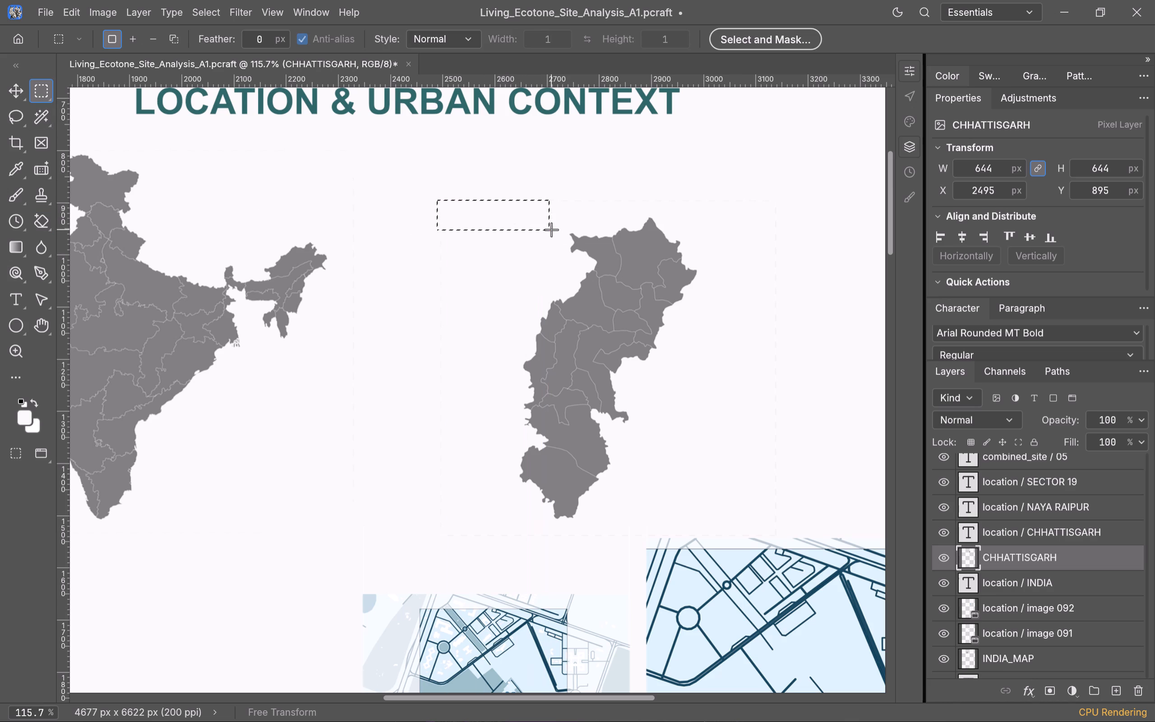
pyautogui.press('Escape')
# Shift the Chhattisgarh map slightly toward the India map, centred at about X 2796, Y 1216.5 px, and apply the transform.
pyautogui.scroll(-3, 570, 259)
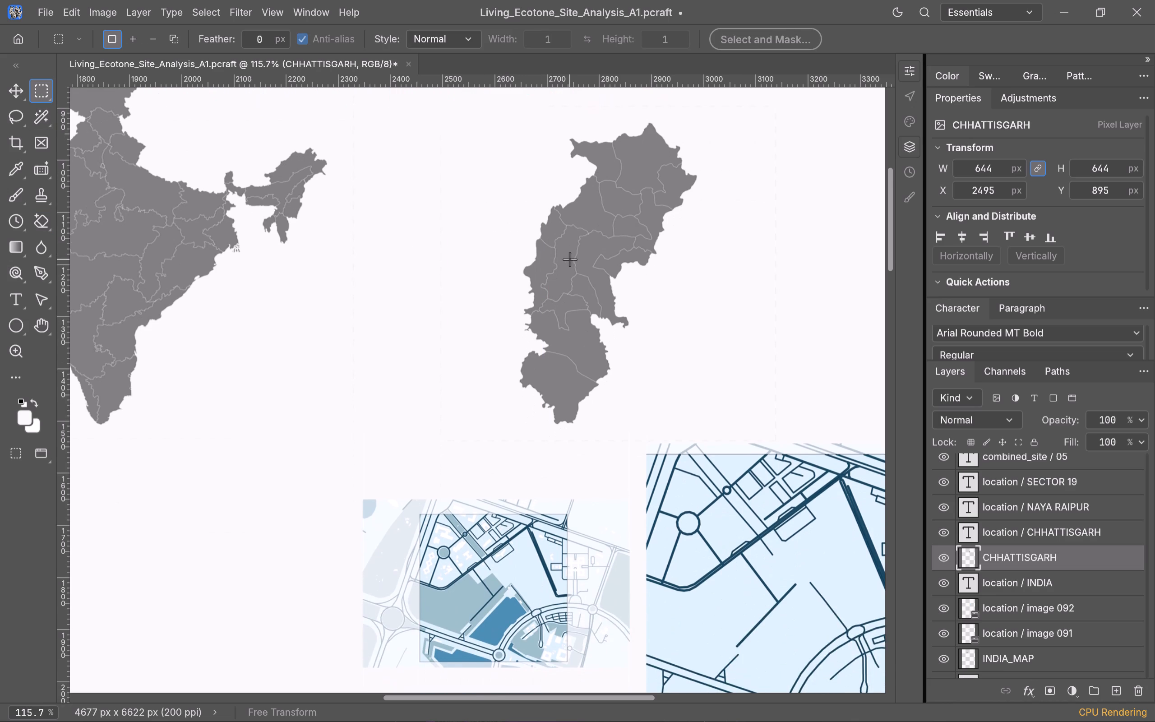
pyautogui.scroll(1, 570, 259)
pyautogui.click(1022, 557)
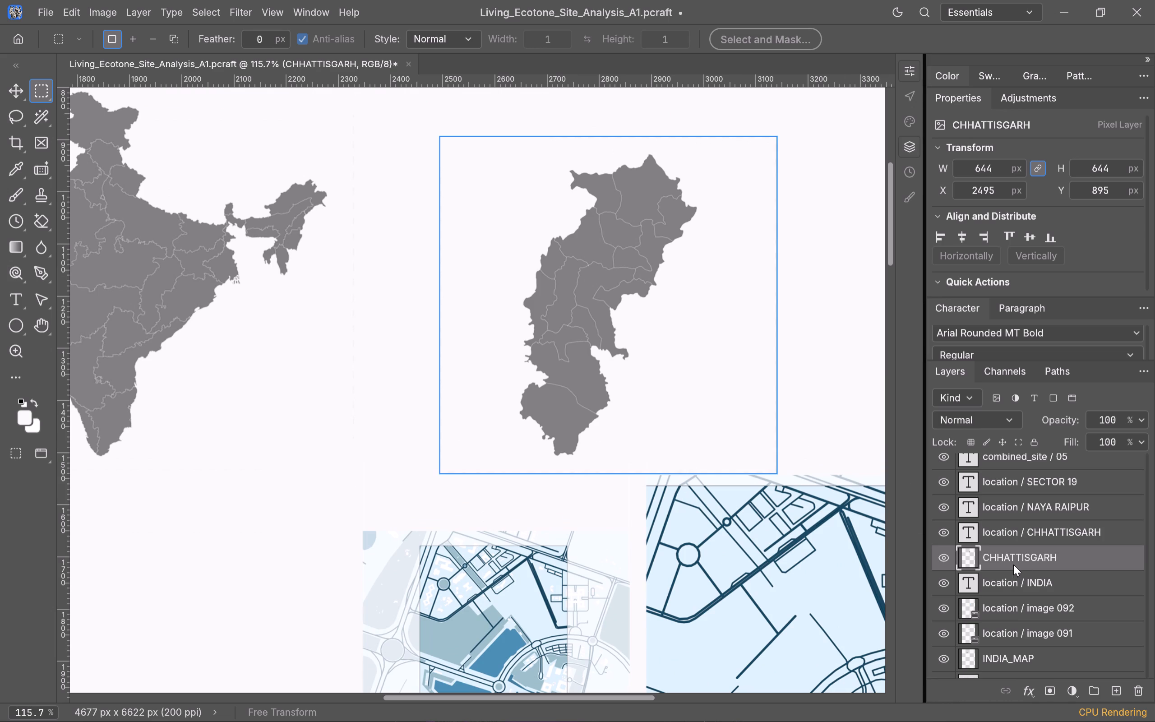
pyautogui.hotkey('ctrl', 't')
pyautogui.scroll(-4, 619, 382)
pyautogui.keyDown('alt'); pyautogui.scroll(-5, 619, 382); pyautogui.keyUp('alt')
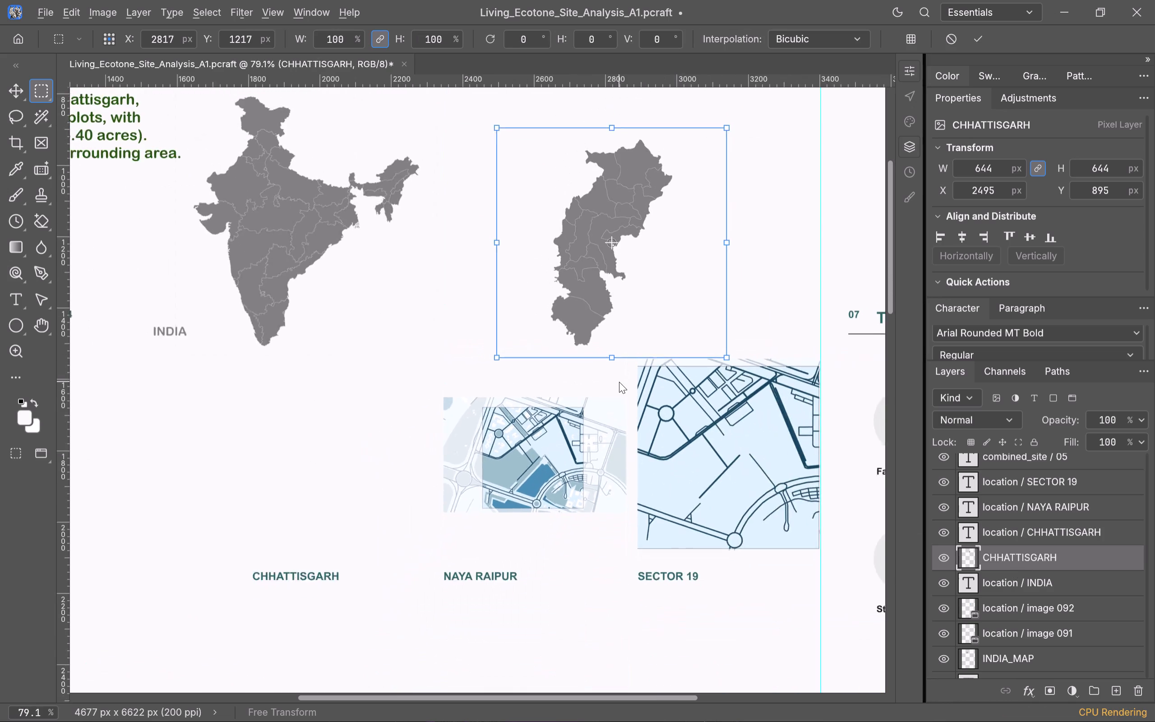
pyautogui.keyDown('alt'); pyautogui.scroll(-2, 619, 382); pyautogui.keyUp('alt')
pyautogui.moveTo(600, 277); pyautogui.dragTo(591, 276)
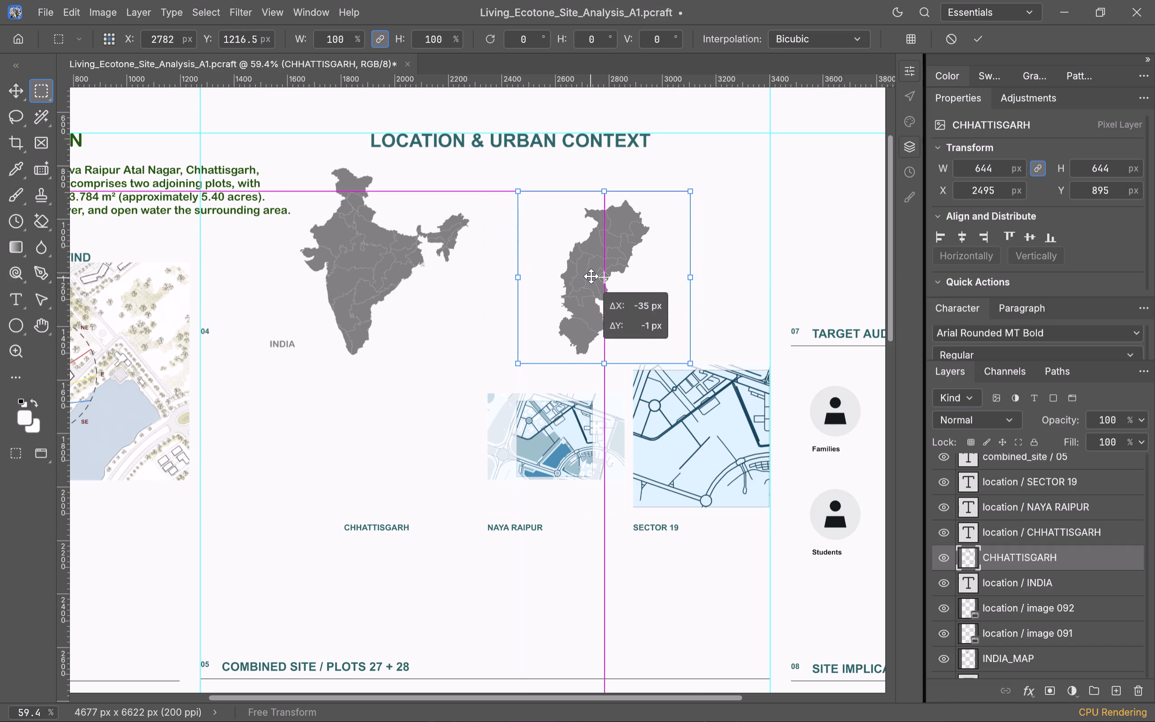
pyautogui.moveTo(591, 276); pyautogui.dragTo(596, 278)
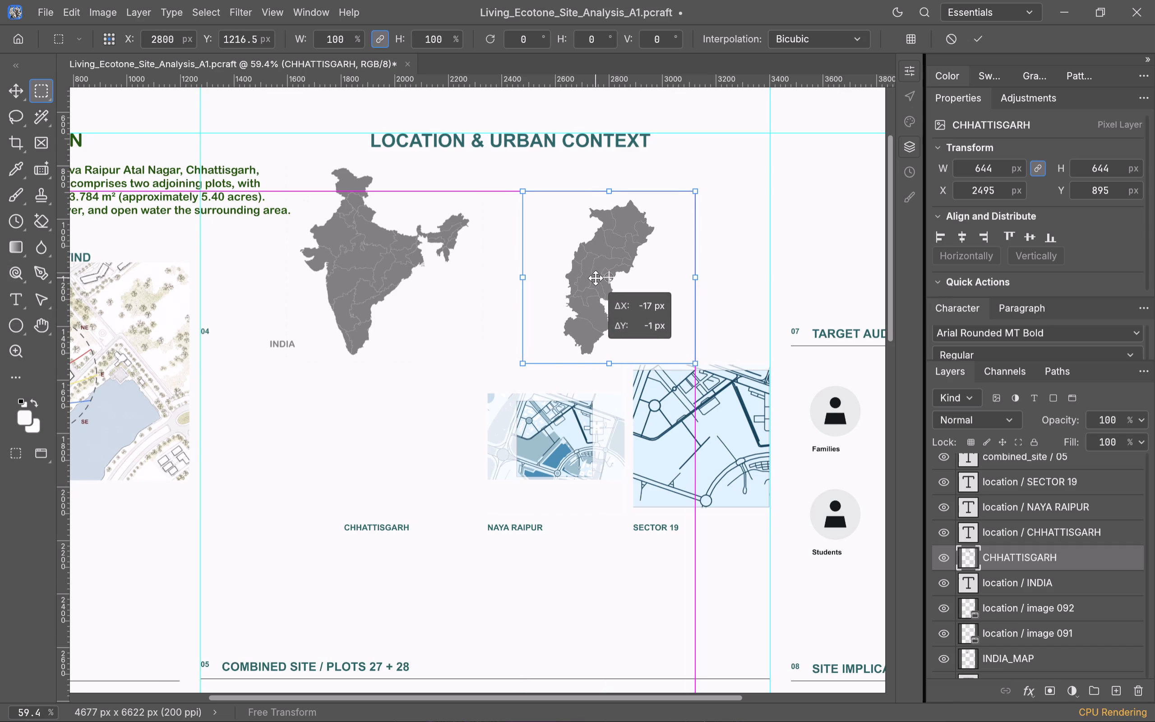
pyautogui.moveTo(596, 278); pyautogui.dragTo(594, 278)
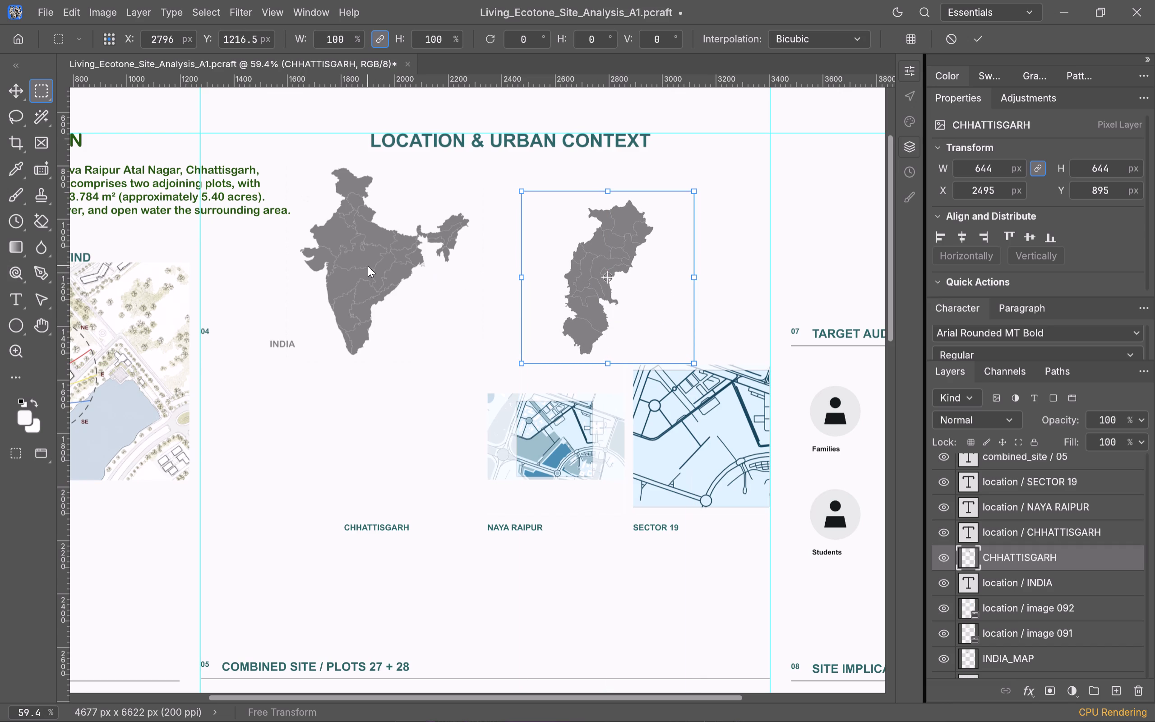
pyautogui.click(368, 266)
# Examine the layout of the LOCATION & URBAN CONTEXT maps and the gap between the India and Chhattisgarh maps.
pyautogui.scroll(-2, 560, 345)
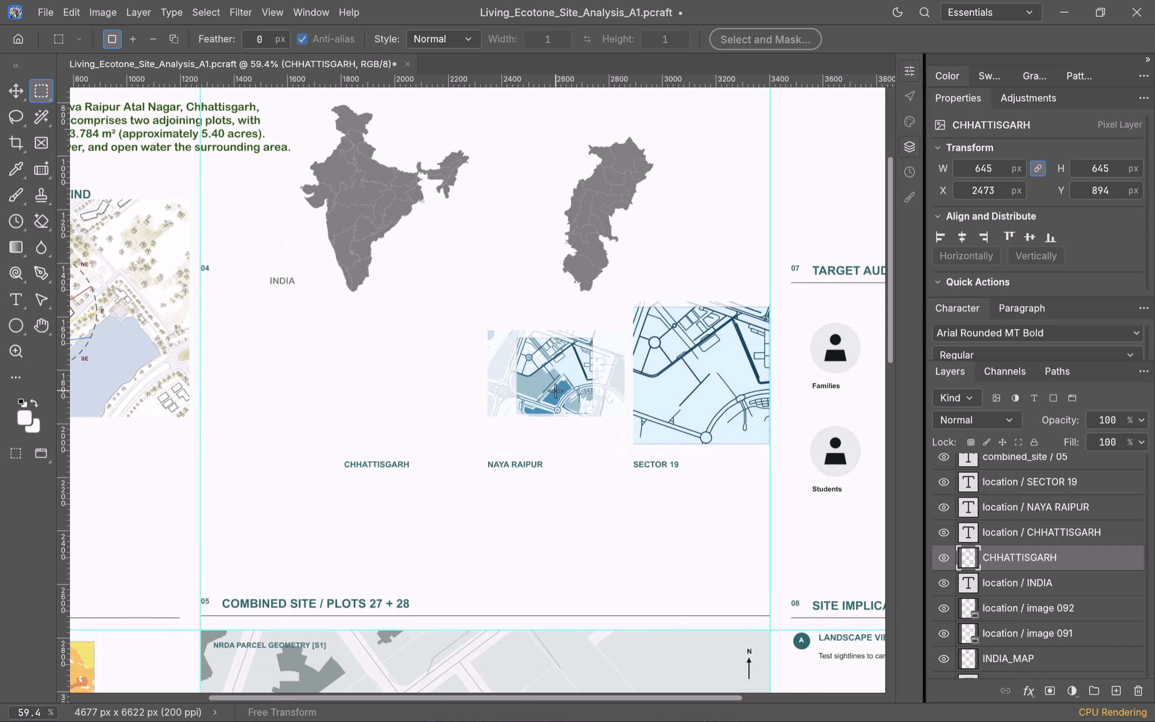
pyautogui.click(555, 391)
pyautogui.scroll(-2, 588, 407)
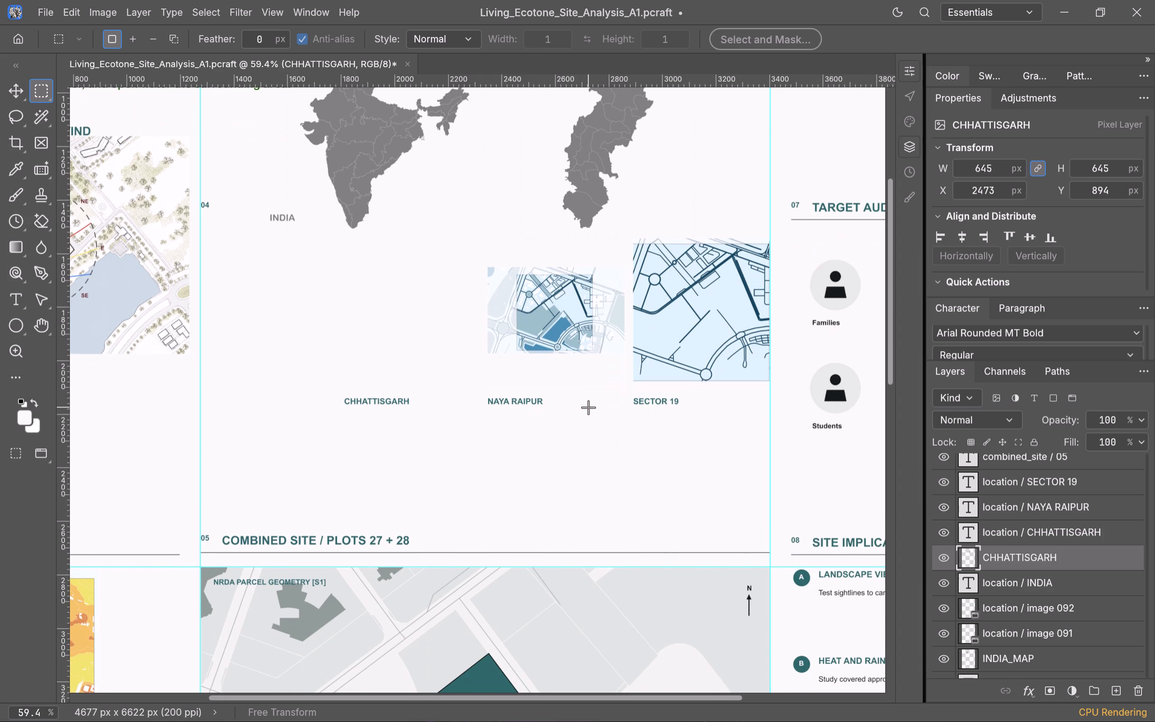
pyautogui.scroll(3, 541, 370)
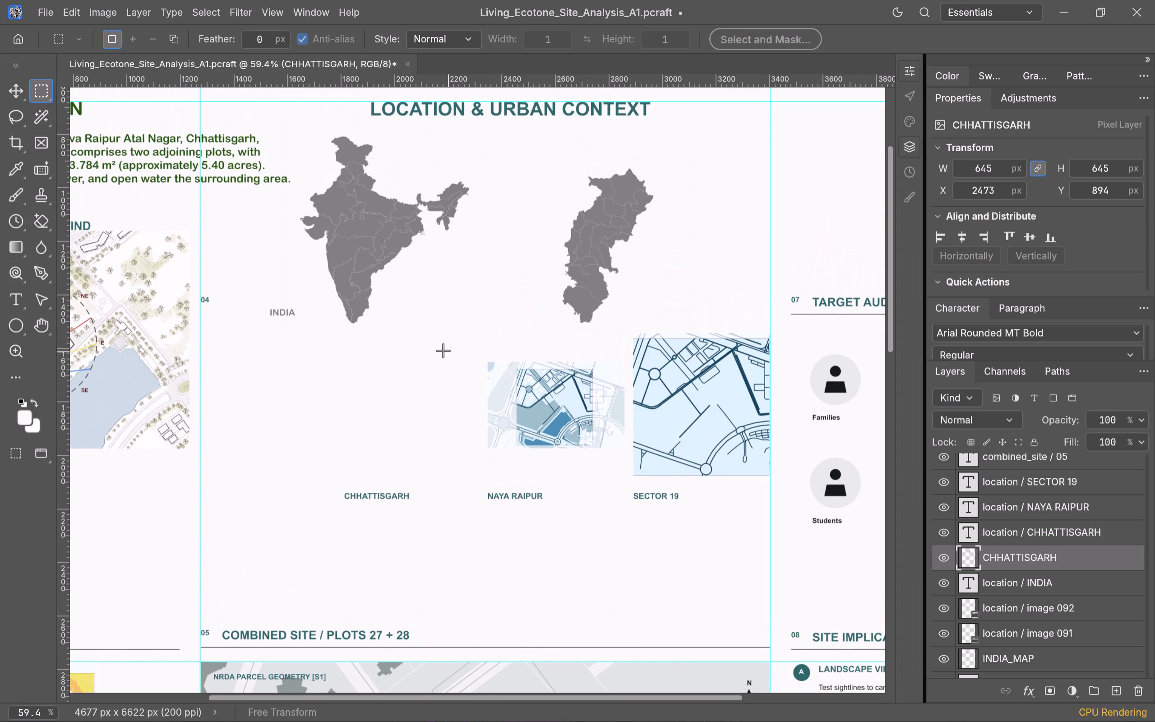
pyautogui.keyDown('alt'); pyautogui.scroll(6, 440, 350); pyautogui.keyUp('alt')
pyautogui.scroll(3, 440, 350)
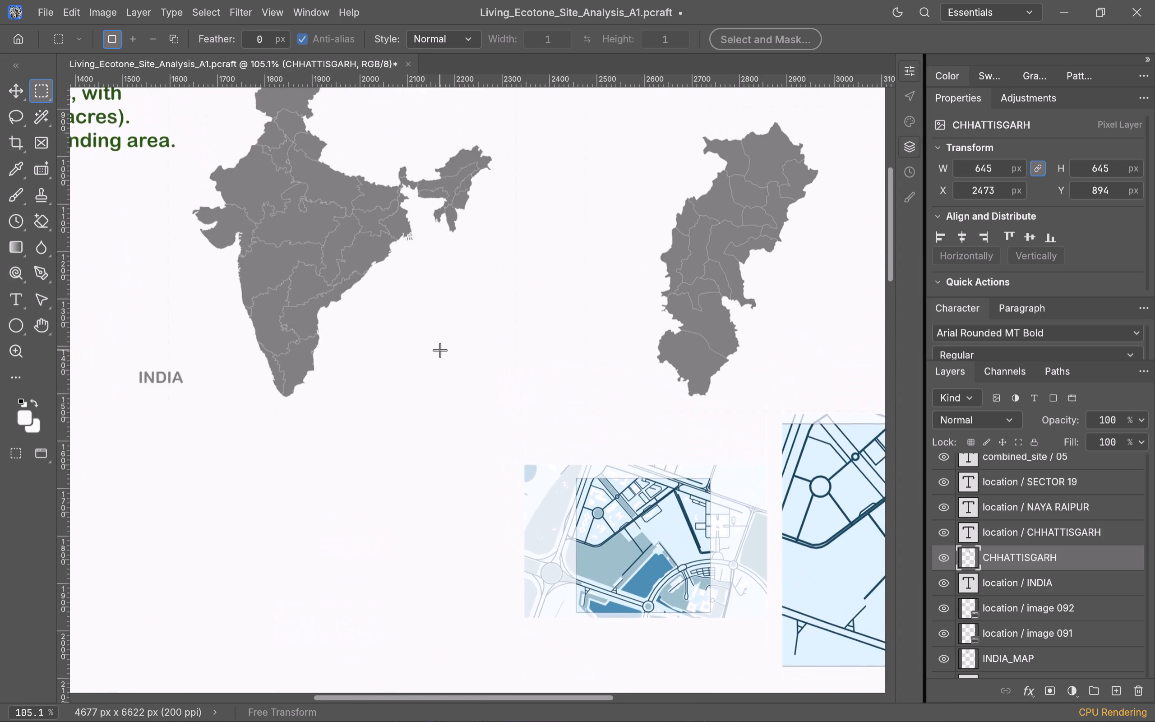
pyautogui.keyDown('alt'); pyautogui.scroll(5, 440, 350); pyautogui.keyUp('alt')
pyautogui.scroll(2, 440, 350)
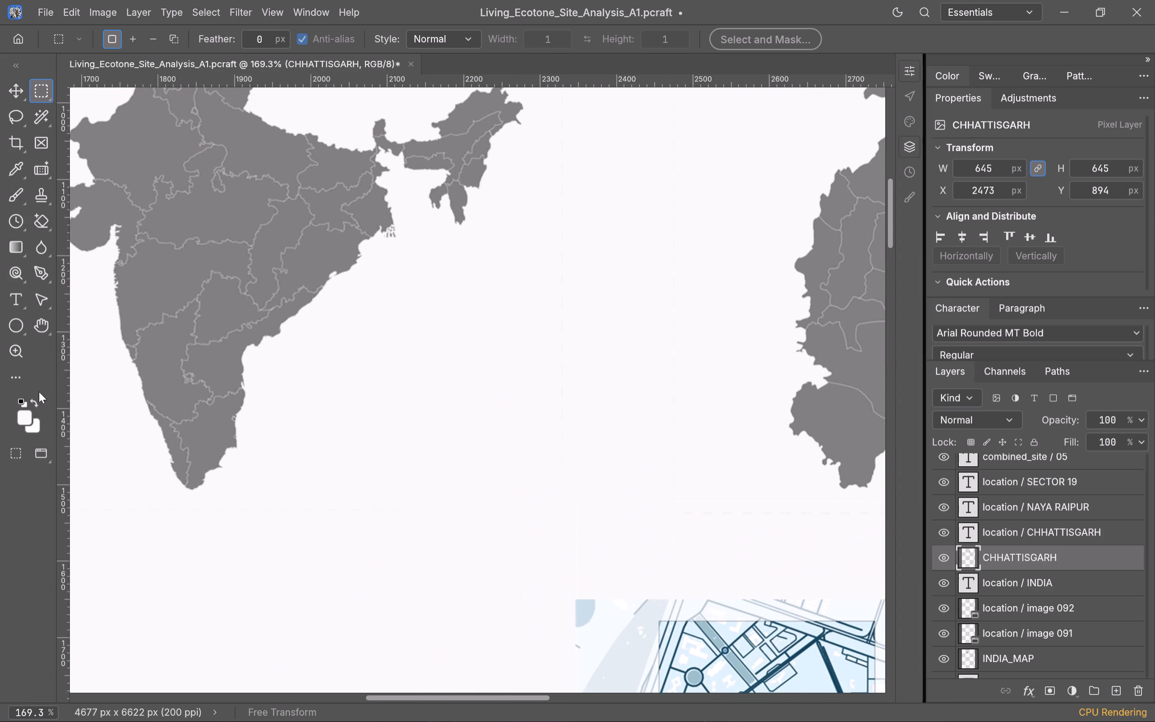
# Activate the Ellipse tool in Shape mode near the India map's east coast.
pyautogui.click(13, 324)
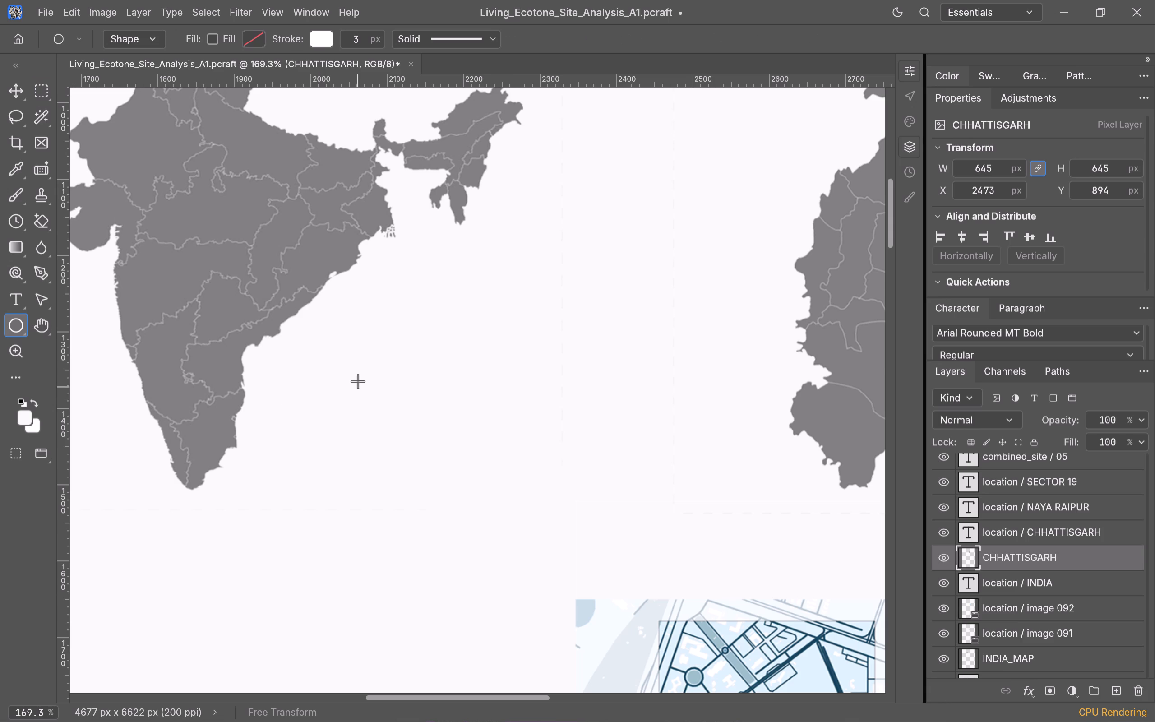
pyautogui.scroll(1, 274, 277)
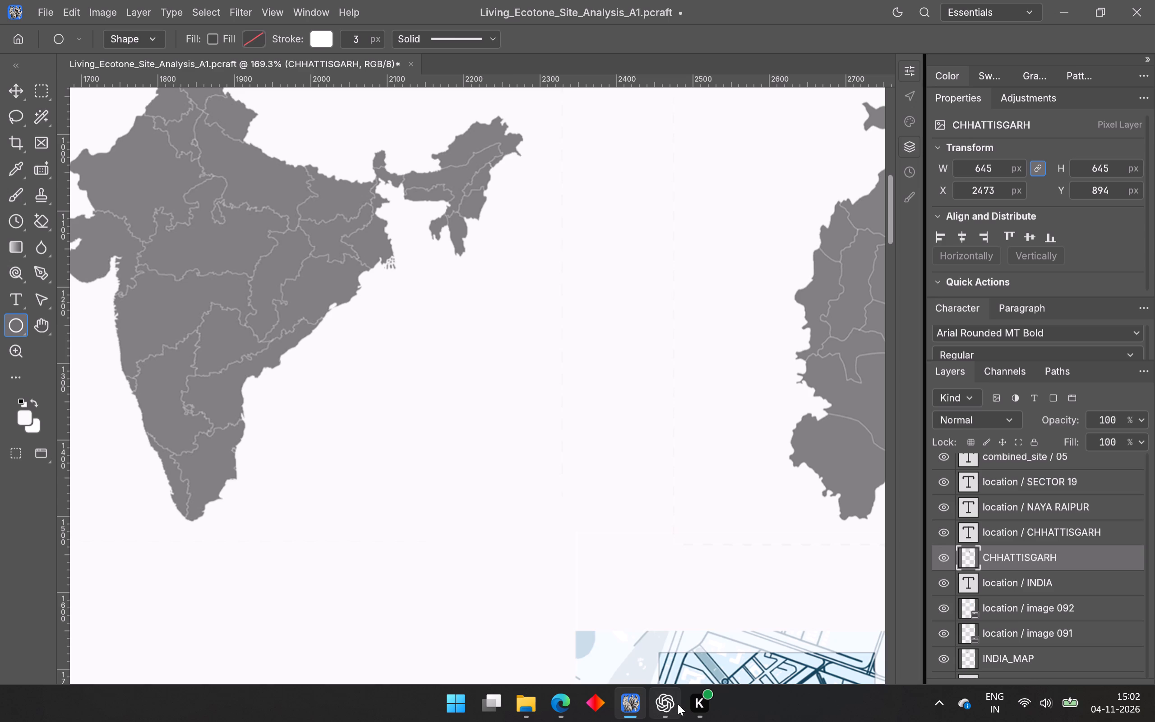
# Switch to the Edge browser and search the web for "raipur in india map" in a new tab.
pyautogui.click(557, 700)
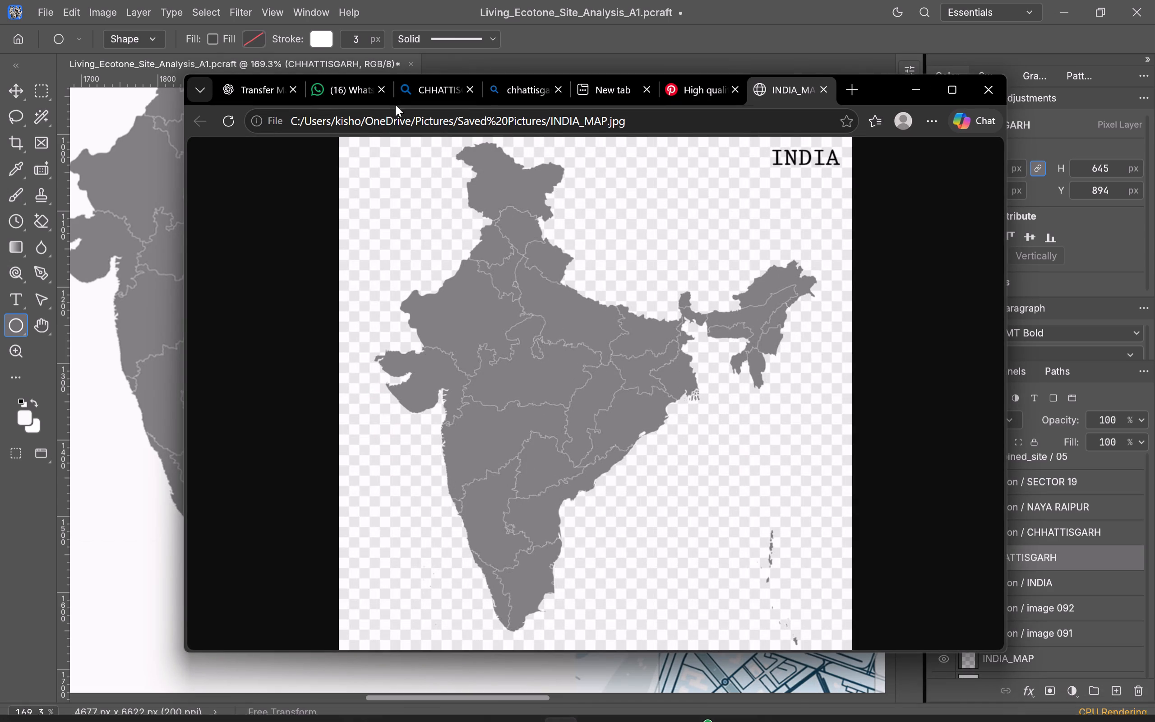
pyautogui.click(852, 93)
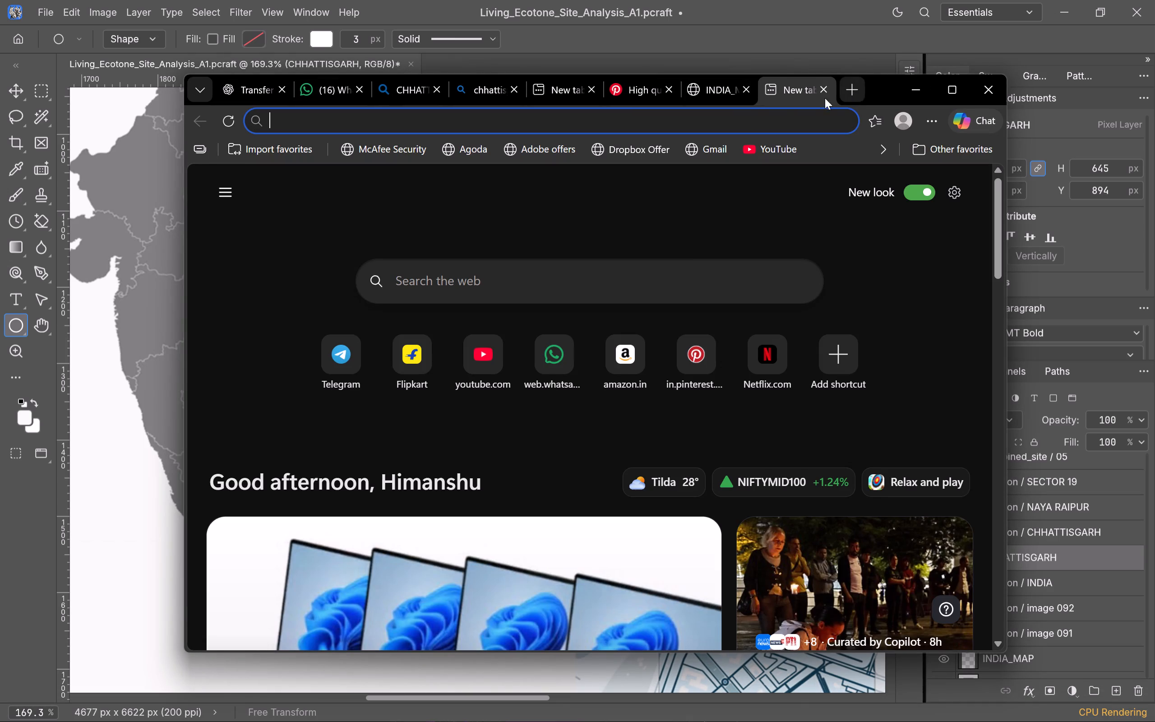
pyautogui.click(723, 85)
pyautogui.scroll(-3, 622, 253)
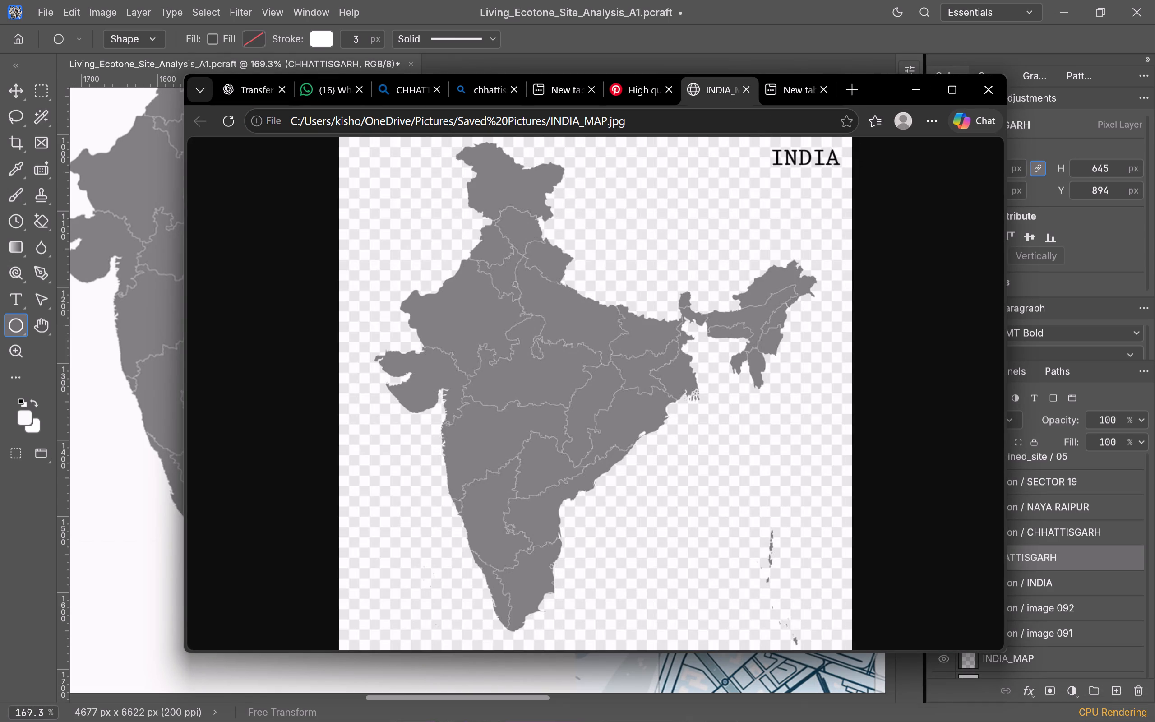
pyautogui.scroll(3, 622, 253)
pyautogui.press('Escape')
pyautogui.scroll(-4, 664, 315)
pyautogui.click(886, 264)
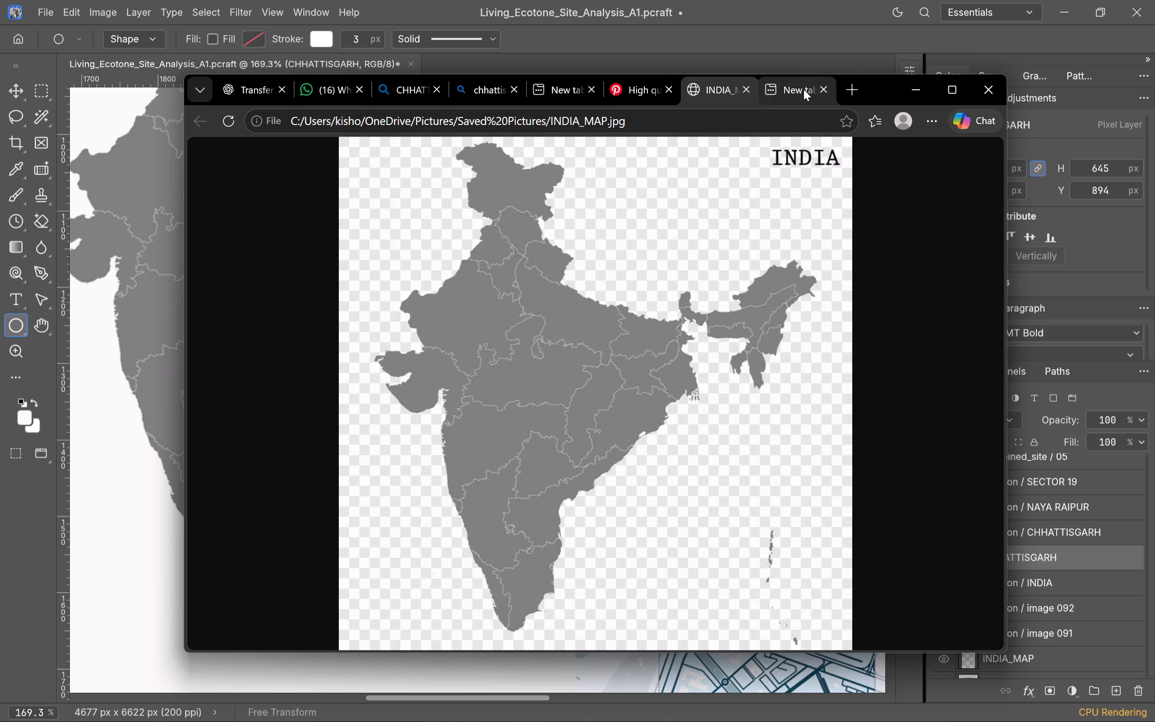
pyautogui.click(803, 89)
pyautogui.click(544, 120)
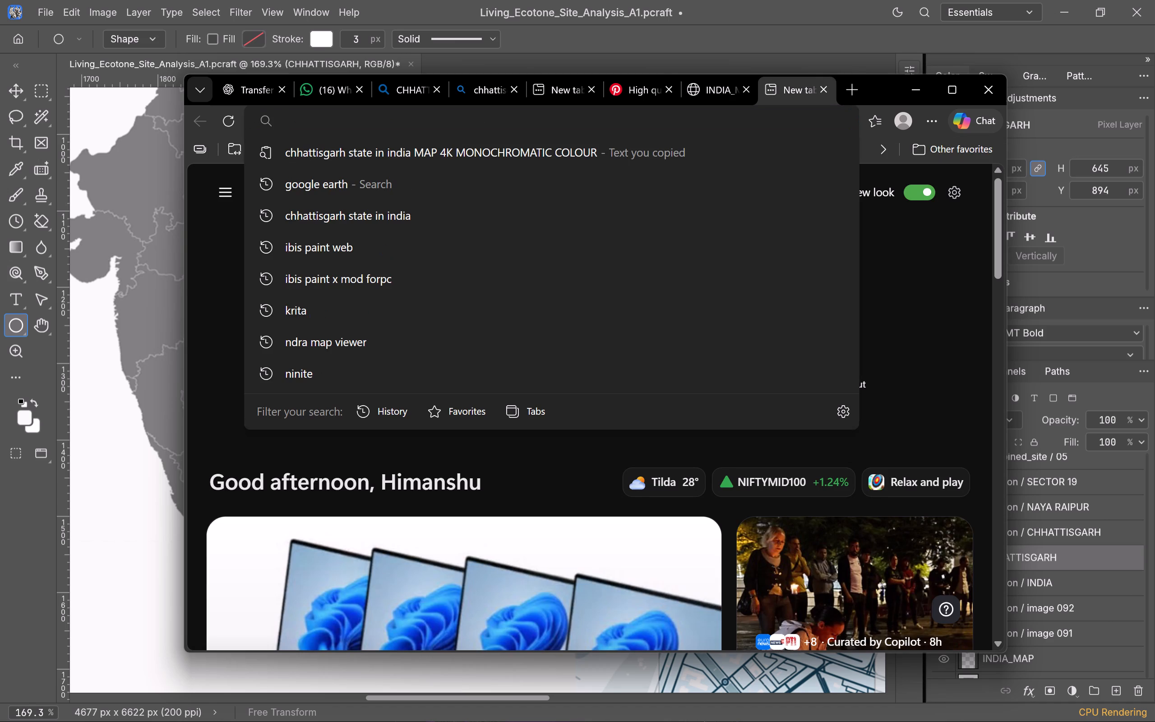
pyautogui.write('RAIPUR IN INDU')
pyautogui.press('BackSpace')
pyautogui.write('IA')
pyautogui.press('Return')
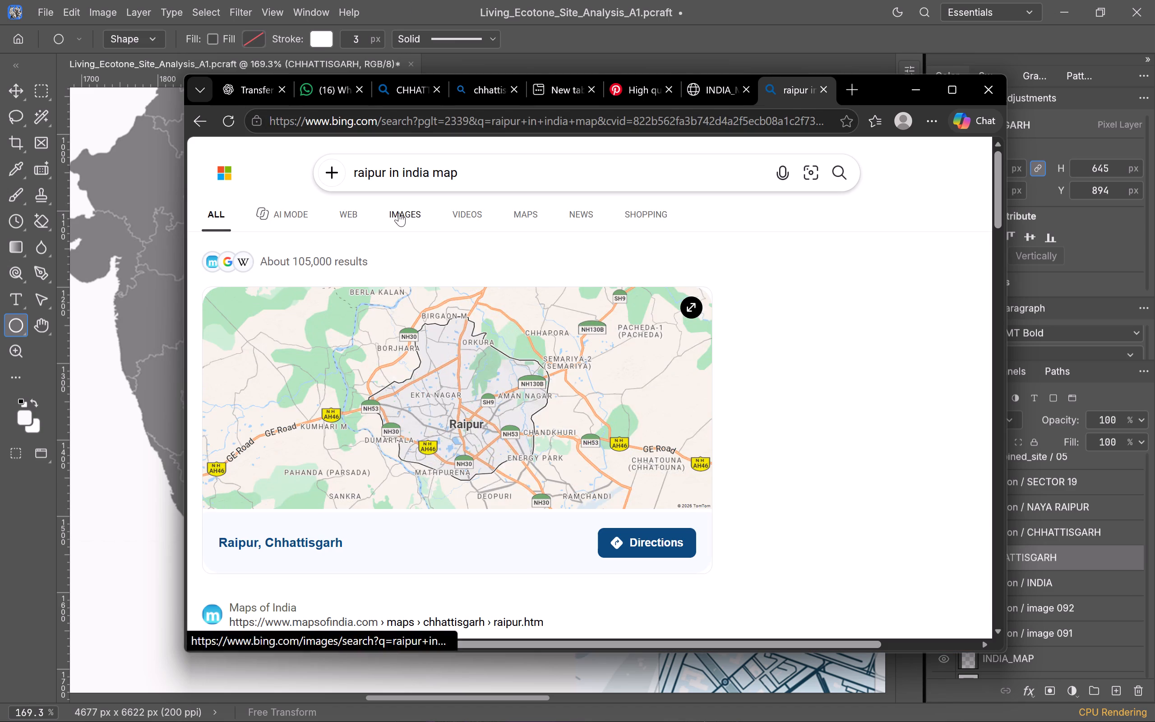
# View the image result "Where is Raipur, India? Raipur Location Map, Facts" for Raipur's position, and return to the A1 sheet.
pyautogui.click(399, 213)
pyautogui.scroll(-2, 461, 305)
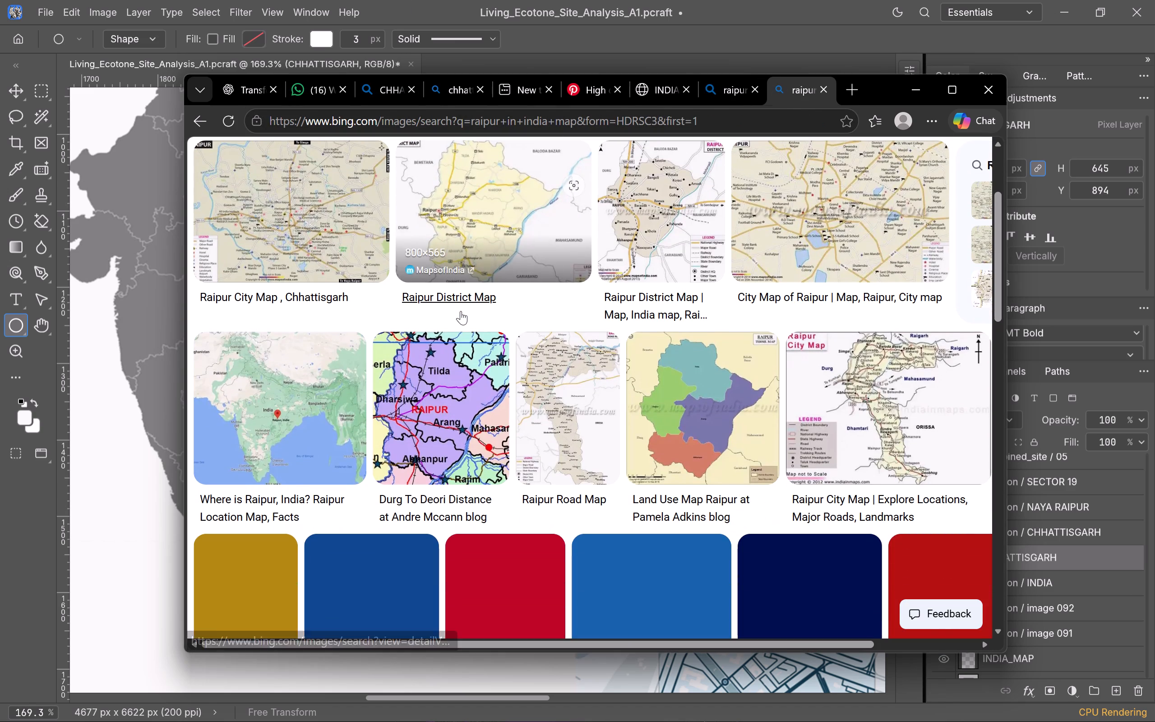
pyautogui.click(294, 392)
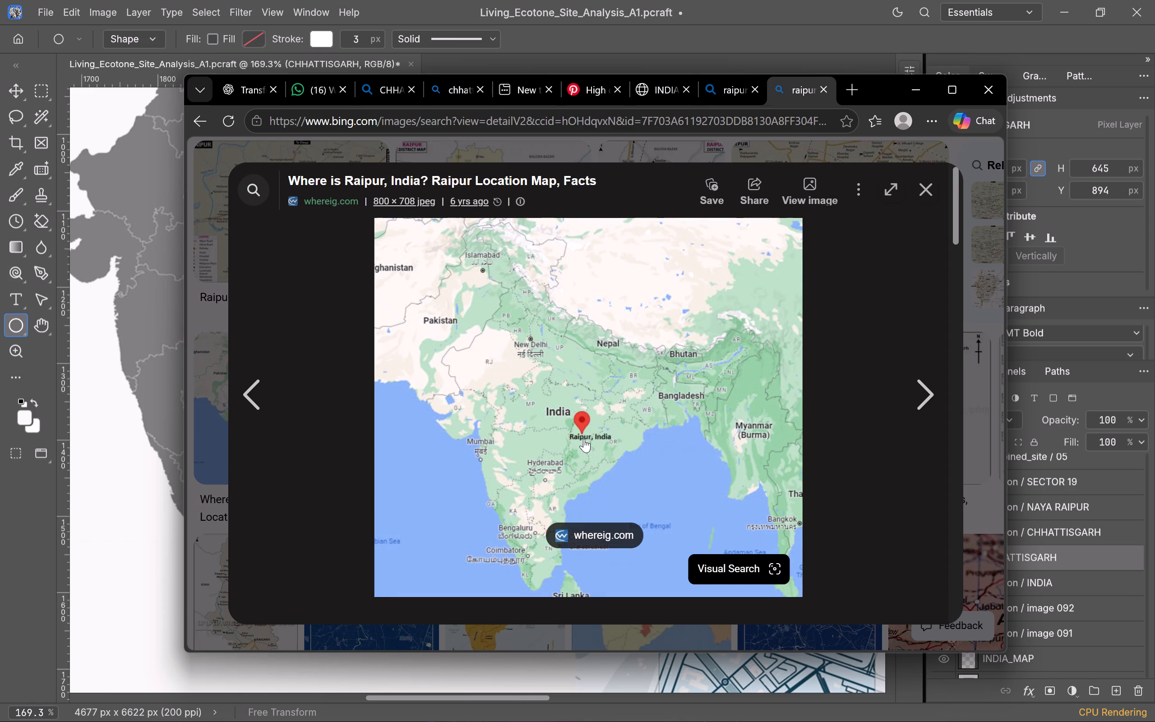
pyautogui.click(914, 89)
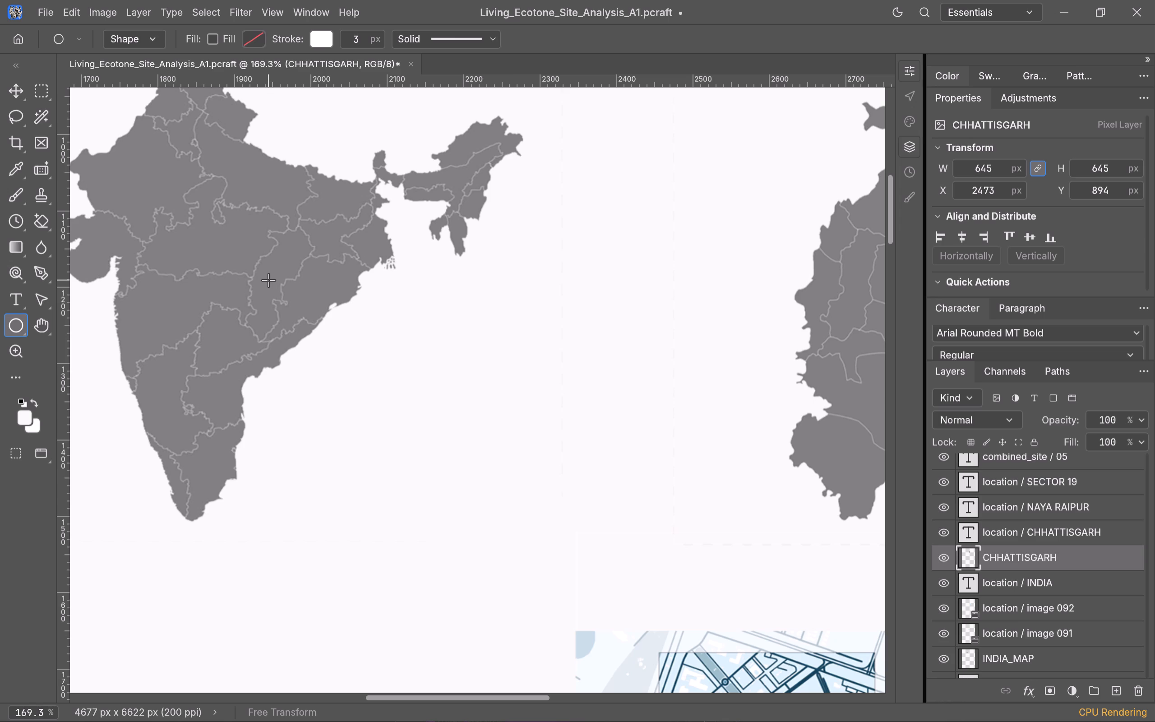
# Draw a small unfilled ellipse shape about 16 × 15 px off India's east coast, at about X 2083, Y 1262 px.
pyautogui.click(11, 323)
pyautogui.moveTo(377, 335); pyautogui.dragTo(391, 354)
pyautogui.moveTo(391, 354); pyautogui.dragTo(388, 347)
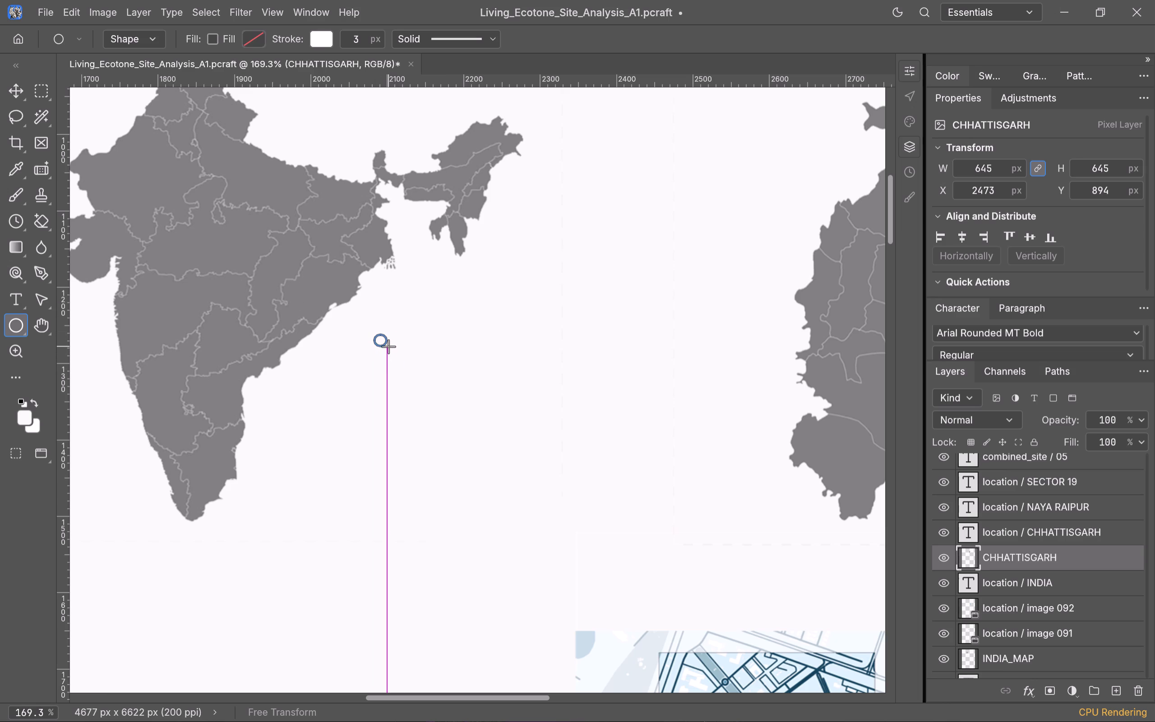
pyautogui.moveTo(388, 347); pyautogui.dragTo(387, 347)
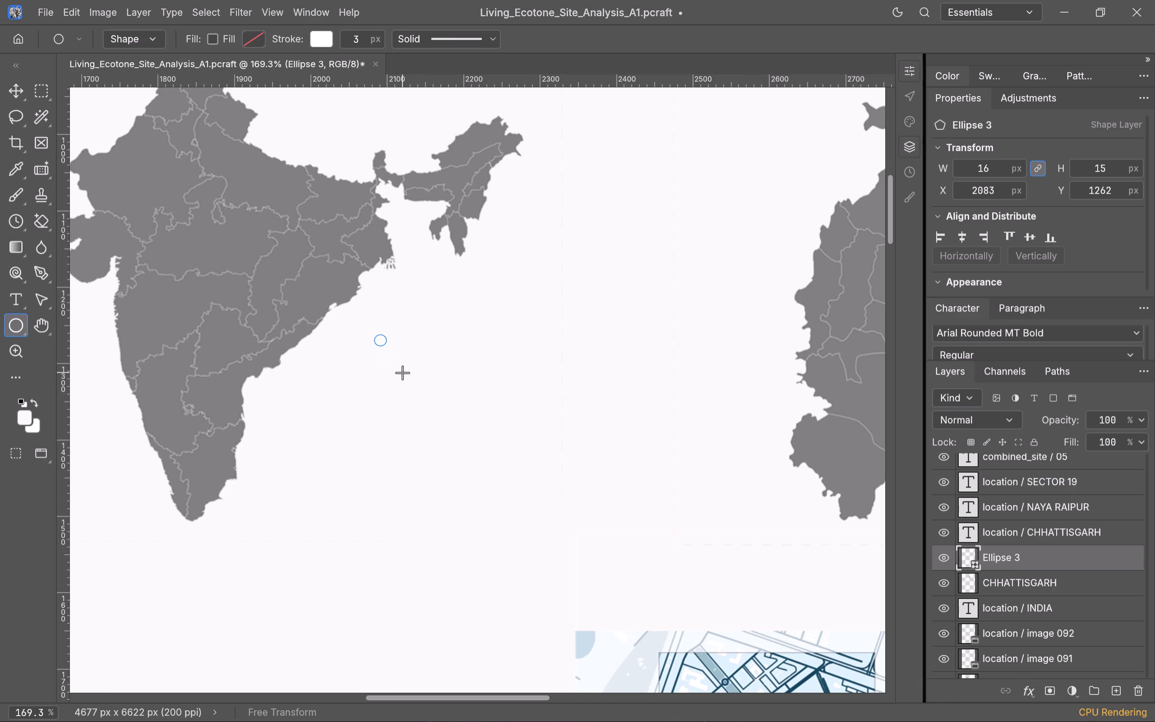
# Set the small ellipse's stroke width to 8 px.
pyautogui.keyDown('alt'); pyautogui.scroll(14, 402, 373); pyautogui.keyUp('alt')
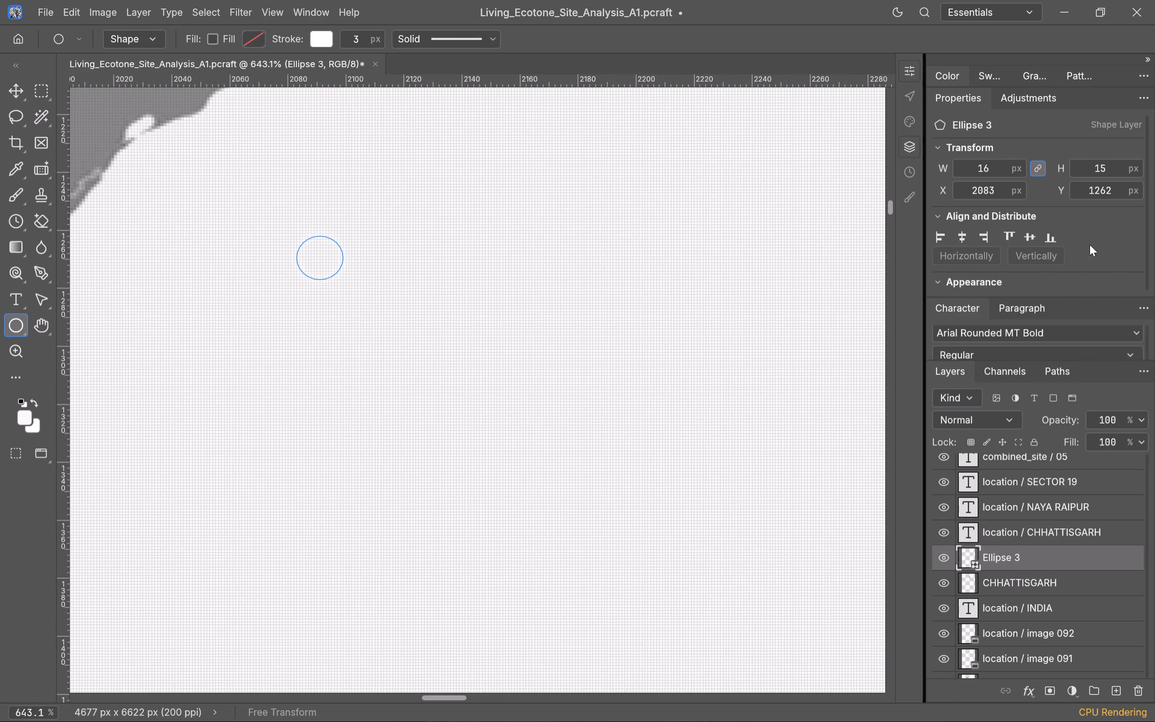
pyautogui.scroll(-2, 1095, 241)
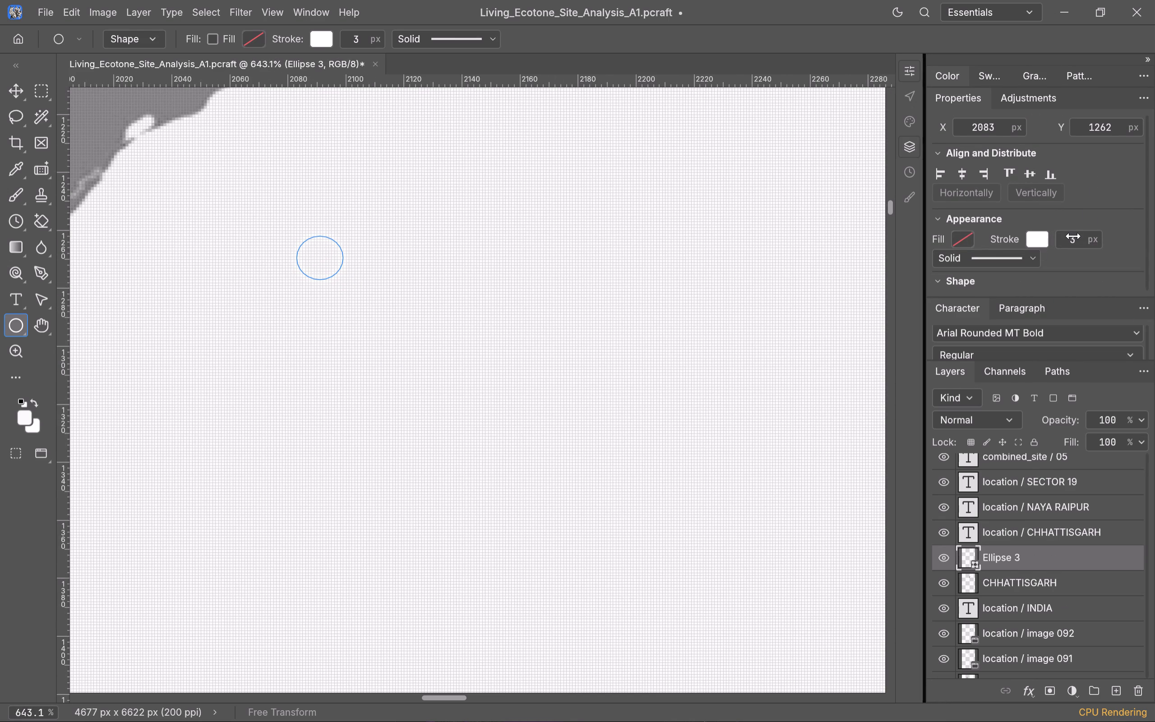
pyautogui.scroll(-5, 1073, 236)
pyautogui.scroll(8, 1076, 238)
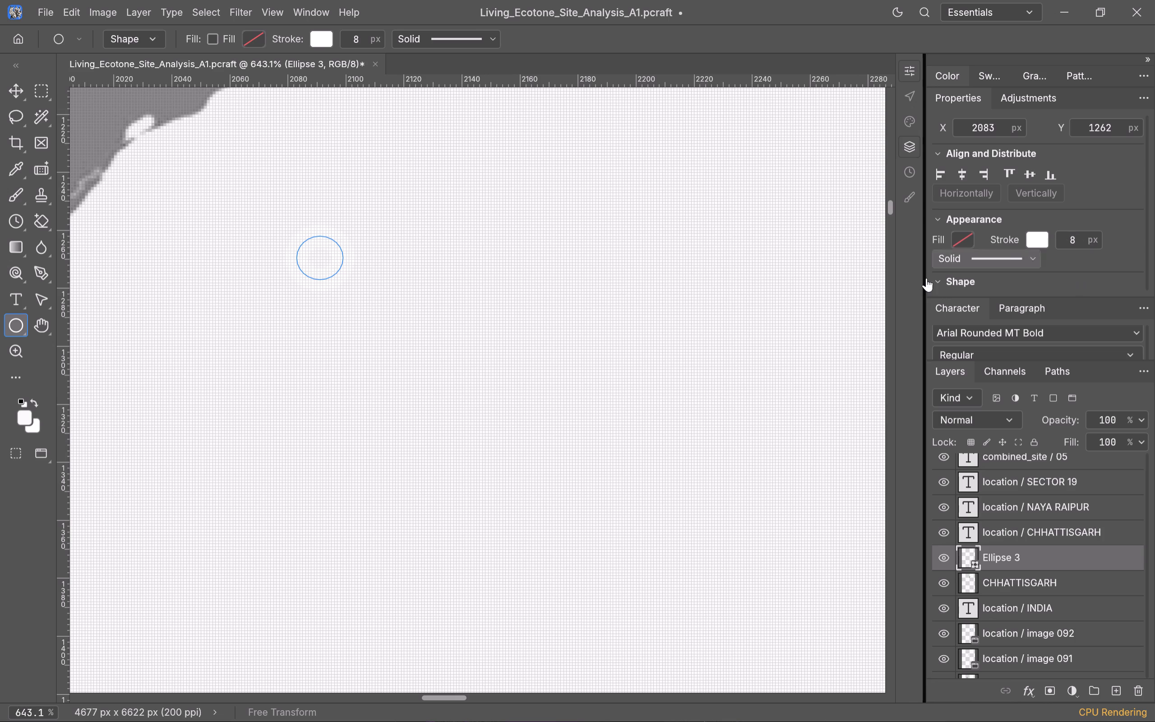
pyautogui.click(632, 292)
pyautogui.click(742, 299)
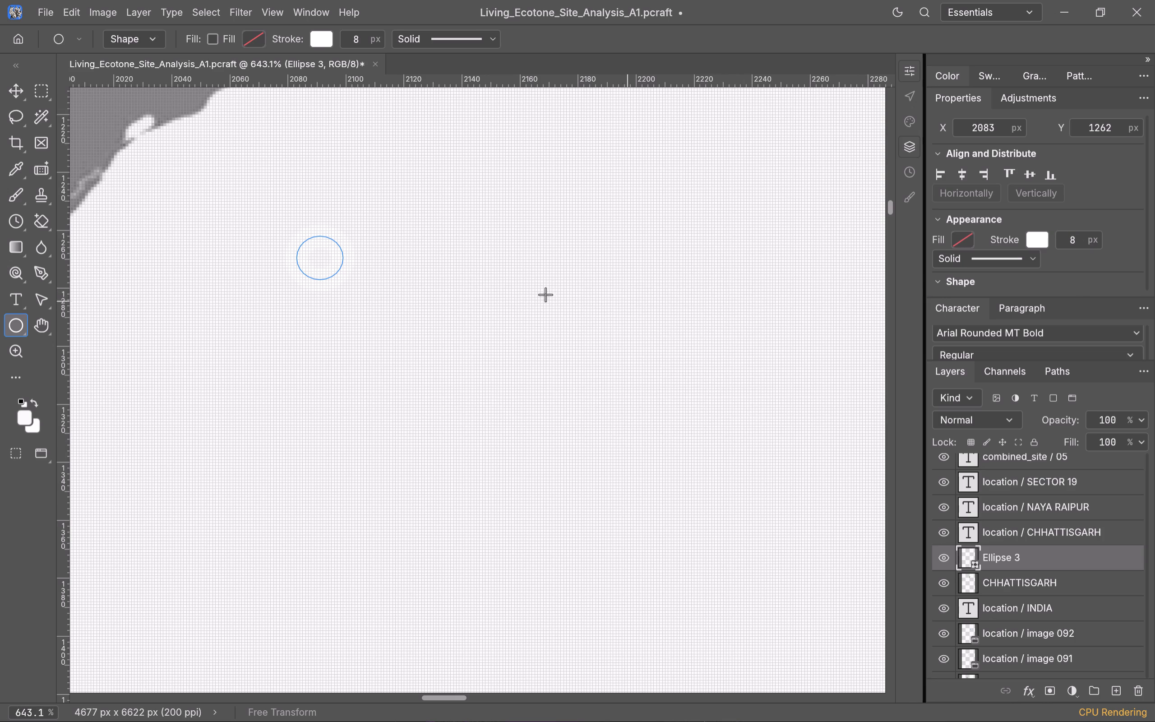
# Change the small ellipse's stroke colour to the yellow from the recently used colours.
pyautogui.scroll(-3, 517, 289)
pyautogui.scroll(1, 517, 291)
pyautogui.keyDown('alt'); pyautogui.scroll(-8, 517, 291); pyautogui.keyUp('alt')
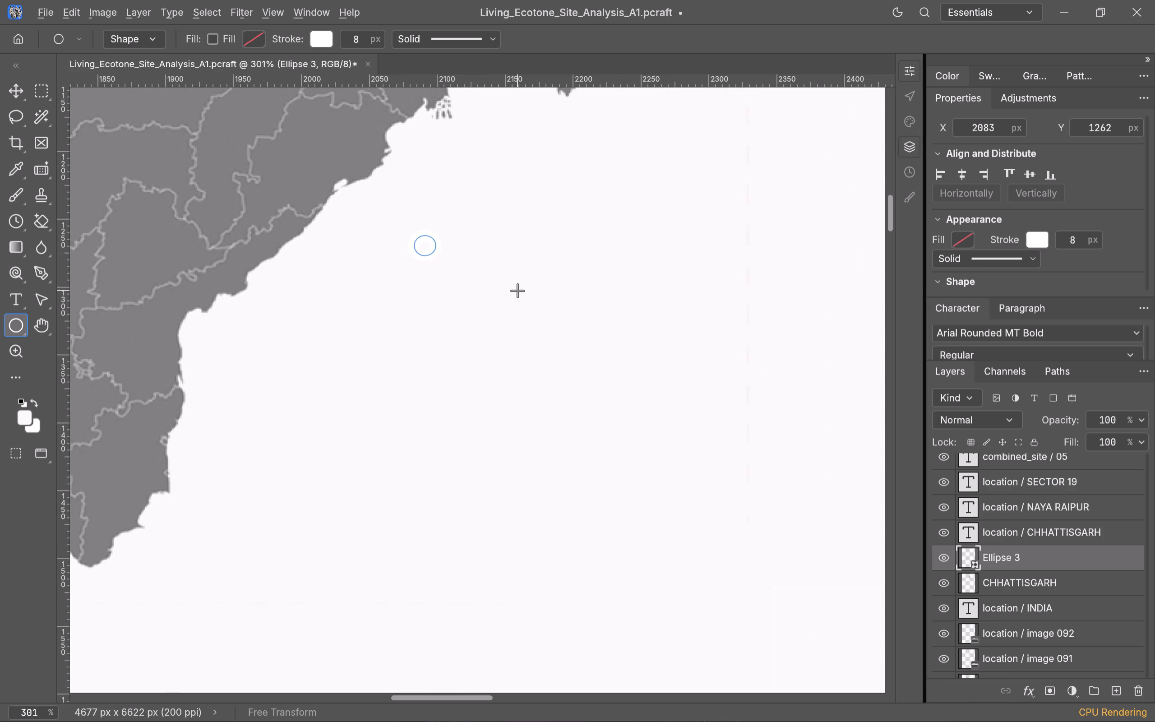
pyautogui.keyDown('alt'); pyautogui.scroll(-2, 517, 291); pyautogui.keyUp('alt')
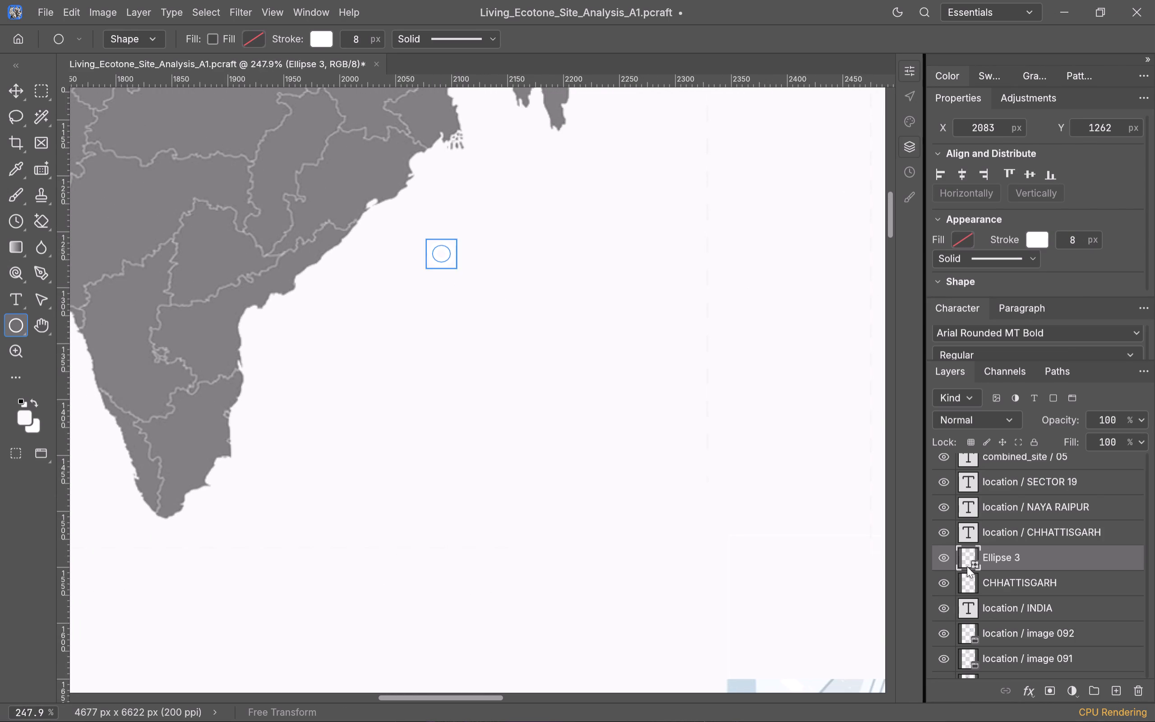
pyautogui.click(1010, 559)
pyautogui.click(1030, 241)
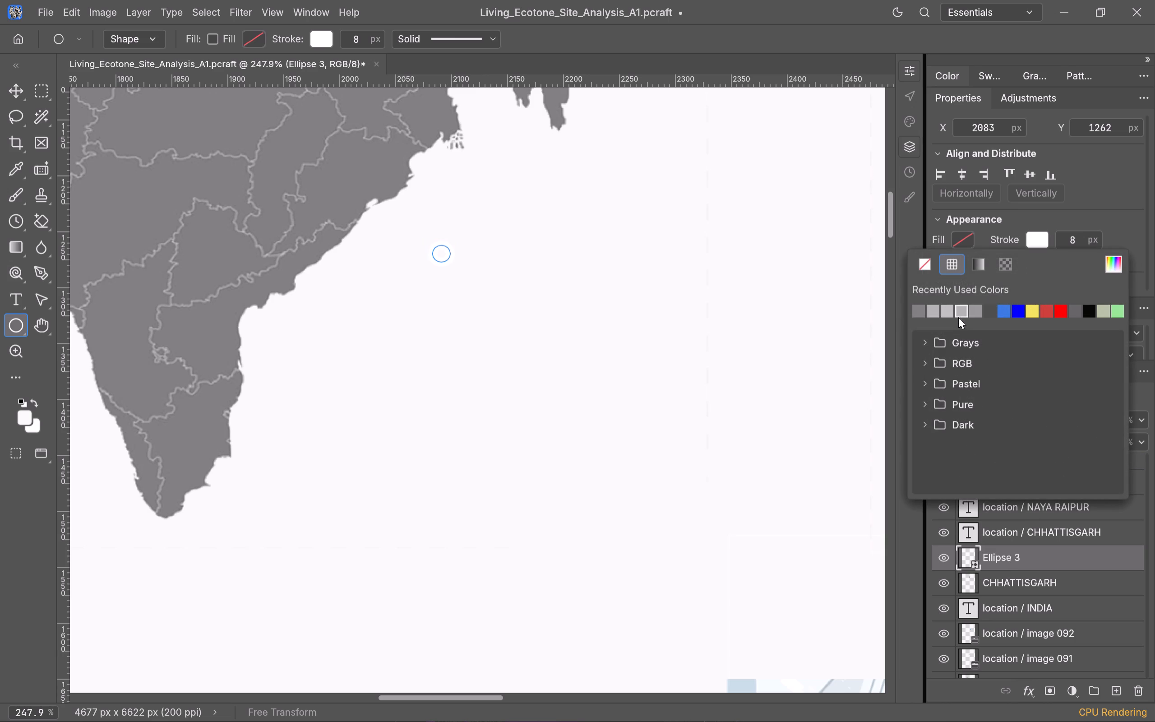
pyautogui.click(1027, 307)
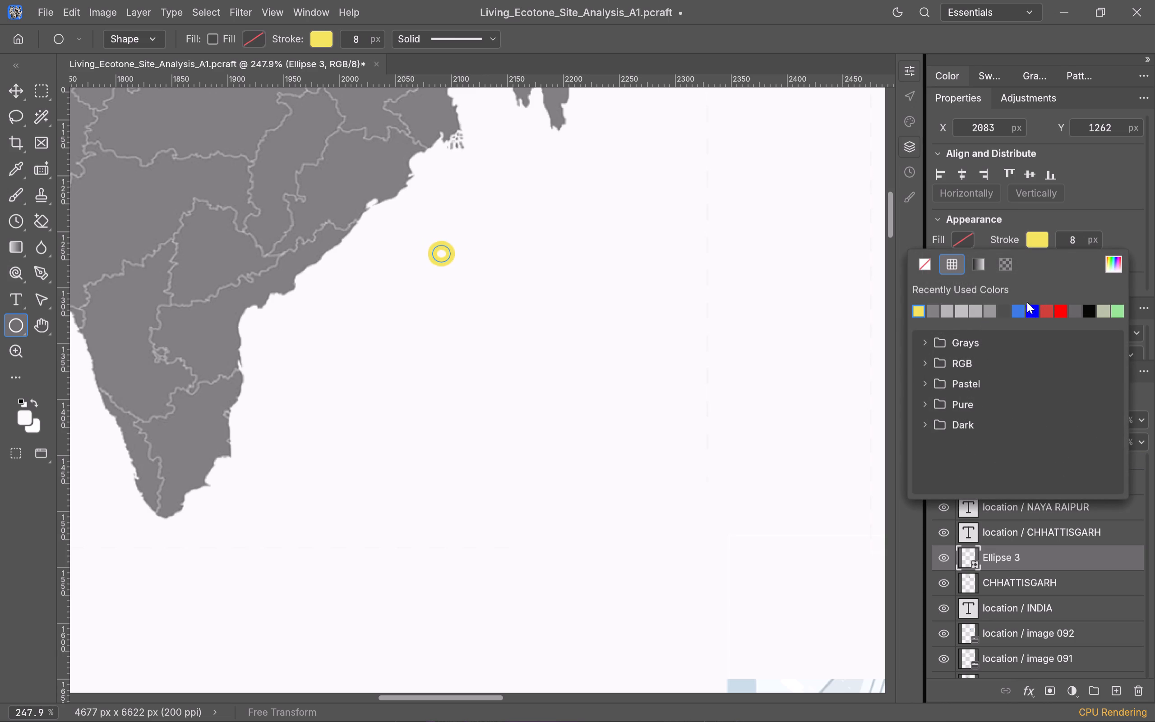
pyautogui.click(1042, 216)
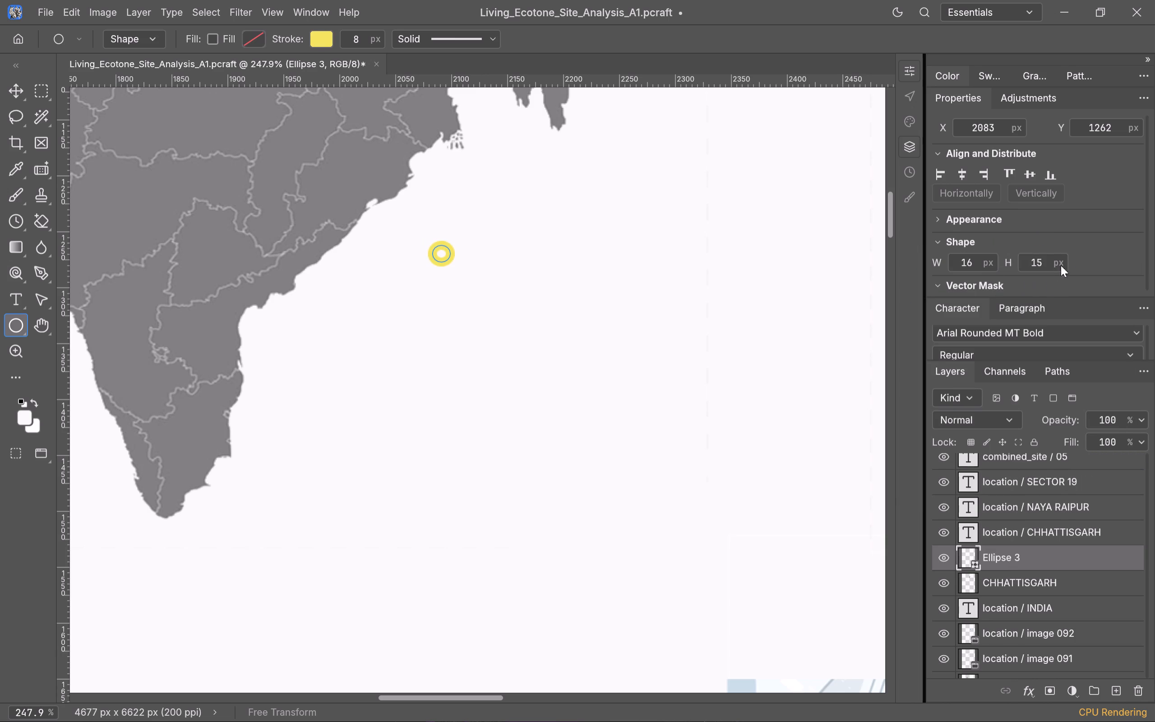
# Set the yellow ellipse's shape height to 16 px so it matches its width as a true circle.
pyautogui.scroll(-5, 1038, 261)
pyautogui.scroll(1, 1038, 265)
pyautogui.scroll(-6, 1038, 265)
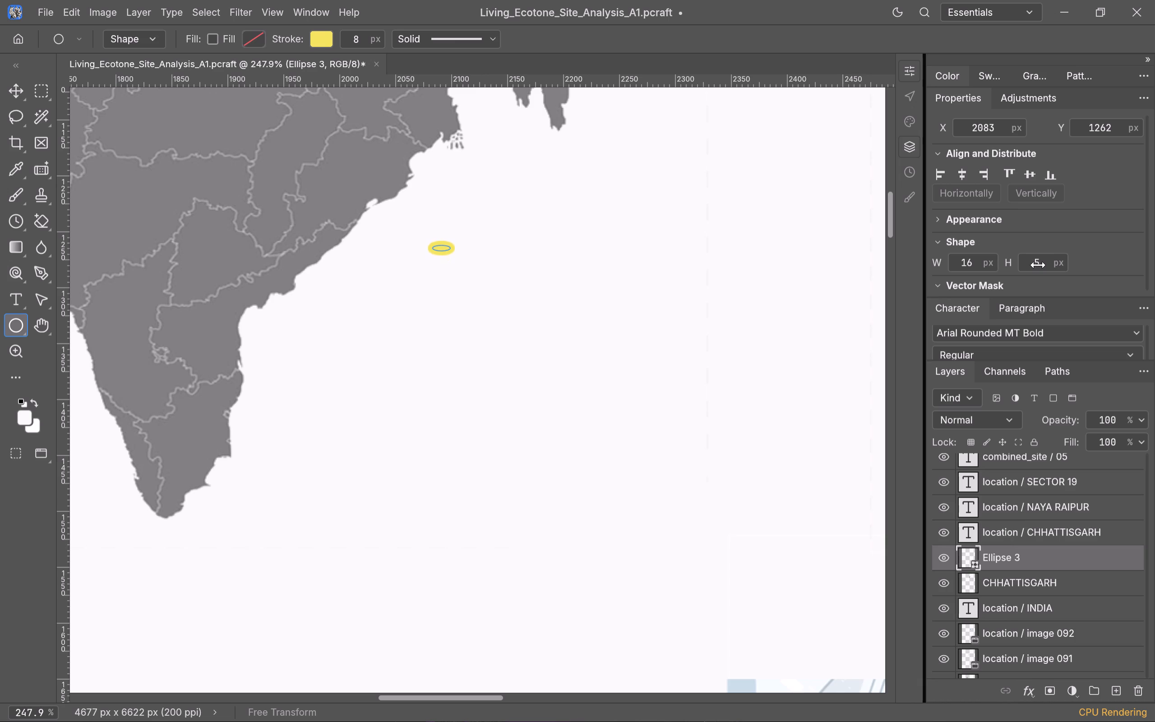
pyautogui.scroll(-2, 1038, 265)
pyautogui.scroll(8, 1038, 265)
pyautogui.scroll(1, 1095, 227)
pyautogui.scroll(-3, 1095, 227)
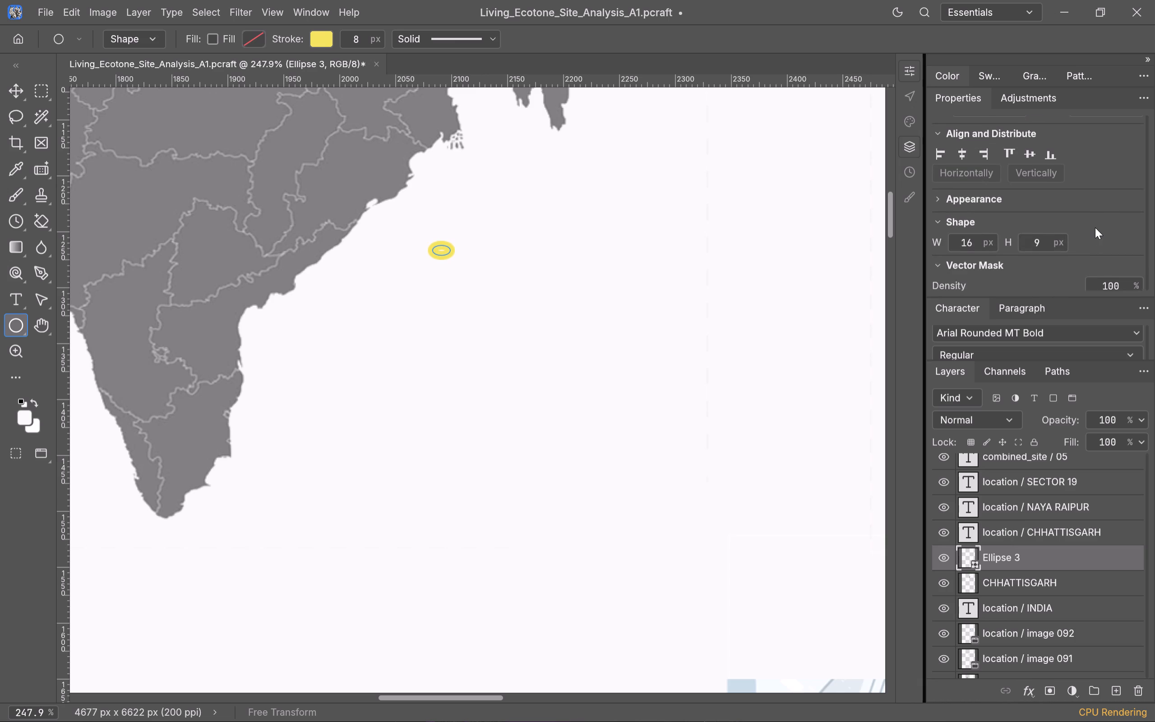
pyautogui.scroll(-1, 1095, 227)
pyautogui.scroll(1, 1095, 227)
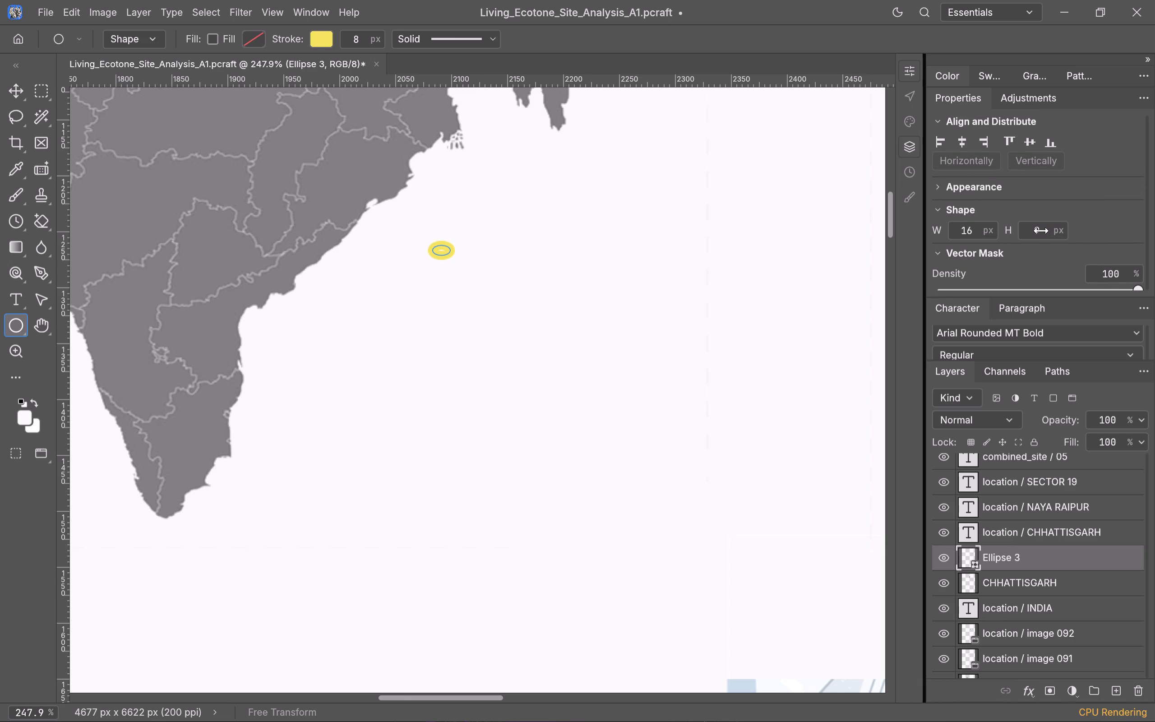
pyautogui.scroll(5, 1041, 231)
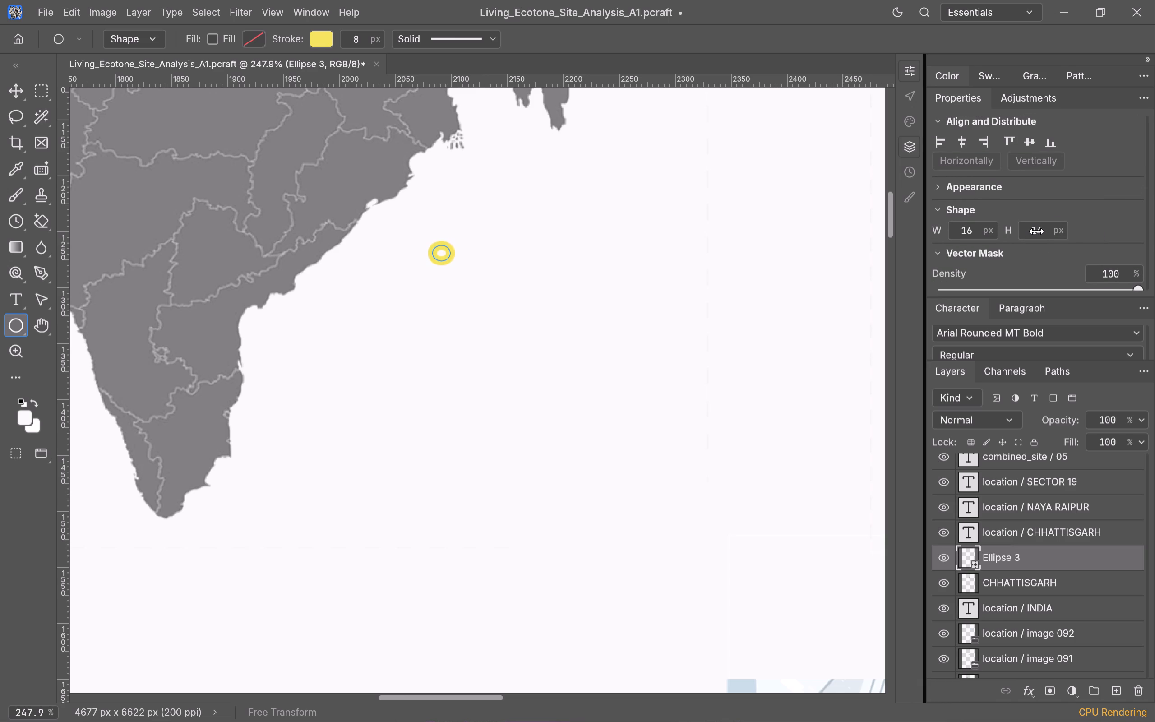
pyautogui.scroll(2, 1039, 235)
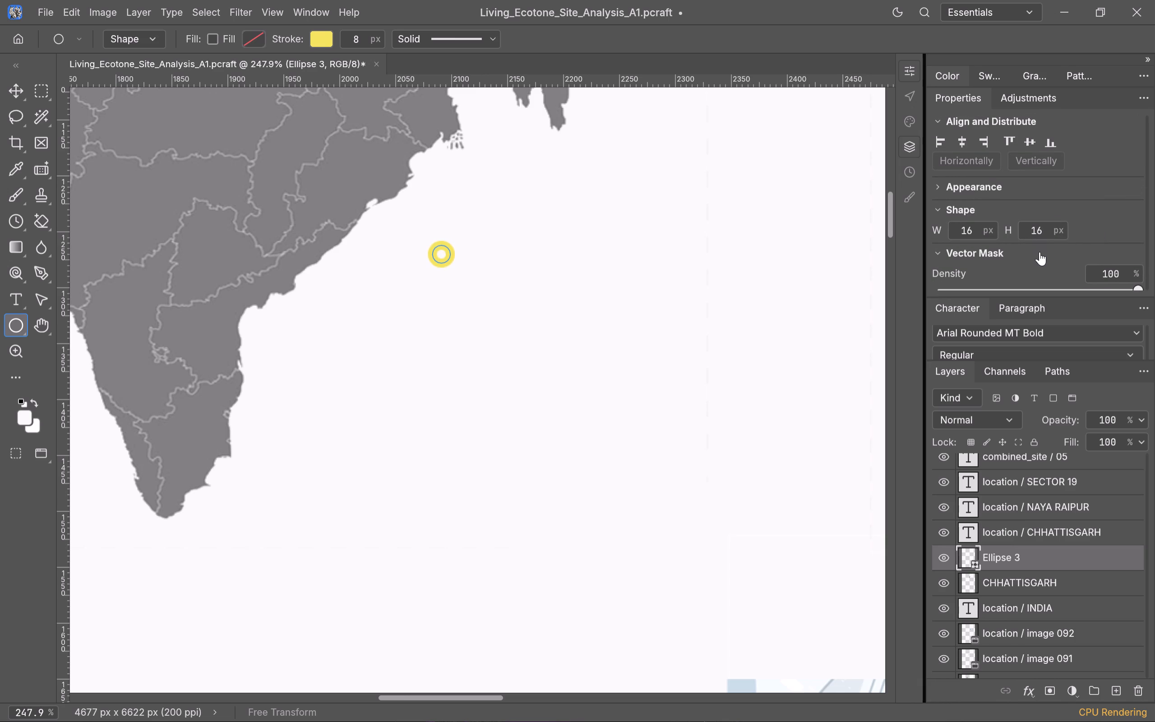
pyautogui.click(1039, 252)
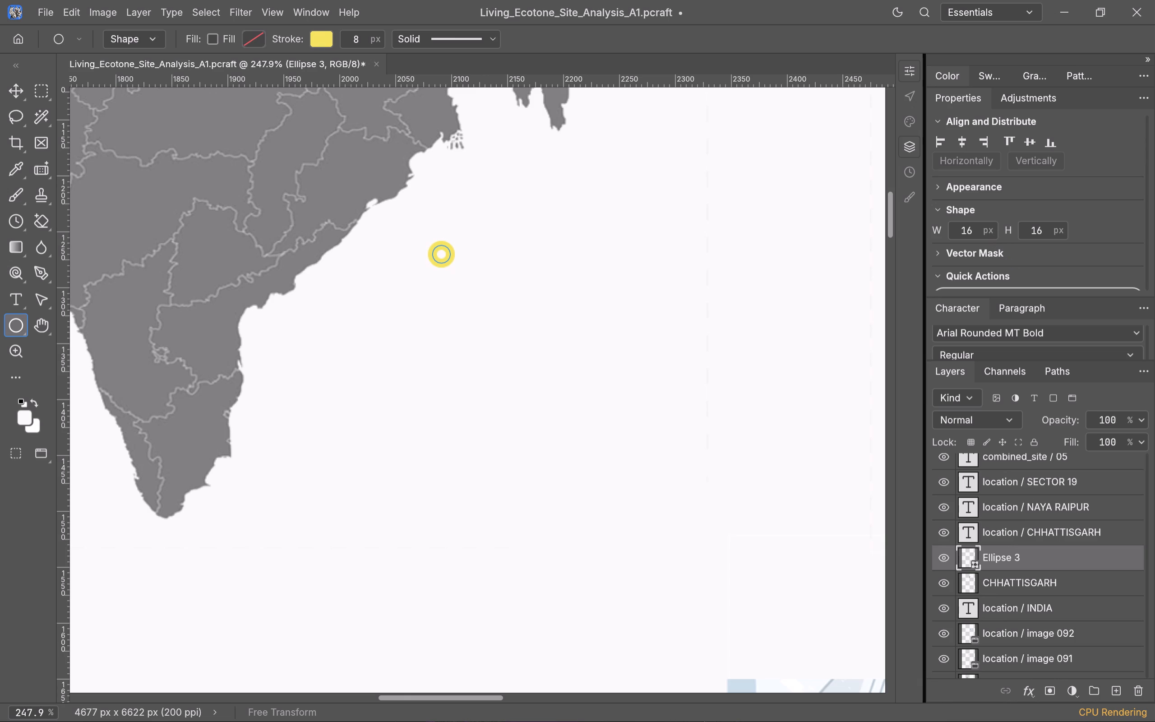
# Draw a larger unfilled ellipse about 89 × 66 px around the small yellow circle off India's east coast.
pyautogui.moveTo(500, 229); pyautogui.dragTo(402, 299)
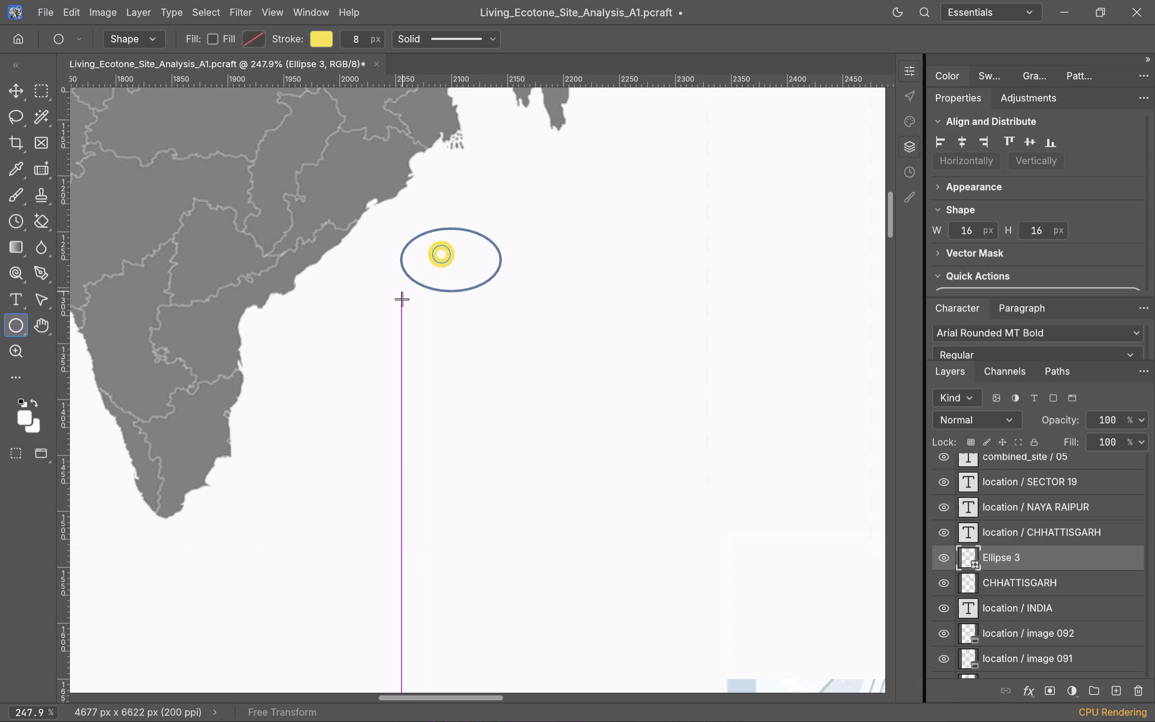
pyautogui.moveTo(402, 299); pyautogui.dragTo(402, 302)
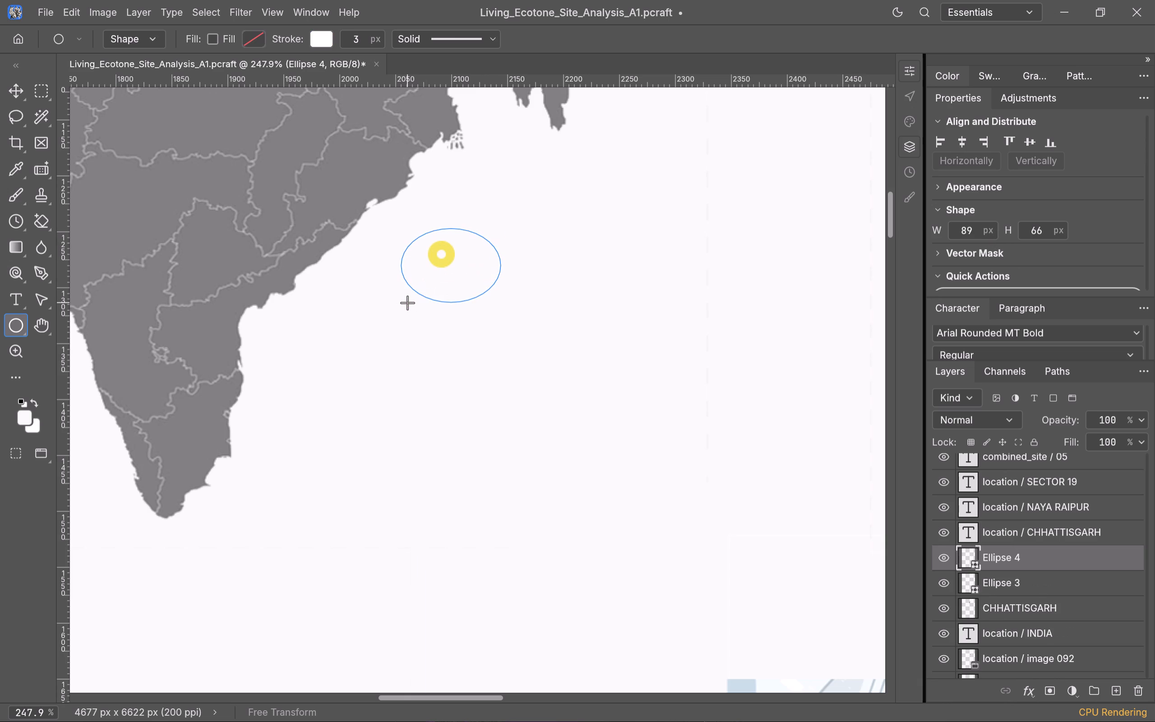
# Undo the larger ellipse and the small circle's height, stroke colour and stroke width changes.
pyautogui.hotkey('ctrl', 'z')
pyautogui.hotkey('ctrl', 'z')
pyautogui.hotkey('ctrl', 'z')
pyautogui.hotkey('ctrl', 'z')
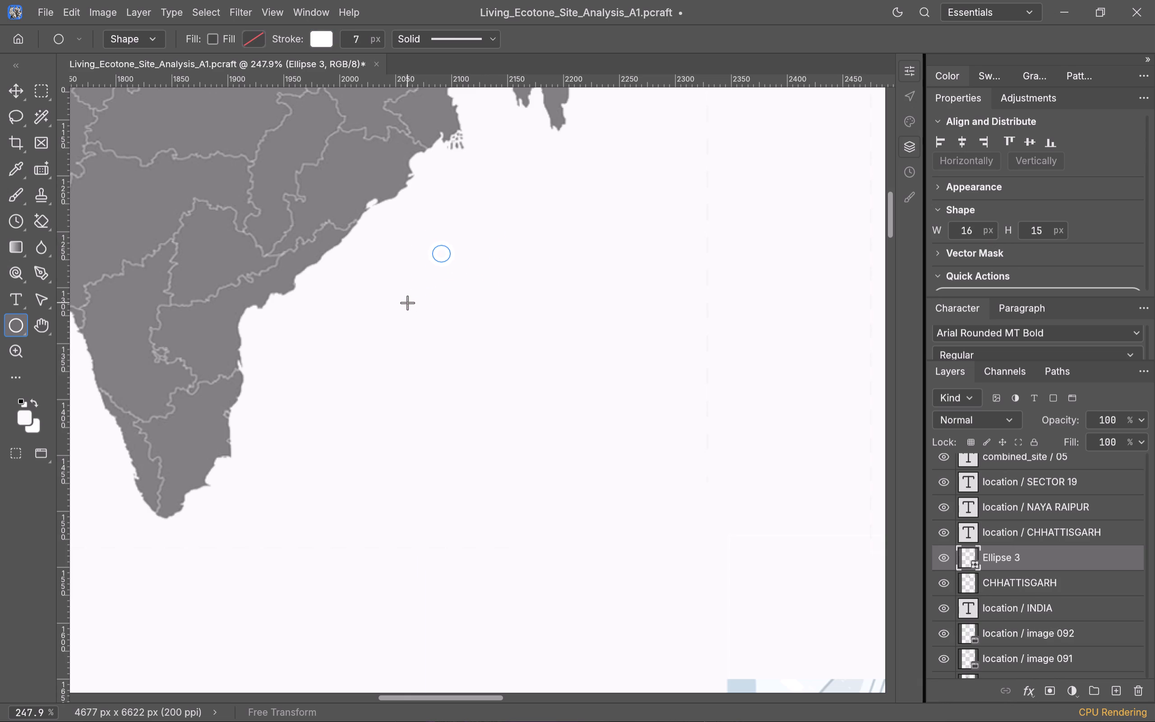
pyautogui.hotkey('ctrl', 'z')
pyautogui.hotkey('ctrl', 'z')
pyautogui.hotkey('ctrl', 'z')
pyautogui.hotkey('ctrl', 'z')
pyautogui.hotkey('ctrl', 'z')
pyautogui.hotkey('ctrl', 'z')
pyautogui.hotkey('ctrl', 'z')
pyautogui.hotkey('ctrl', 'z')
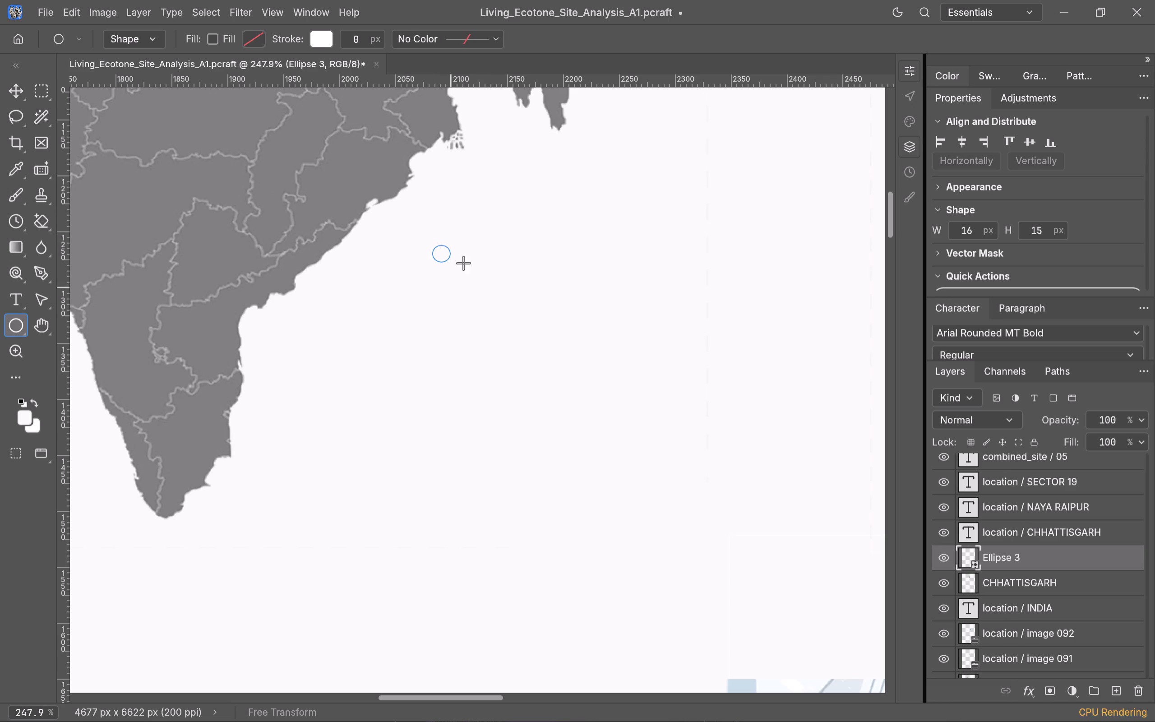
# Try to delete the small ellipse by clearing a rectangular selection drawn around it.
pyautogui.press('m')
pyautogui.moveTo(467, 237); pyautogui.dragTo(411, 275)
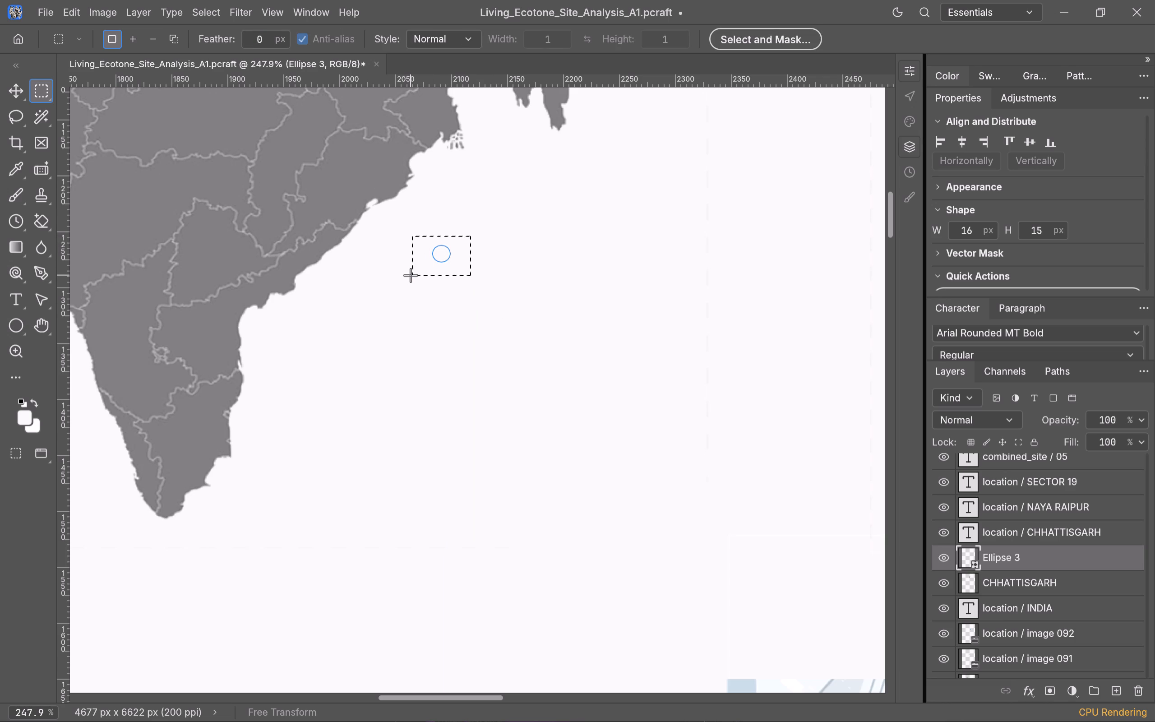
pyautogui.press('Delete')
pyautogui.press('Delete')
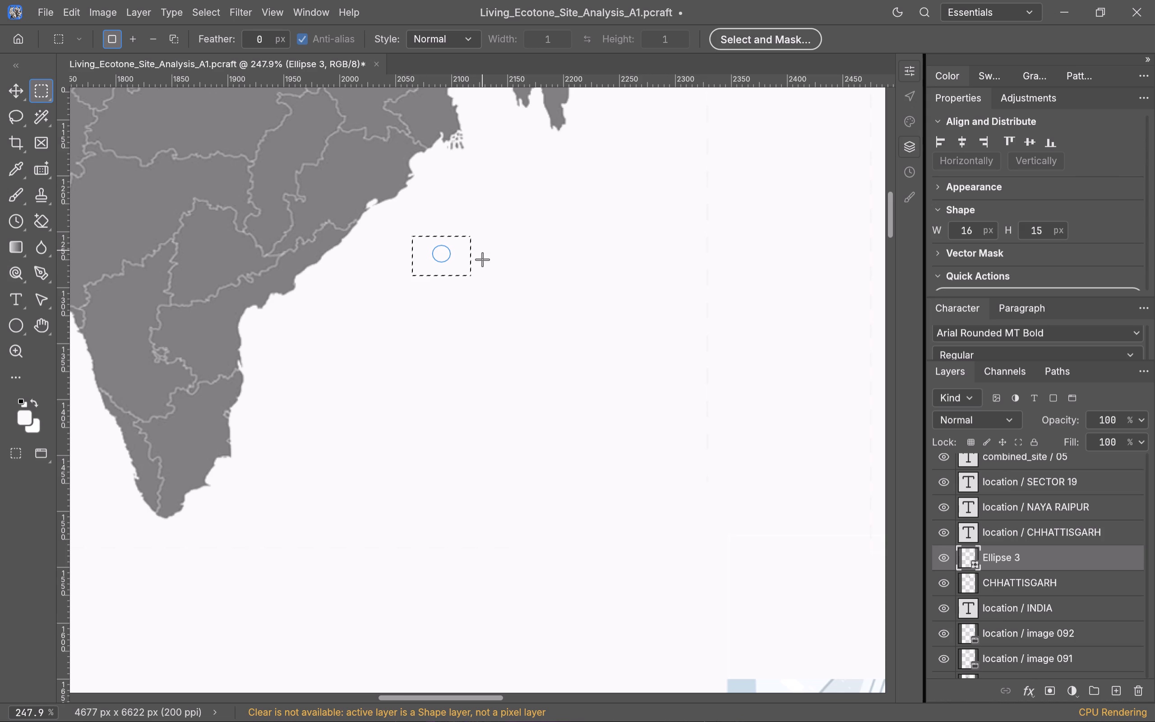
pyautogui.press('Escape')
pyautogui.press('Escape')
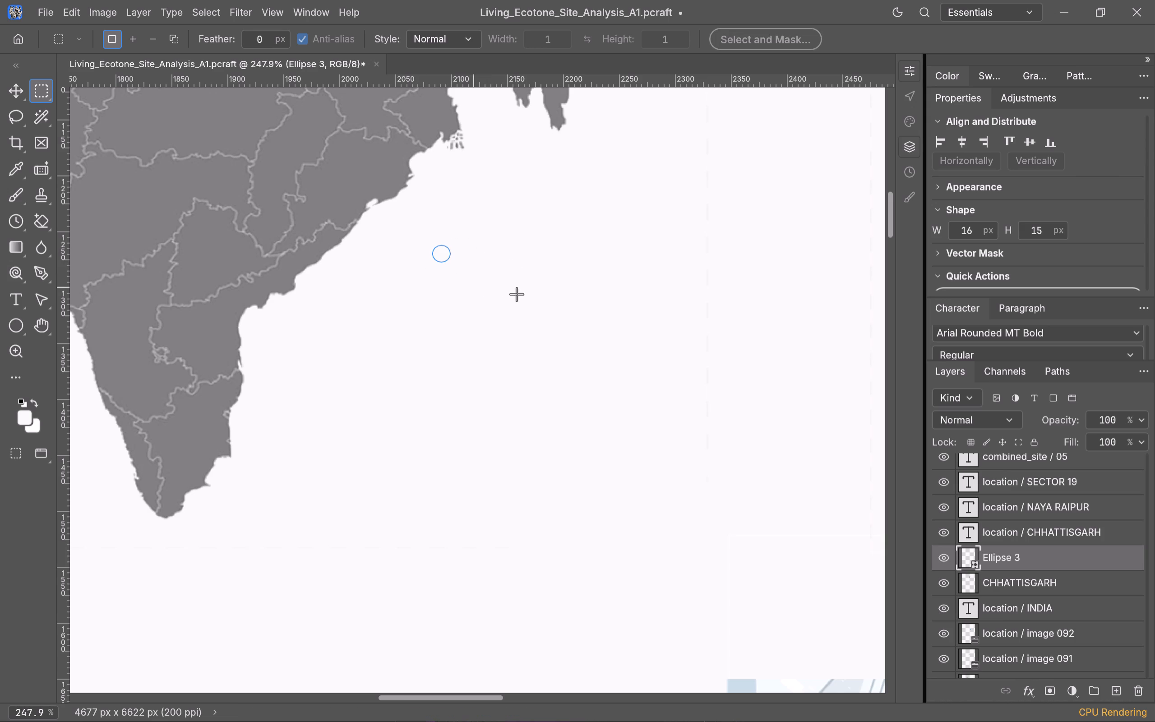
# Delete the Ellipse 3 layer.
pyautogui.click(1011, 548)
pyautogui.rightClick(1011, 548)
pyautogui.click(898, 140)
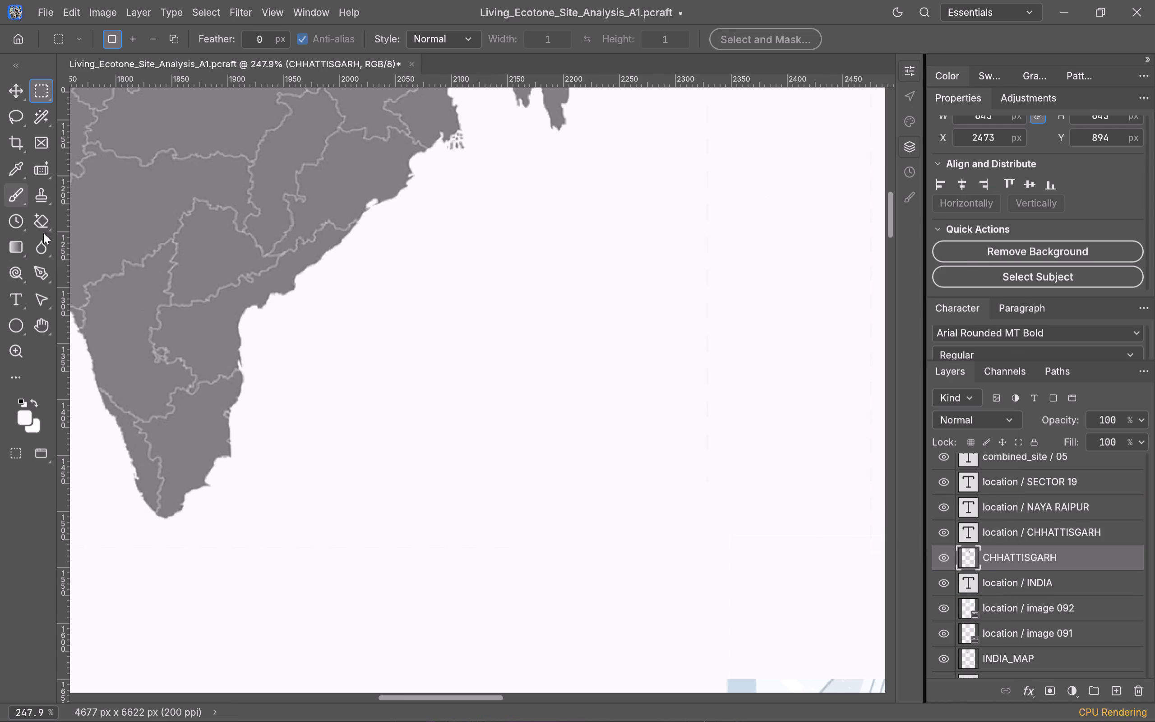
# Draw a small unfilled circle shape about 17 × 17 px off India's east coast, at about X 2147, Y 1312 px.
pyautogui.click(17, 320)
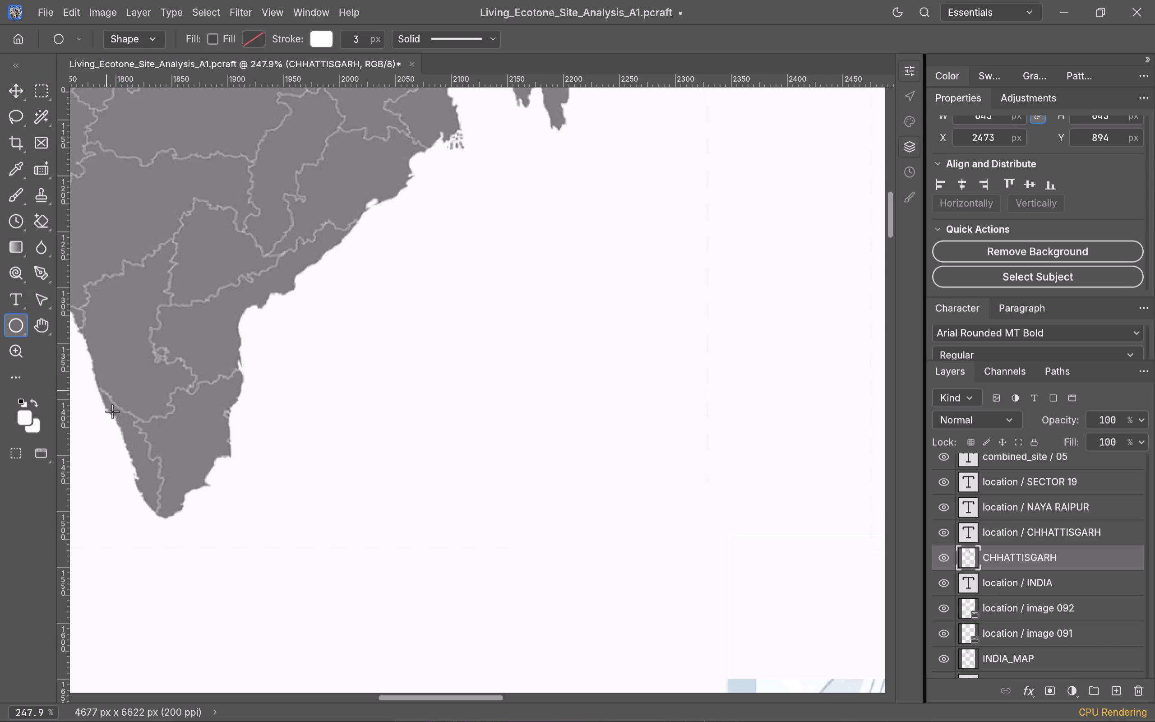
pyautogui.keyDown('shift'); pyautogui.moveTo(504, 301); pyautogui.dragTo(517, 316); pyautogui.keyUp('shift')
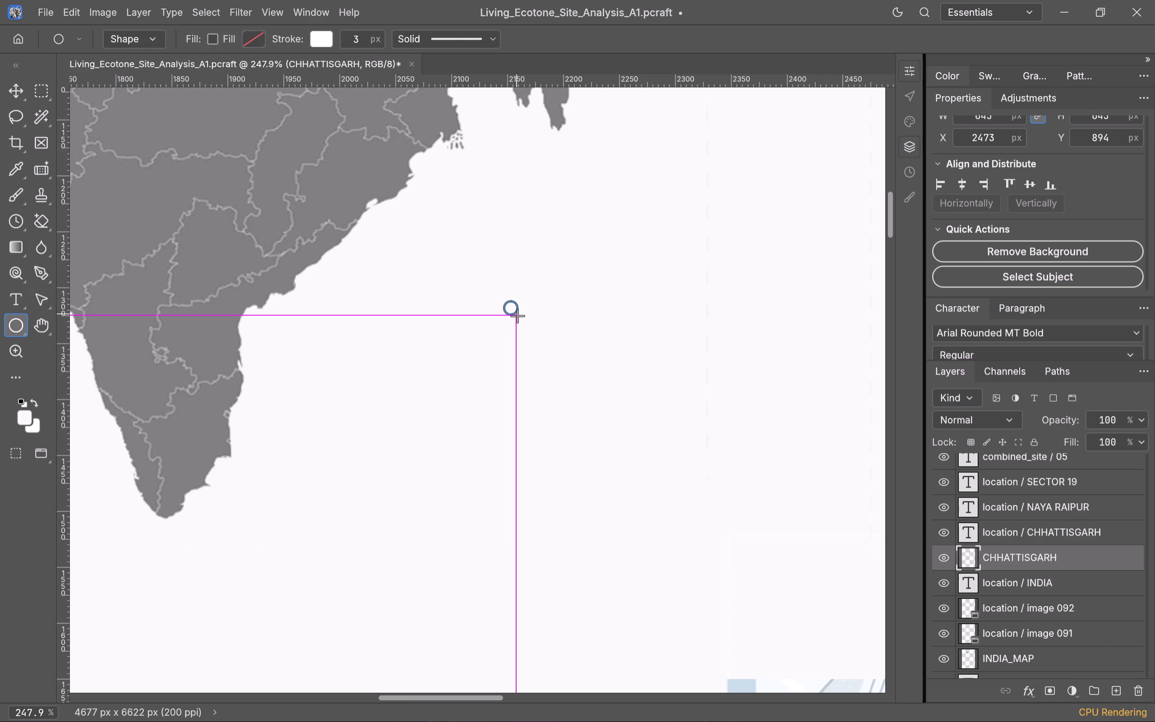
pyautogui.keyDown('shift'); pyautogui.moveTo(517, 316); pyautogui.dragTo(519, 319); pyautogui.keyUp('shift')
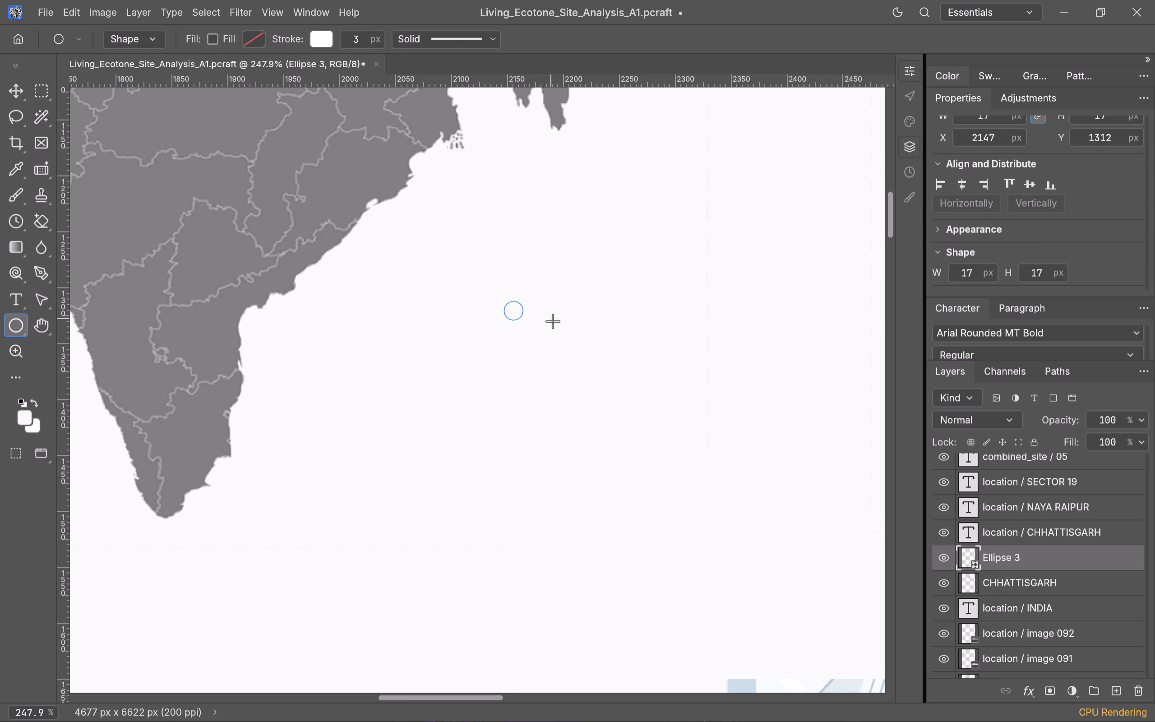
# Change the small circle's stroke colour to red #ff0000 from the recently used colours.
pyautogui.scroll(-1, 1107, 261)
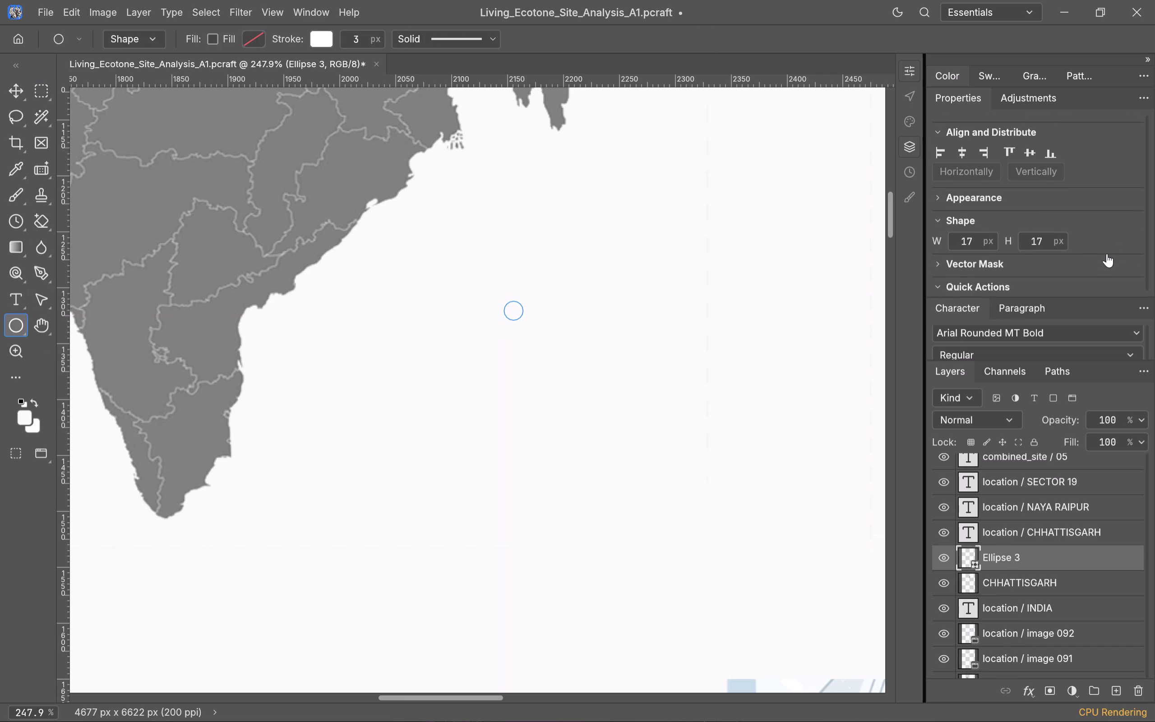
pyautogui.scroll(-2, 1105, 261)
pyautogui.scroll(2, 1079, 232)
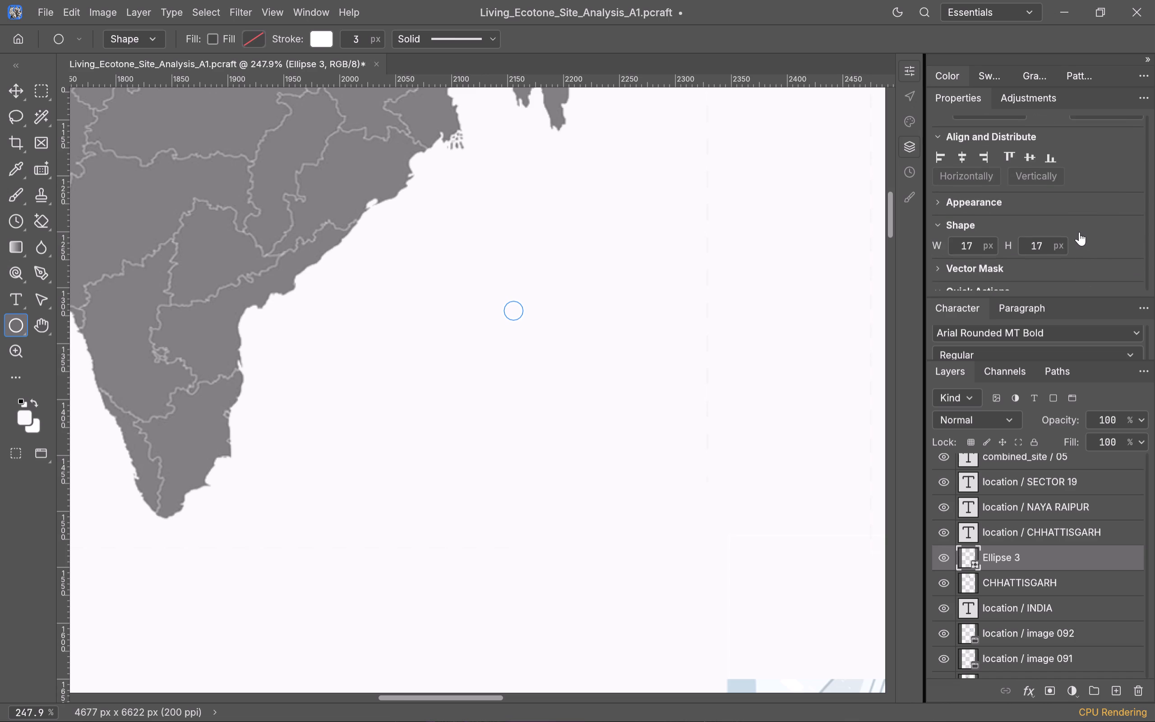
pyautogui.scroll(4, 1086, 223)
pyautogui.scroll(-2, 1086, 229)
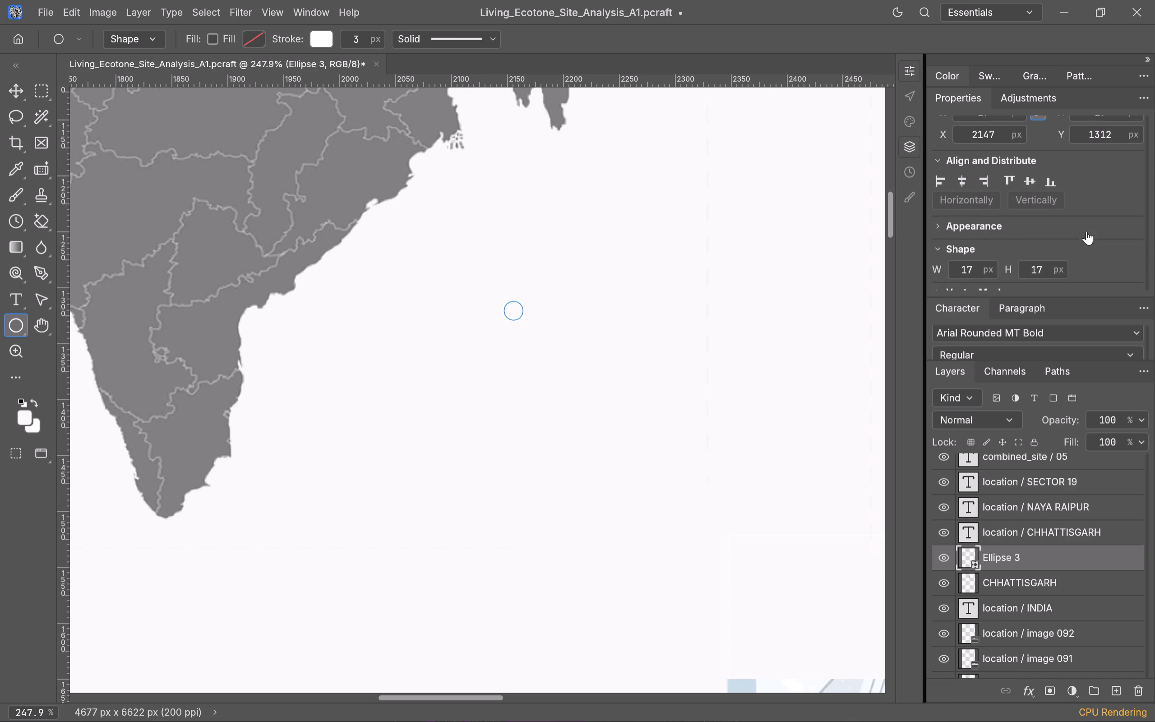
pyautogui.scroll(1, 1086, 231)
pyautogui.scroll(-1, 1086, 231)
pyautogui.click(983, 216)
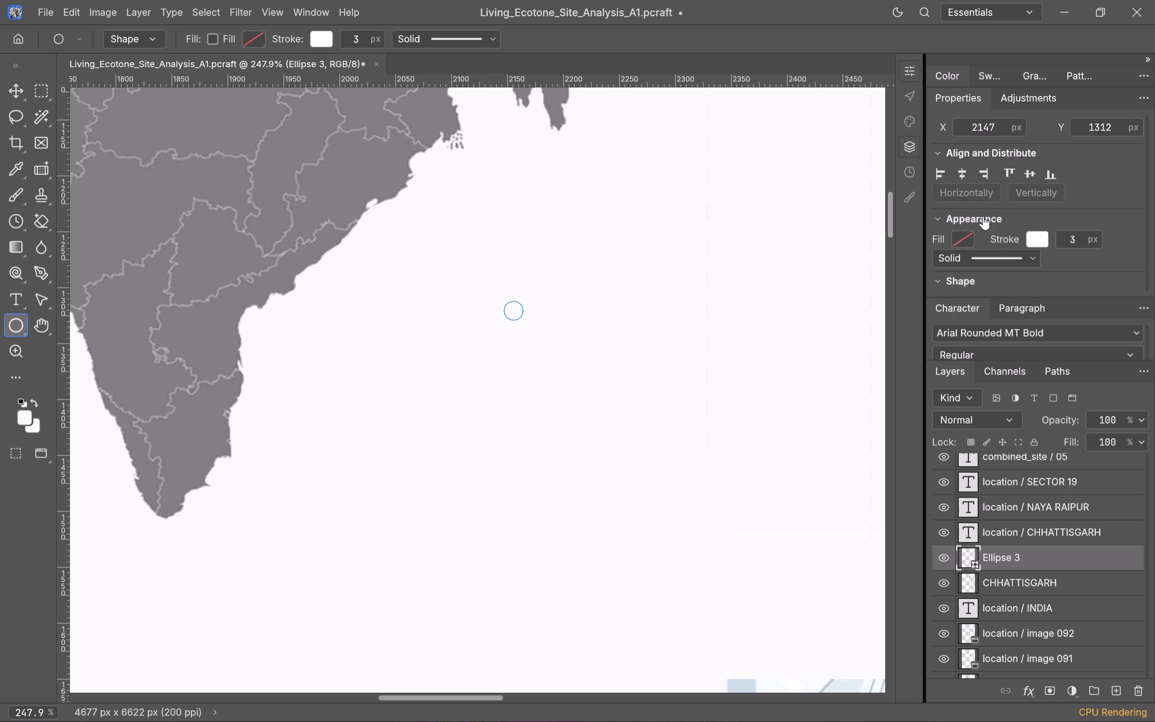
pyautogui.click(1037, 241)
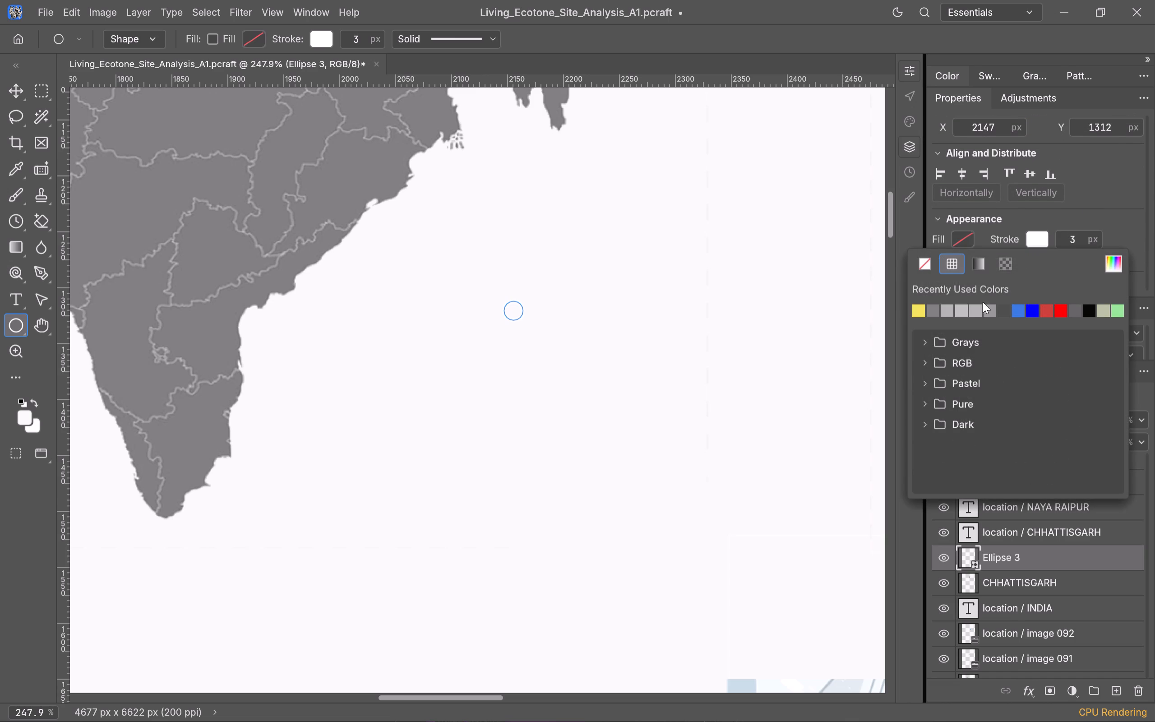
pyautogui.click(975, 311)
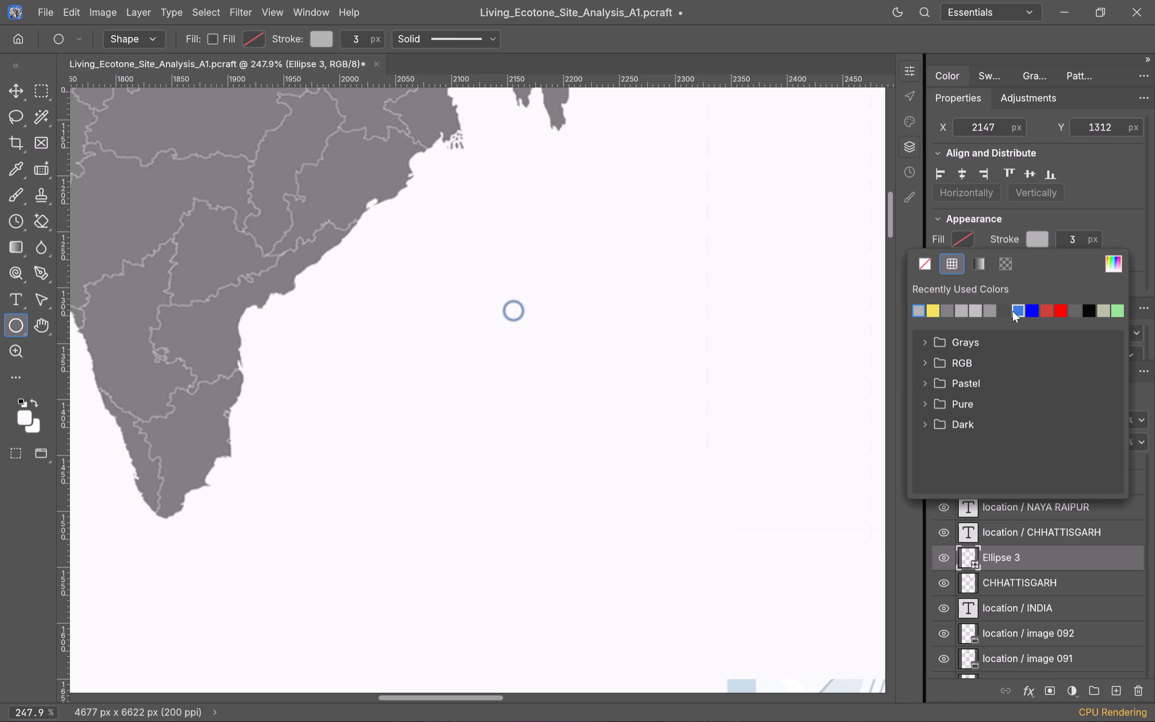
pyautogui.click(1012, 311)
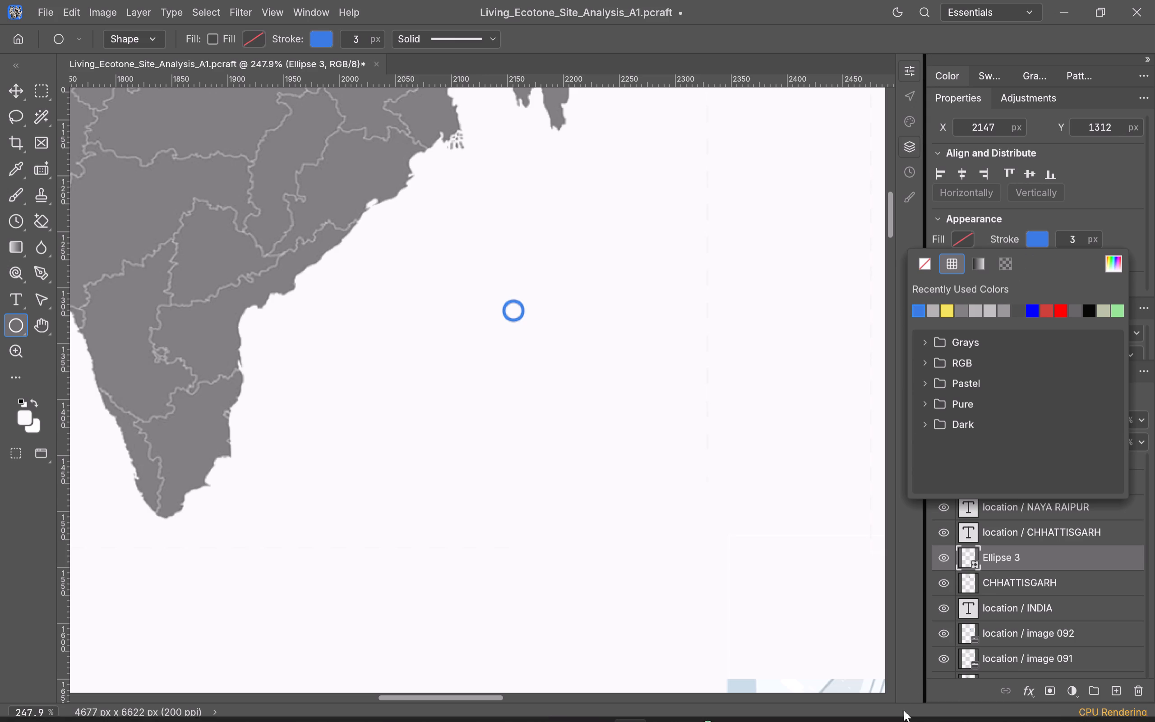
pyautogui.click(1060, 312)
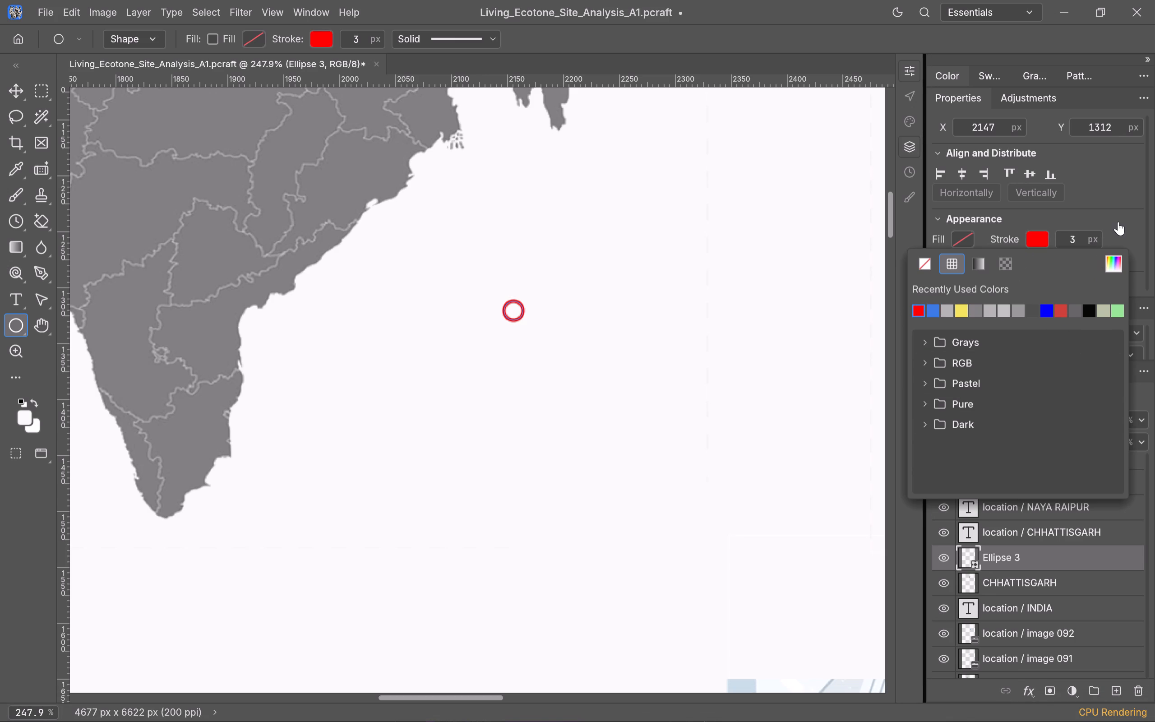
pyautogui.click(1118, 222)
# Fill the small circle with the same red from the recently used colours.
pyautogui.click(942, 216)
pyautogui.click(965, 243)
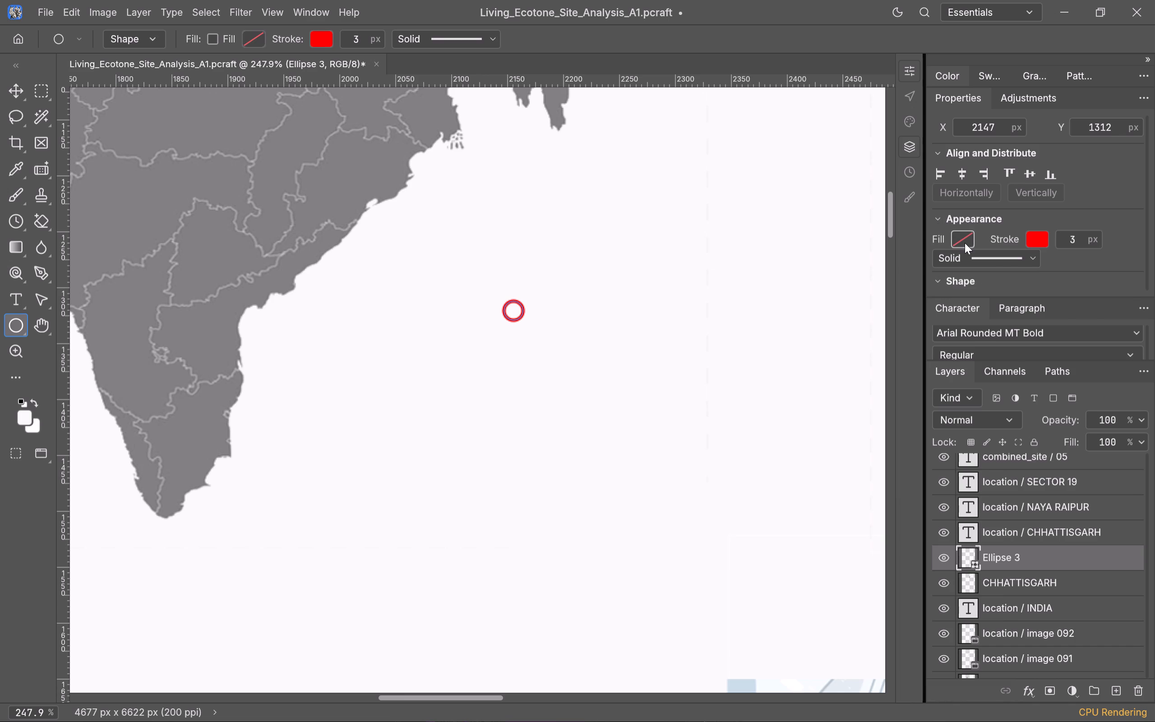
pyautogui.click(921, 310)
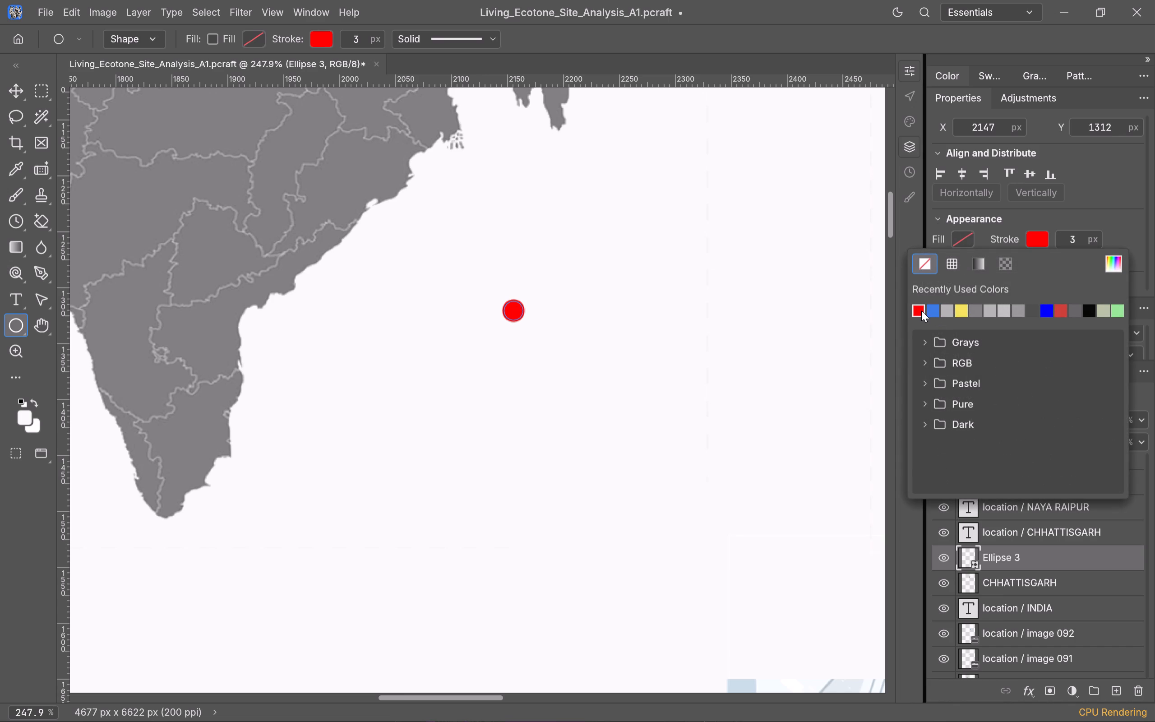
pyautogui.click(1108, 219)
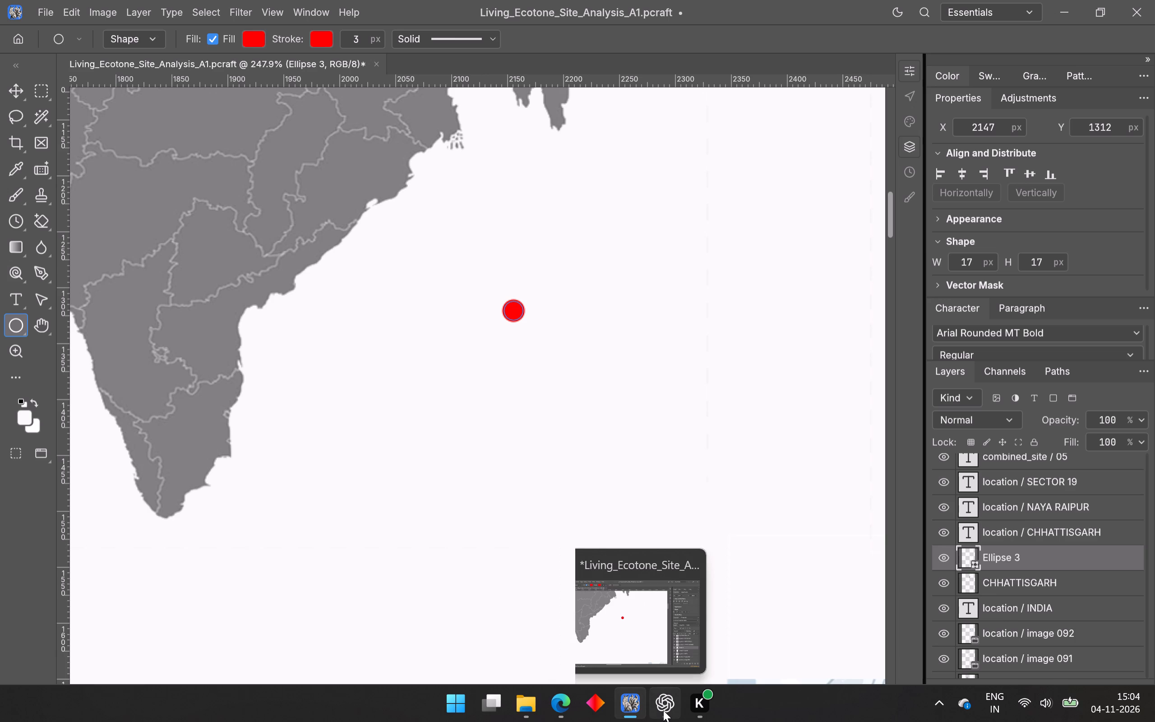
# Switch to the browser and look through the raipur in india map image results for where Raipur lies within India.
pyautogui.click(559, 704)
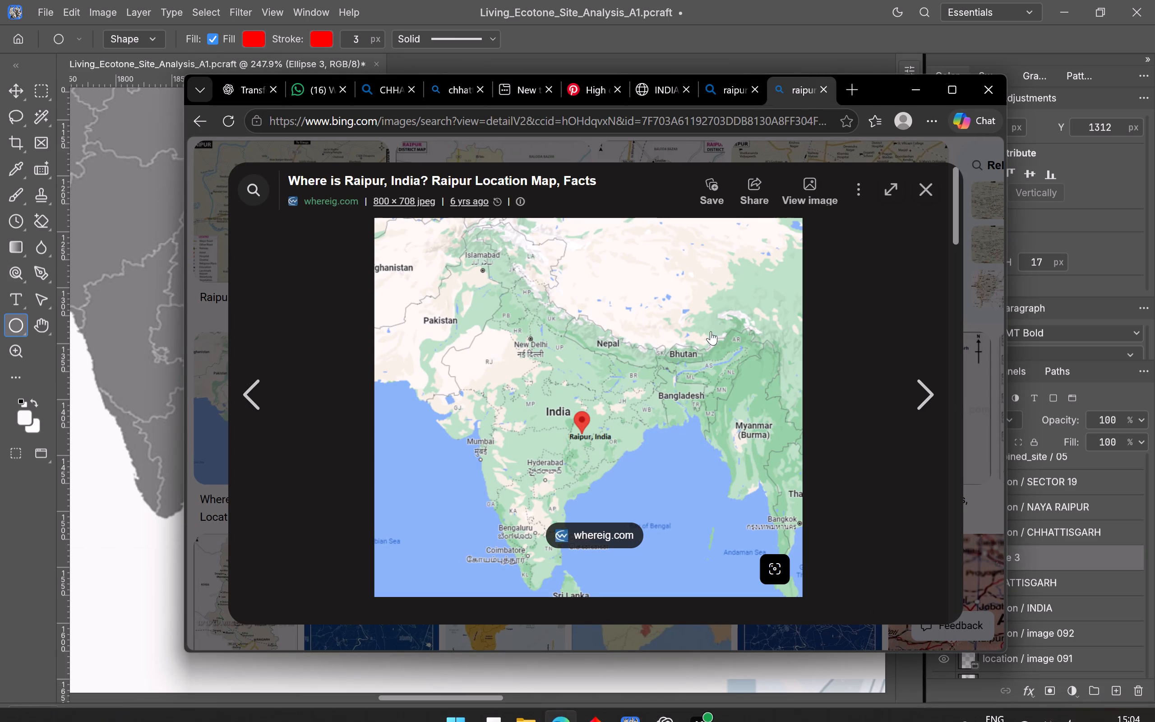
pyautogui.click(925, 189)
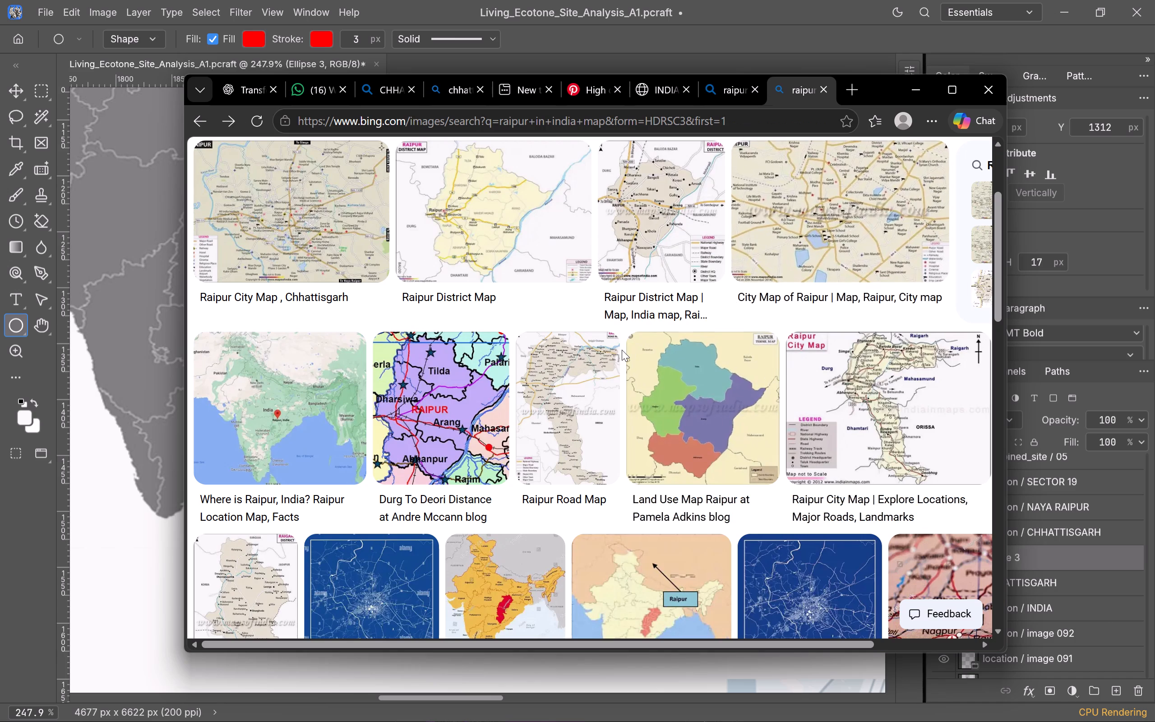
pyautogui.scroll(-3, 622, 350)
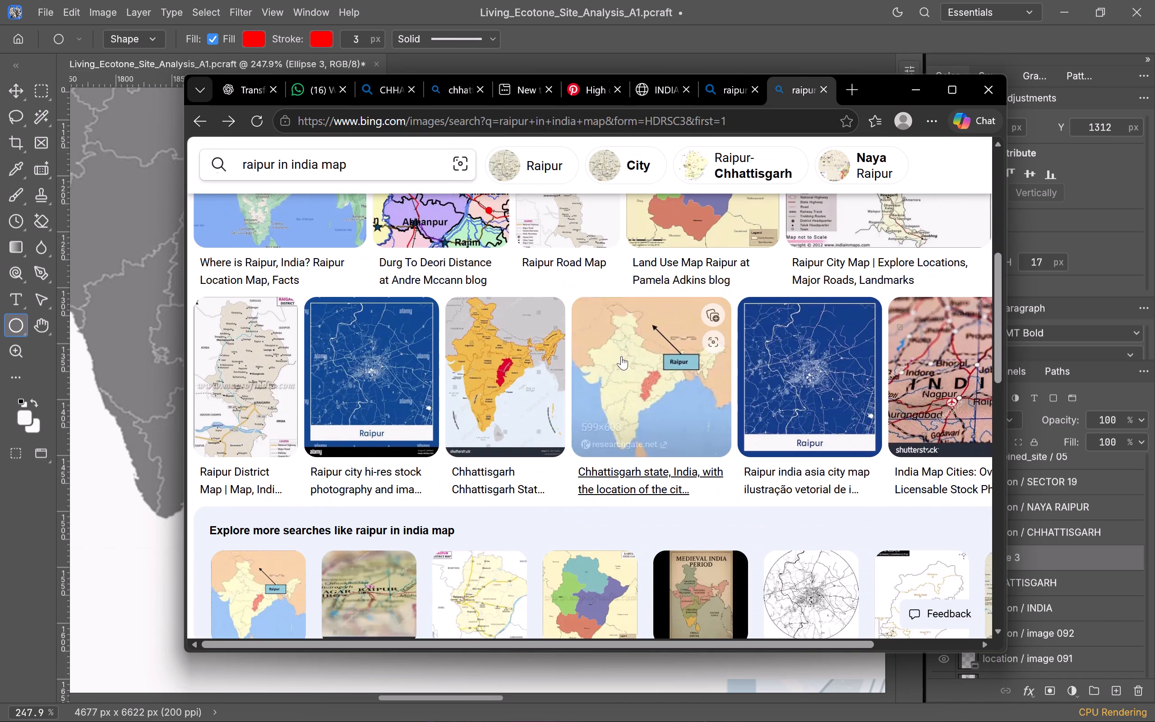
pyautogui.scroll(-2, 620, 362)
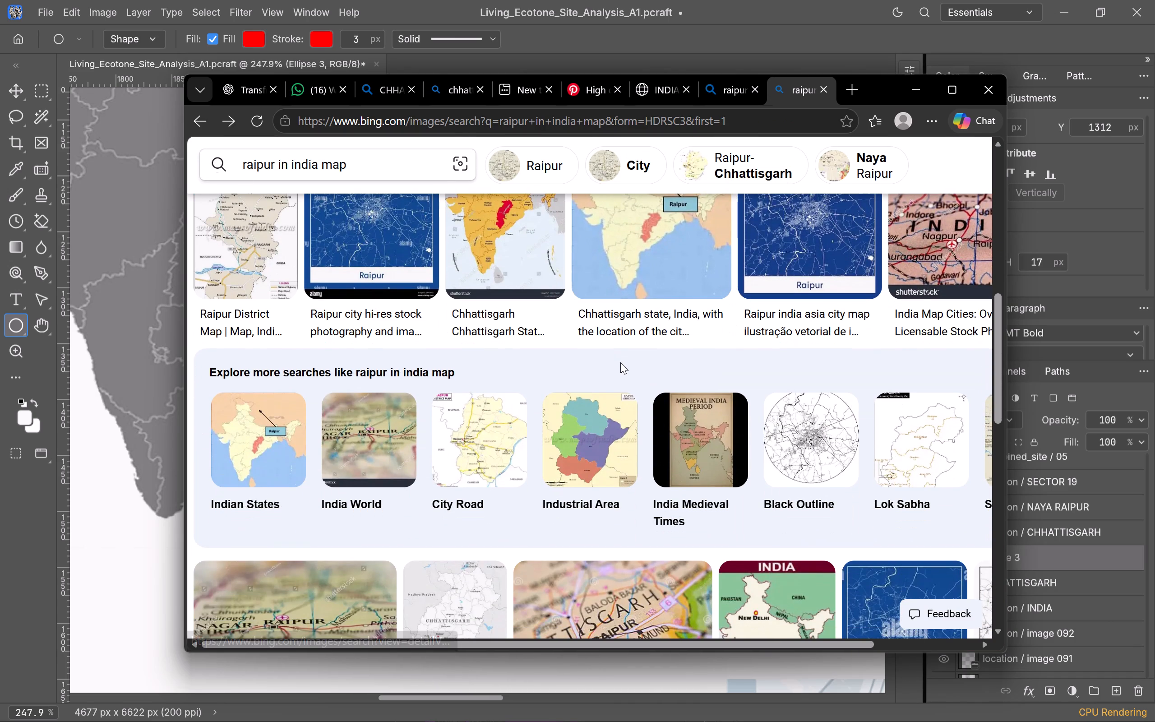
pyautogui.scroll(-5, 620, 362)
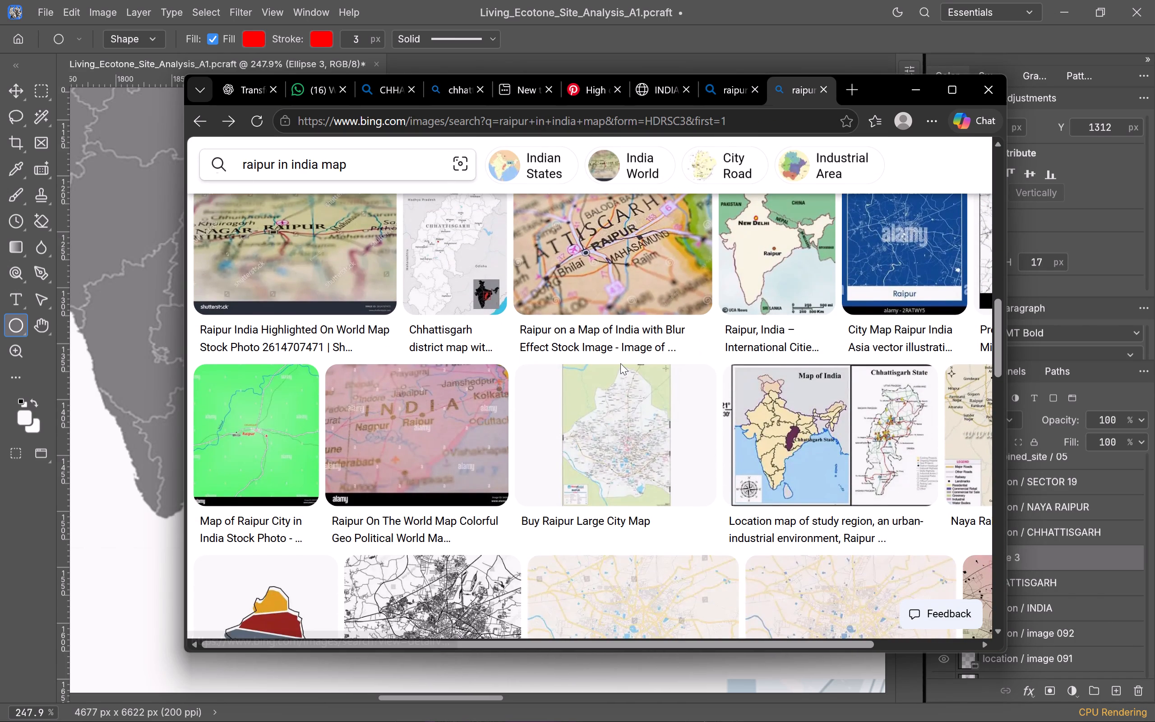
pyautogui.scroll(-6, 620, 363)
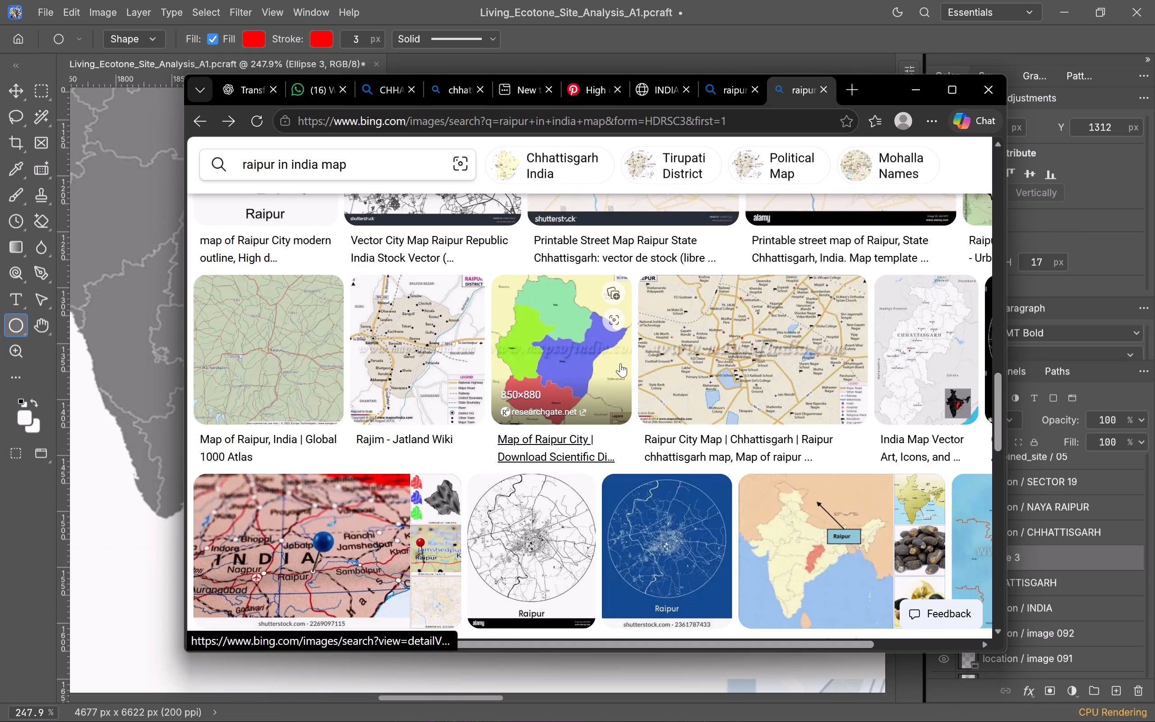
pyautogui.scroll(-3, 620, 363)
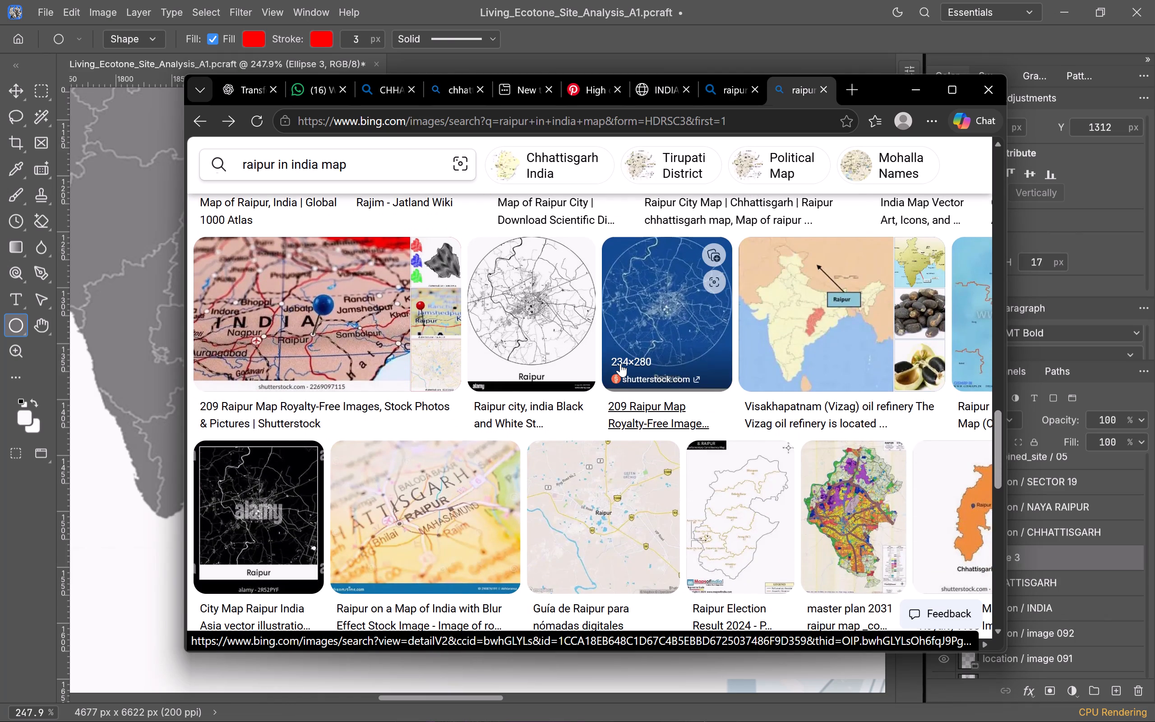
pyautogui.scroll(-2, 620, 363)
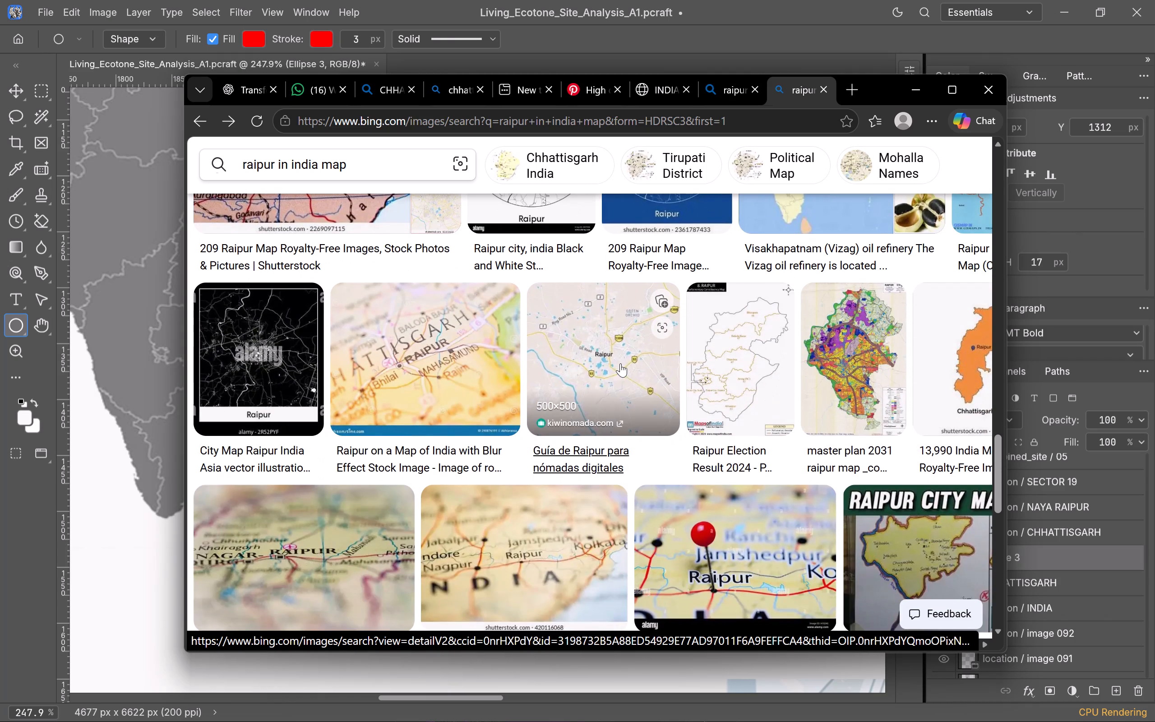
pyautogui.scroll(-4, 620, 363)
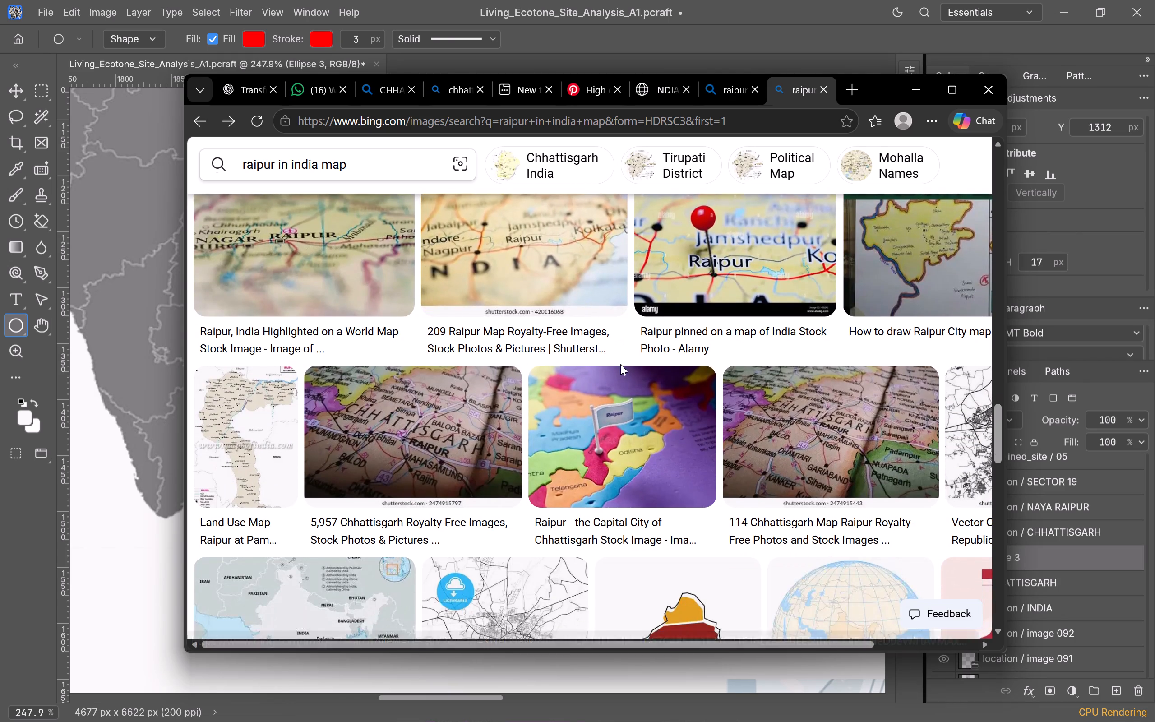
pyautogui.scroll(-1, 620, 364)
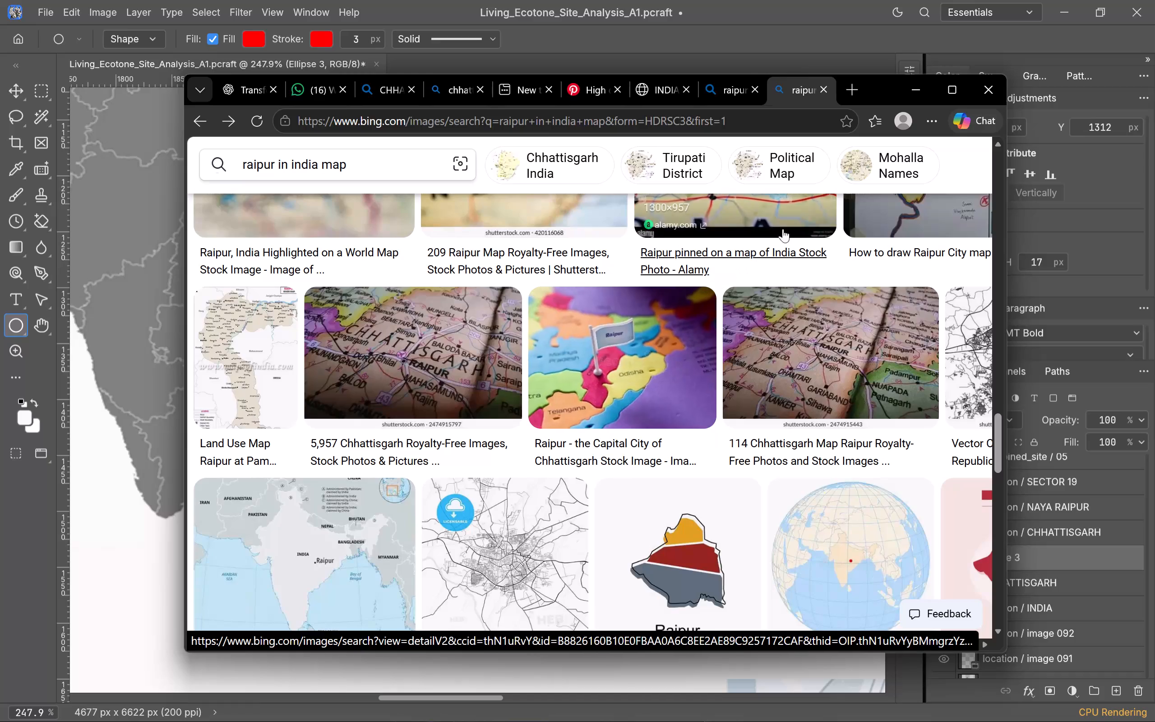
pyautogui.click(919, 93)
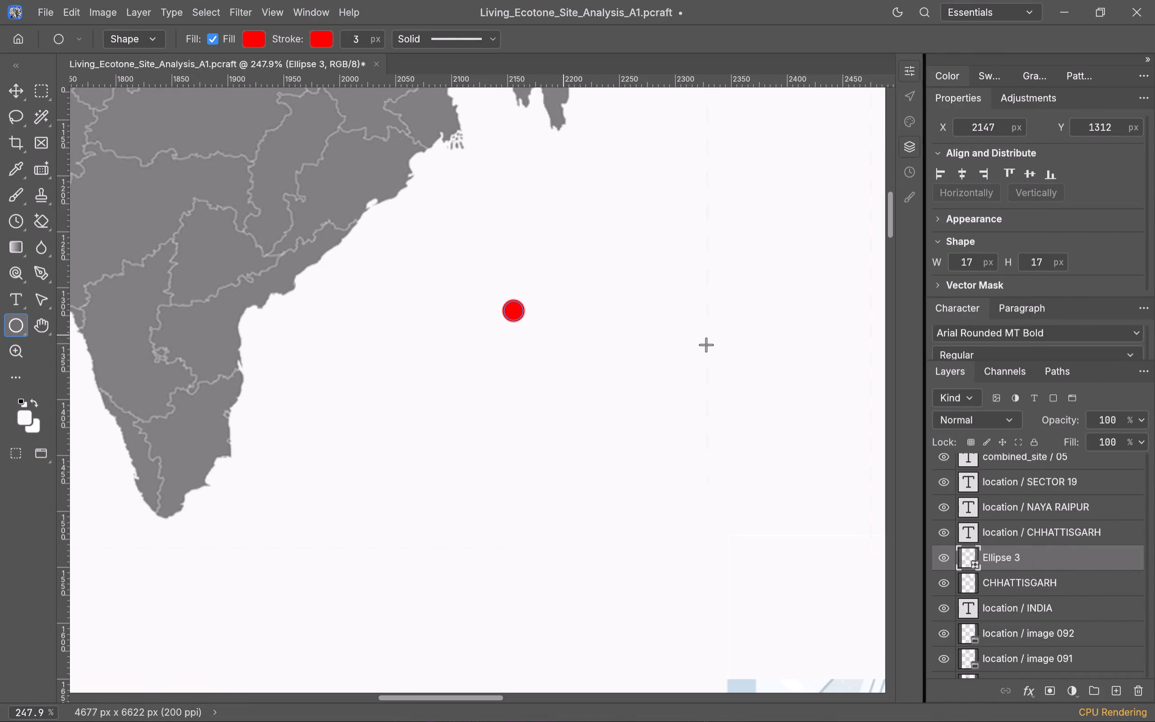
# Reduce the small red circle off India's east coast to 10 × 10 px with its proportions linked.
pyautogui.scroll(1, 1044, 231)
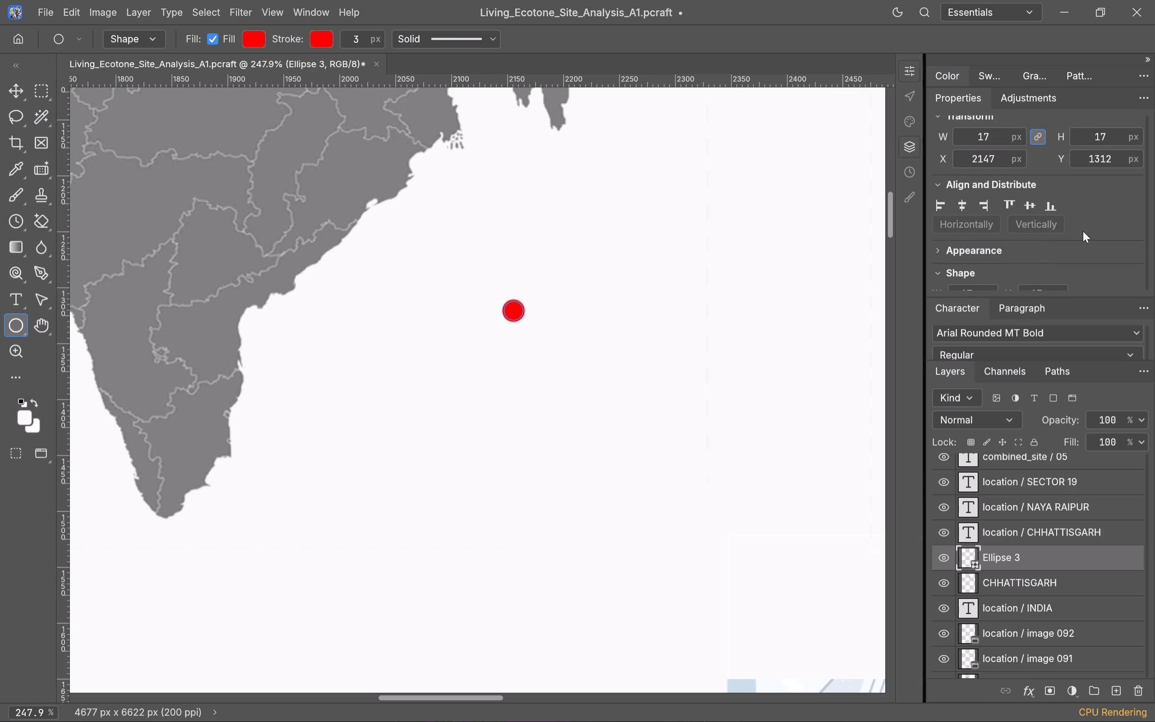
pyautogui.scroll(4, 1086, 231)
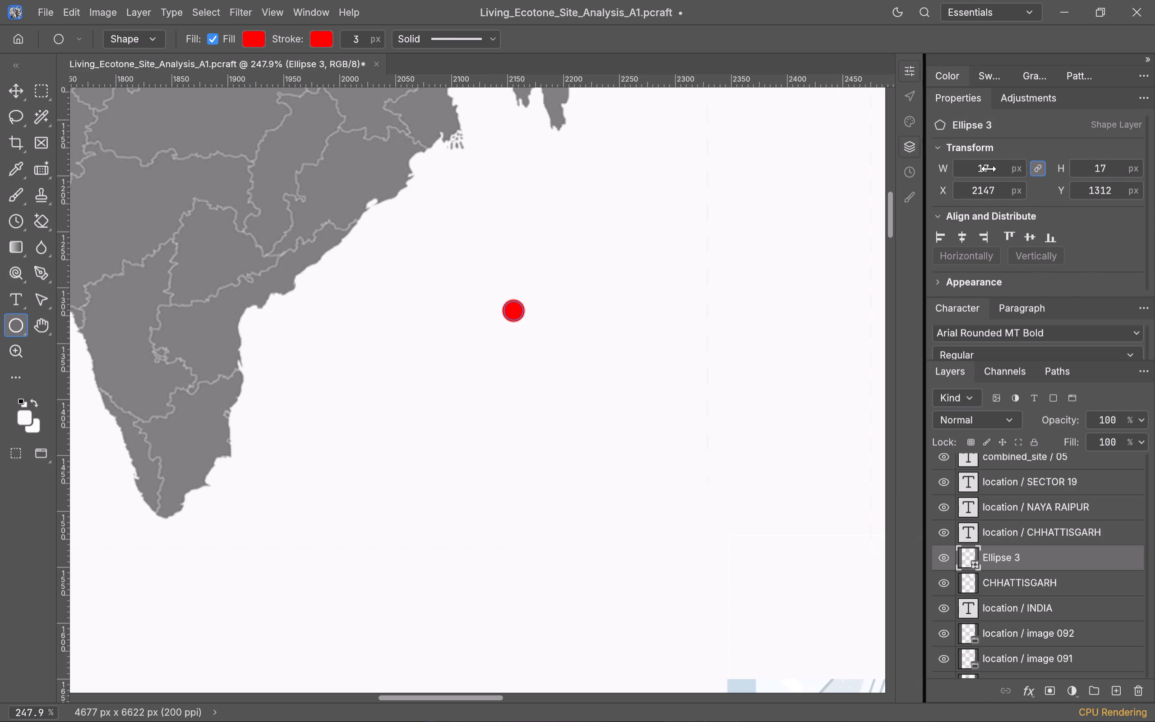
pyautogui.scroll(-6, 989, 169)
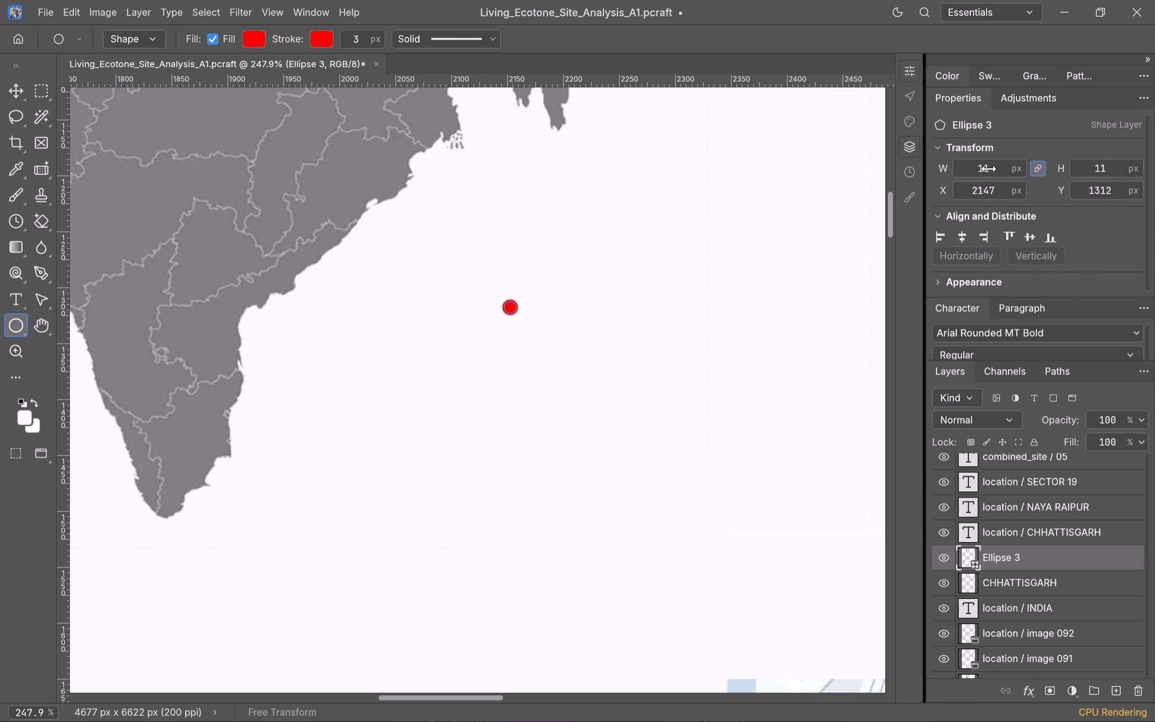
pyautogui.scroll(-1, 989, 169)
# Change the small circle's stroke colour to black from the recently used colours.
pyautogui.scroll(-5, 1081, 242)
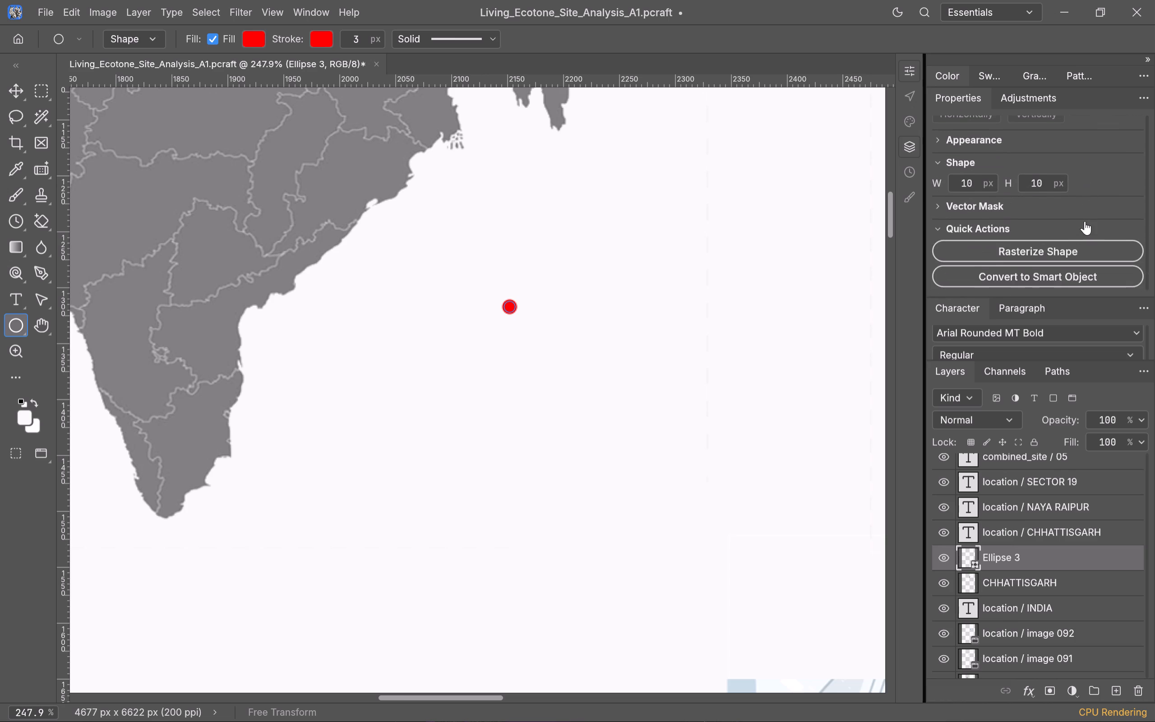
pyautogui.scroll(1, 1085, 221)
pyautogui.click(946, 170)
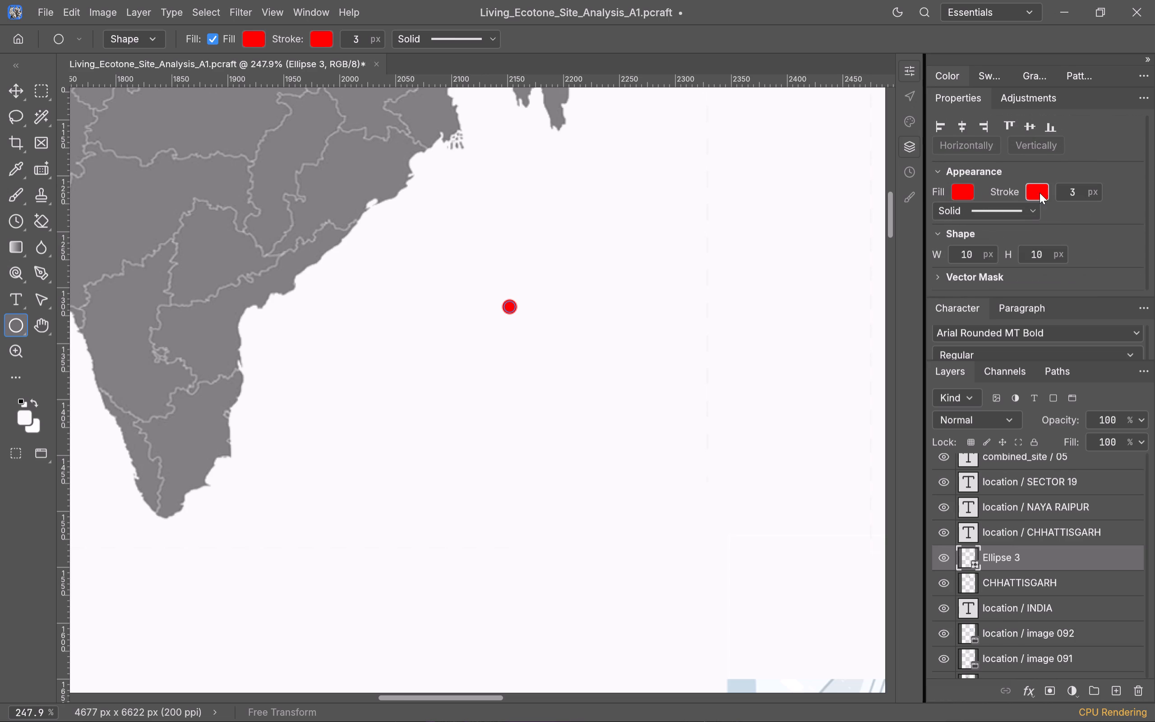
pyautogui.click(1036, 192)
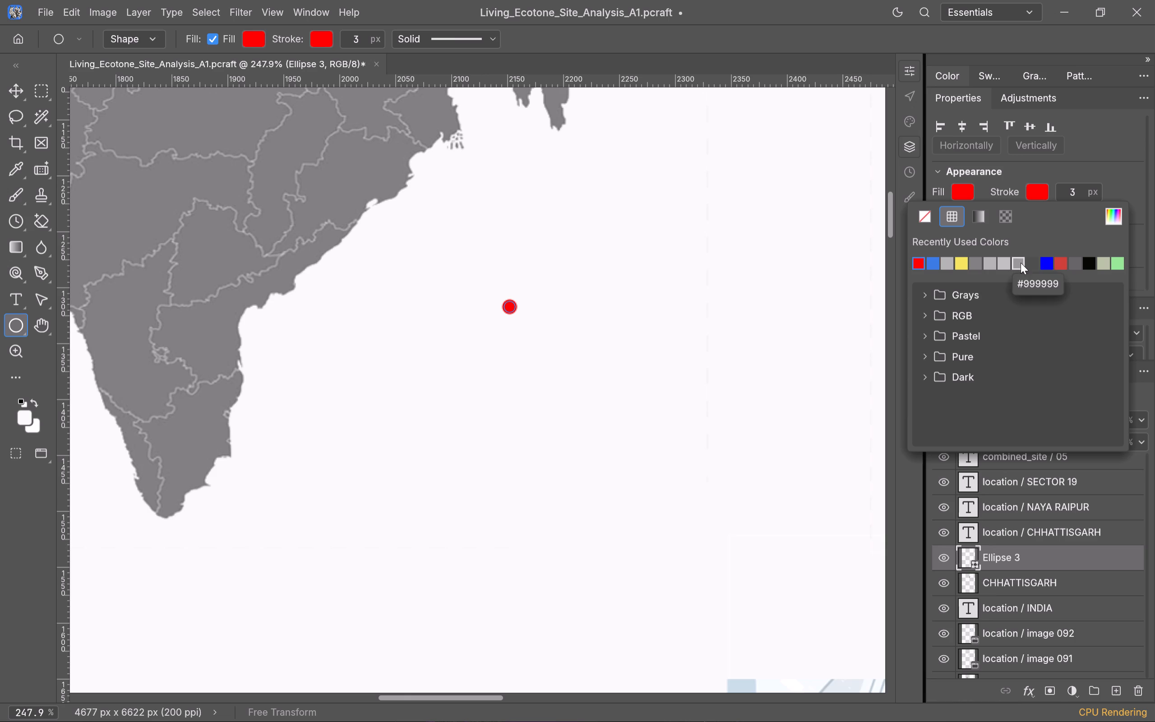
pyautogui.click(1086, 264)
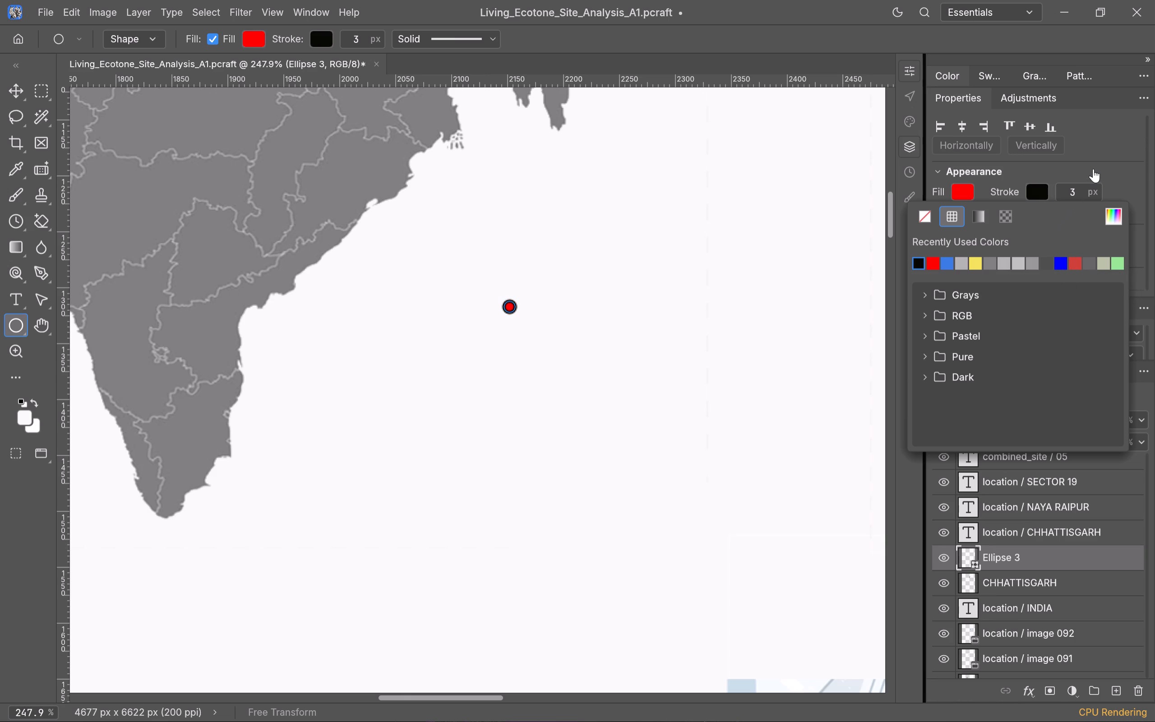
pyautogui.click(1093, 165)
pyautogui.click(968, 171)
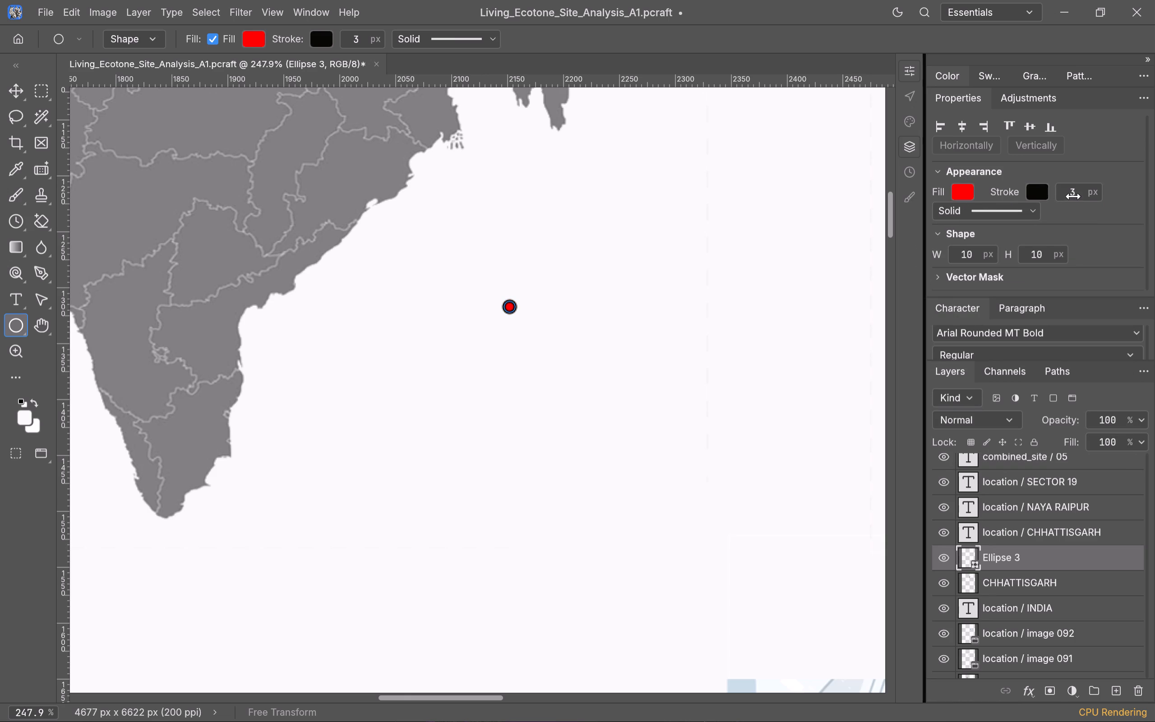
# Set the small circle's stroke width to 1 px.
pyautogui.scroll(-2, 1074, 196)
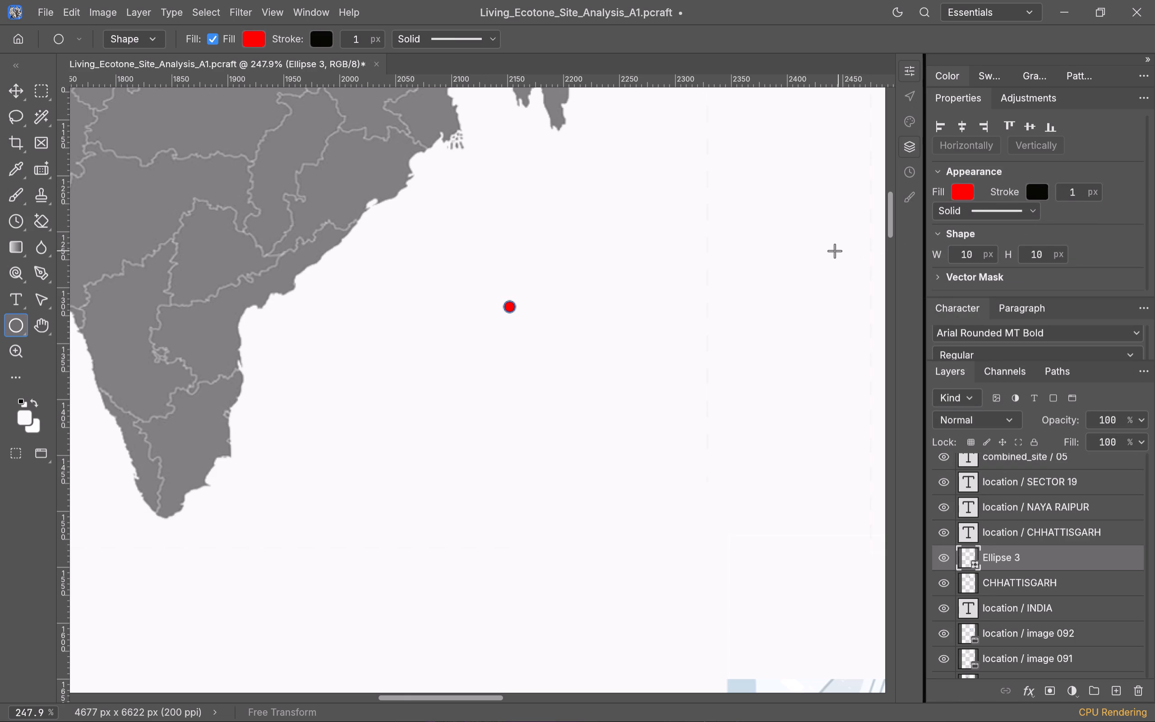
pyautogui.click(835, 251)
pyautogui.click(748, 301)
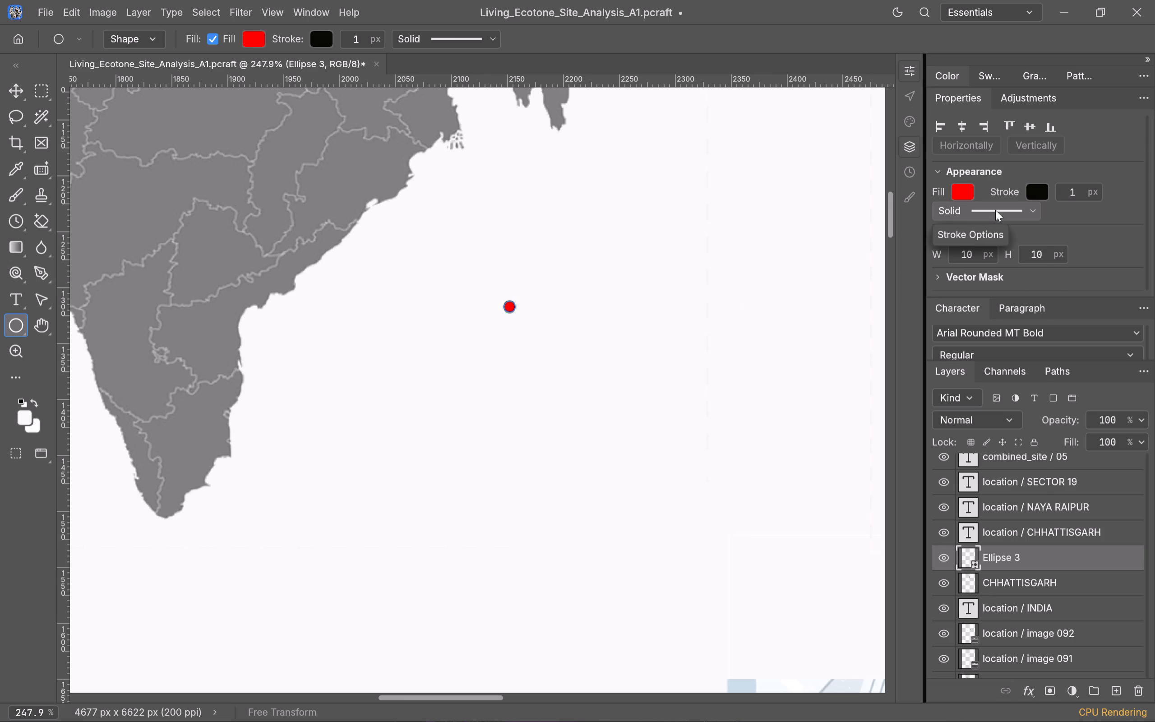
# Change the small circle's stroke style to Dashed.
pyautogui.click(995, 210)
pyautogui.click(930, 277)
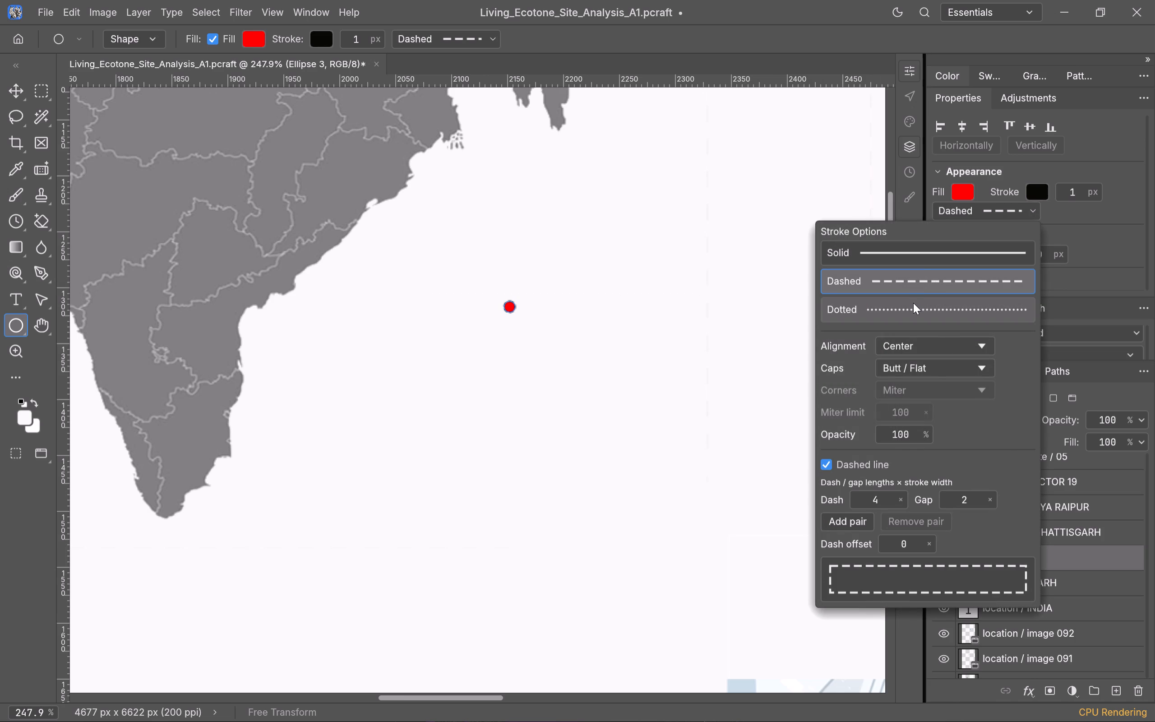
pyautogui.click(1075, 276)
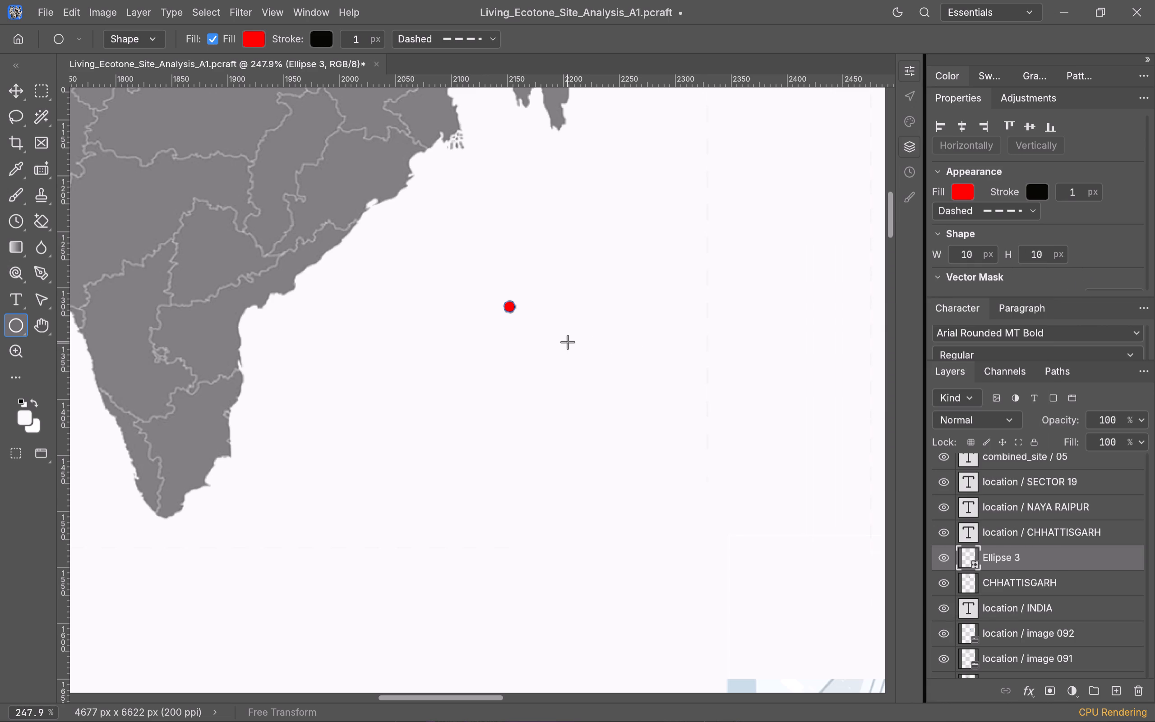
# Move the small red circle from off the east coast into Chhattisgarh on the India map, at about X 1939, Y 1208 px.
pyautogui.hotkey('ctrl', 't')
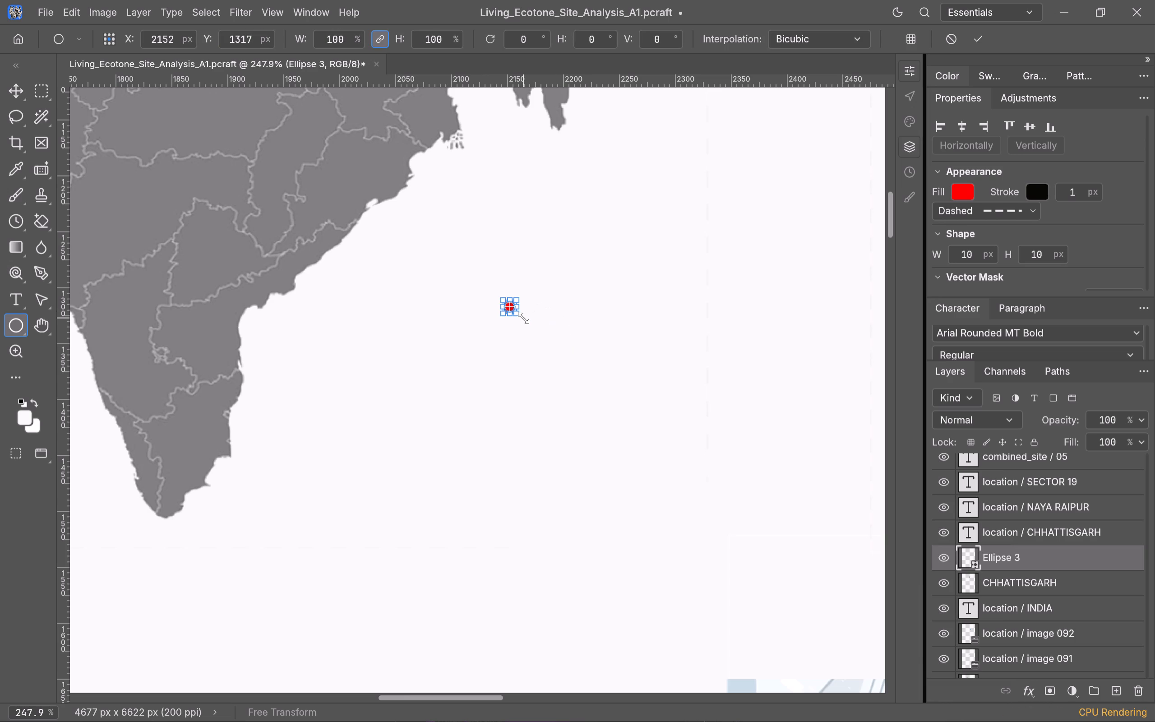
pyautogui.scroll(1, 510, 304)
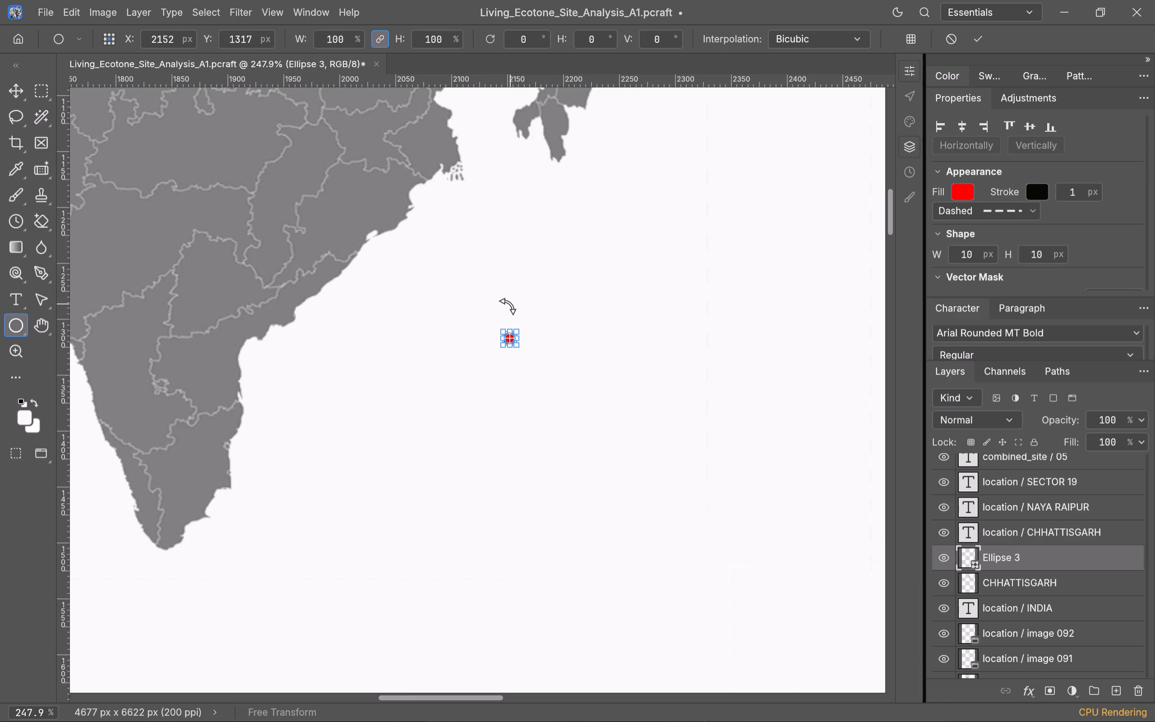
pyautogui.keyDown('alt'); pyautogui.scroll(8, 510, 304); pyautogui.keyUp('alt')
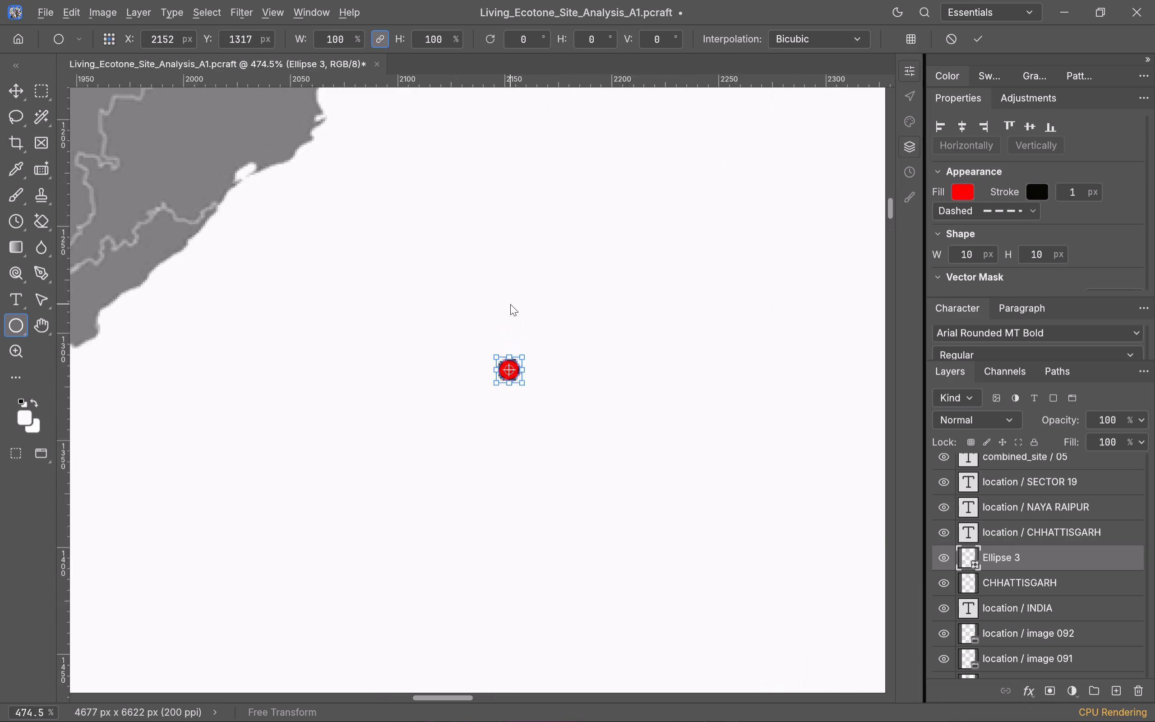
pyautogui.keyDown('alt'); pyautogui.scroll(4, 510, 304); pyautogui.keyUp('alt')
pyautogui.scroll(-5, 510, 304)
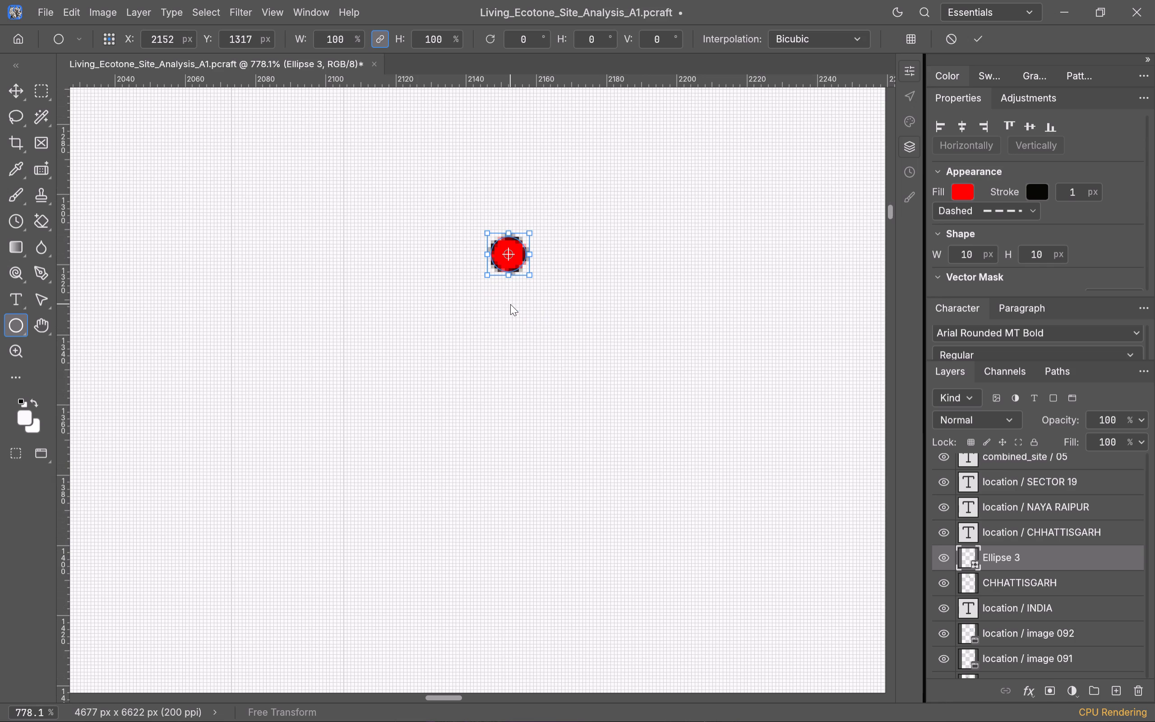
pyautogui.keyDown('shift'); pyautogui.scroll(-4, 510, 304); pyautogui.keyUp('shift')
pyautogui.keyDown('shift'); pyautogui.scroll(10, 510, 304); pyautogui.keyUp('shift')
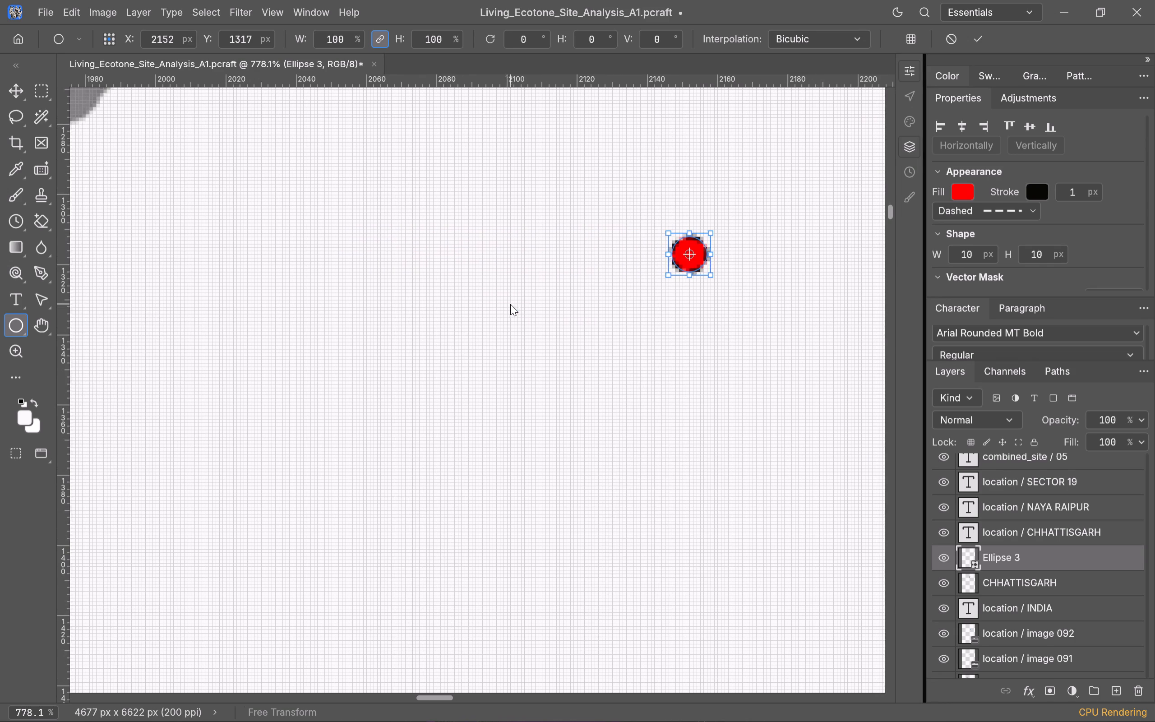
pyautogui.keyDown('alt'); pyautogui.scroll(-3, 510, 304); pyautogui.keyUp('alt')
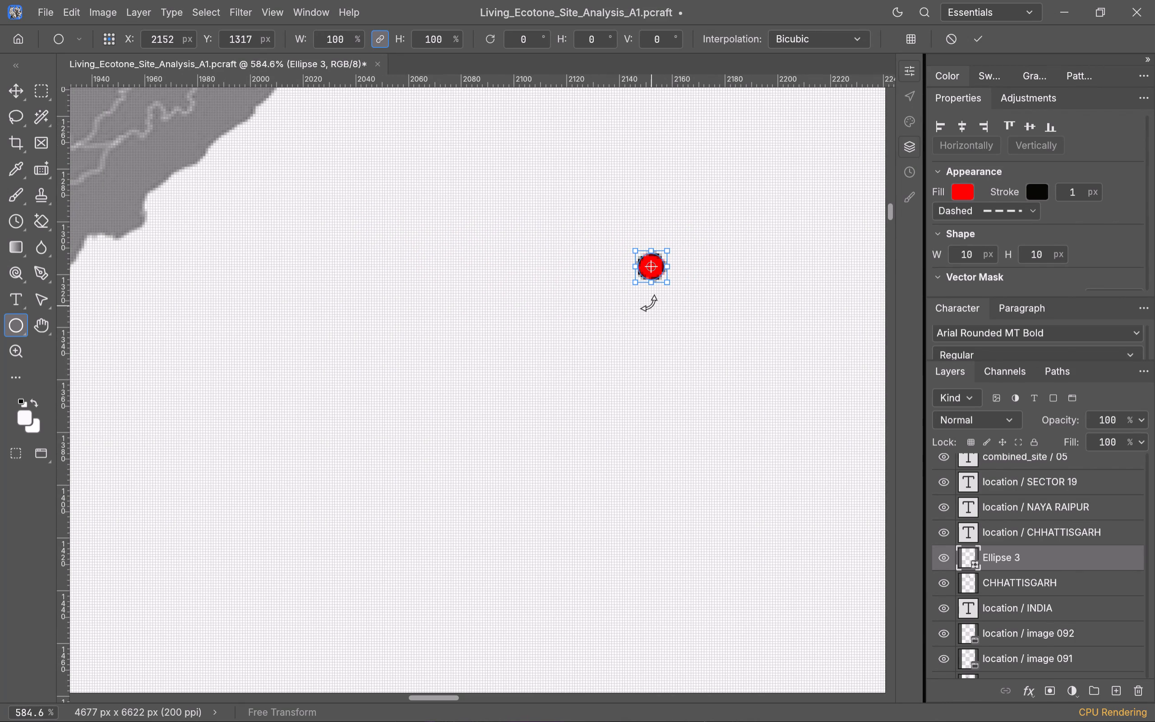
pyautogui.keyDown('shift'); pyautogui.scroll(-2, 651, 301); pyautogui.keyUp('shift')
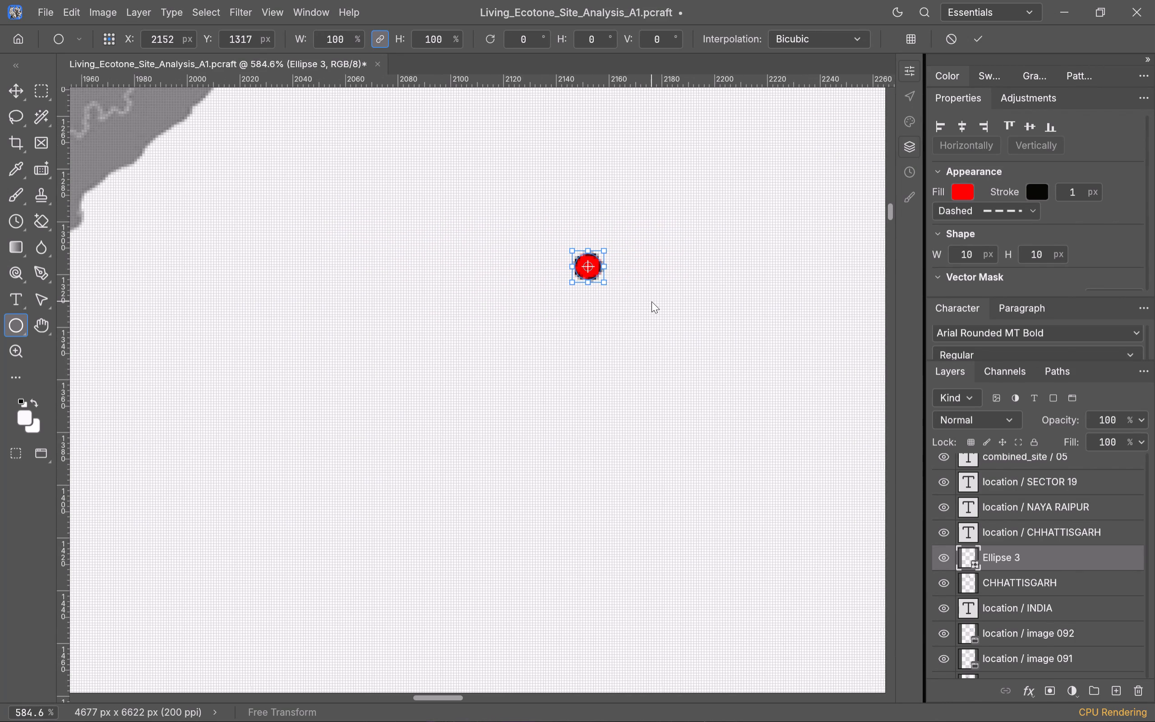
pyautogui.keyDown('shift'); pyautogui.scroll(-4, 651, 301); pyautogui.keyUp('shift')
pyautogui.keyDown('shift'); pyautogui.scroll(10, 651, 301); pyautogui.keyUp('shift')
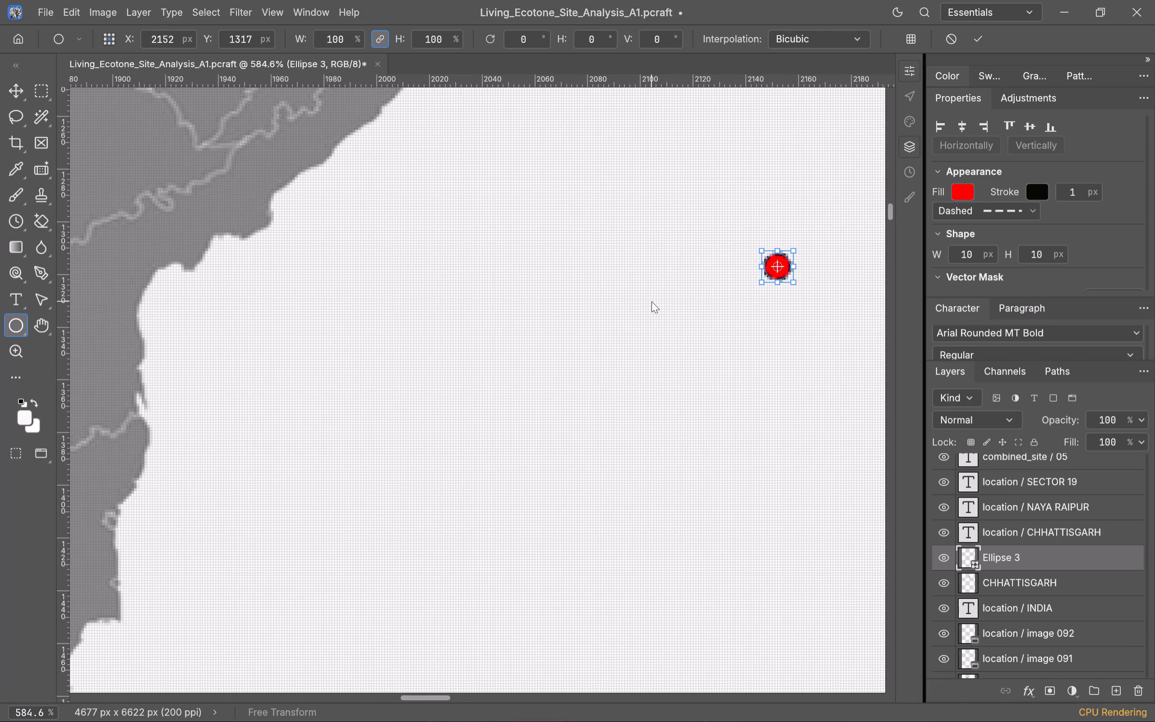
pyautogui.keyDown('alt'); pyautogui.scroll(-4, 651, 301); pyautogui.keyUp('alt')
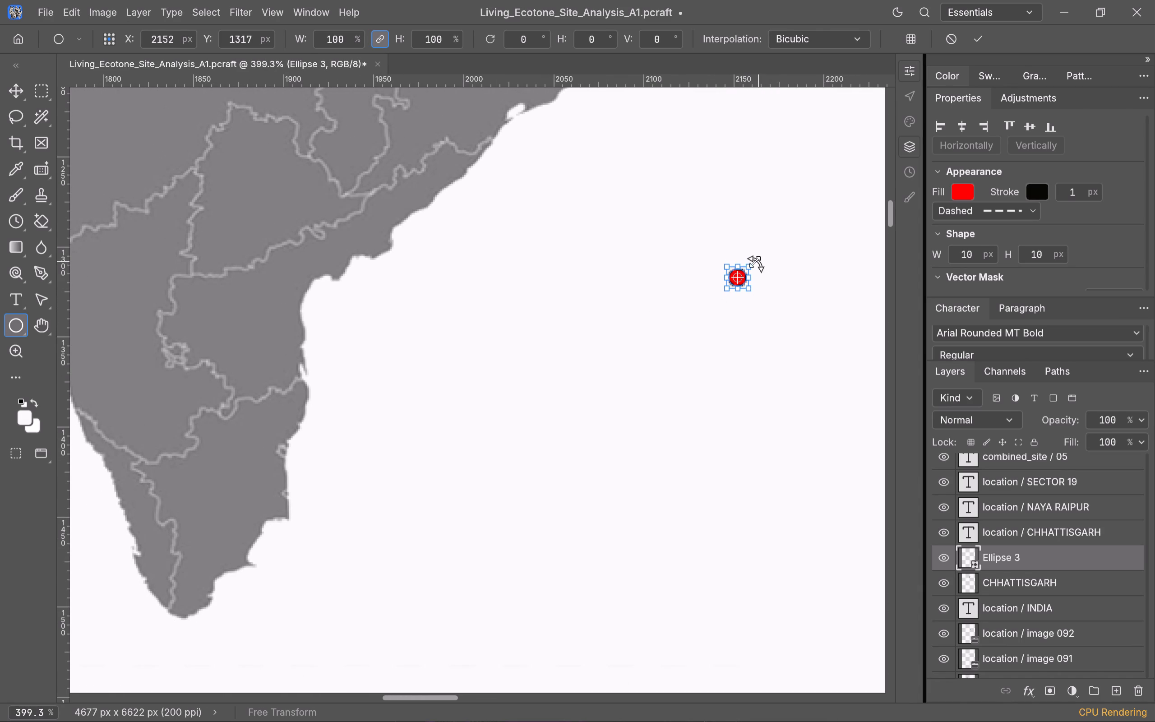
pyautogui.click(738, 276)
pyautogui.hotkey('ctrl', 'z')
pyautogui.keyDown('alt'); pyautogui.scroll(2, 733, 308); pyautogui.keyUp('alt')
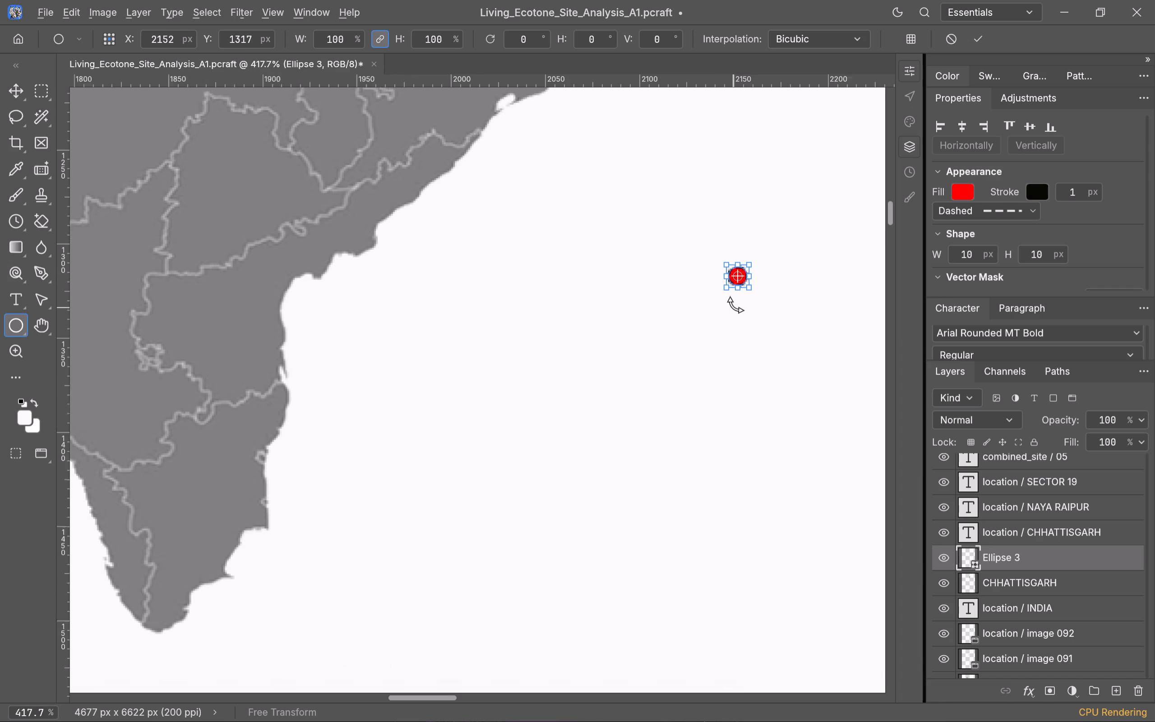
pyautogui.keyDown('alt'); pyautogui.scroll(10, 733, 308); pyautogui.keyUp('alt')
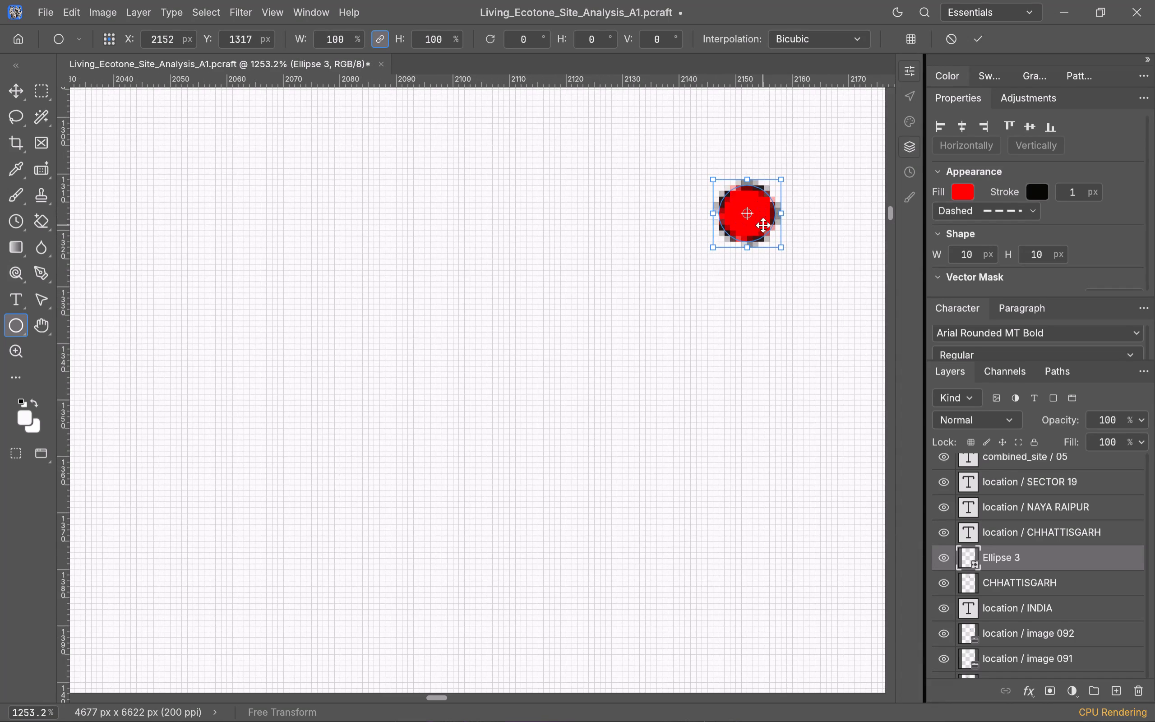
pyautogui.moveTo(763, 225); pyautogui.dragTo(316, 279)
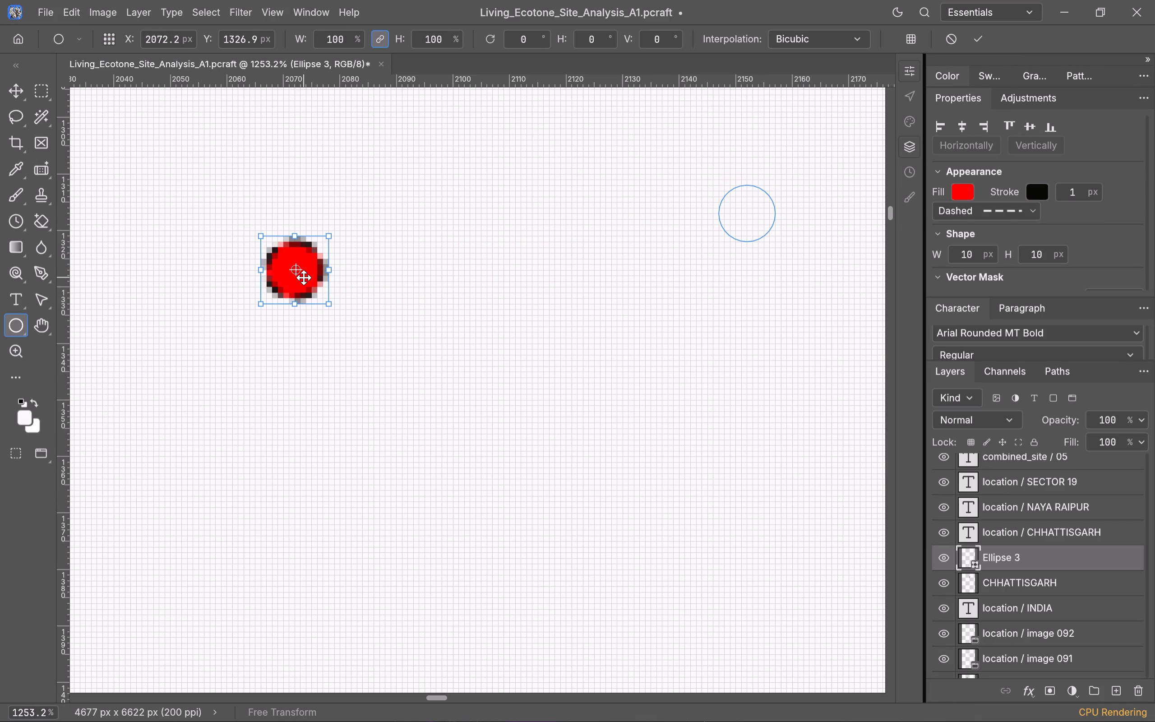
pyautogui.moveTo(305, 278); pyautogui.dragTo(366, 308)
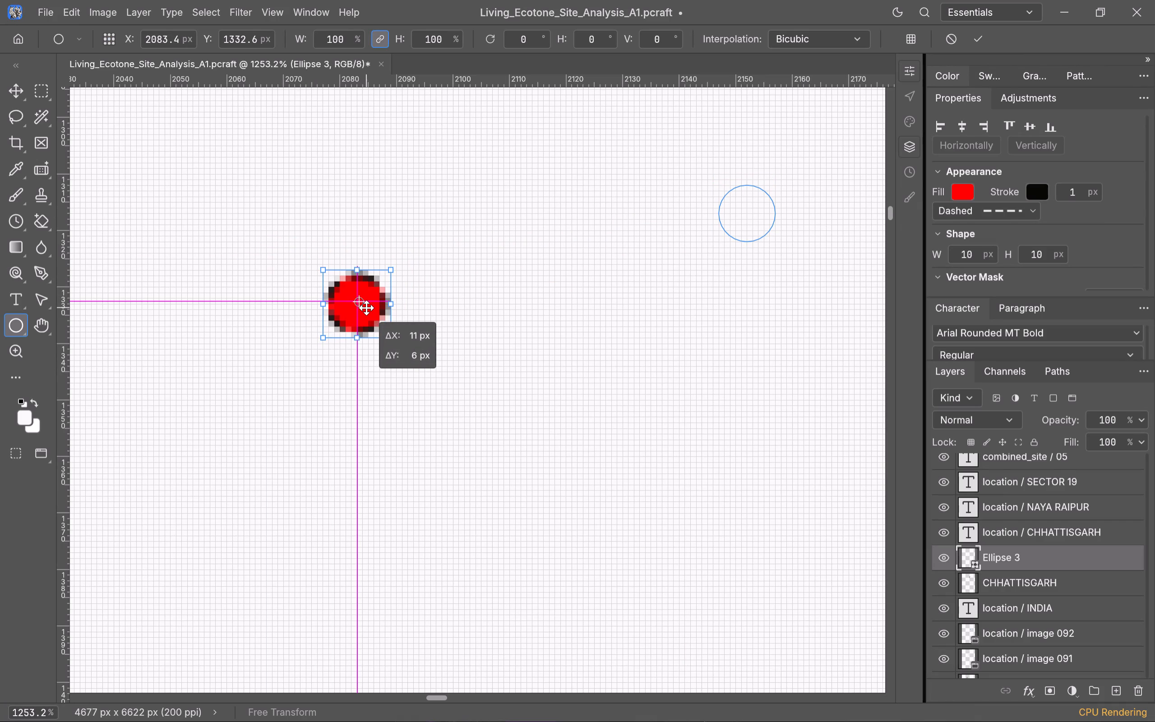
pyautogui.moveTo(366, 308); pyautogui.dragTo(366, 309)
pyautogui.scroll(-5, 366, 309)
pyautogui.scroll(6, 366, 309)
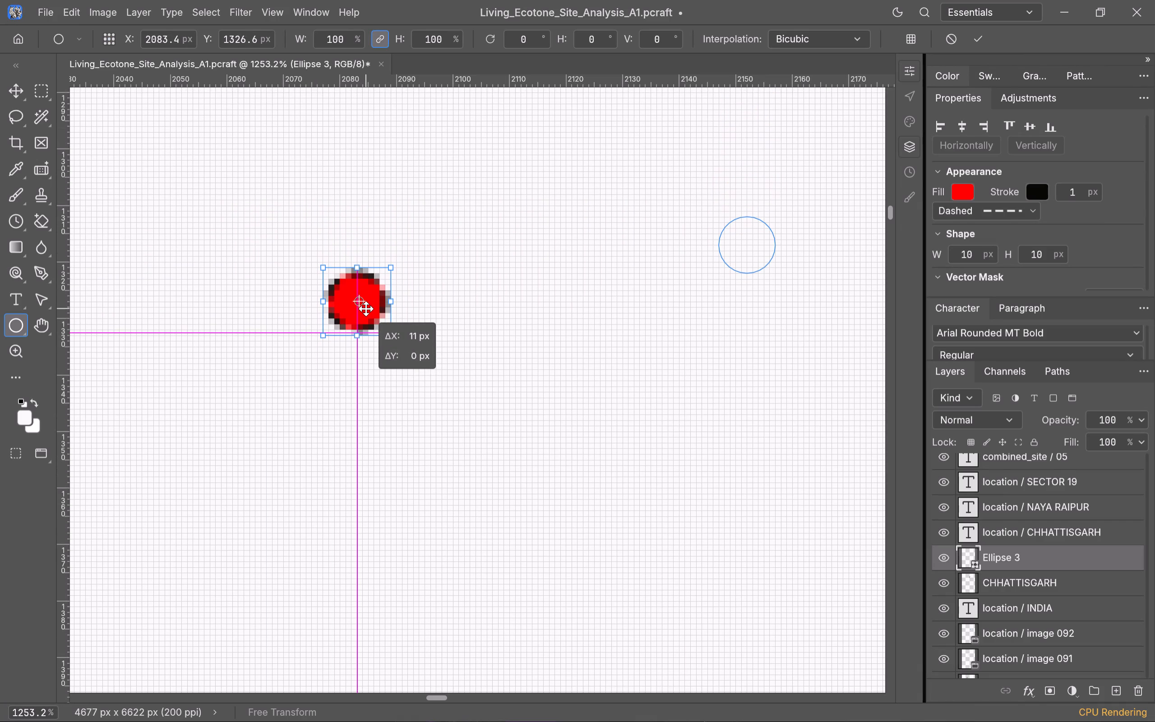
pyautogui.moveTo(366, 309); pyautogui.dragTo(366, 310)
pyautogui.keyDown('shift'); pyautogui.scroll(20, 366, 309); pyautogui.keyUp('shift')
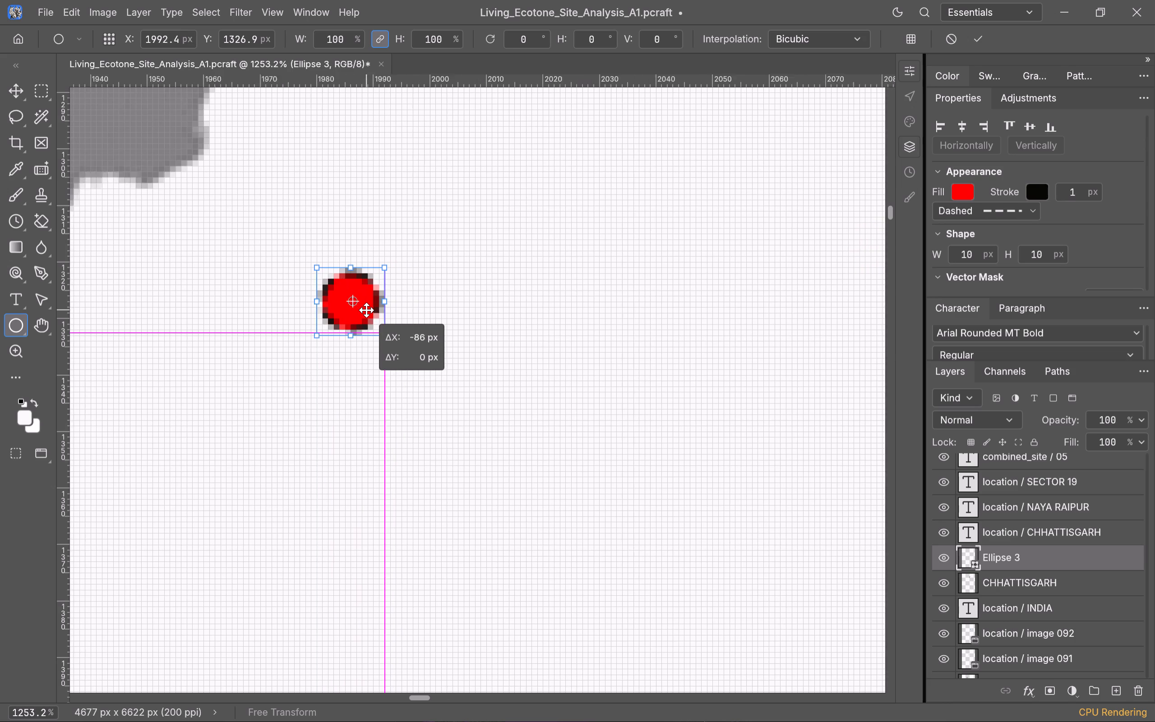
pyautogui.keyDown('shift'); pyautogui.scroll(2, 366, 310); pyautogui.keyUp('shift')
pyautogui.moveTo(366, 310); pyautogui.dragTo(367, 312)
pyautogui.keyDown('shift'); pyautogui.scroll(19, 367, 312); pyautogui.keyUp('shift')
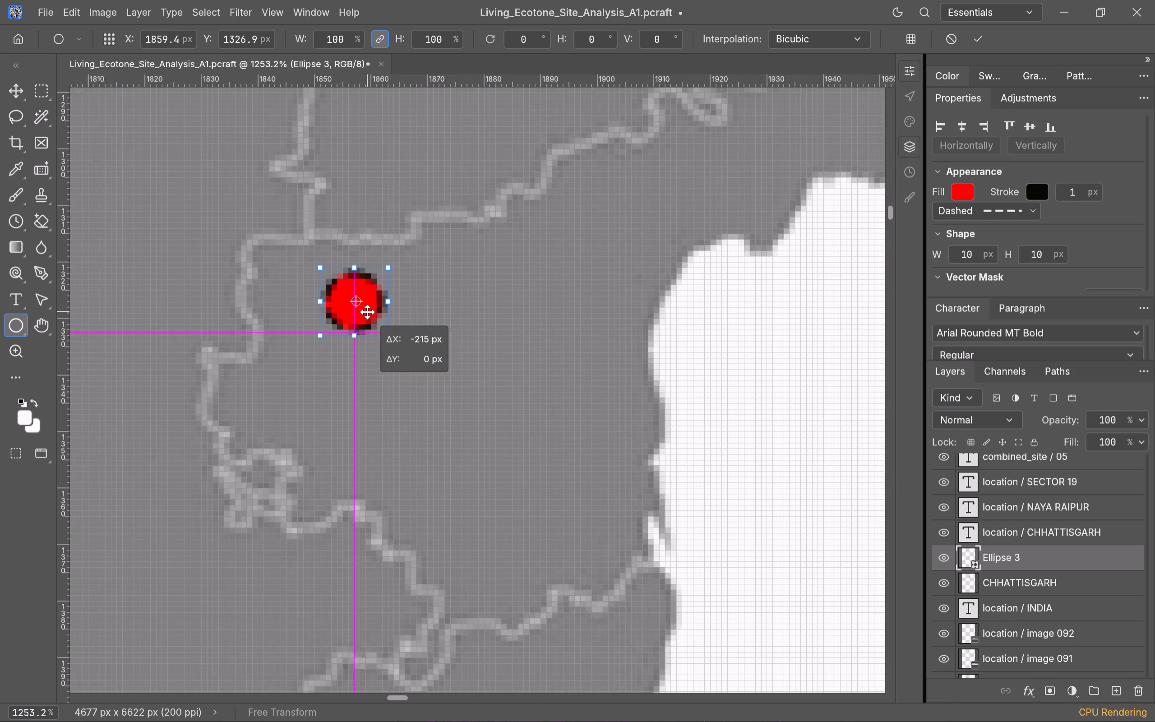
pyautogui.moveTo(367, 312); pyautogui.dragTo(368, 312)
pyautogui.keyDown('shift'); pyautogui.scroll(9, 367, 312); pyautogui.keyUp('shift')
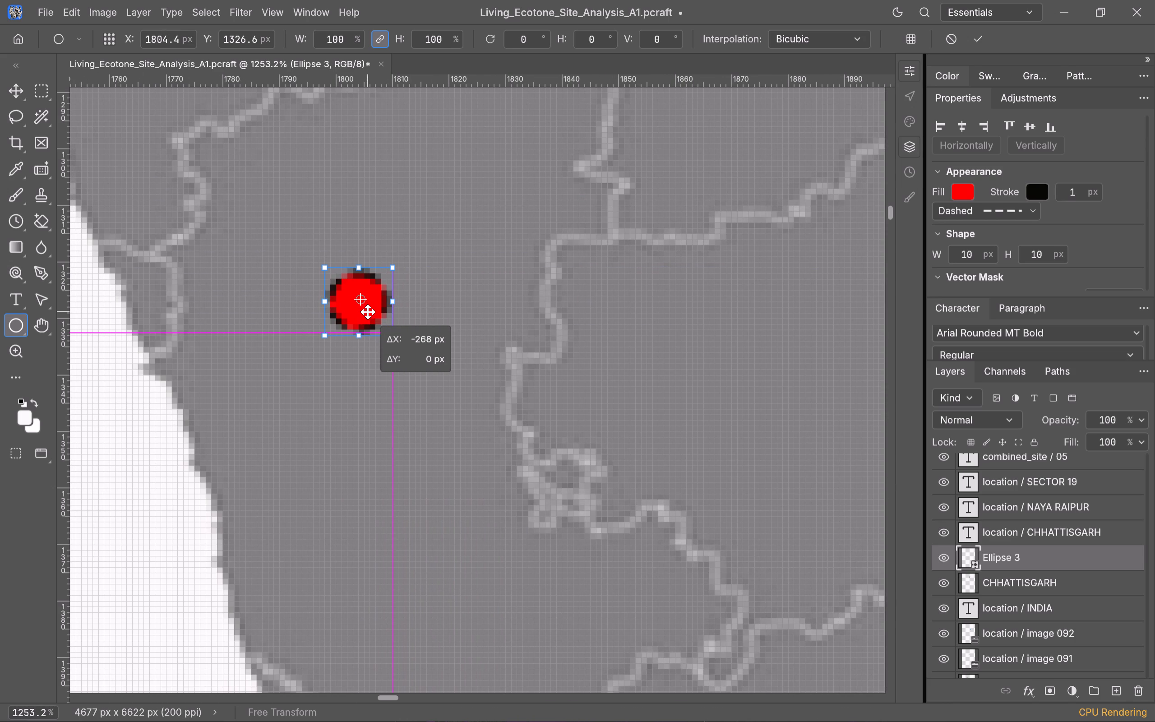
pyautogui.moveTo(368, 312); pyautogui.dragTo(400, 319)
pyautogui.keyDown('shift'); pyautogui.scroll(-10, 368, 312); pyautogui.keyUp('shift')
pyautogui.keyDown('shift'); pyautogui.scroll(4, 400, 319); pyautogui.keyUp('shift')
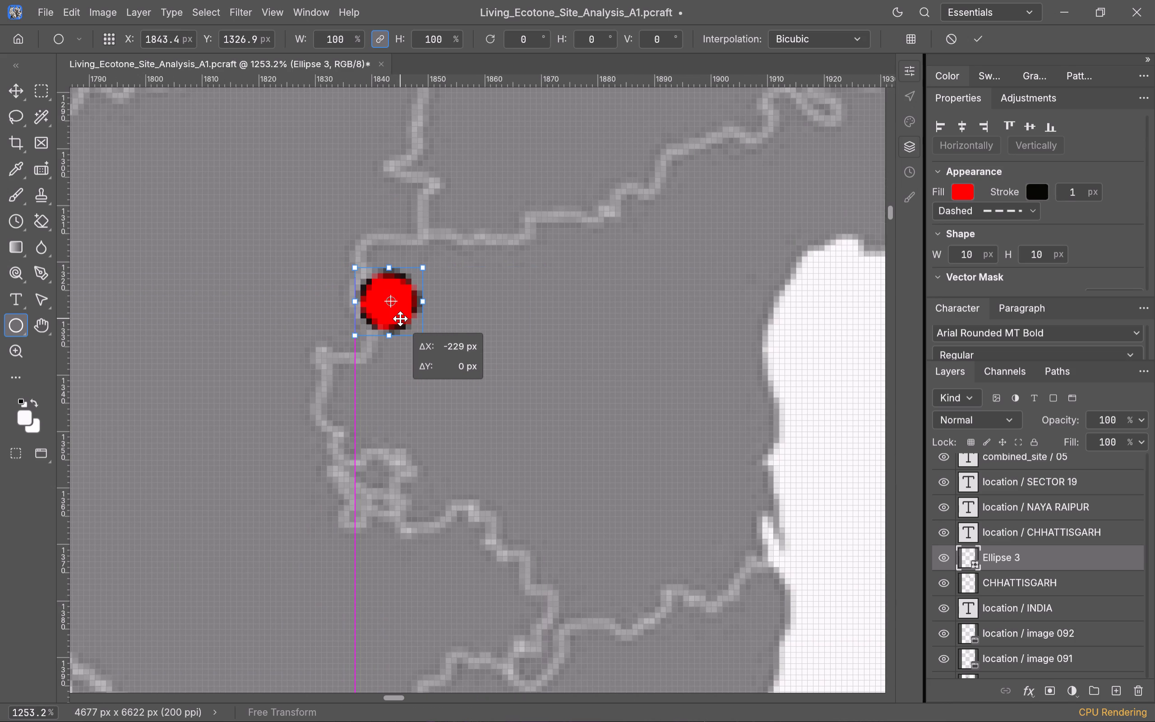
pyautogui.moveTo(400, 319); pyautogui.dragTo(431, 326)
pyautogui.keyDown('shift'); pyautogui.scroll(6, 400, 319); pyautogui.keyUp('shift')
pyautogui.keyDown('shift'); pyautogui.scroll(-7, 400, 319); pyautogui.keyUp('shift')
pyautogui.keyDown('shift'); pyautogui.scroll(5, 431, 326); pyautogui.keyUp('shift')
pyautogui.keyDown('shift'); pyautogui.scroll(-9, 431, 326); pyautogui.keyUp('shift')
pyautogui.scroll(5, 431, 326)
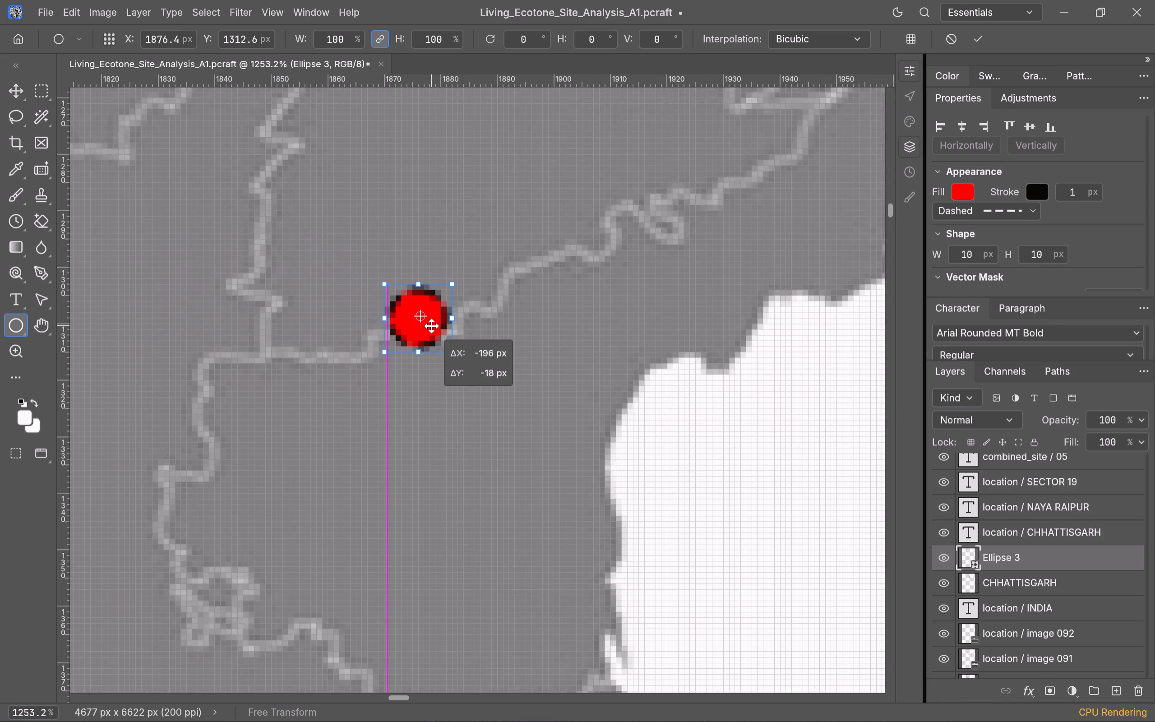
pyautogui.moveTo(431, 326); pyautogui.dragTo(446, 331)
pyautogui.scroll(15, 431, 326)
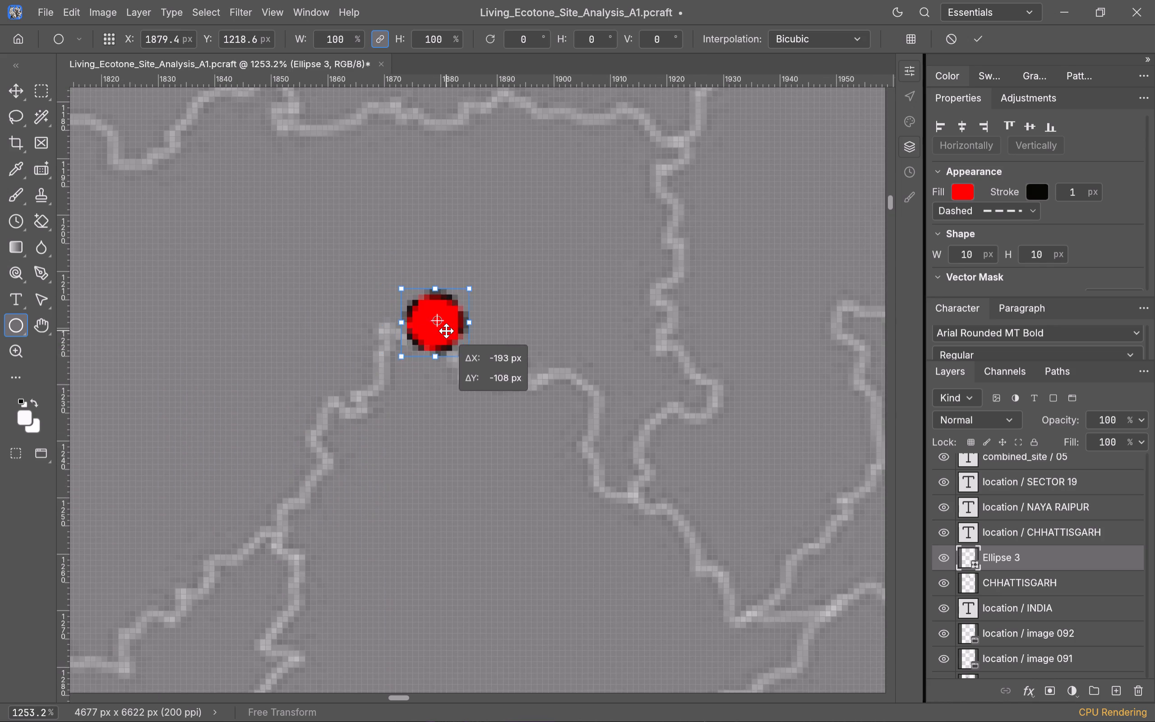
pyautogui.moveTo(446, 331); pyautogui.dragTo(610, 334)
pyautogui.scroll(2, 446, 331)
pyautogui.scroll(-1, 446, 331)
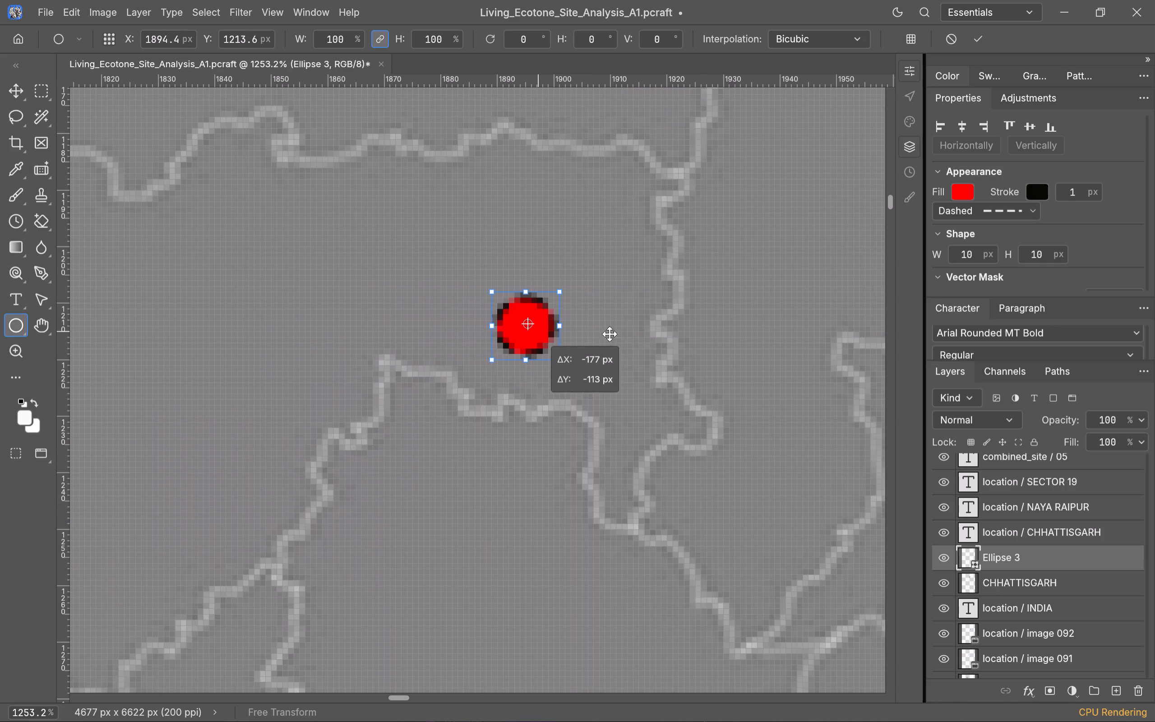
pyautogui.moveTo(610, 334); pyautogui.dragTo(790, 299)
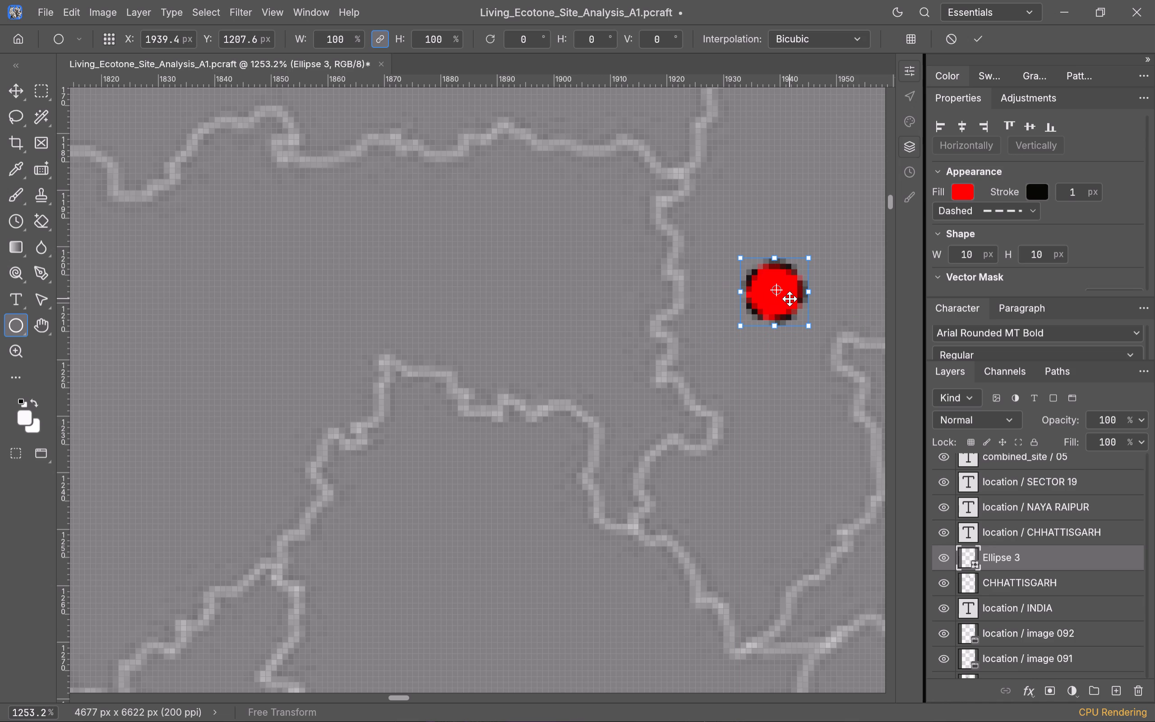
# Refine the red circle's position north-east within Chhattisgarh to about X 1949, Y 1188 px and apply the transform.
pyautogui.keyDown('alt'); pyautogui.scroll(-12, 501, 305); pyautogui.keyUp('alt')
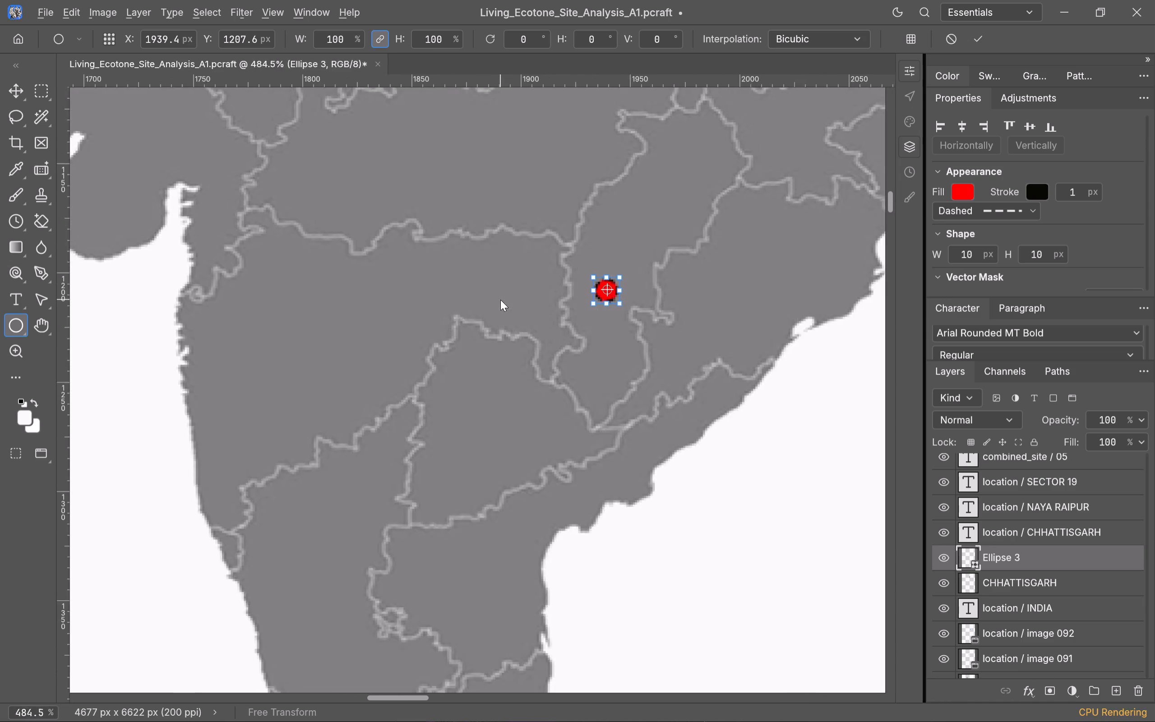
pyautogui.keyDown('alt'); pyautogui.scroll(-2, 500, 300); pyautogui.keyUp('alt')
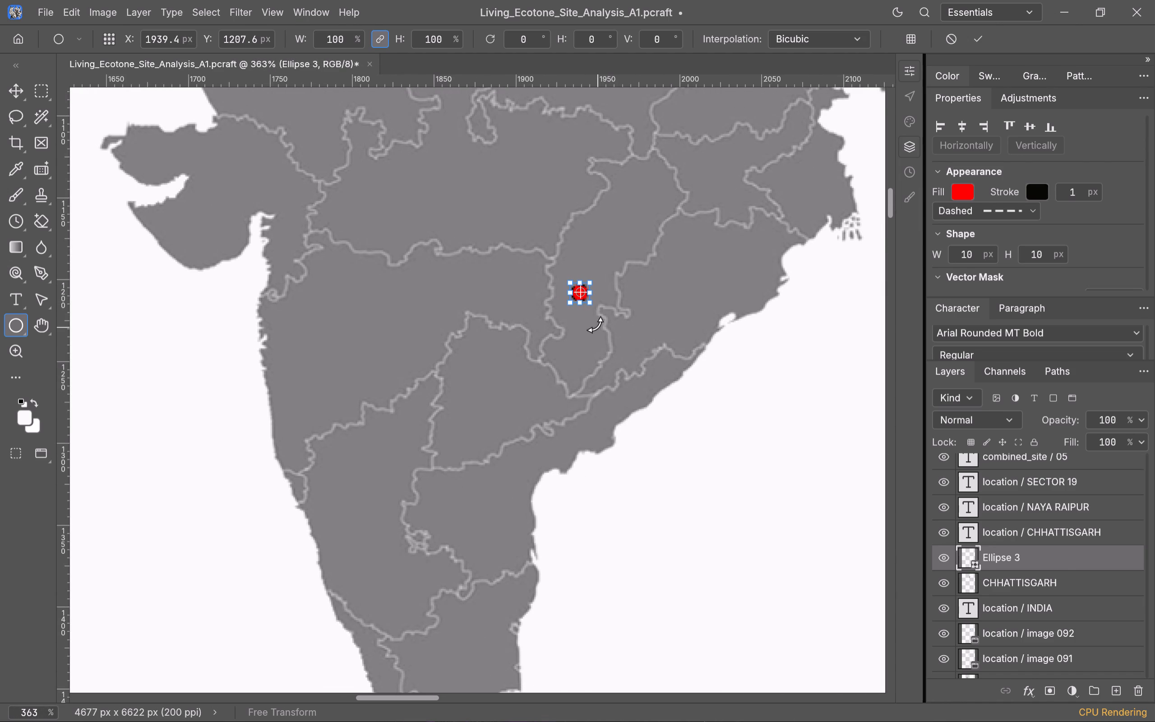
pyautogui.keyDown('shift'); pyautogui.scroll(2, 598, 328); pyautogui.keyUp('shift')
pyautogui.keyDown('shift'); pyautogui.scroll(1, 669, 327); pyautogui.keyUp('shift')
pyautogui.keyDown('shift'); pyautogui.scroll(-4, 668, 326); pyautogui.keyUp('shift')
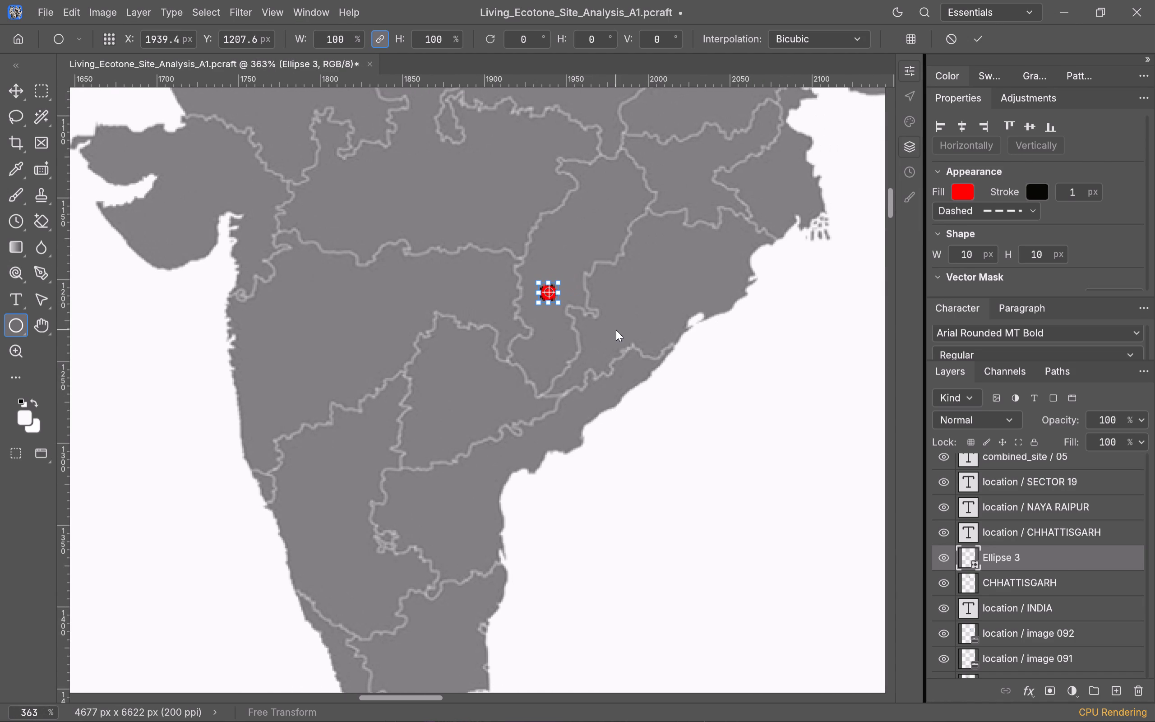
pyautogui.keyDown('alt'); pyautogui.scroll(8, 616, 330); pyautogui.keyUp('alt')
pyautogui.scroll(2, 615, 323)
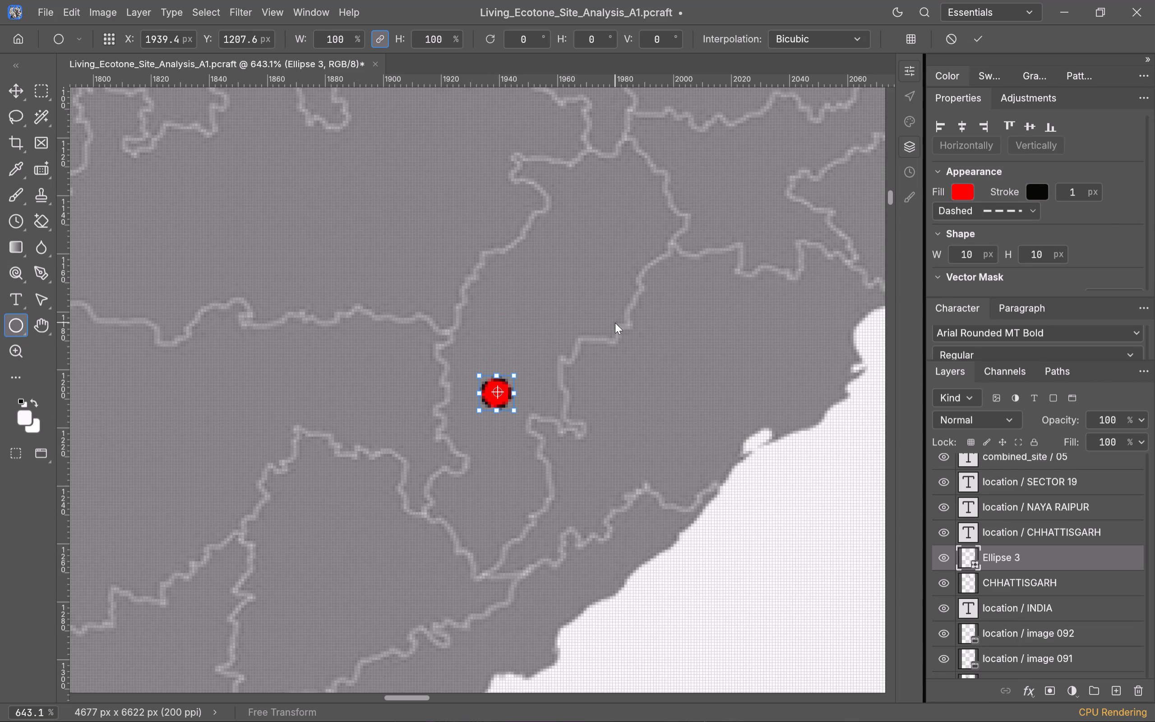
pyautogui.keyDown('alt'); pyautogui.scroll(1, 615, 323); pyautogui.keyUp('alt')
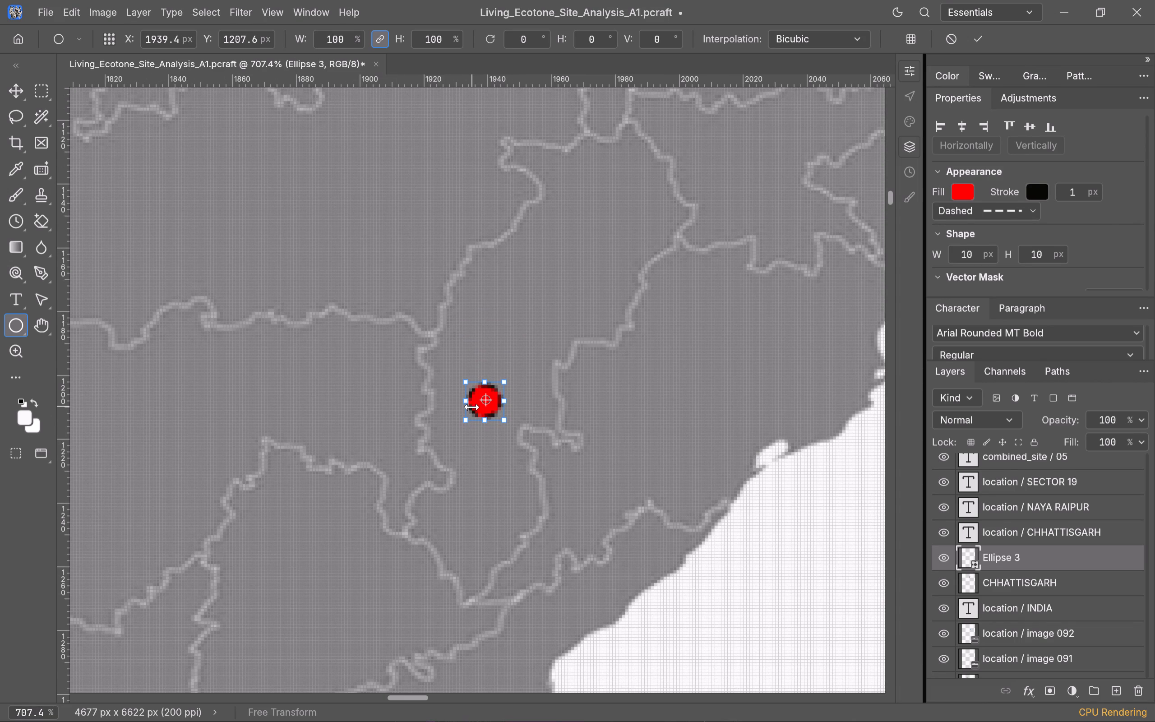
pyautogui.moveTo(481, 411); pyautogui.dragTo(513, 349)
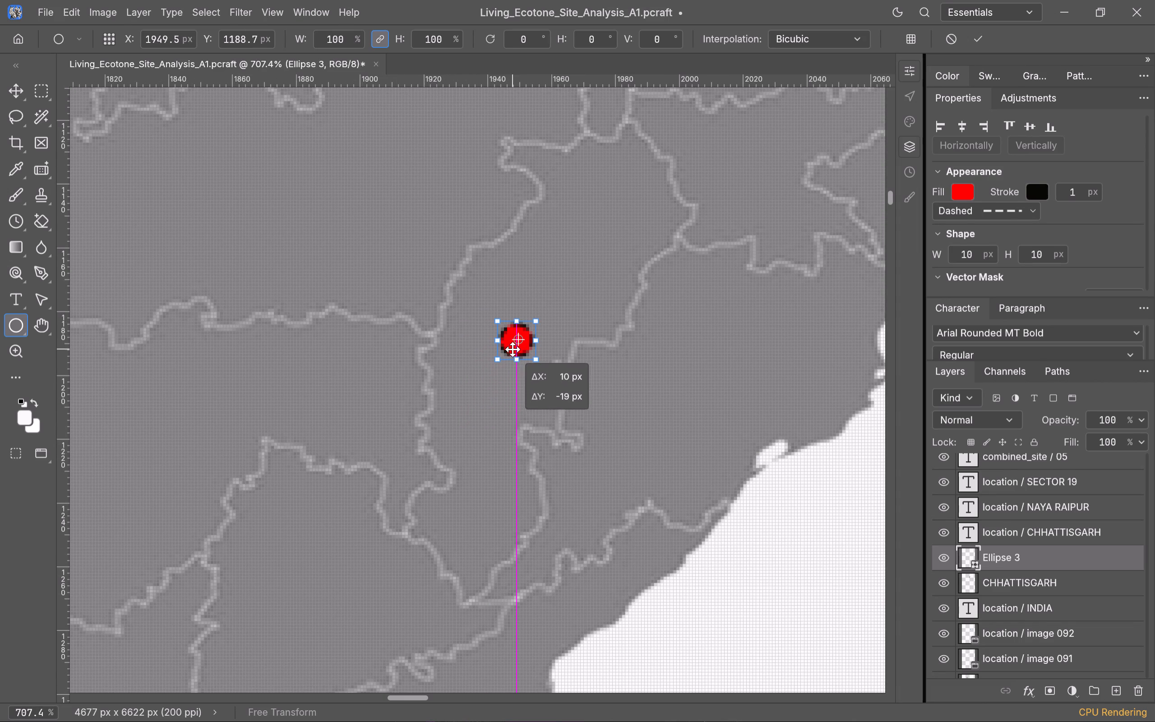
pyautogui.moveTo(513, 349); pyautogui.dragTo(521, 346)
pyautogui.scroll(-2, 613, 379)
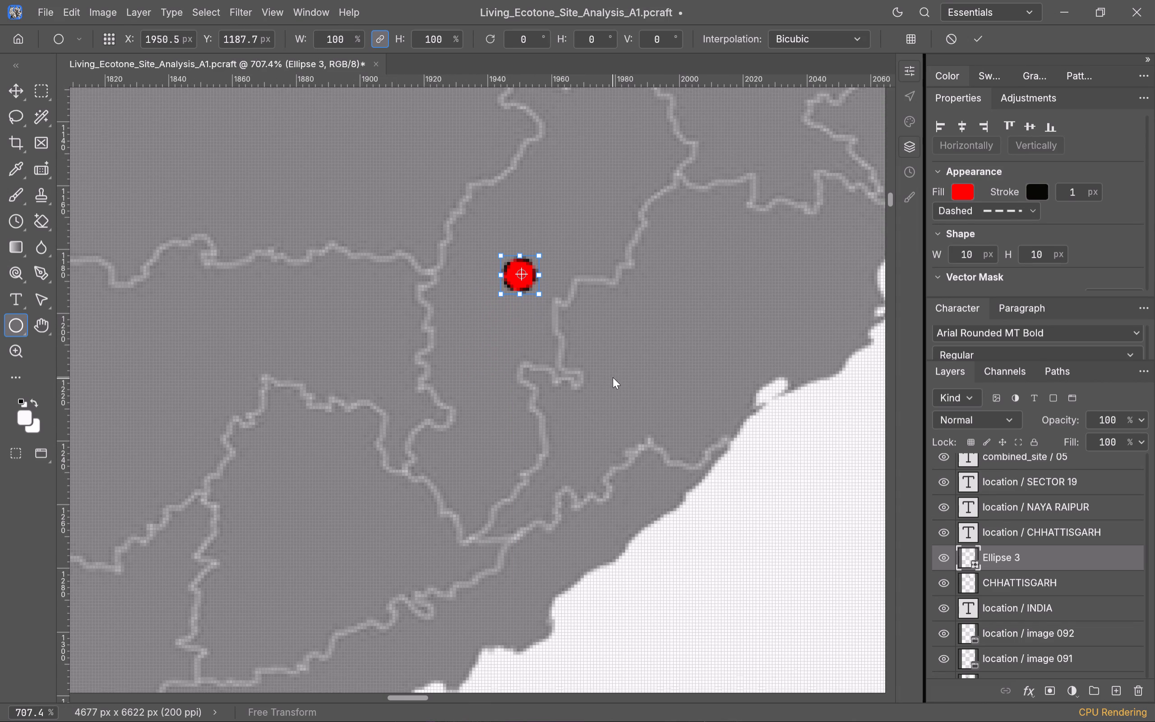
pyautogui.moveTo(513, 278); pyautogui.dragTo(508, 278)
pyautogui.scroll(-3, 697, 415)
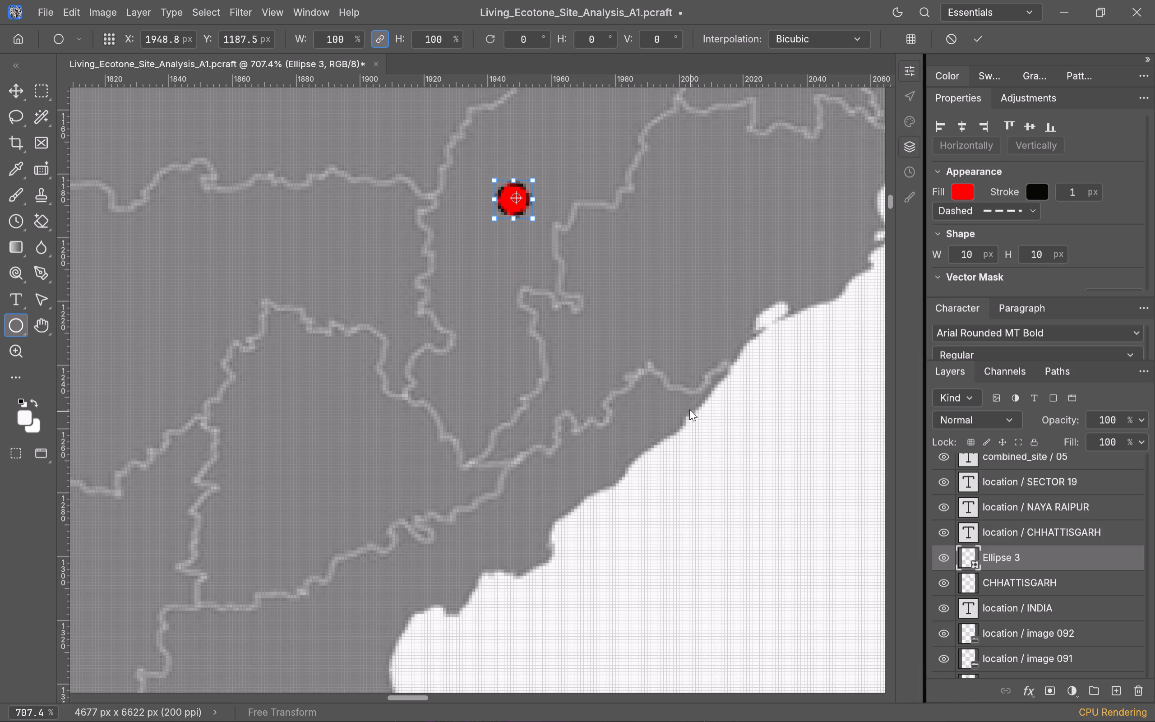
pyautogui.scroll(-3, 689, 409)
pyautogui.keyDown('shift'); pyautogui.scroll(-3, 686, 406); pyautogui.keyUp('shift')
pyautogui.scroll(-5, 686, 406)
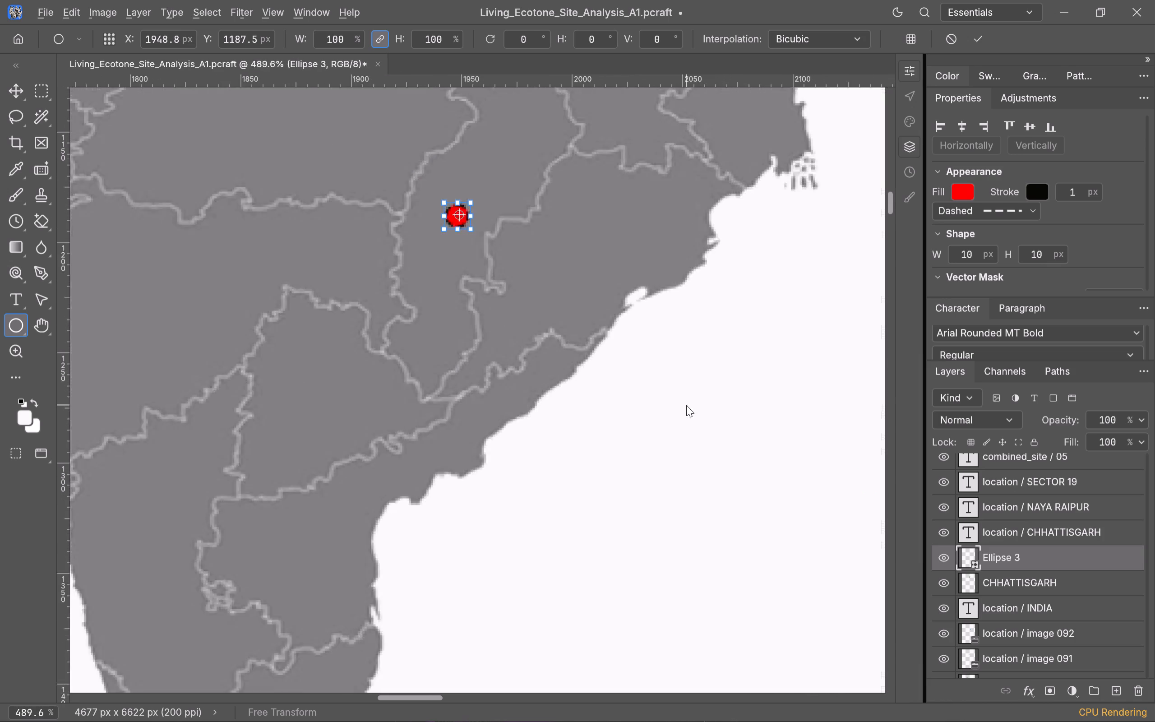
pyautogui.scroll(-7, 686, 405)
pyautogui.click(702, 437)
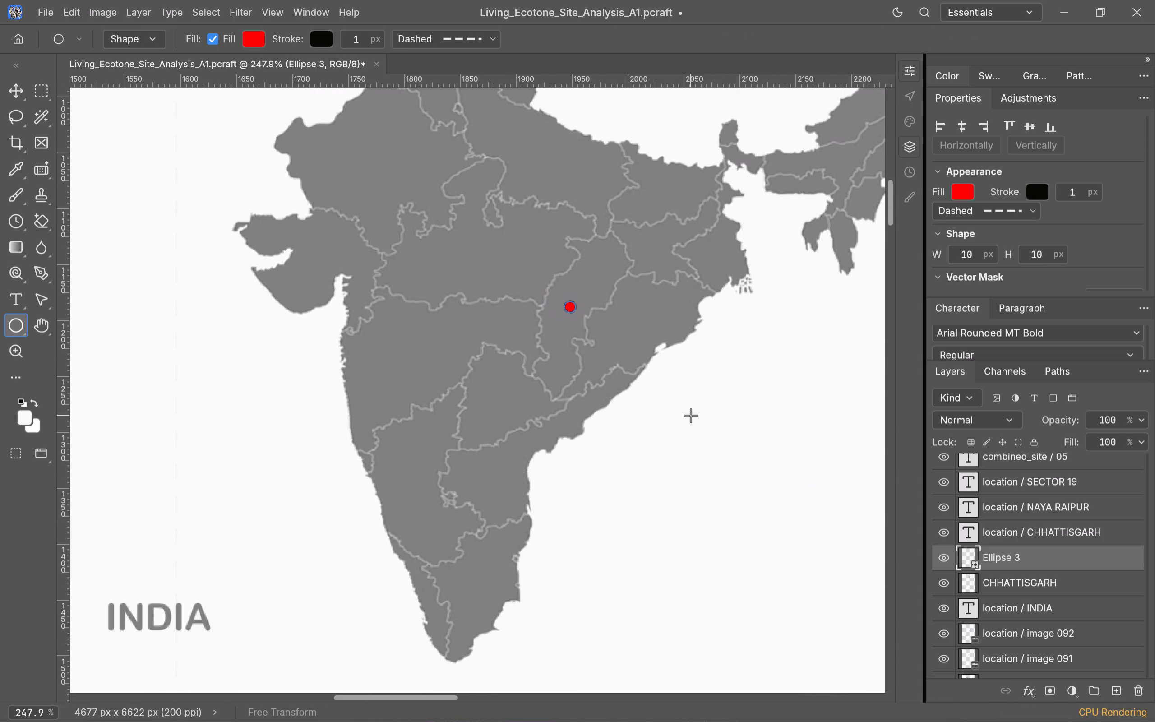
# Enlarge the red marker on the India map to 17 × 17 px with its proportions linked.
pyautogui.scroll(-4, 691, 414)
pyautogui.scroll(6, 691, 414)
pyautogui.keyDown('shift'); pyautogui.scroll(-3, 690, 412); pyautogui.keyUp('shift')
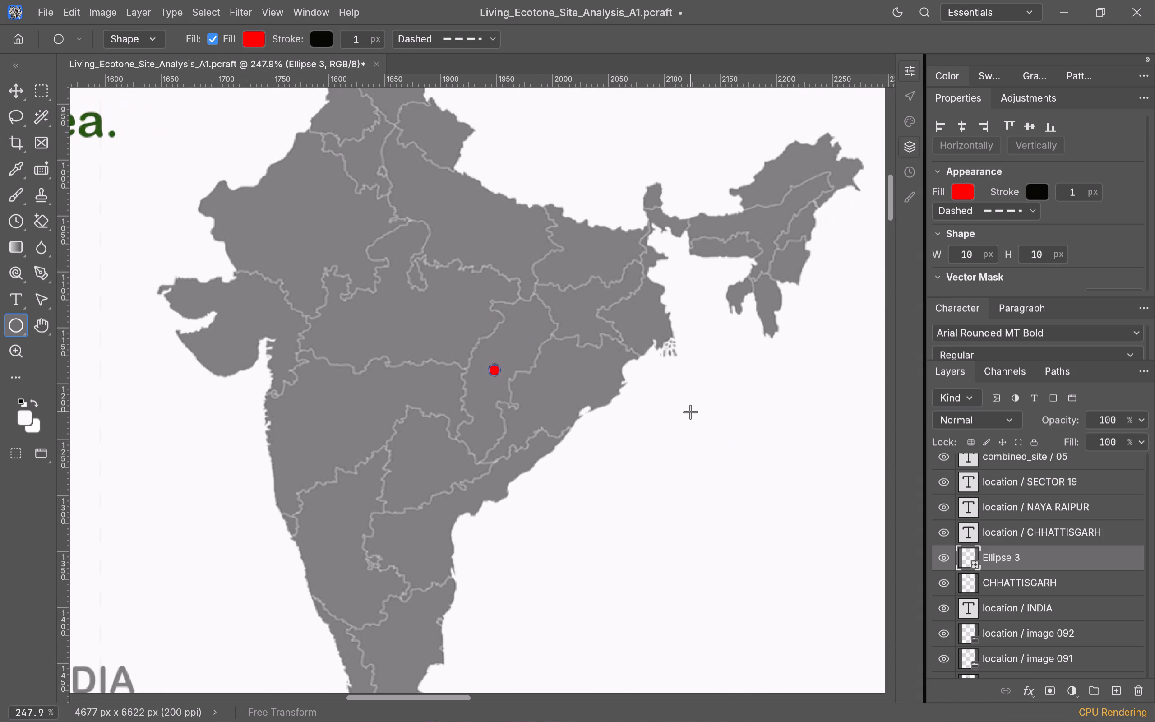
pyautogui.keyDown('shift'); pyautogui.scroll(-3, 690, 412); pyautogui.keyUp('shift')
pyautogui.keyDown('alt'); pyautogui.scroll(-9, 690, 412); pyautogui.keyUp('alt')
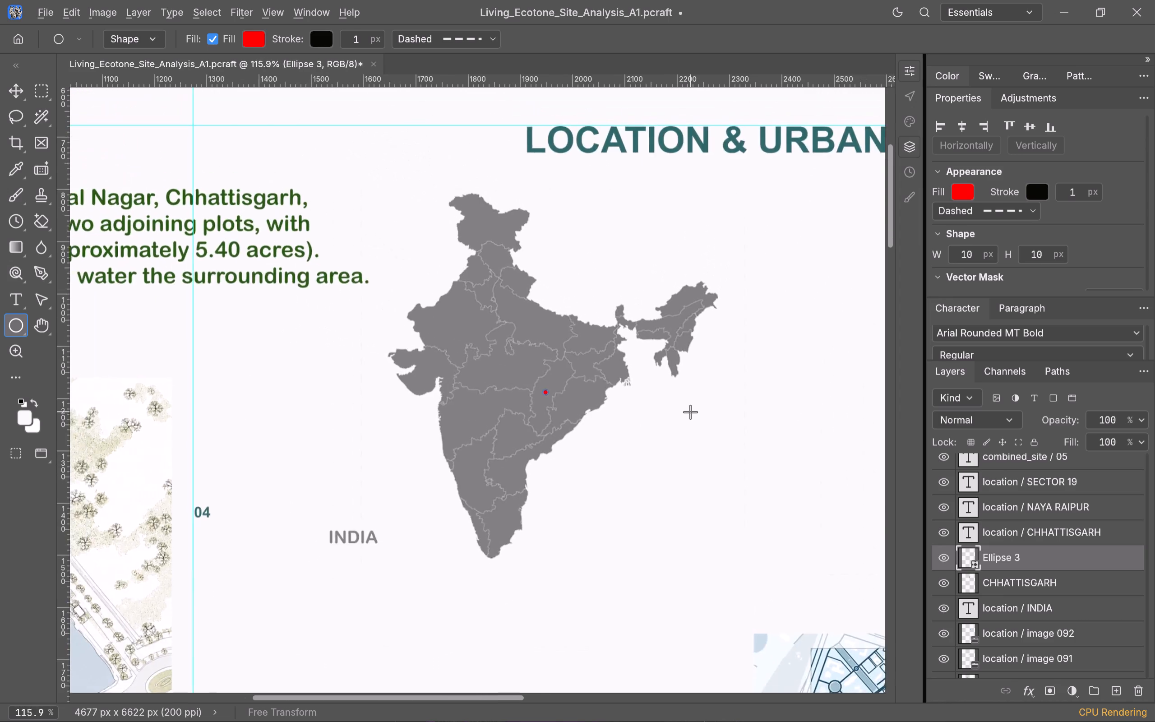
pyautogui.keyDown('alt'); pyautogui.scroll(-2, 690, 412); pyautogui.keyUp('alt')
pyautogui.scroll(2, 724, 412)
pyautogui.scroll(-2, 724, 412)
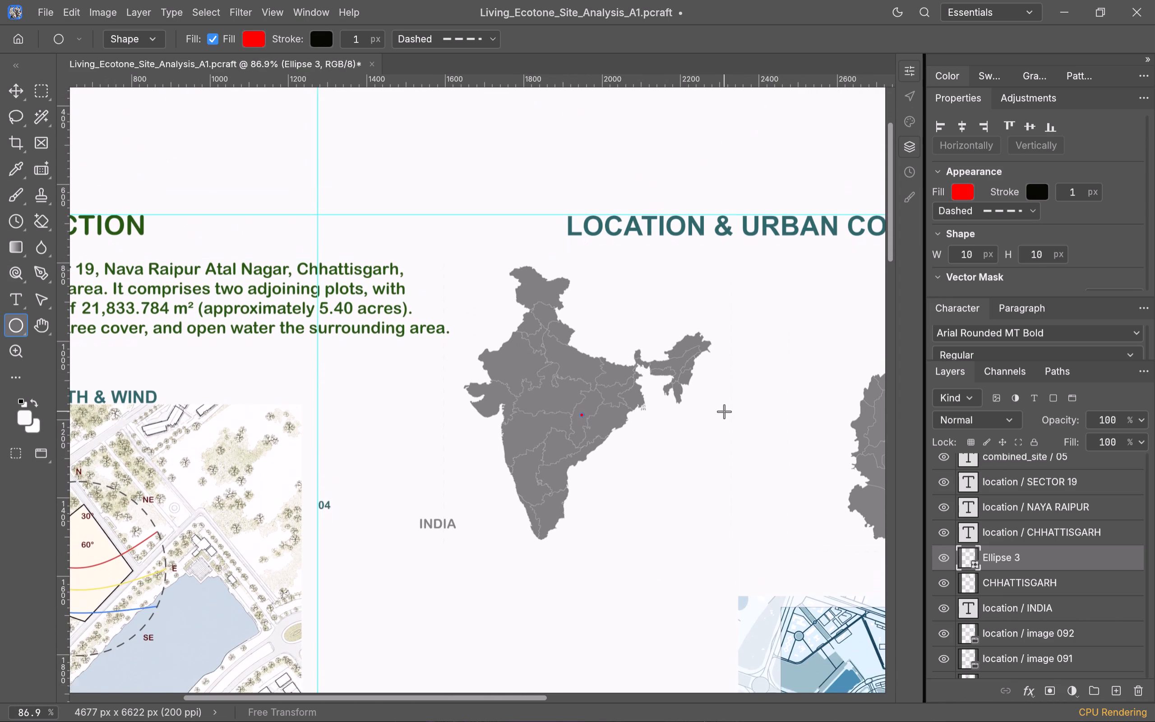
pyautogui.keyDown('shift'); pyautogui.scroll(-6, 724, 412); pyautogui.keyUp('shift')
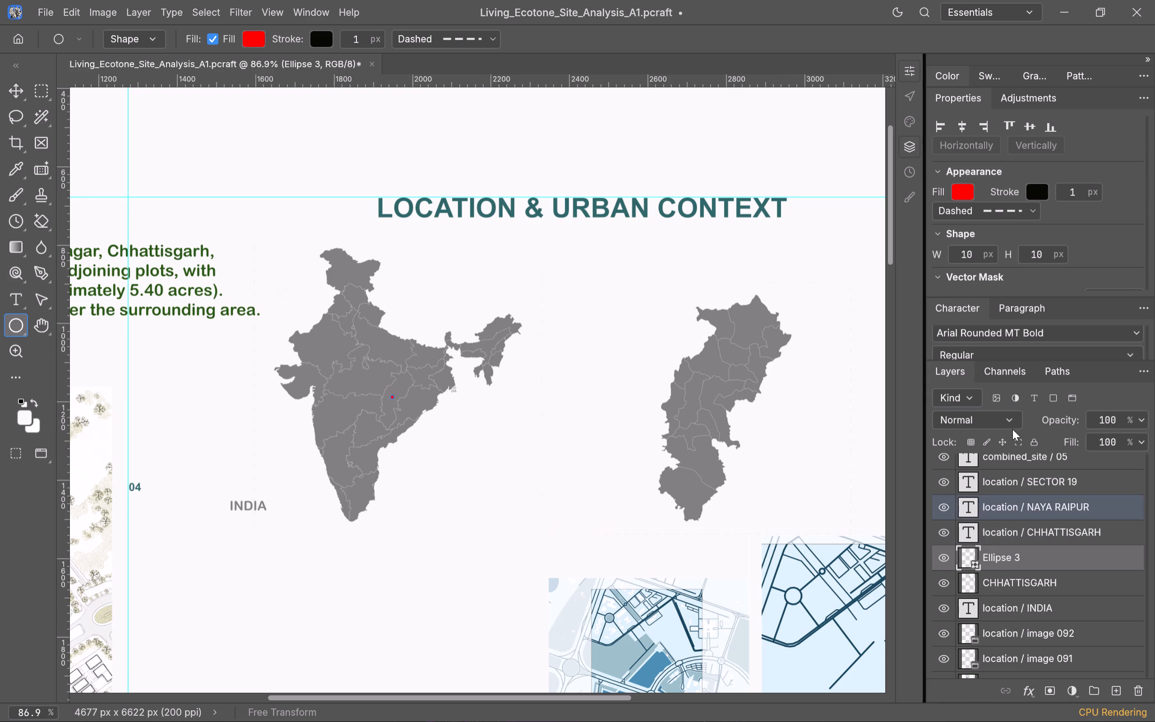
pyautogui.scroll(1, 1081, 222)
pyautogui.scroll(2, 1103, 183)
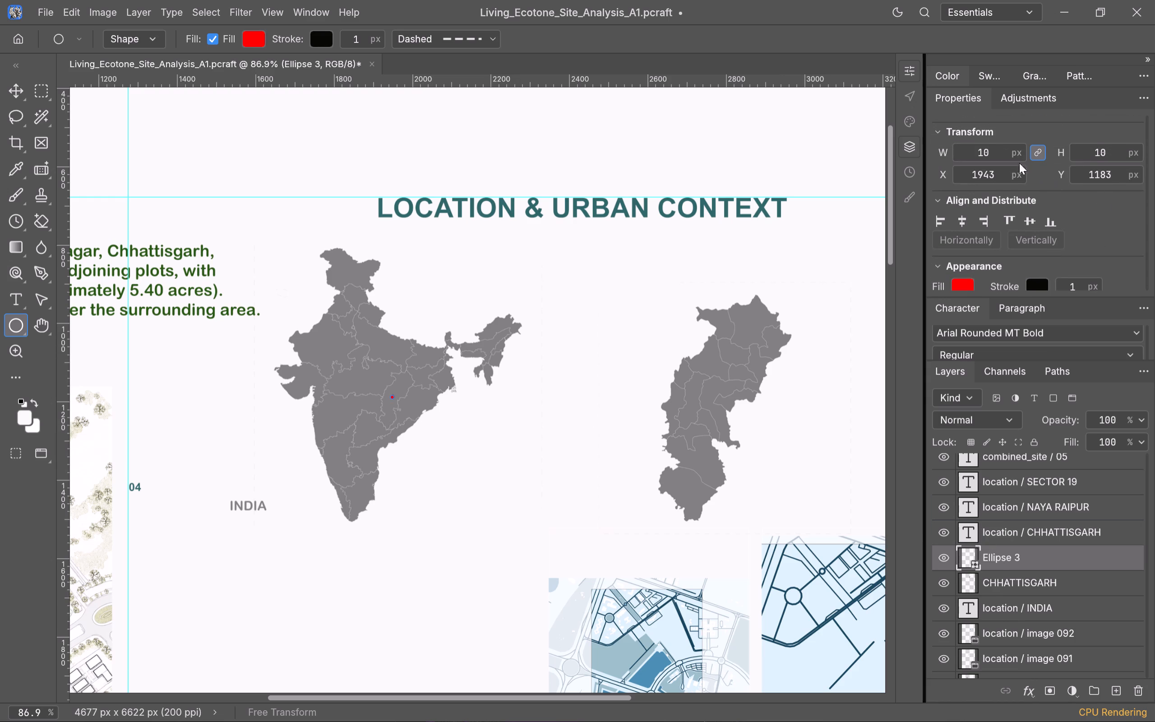
pyautogui.scroll(5, 982, 150)
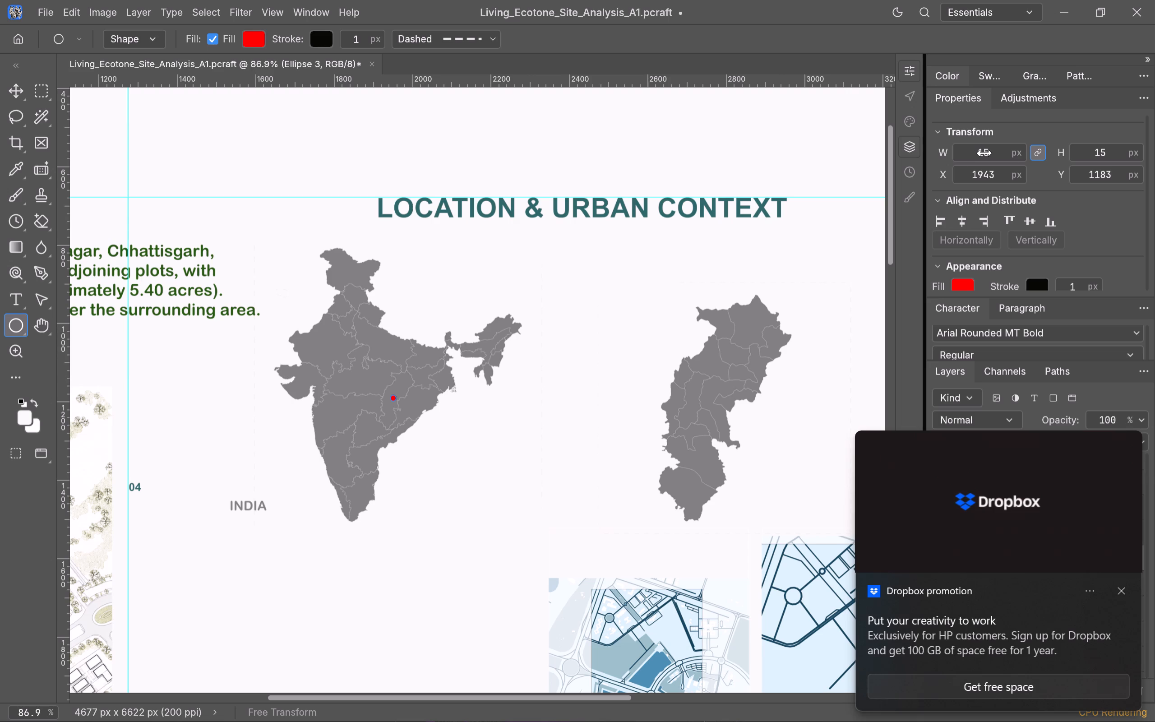
pyautogui.scroll(2, 989, 153)
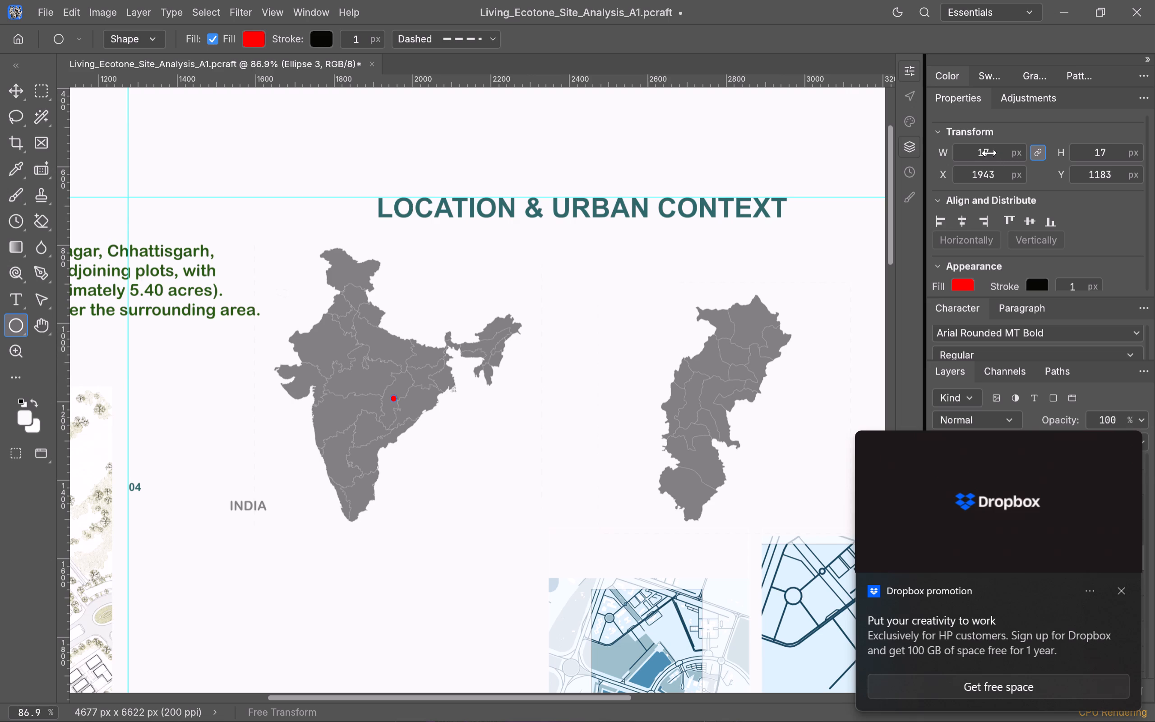
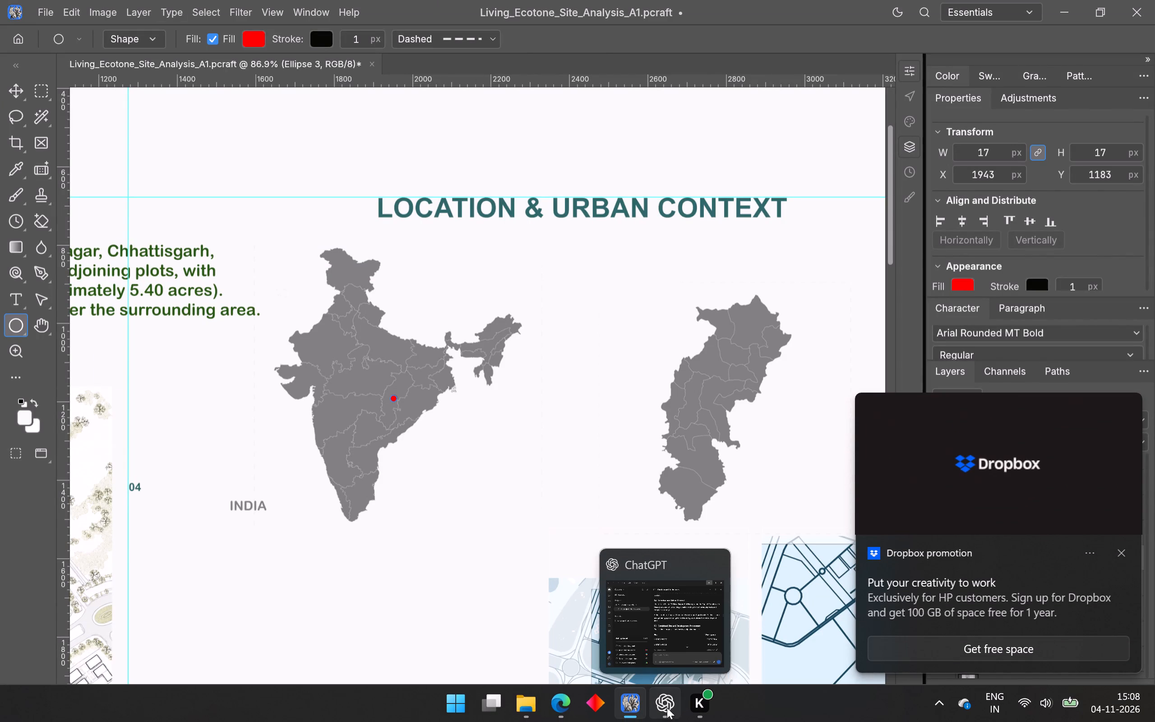
# Switch to the browser and examine the Raipur map image results for the city's position within India and Chhattisgarh.
pyautogui.click(565, 706)
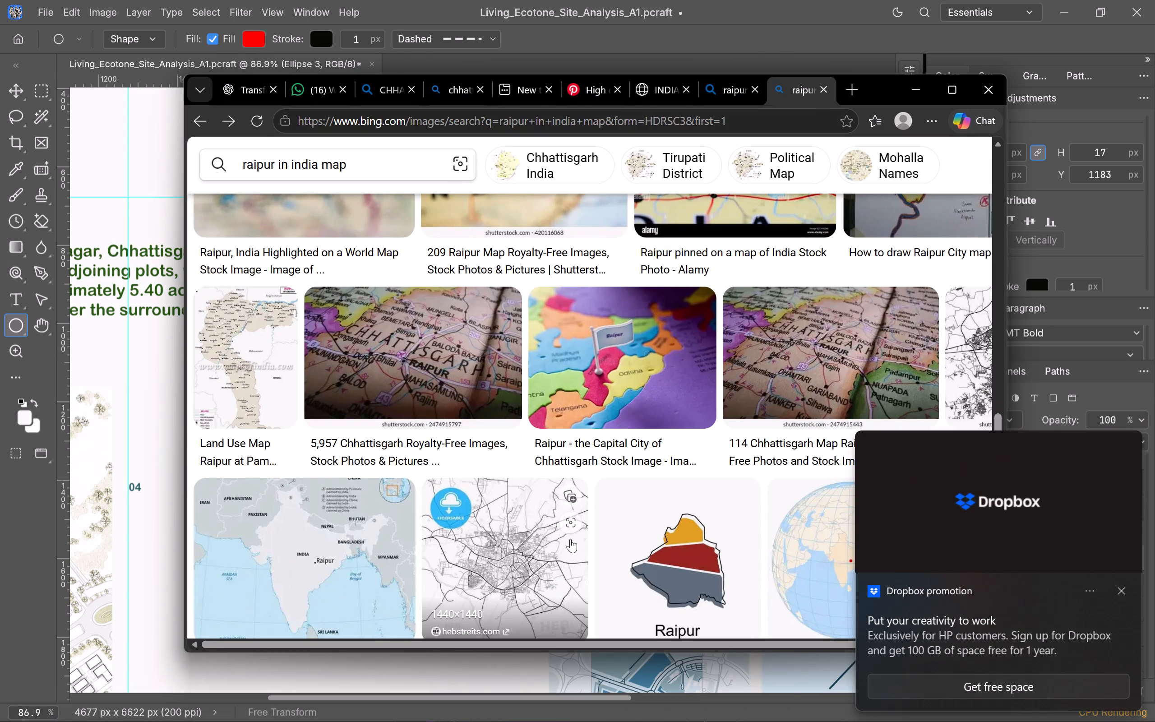
pyautogui.scroll(-1, 625, 451)
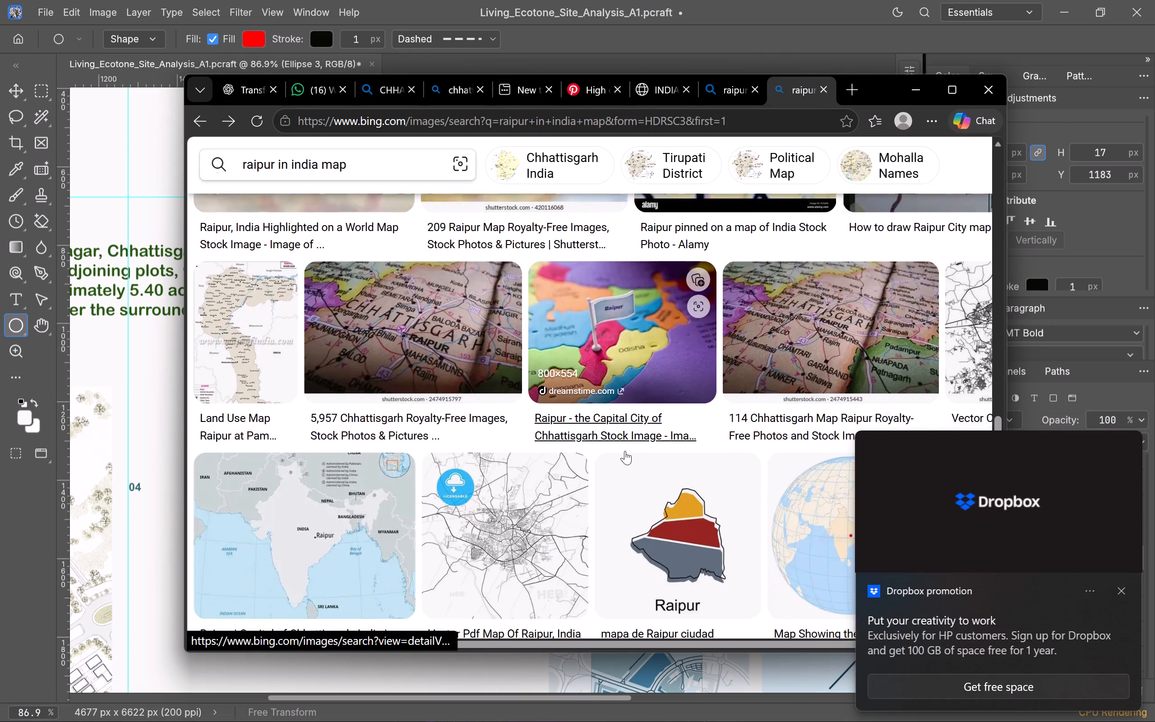
pyautogui.scroll(-2, 625, 451)
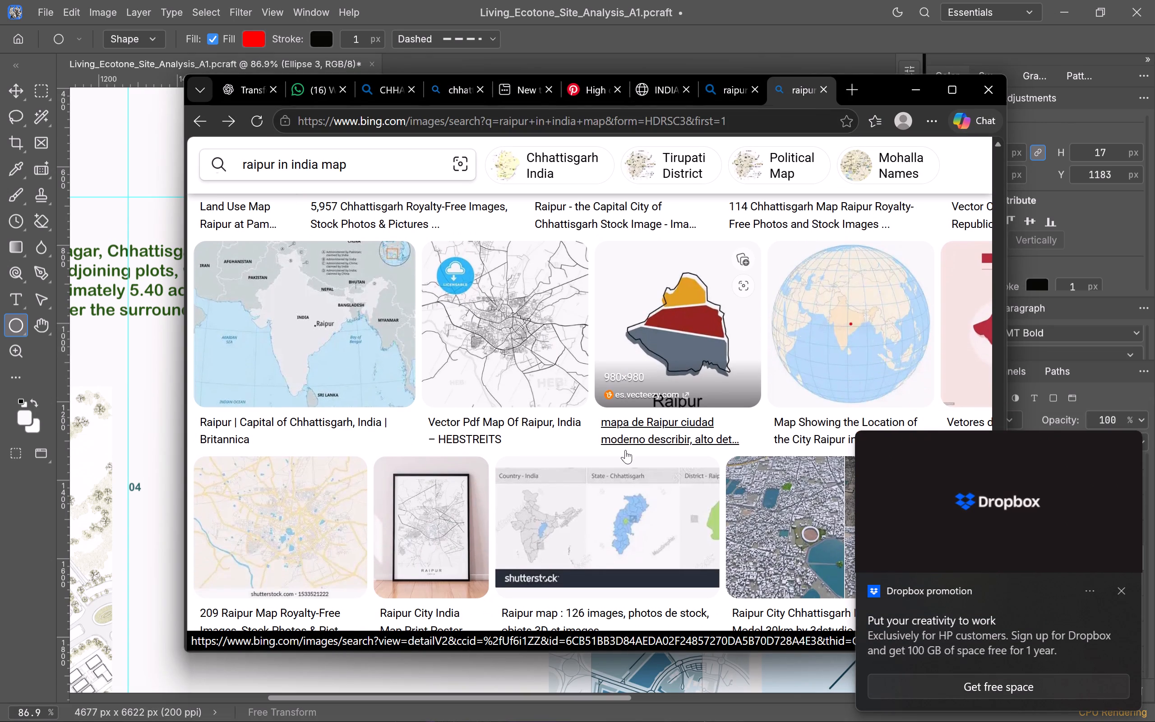
pyautogui.scroll(-3, 625, 450)
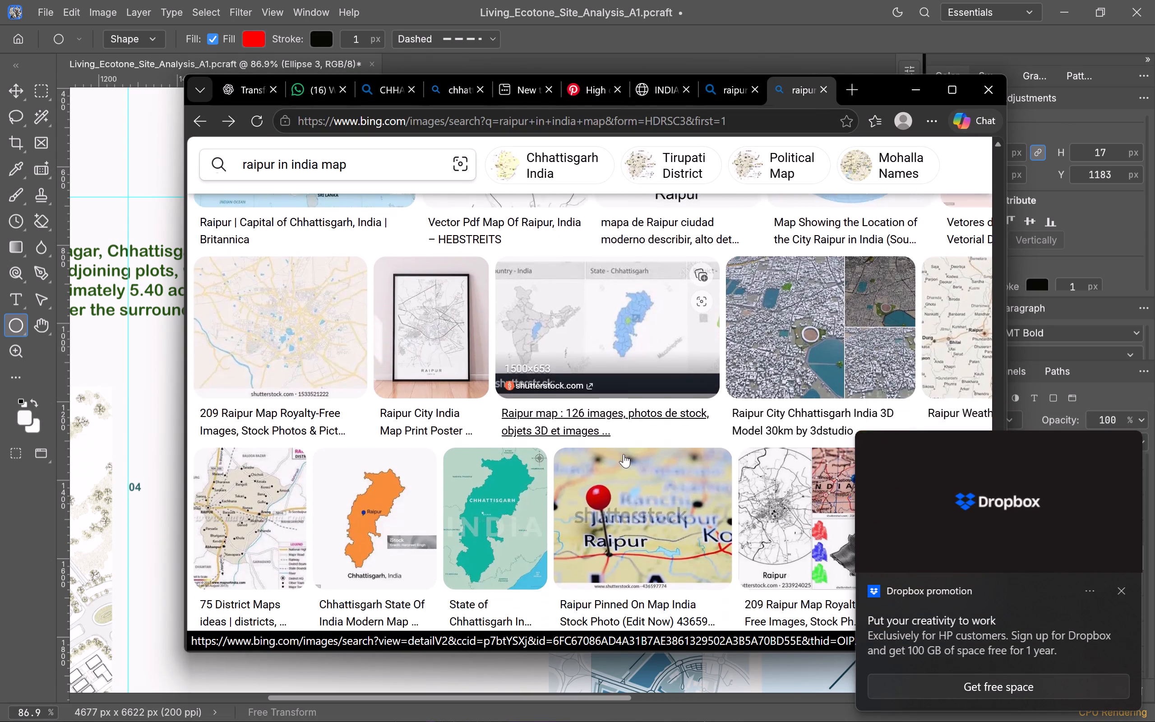
pyautogui.scroll(-1, 624, 454)
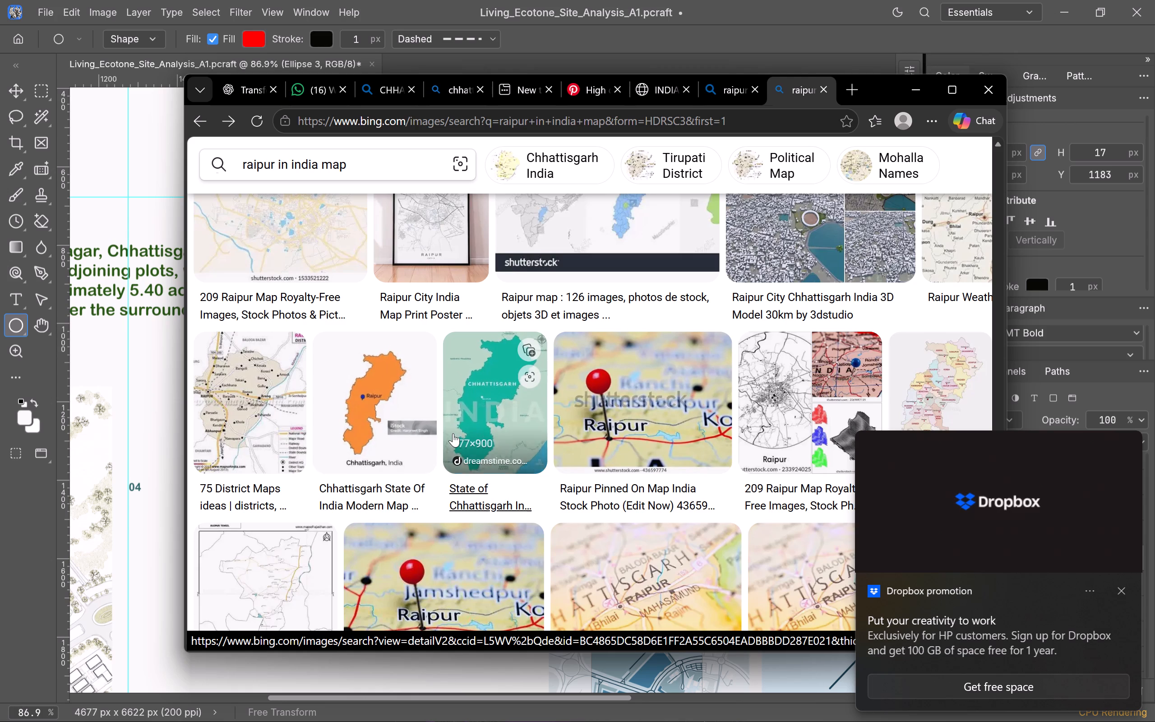
pyautogui.scroll(-2, 490, 435)
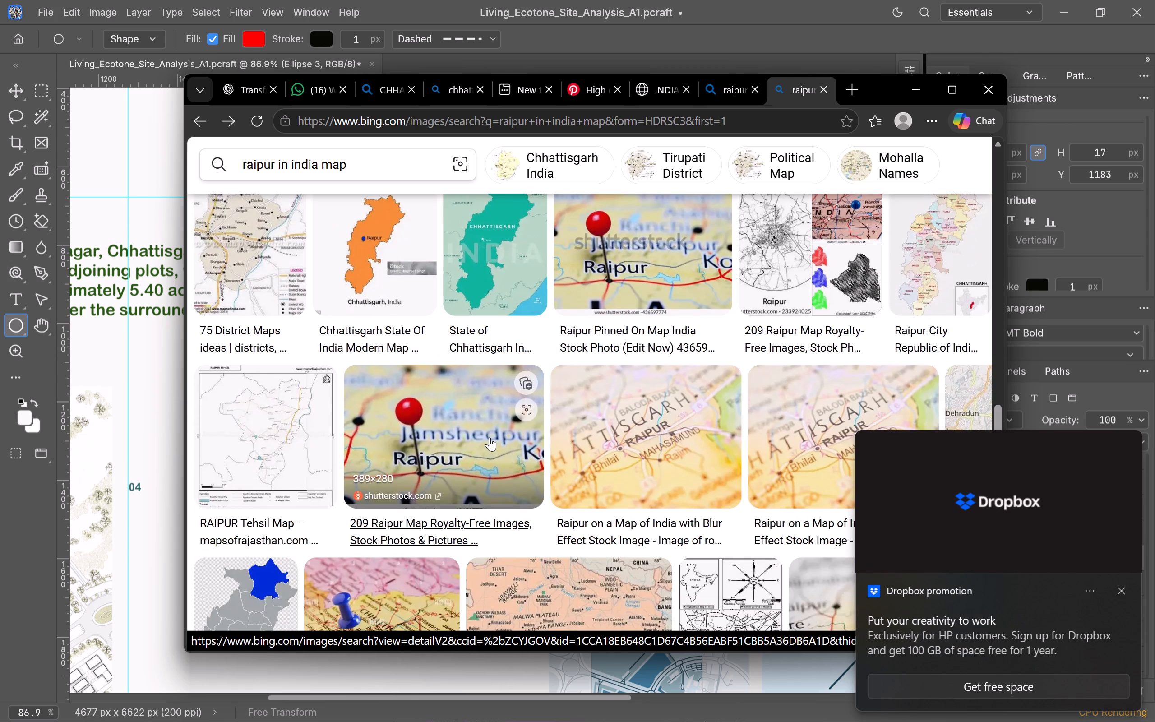
pyautogui.scroll(-2, 490, 437)
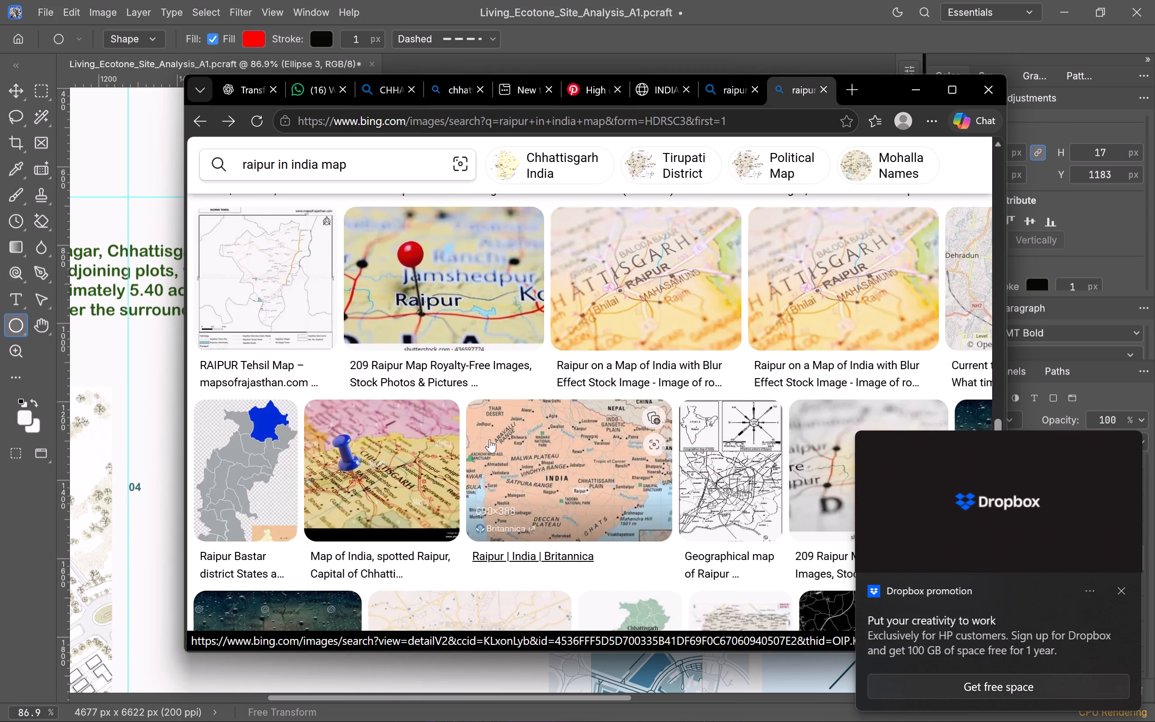
pyautogui.scroll(-4, 490, 439)
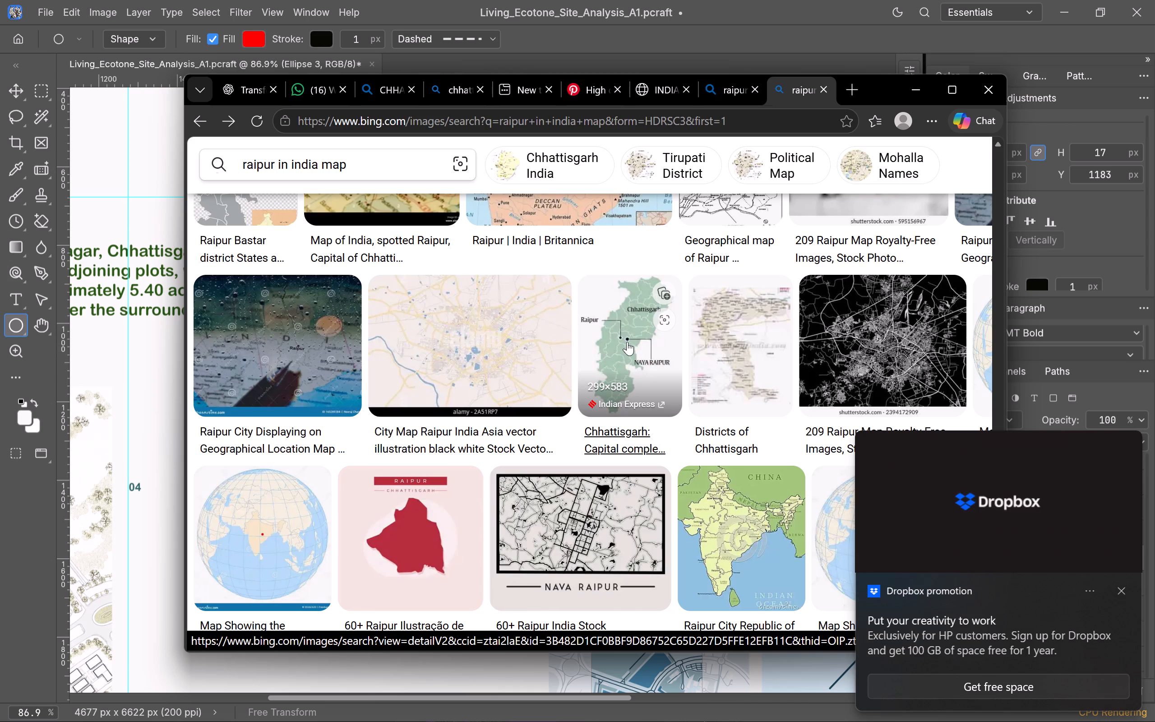
# Back in the image editor, nudge the red marker on the India map 2 px west to X 1941 px and apply the transform.
pyautogui.click(914, 90)
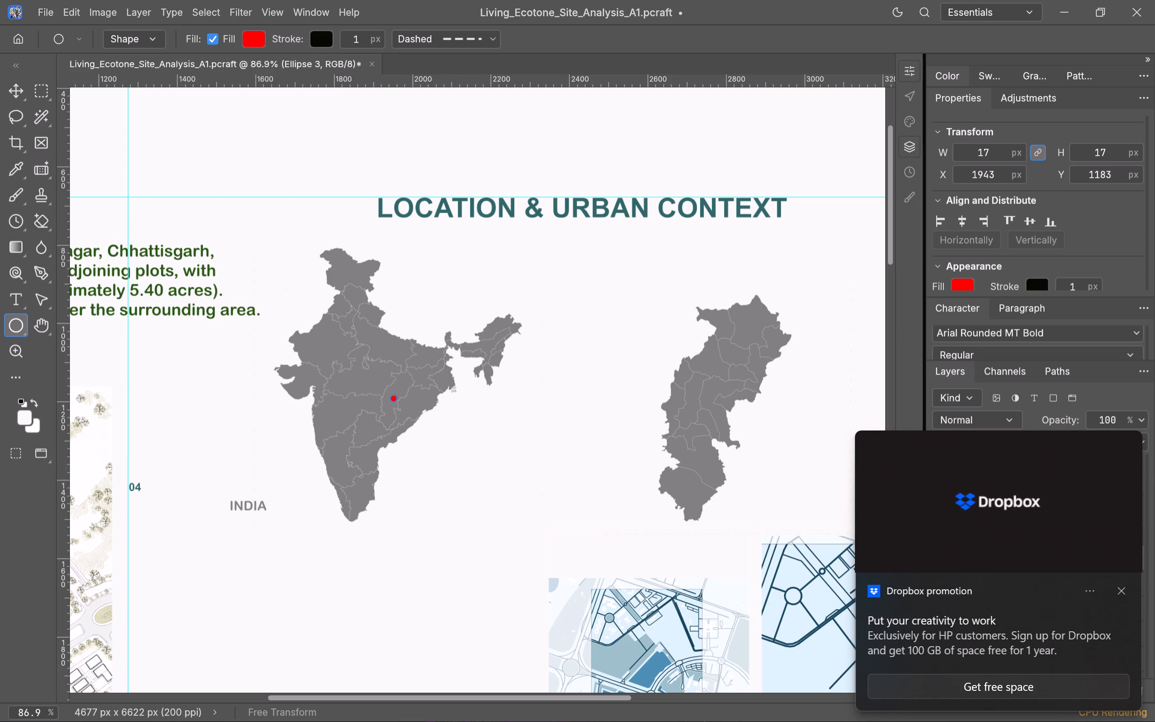
pyautogui.press('Left')
pyautogui.press('Left')
pyautogui.press('Left')
pyautogui.press('Left')
pyautogui.hotkey('ctrl', 't')
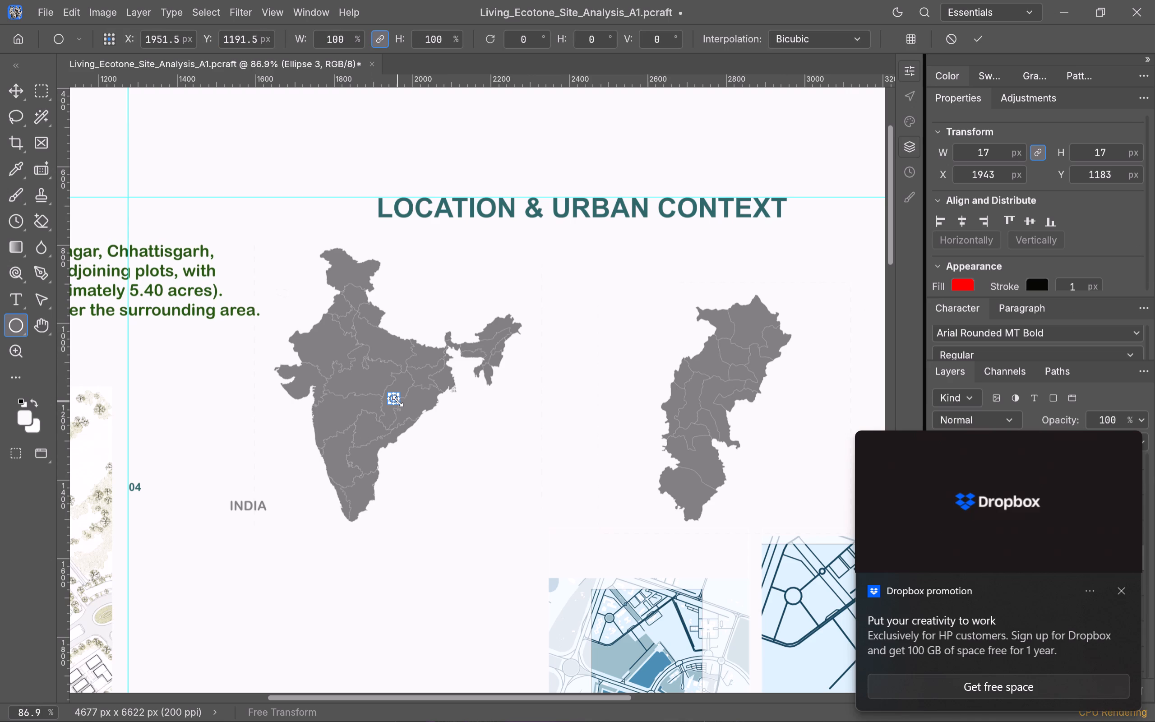
pyautogui.press('Left')
pyautogui.press('Left')
pyautogui.click(466, 491)
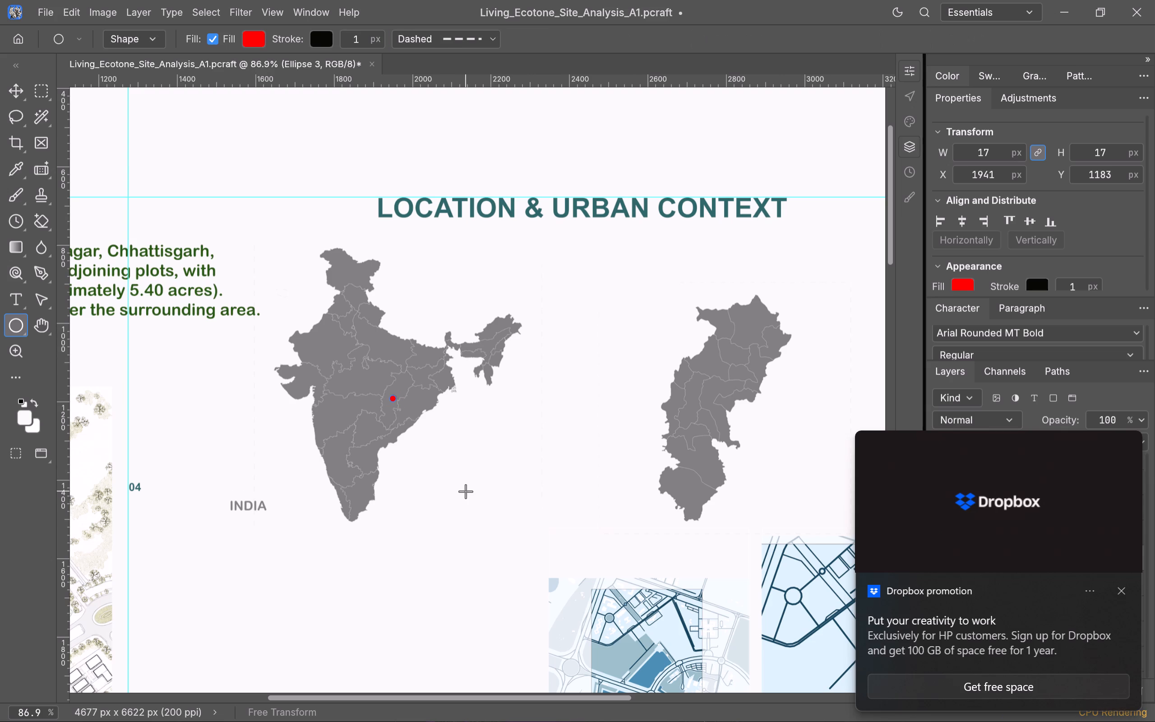
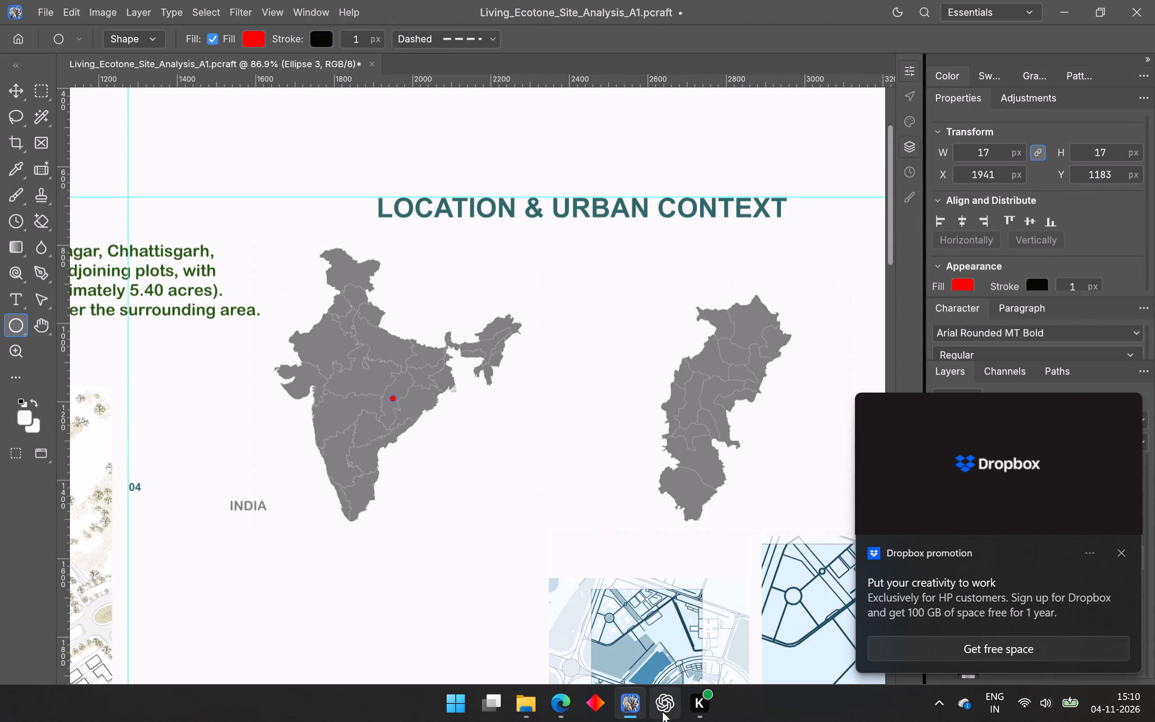
# Switch to the browser and examine the remaining image results for "raipur in india map", then return to the image editor.
pyautogui.click(559, 708)
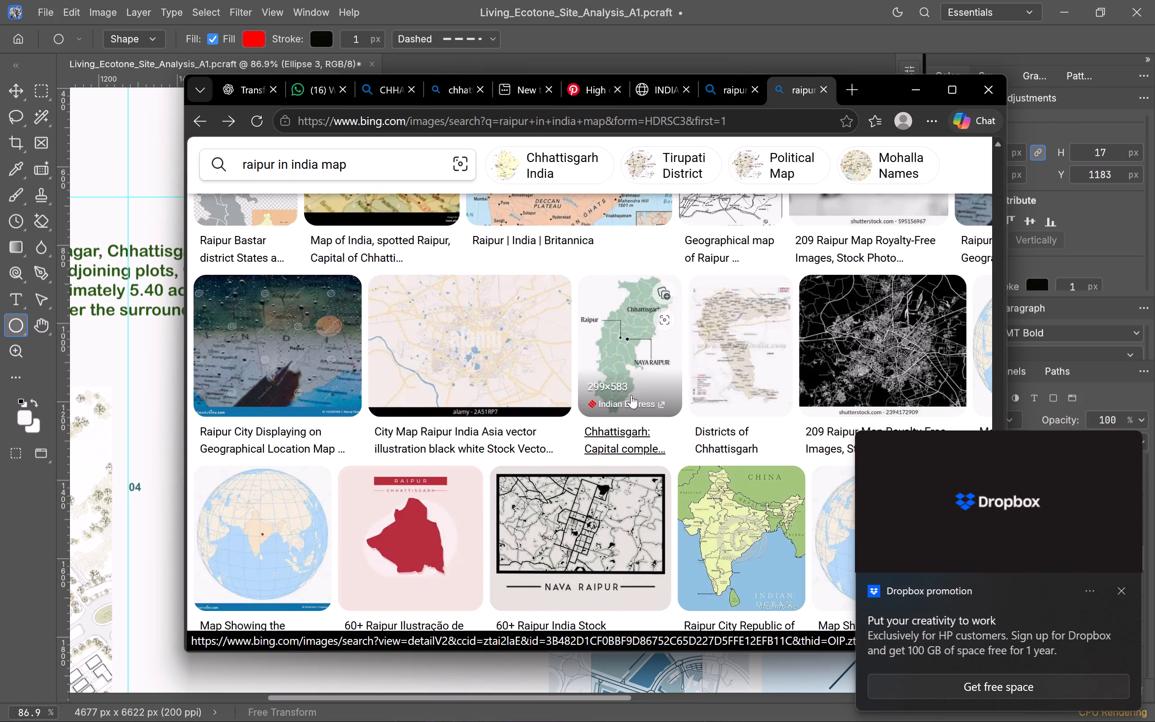
pyautogui.scroll(-12, 644, 437)
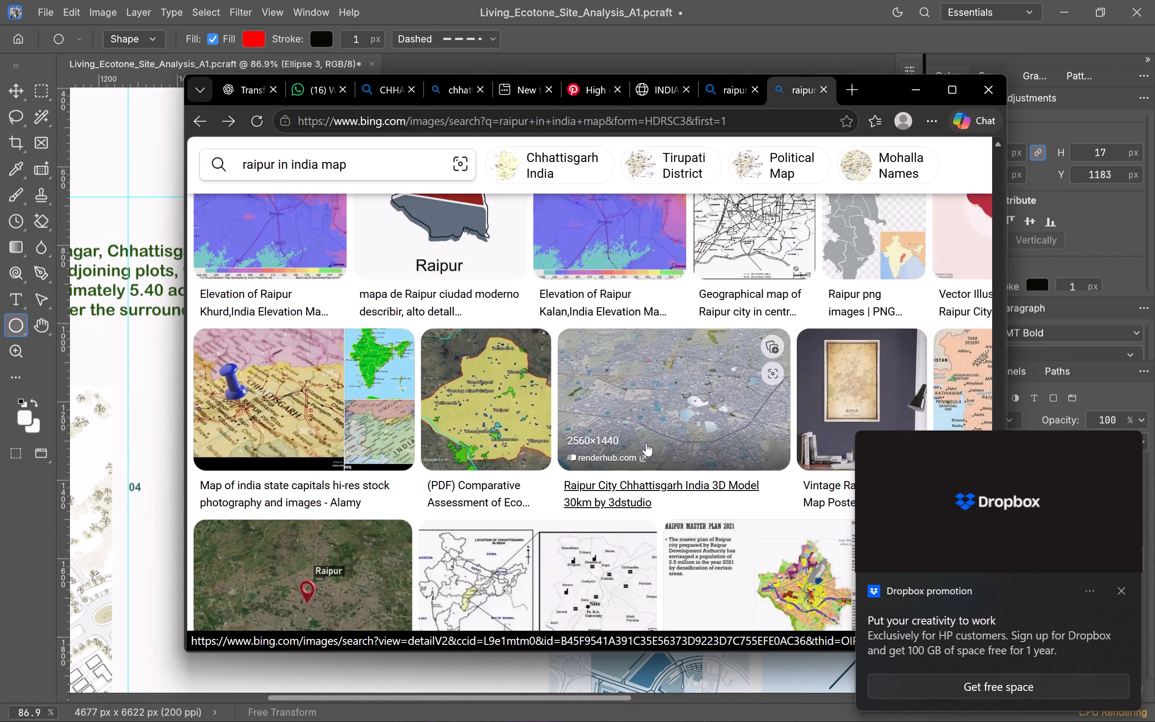
pyautogui.scroll(-5, 646, 443)
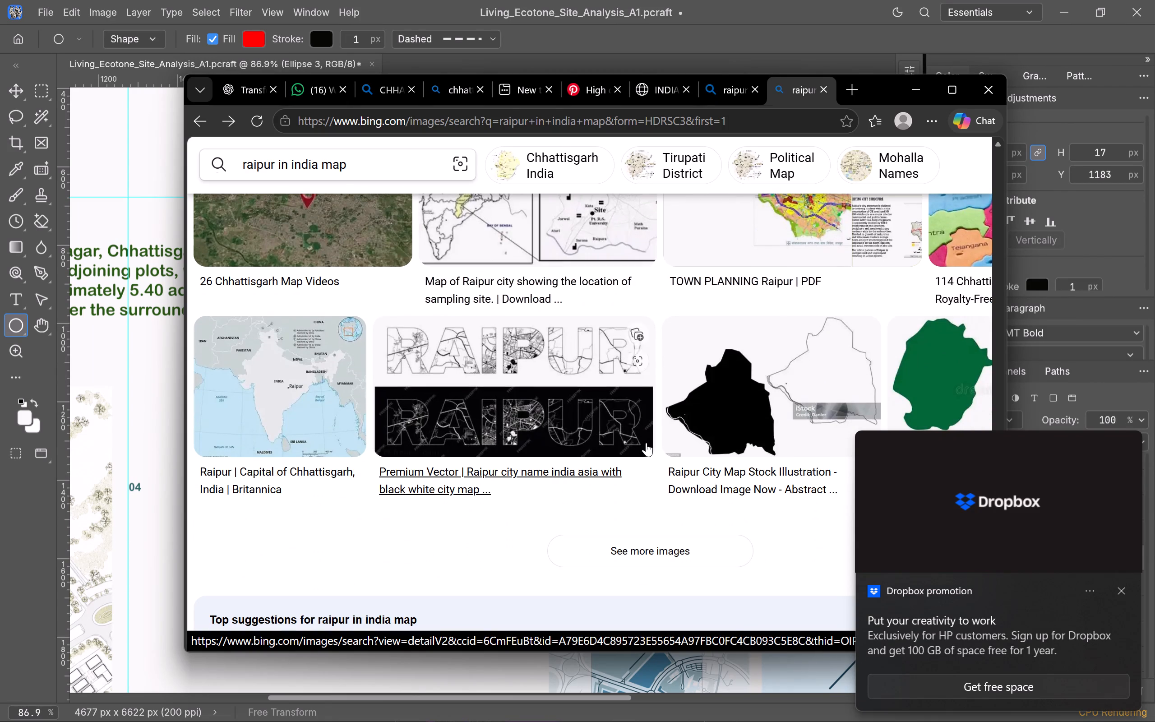
pyautogui.click(915, 90)
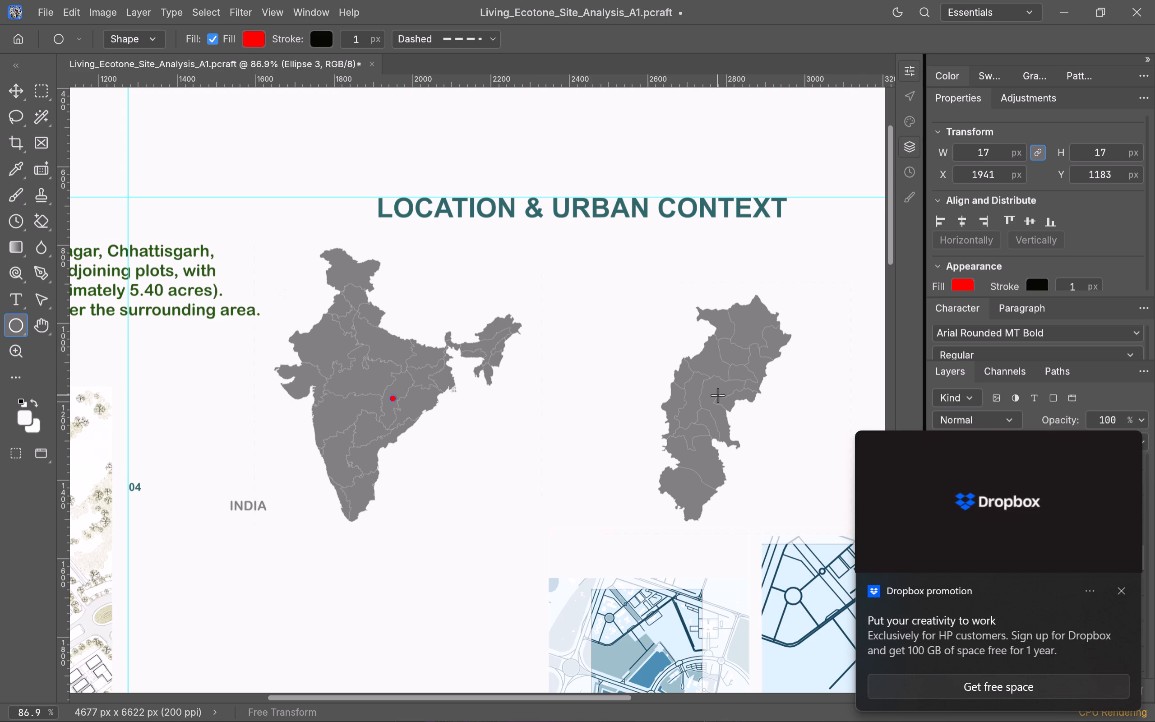
# Dismiss the Dropbox promotion notification covering the layer list.
pyautogui.click(1119, 588)
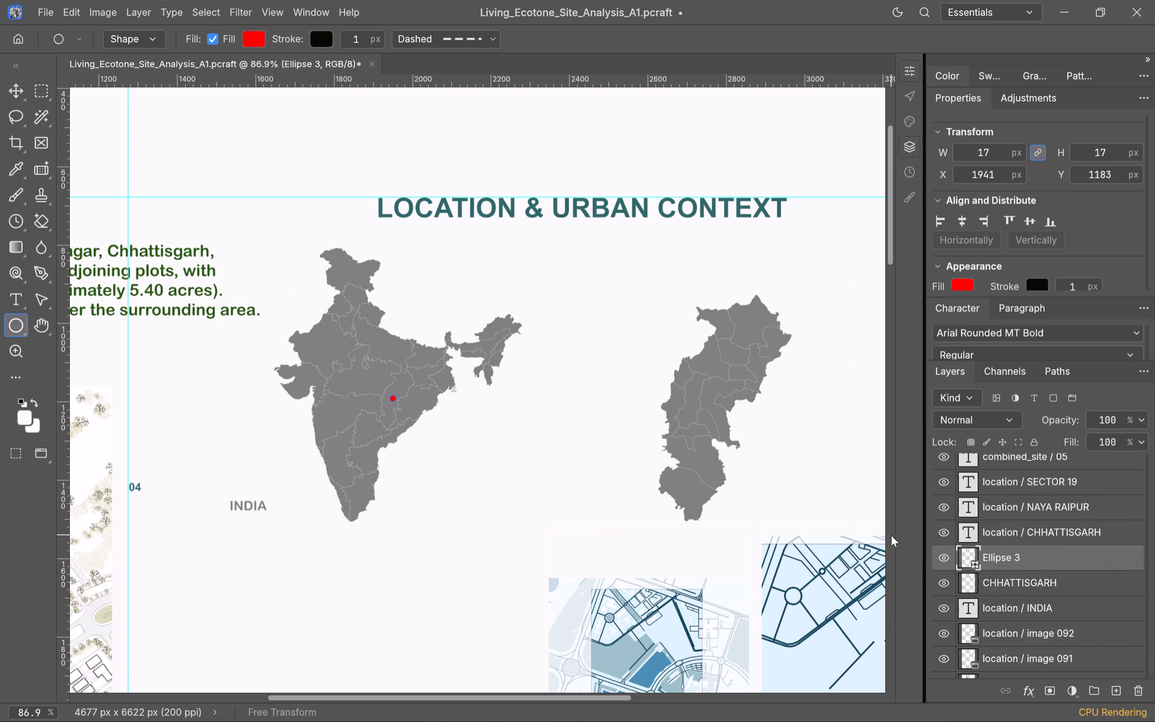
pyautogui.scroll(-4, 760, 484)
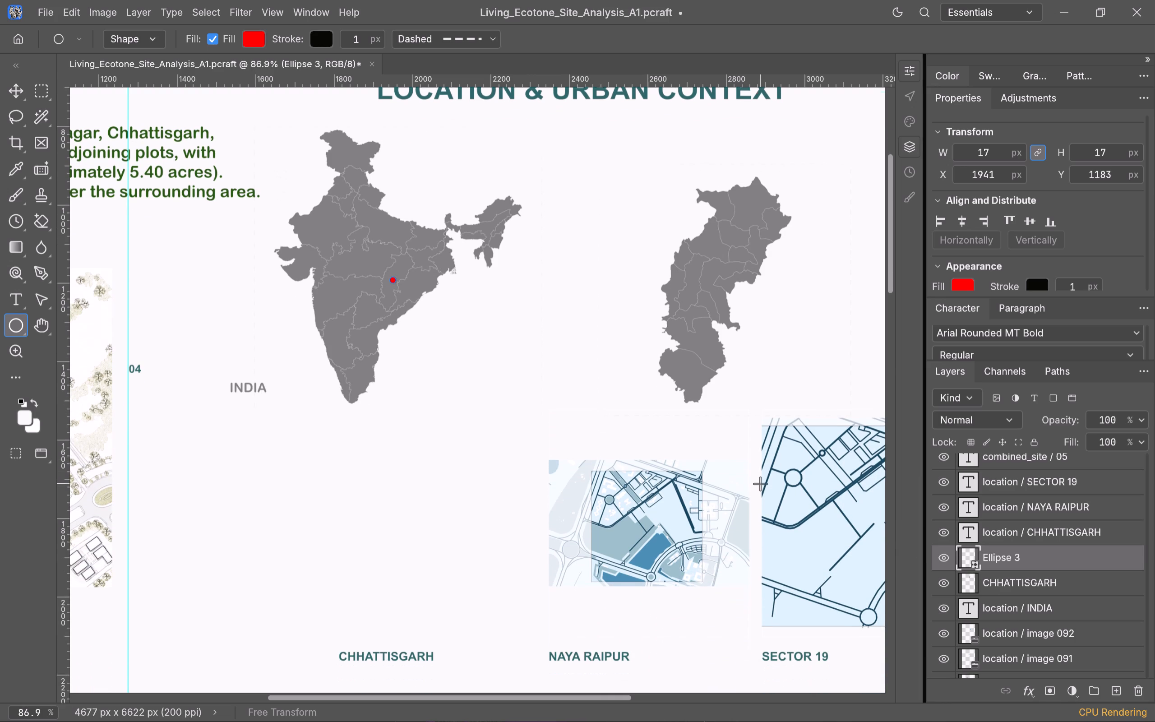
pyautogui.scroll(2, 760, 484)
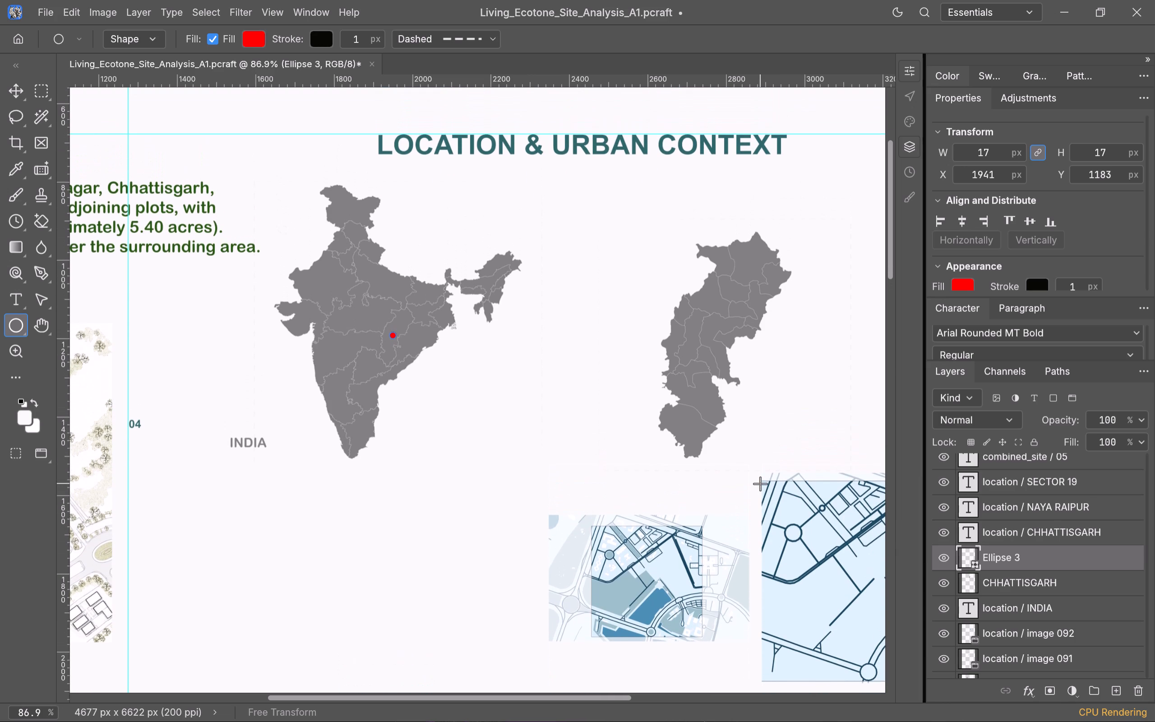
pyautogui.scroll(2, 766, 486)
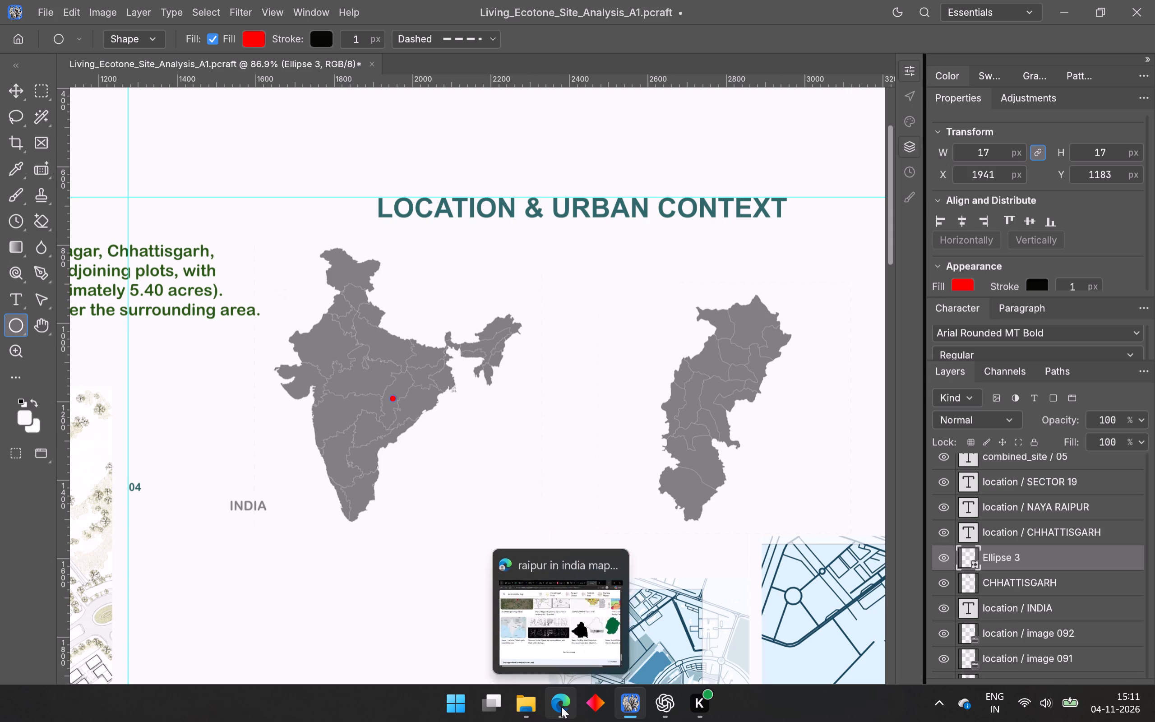
# Switch to the browser's Pinterest page, close the image-upload search and go back to the grey Chhattisgarh map pin.
pyautogui.click(561, 707)
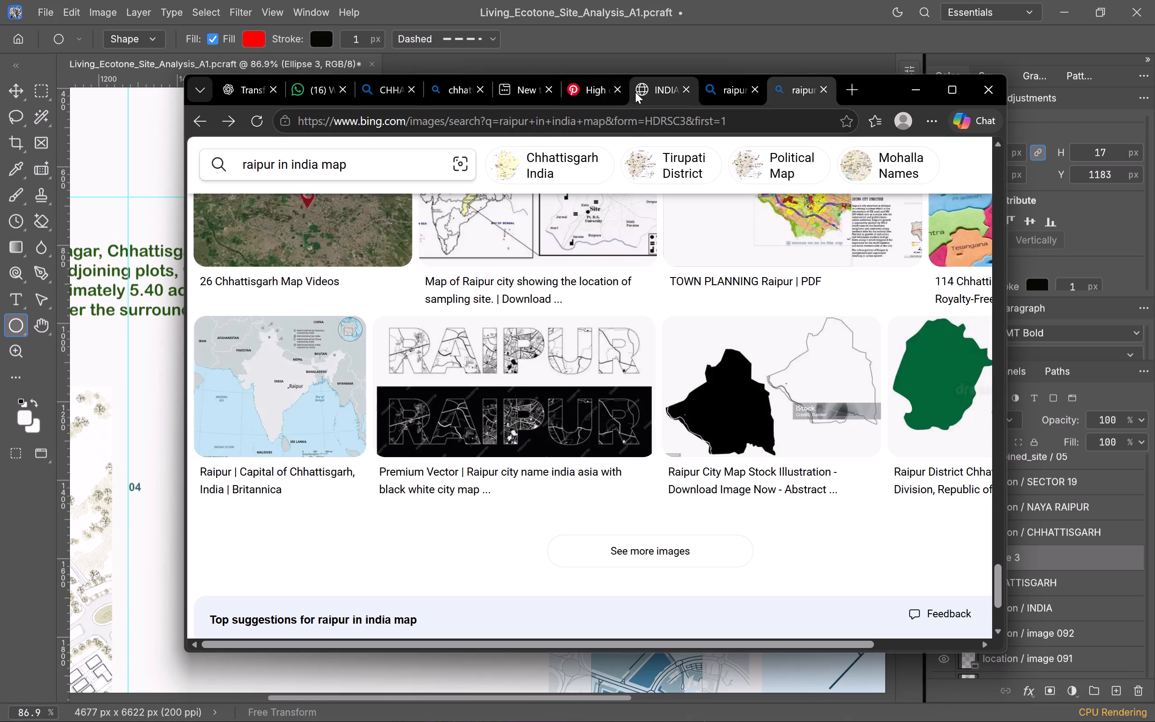
pyautogui.click(588, 91)
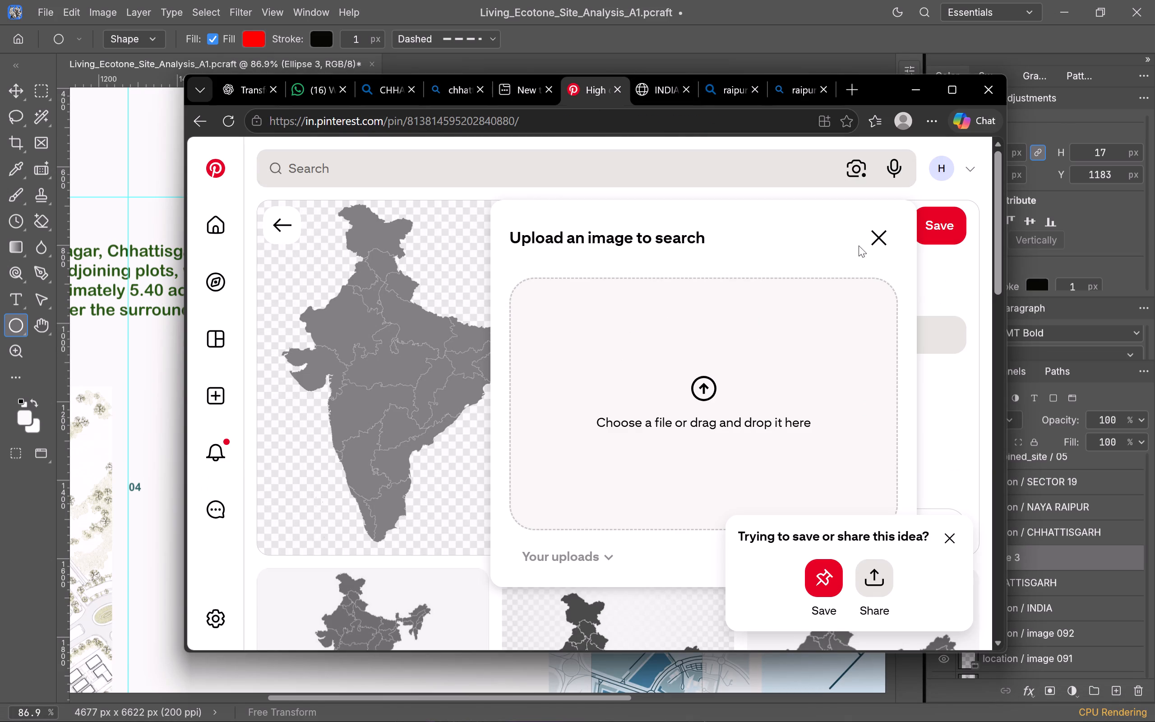
pyautogui.click(873, 237)
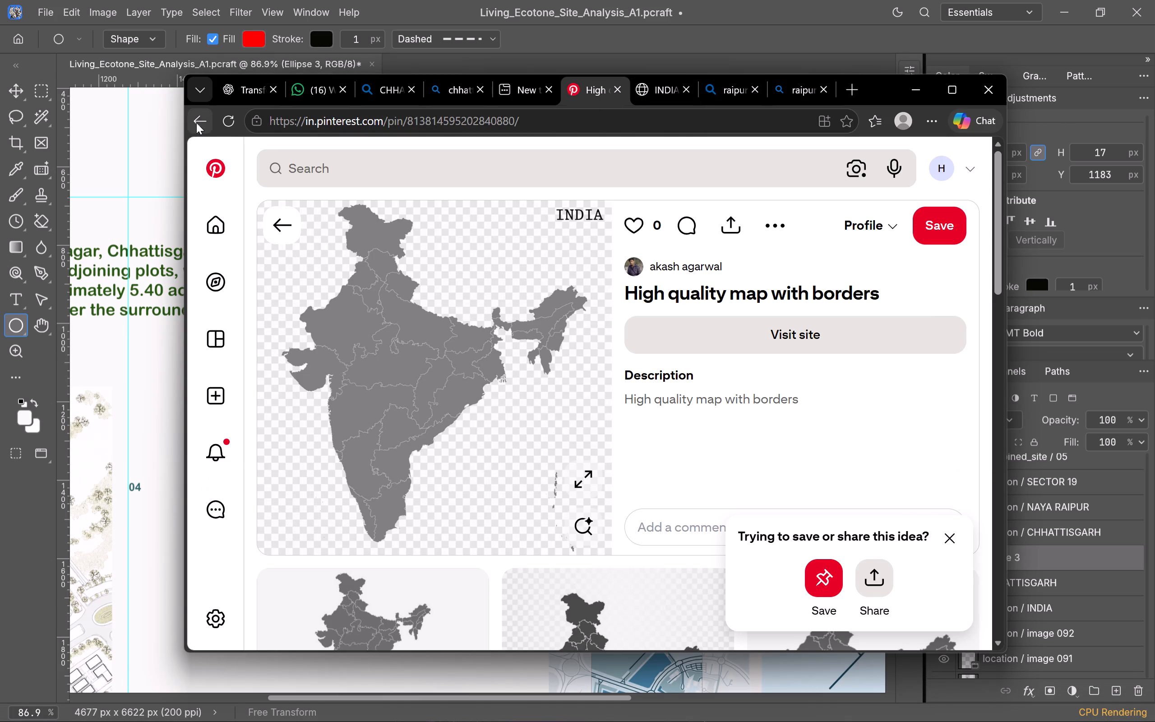
pyautogui.click(196, 123)
pyautogui.click(196, 123)
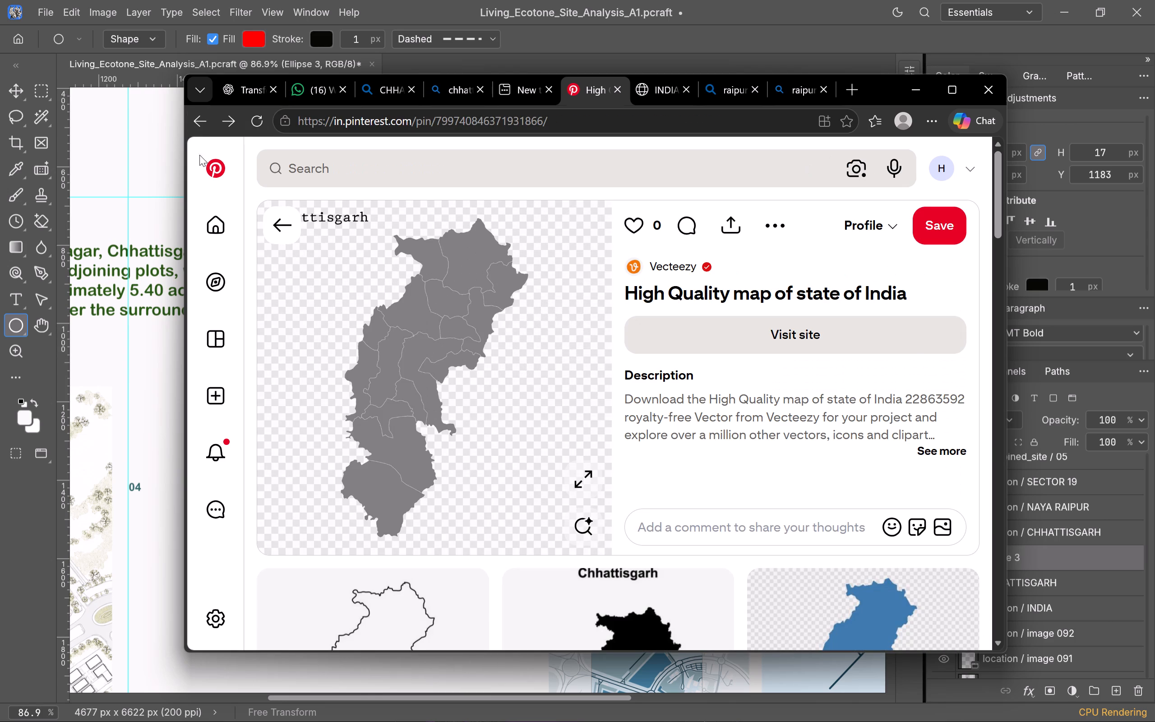
# Examine the related pins below the grey Chhattisgarh map for a suitable map of the state with its districts.
pyautogui.scroll(-5, 582, 394)
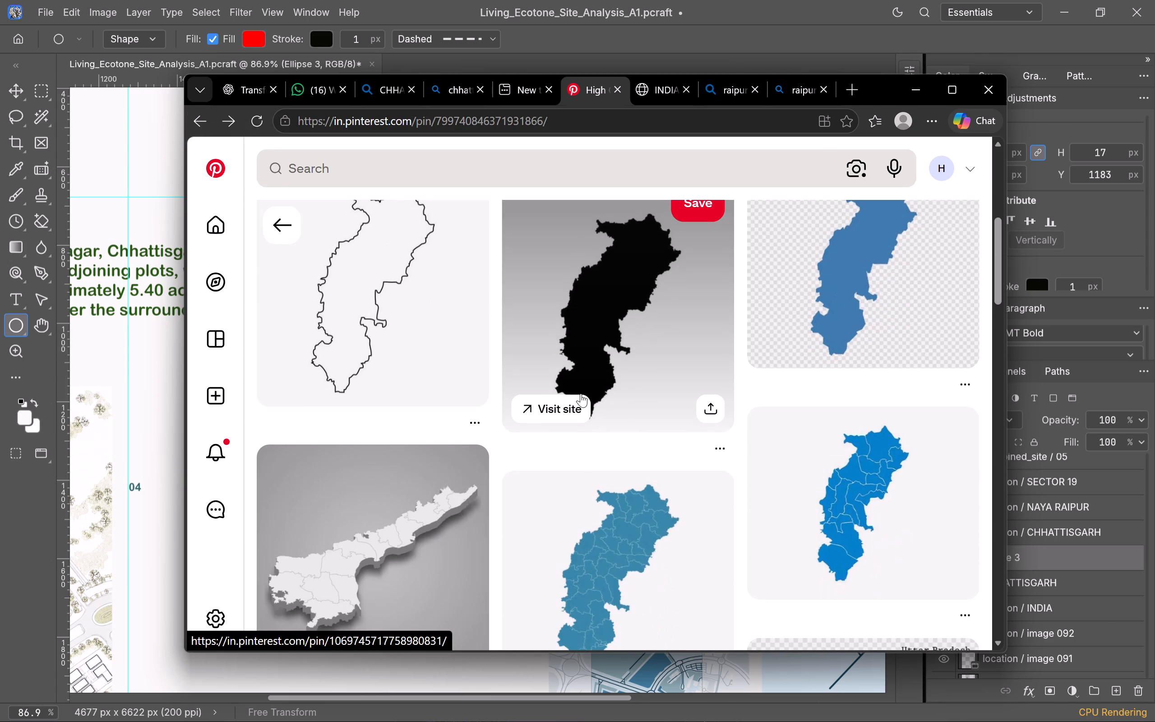
pyautogui.scroll(-2, 581, 393)
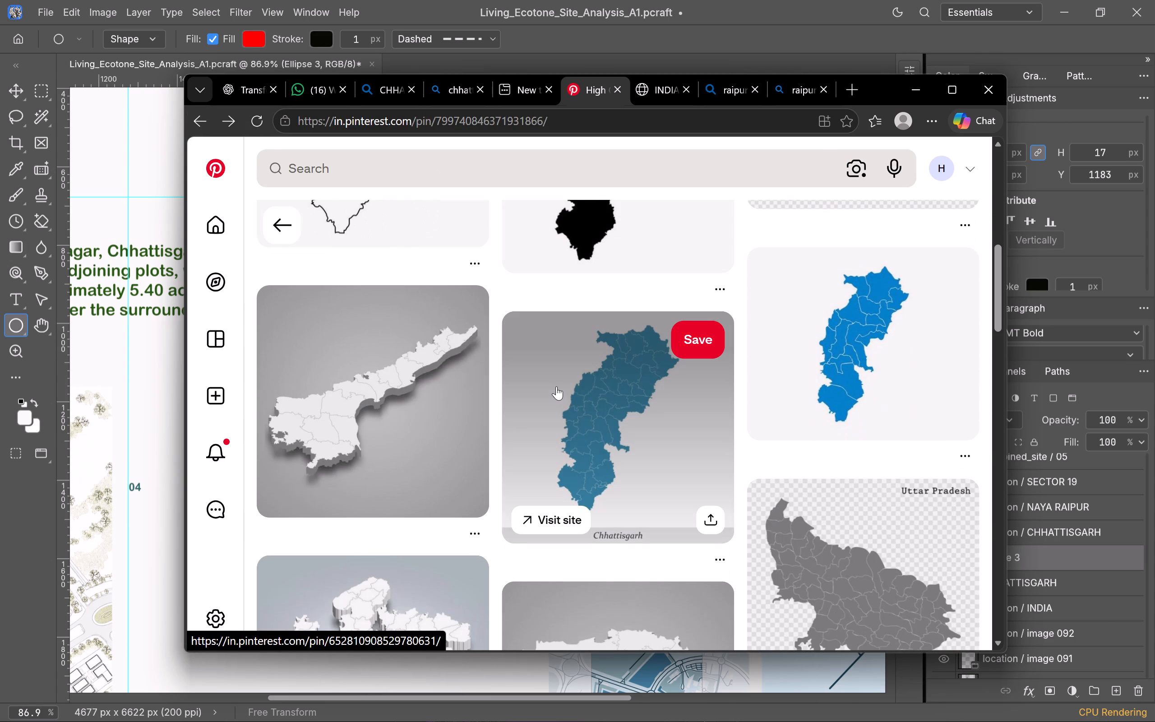
pyautogui.scroll(-1, 556, 386)
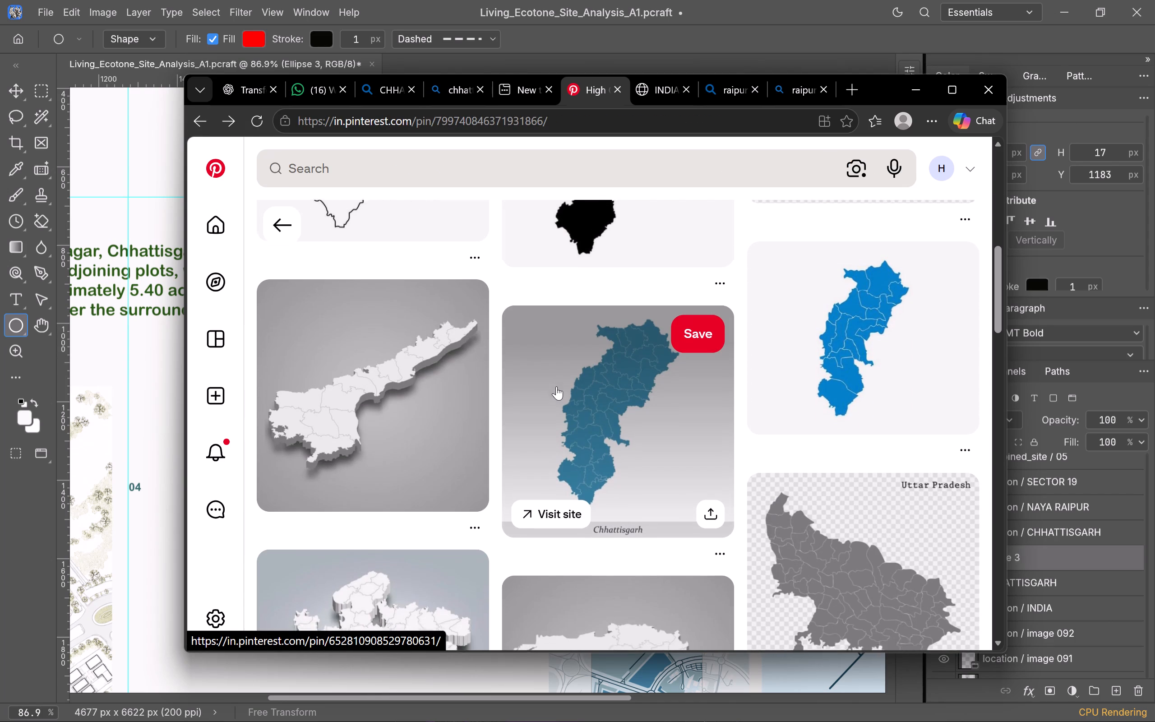
pyautogui.scroll(-7, 556, 386)
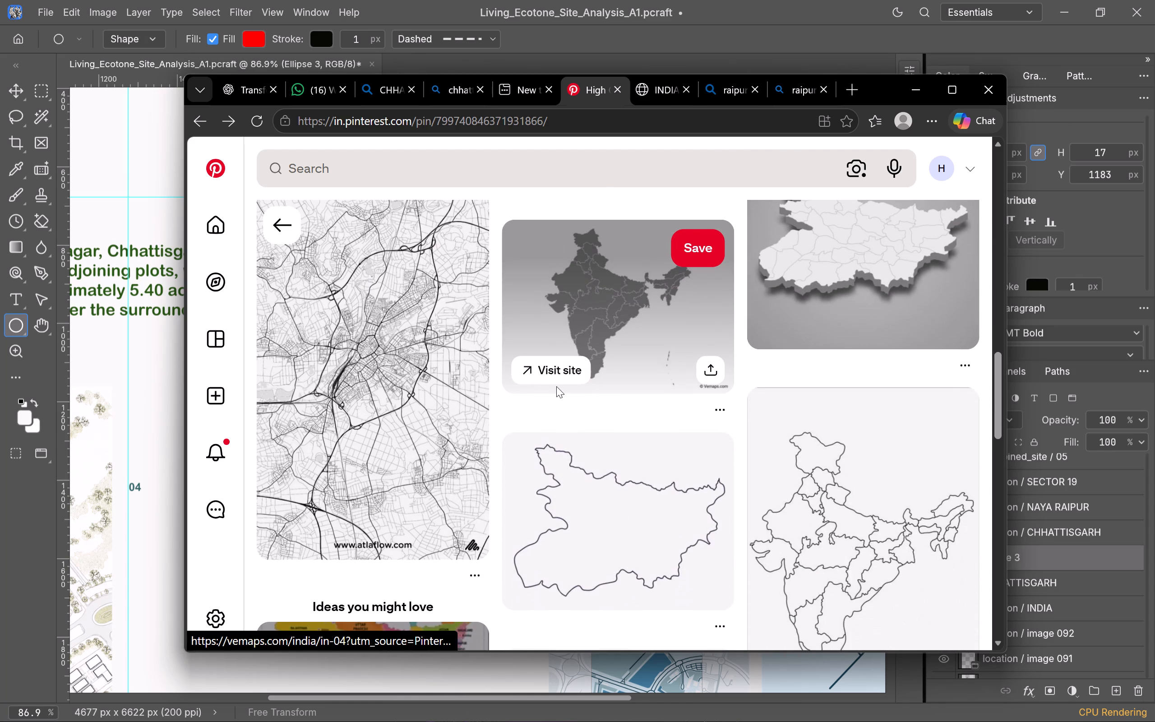
pyautogui.scroll(1, 556, 386)
pyautogui.scroll(-5, 556, 386)
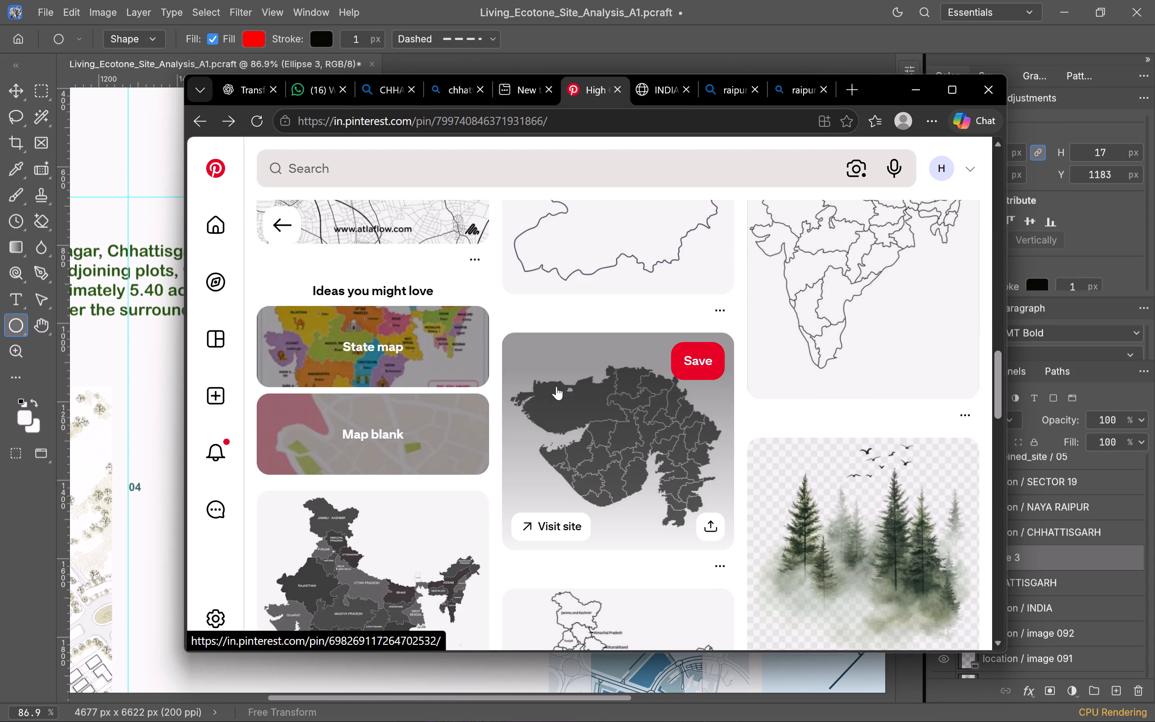
pyautogui.scroll(-8, 556, 386)
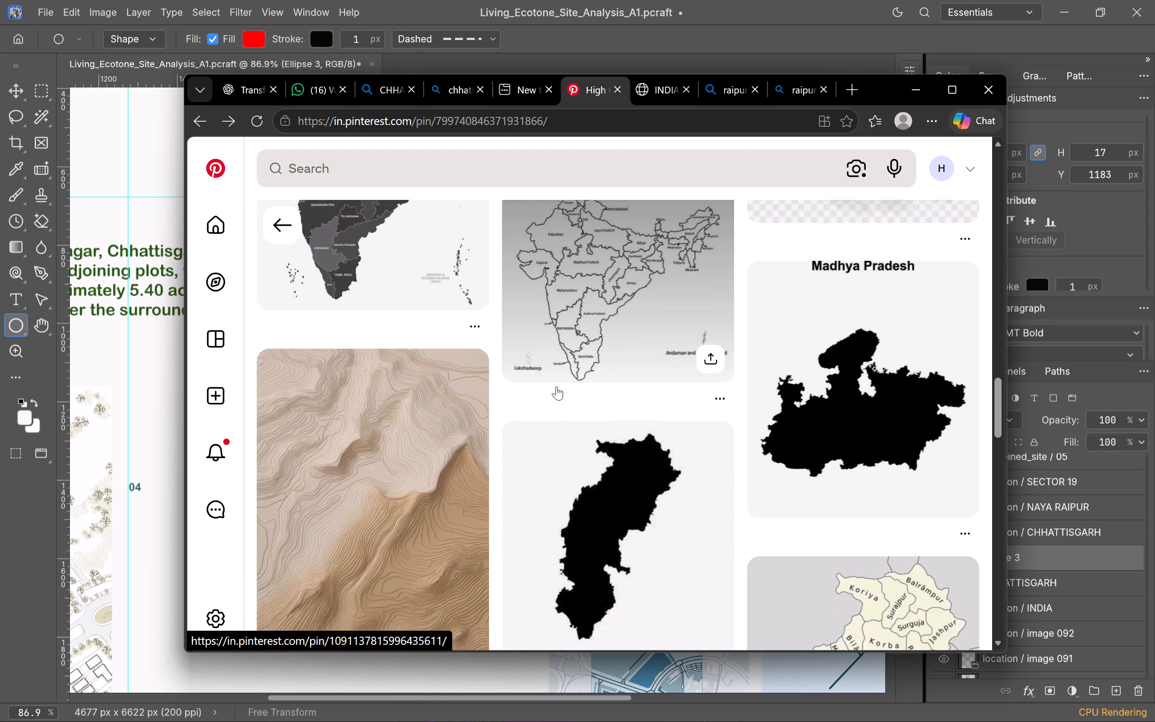
pyautogui.scroll(-6, 556, 386)
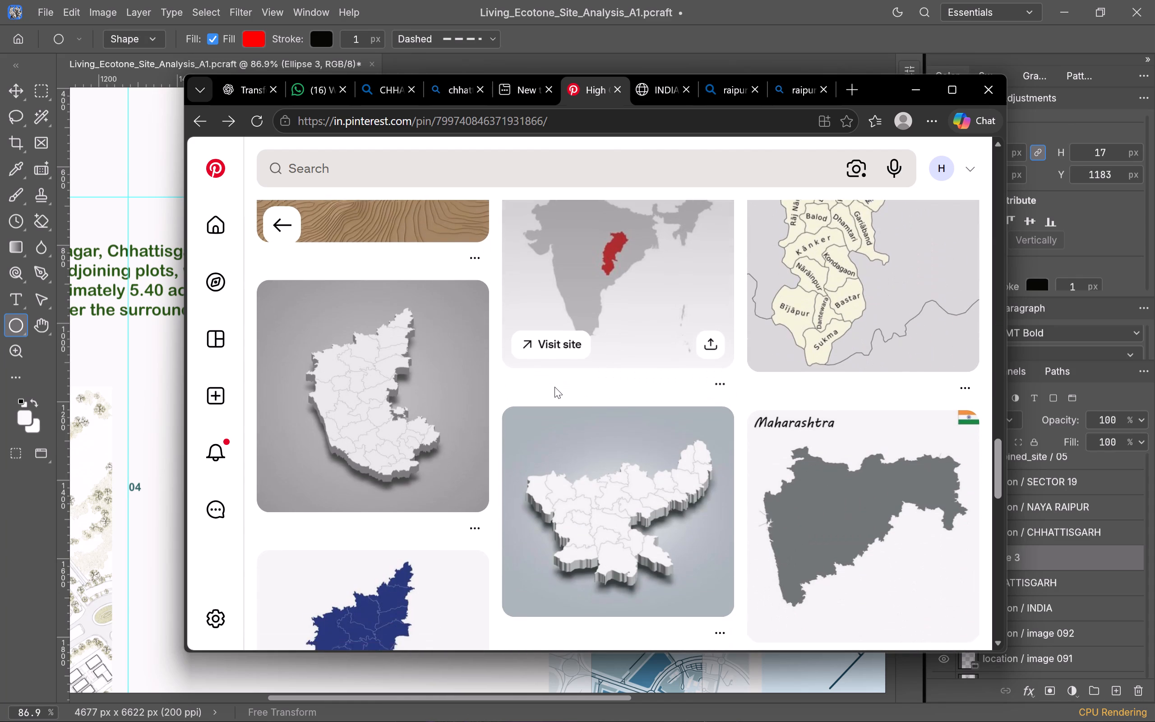
pyautogui.scroll(-7, 554, 387)
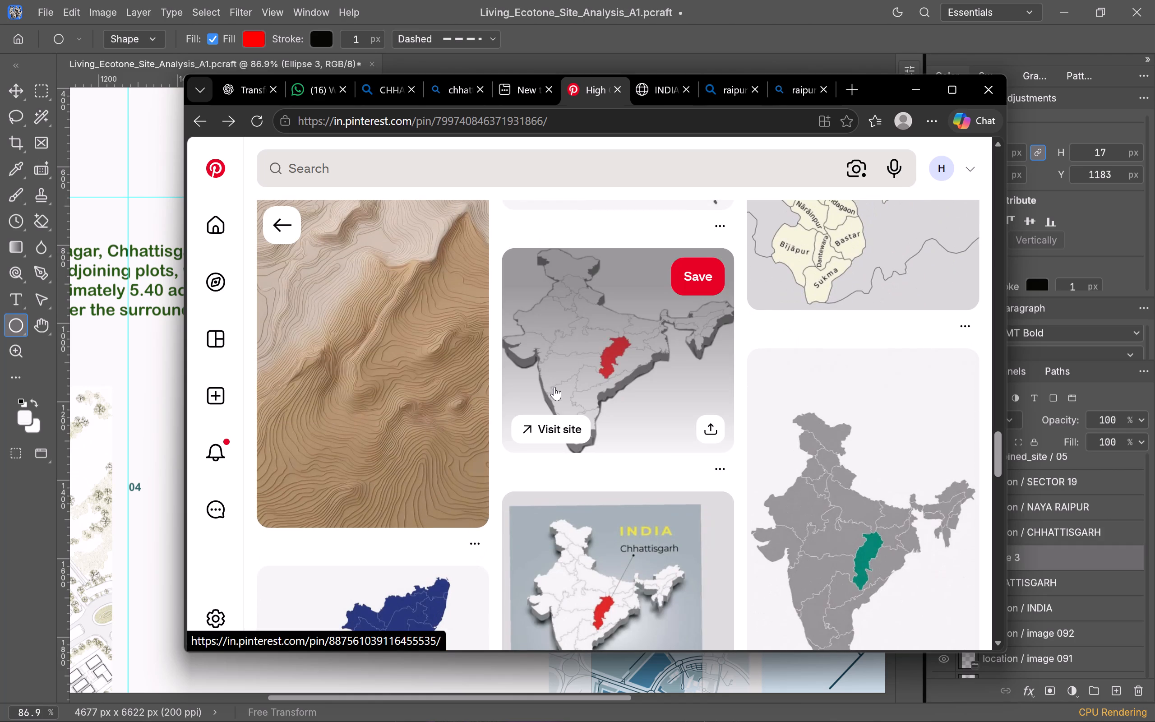
pyautogui.scroll(-6, 554, 387)
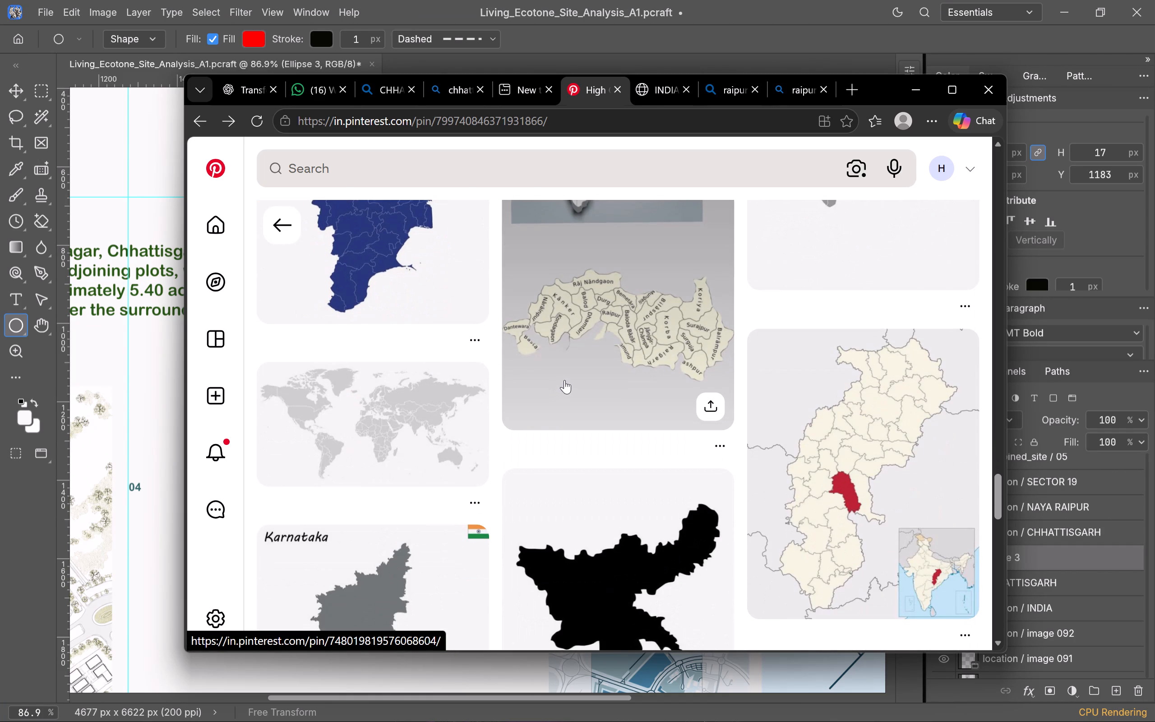
pyautogui.scroll(20, 564, 380)
pyautogui.scroll(6, 564, 380)
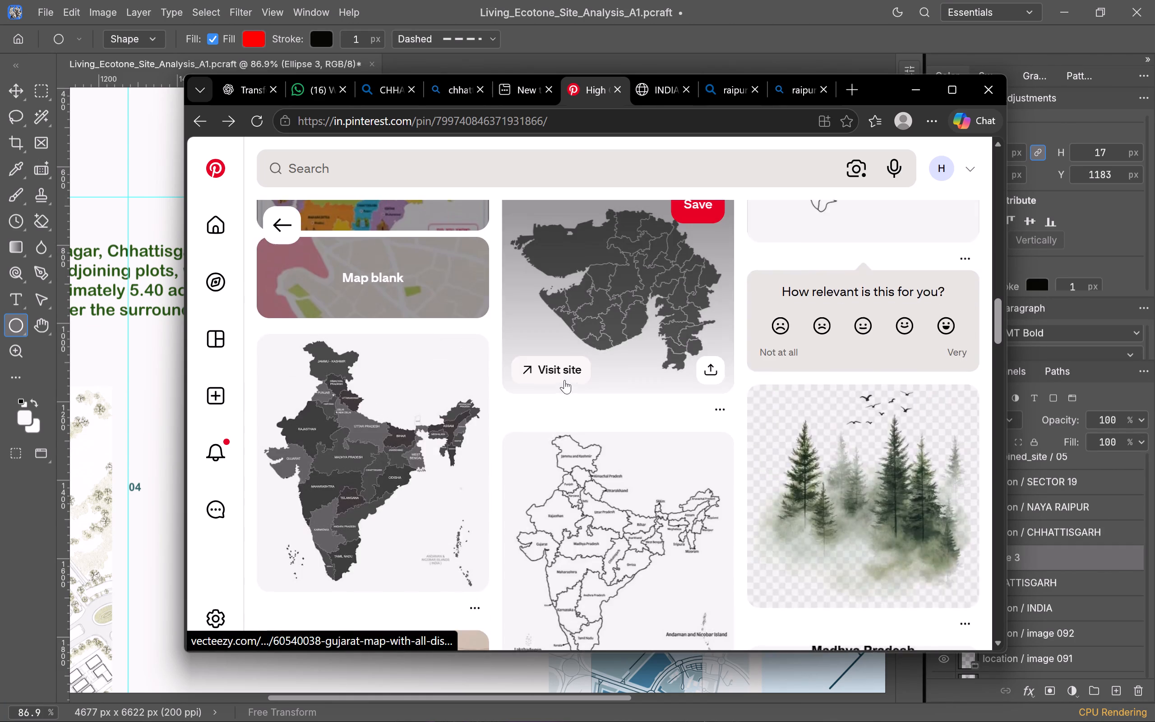
pyautogui.scroll(12, 564, 380)
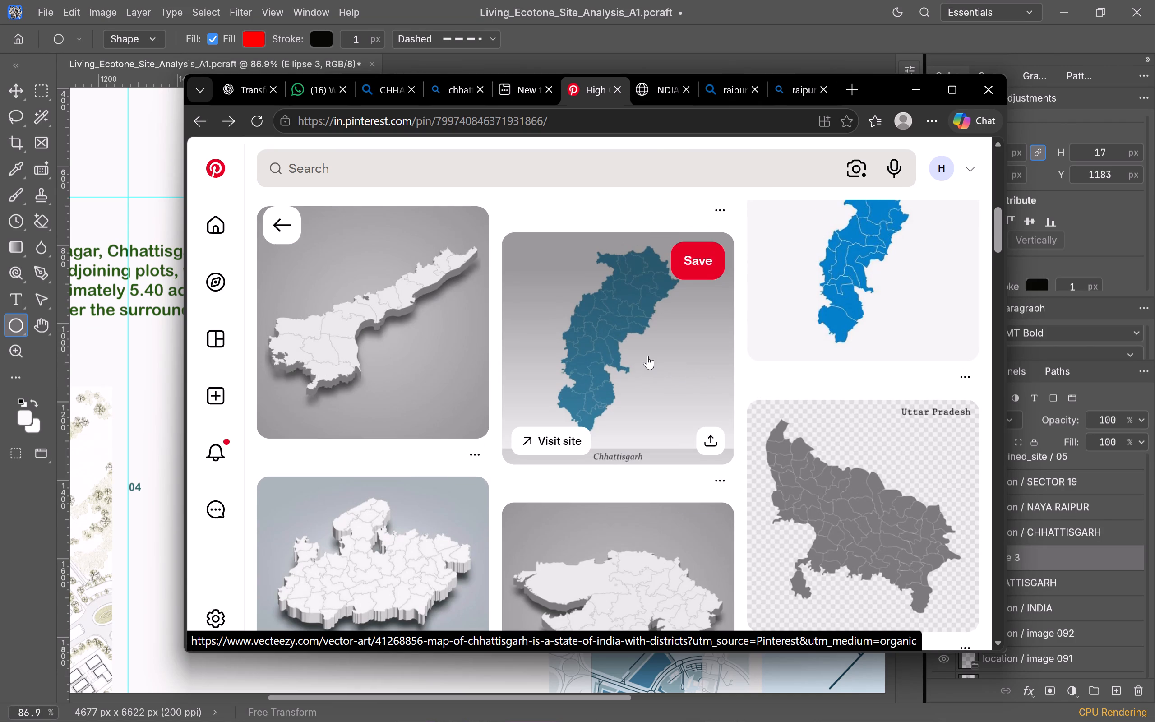
pyautogui.scroll(8, 647, 356)
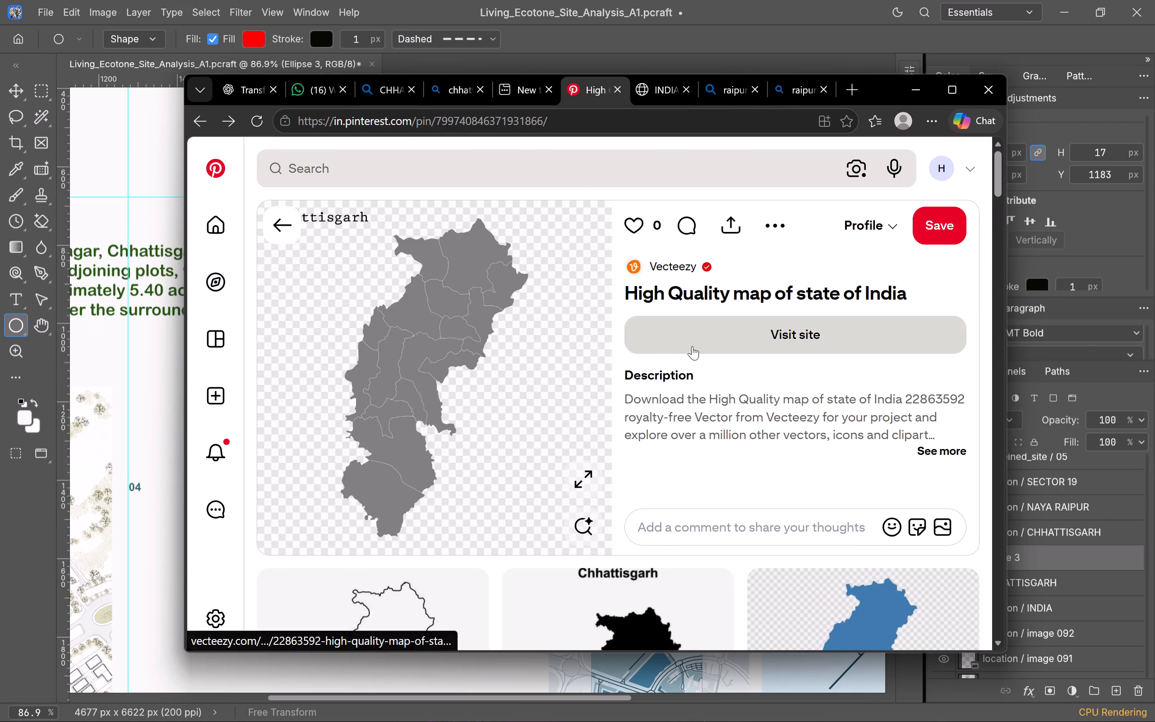
# Open the related pin with the blue Chhattisgarh map divided into districts.
pyautogui.scroll(-2, 527, 370)
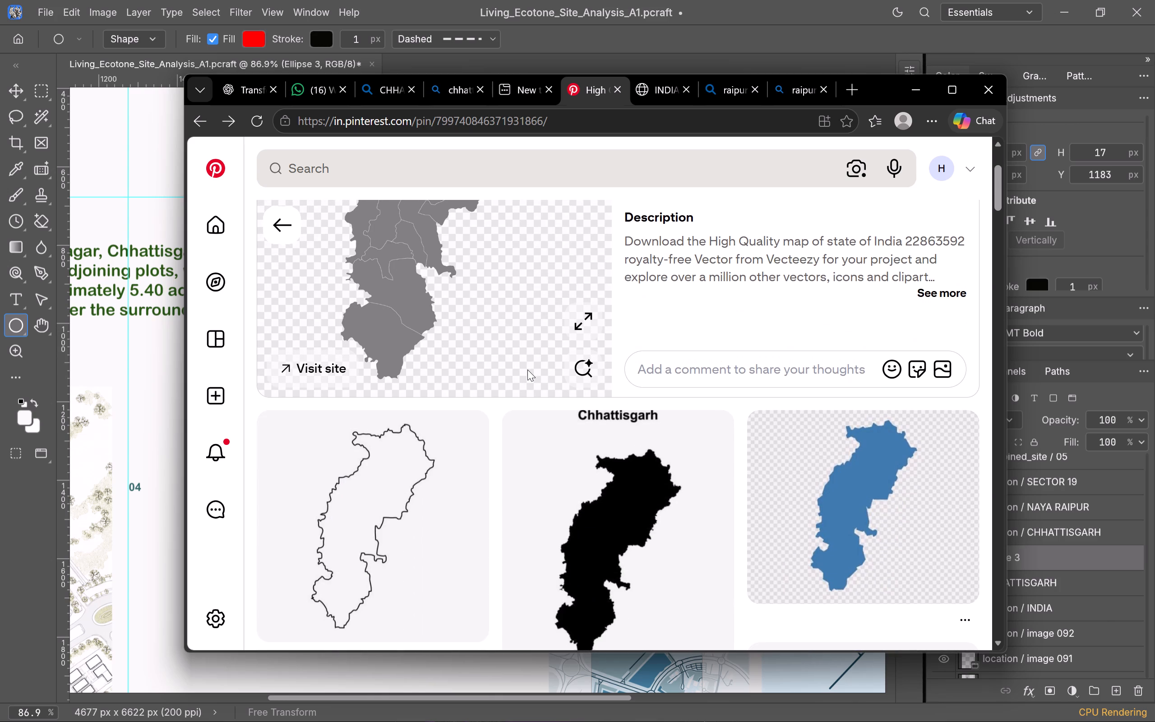
pyautogui.scroll(-3, 527, 370)
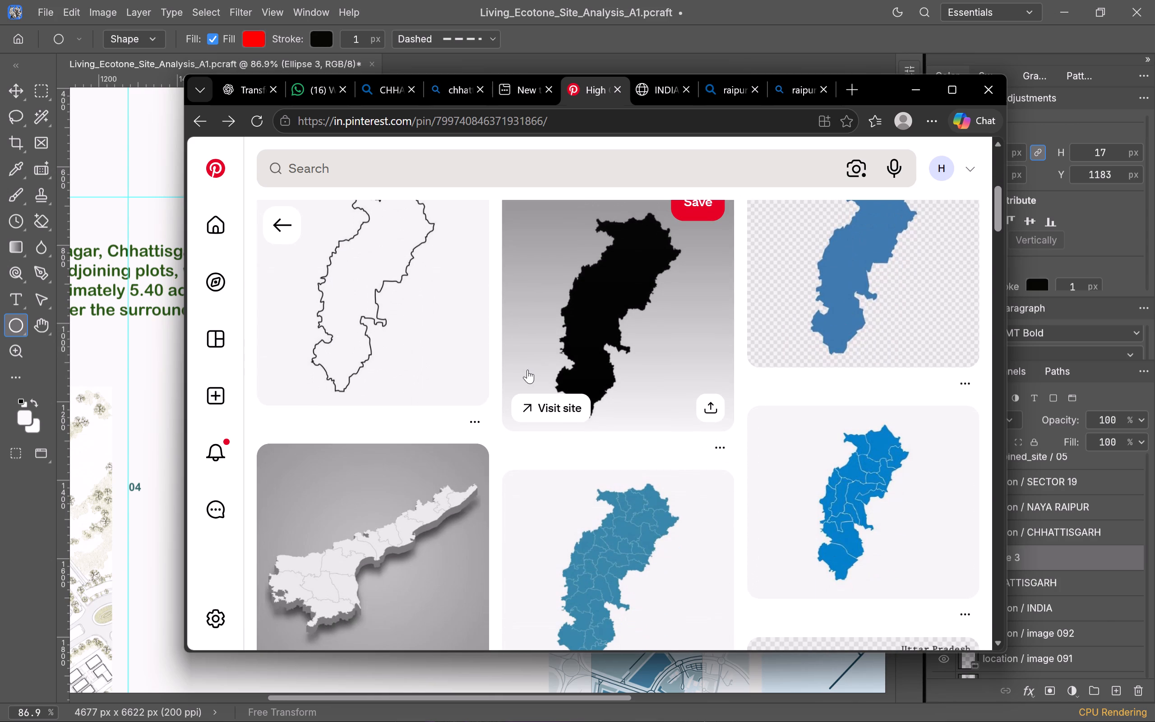
pyautogui.scroll(-3, 527, 370)
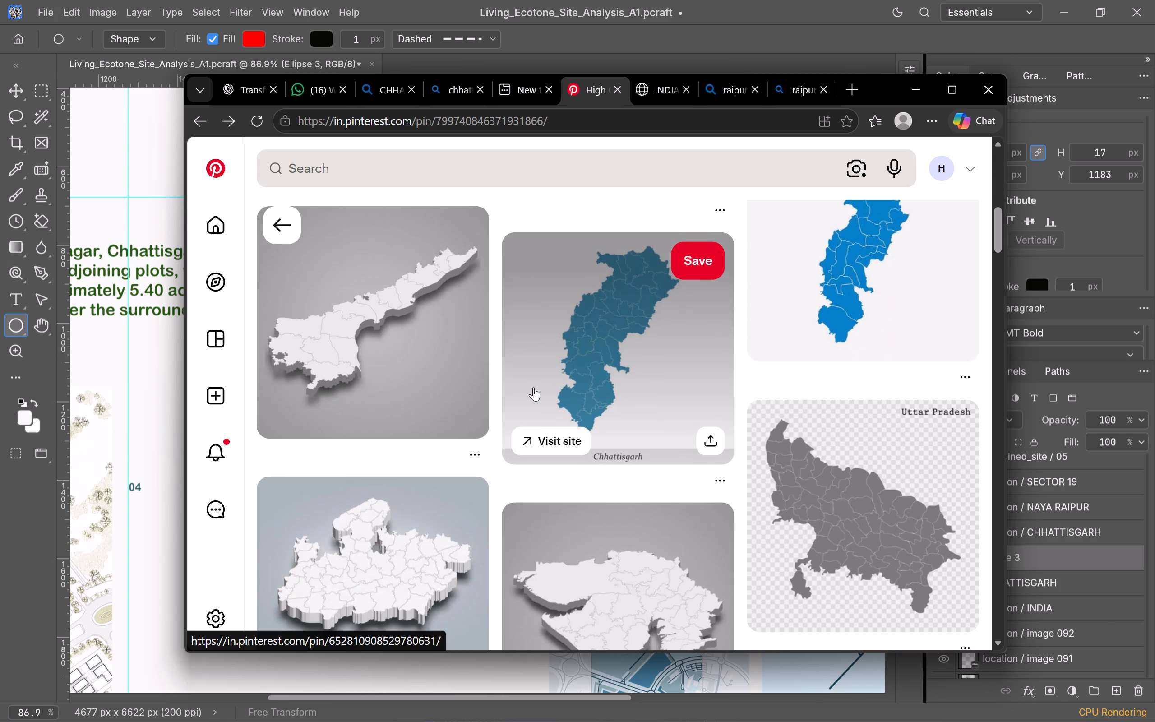
pyautogui.scroll(-2, 533, 387)
pyautogui.scroll(2, 583, 380)
pyautogui.click(615, 371)
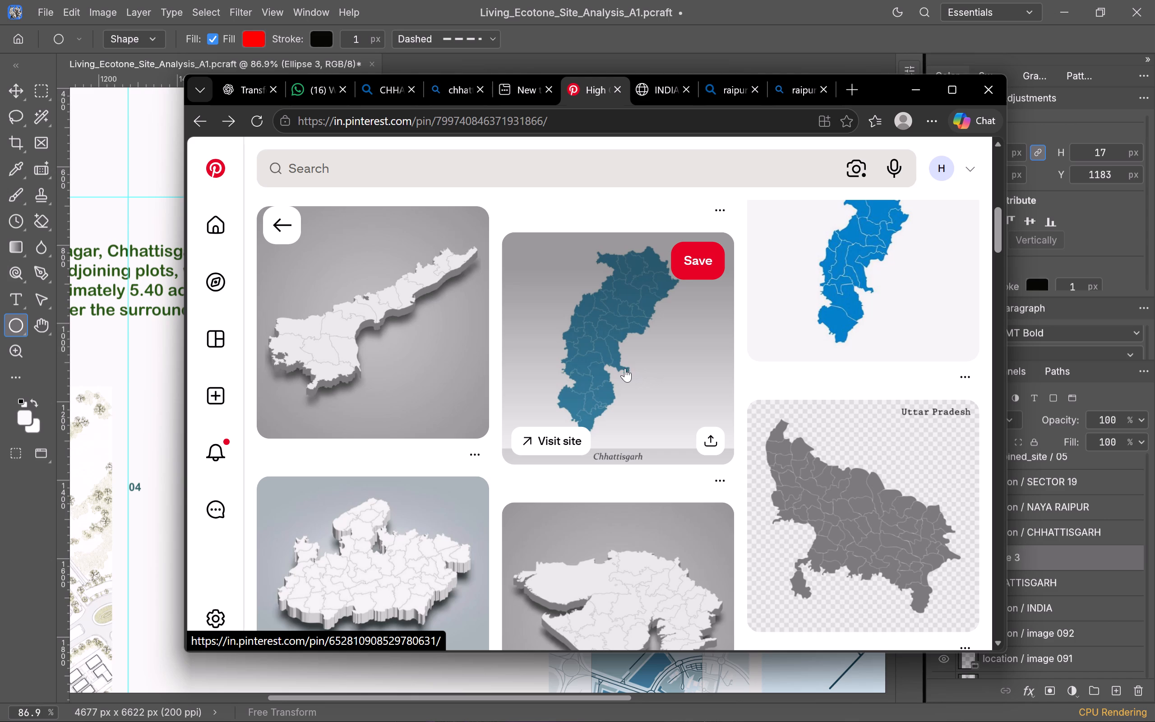
pyautogui.click(630, 366)
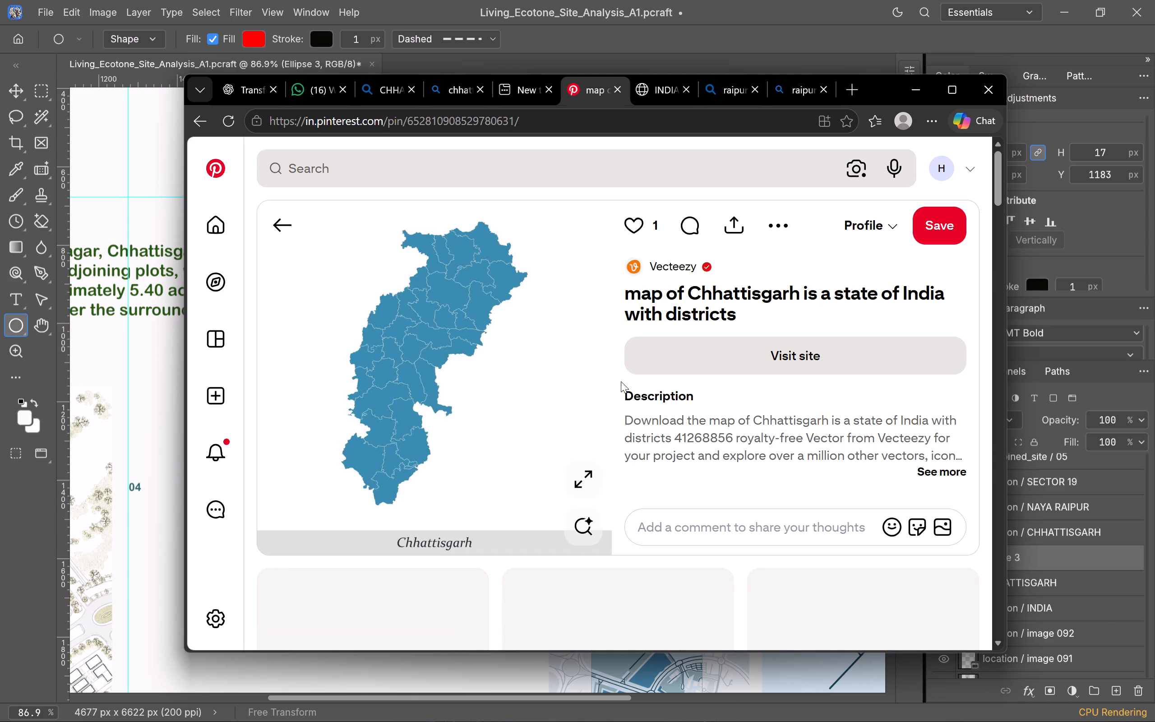
# Download the blue Chhattisgarh district map image from the opened "map of Chhattisgarh is a state of India with districts" pin.
pyautogui.scroll(-2, 538, 381)
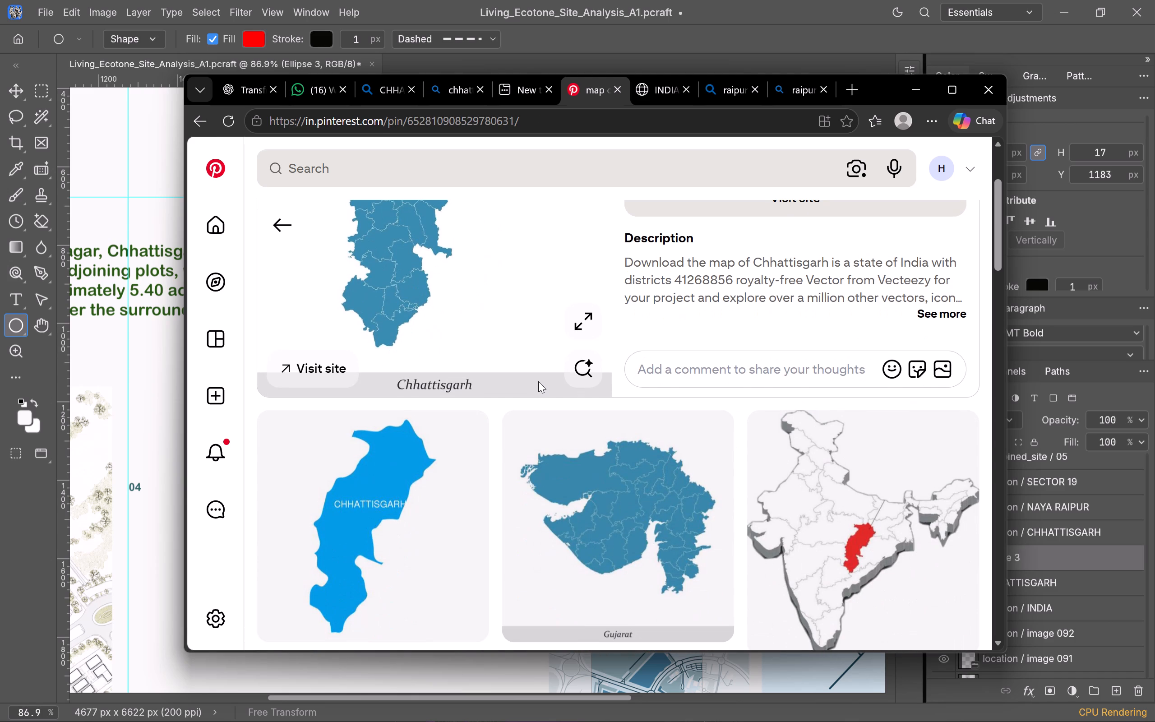
pyautogui.scroll(-4, 538, 381)
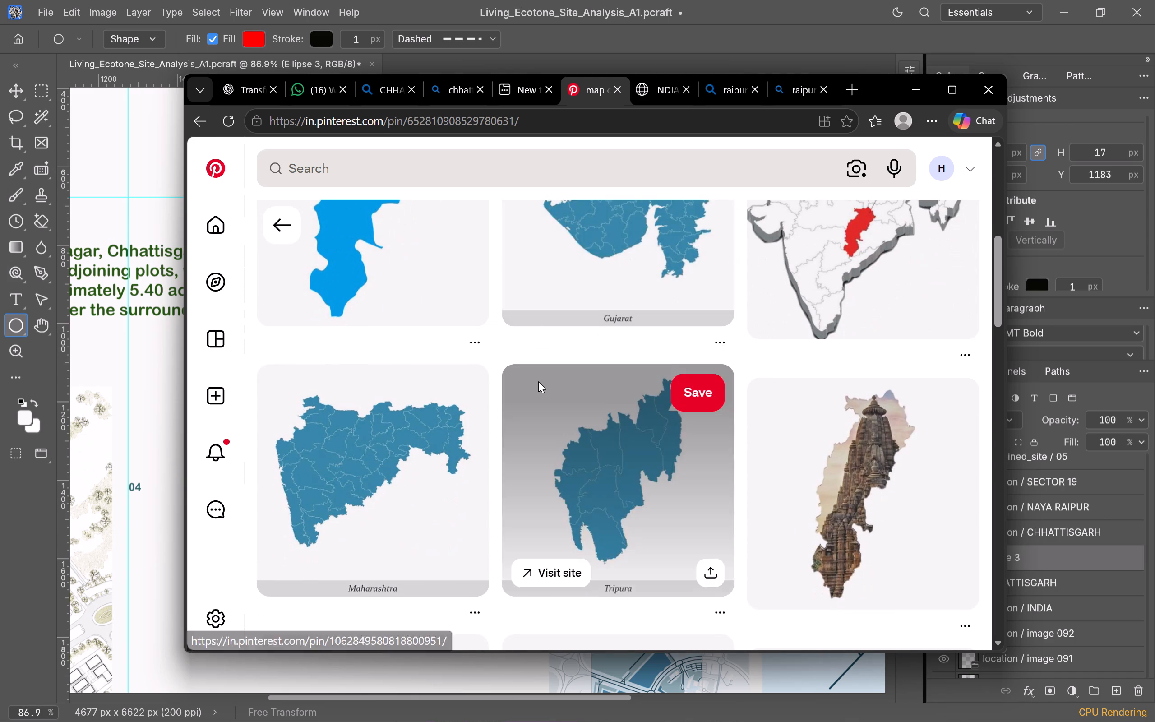
pyautogui.scroll(8, 538, 381)
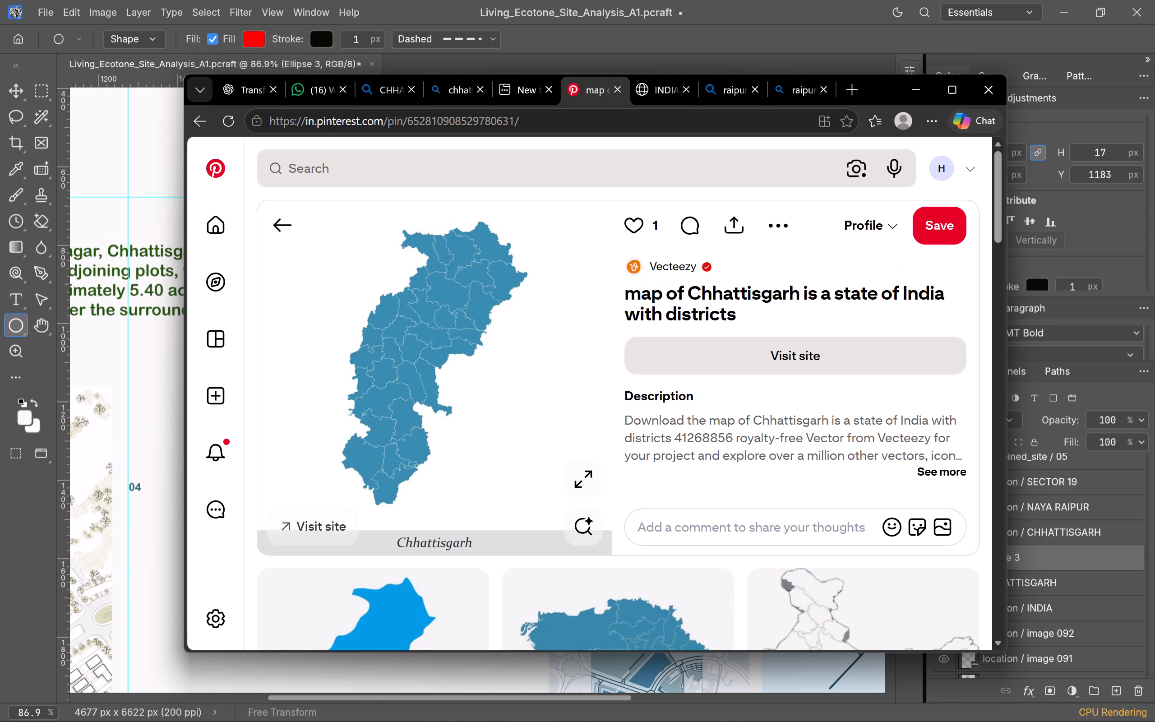
pyautogui.click(922, 470)
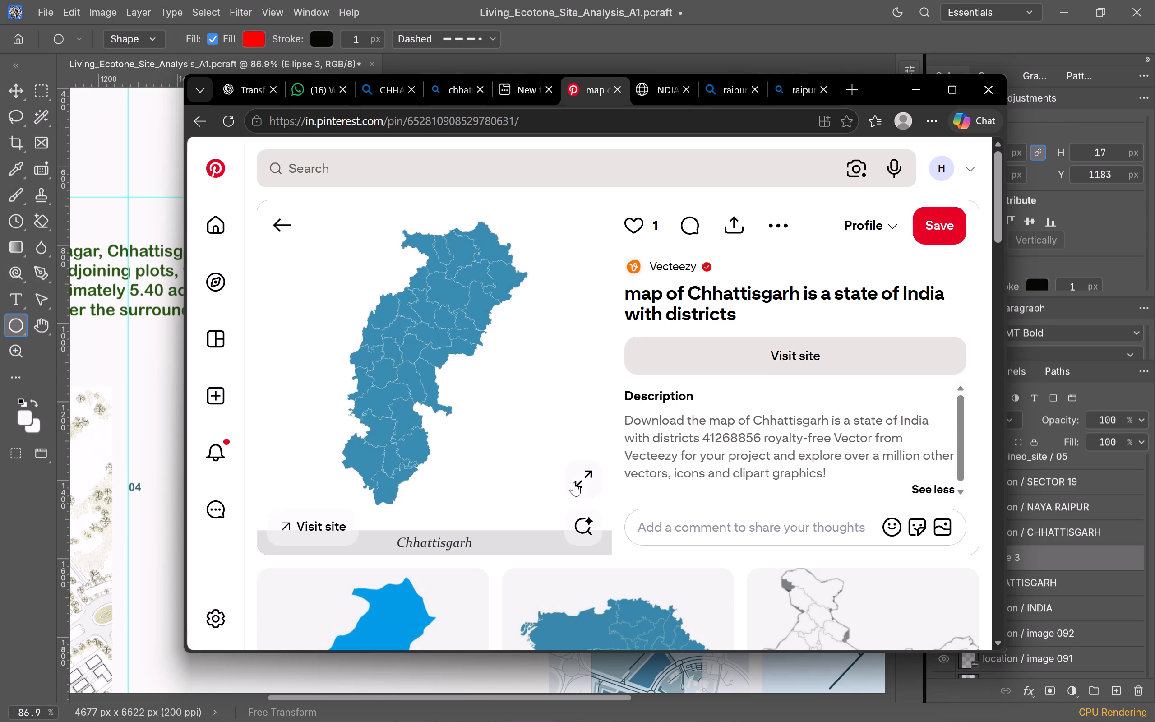
pyautogui.click(775, 228)
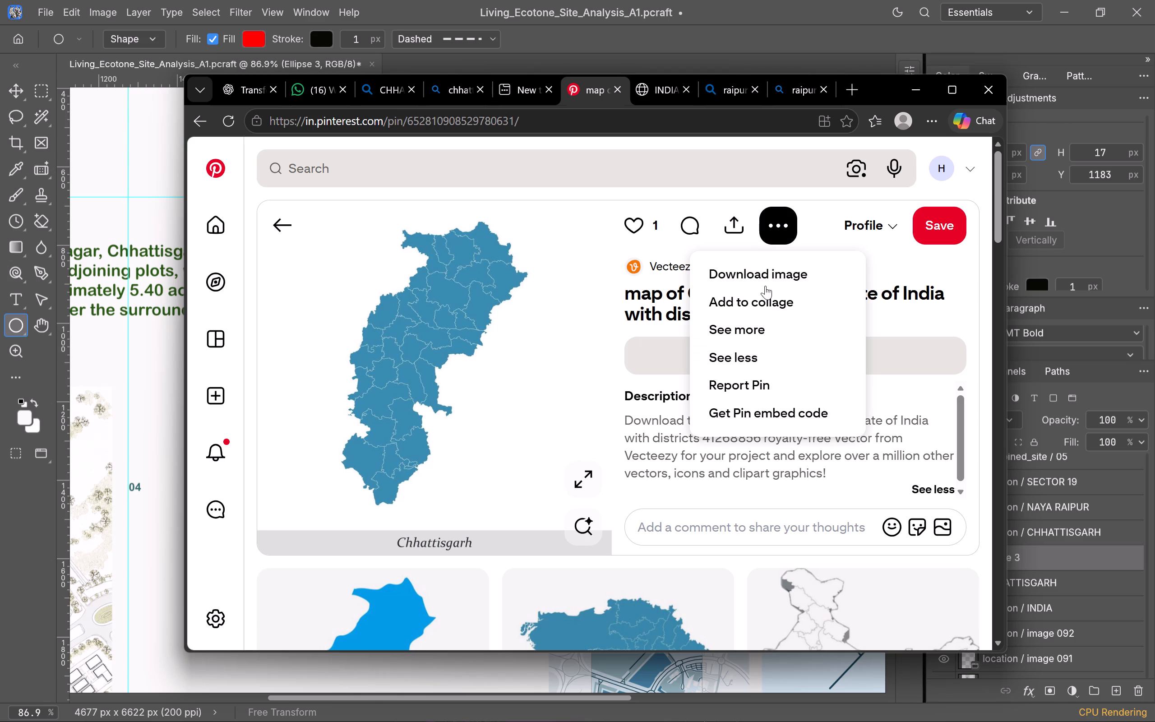
pyautogui.click(771, 273)
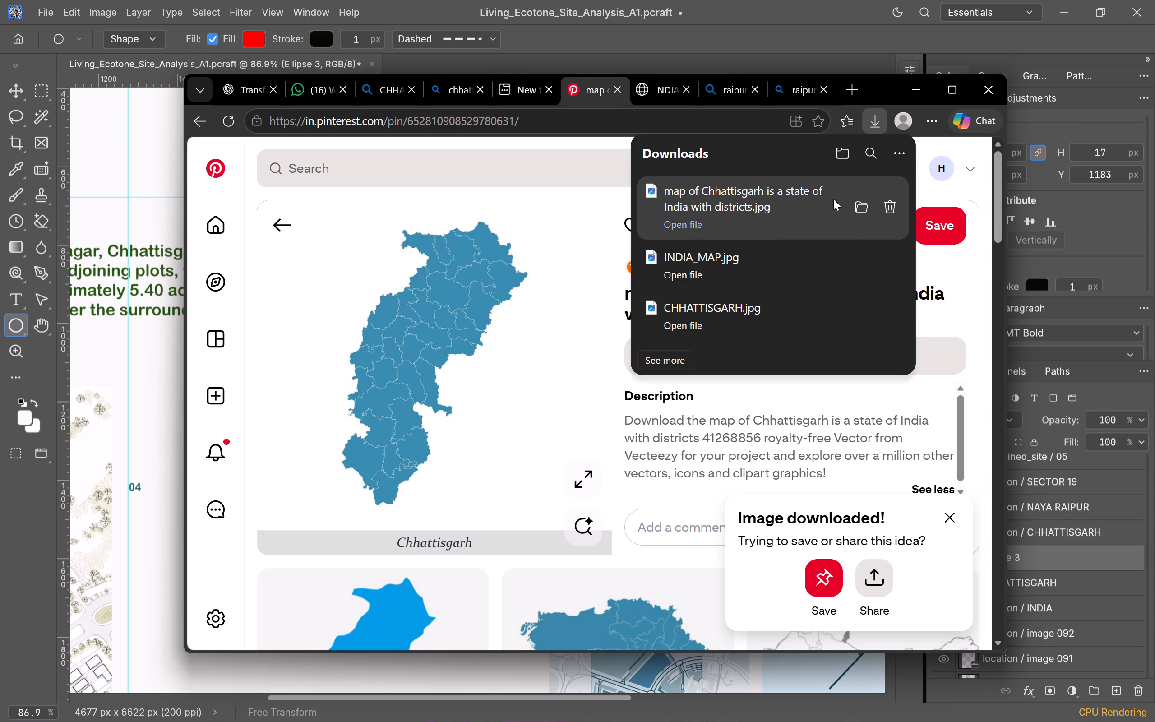
# Show the downloaded Chhattisgarh district map in its Downloads folder, and switch back to the A1 sheet in PhotoCraft.
pyautogui.click(862, 208)
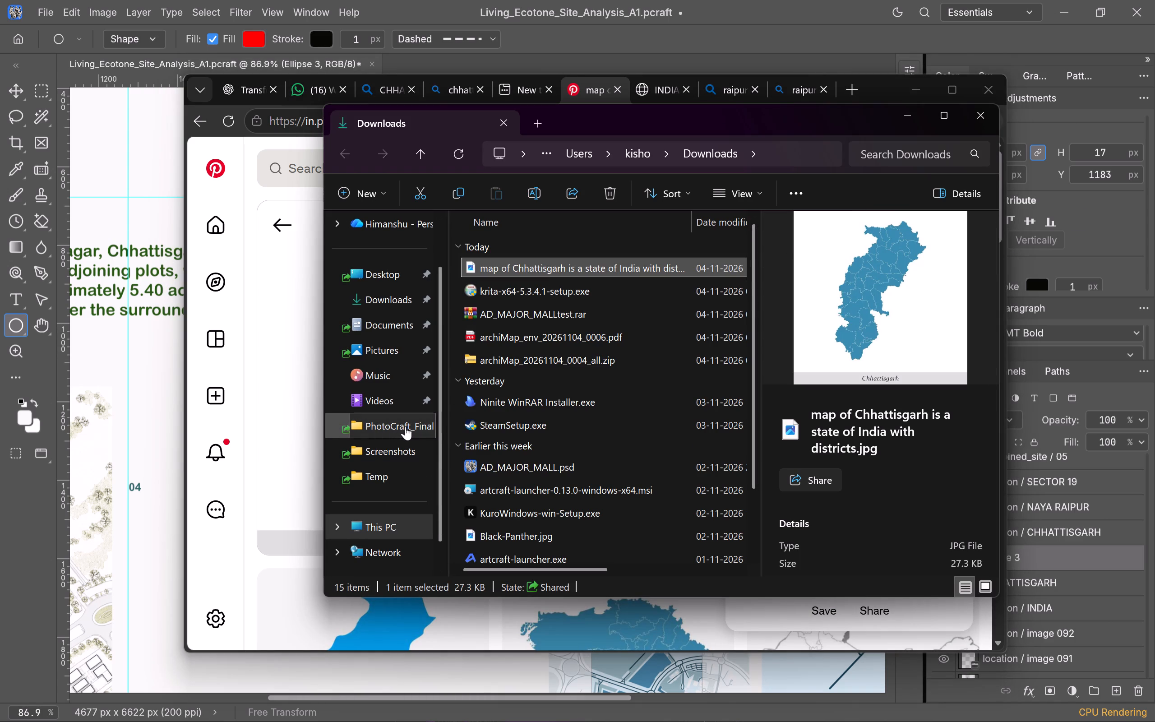
pyautogui.click(917, 86)
pyautogui.click(910, 120)
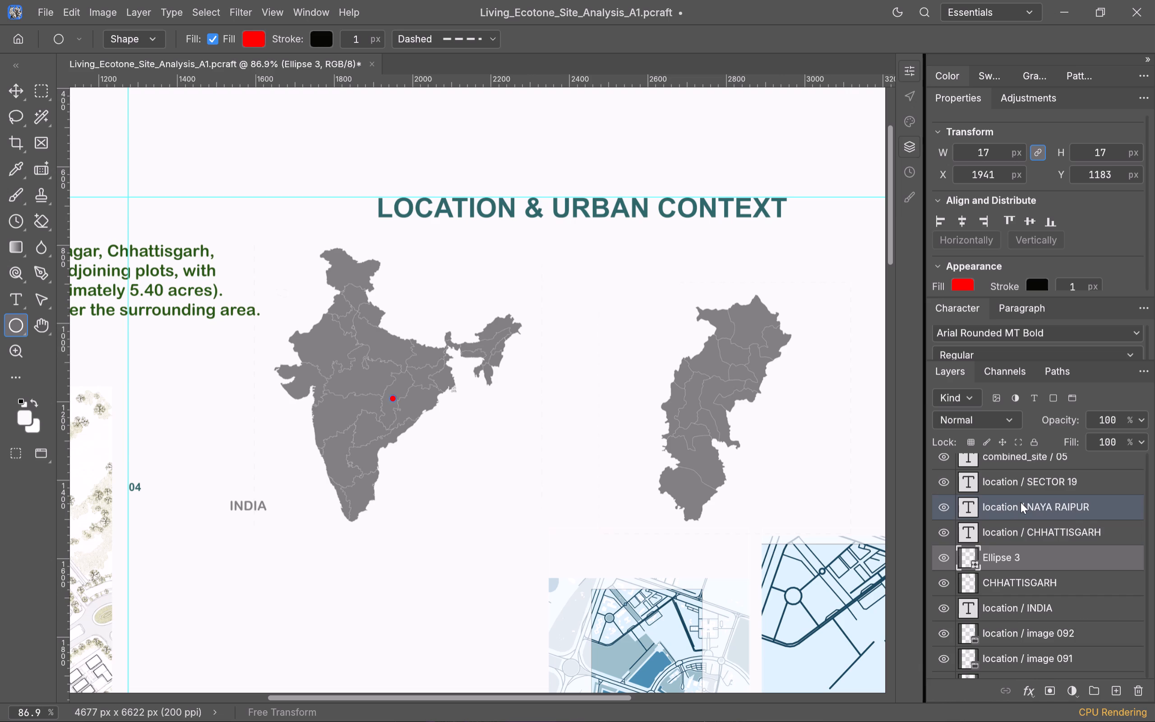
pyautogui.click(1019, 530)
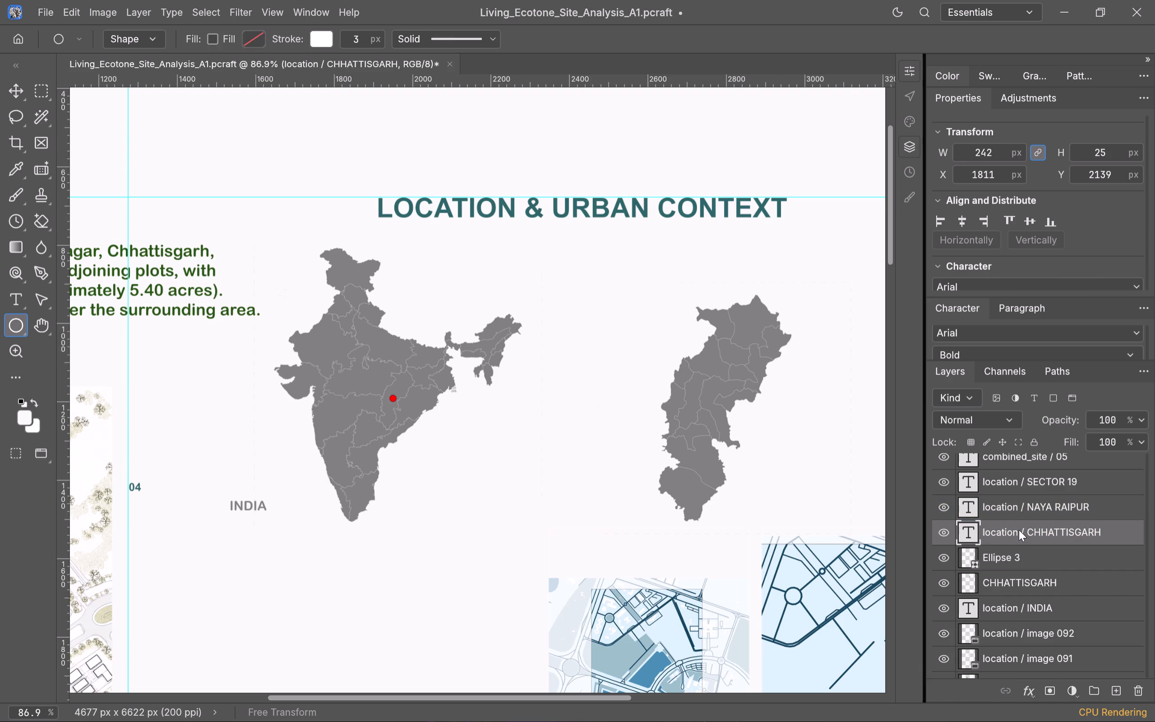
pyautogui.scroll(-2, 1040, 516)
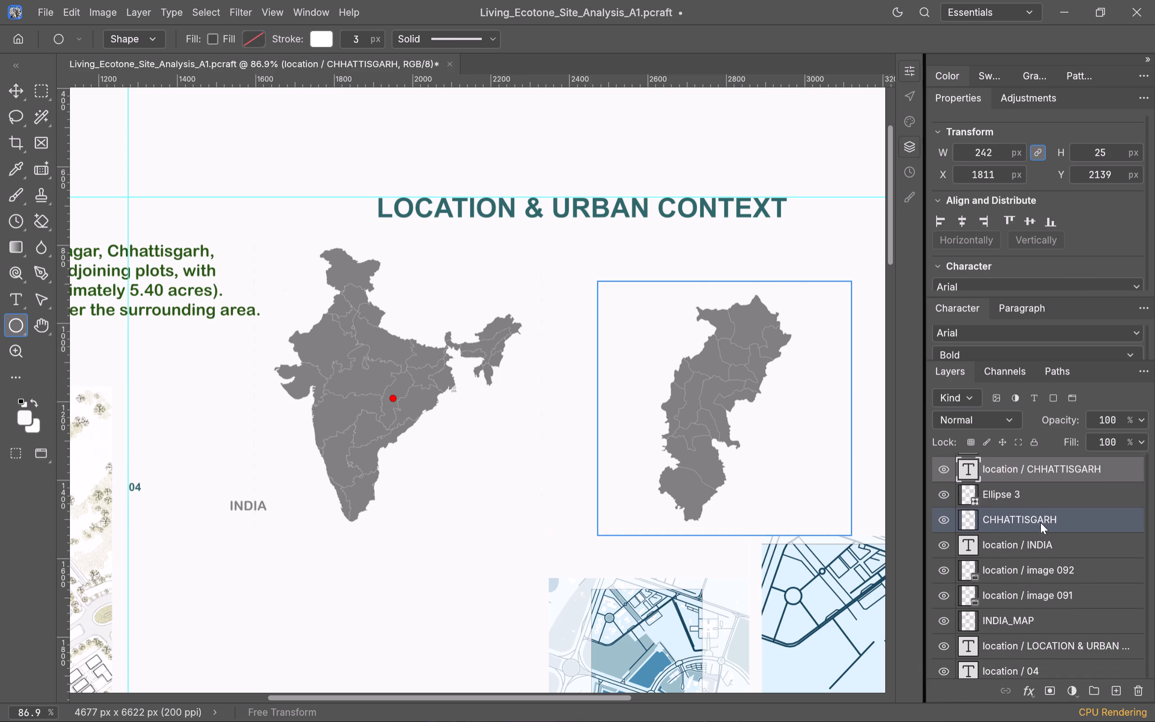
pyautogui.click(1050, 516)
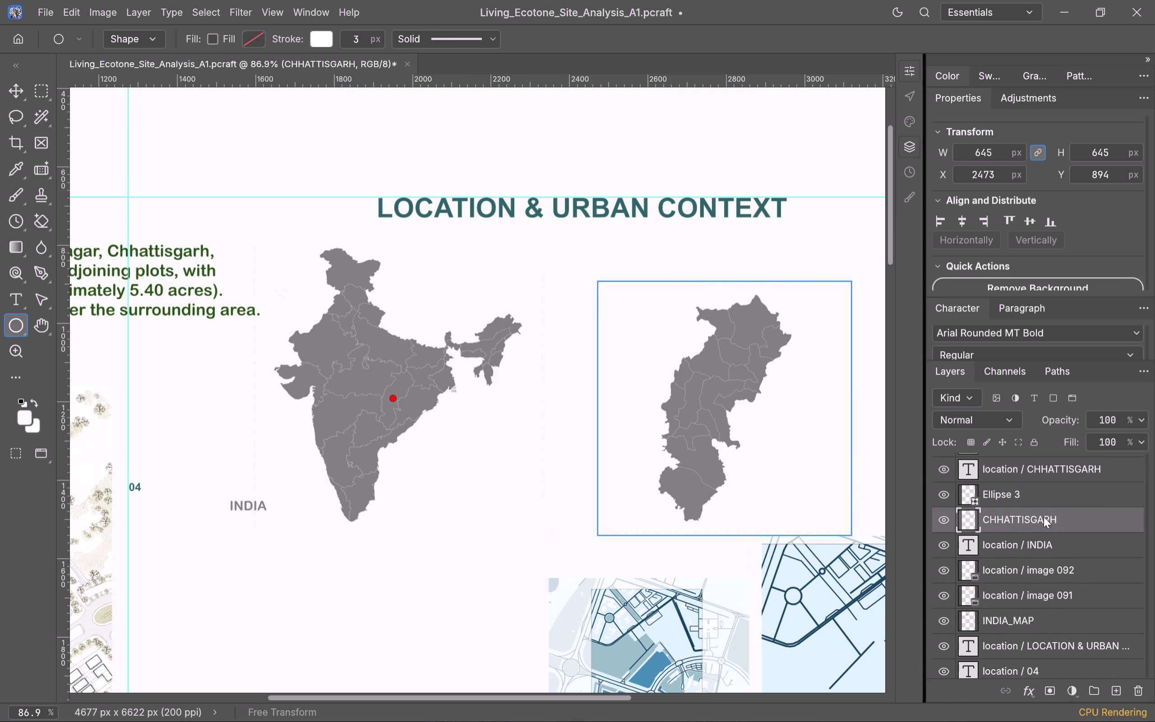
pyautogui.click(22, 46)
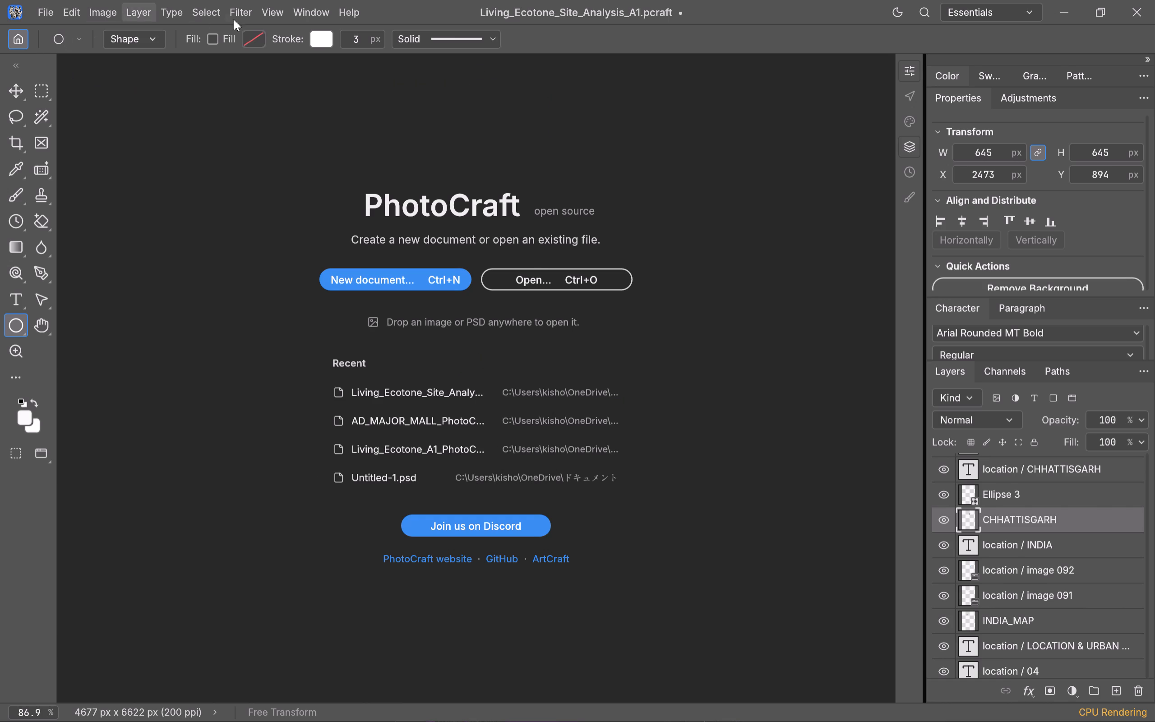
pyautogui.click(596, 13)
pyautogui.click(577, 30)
# Undo the last position change of the red Ellipse 3 marker and return from the home screen to the sheet.
pyautogui.hotkey('ctrl', 'z')
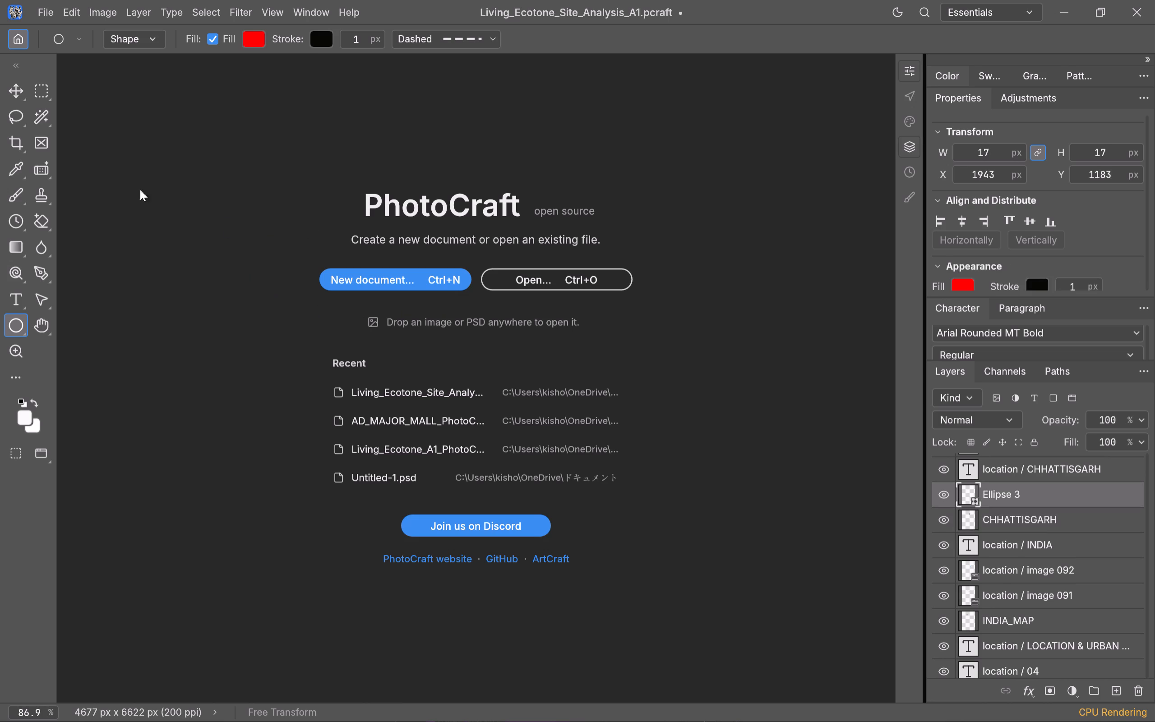
pyautogui.click(15, 67)
pyautogui.click(15, 67)
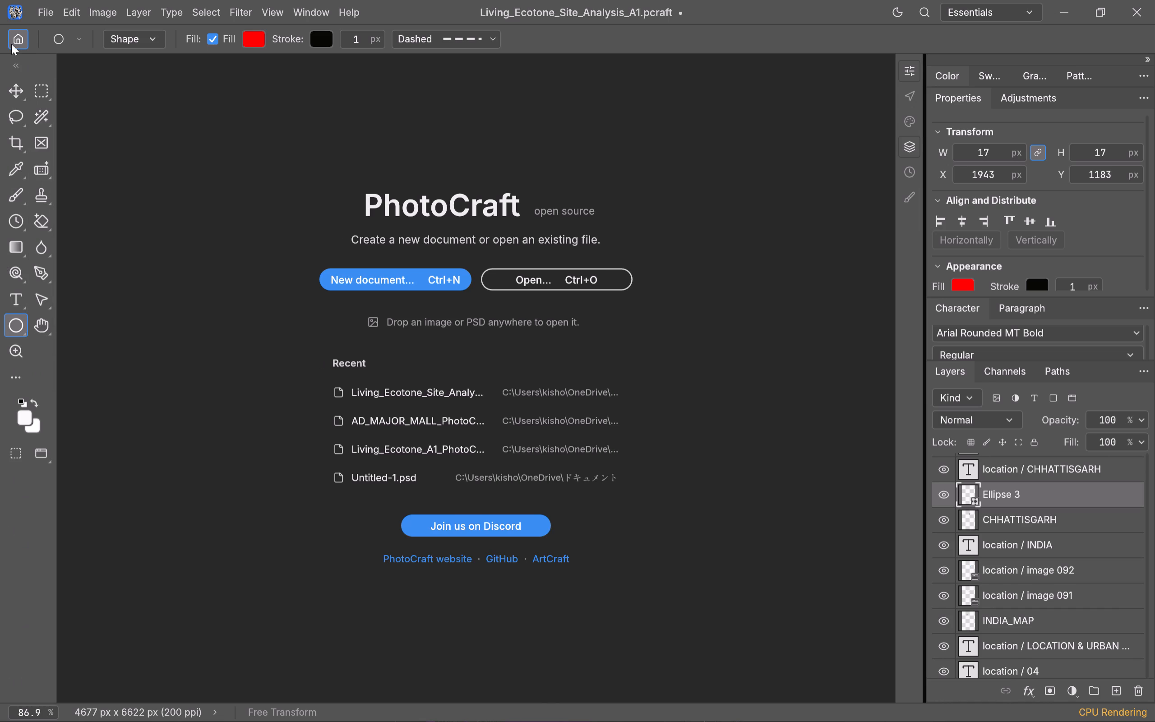
pyautogui.click(9, 44)
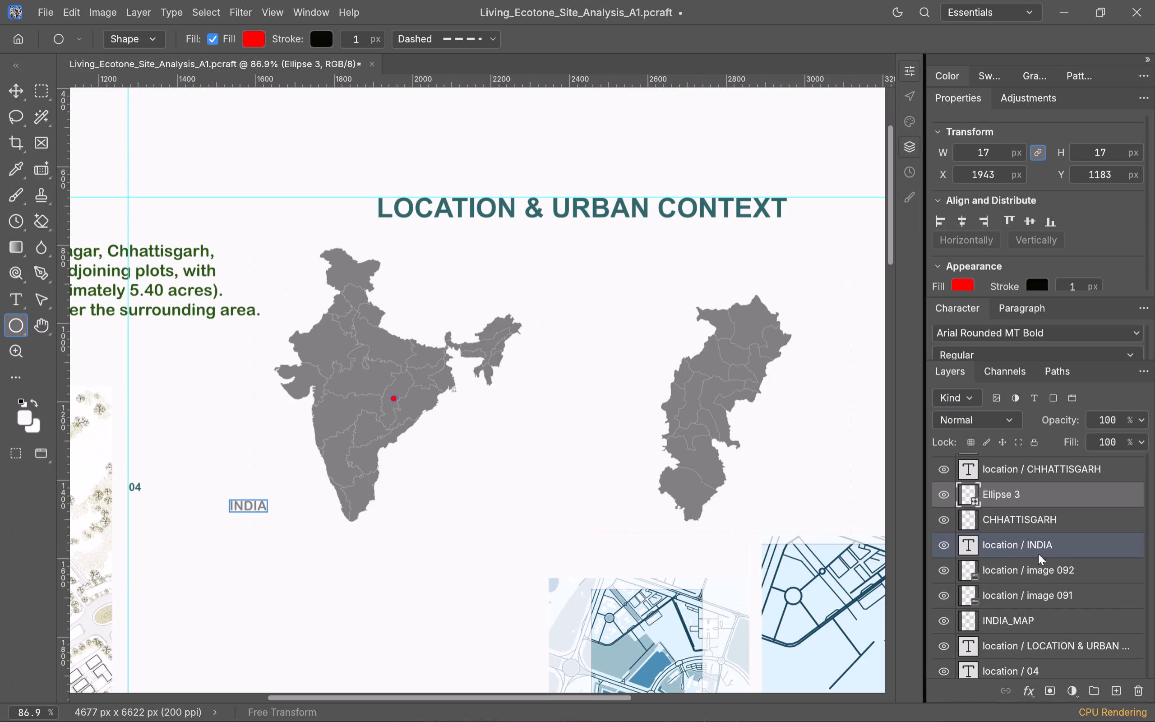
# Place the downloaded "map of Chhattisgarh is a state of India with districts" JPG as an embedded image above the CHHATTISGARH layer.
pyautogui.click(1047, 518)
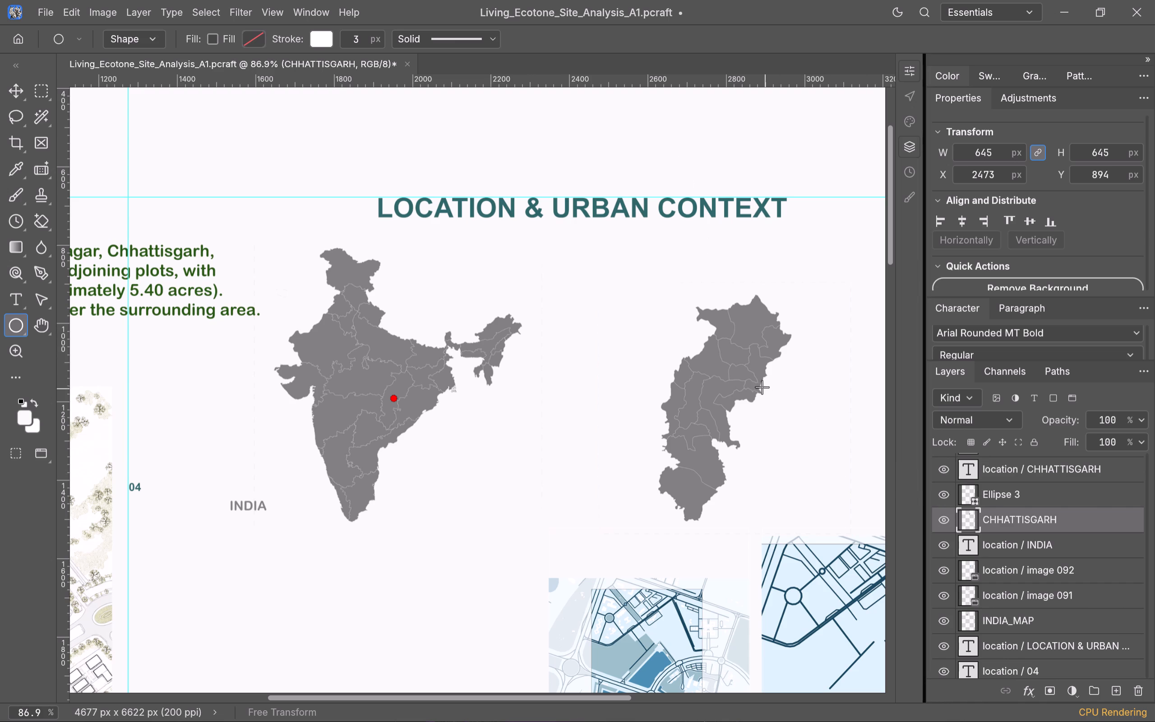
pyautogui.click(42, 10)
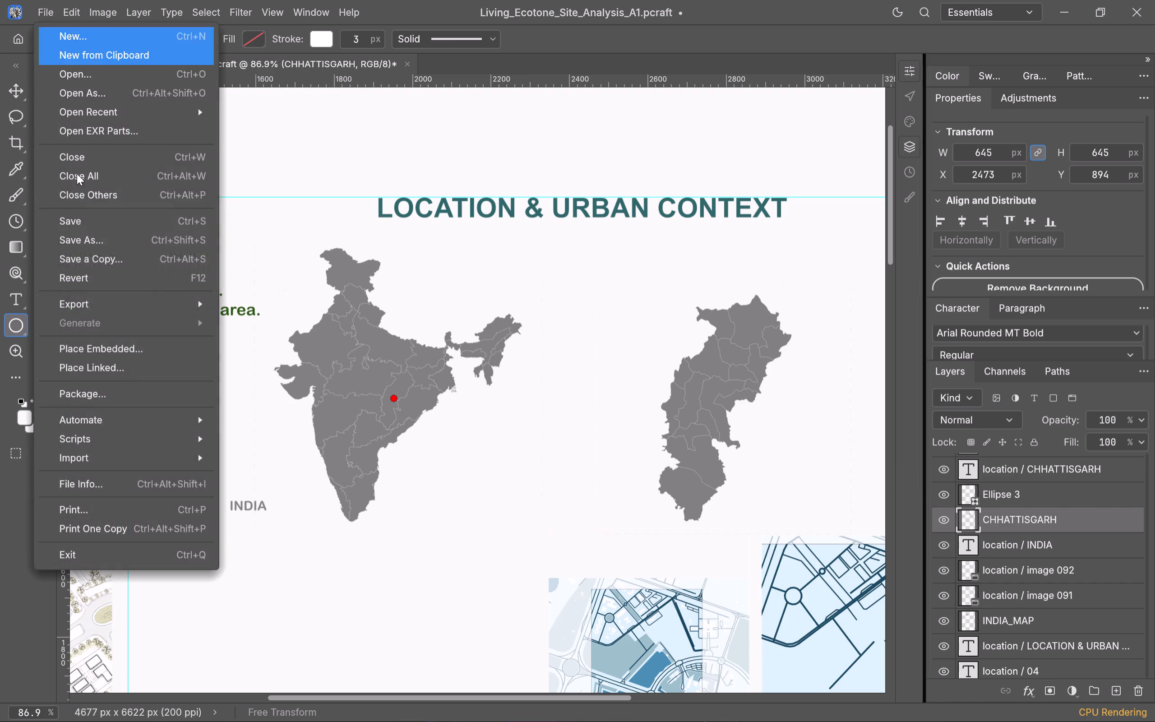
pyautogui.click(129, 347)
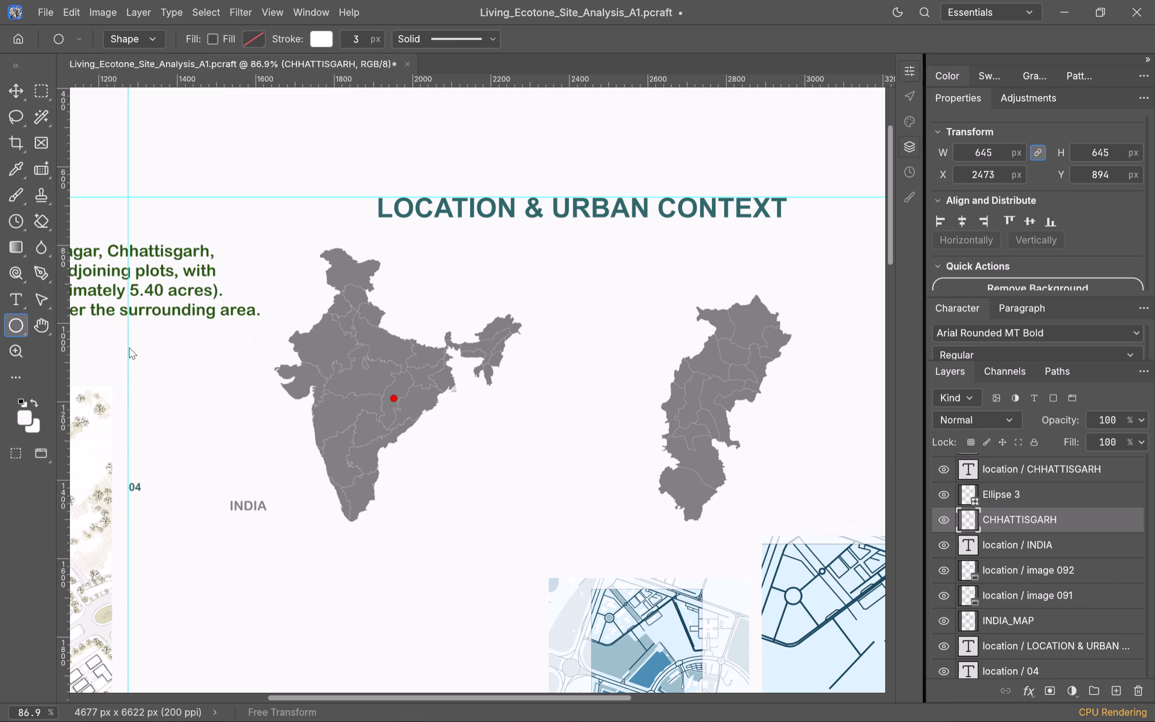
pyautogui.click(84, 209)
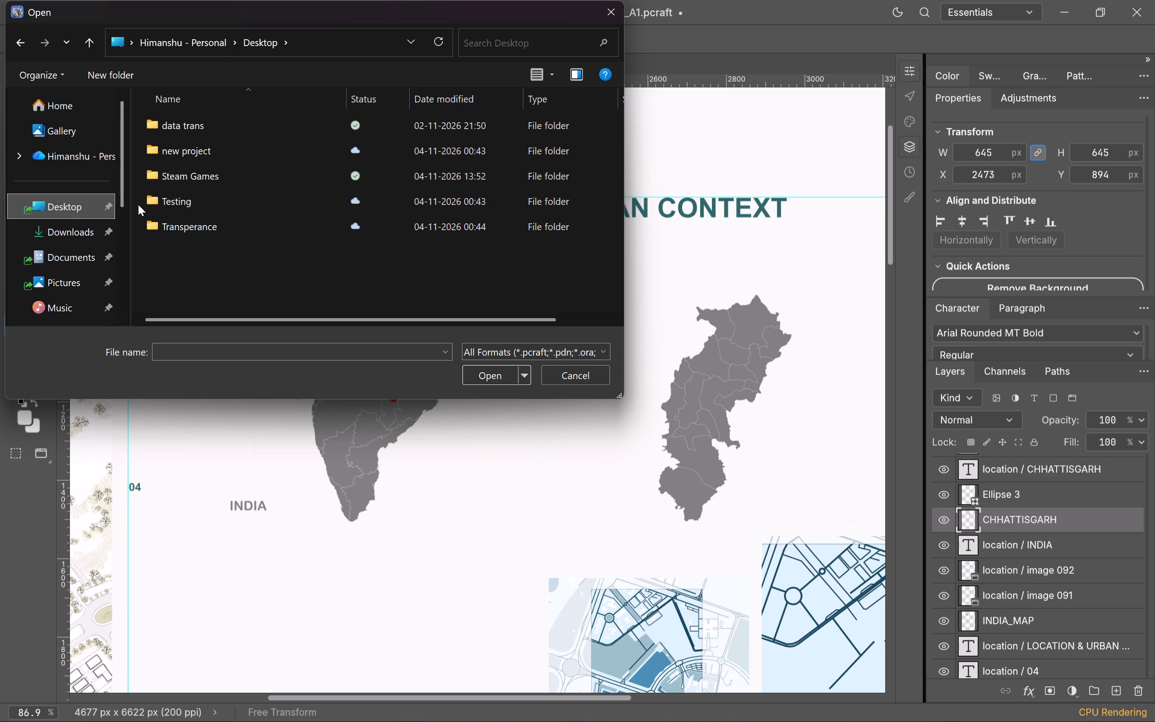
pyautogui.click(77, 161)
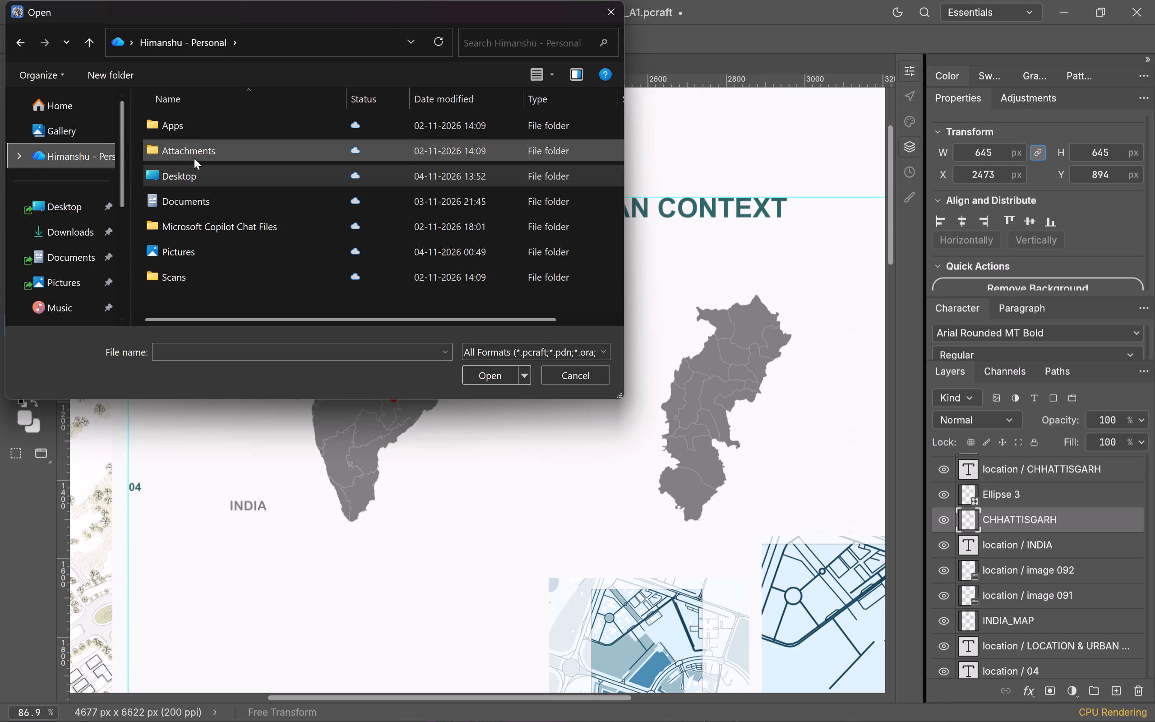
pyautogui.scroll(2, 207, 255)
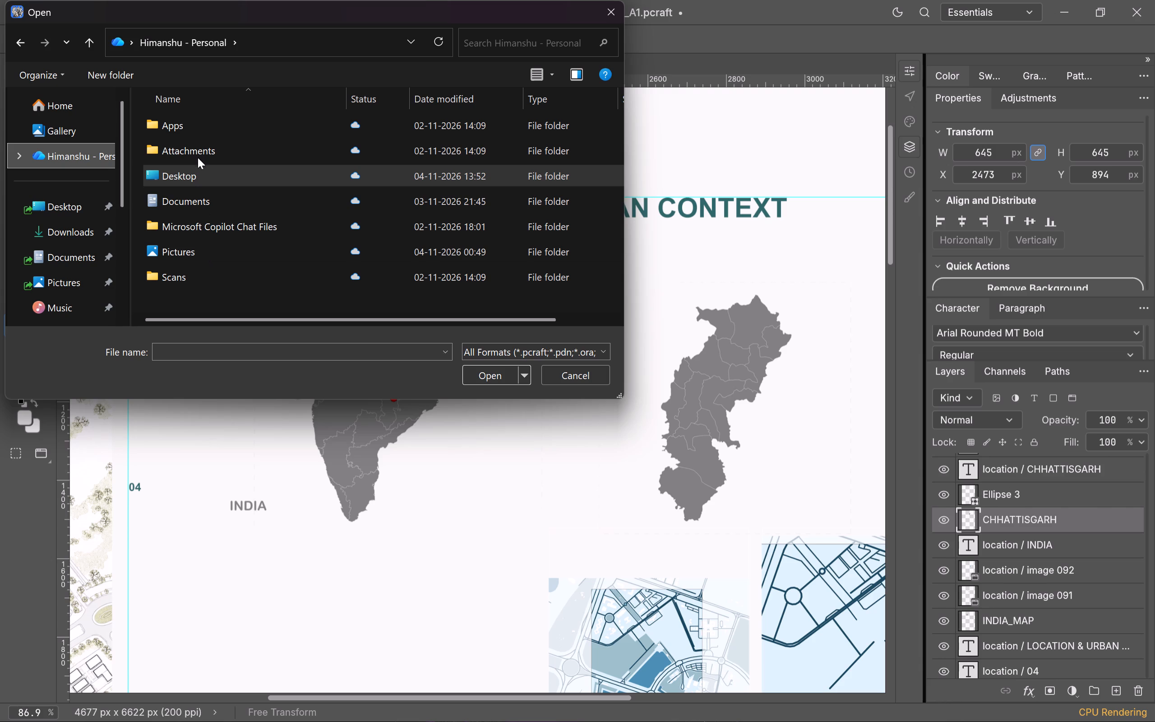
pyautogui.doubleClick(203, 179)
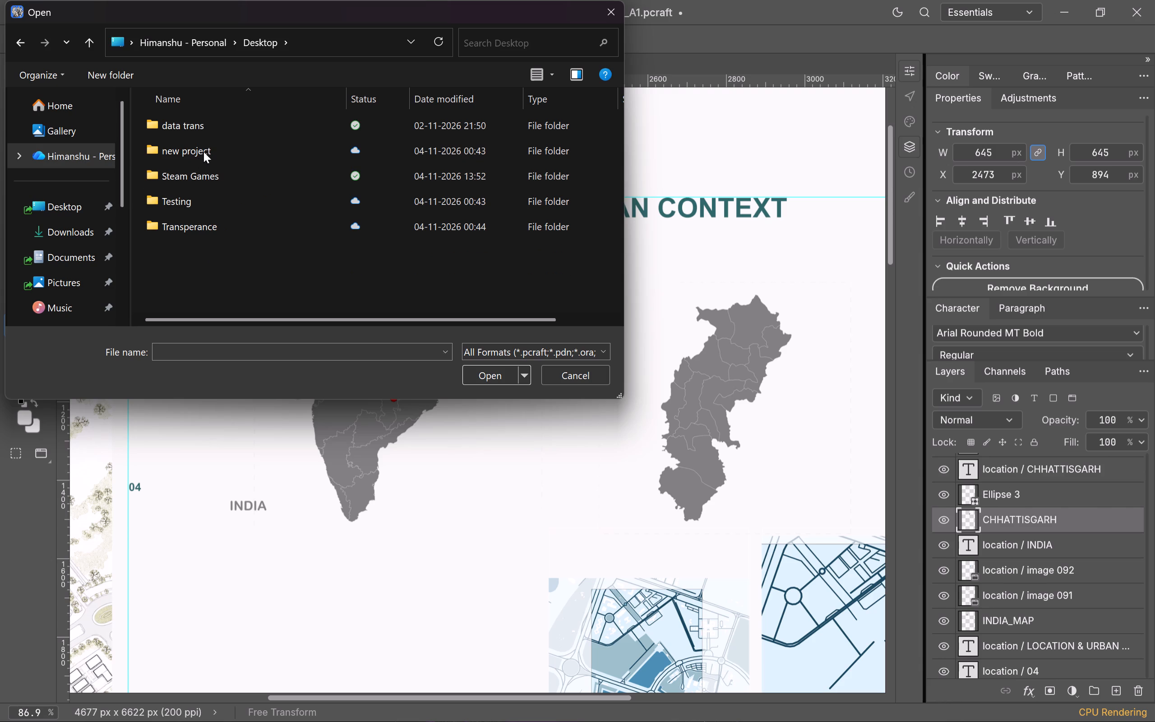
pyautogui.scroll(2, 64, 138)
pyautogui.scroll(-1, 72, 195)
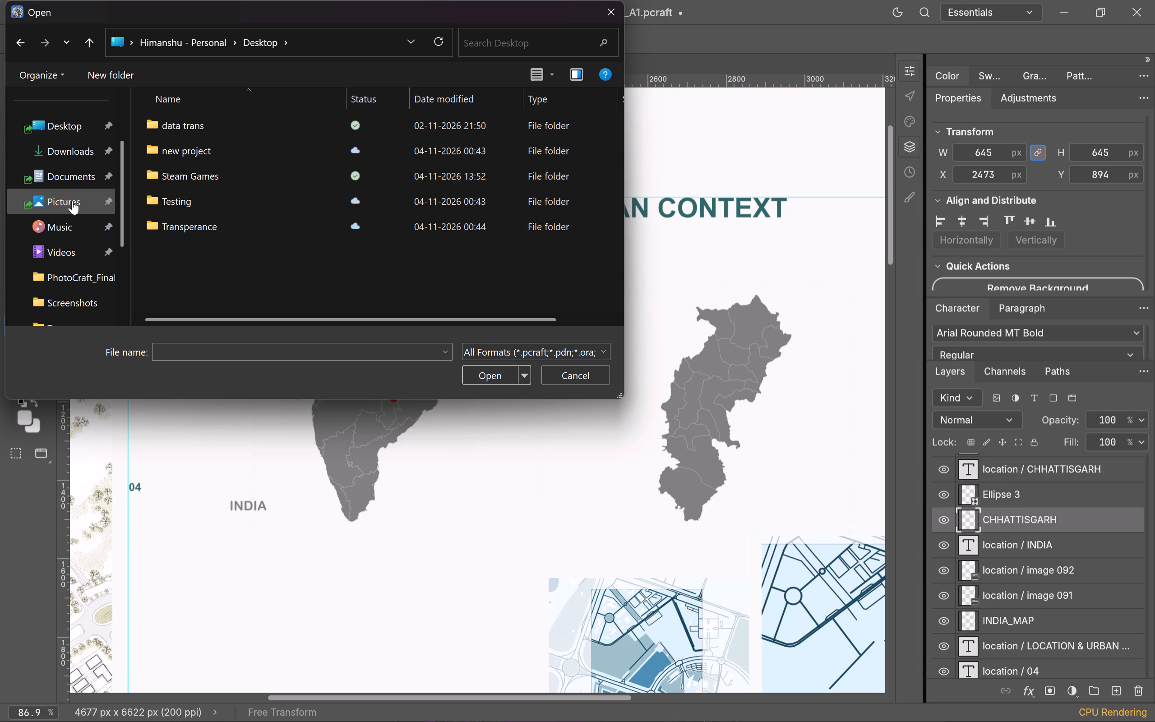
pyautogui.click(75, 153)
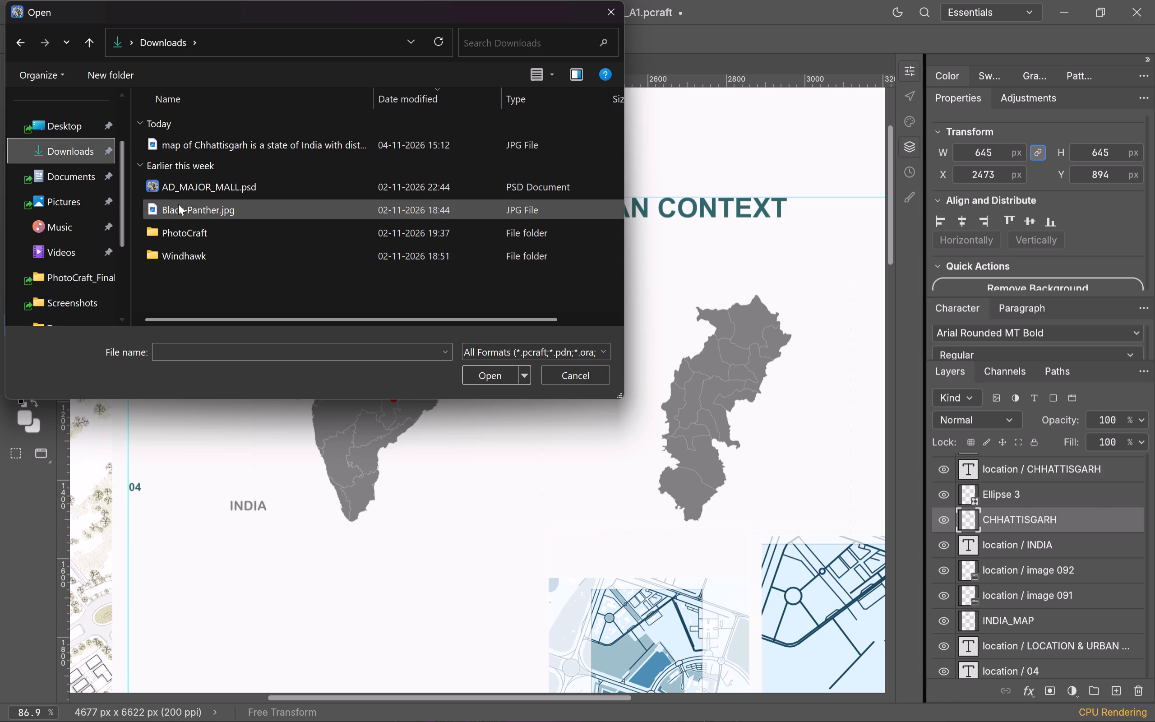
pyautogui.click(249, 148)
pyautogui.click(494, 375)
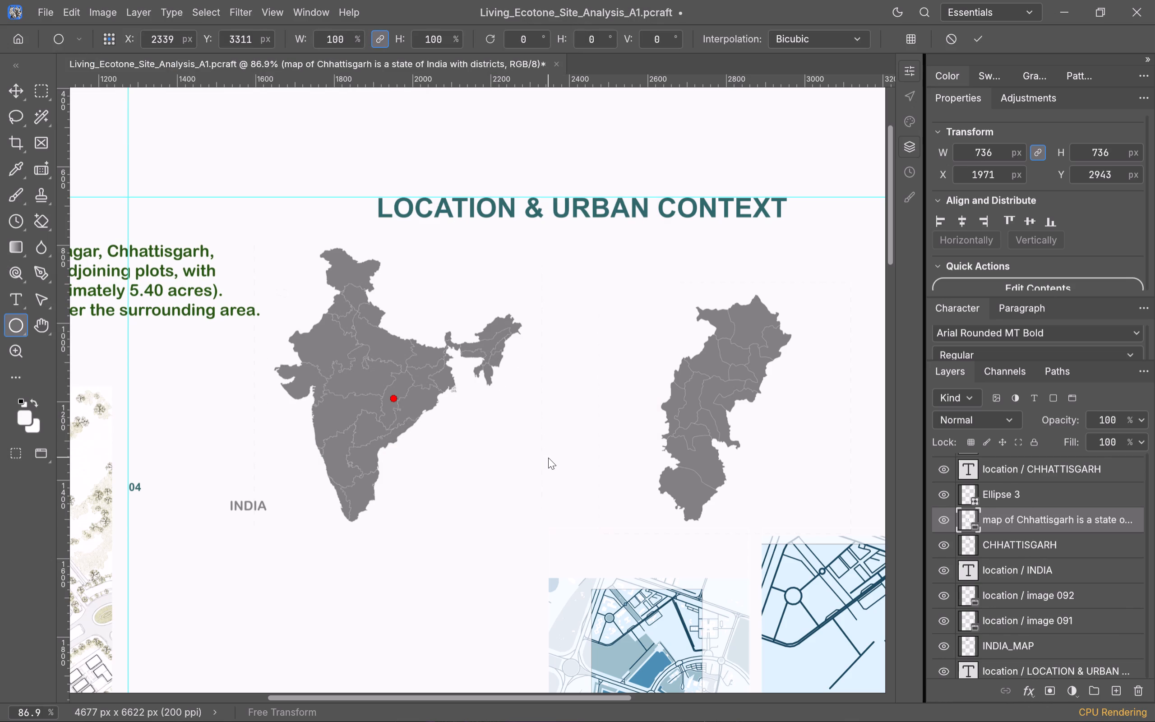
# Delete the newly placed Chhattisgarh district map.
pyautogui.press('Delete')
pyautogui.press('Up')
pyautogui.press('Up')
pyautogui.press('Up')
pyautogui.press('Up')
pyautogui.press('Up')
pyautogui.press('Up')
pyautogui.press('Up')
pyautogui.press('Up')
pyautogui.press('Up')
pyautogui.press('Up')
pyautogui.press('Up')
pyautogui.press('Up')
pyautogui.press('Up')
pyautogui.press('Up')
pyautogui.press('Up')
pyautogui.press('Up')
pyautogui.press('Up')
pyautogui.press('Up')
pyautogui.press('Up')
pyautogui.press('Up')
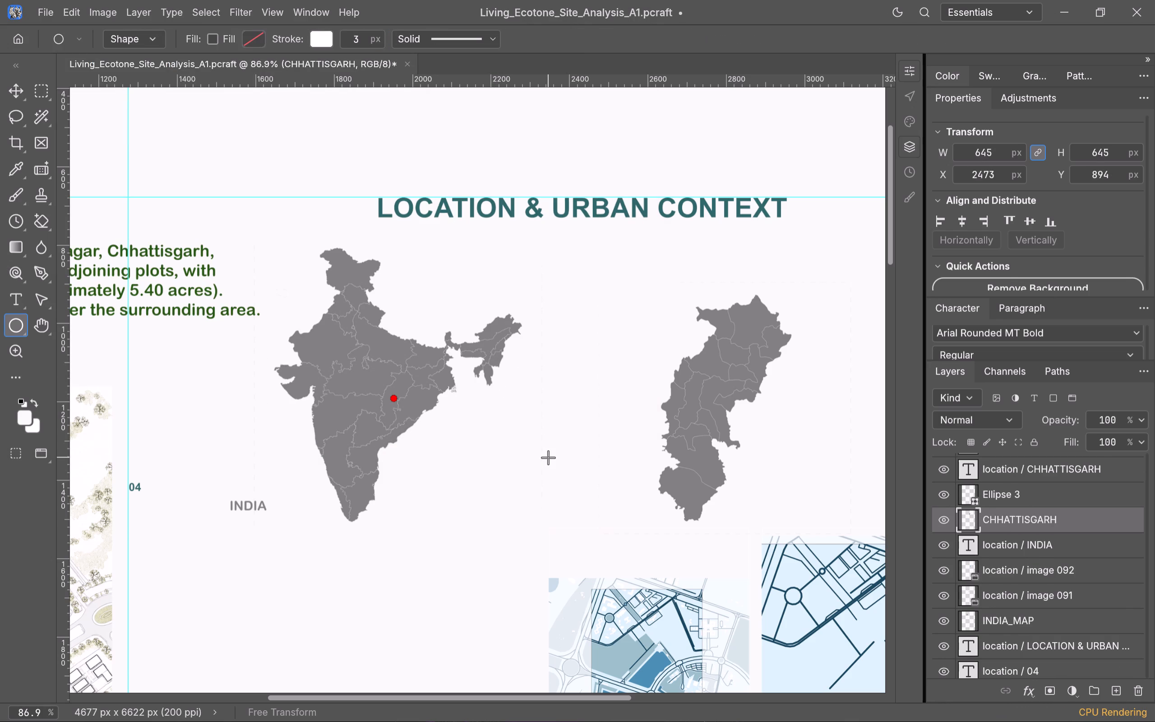
# Place the Chhattisgarh district map JPG from Downloads as an embedded image above the CHHATTISGARH layer, with the whole upper sheet in view.
pyautogui.scroll(-2, 548, 458)
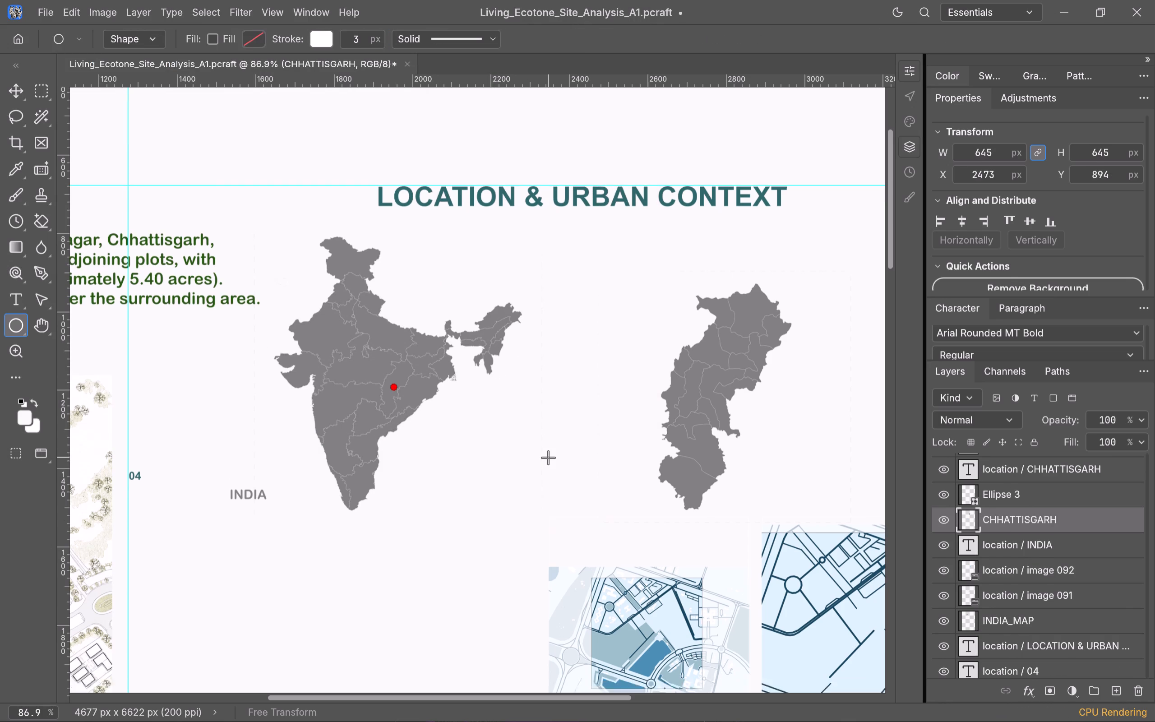
pyautogui.scroll(-18, 548, 458)
pyautogui.scroll(-4, 531, 481)
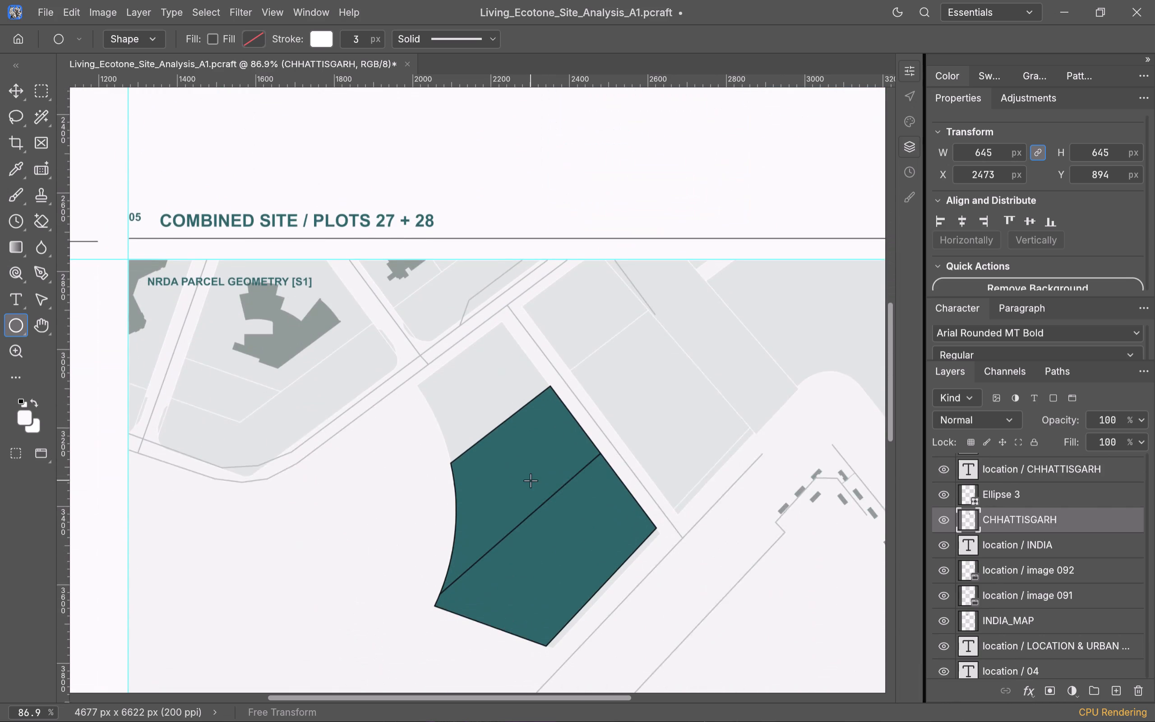
pyautogui.scroll(-11, 531, 481)
pyautogui.keyDown('alt'); pyautogui.scroll(-2, 529, 488); pyautogui.keyUp('alt')
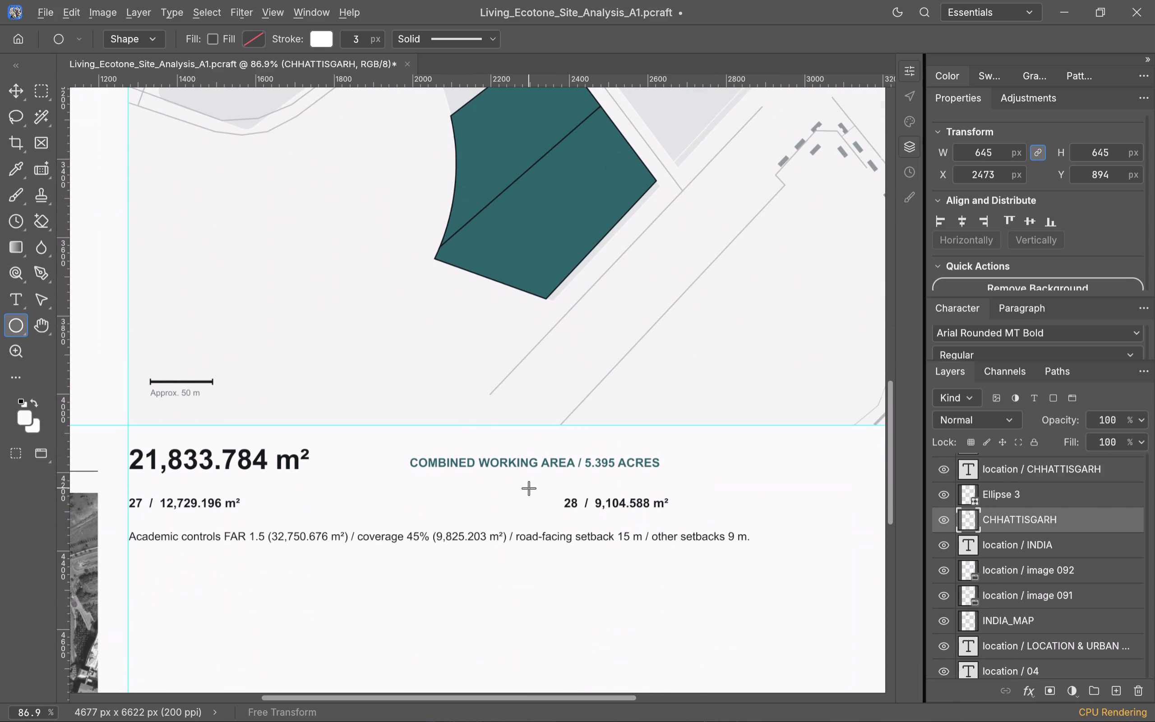
pyautogui.keyDown('alt'); pyautogui.scroll(-10, 529, 488); pyautogui.keyUp('alt')
pyautogui.scroll(6, 513, 515)
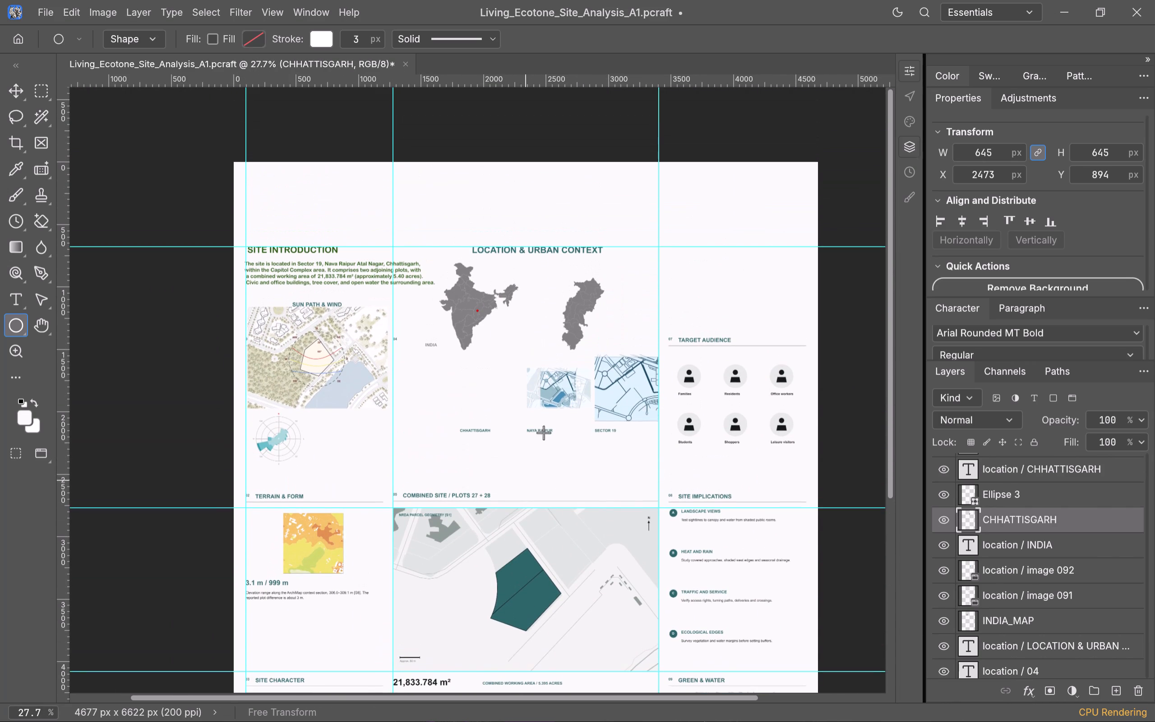
pyautogui.scroll(-3, 980, 528)
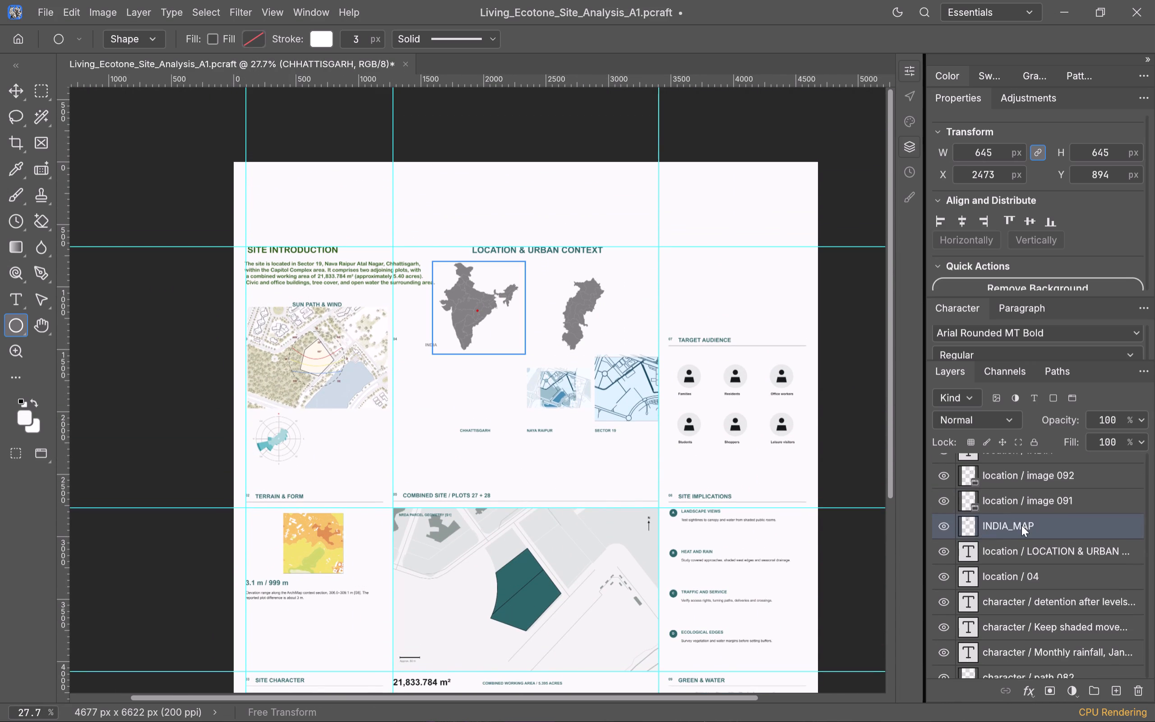
pyautogui.scroll(5, 1021, 525)
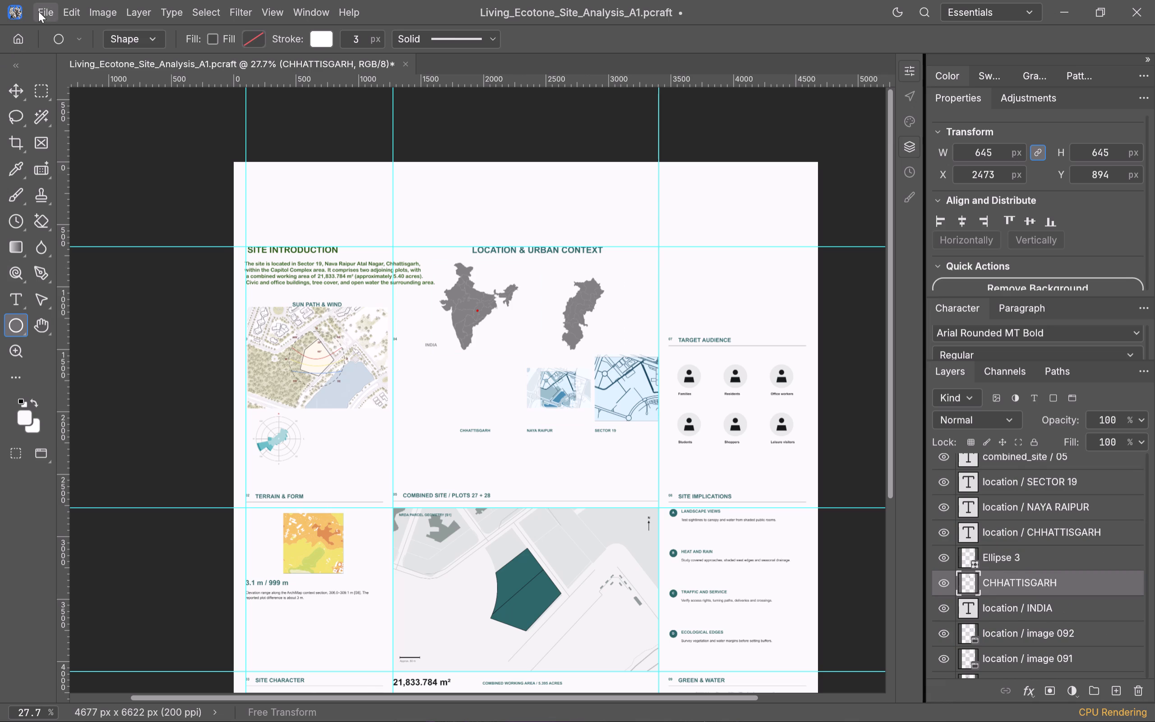
pyautogui.click(38, 11)
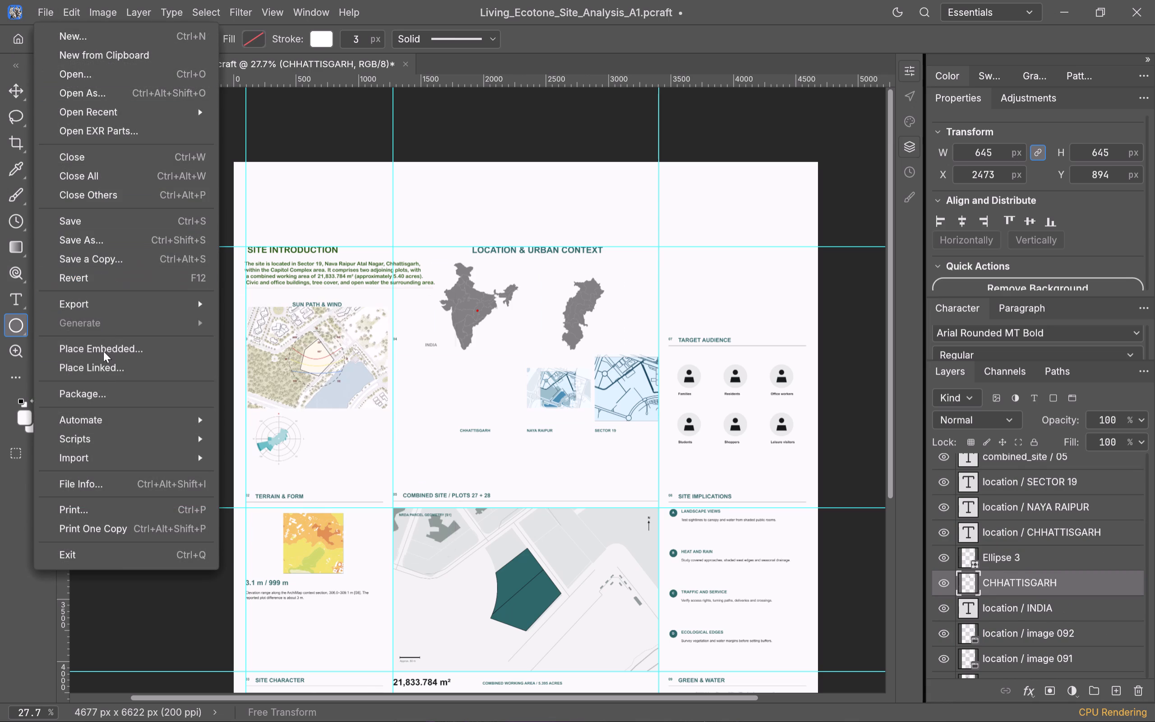
pyautogui.click(117, 349)
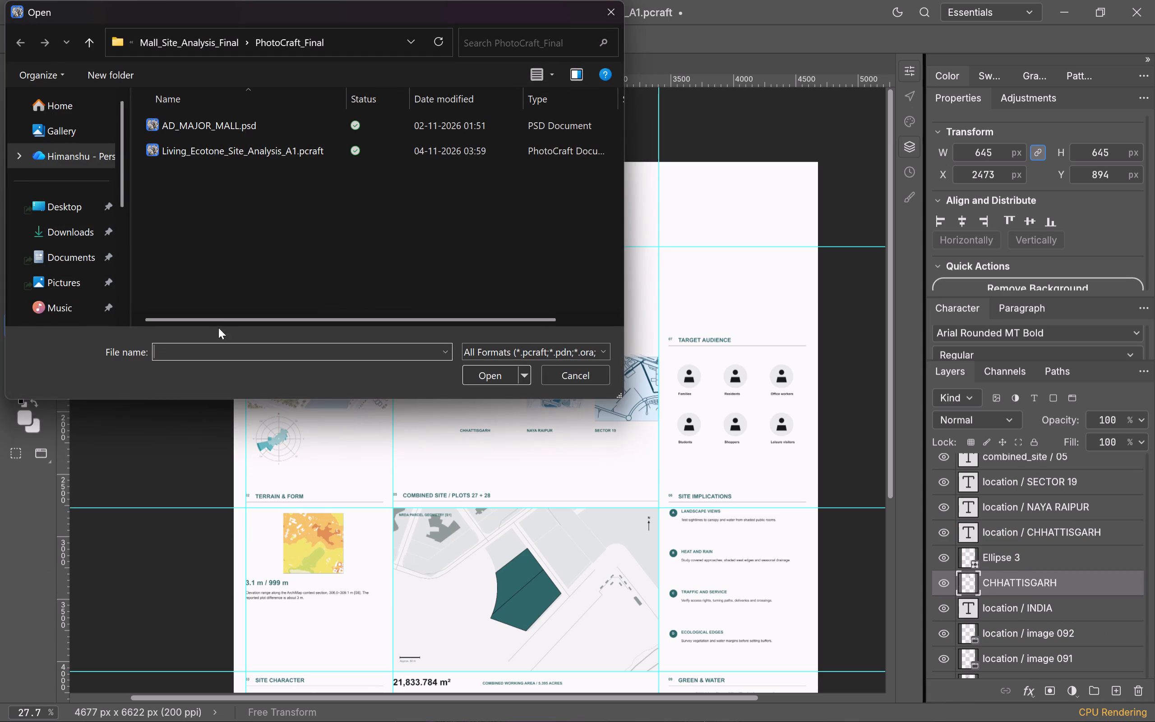
pyautogui.click(66, 227)
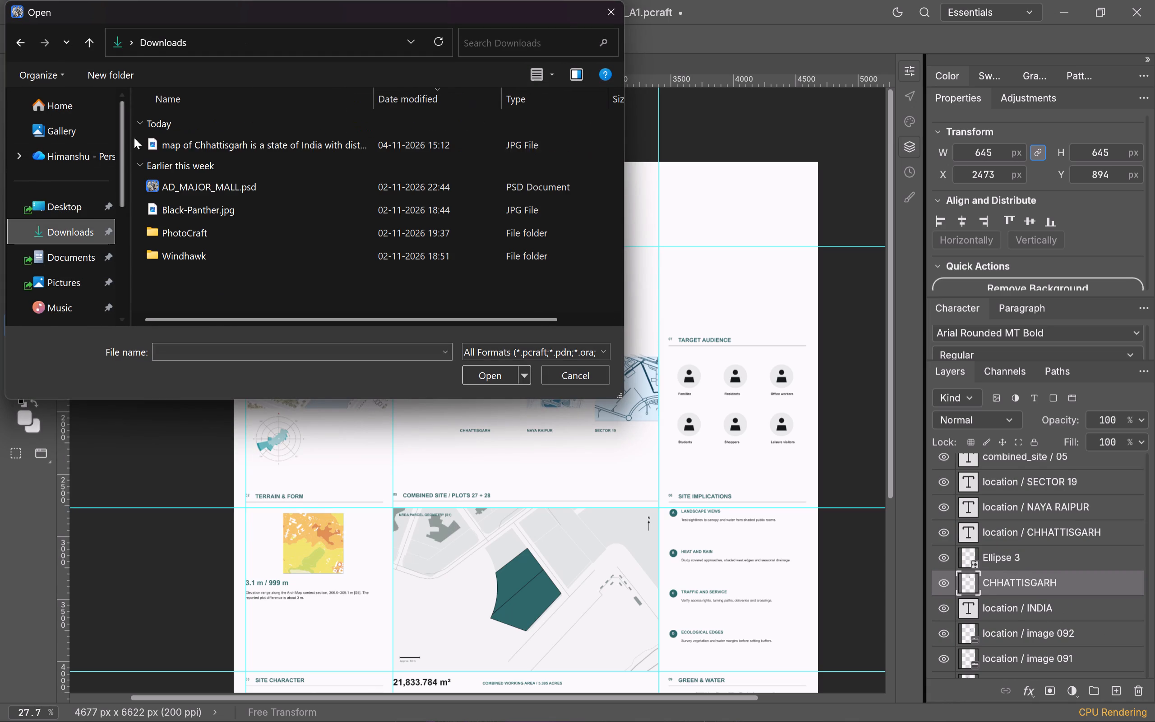
pyautogui.click(197, 149)
pyautogui.click(486, 376)
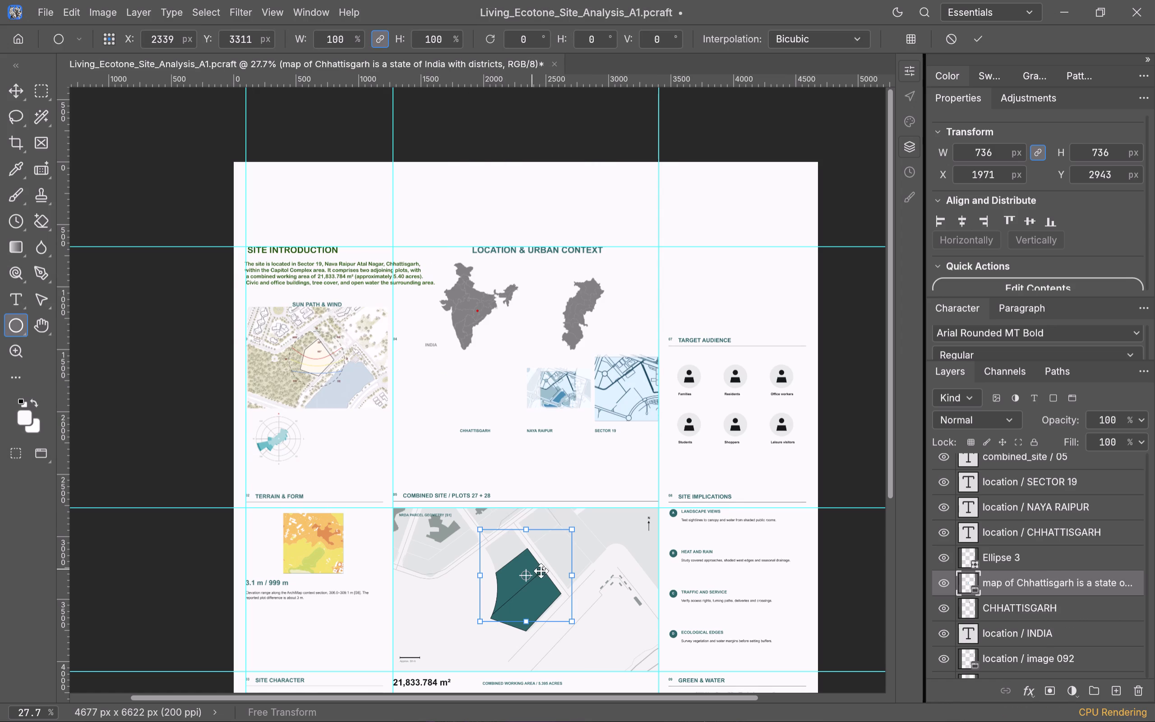
# Move the newly placed Chhattisgarh district map beside the grey Chhattisgarh map, centred at about X 3460, Y 1060 px, and commit the placement.
pyautogui.moveTo(548, 569); pyautogui.dragTo(554, 495)
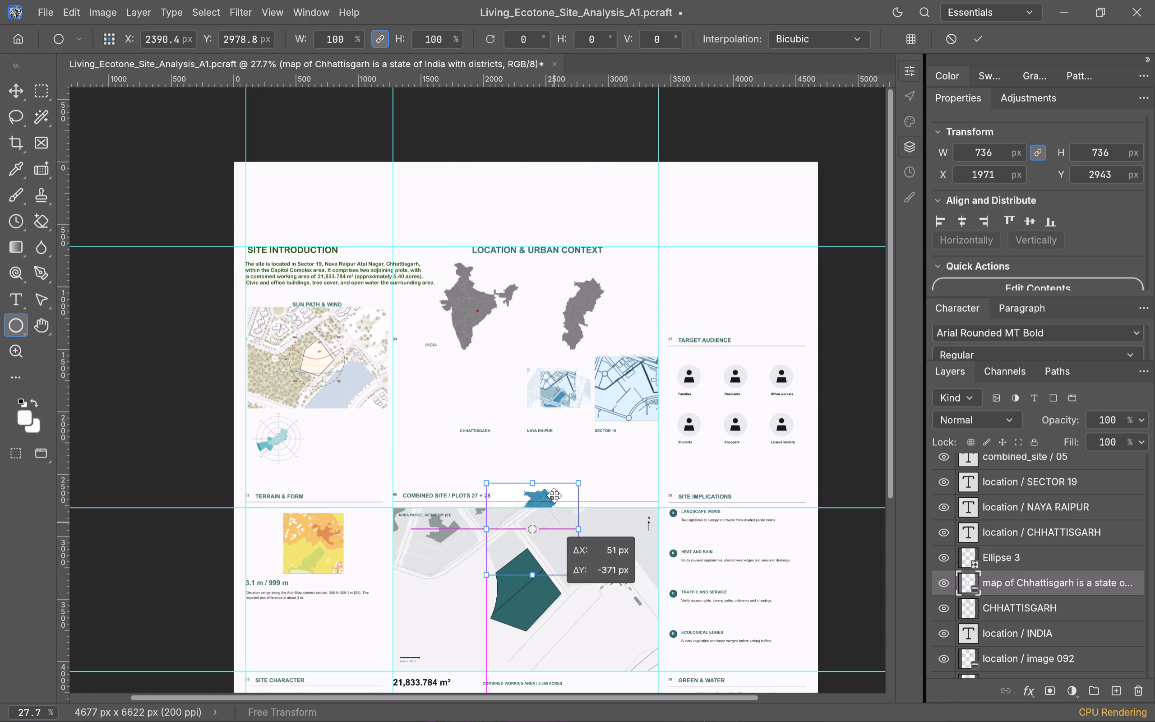
pyautogui.moveTo(554, 495); pyautogui.dragTo(634, 308)
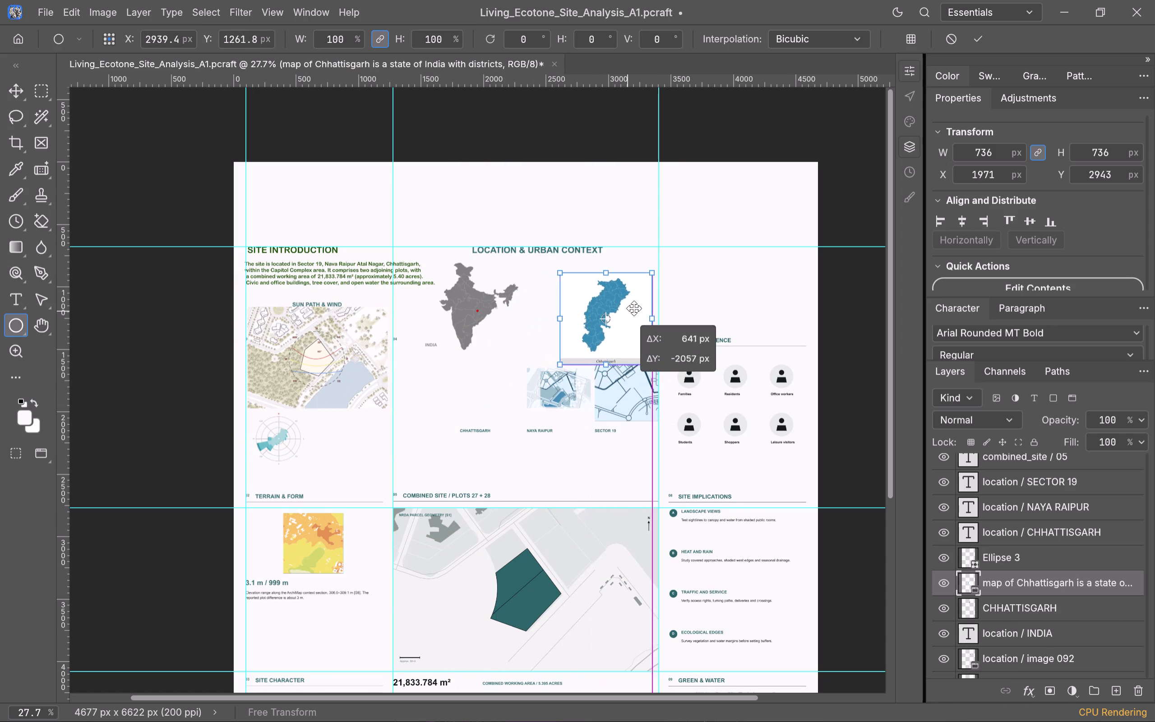
pyautogui.moveTo(634, 308); pyautogui.dragTo(661, 310)
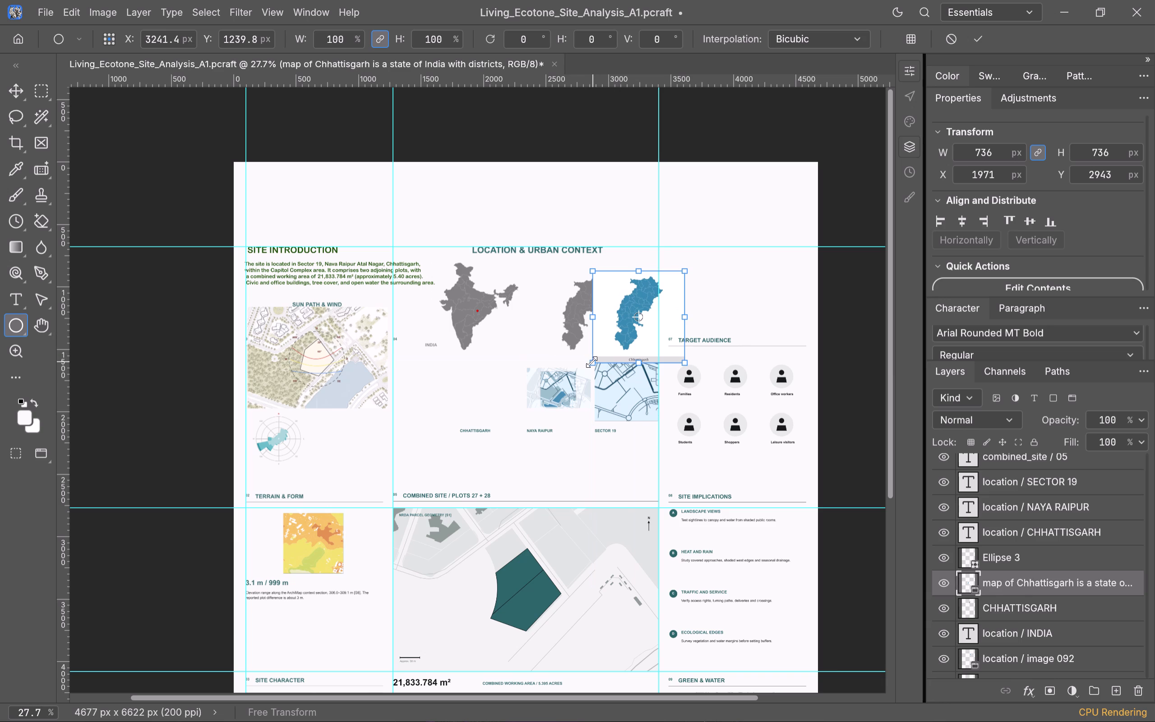
pyautogui.keyDown('alt'); pyautogui.scroll(7, 526, 383); pyautogui.keyUp('alt')
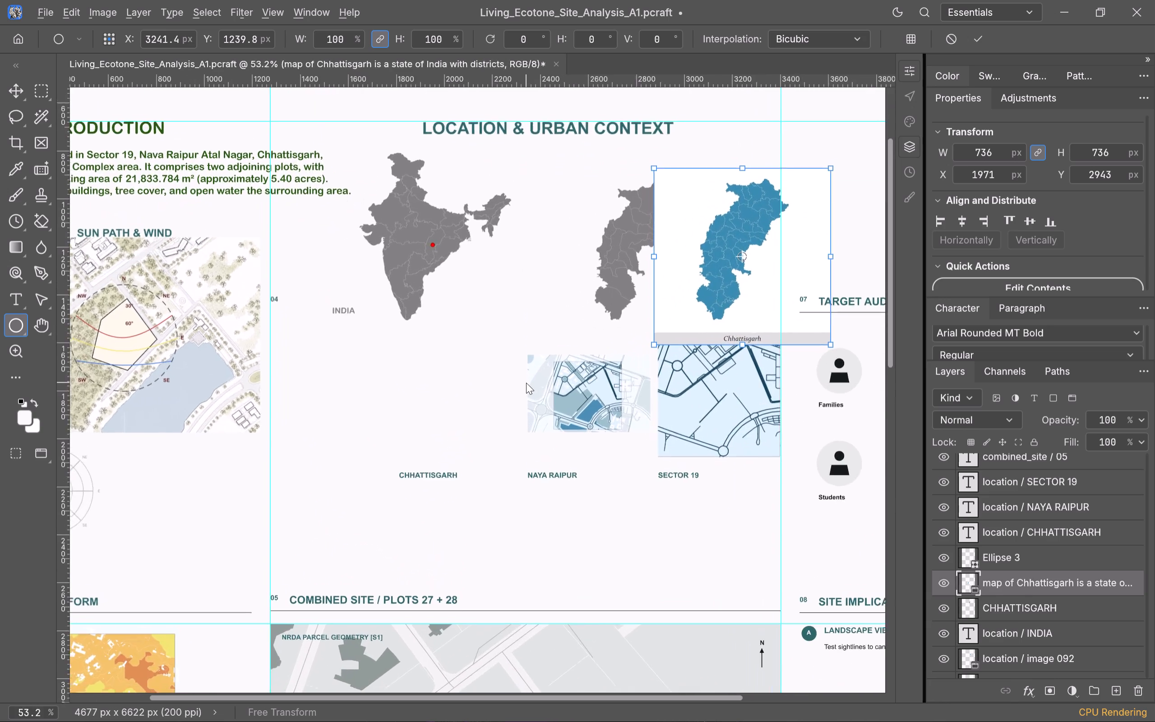
pyautogui.keyDown('alt'); pyautogui.scroll(4, 526, 383); pyautogui.keyUp('alt')
pyautogui.scroll(3, 553, 370)
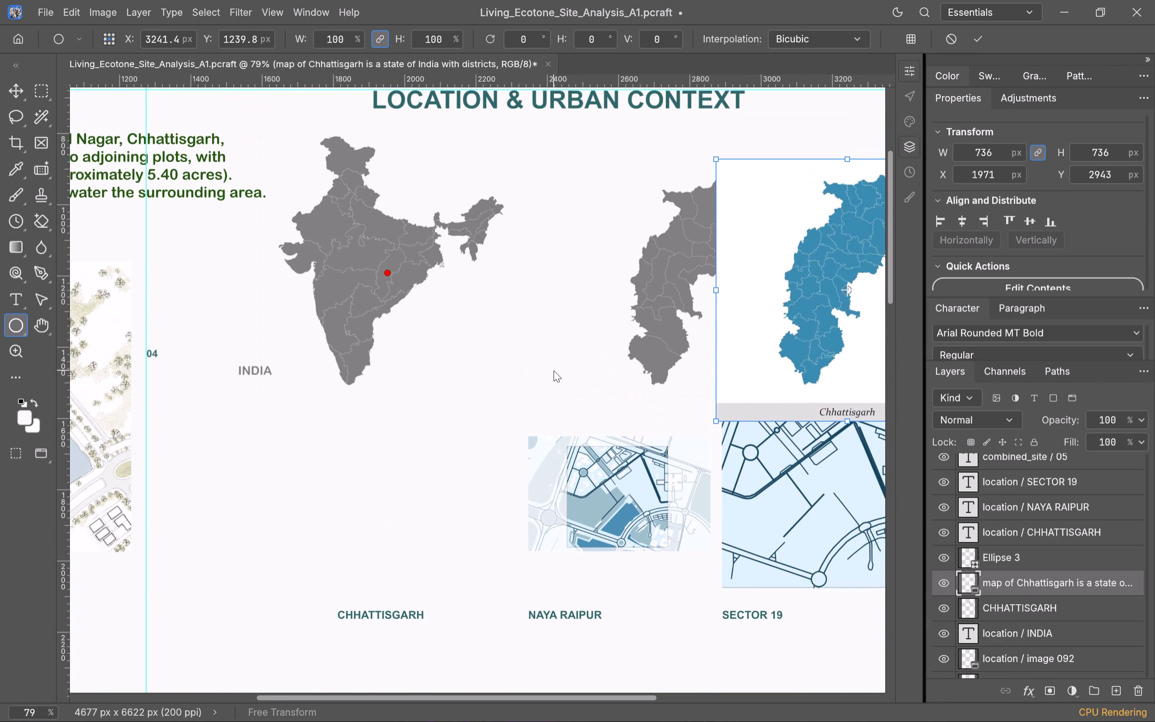
pyautogui.keyDown('shift'); pyautogui.scroll(-7, 554, 370); pyautogui.keyUp('shift')
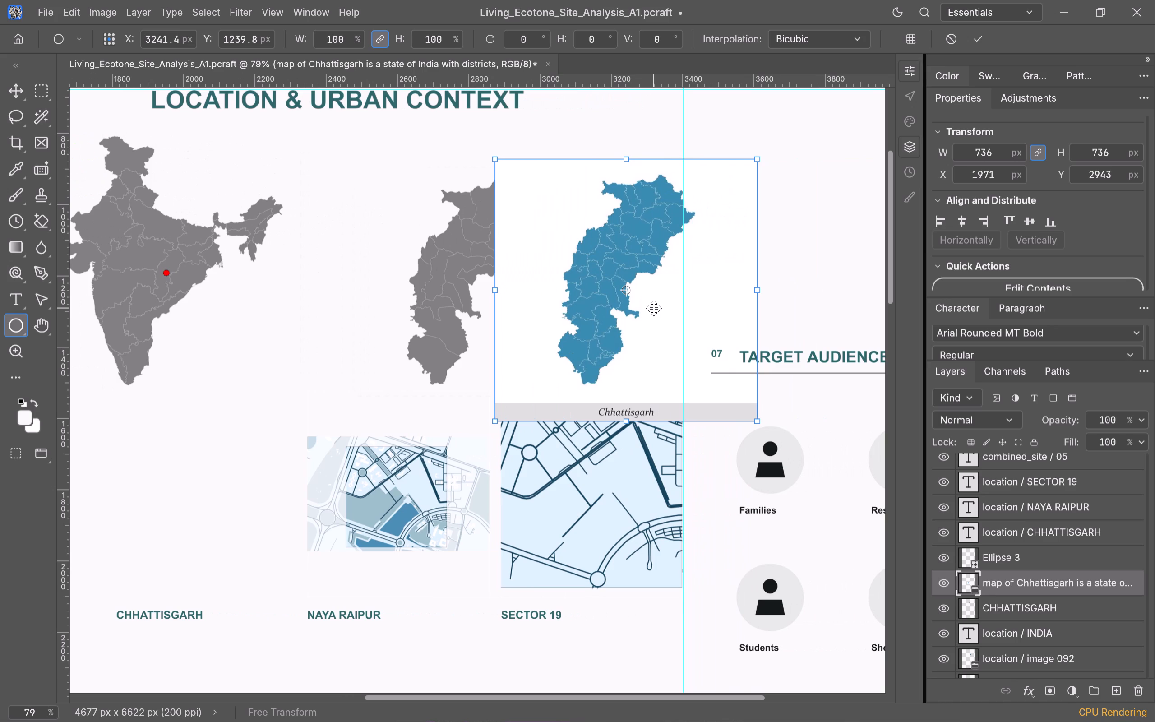
pyautogui.moveTo(654, 308); pyautogui.dragTo(731, 243)
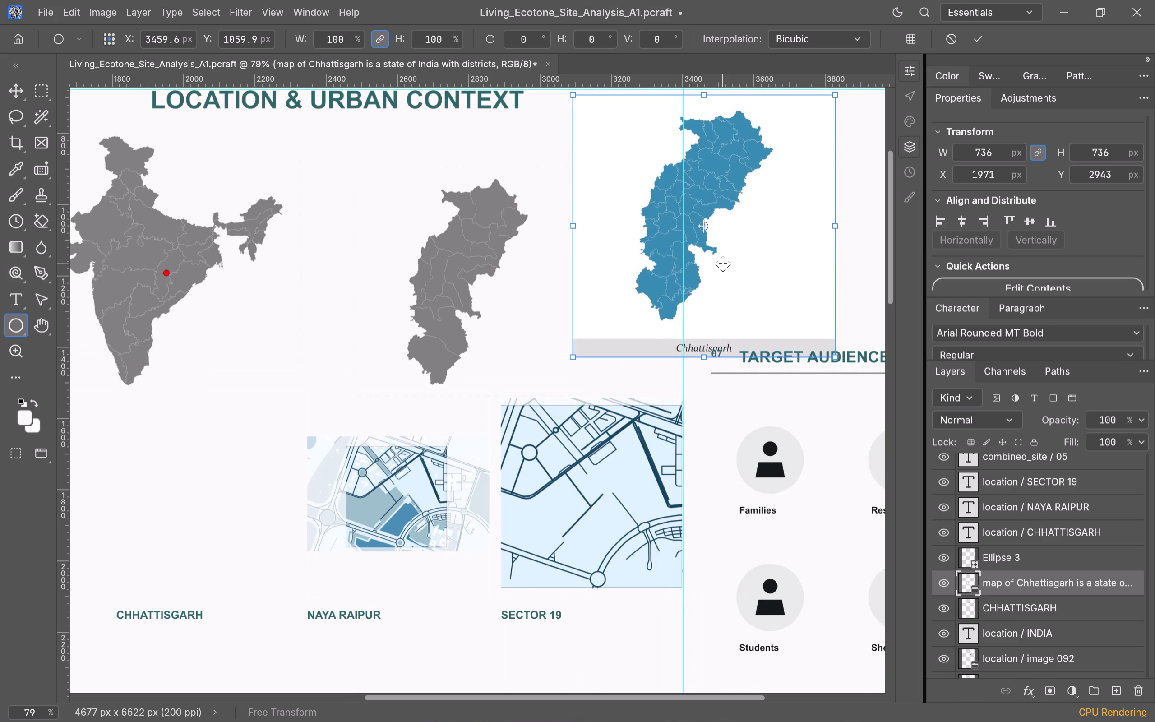
pyautogui.scroll(2, 723, 264)
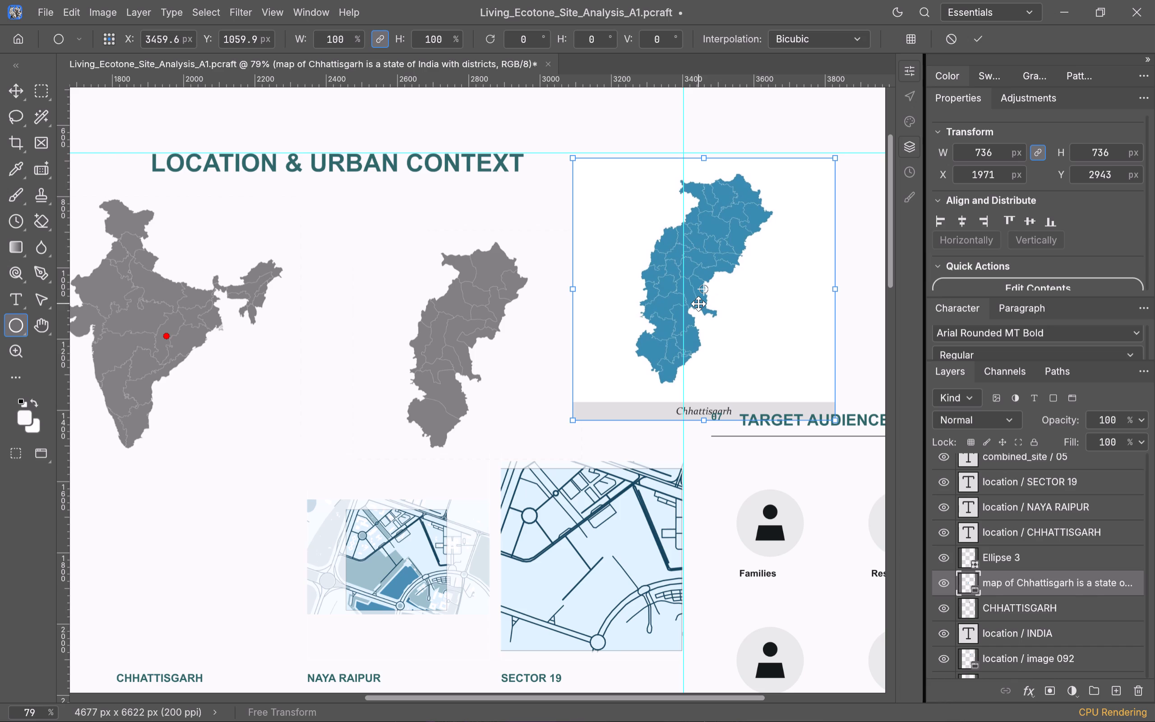
pyautogui.press('Return')
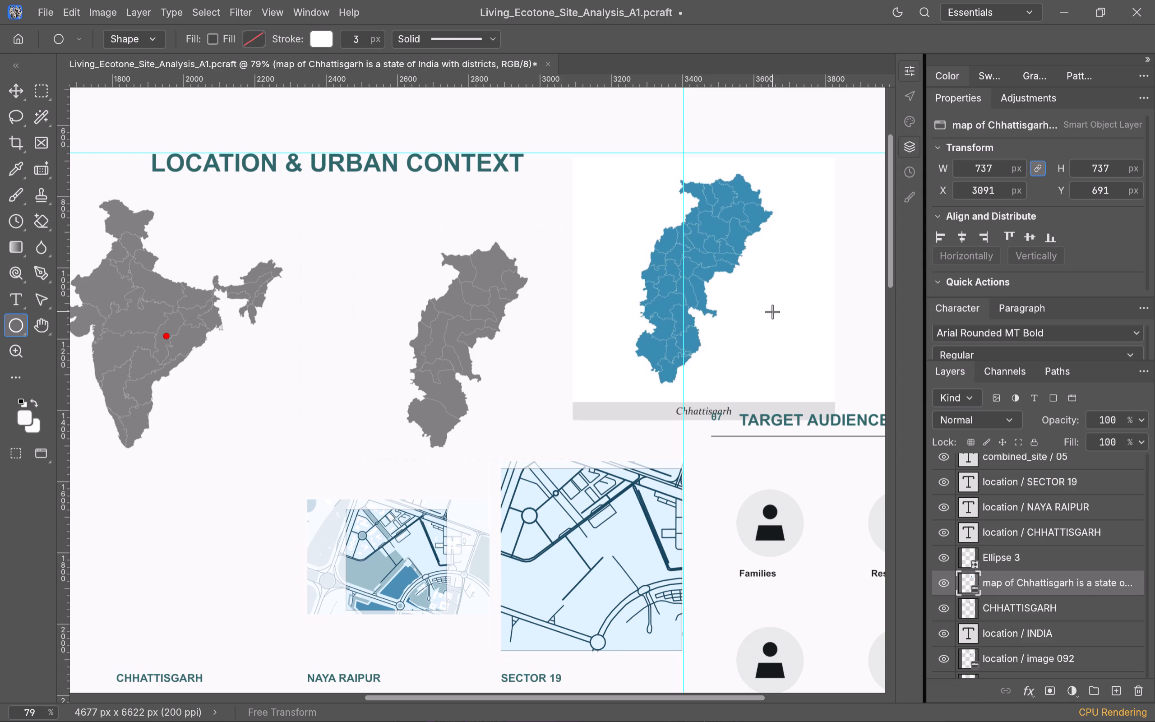
# Rasterize the placed Chhattisgarh district map layer.
pyautogui.click(37, 219)
pyautogui.rightClick(37, 211)
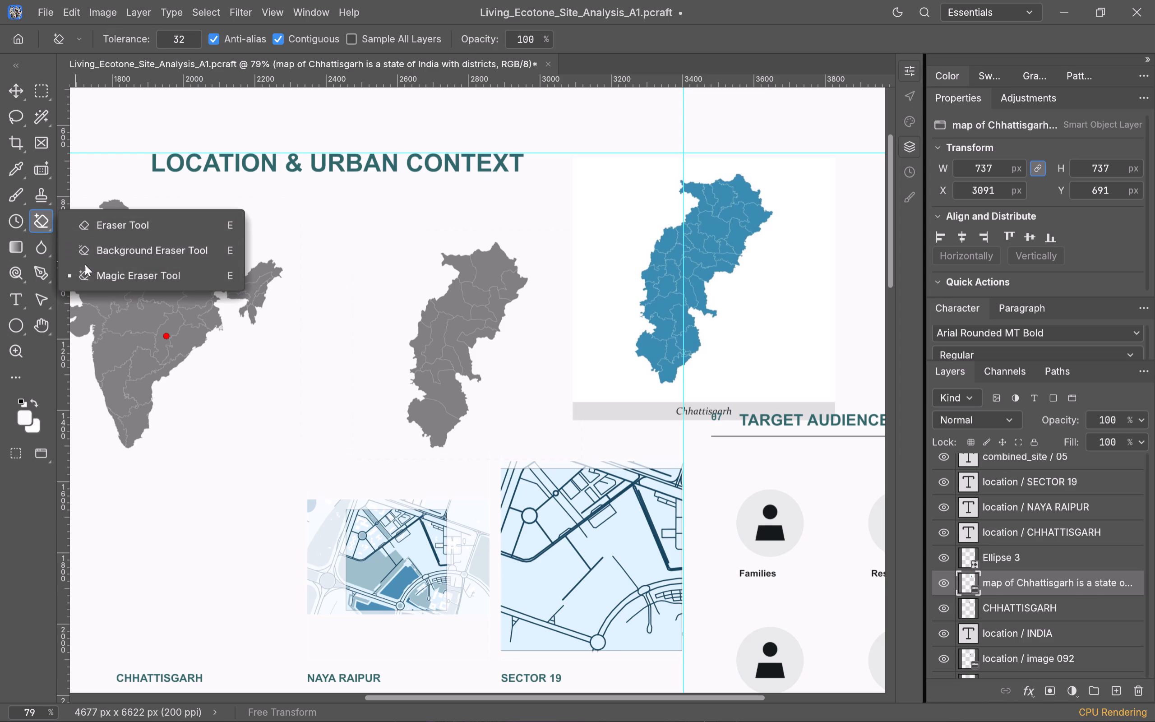
pyautogui.click(98, 277)
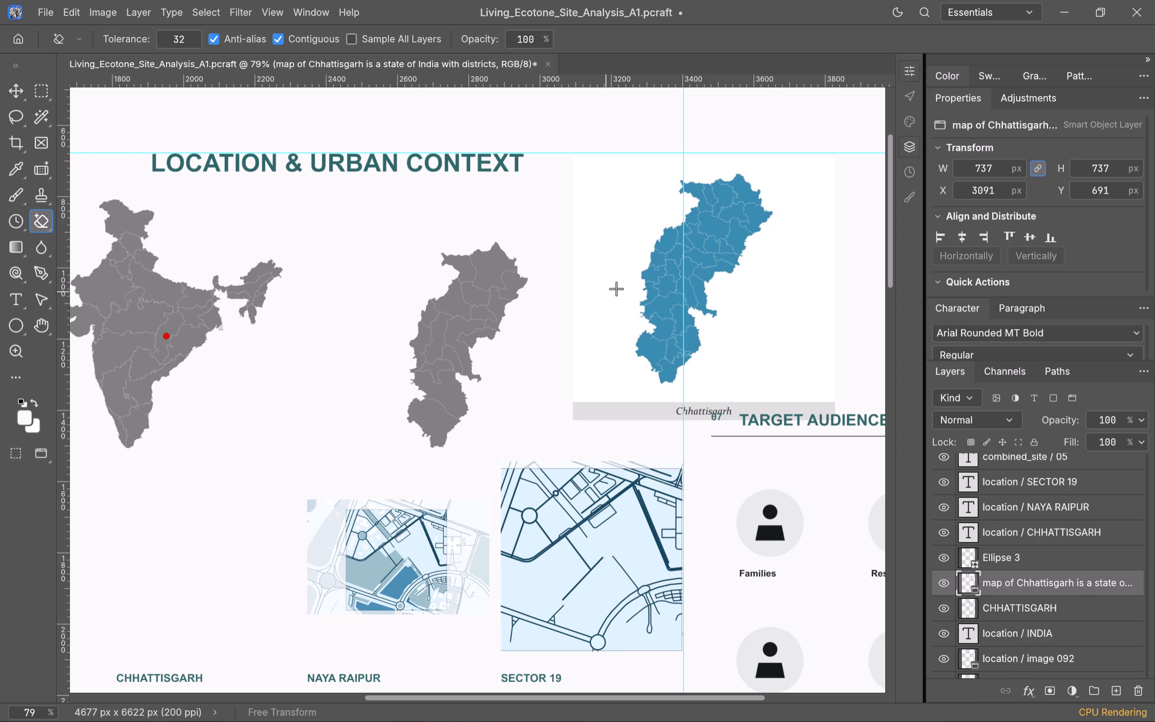
pyautogui.click(17, 89)
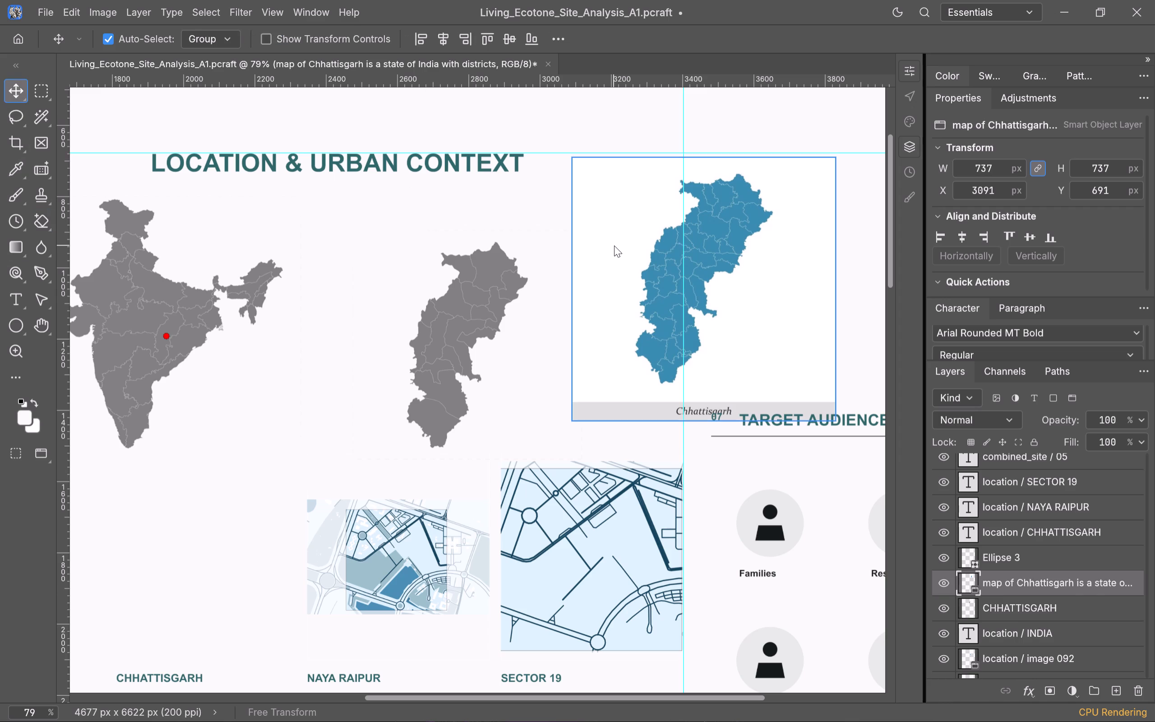
pyautogui.click(614, 245)
pyautogui.rightClick(614, 245)
pyautogui.click(660, 323)
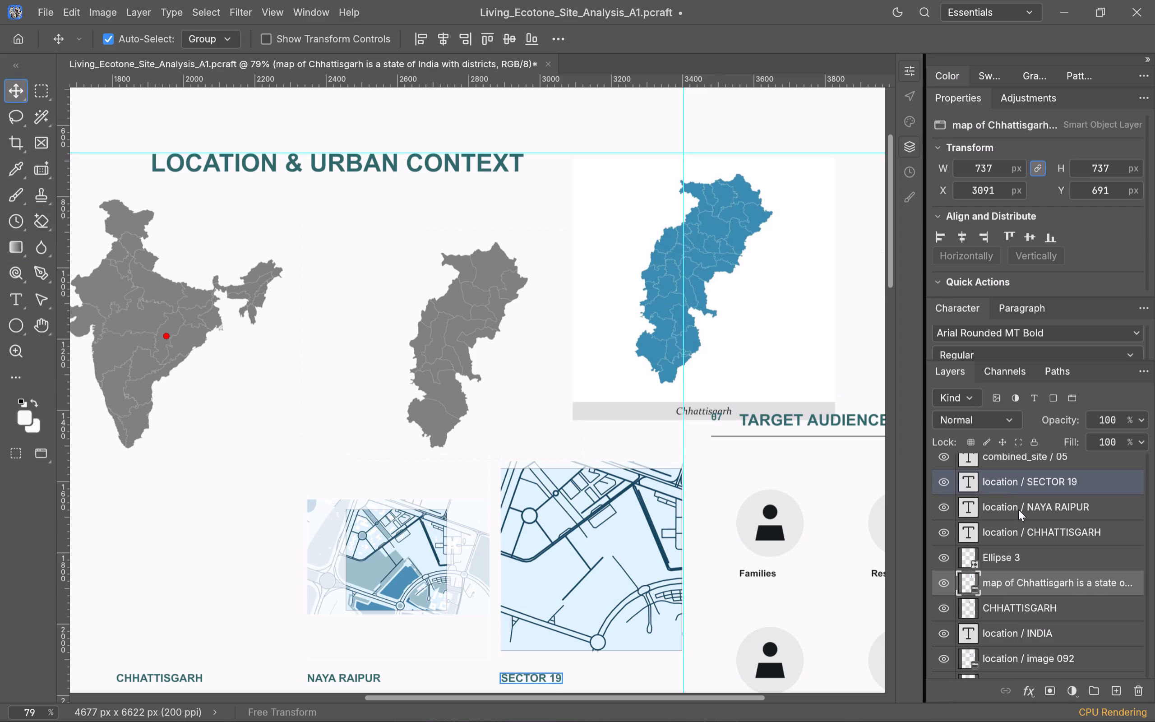
pyautogui.rightClick(1018, 581)
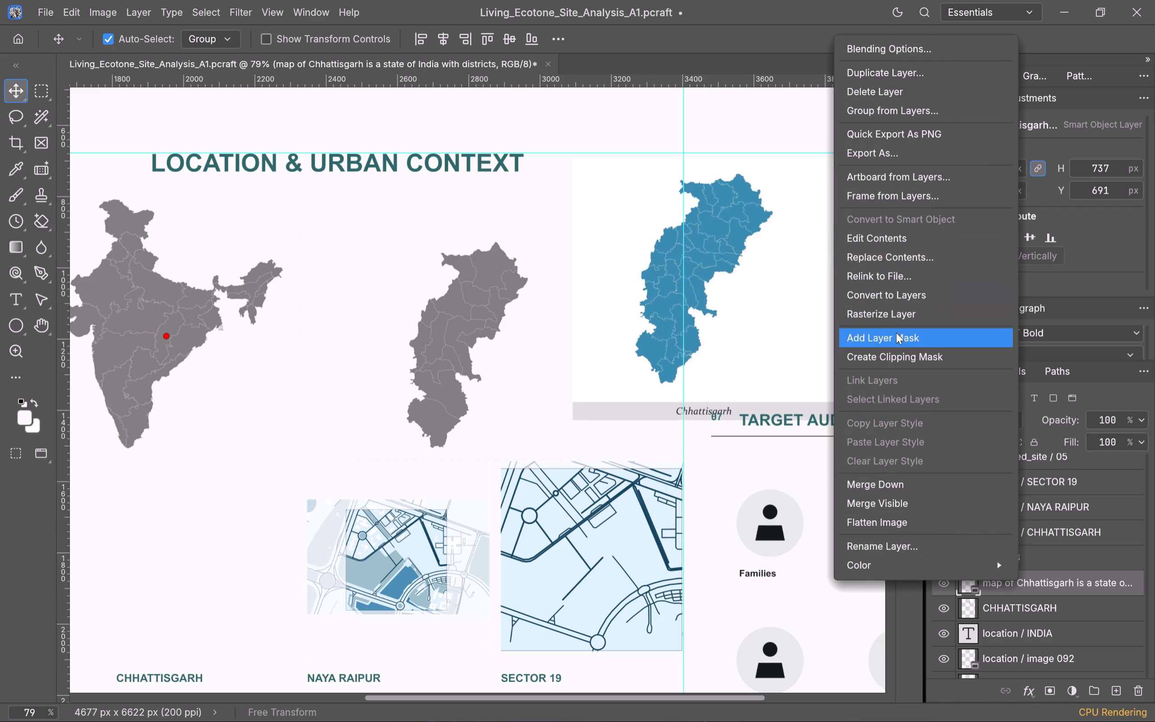
pyautogui.click(896, 310)
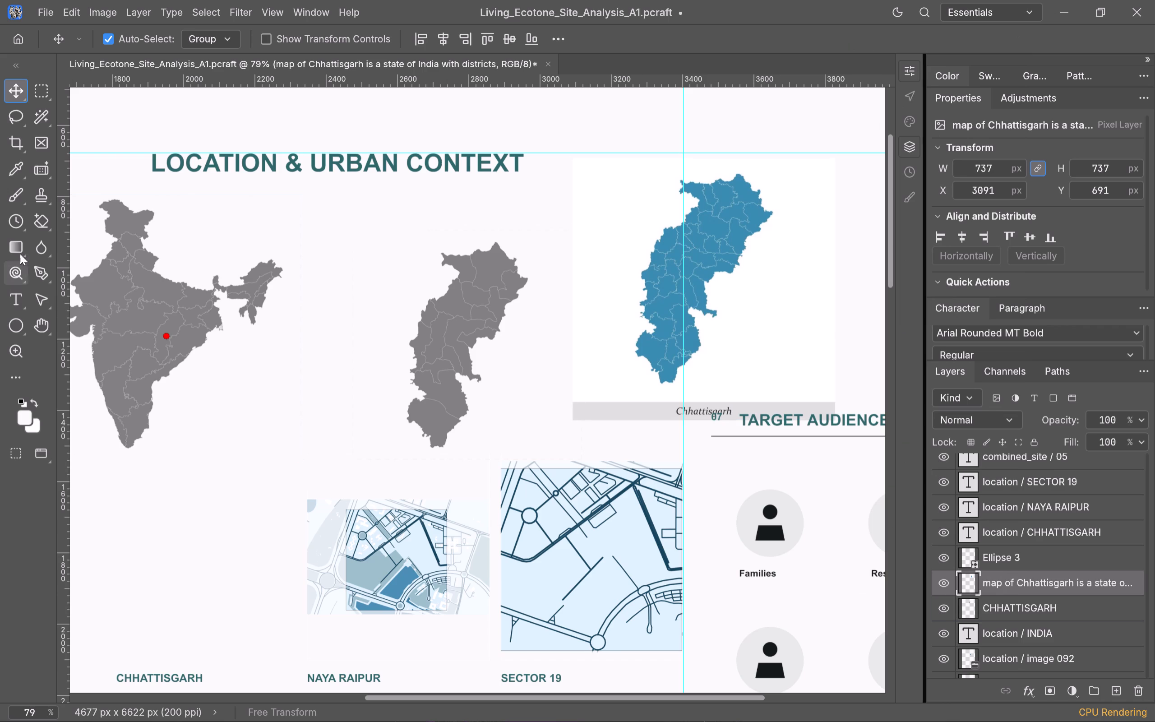
# Erase the white background around the blue Chhattisgarh map with the Magic Eraser at tolerance 32.
pyautogui.rightClick(39, 225)
pyautogui.click(113, 270)
pyautogui.click(595, 289)
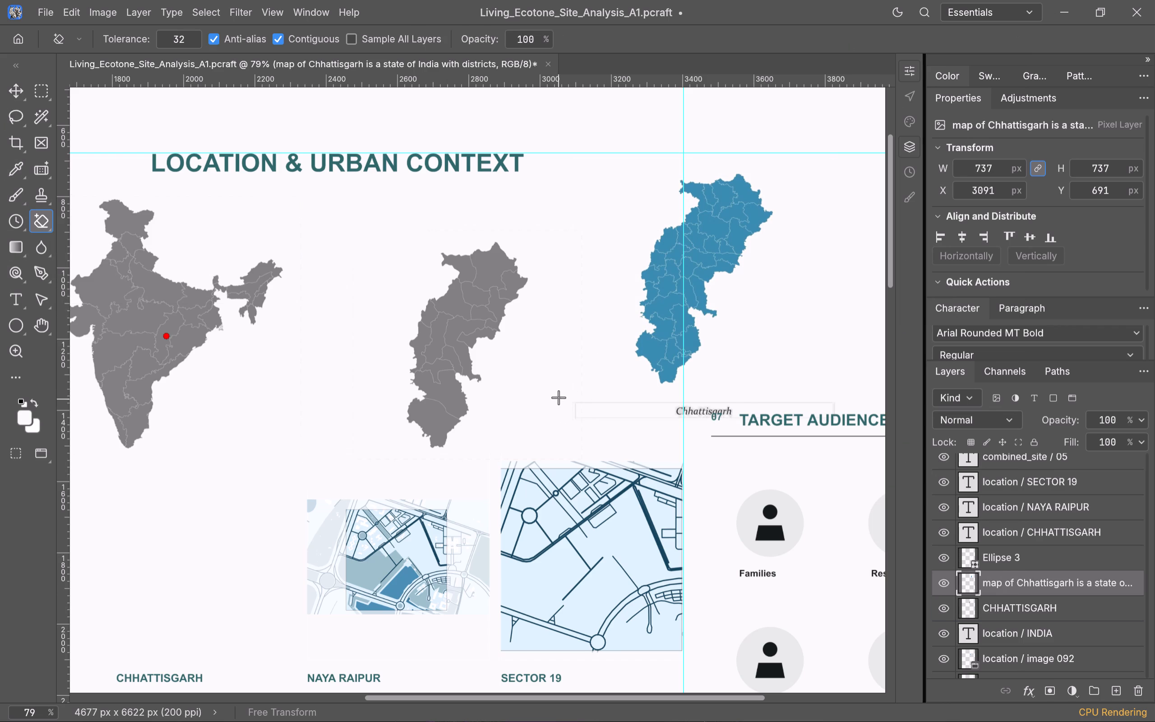
# Delete the Chhattisgarh caption strip beneath the blue map using a rectangular selection, and clear the selection.
pyautogui.click(37, 88)
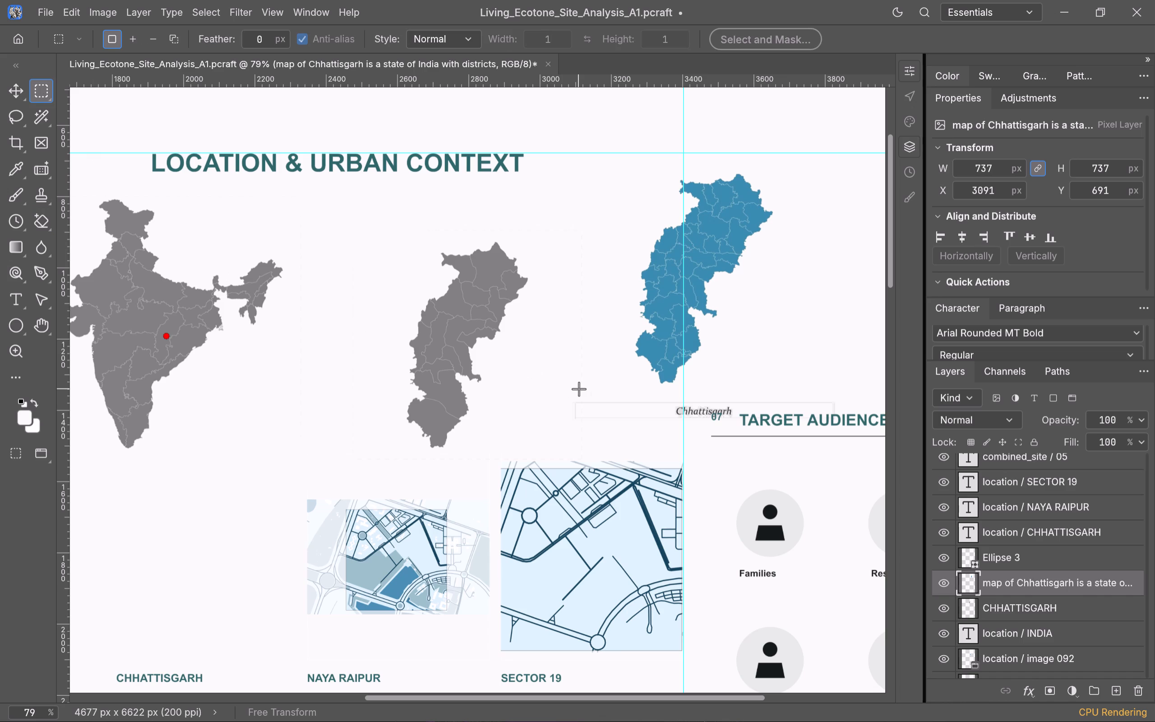
pyautogui.moveTo(559, 393); pyautogui.dragTo(855, 434)
pyautogui.press('Delete')
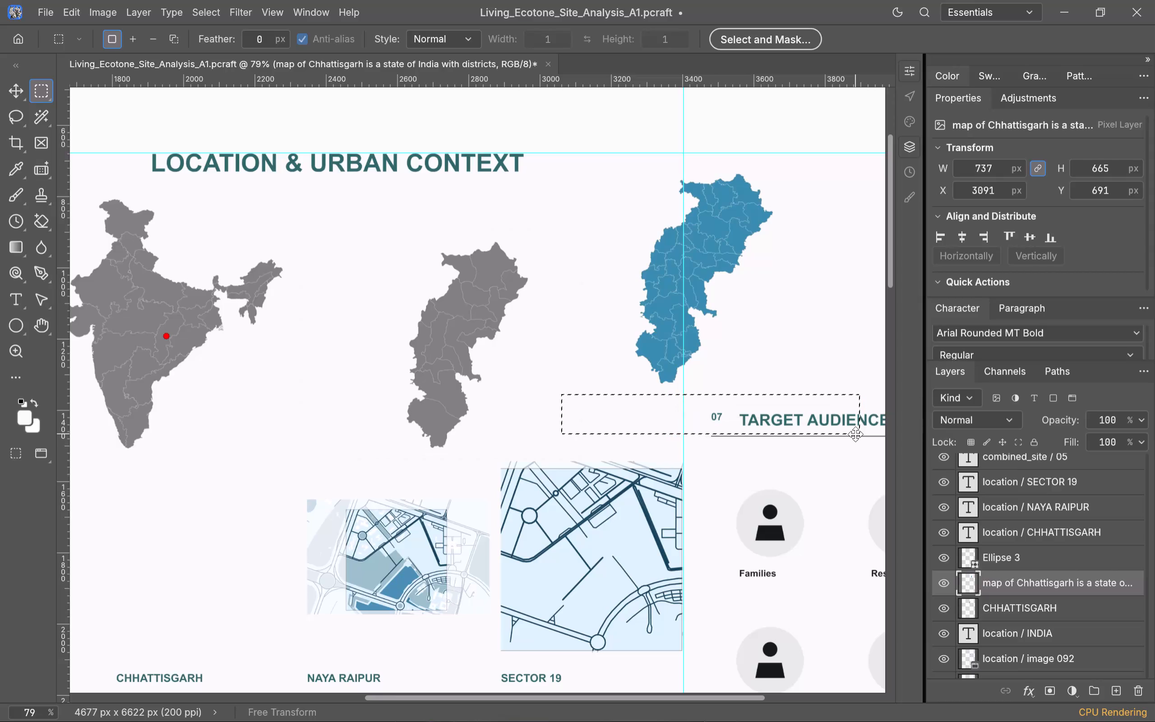
pyautogui.scroll(1, 753, 361)
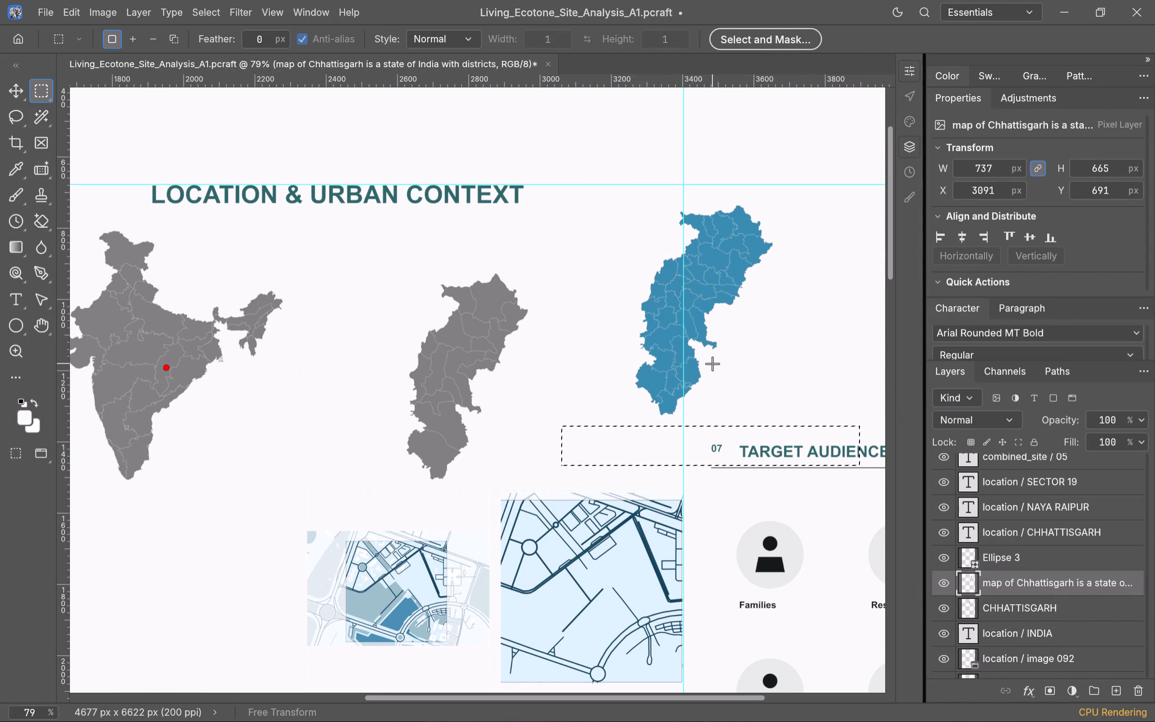
pyautogui.press('Escape')
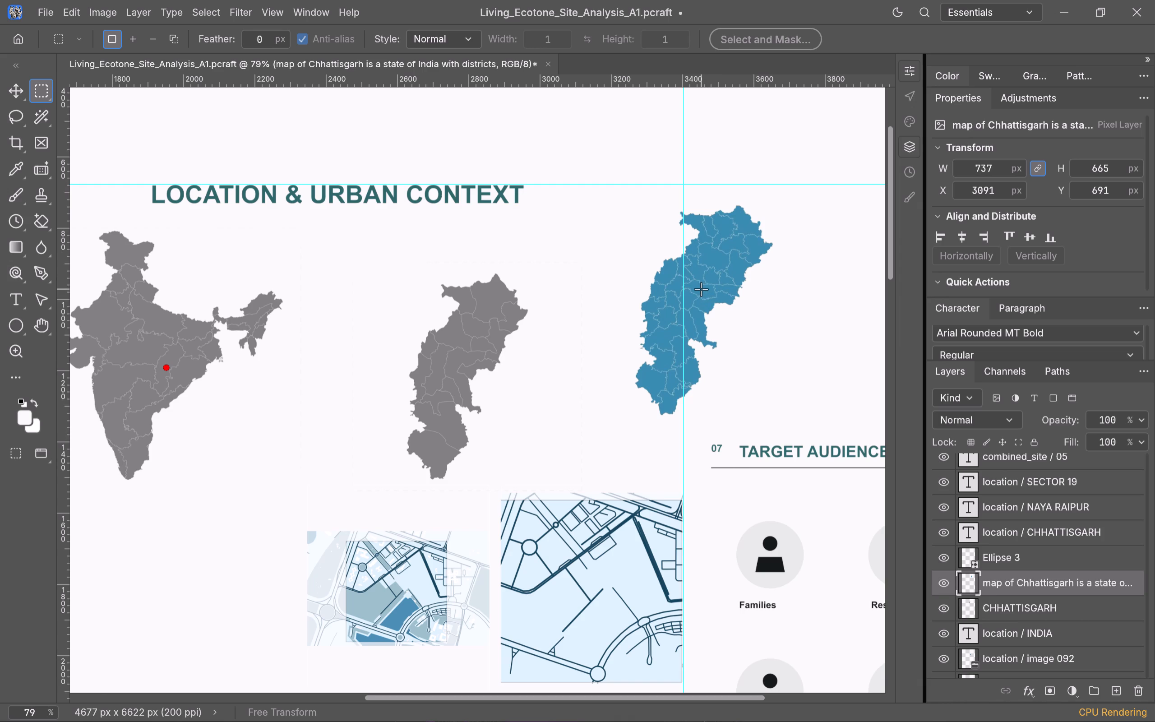
# Free Transform the blue Chhattisgarh map onto the grey Chhattisgarh map, centred at about X 2782, Y 1217 px.
pyautogui.hotkey('ctrl', 't')
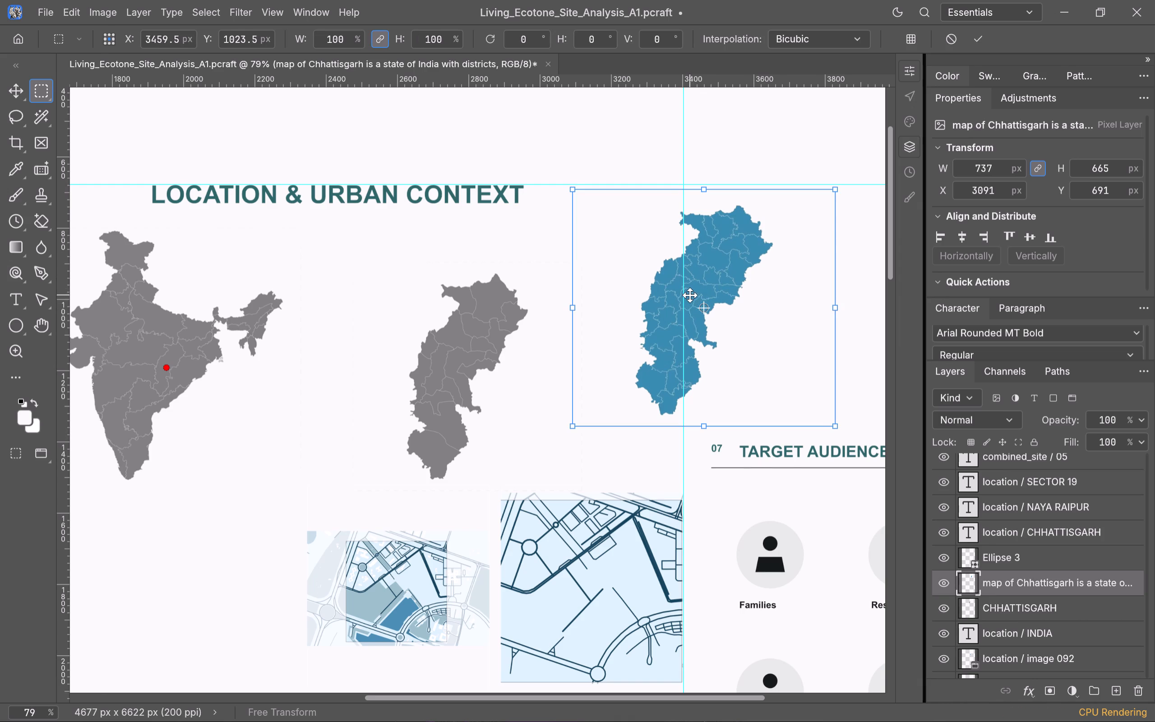
pyautogui.moveTo(690, 295); pyautogui.dragTo(486, 366)
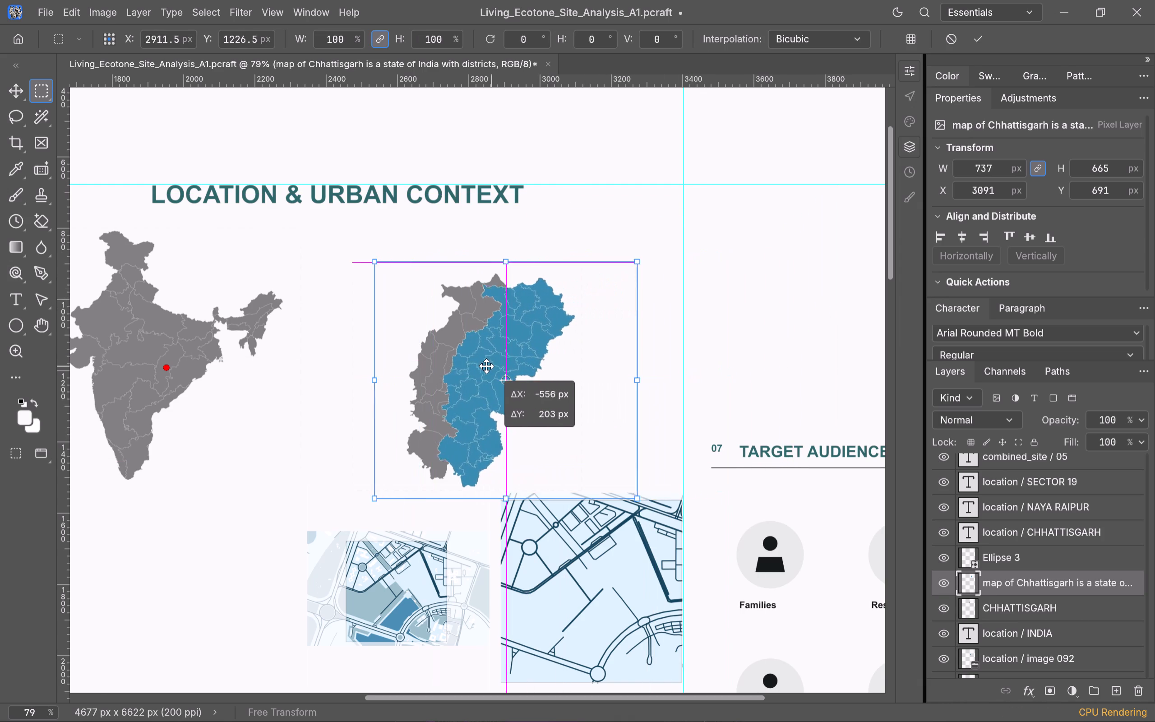
pyautogui.moveTo(486, 366); pyautogui.dragTo(449, 365)
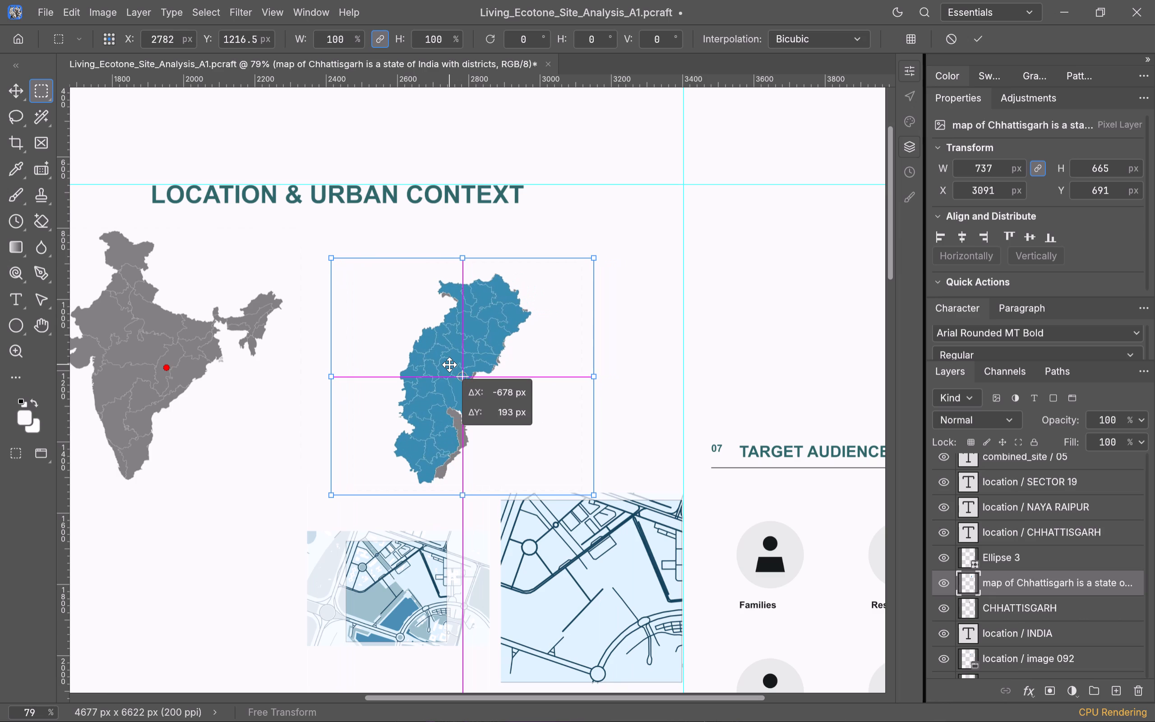
pyautogui.moveTo(449, 365); pyautogui.dragTo(452, 365)
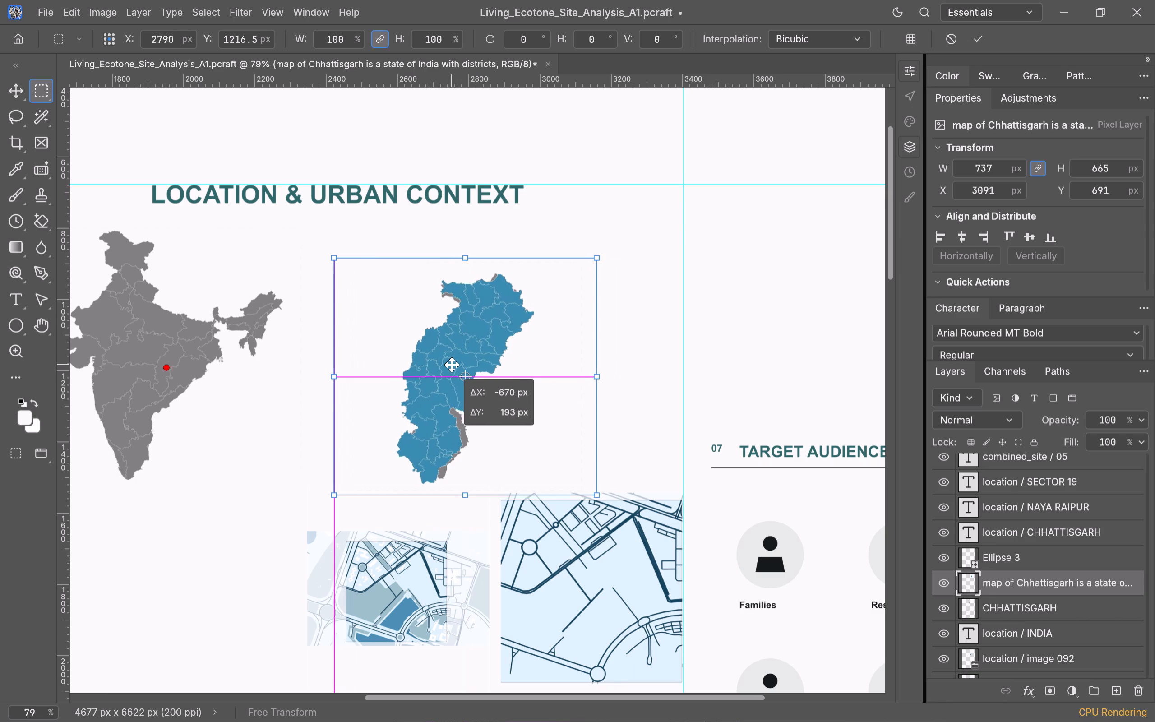
pyautogui.moveTo(452, 365); pyautogui.dragTo(450, 365)
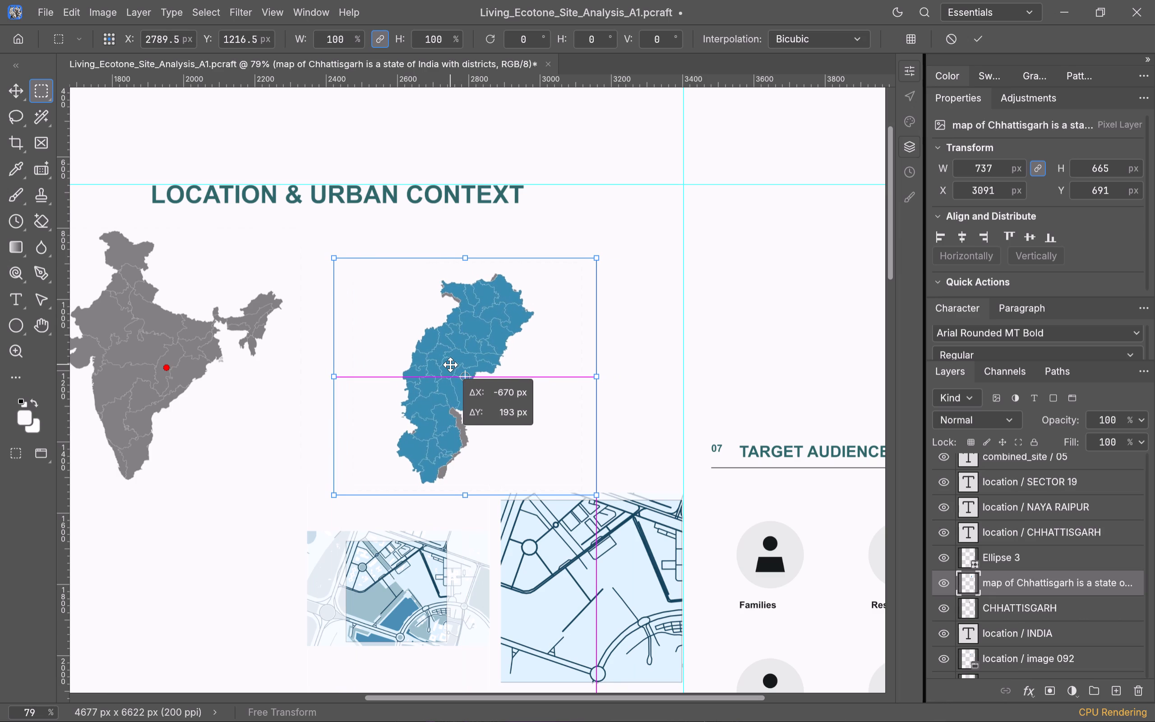
pyautogui.moveTo(450, 365); pyautogui.dragTo(449, 365)
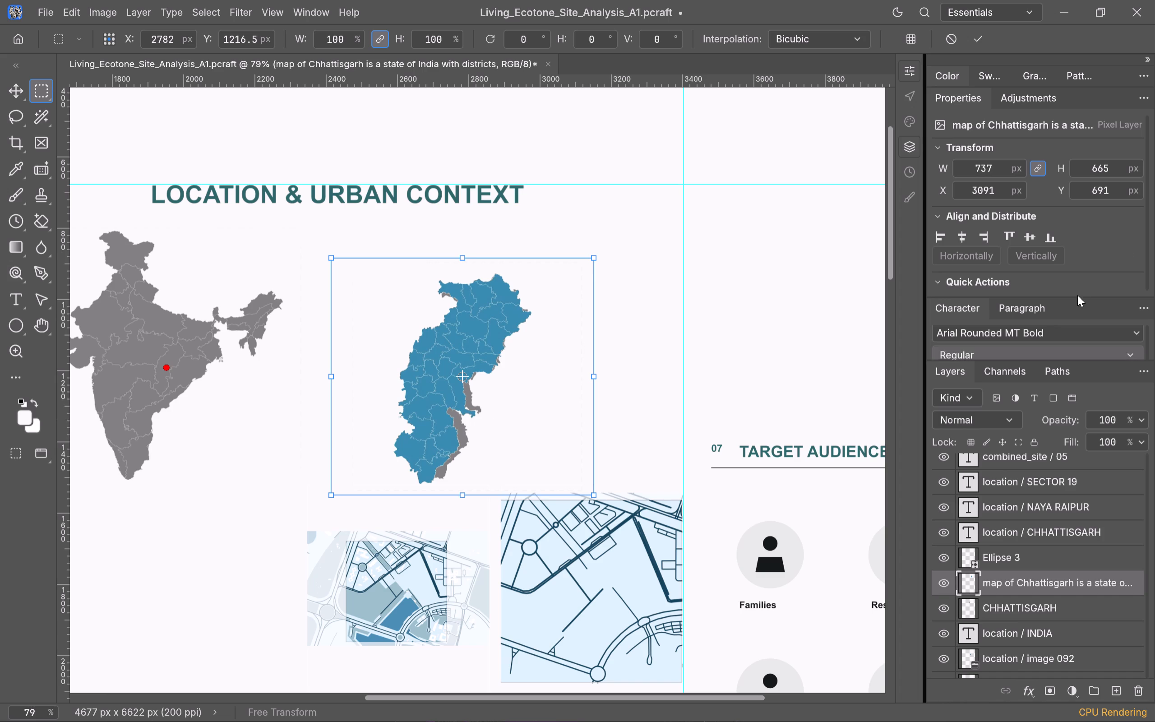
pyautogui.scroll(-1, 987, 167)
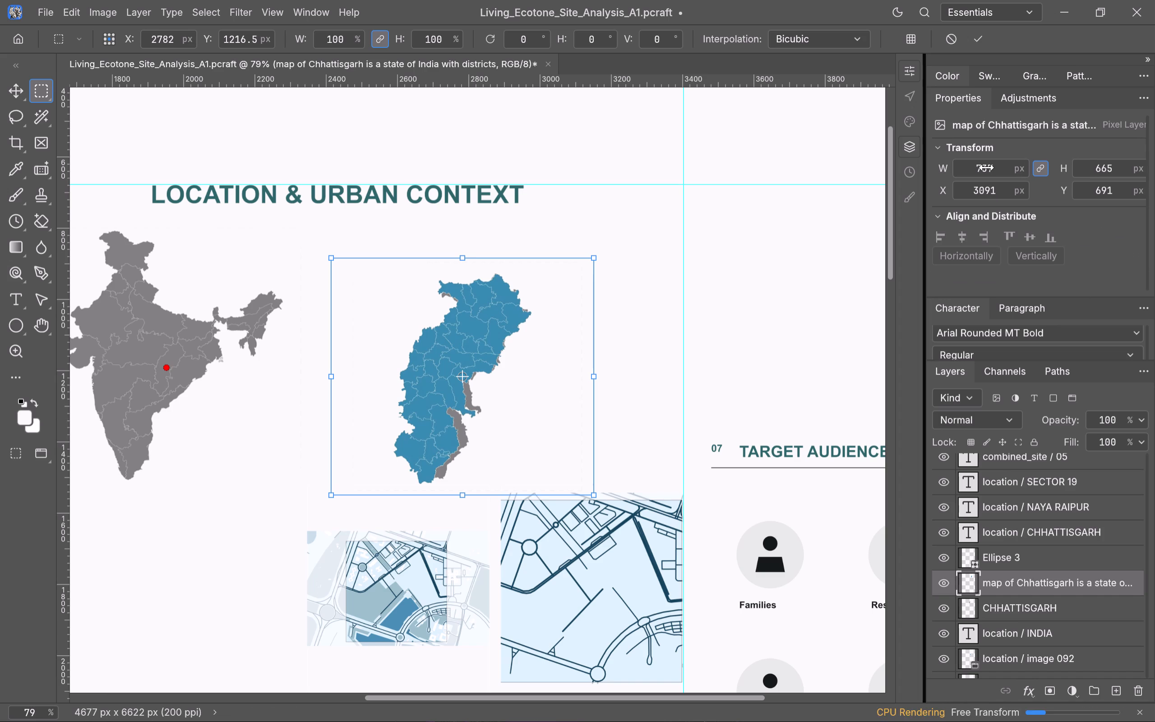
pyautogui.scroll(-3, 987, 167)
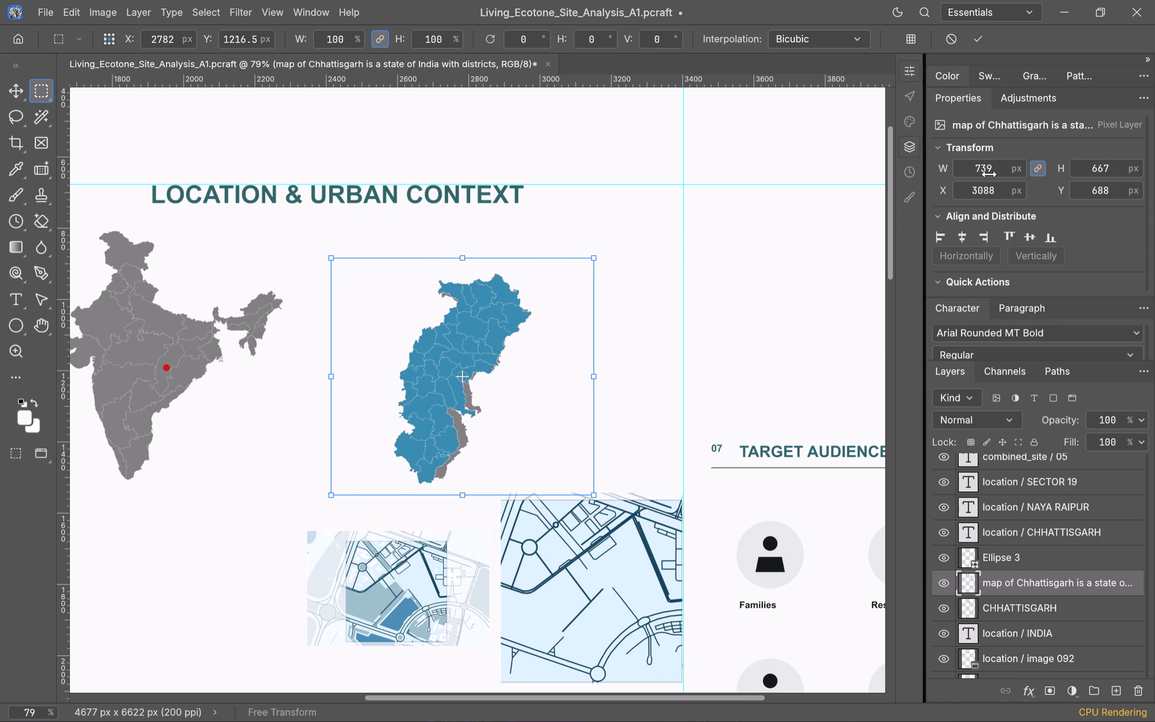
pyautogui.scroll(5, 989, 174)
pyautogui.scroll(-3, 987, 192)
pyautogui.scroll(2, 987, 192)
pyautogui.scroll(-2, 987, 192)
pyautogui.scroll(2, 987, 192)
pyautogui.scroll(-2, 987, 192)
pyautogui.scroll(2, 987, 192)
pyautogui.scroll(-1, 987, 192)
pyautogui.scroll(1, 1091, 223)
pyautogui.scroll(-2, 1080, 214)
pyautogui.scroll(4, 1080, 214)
# Scale the blue Chhattisgarh map to about 97.4% and align it over the grey map, centred at about X 2787, Y 1218 px.
pyautogui.moveTo(329, 495); pyautogui.dragTo(351, 479)
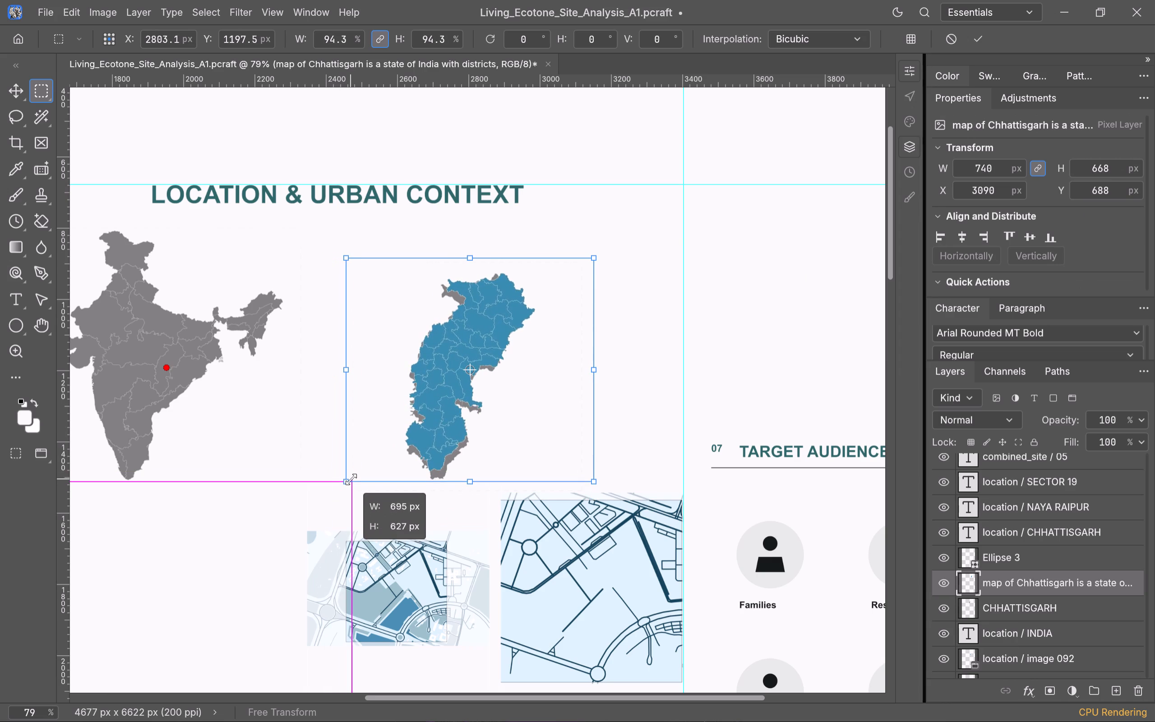
pyautogui.moveTo(351, 479); pyautogui.dragTo(342, 489)
pyautogui.moveTo(435, 374); pyautogui.dragTo(423, 380)
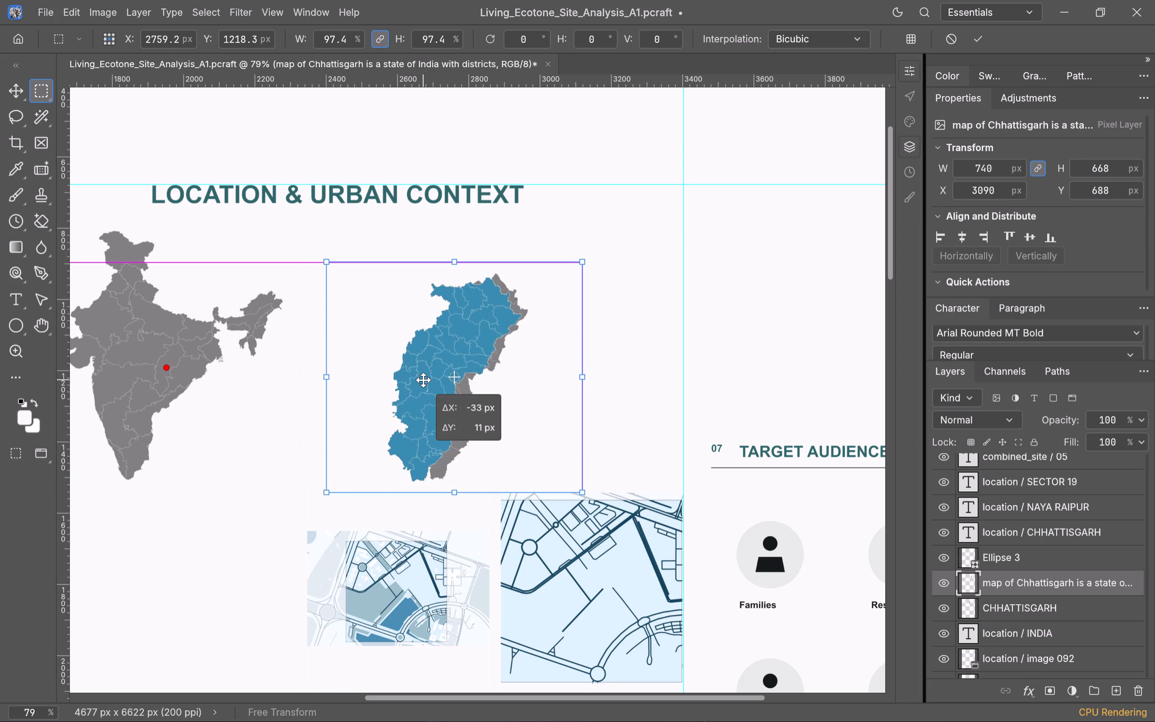
pyautogui.moveTo(423, 380); pyautogui.dragTo(434, 380)
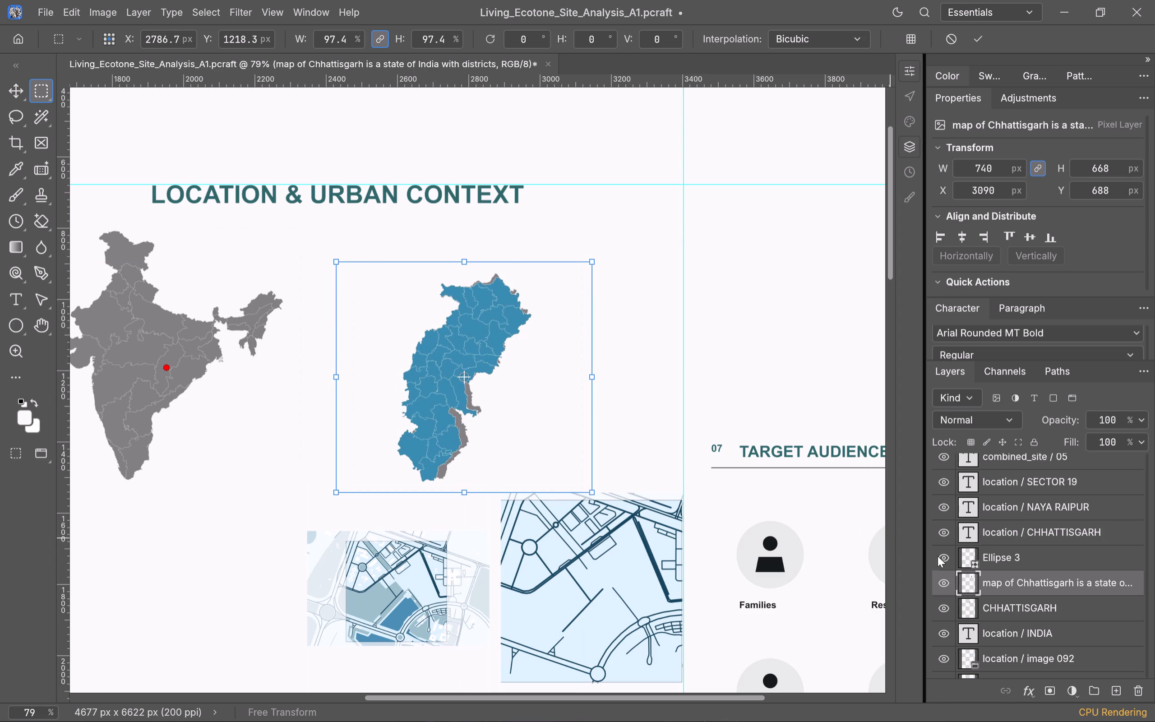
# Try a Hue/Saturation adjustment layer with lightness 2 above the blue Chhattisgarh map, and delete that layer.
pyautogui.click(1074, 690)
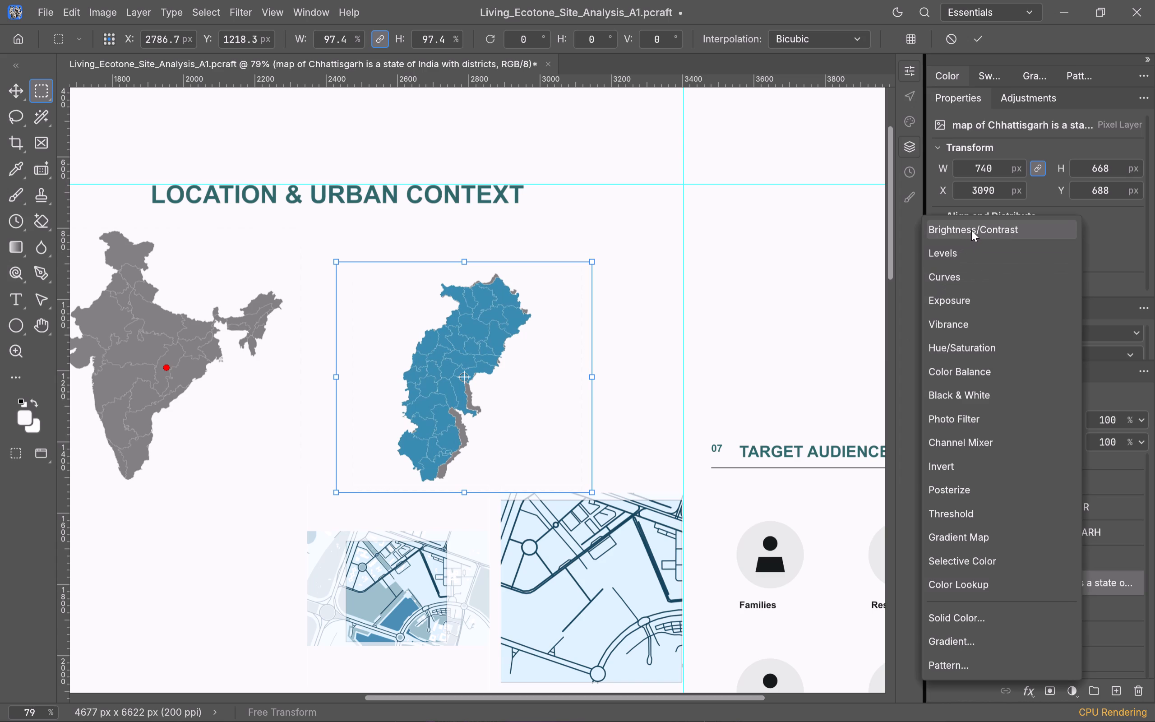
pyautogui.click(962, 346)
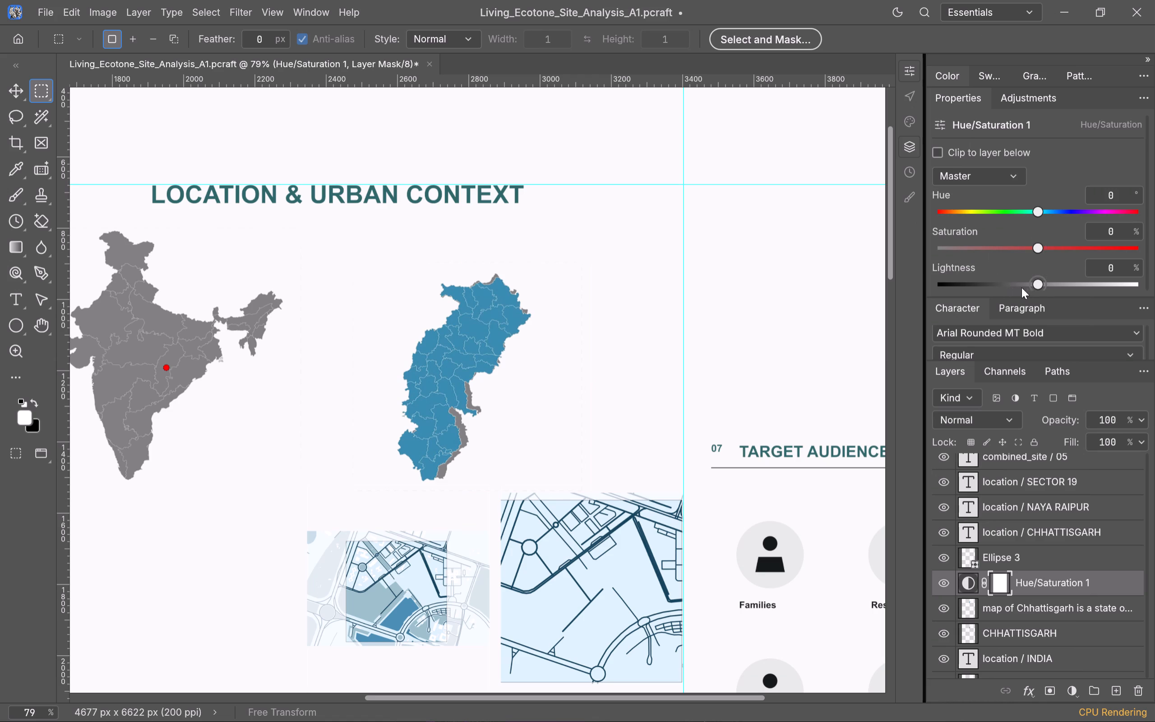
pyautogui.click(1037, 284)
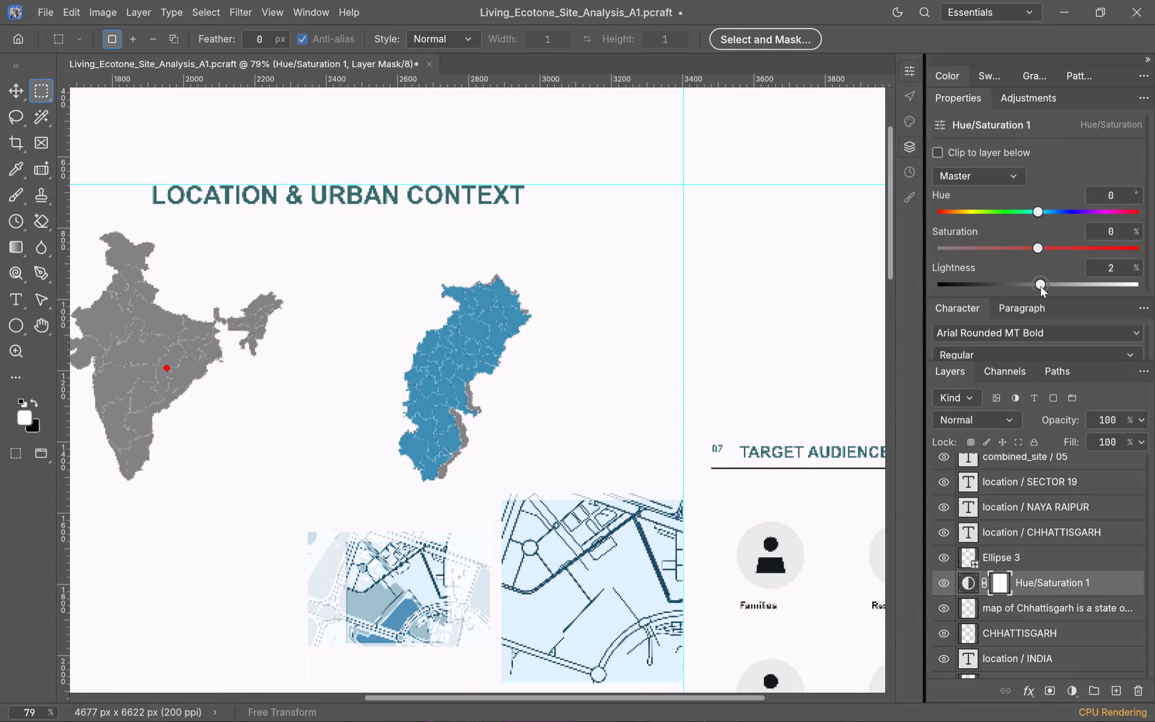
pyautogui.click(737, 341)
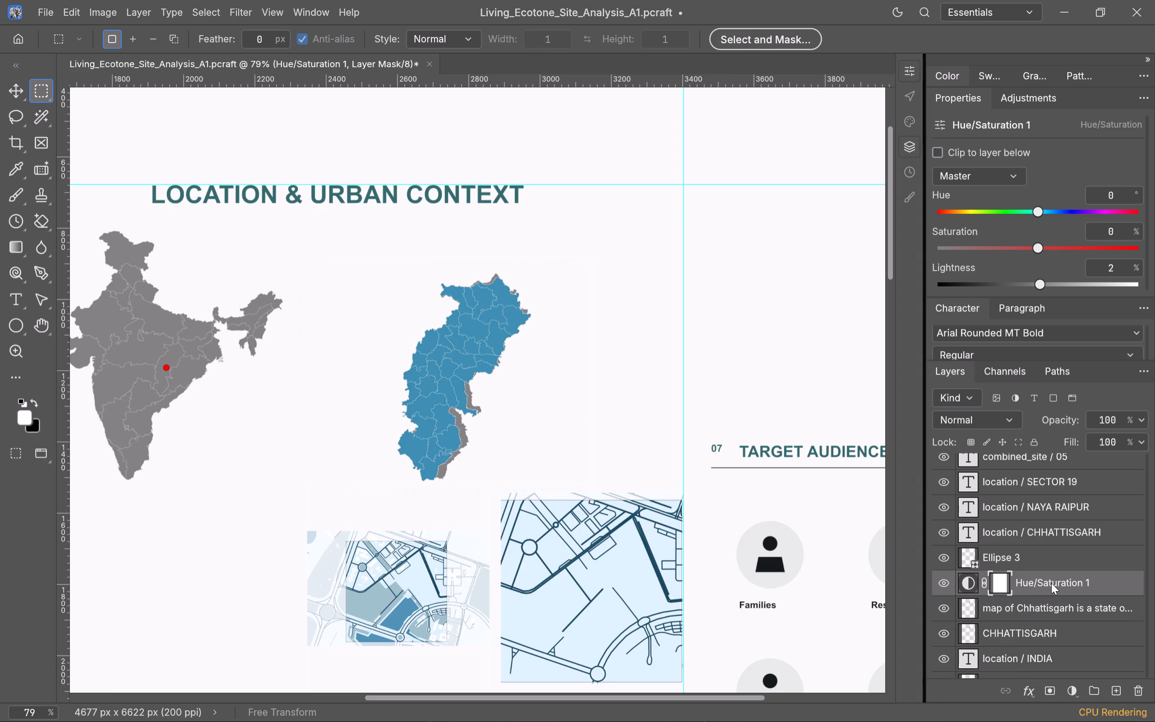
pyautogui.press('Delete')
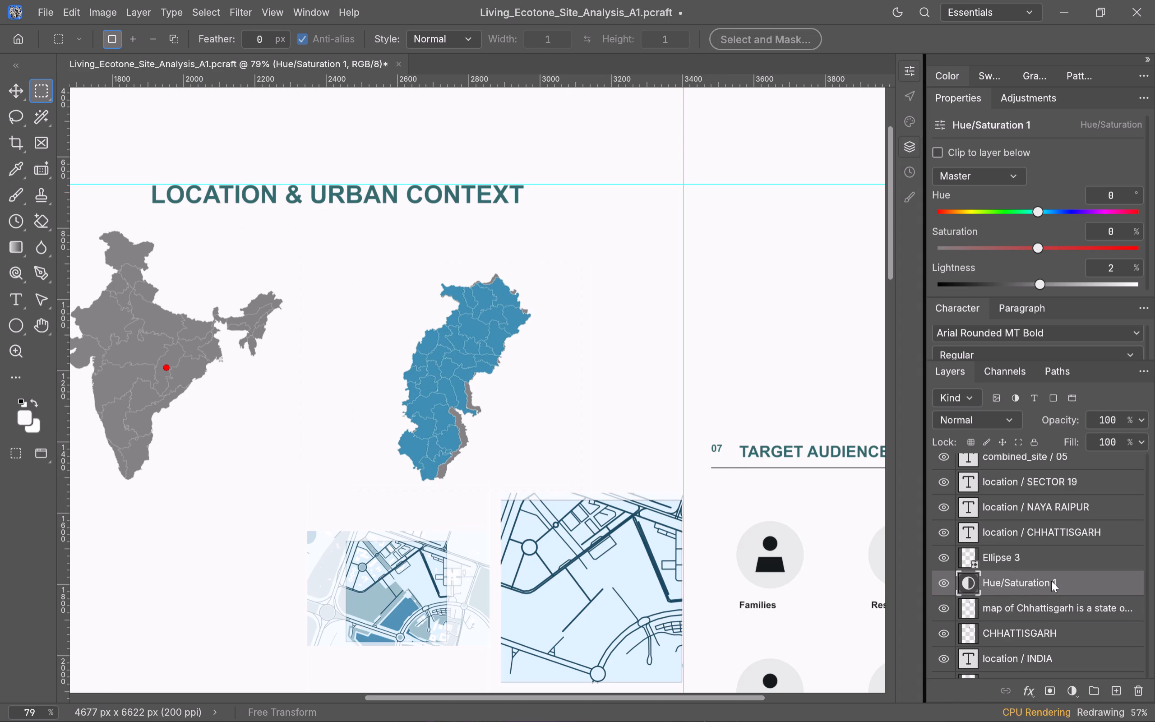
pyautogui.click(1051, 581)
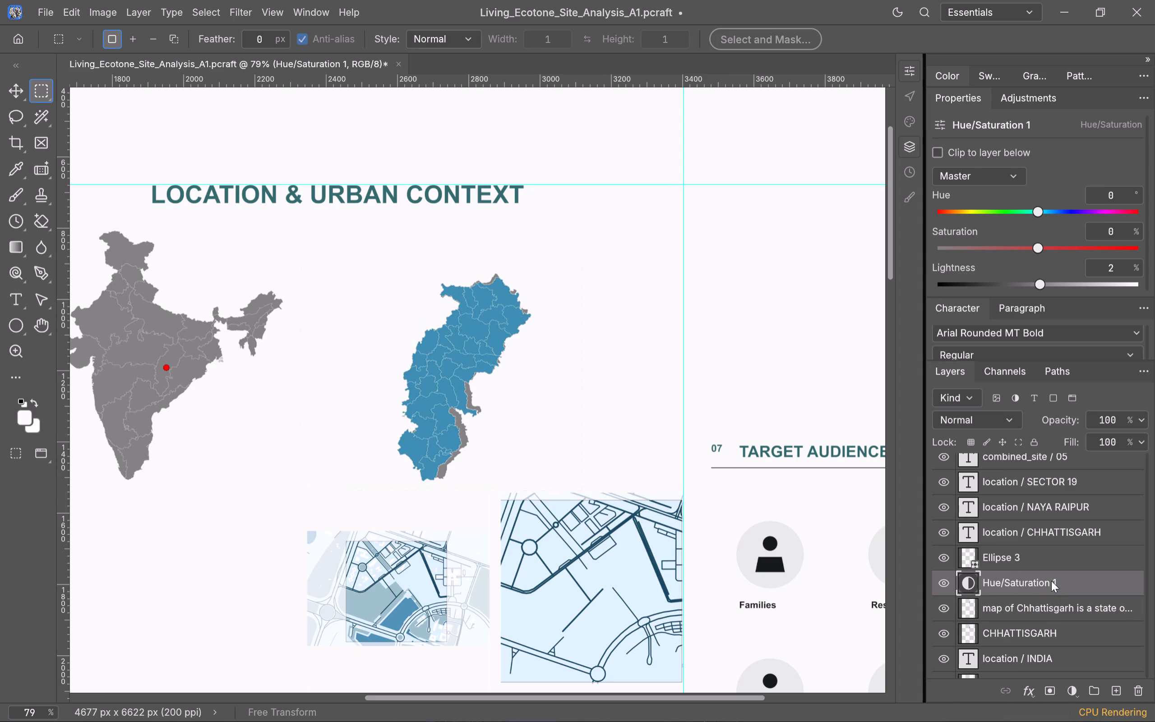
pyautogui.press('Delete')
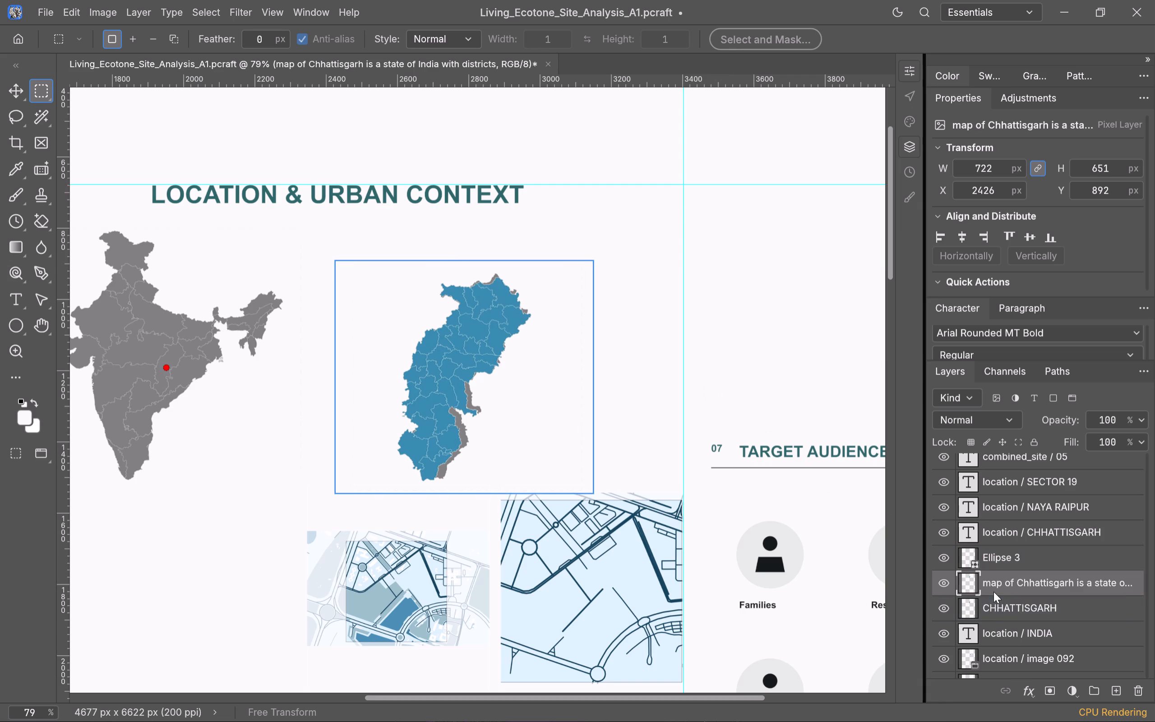
# Apply a Hue/Saturation adjustment directly to the blue Chhattisgarh map layer with saturation -82 and lightness -31.
pyautogui.click(1047, 584)
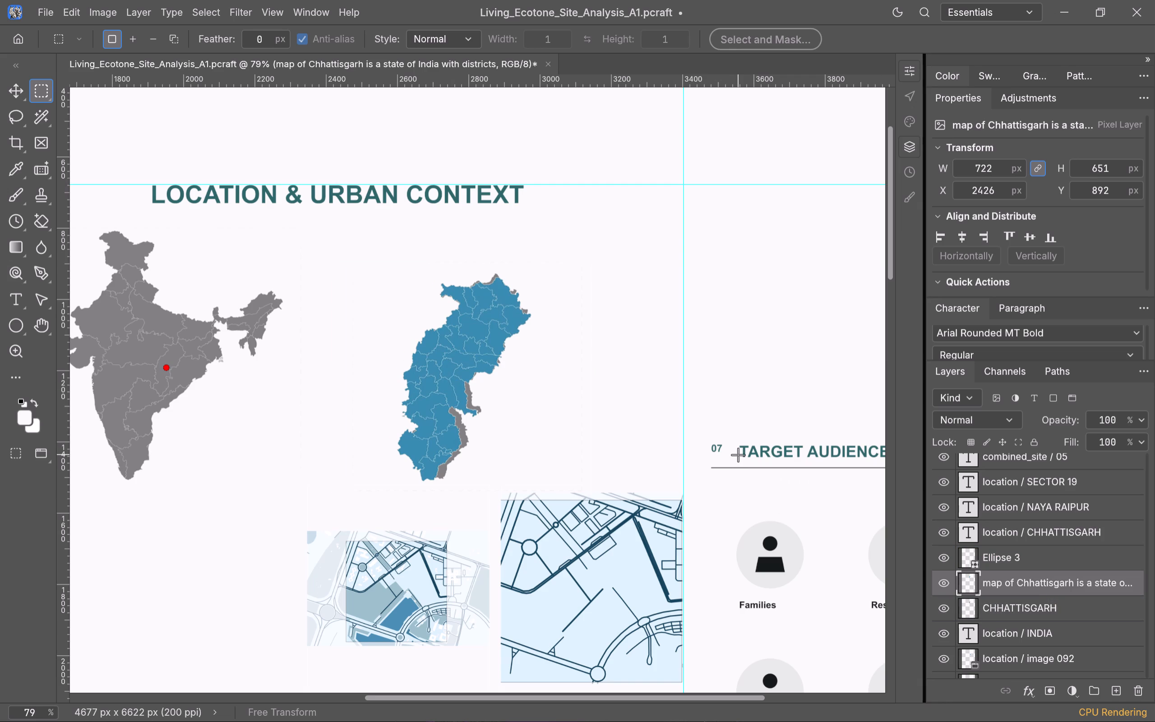
pyautogui.hotkey('ctrl', 't')
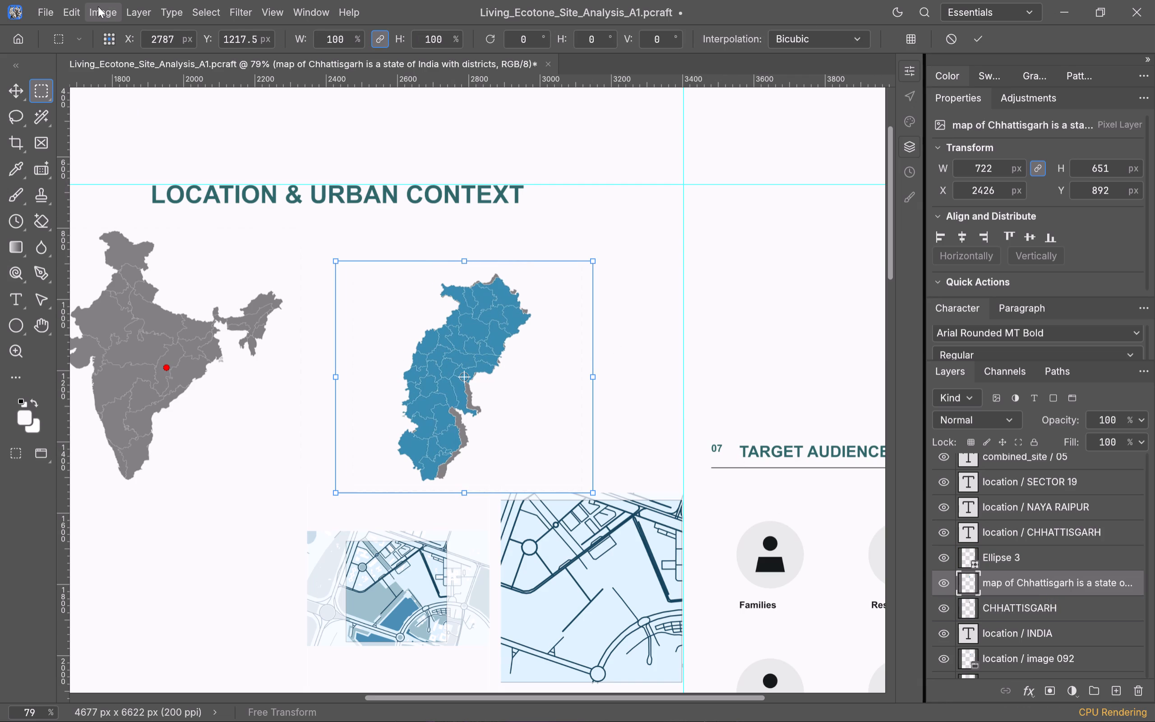
pyautogui.click(73, 12)
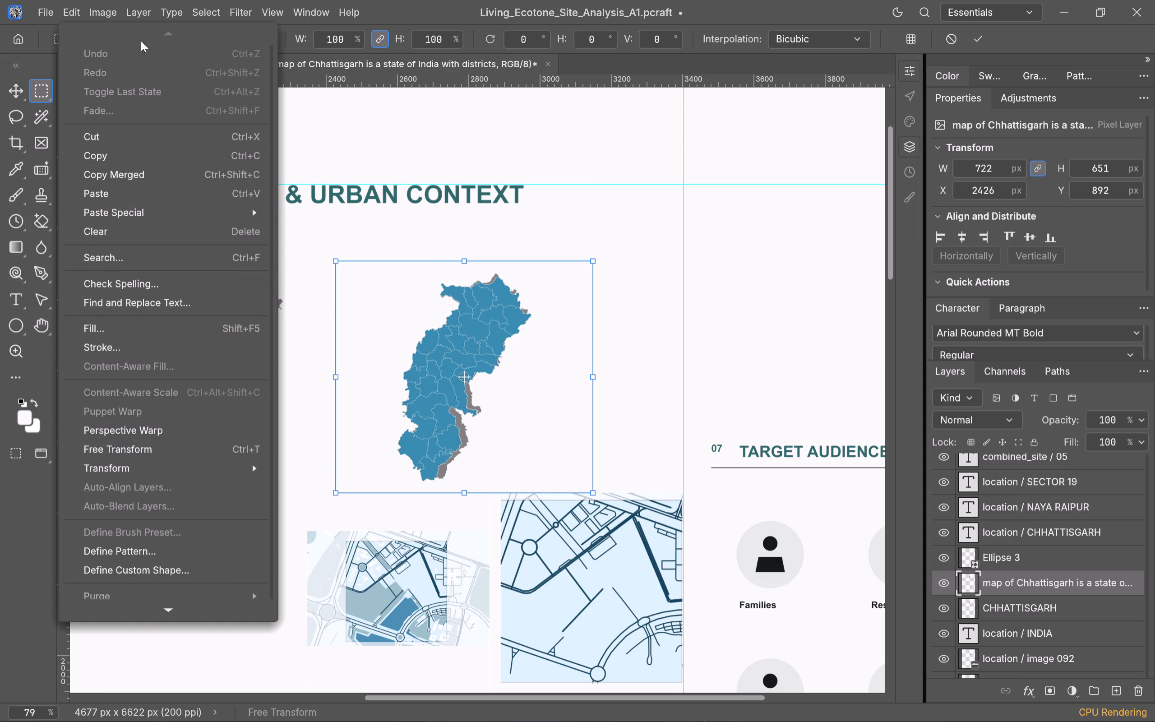
pyautogui.click(105, 11)
pyautogui.click(105, 11)
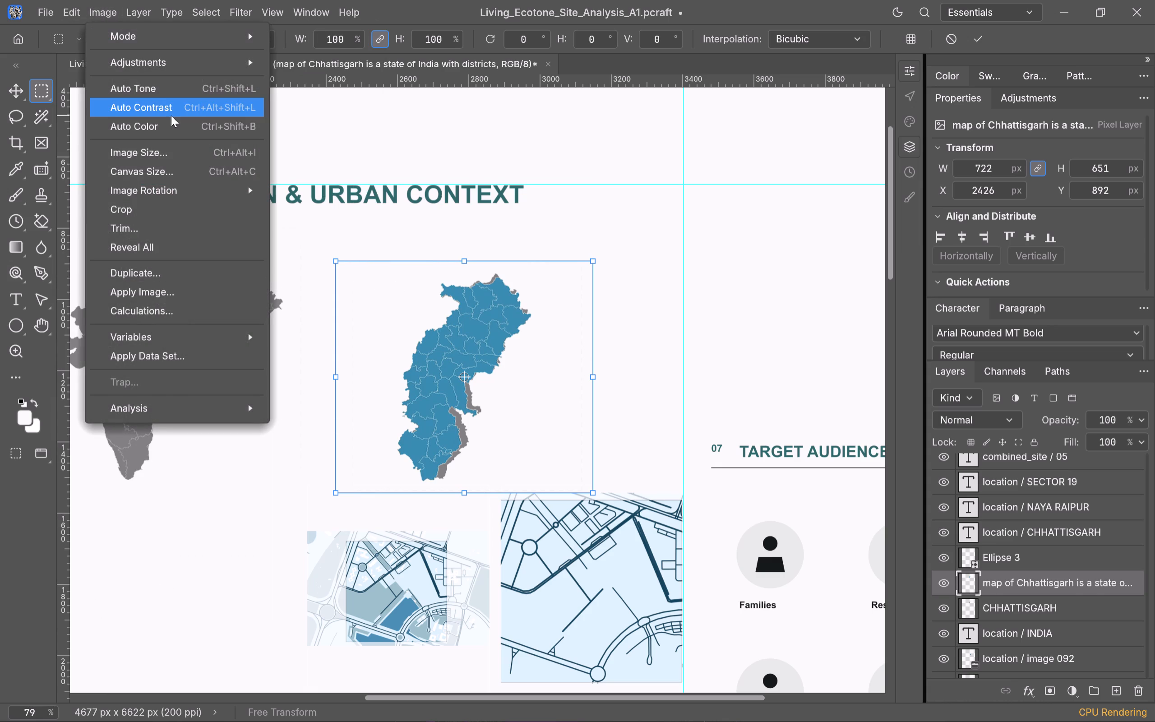
pyautogui.click(166, 63)
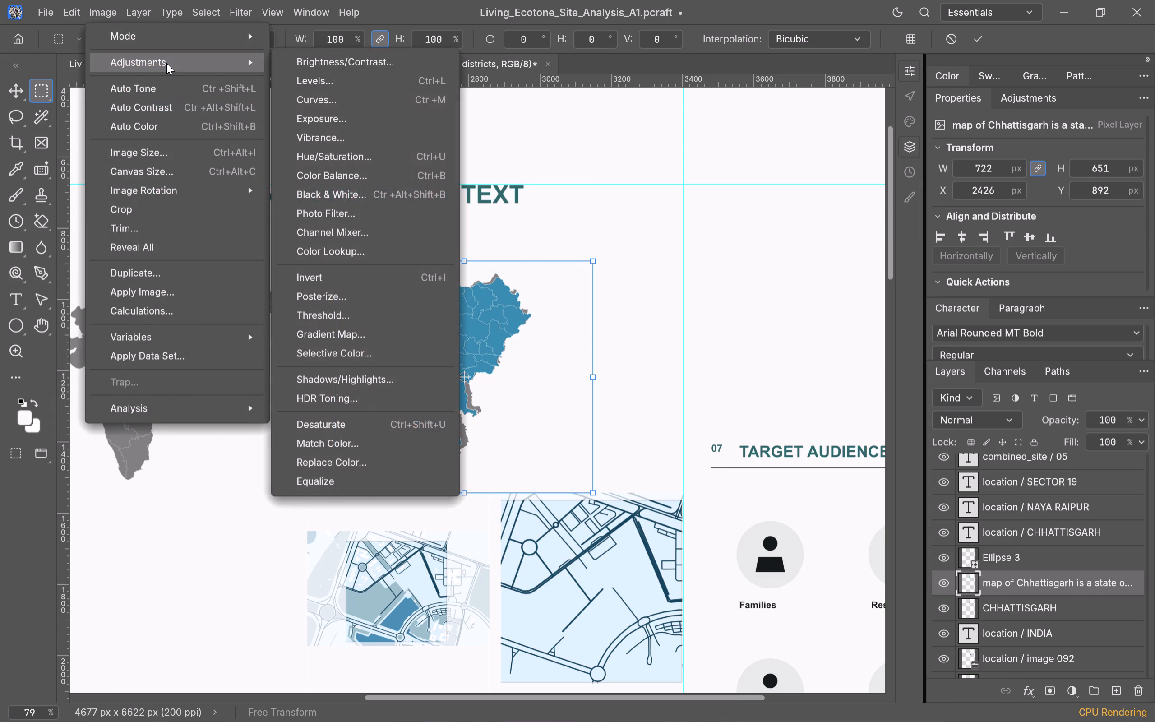
pyautogui.click(350, 152)
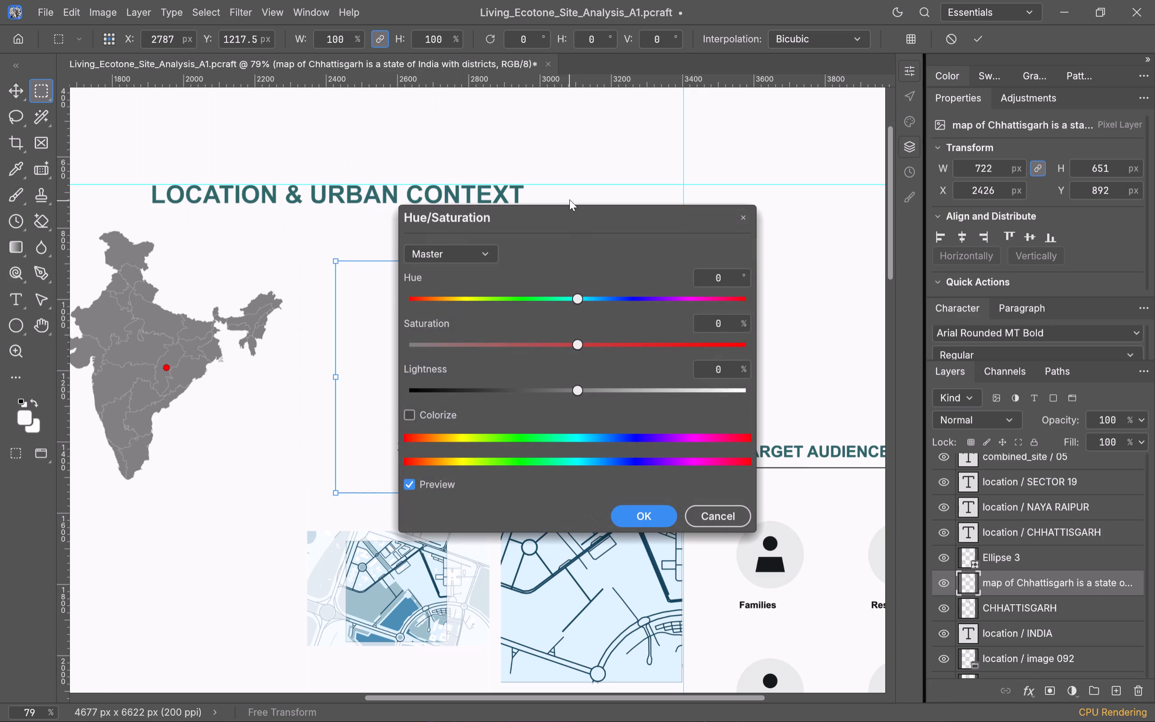
pyautogui.moveTo(569, 213); pyautogui.dragTo(794, 215)
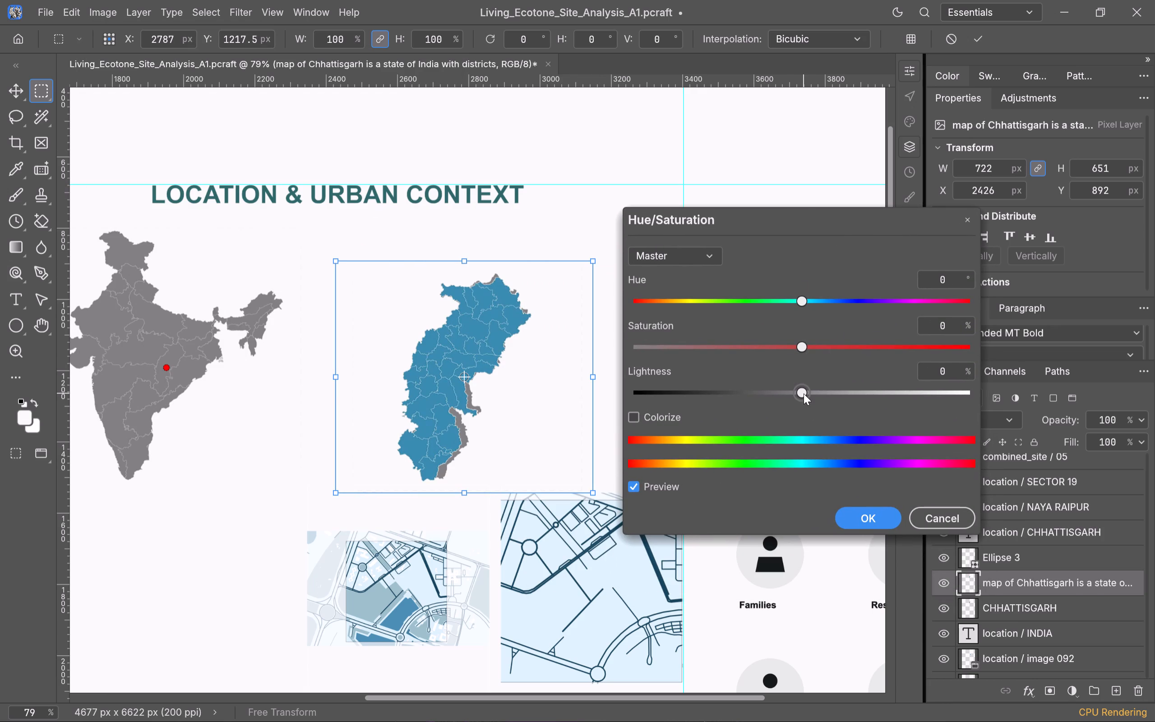
pyautogui.moveTo(804, 393); pyautogui.dragTo(763, 397)
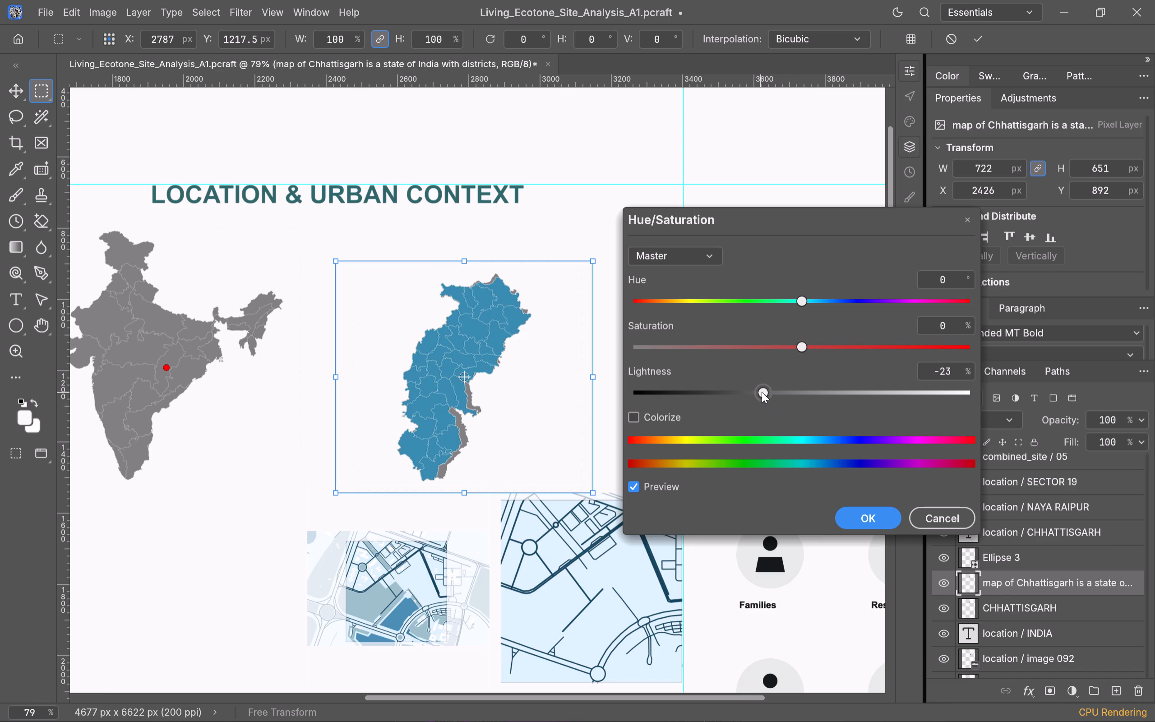
pyautogui.moveTo(762, 392); pyautogui.dragTo(749, 395)
pyautogui.moveTo(801, 344); pyautogui.dragTo(674, 346)
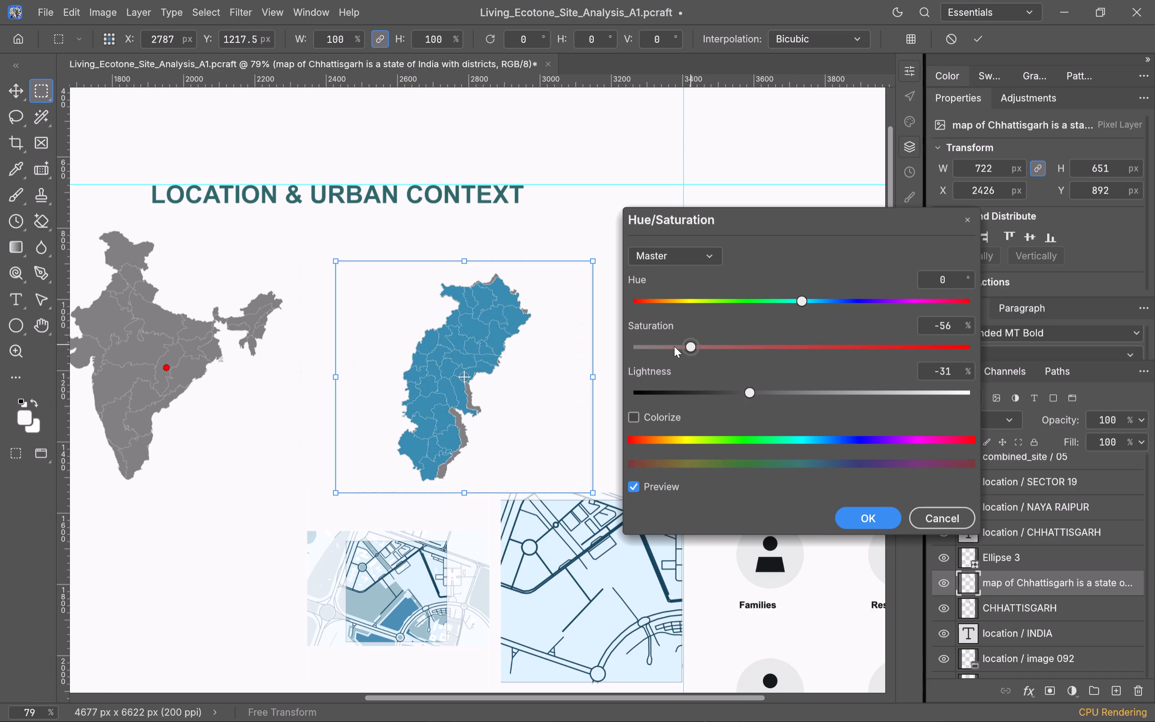
pyautogui.moveTo(674, 346); pyautogui.dragTo(664, 346)
pyautogui.click(857, 519)
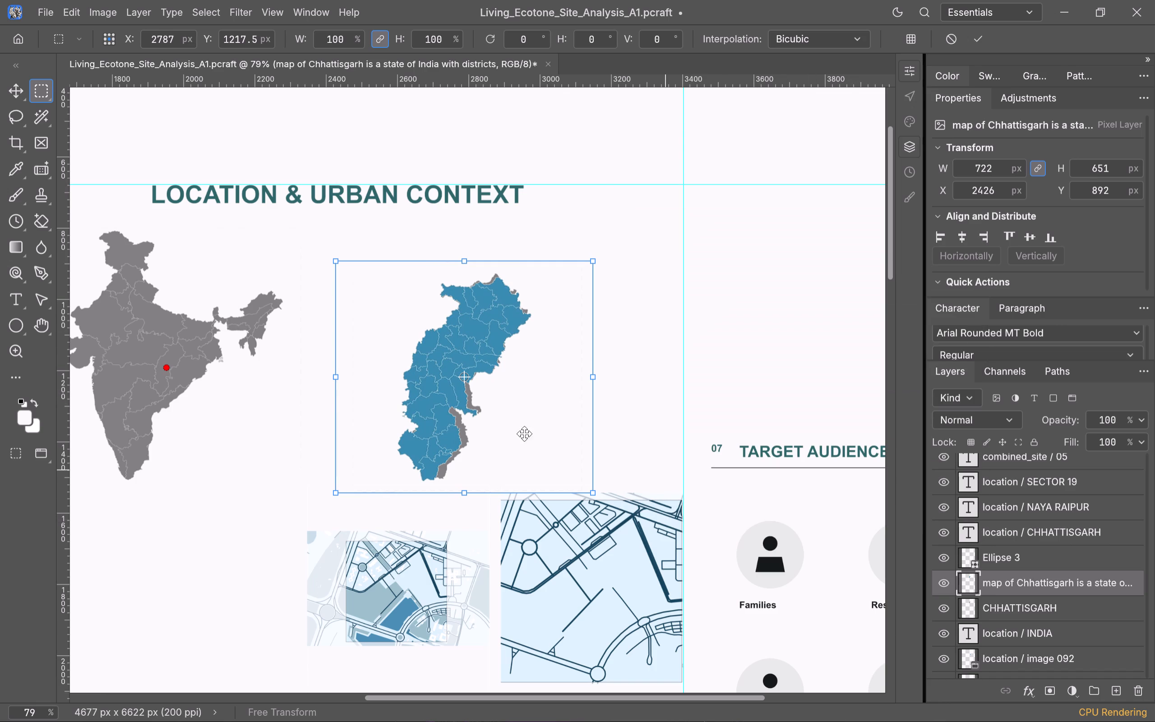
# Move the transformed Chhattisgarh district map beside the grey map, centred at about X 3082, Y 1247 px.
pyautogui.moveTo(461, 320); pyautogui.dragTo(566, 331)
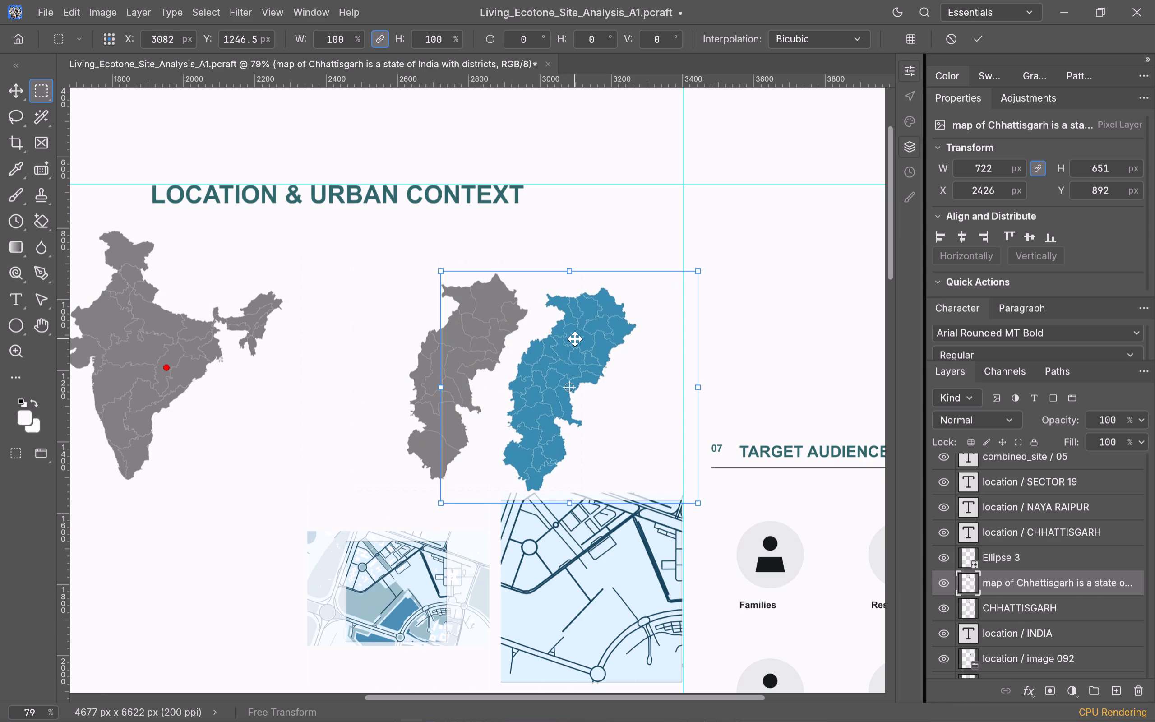
# Apply Brightness/Contrast to the Chhattisgarh district map layer with brightness 57 and contrast 32.
pyautogui.click(103, 10)
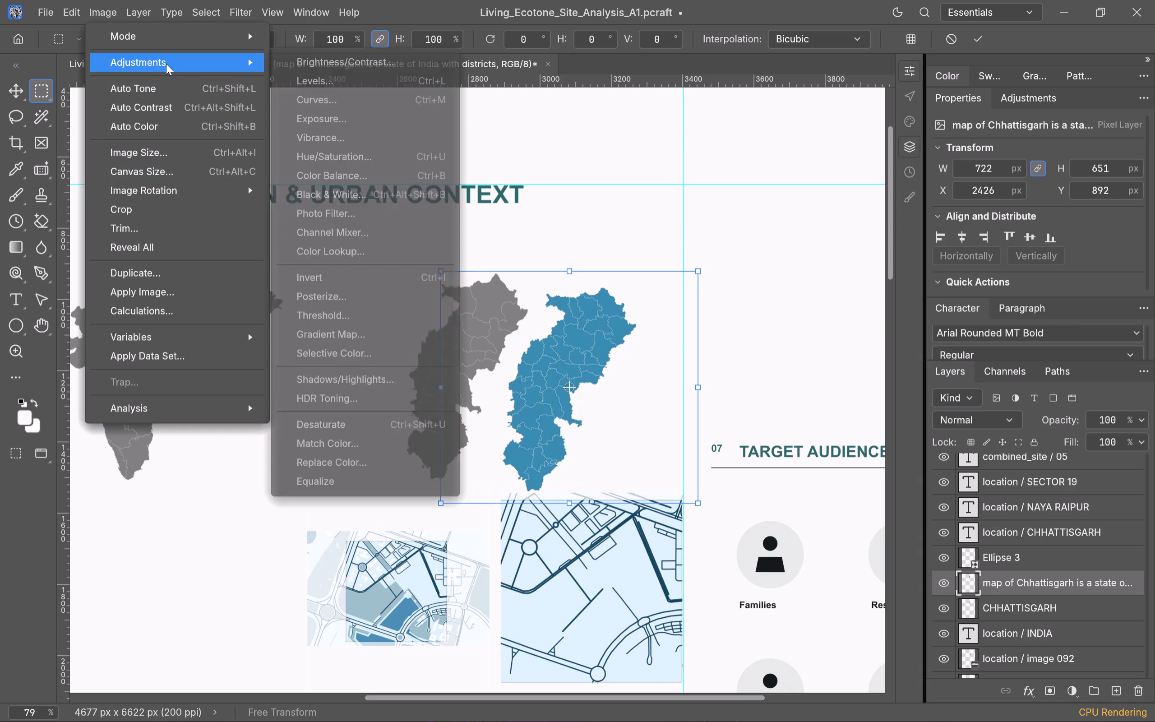
pyautogui.click(333, 62)
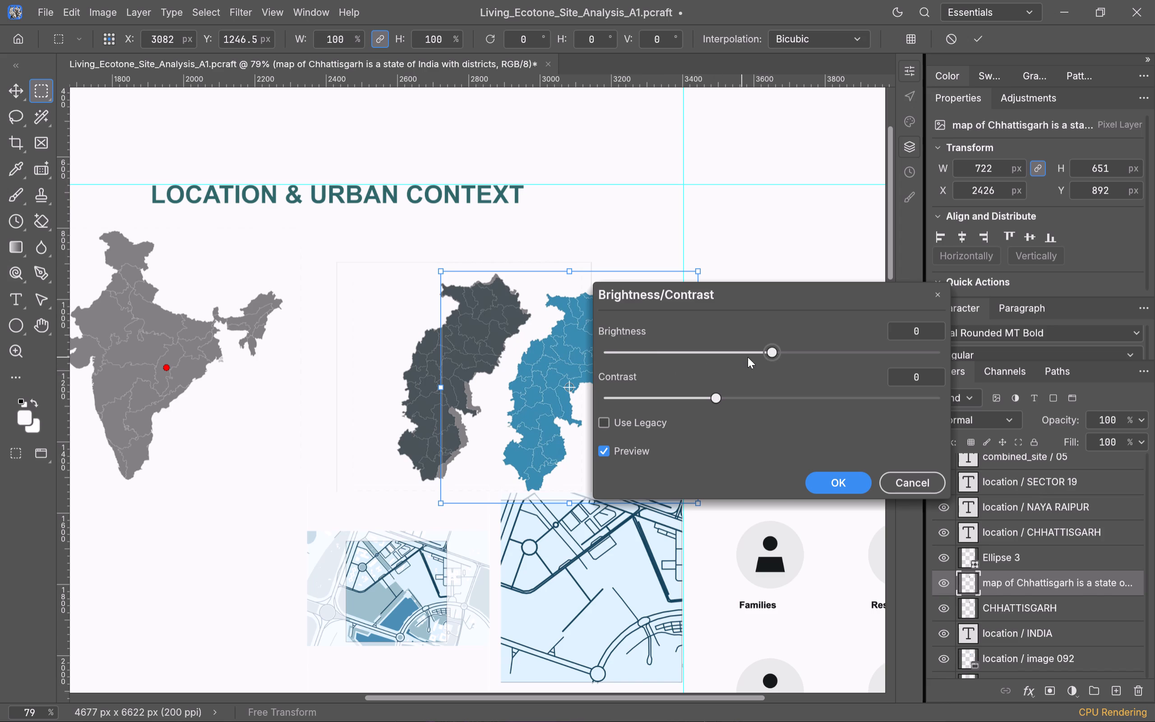
pyautogui.moveTo(772, 351); pyautogui.dragTo(781, 356)
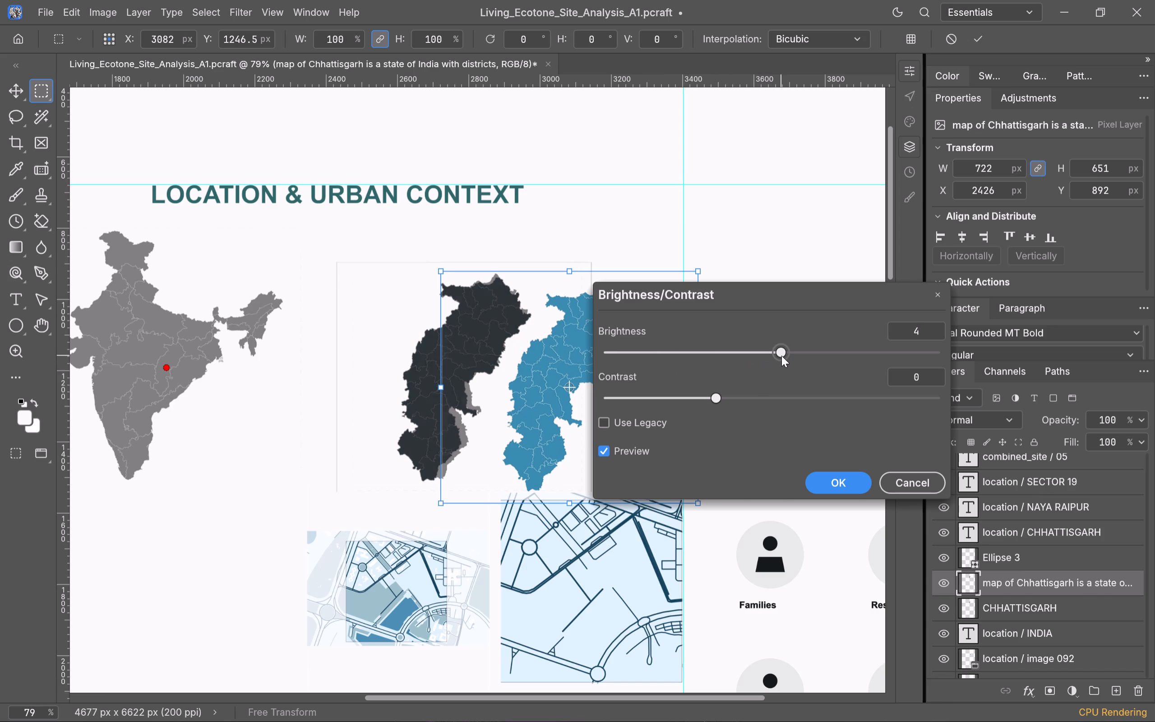
pyautogui.moveTo(781, 356); pyautogui.dragTo(863, 357)
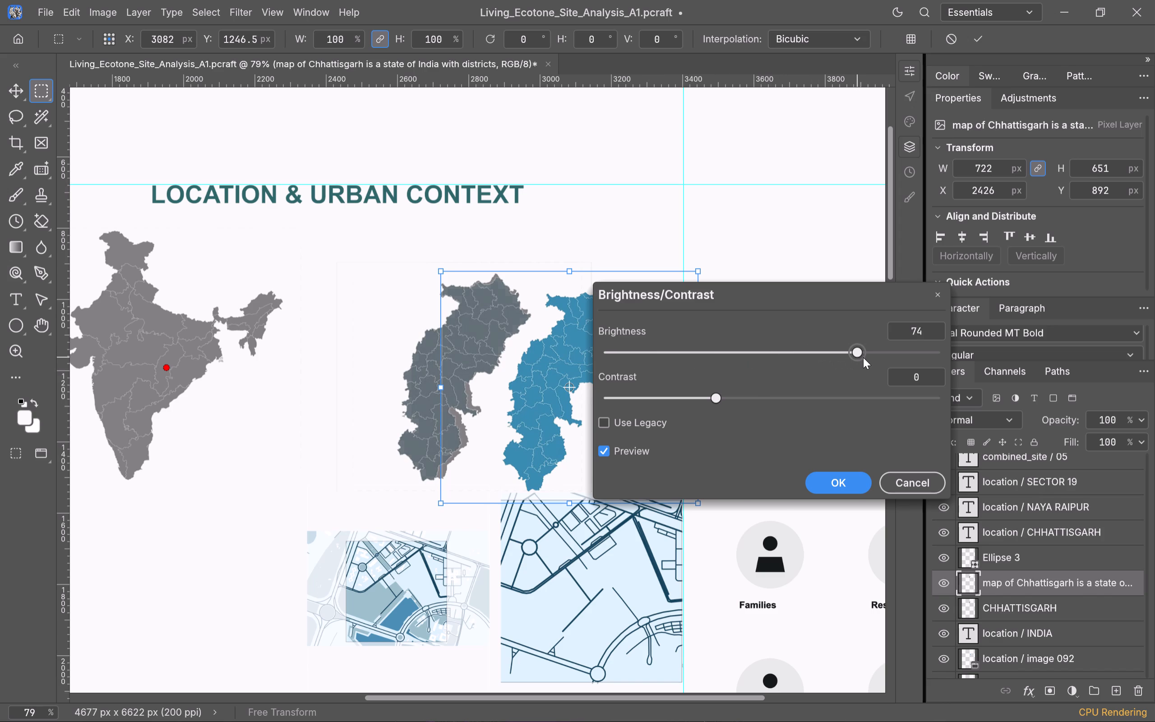
pyautogui.moveTo(863, 357); pyautogui.dragTo(885, 359)
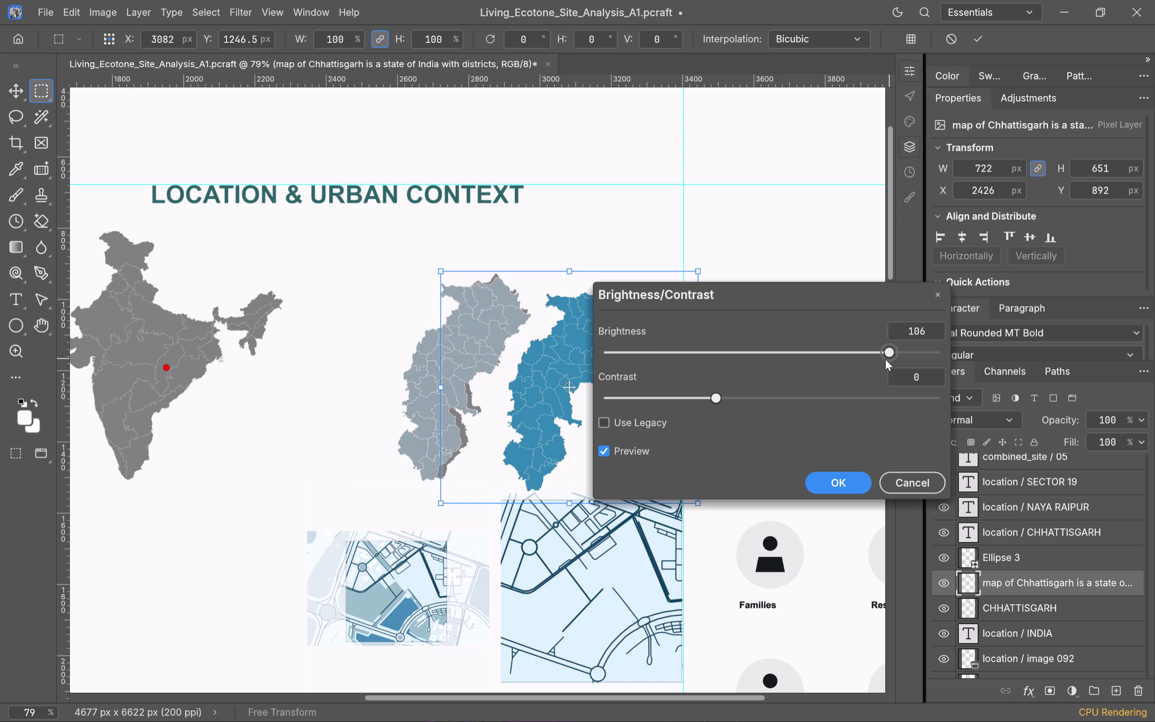
pyautogui.moveTo(885, 359); pyautogui.dragTo(859, 361)
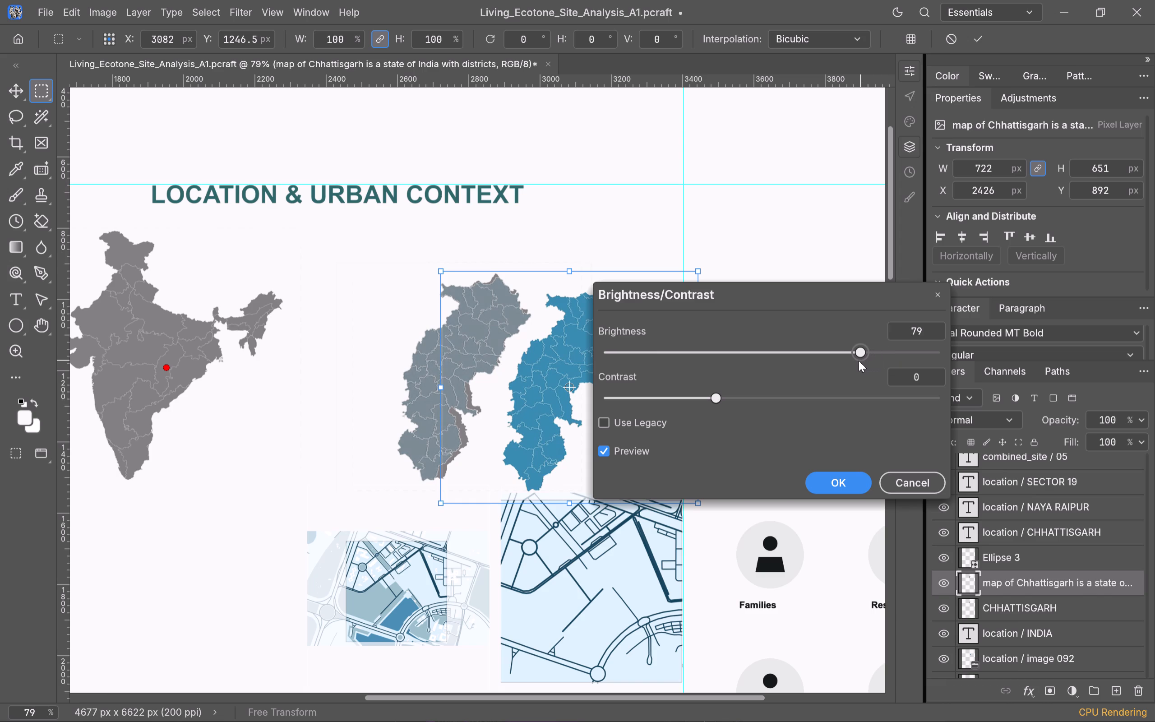
pyautogui.moveTo(859, 361); pyautogui.dragTo(836, 361)
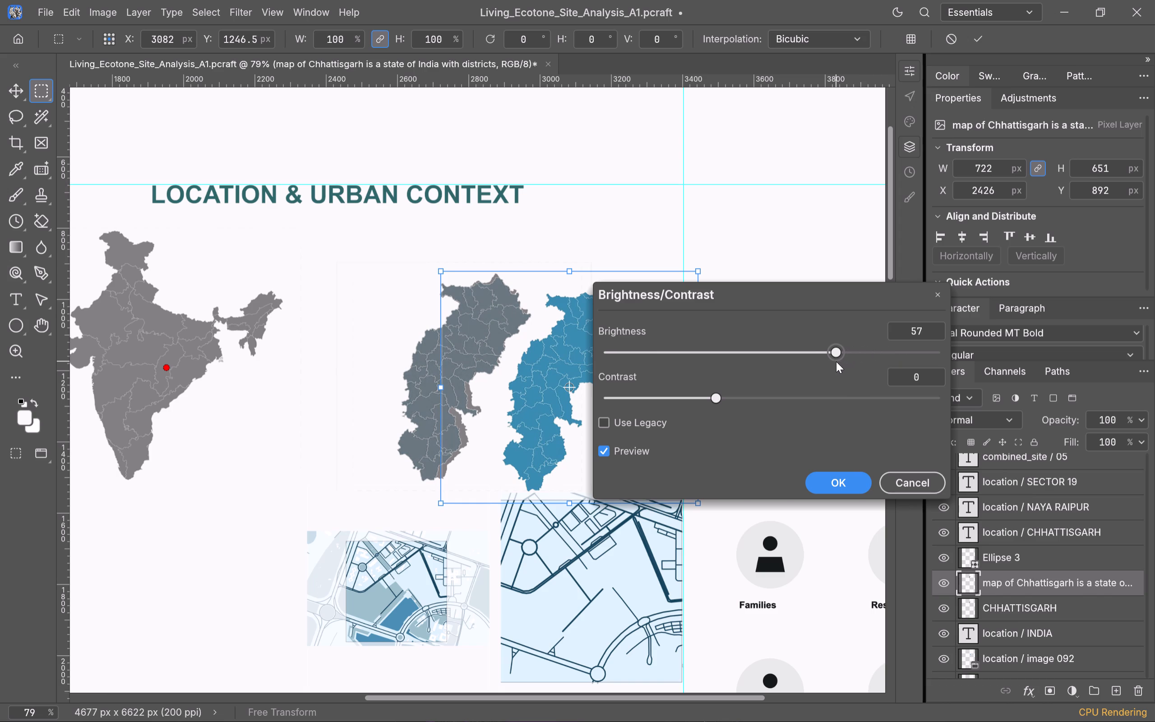
pyautogui.moveTo(836, 361); pyautogui.dragTo(840, 361)
pyautogui.moveTo(715, 402); pyautogui.dragTo(787, 392)
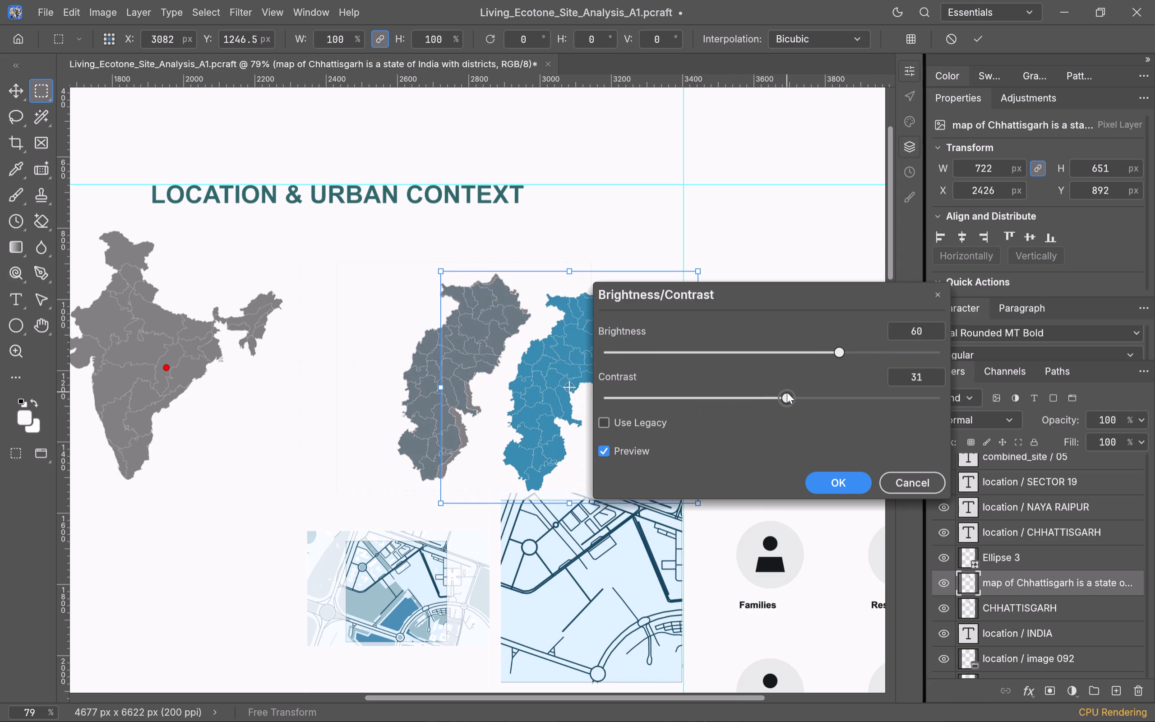
pyautogui.moveTo(787, 392); pyautogui.dragTo(789, 392)
pyautogui.click(829, 350)
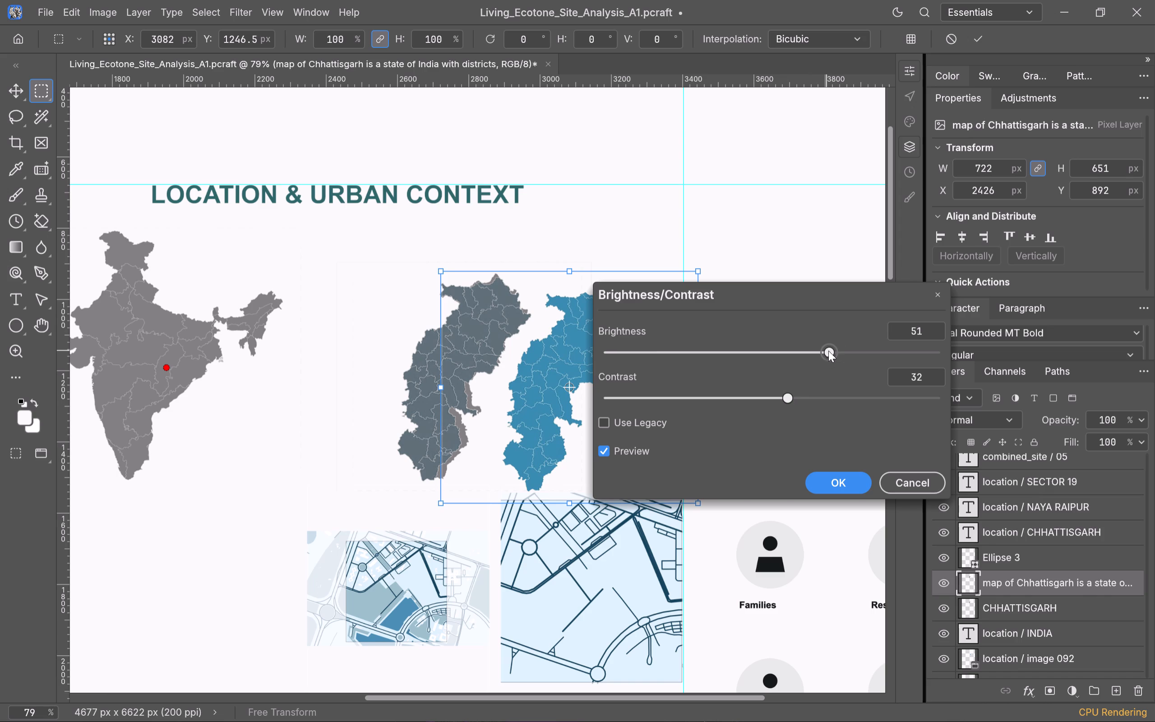
pyautogui.click(836, 351)
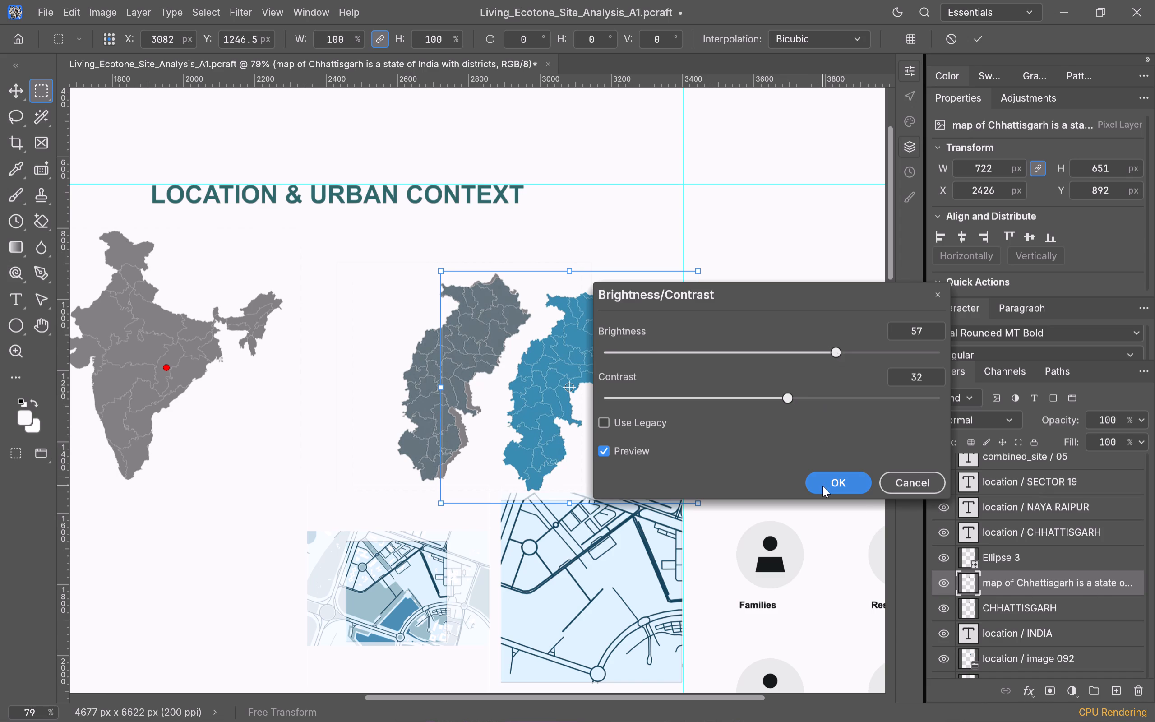
pyautogui.click(822, 486)
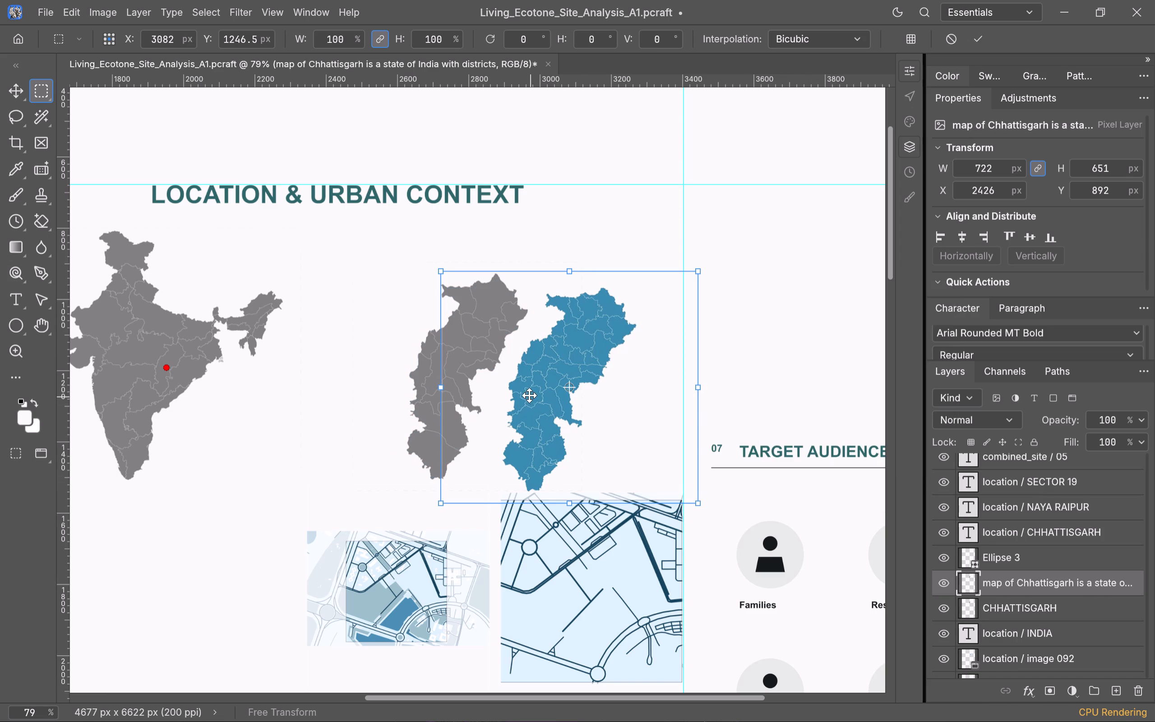
# Move the Chhattisgarh district map clear of the grey map, centred at about X 3336, Y 1121 px.
pyautogui.moveTo(540, 391); pyautogui.dragTo(630, 347)
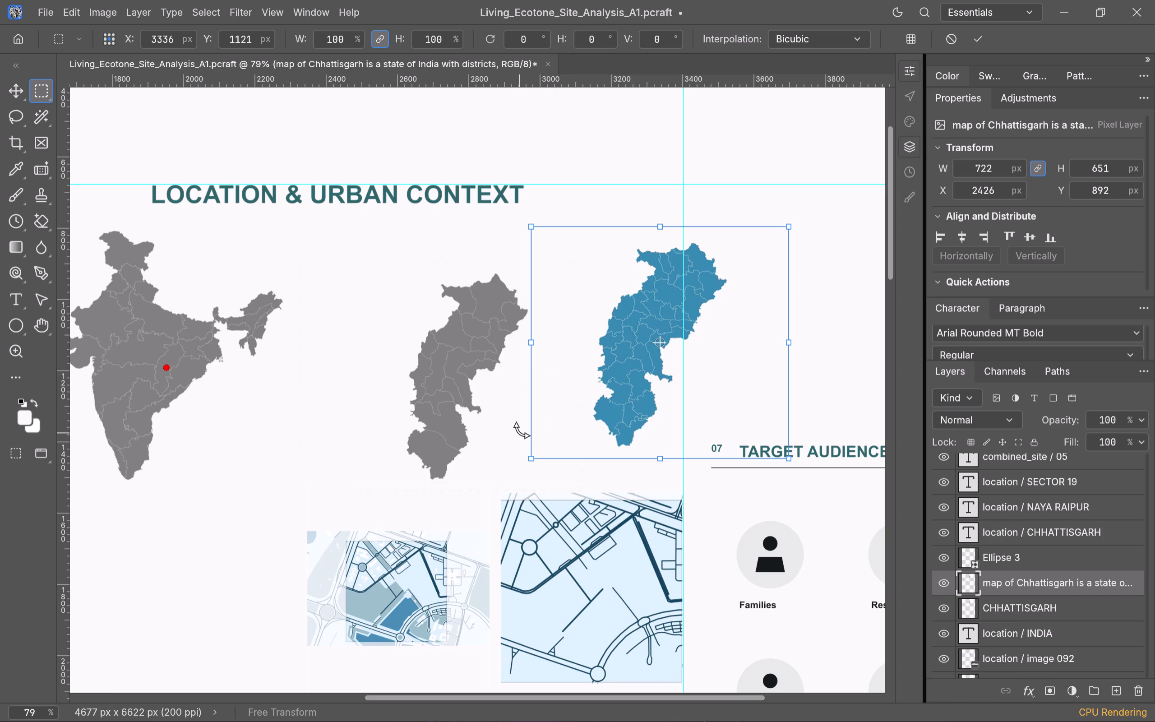
# Move the Chhattisgarh district map higher above the Target Audience heading, centred at about X 3394, Y 946 px.
pyautogui.press('Return')
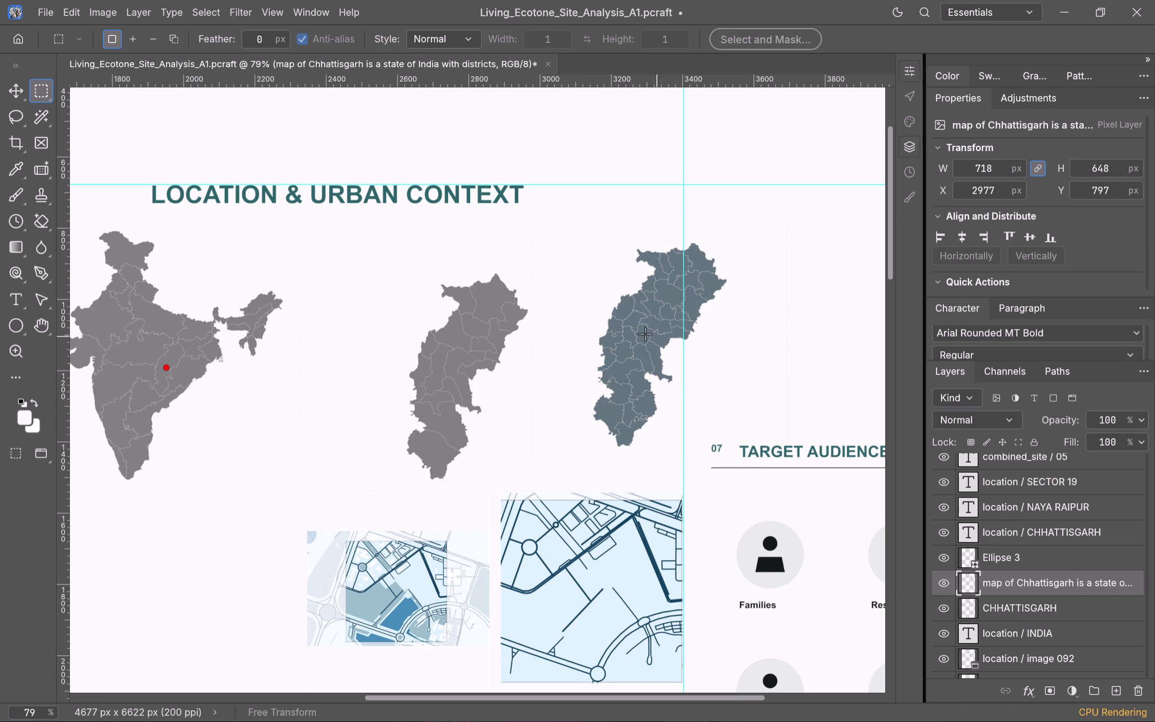
pyautogui.moveTo(645, 334); pyautogui.dragTo(660, 312)
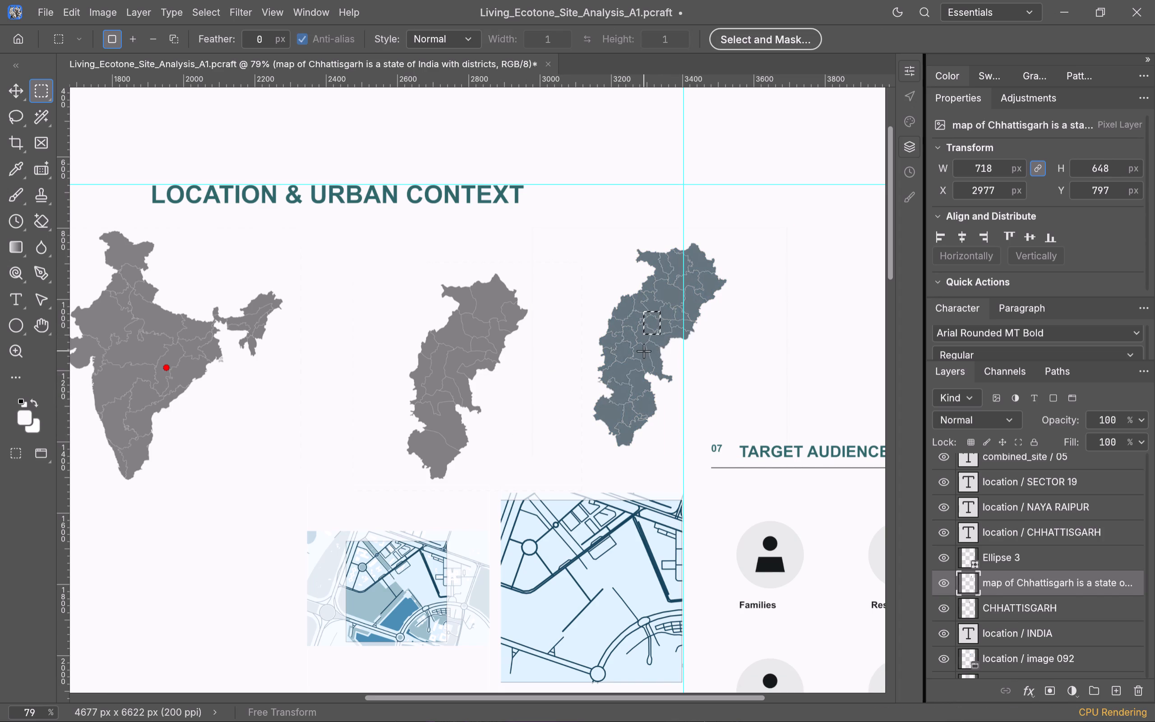
pyautogui.press('Escape')
pyautogui.scroll(-1, 651, 334)
pyautogui.scroll(1, 651, 334)
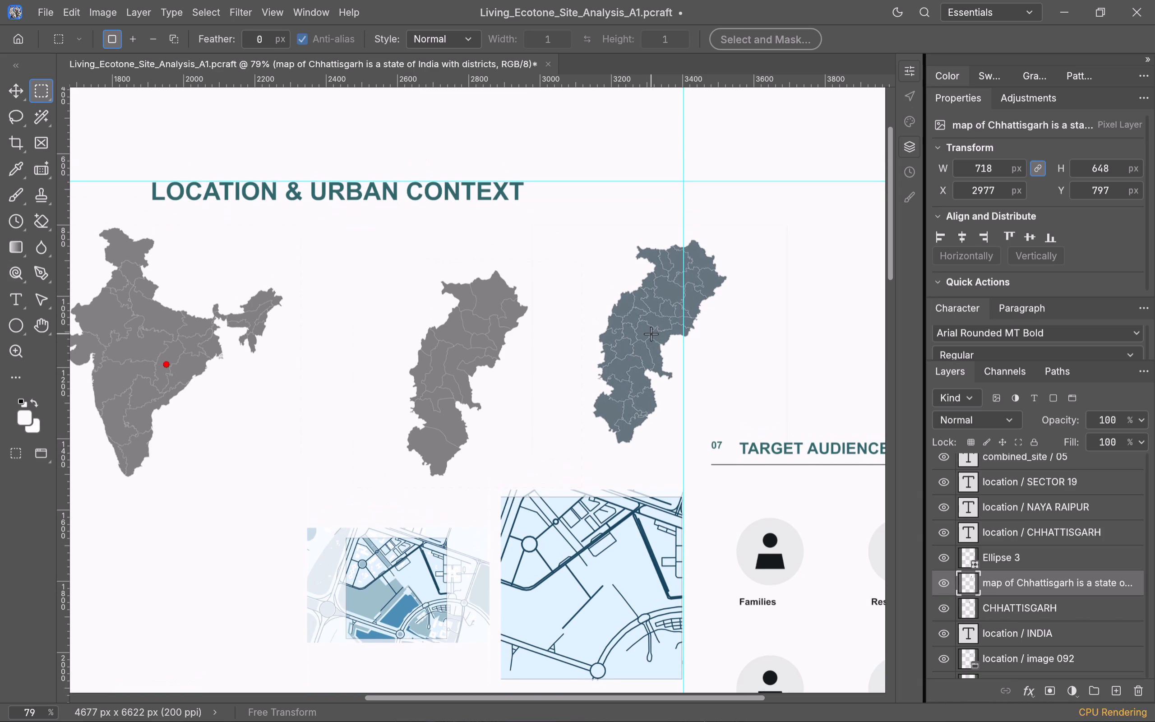
pyautogui.hotkey('ctrl', 'c')
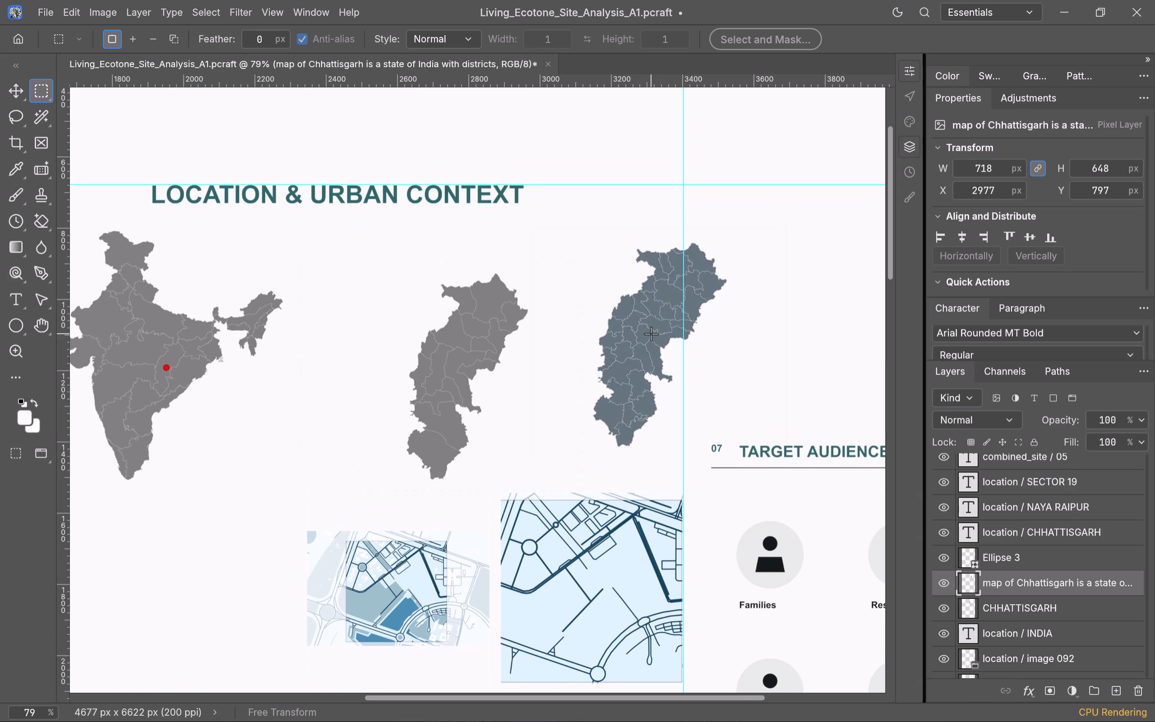
pyautogui.hotkey('ctrl', 't')
pyautogui.moveTo(653, 328); pyautogui.dragTo(675, 271)
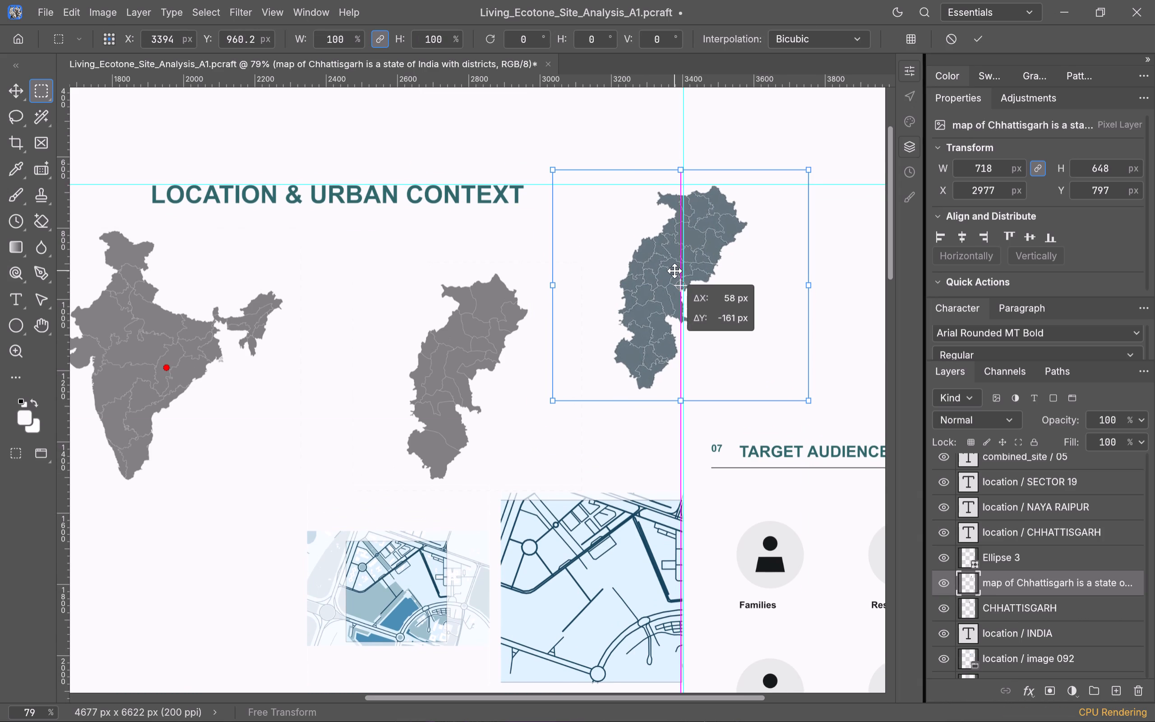
pyautogui.moveTo(675, 271); pyautogui.dragTo(675, 266)
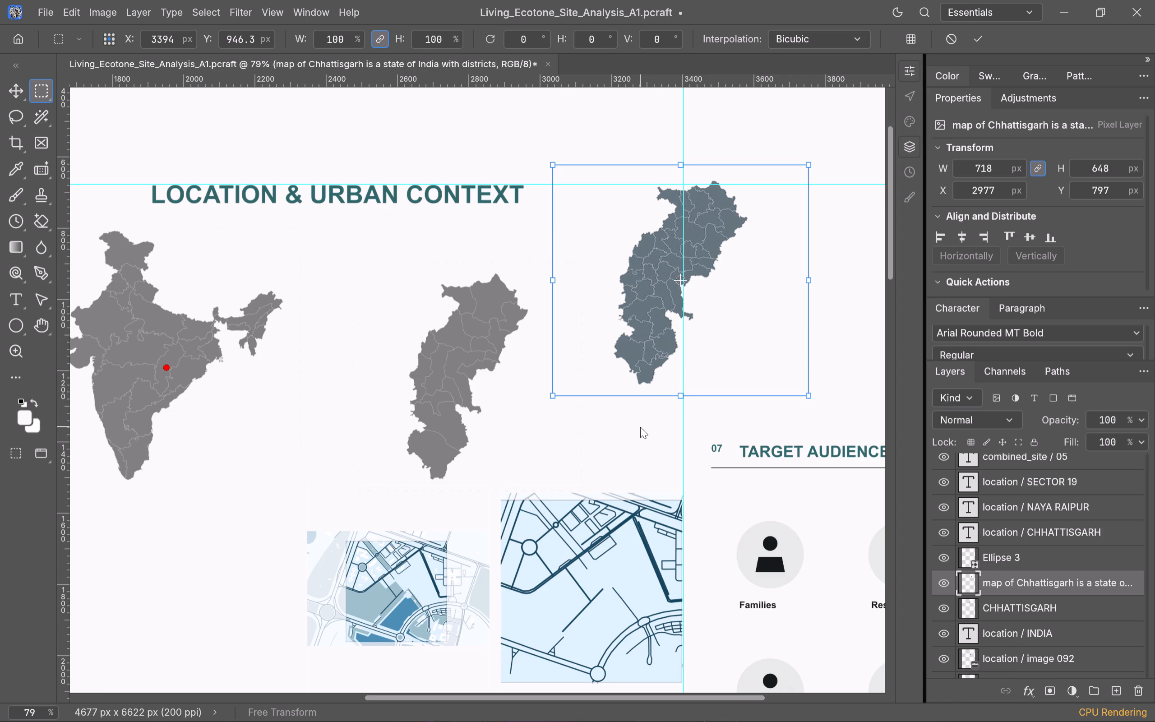
pyautogui.click(640, 427)
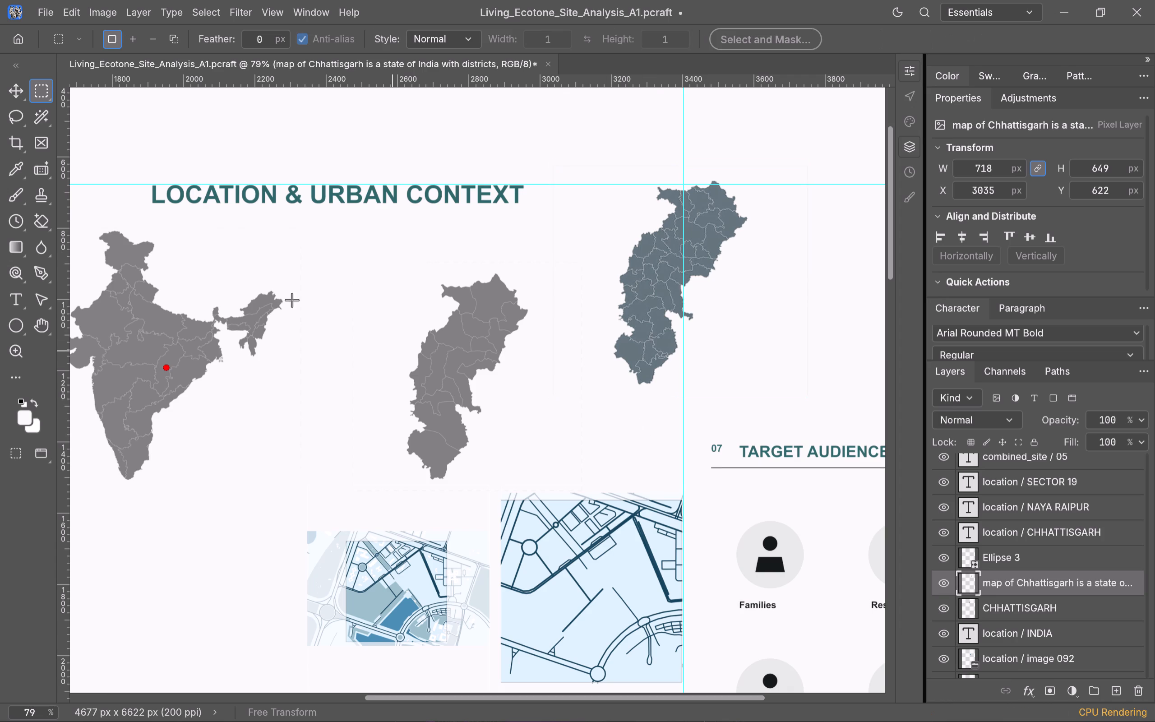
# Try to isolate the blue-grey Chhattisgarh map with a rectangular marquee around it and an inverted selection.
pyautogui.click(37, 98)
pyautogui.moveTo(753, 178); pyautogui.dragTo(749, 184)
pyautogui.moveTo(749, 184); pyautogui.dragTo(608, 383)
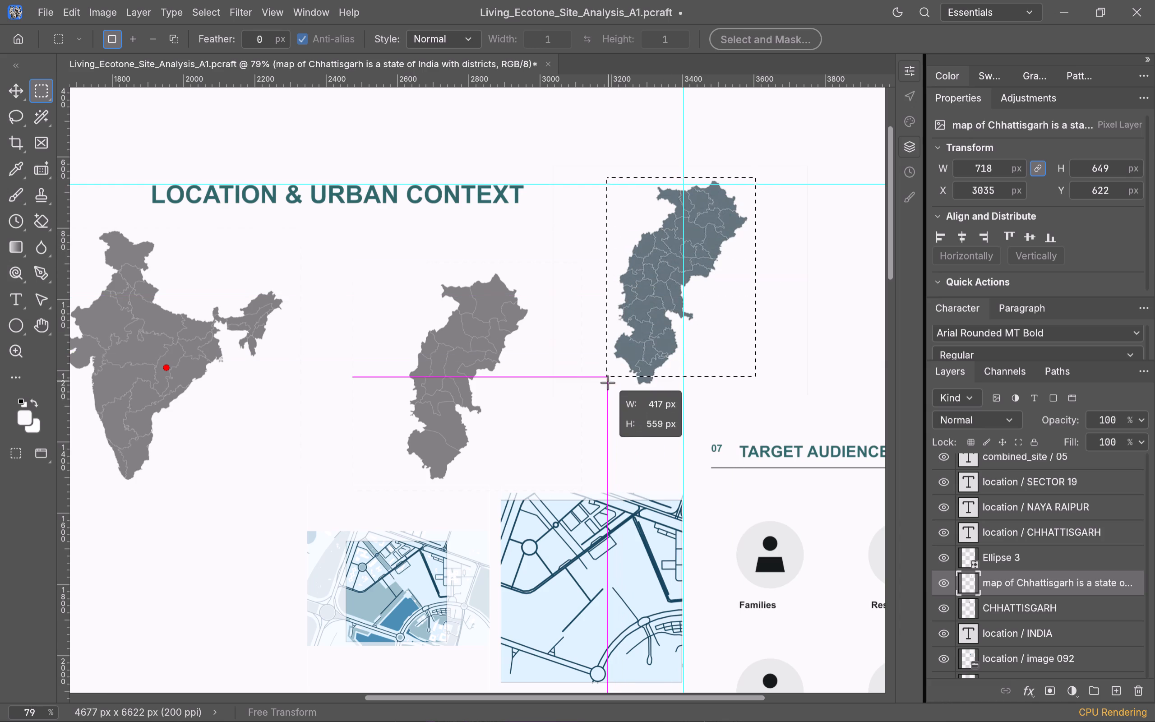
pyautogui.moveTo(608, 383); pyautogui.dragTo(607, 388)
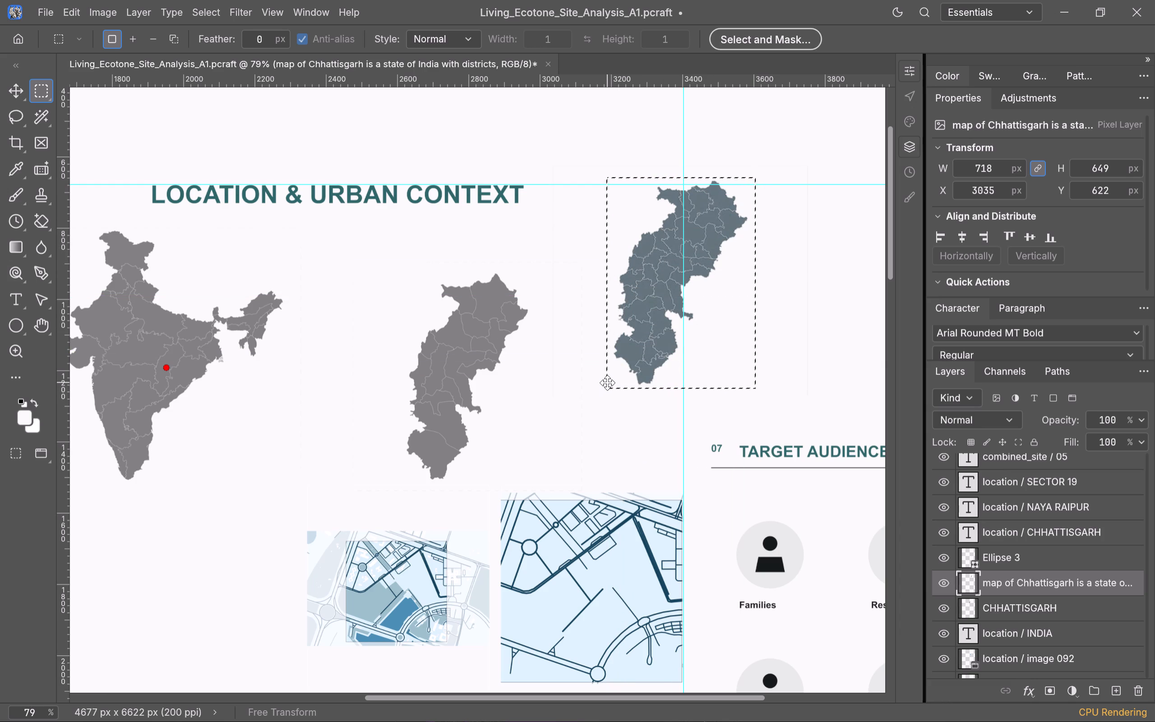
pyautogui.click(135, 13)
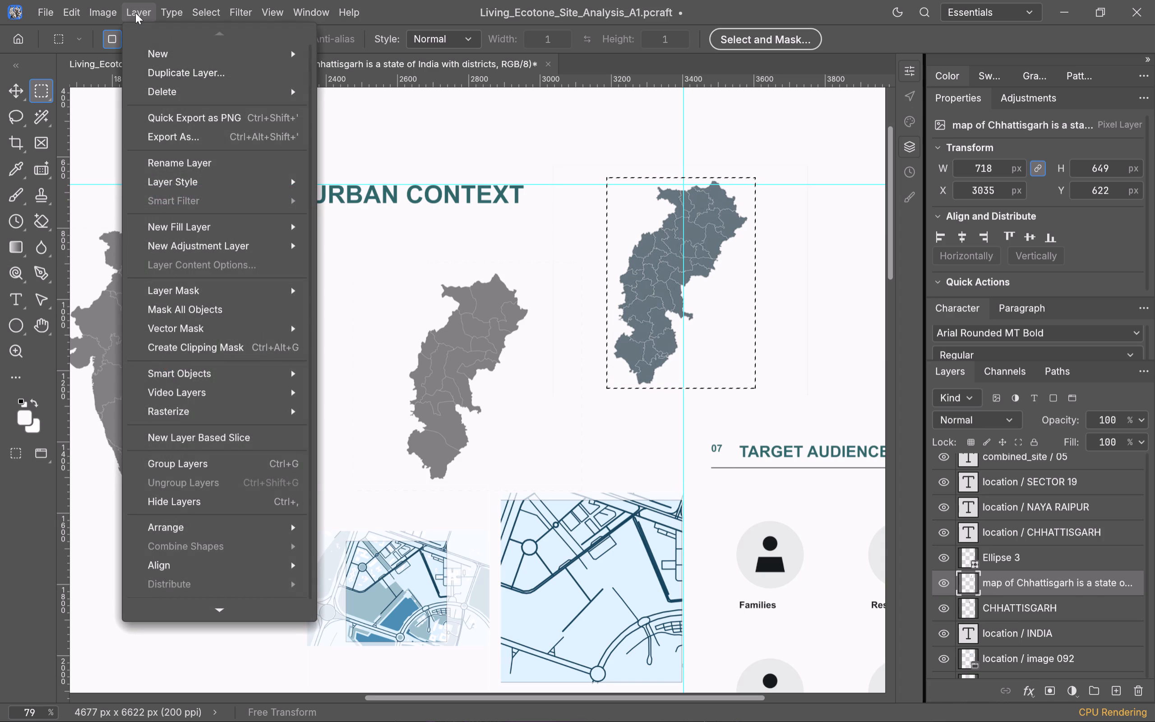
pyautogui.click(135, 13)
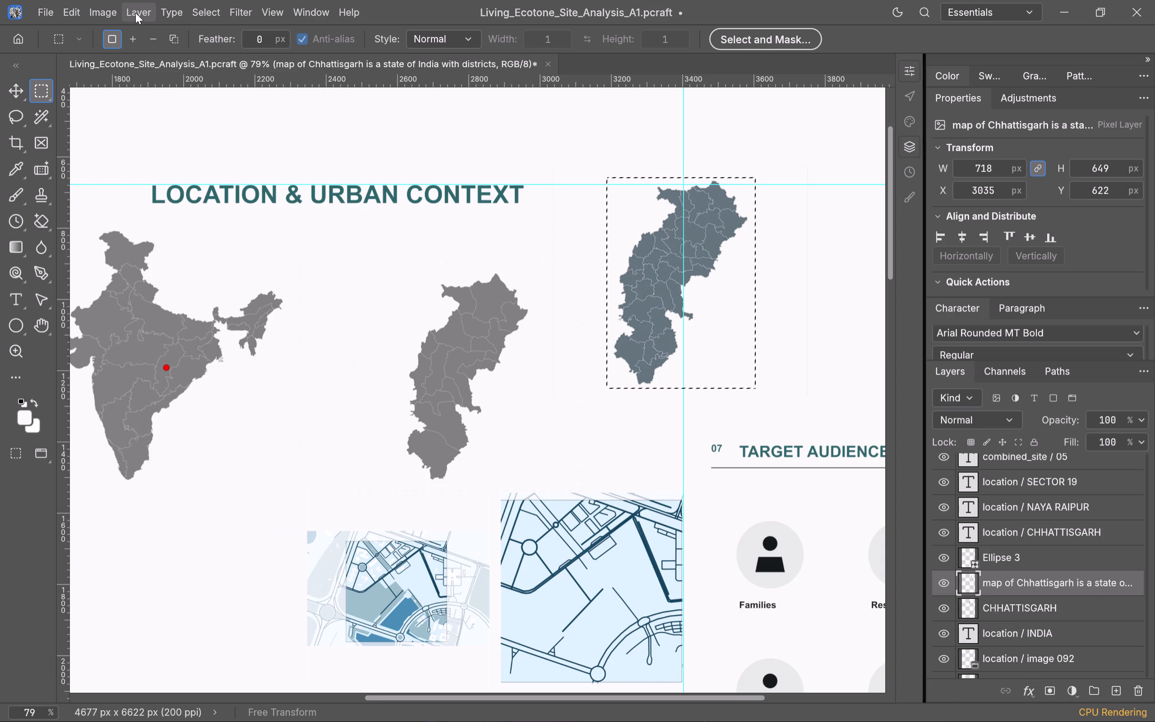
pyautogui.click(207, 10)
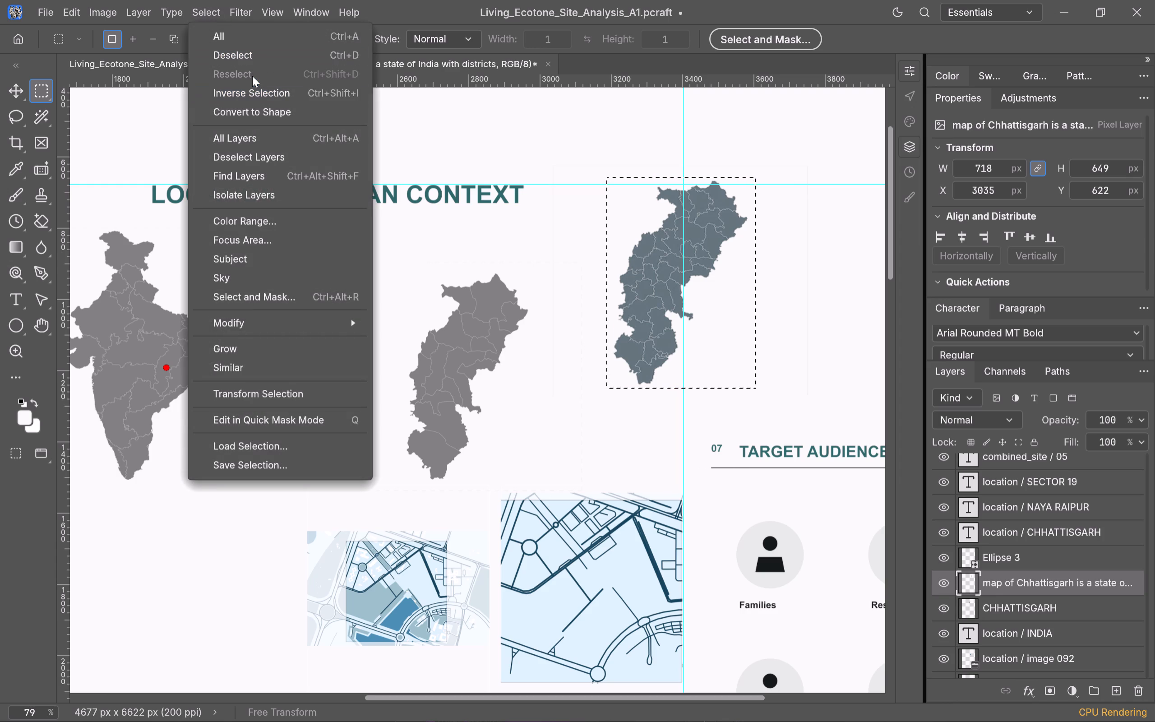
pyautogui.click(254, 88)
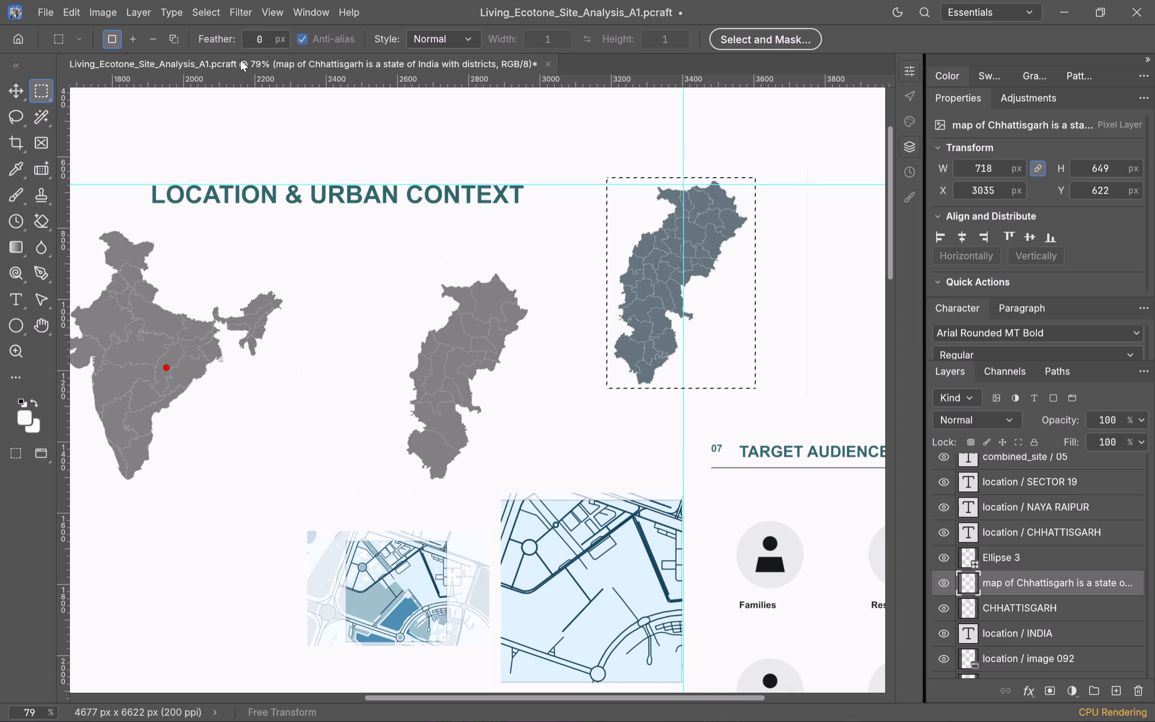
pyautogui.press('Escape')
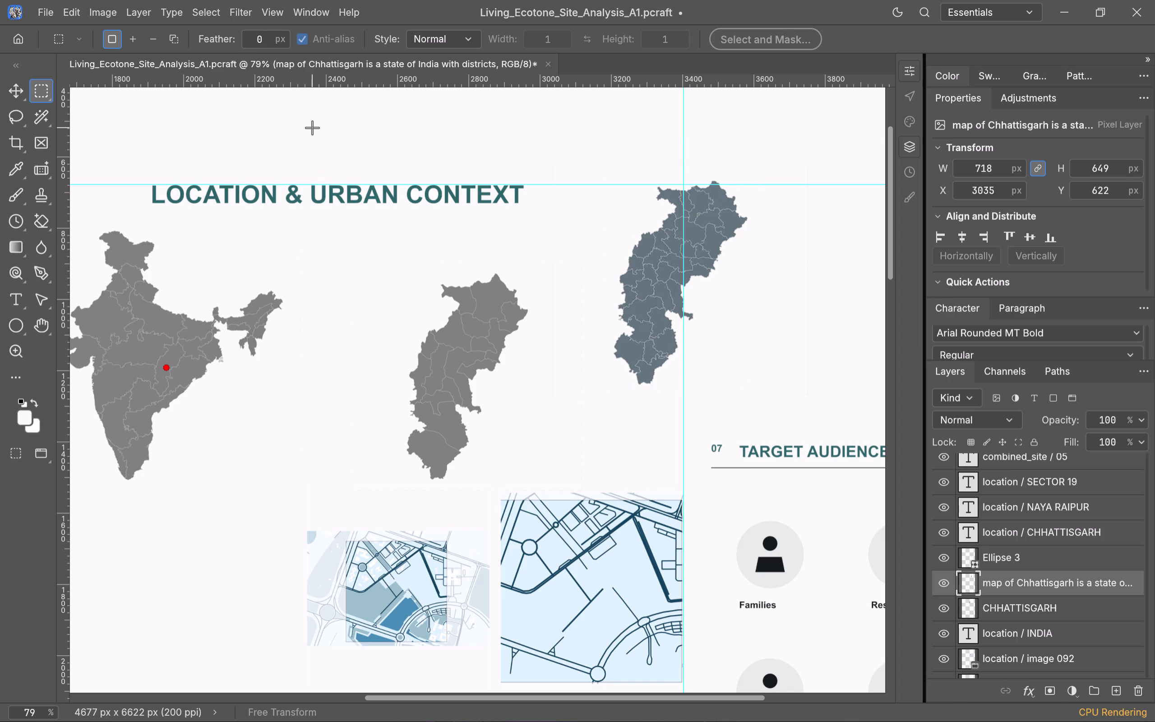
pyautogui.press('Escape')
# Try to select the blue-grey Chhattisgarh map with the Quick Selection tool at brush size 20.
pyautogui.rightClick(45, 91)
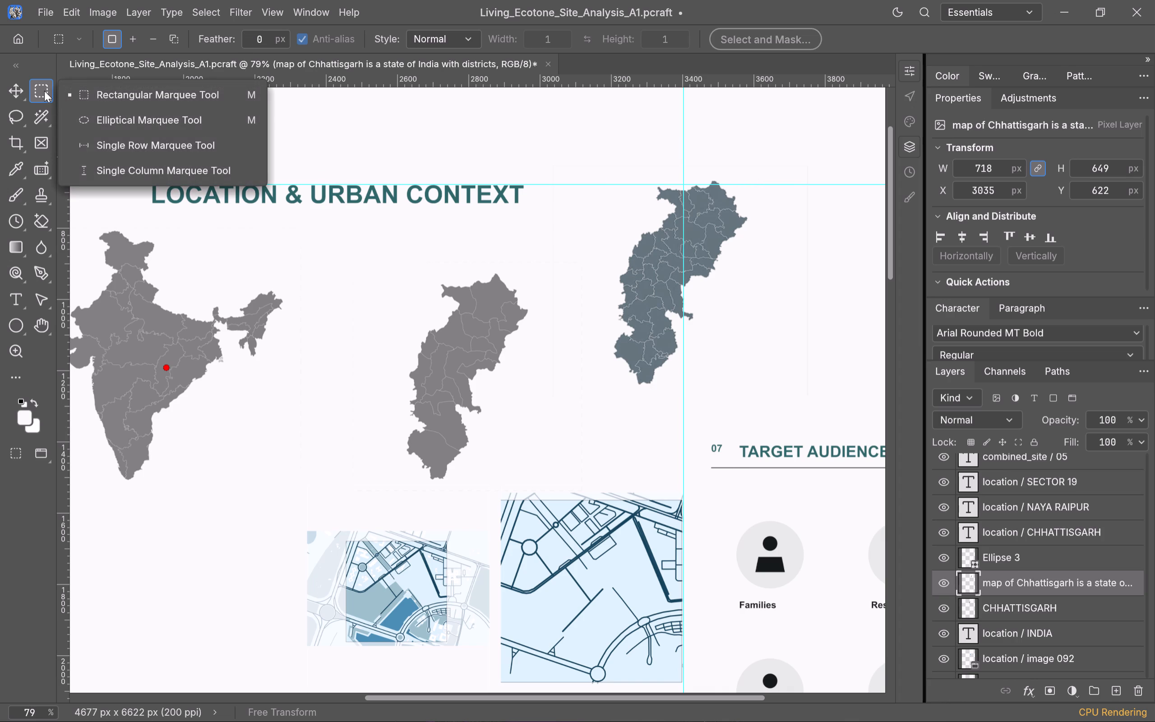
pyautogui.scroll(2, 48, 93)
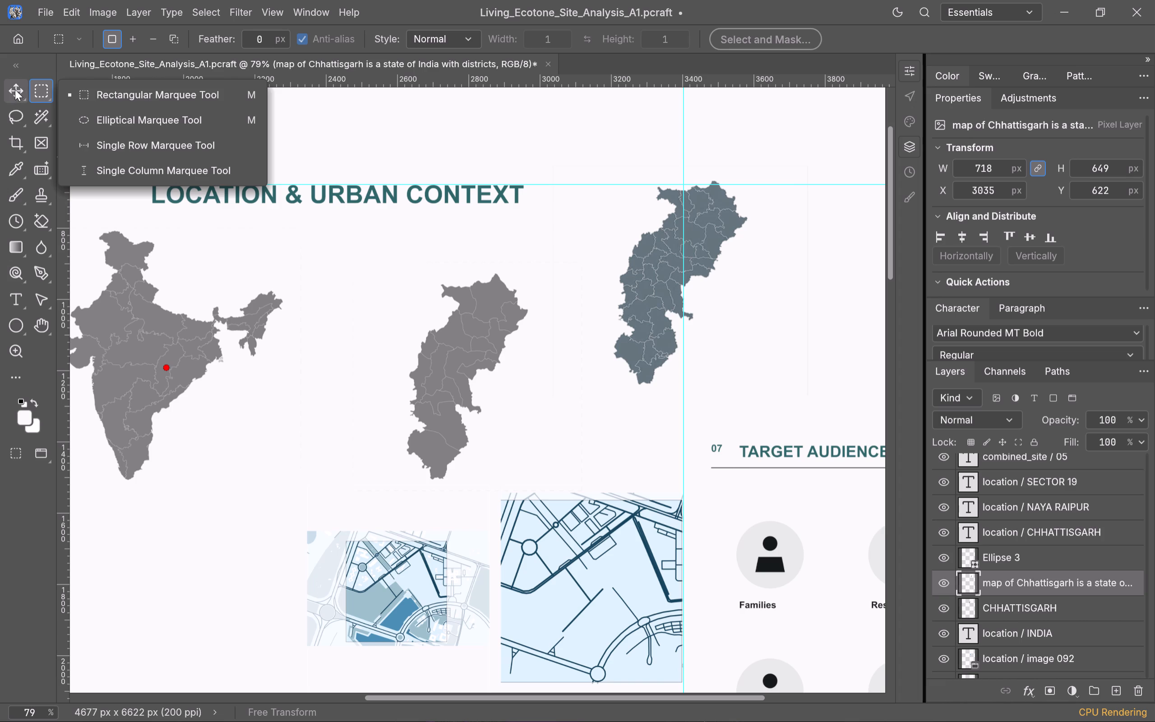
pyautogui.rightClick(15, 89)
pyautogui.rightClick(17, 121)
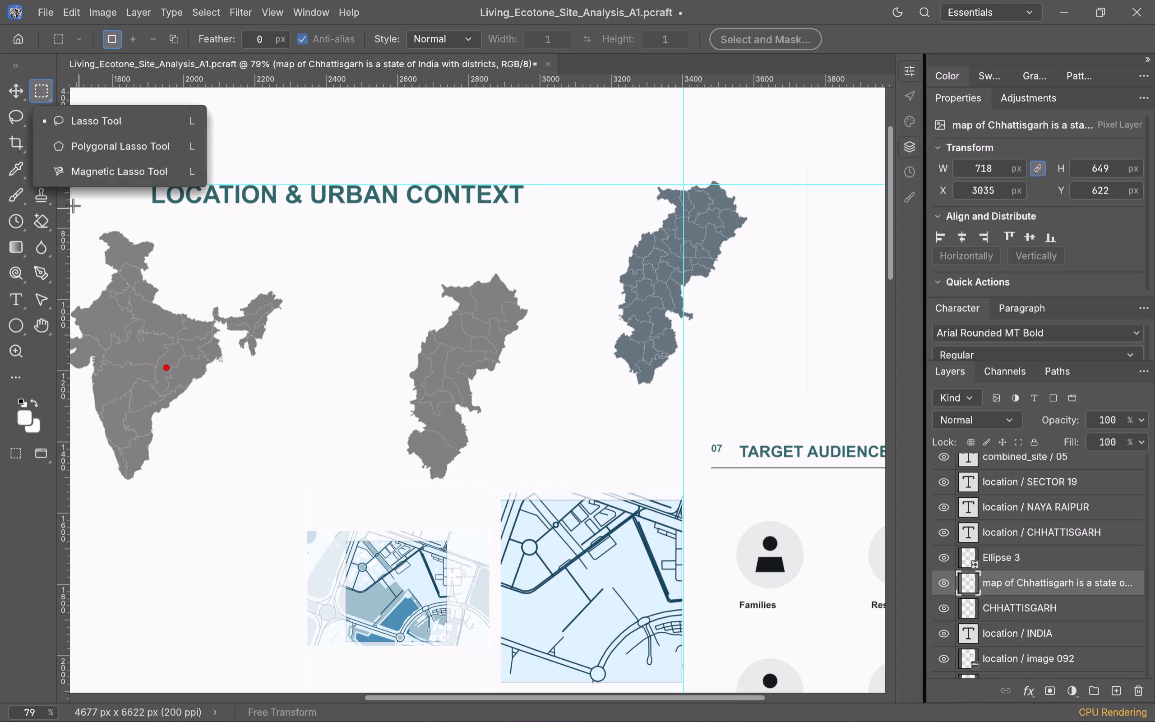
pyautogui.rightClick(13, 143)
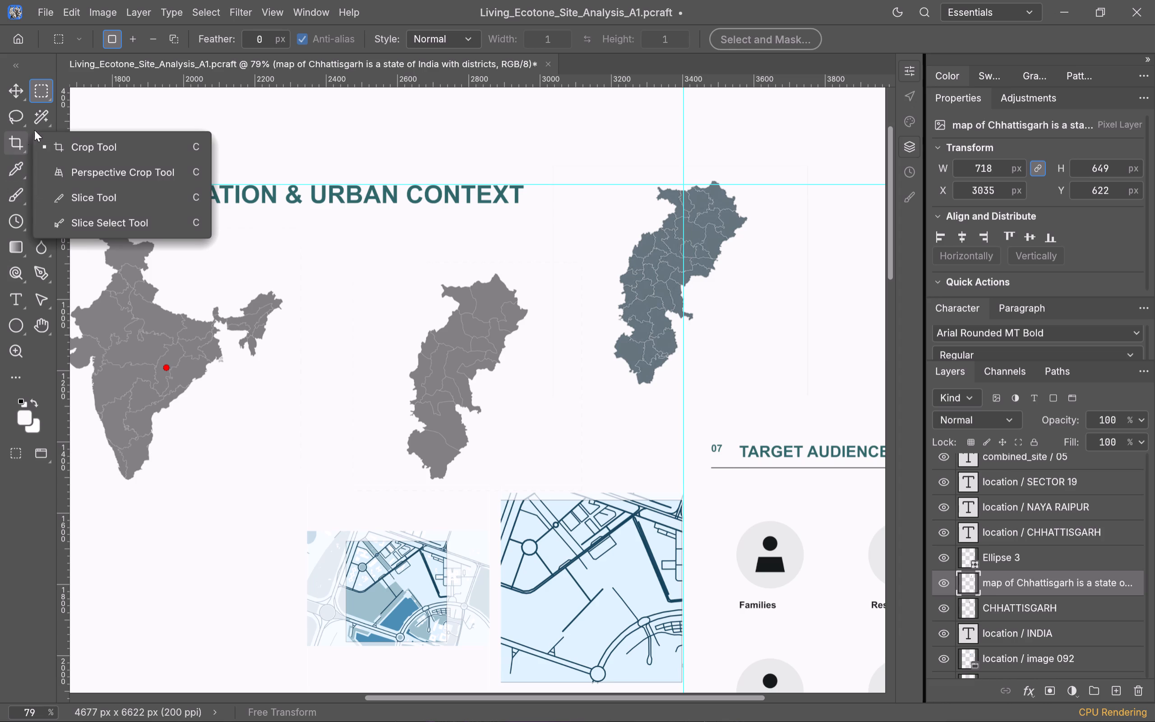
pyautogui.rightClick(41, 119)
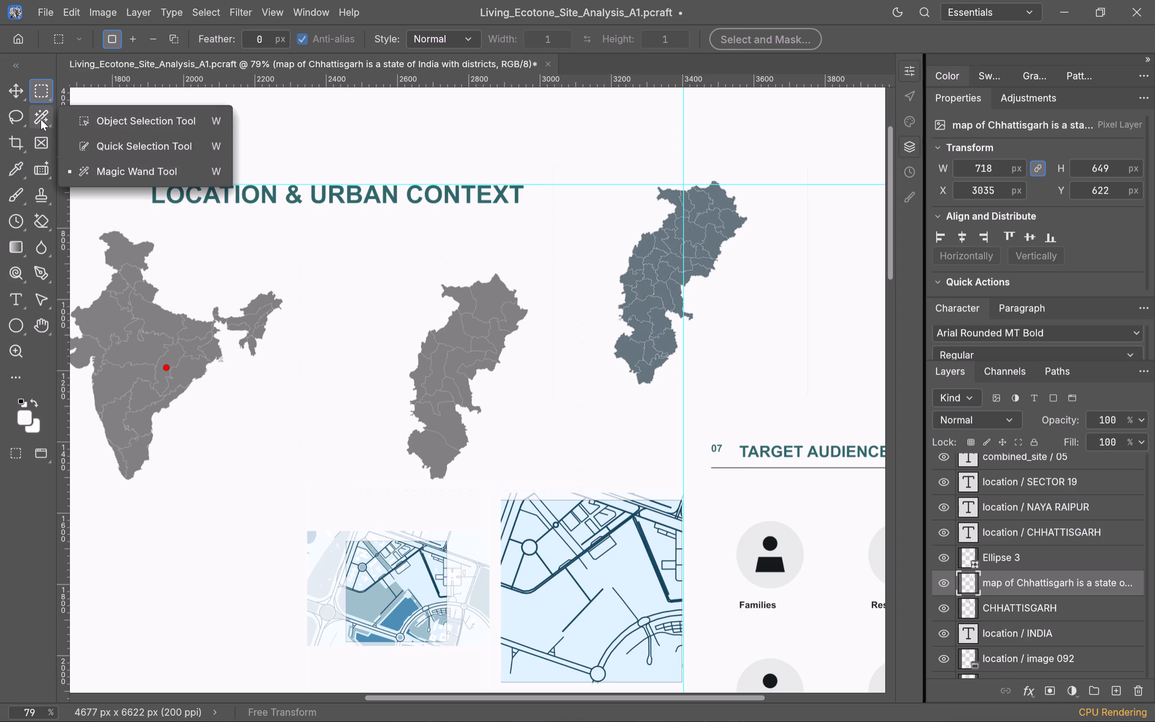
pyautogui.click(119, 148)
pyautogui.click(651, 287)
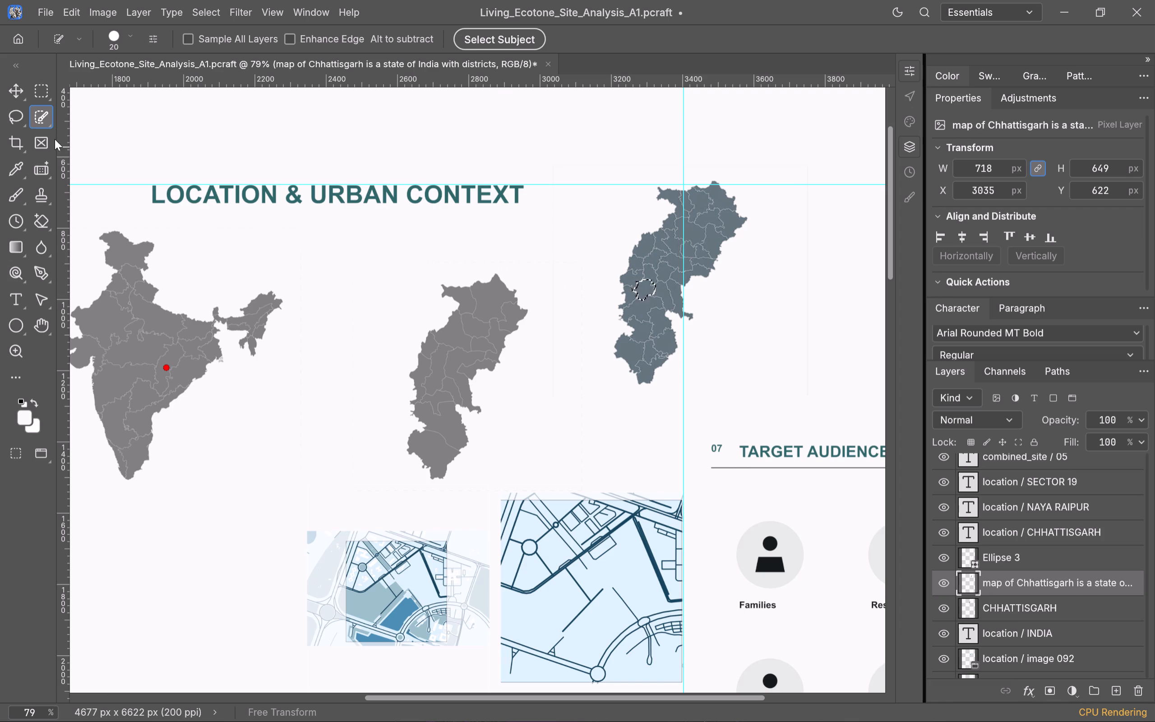
# Select the whole silhouette of the blue-grey Chhattisgarh map with the Object Selection tool.
pyautogui.rightClick(40, 120)
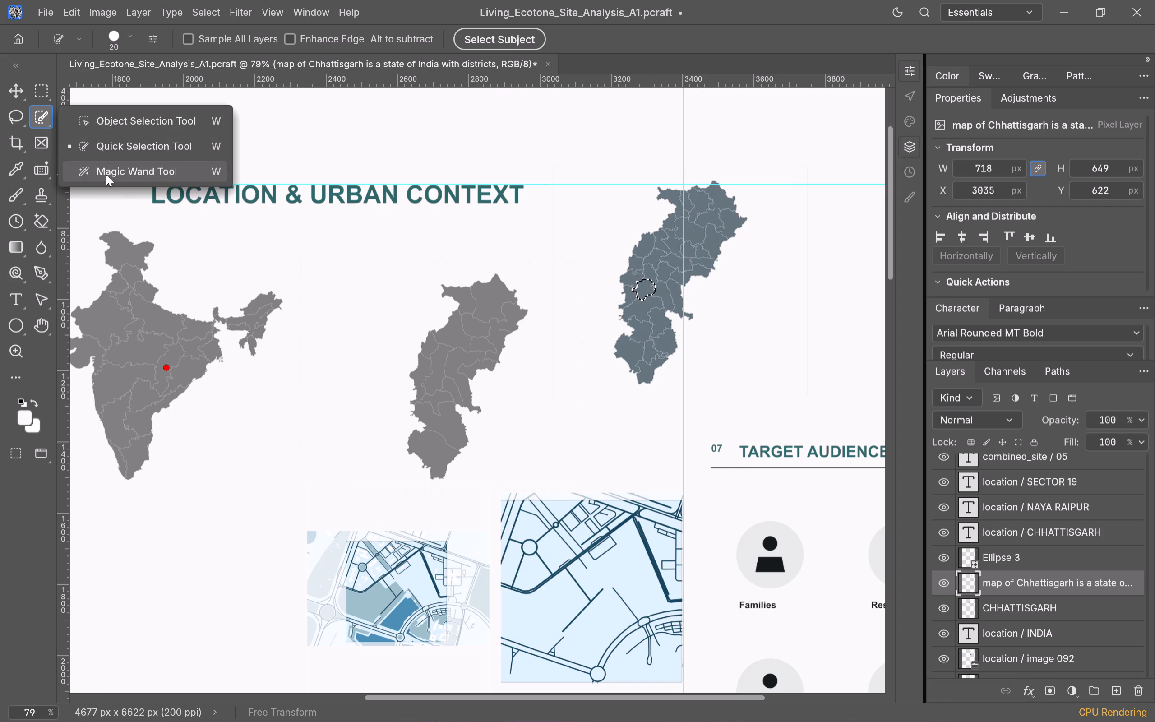
pyautogui.click(125, 122)
pyautogui.click(691, 246)
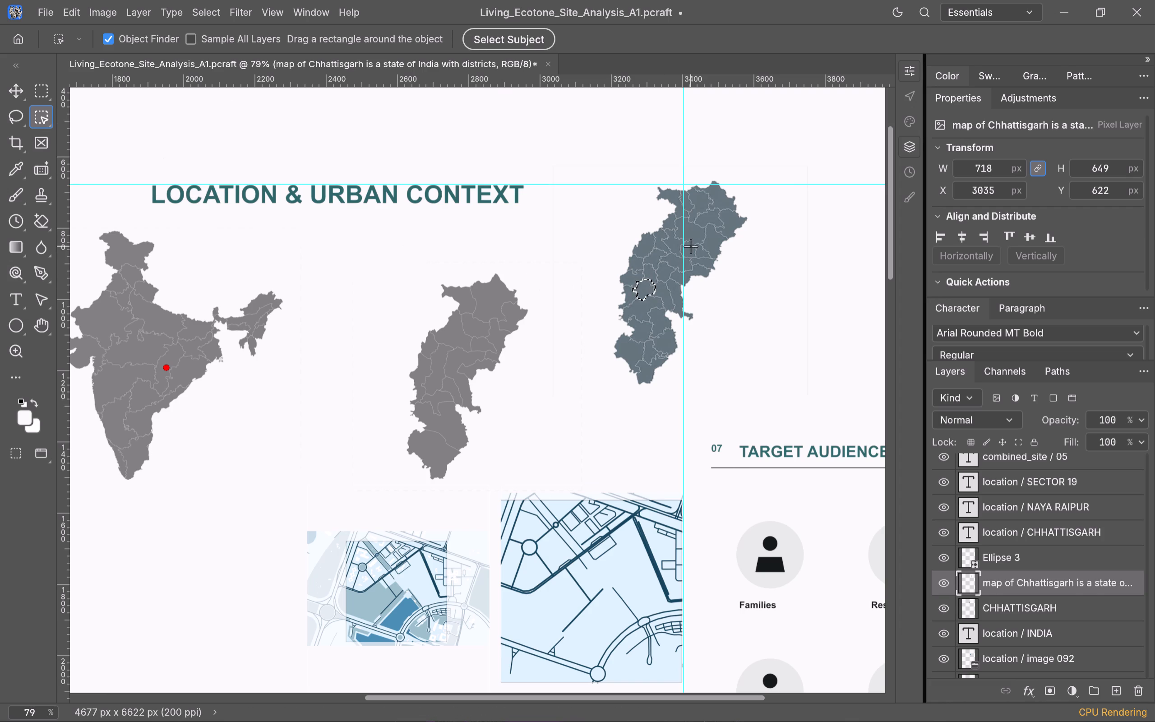
pyautogui.moveTo(694, 242); pyautogui.dragTo(689, 250)
pyautogui.moveTo(710, 238); pyautogui.dragTo(670, 279)
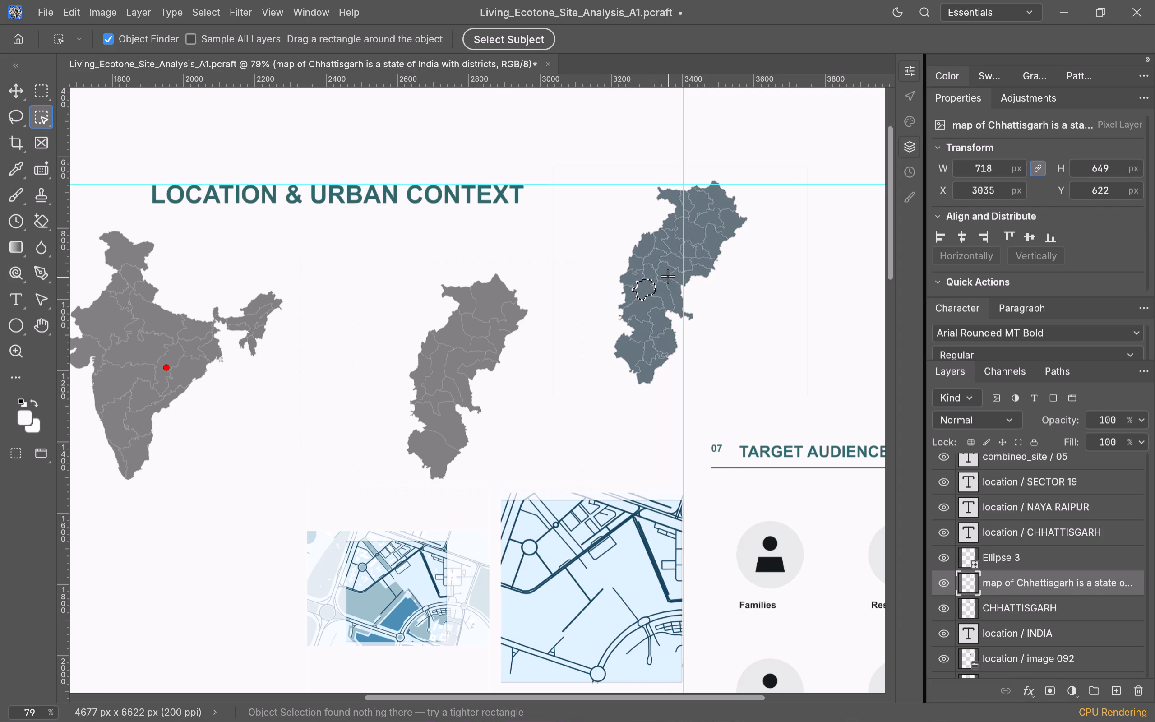
pyautogui.press('Escape')
pyautogui.press('Escape')
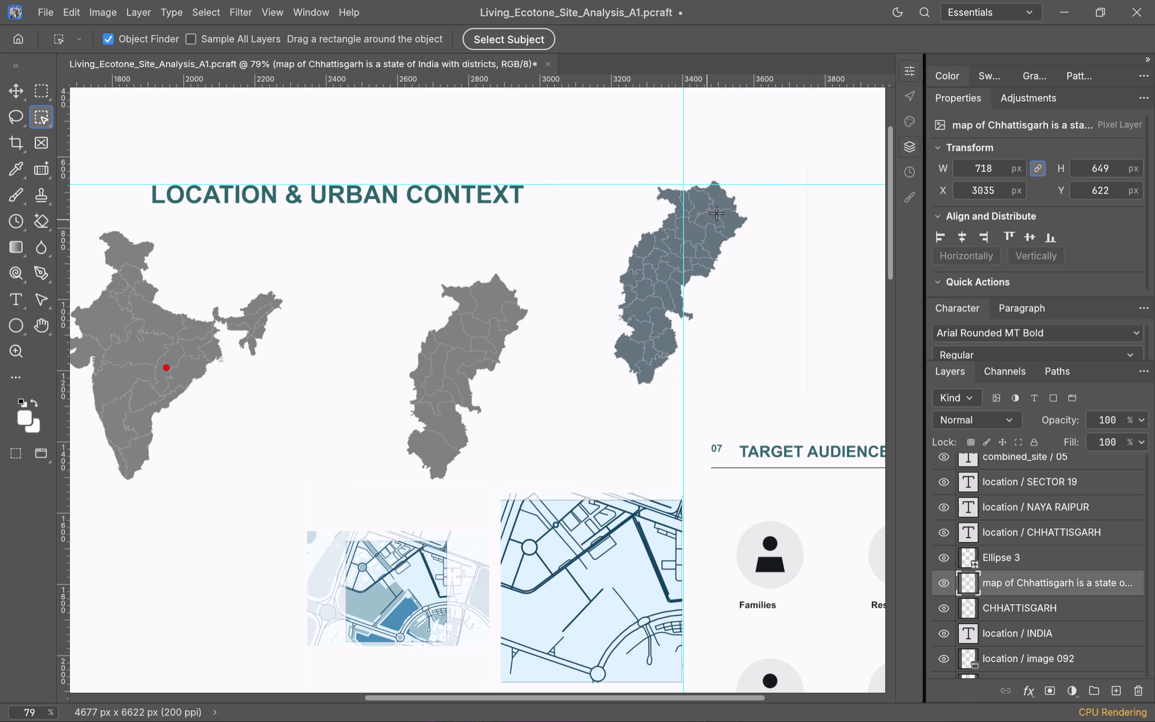
pyautogui.moveTo(716, 213); pyautogui.dragTo(619, 358)
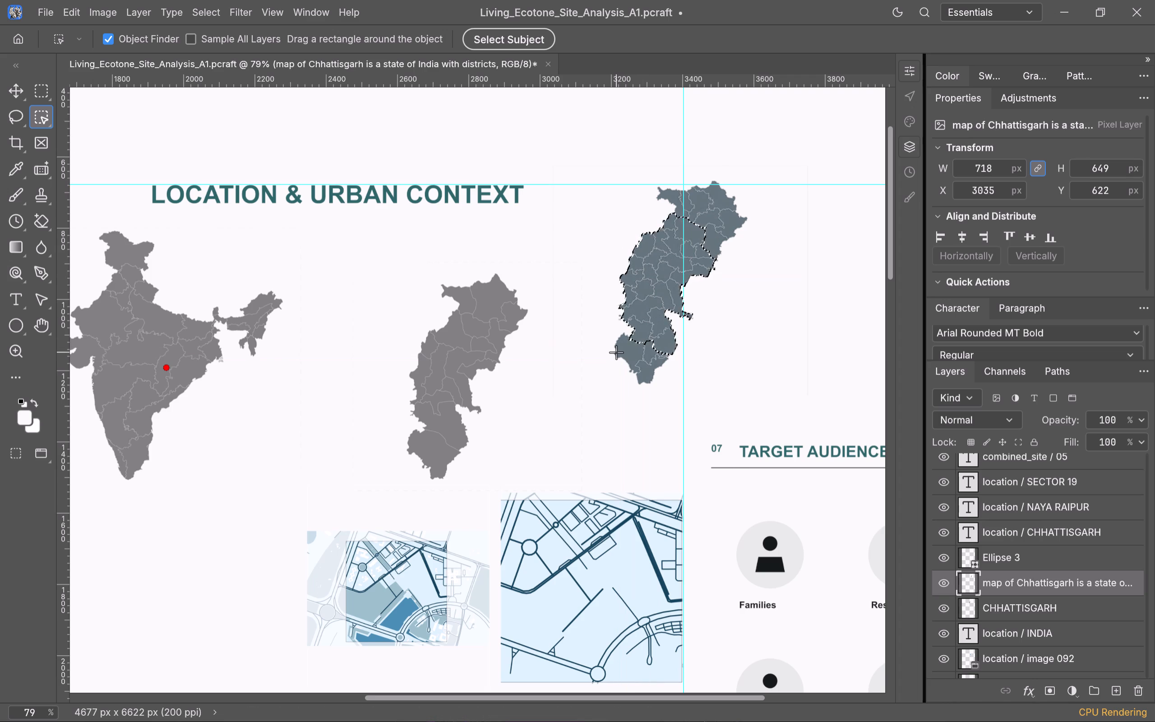
pyautogui.press('Escape')
pyautogui.press('Escape')
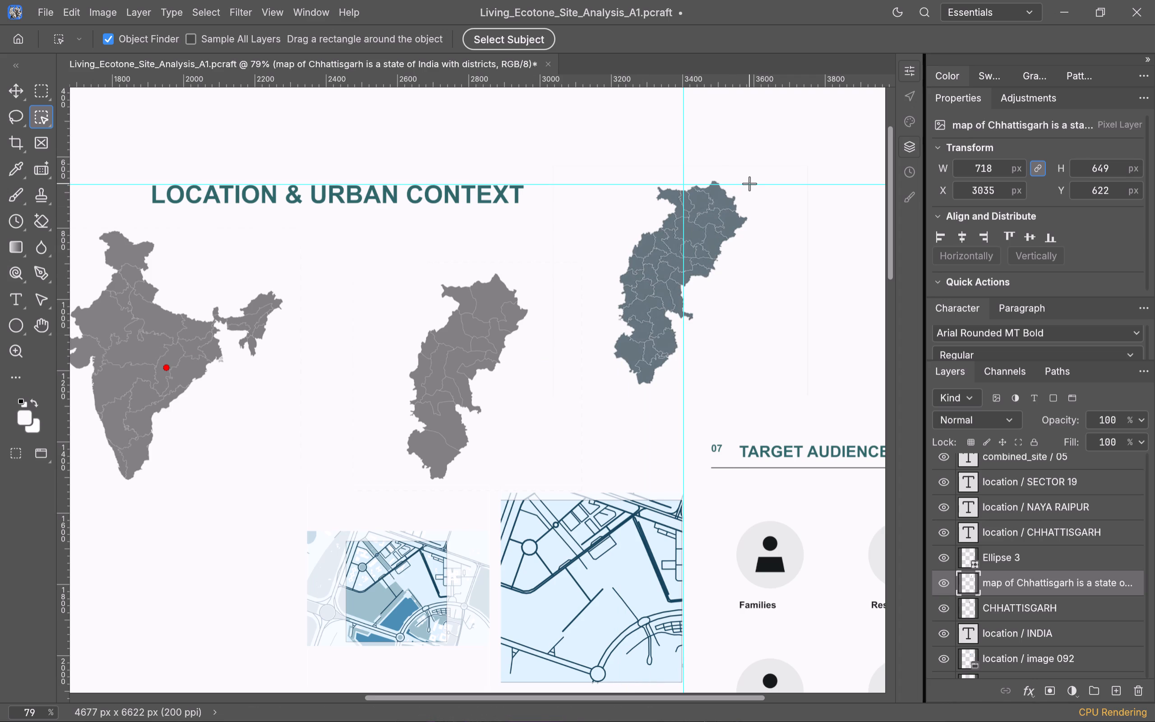
pyautogui.moveTo(751, 179); pyautogui.dragTo(716, 218)
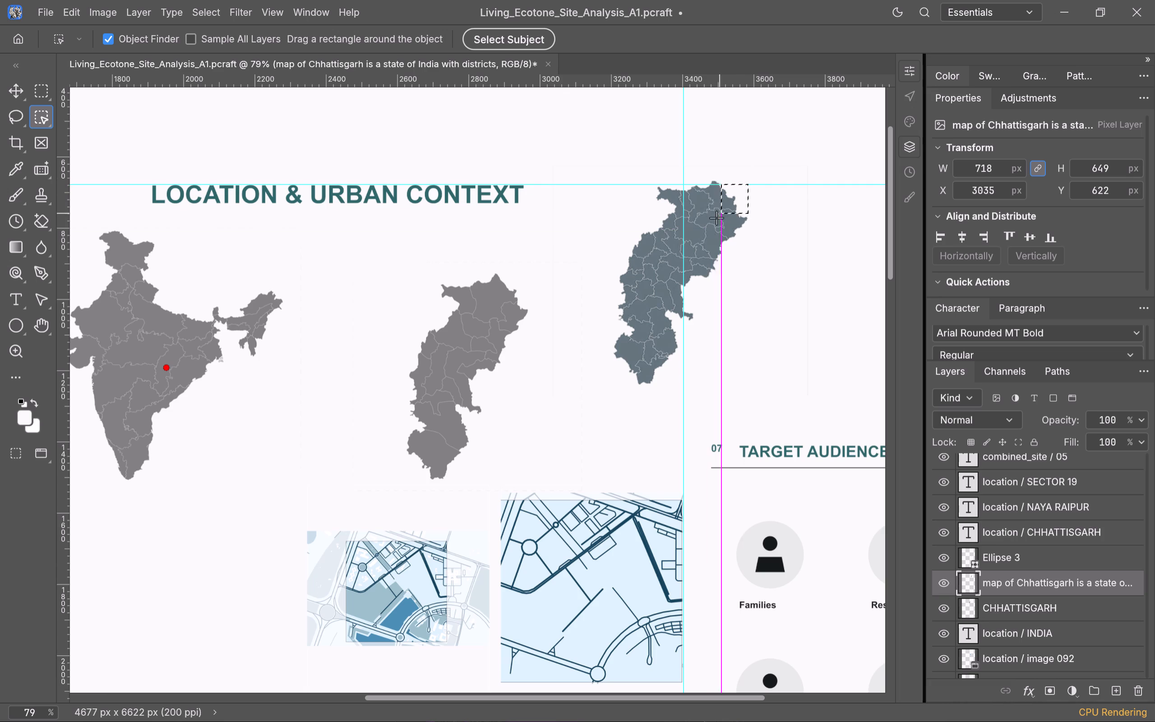
pyautogui.moveTo(716, 218); pyautogui.dragTo(611, 382)
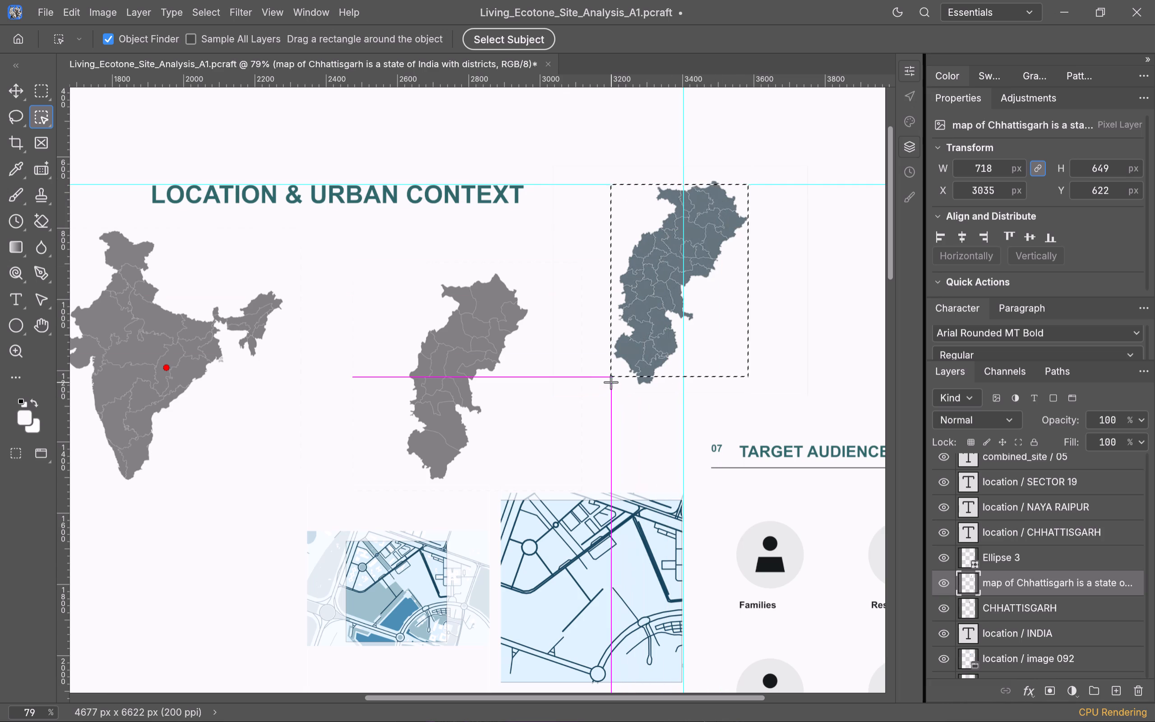
pyautogui.moveTo(611, 382); pyautogui.dragTo(605, 386)
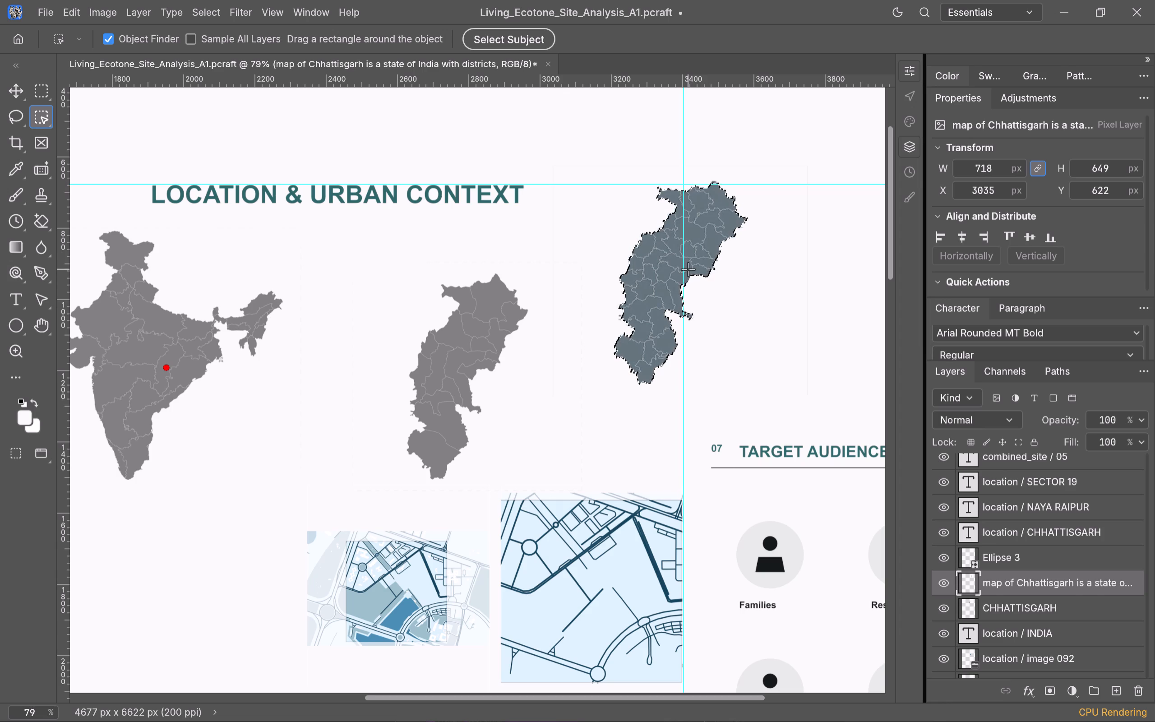
# Move the selected blue-grey Chhattisgarh map between the India map and the grey Chhattisgarh map, centred at about X 2436, Y 1201 px, and deselect.
pyautogui.hotkey('ctrl', 't')
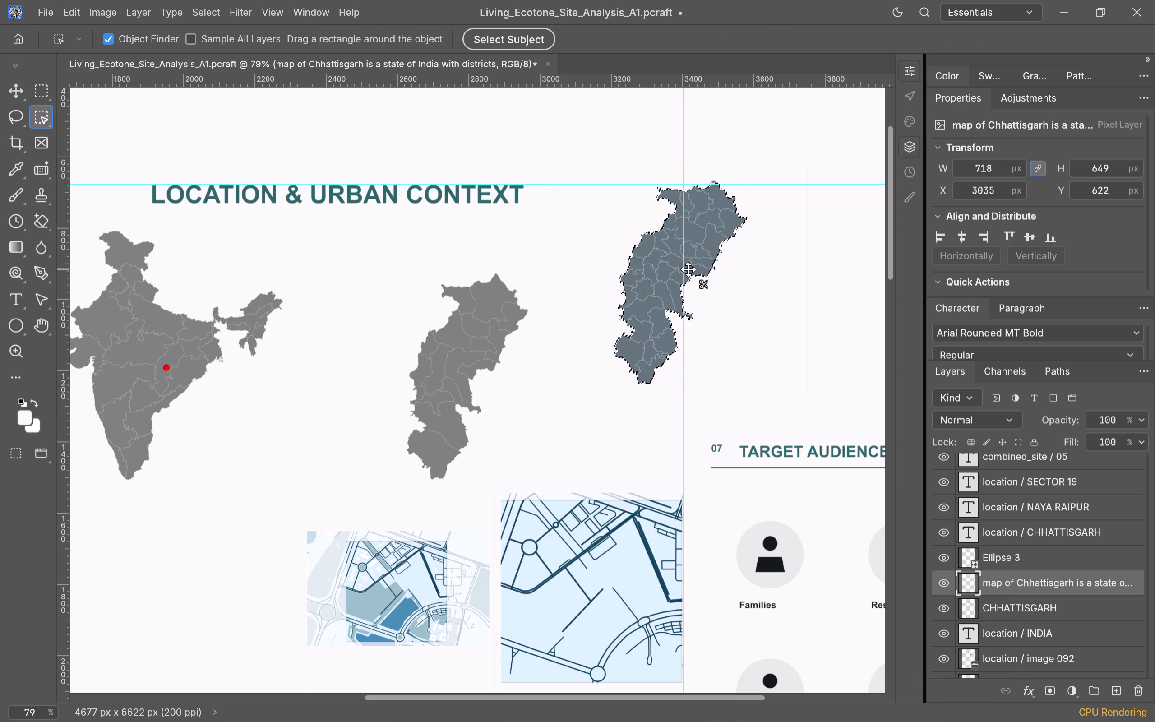
pyautogui.moveTo(661, 267); pyautogui.dragTo(608, 371)
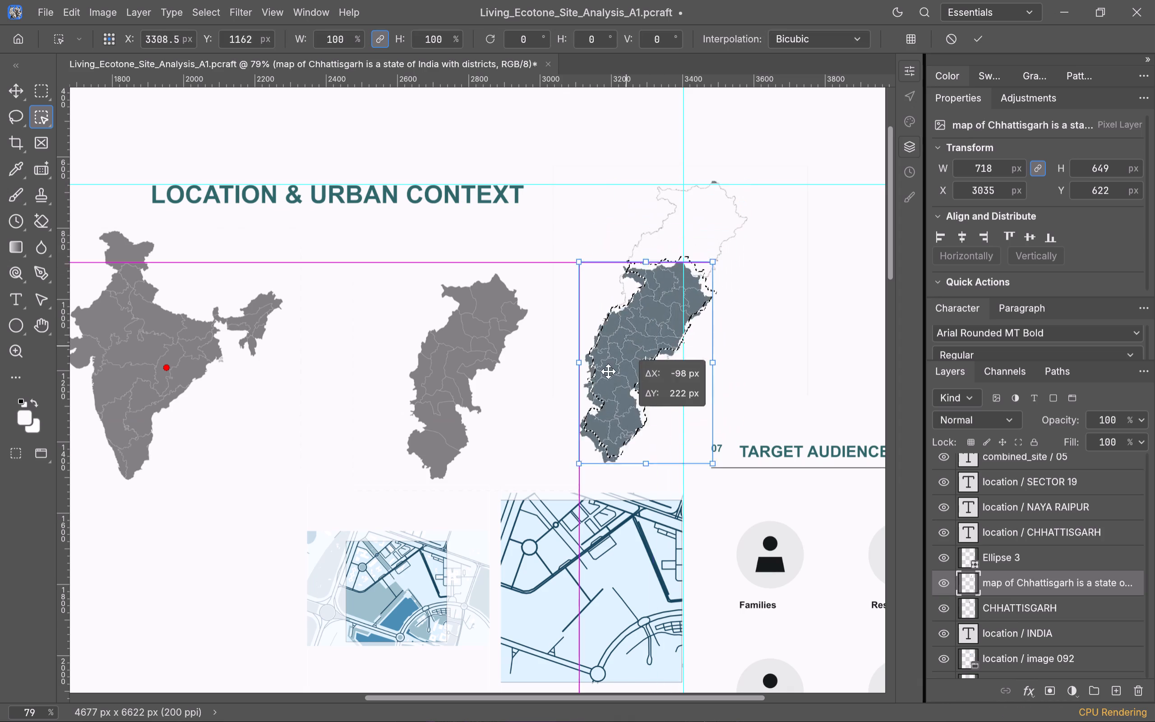
pyautogui.moveTo(608, 371); pyautogui.dragTo(463, 409)
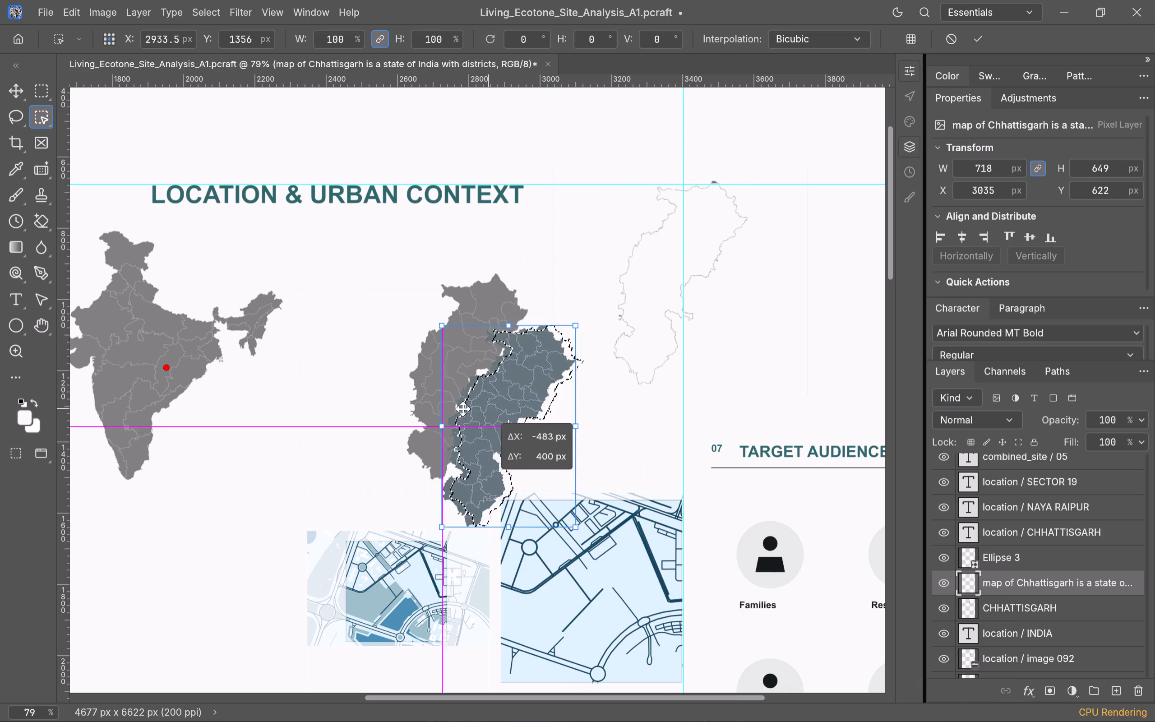
pyautogui.moveTo(463, 409); pyautogui.dragTo(319, 354)
pyautogui.click(371, 417)
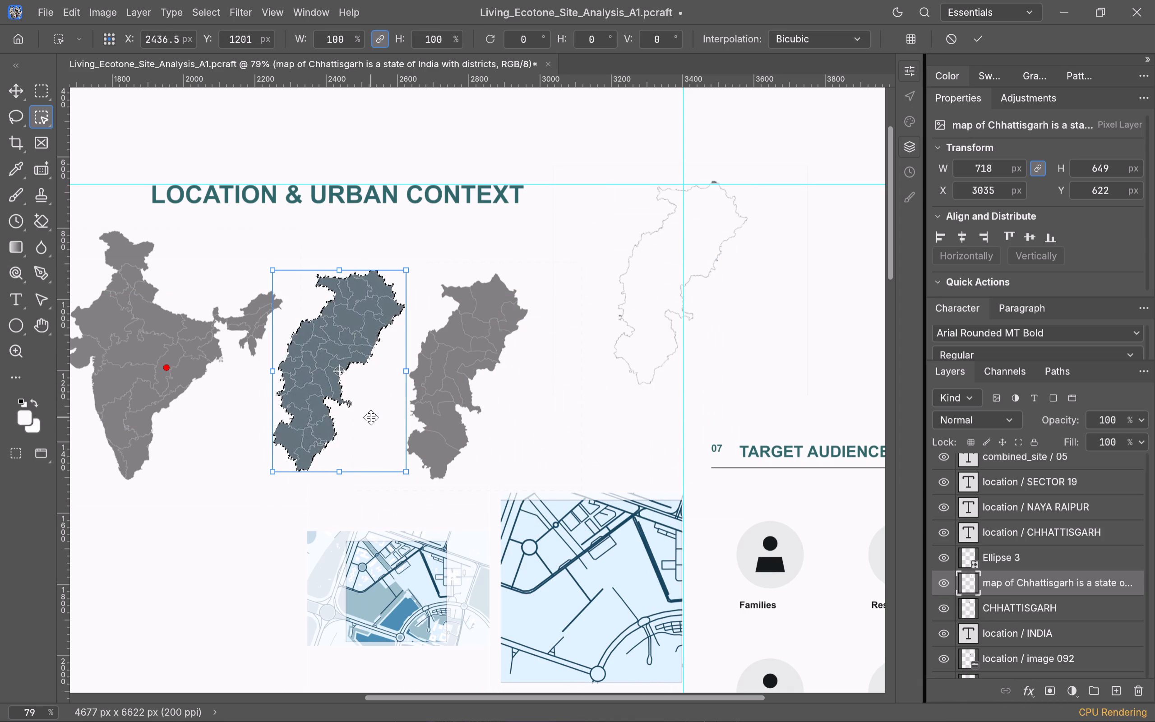
pyautogui.click(231, 509)
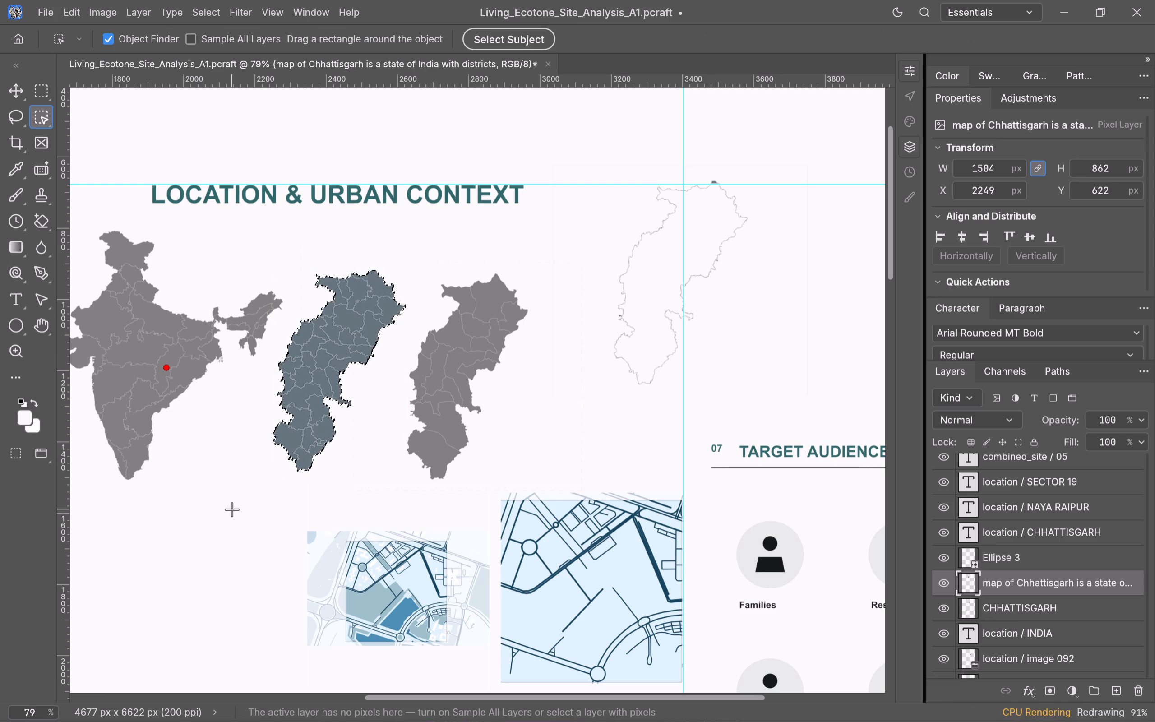
pyautogui.press('Escape')
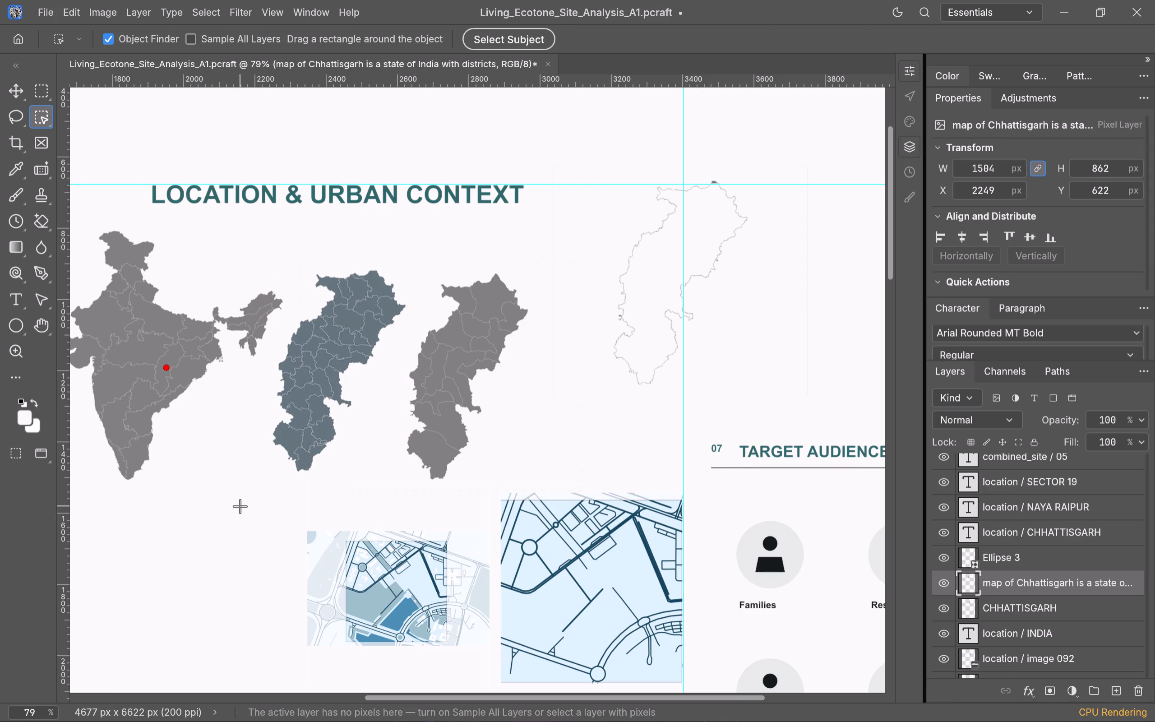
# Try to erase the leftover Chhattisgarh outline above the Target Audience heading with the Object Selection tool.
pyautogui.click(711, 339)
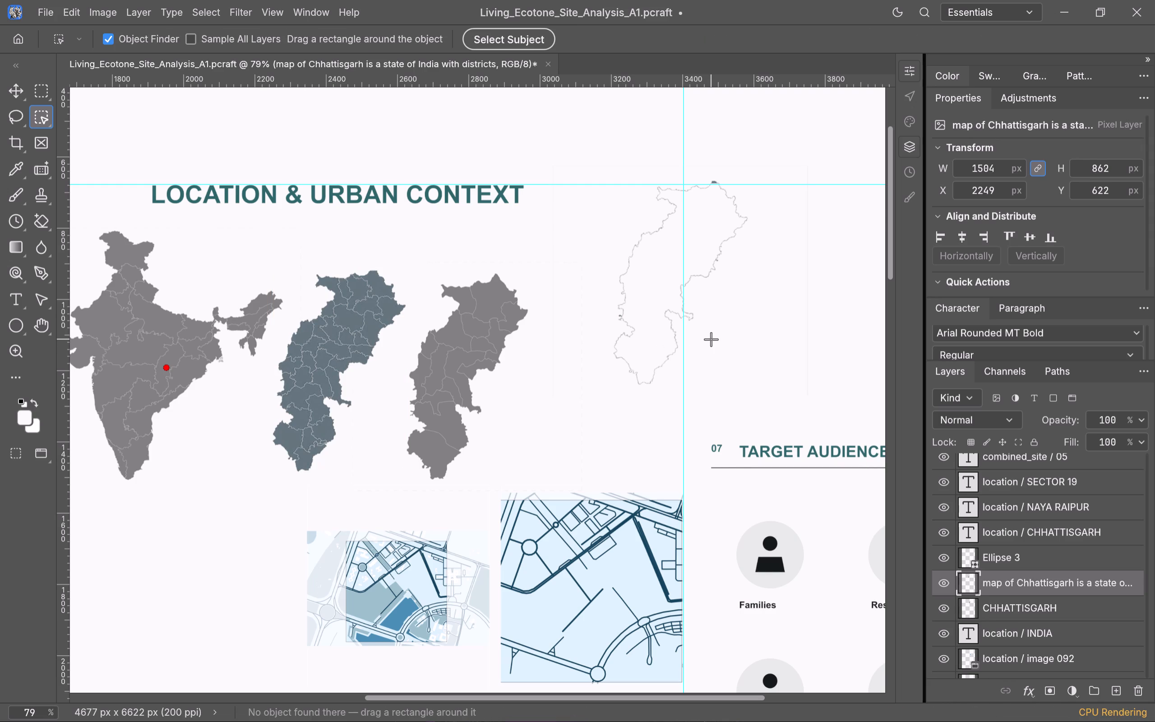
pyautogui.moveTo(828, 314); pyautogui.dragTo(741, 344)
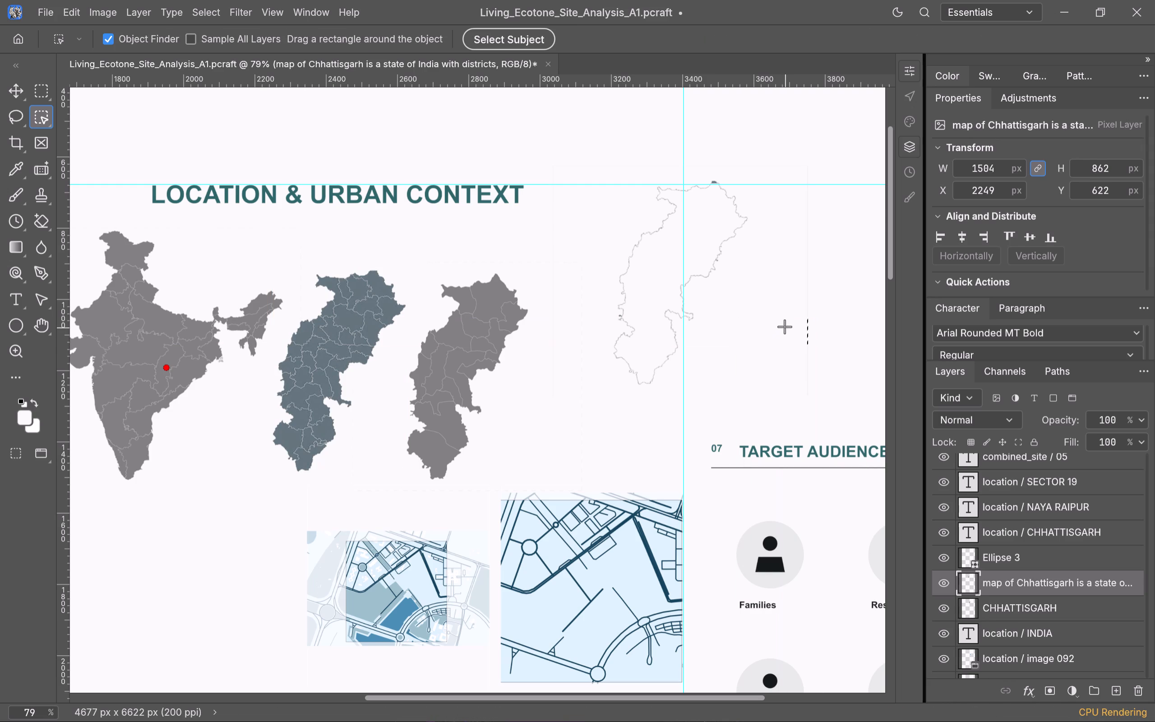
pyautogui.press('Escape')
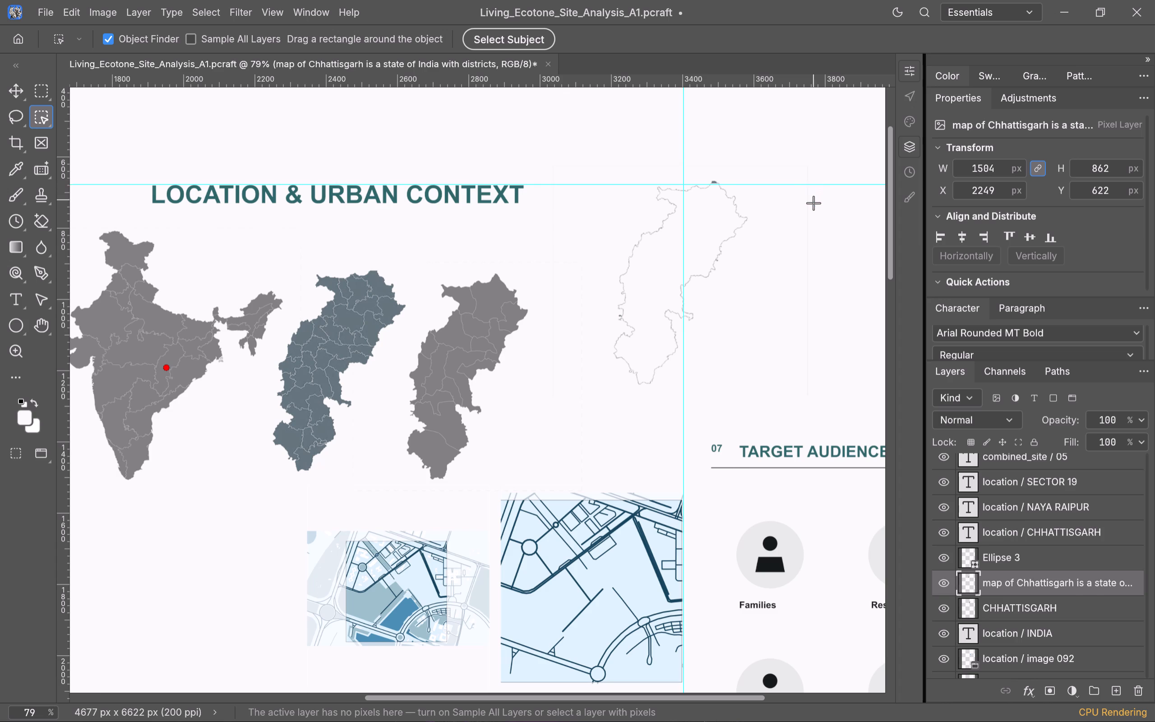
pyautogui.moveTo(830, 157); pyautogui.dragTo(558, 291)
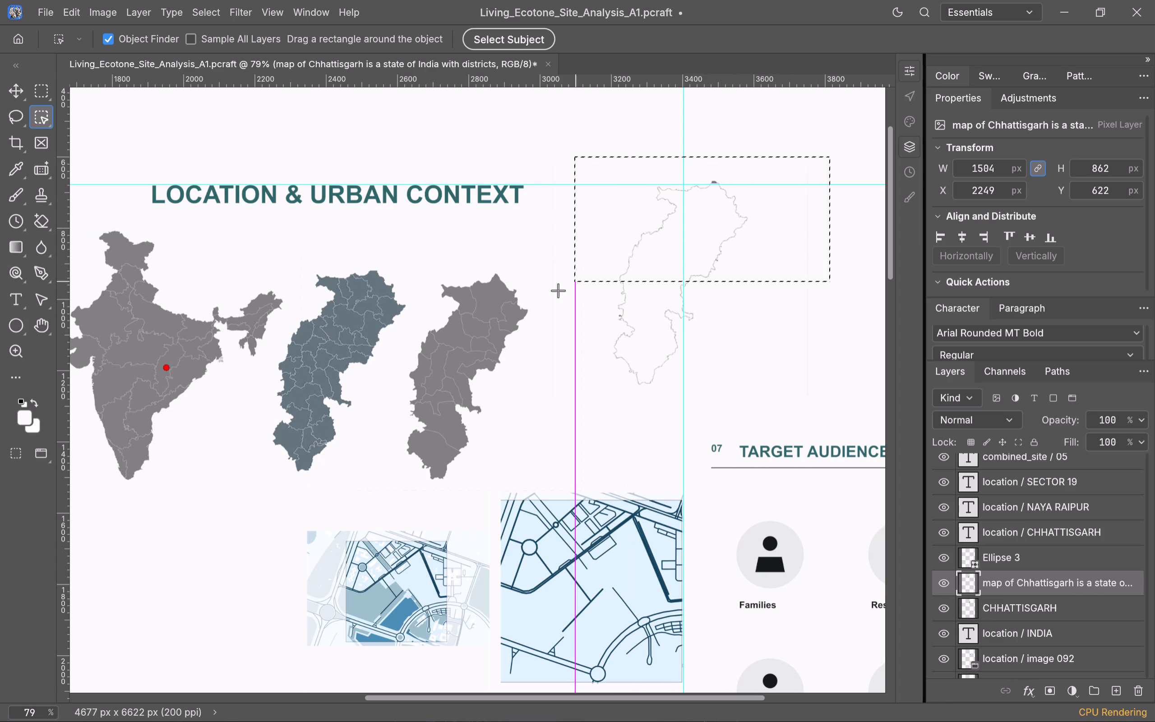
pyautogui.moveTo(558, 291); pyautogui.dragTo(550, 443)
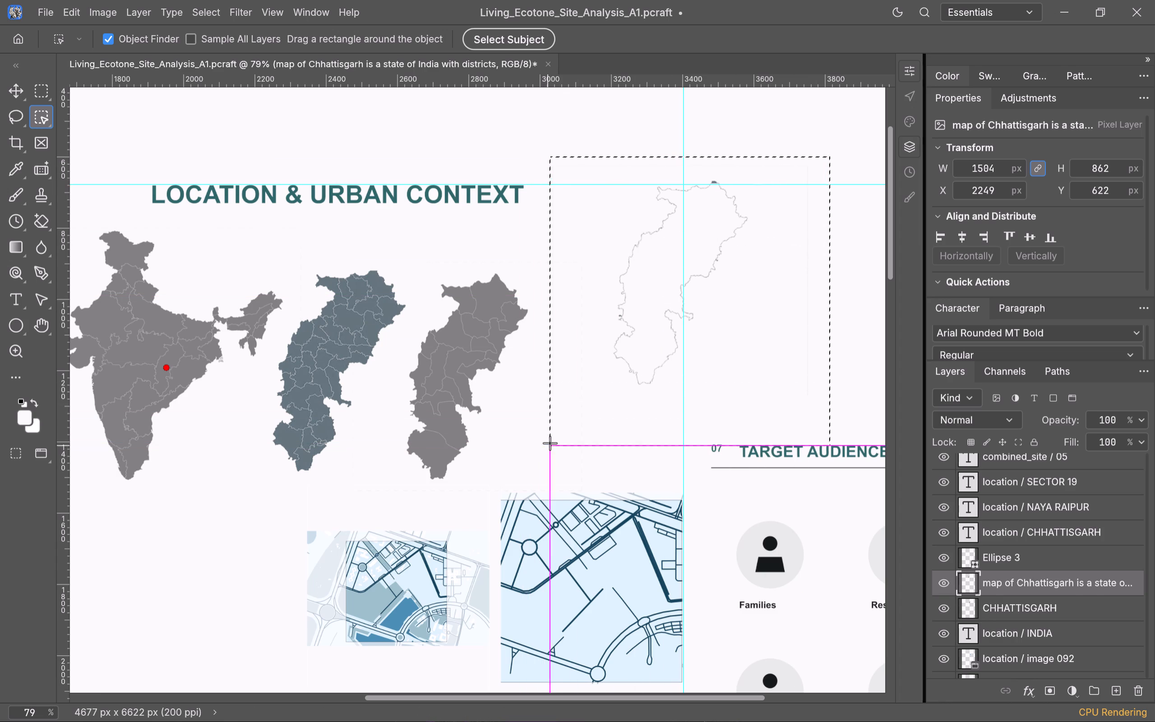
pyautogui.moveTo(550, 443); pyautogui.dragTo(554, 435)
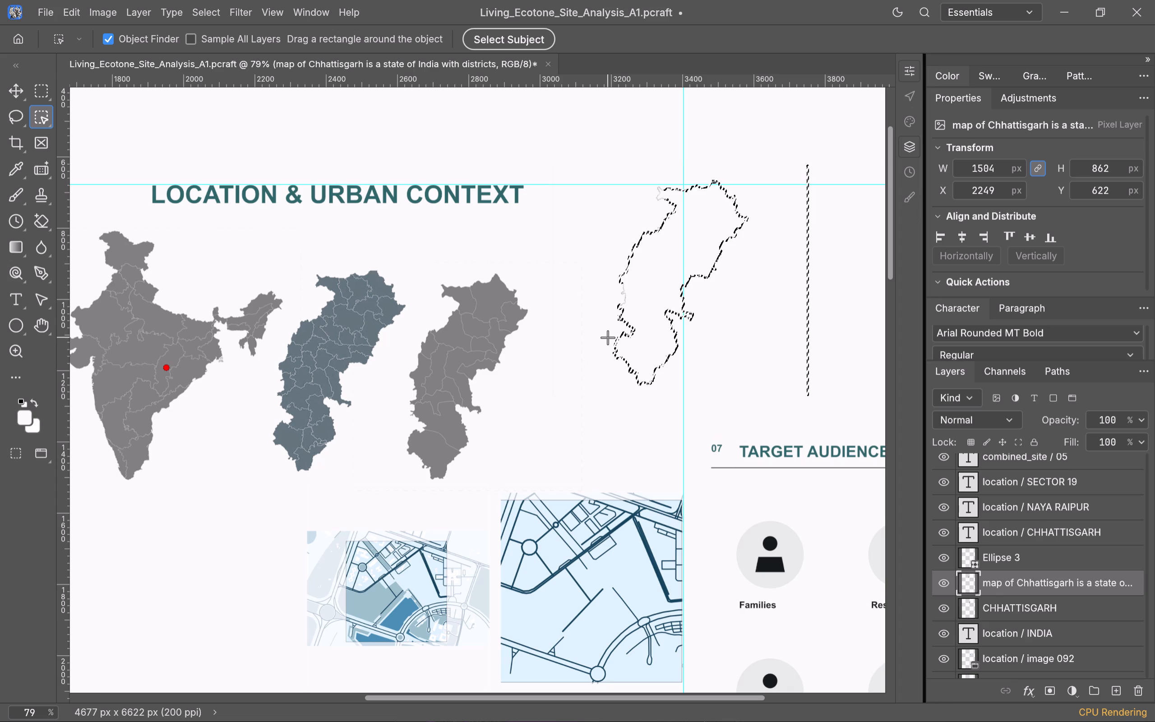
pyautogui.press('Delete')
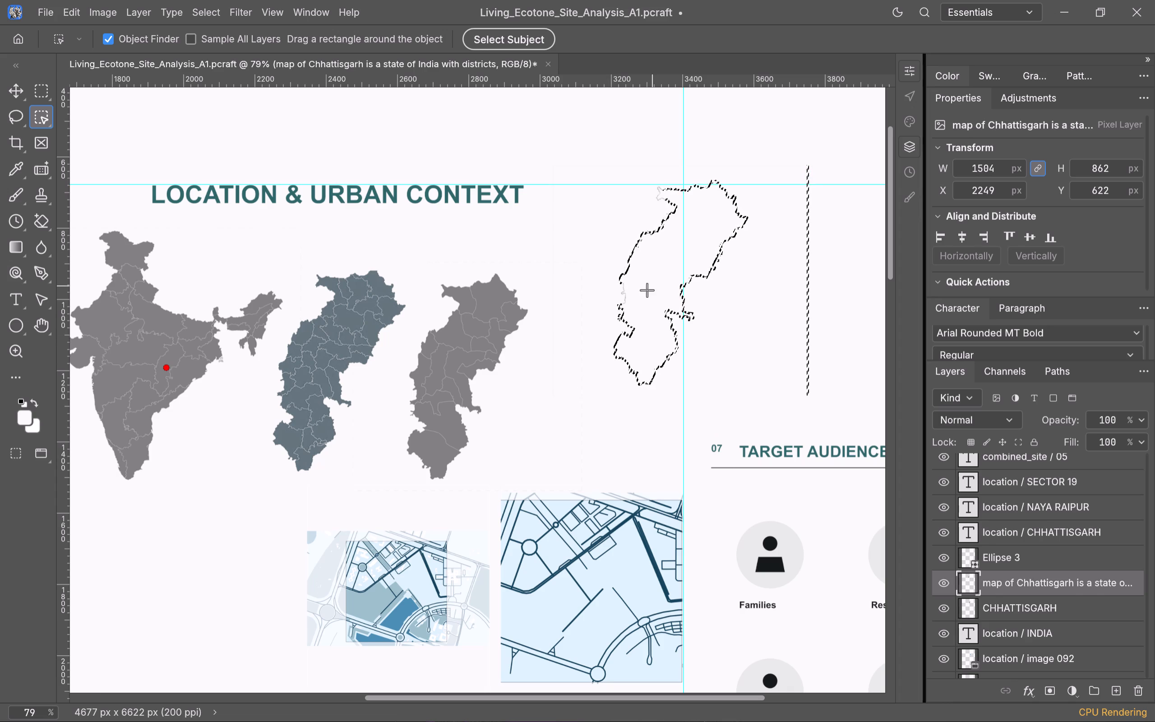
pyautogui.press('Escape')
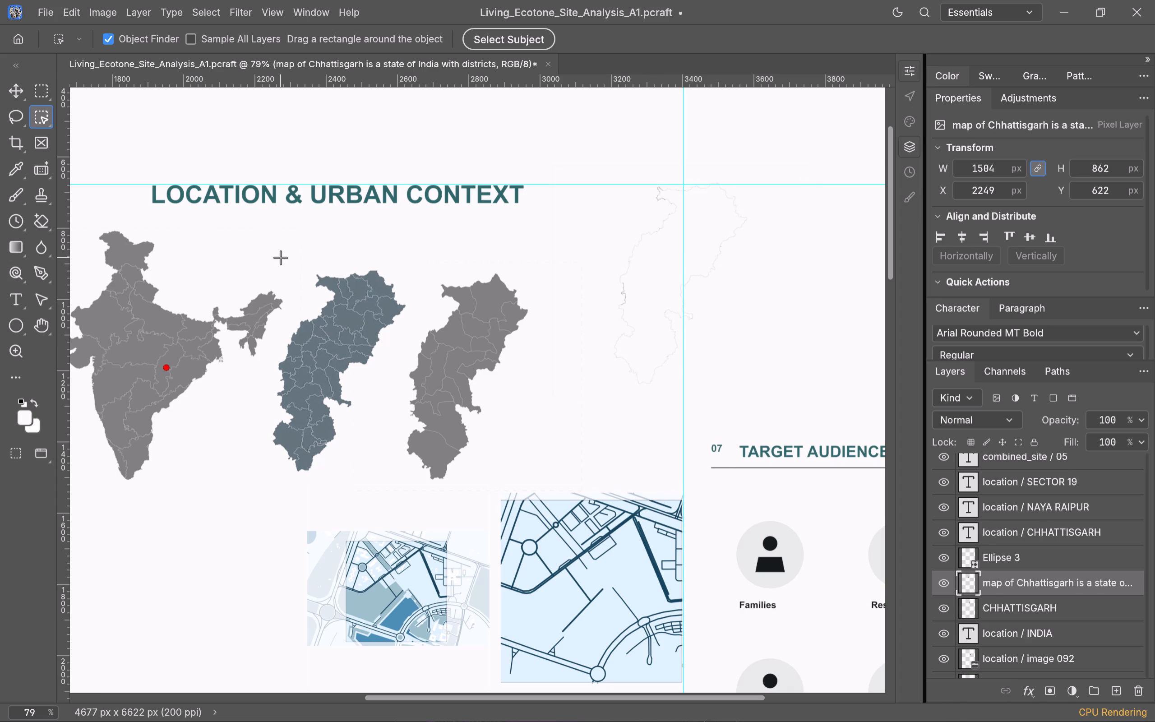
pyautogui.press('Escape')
# Erase the leftover Chhattisgarh outline above the Target Audience heading using a rectangular marquee around it, and deselect.
pyautogui.click(32, 88)
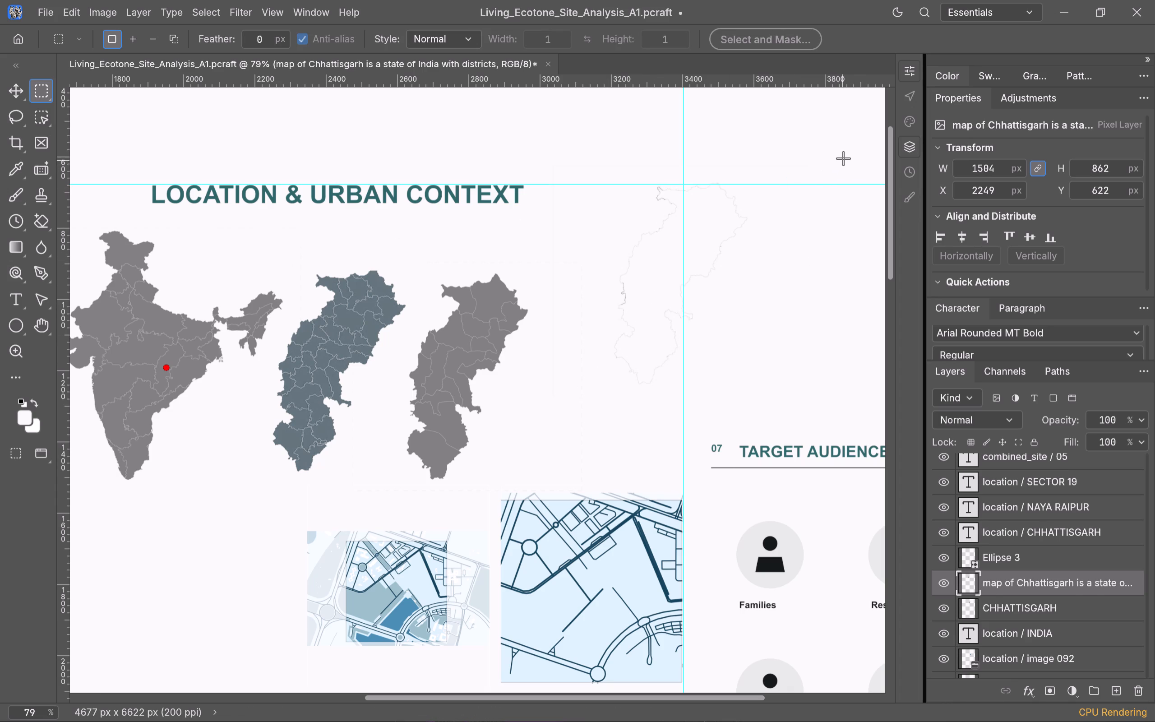
pyautogui.moveTo(844, 157); pyautogui.dragTo(544, 427)
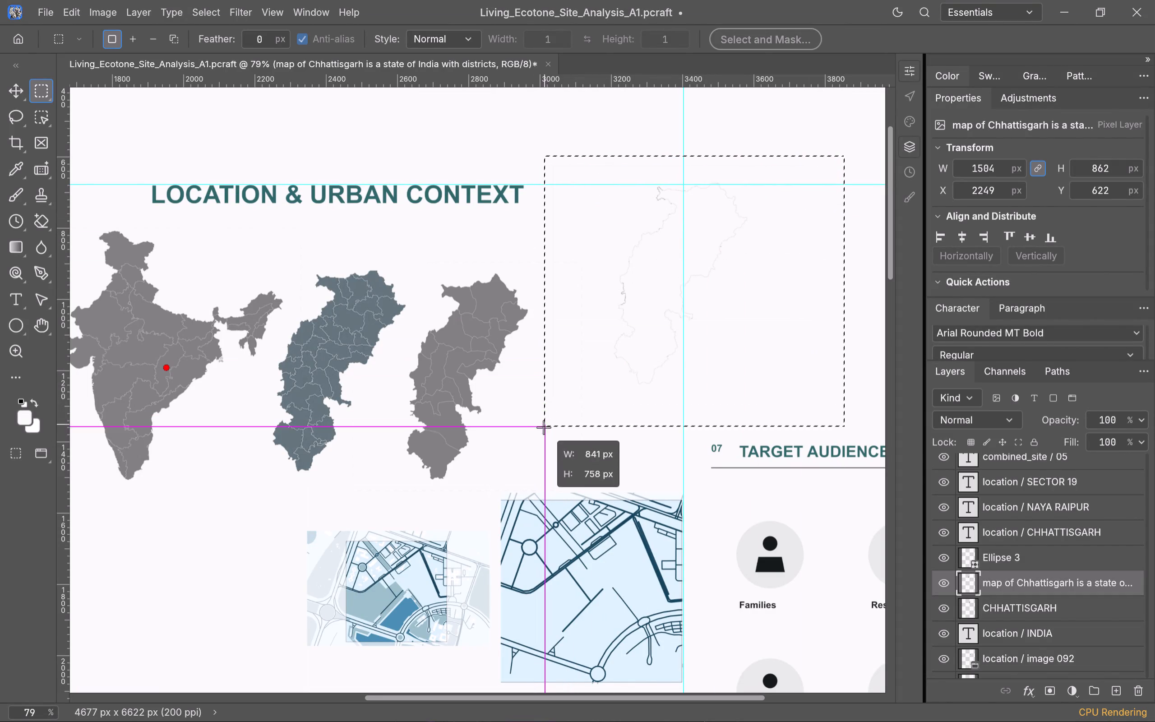
pyautogui.moveTo(544, 427); pyautogui.dragTo(541, 437)
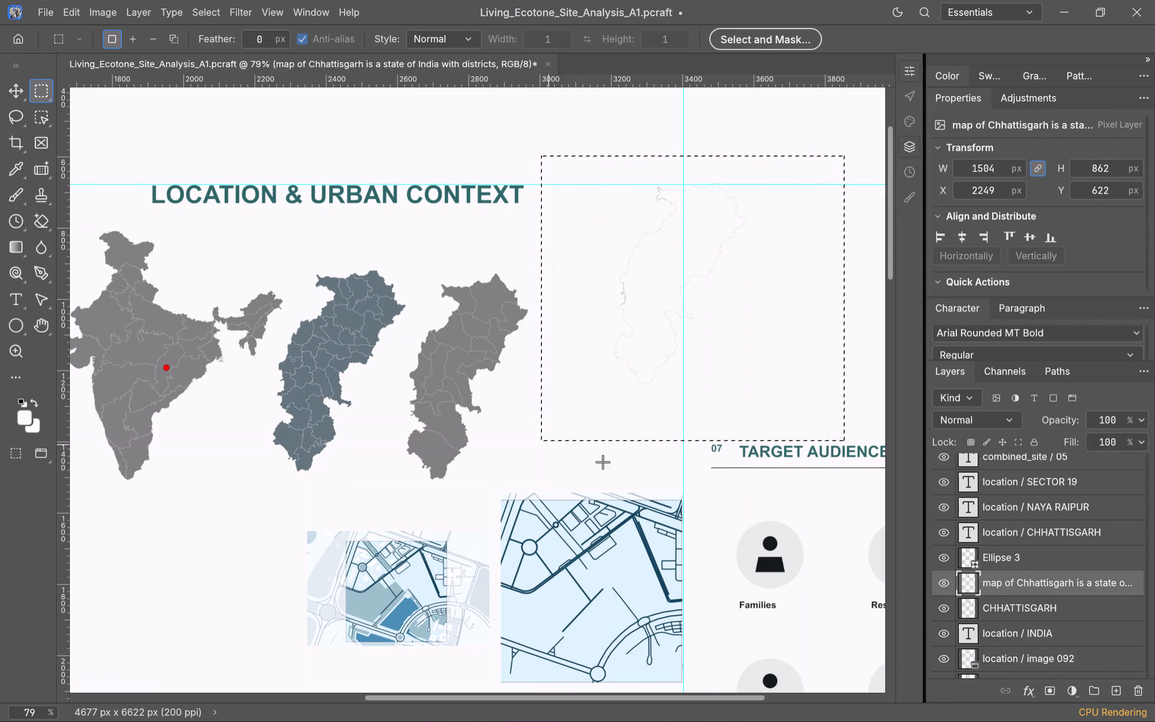
pyautogui.press('Delete')
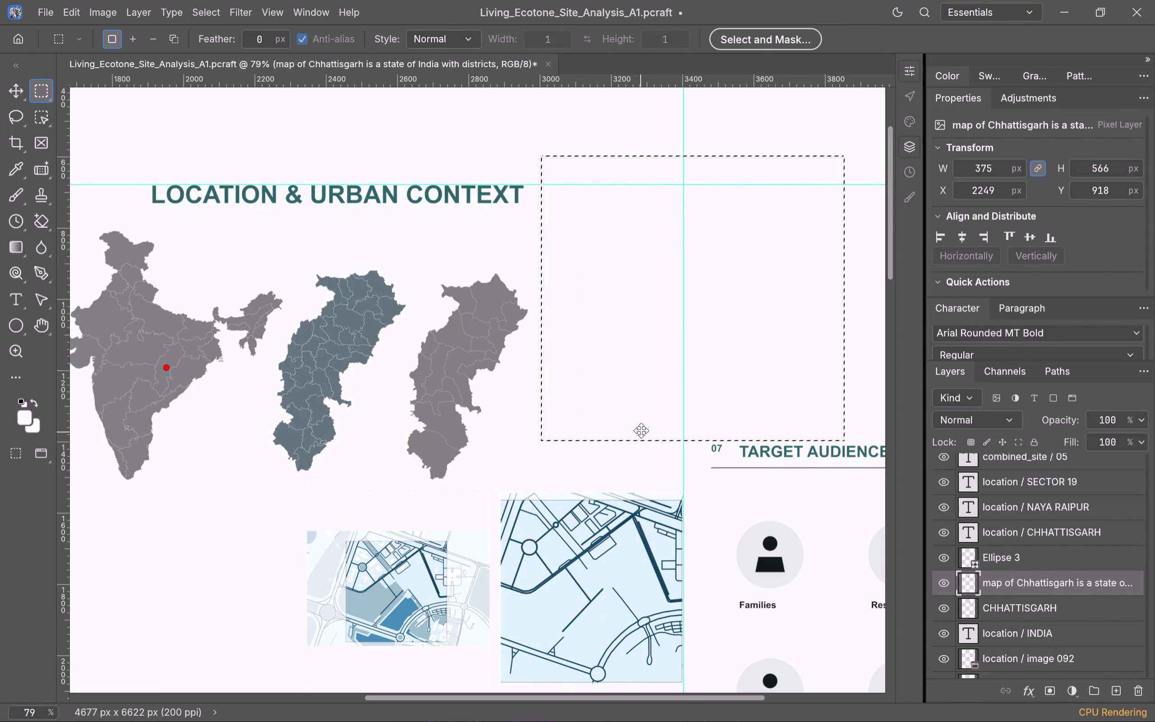
pyautogui.click(668, 391)
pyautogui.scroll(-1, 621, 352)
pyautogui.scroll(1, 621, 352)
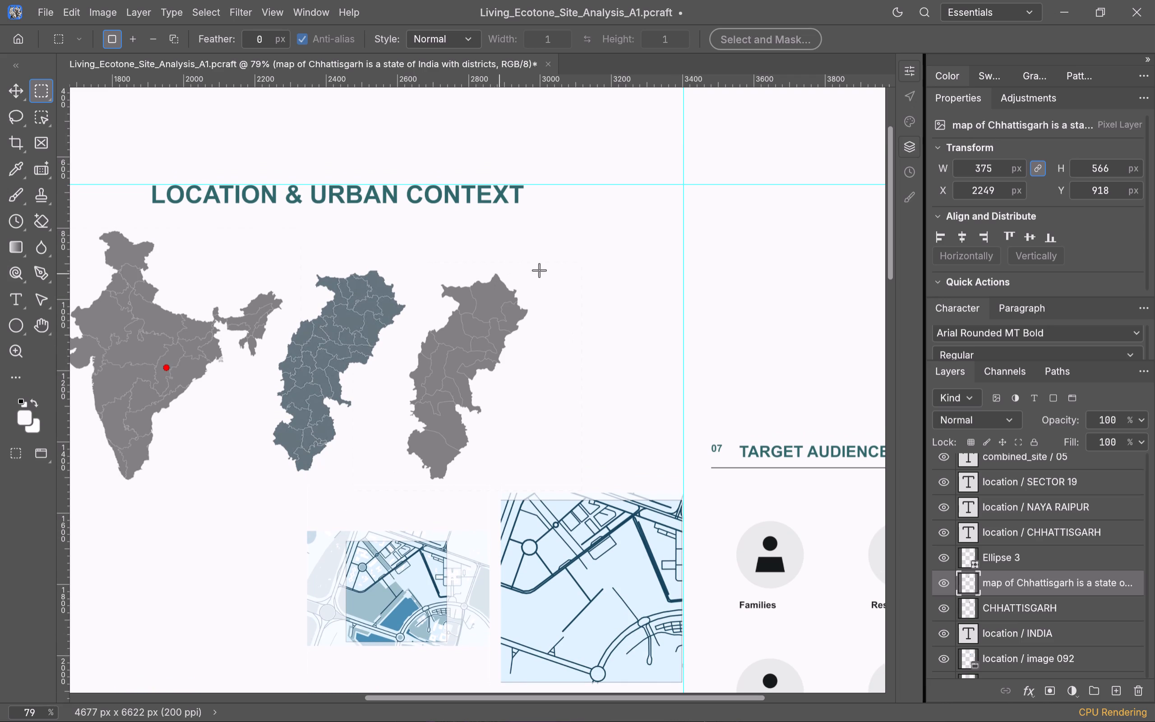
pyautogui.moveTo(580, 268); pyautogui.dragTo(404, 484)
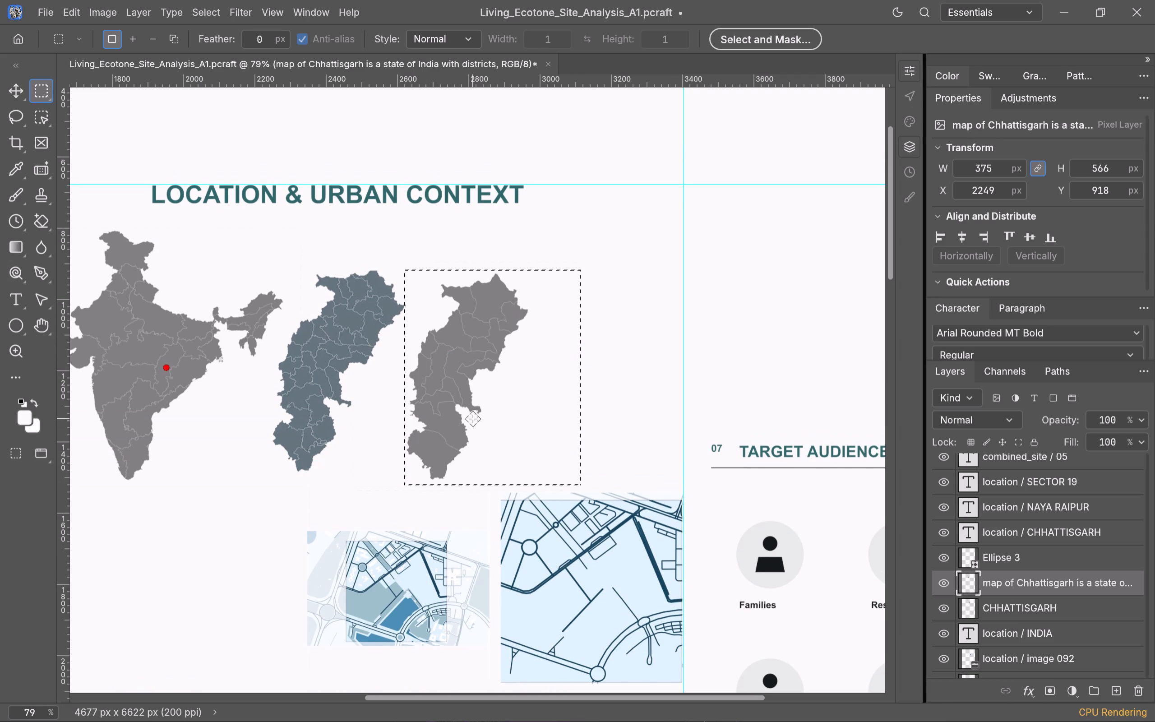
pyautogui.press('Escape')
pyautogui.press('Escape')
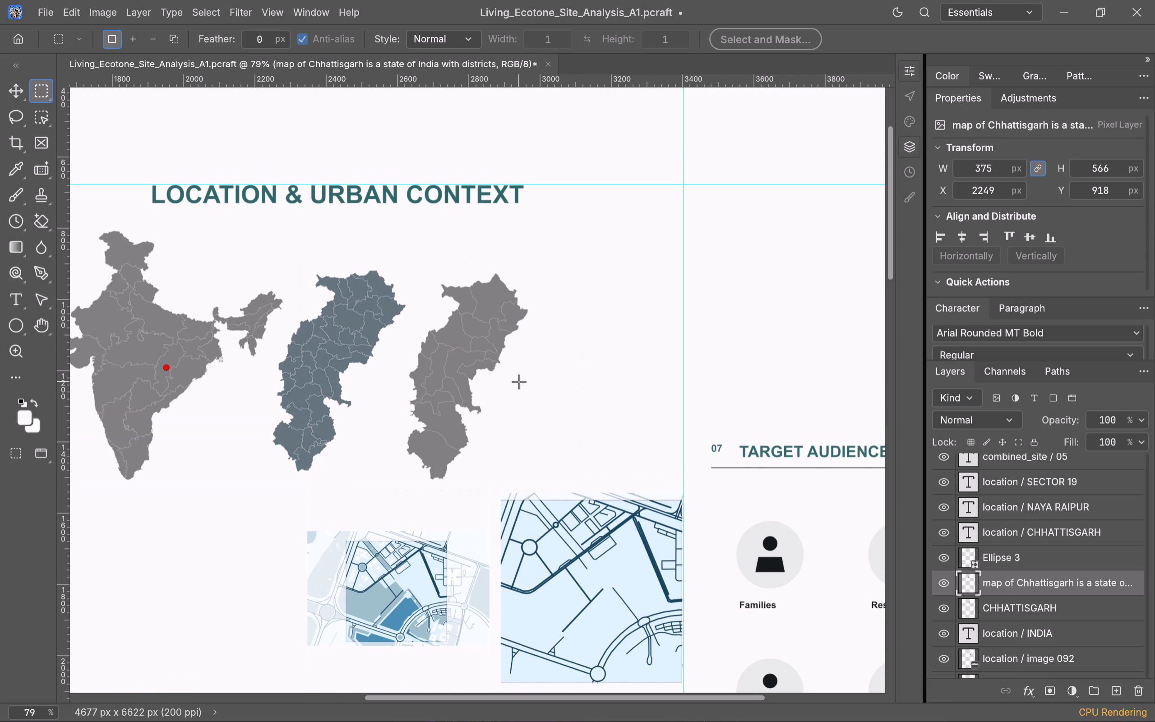
# Delete the plain grey Chhattisgarh map layer beside the blue-grey district map.
pyautogui.click(19, 95)
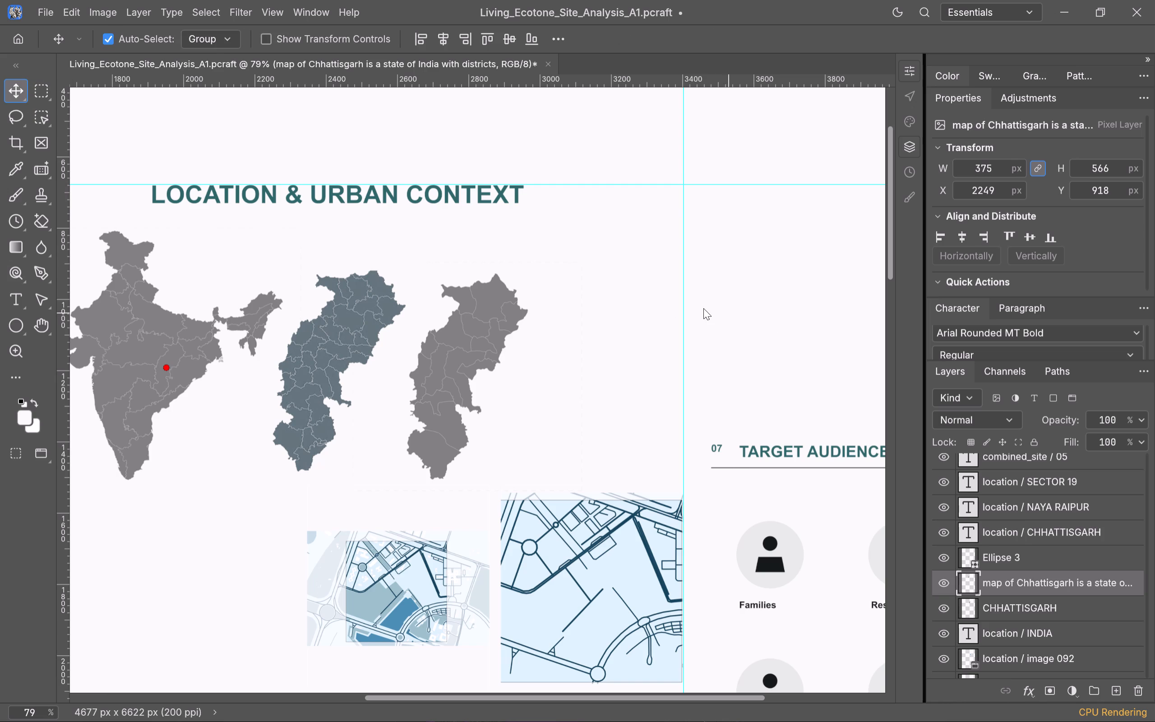
pyautogui.click(702, 308)
pyautogui.click(656, 309)
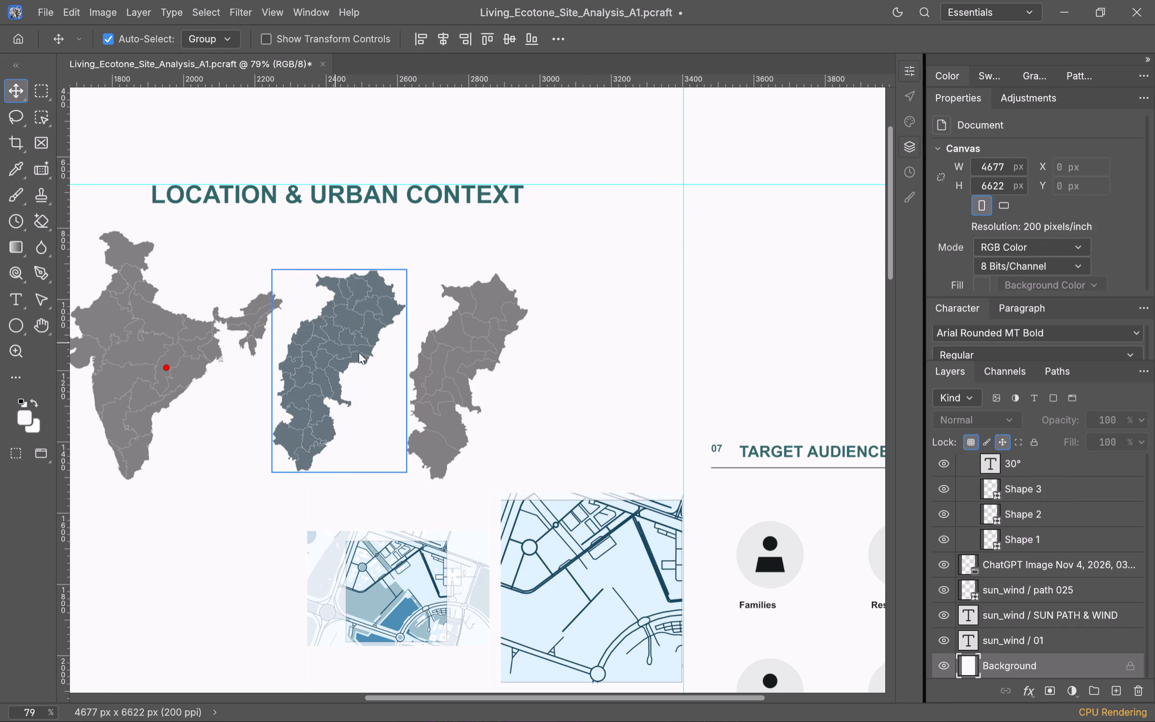
pyautogui.click(456, 363)
pyautogui.press('Delete')
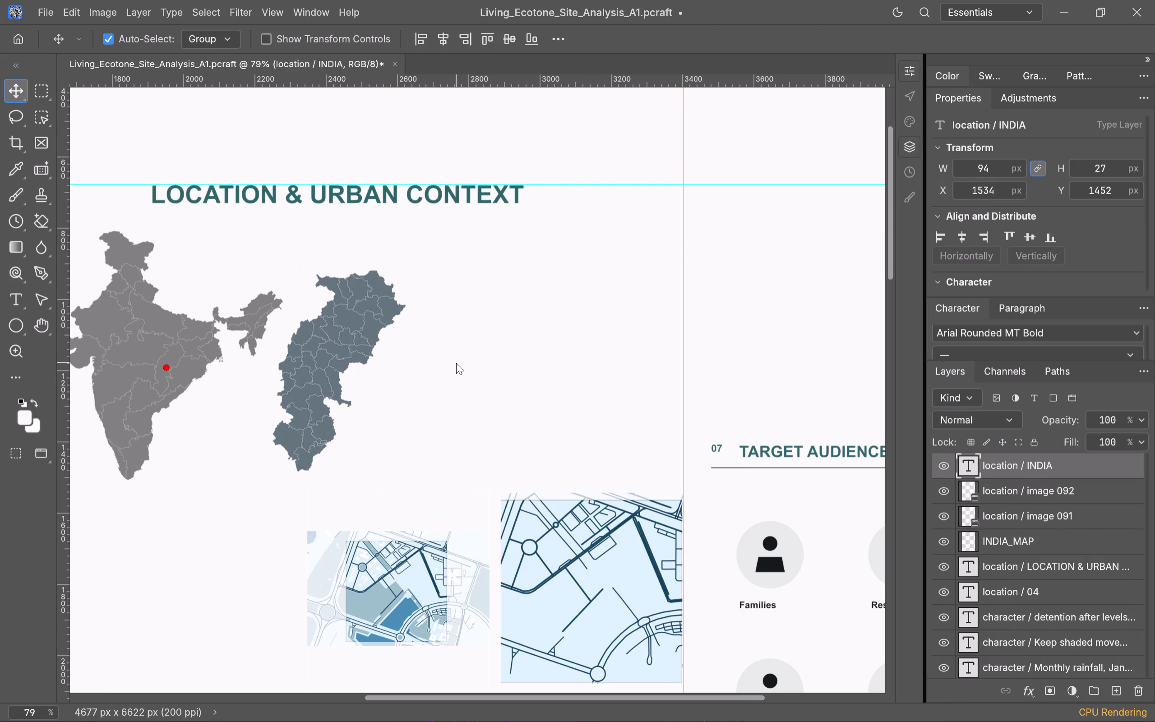
# Add a Black & White adjustment layer directly above the blue-grey Chhattisgarh map layer.
pyautogui.scroll(1, 444, 379)
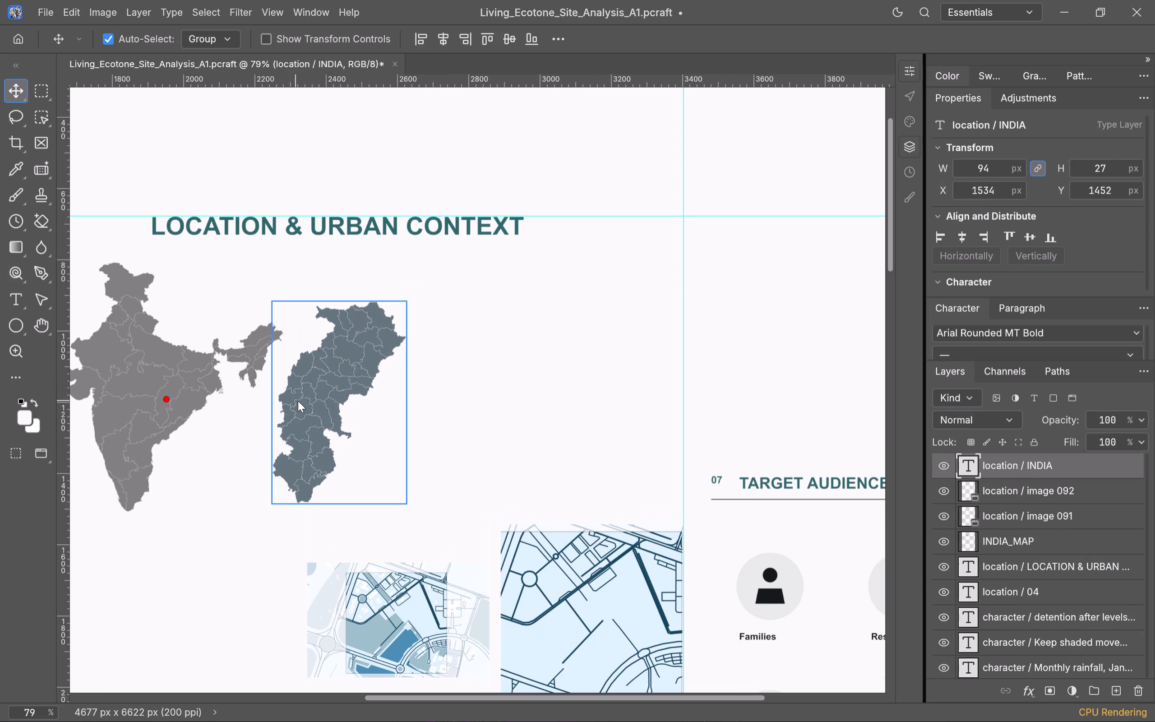
pyautogui.click(111, 10)
pyautogui.click(111, 10)
pyautogui.click(324, 392)
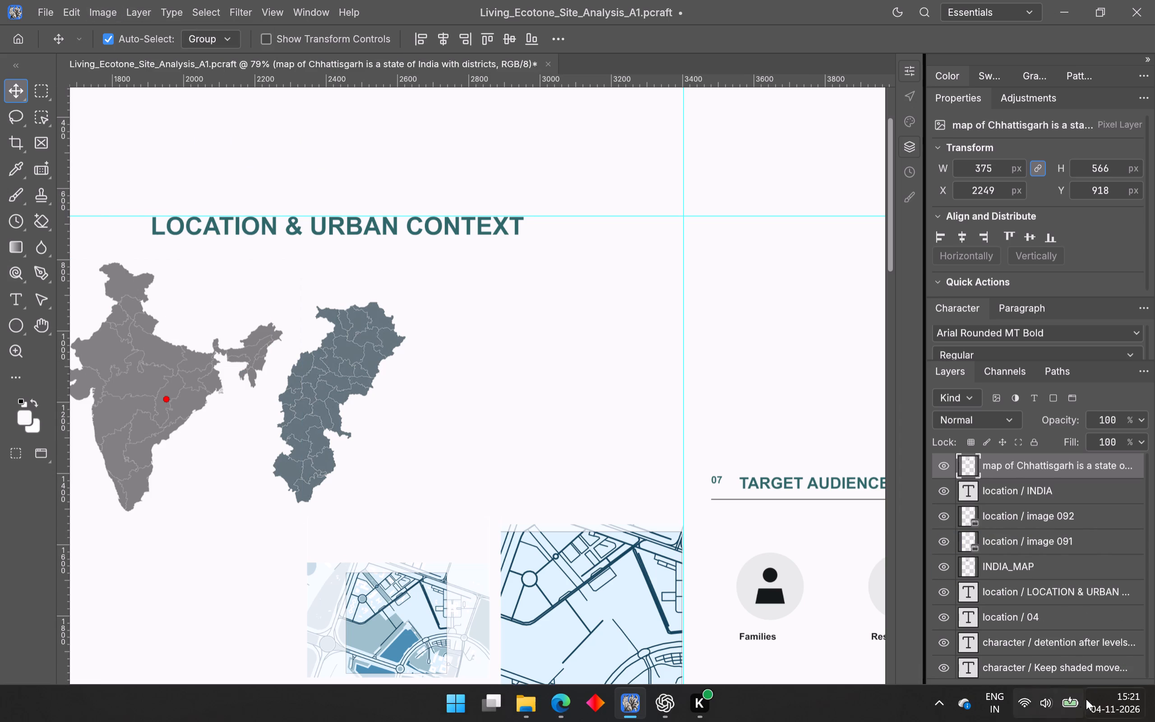
pyautogui.click(1073, 686)
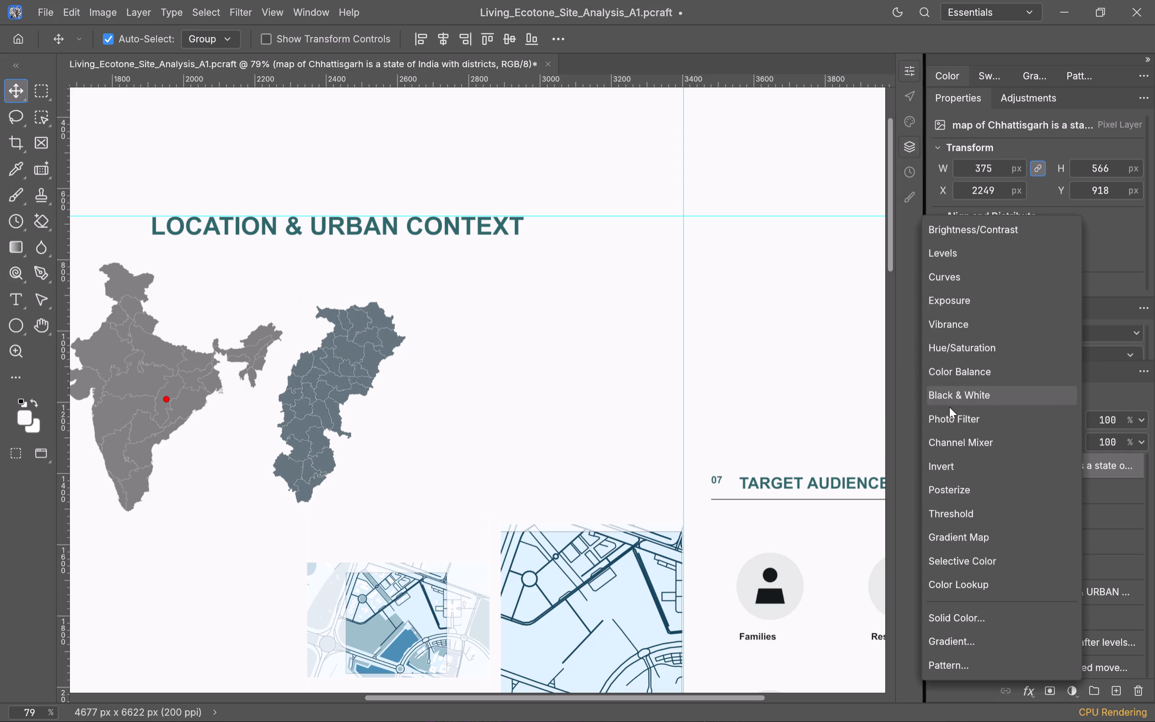
pyautogui.click(964, 398)
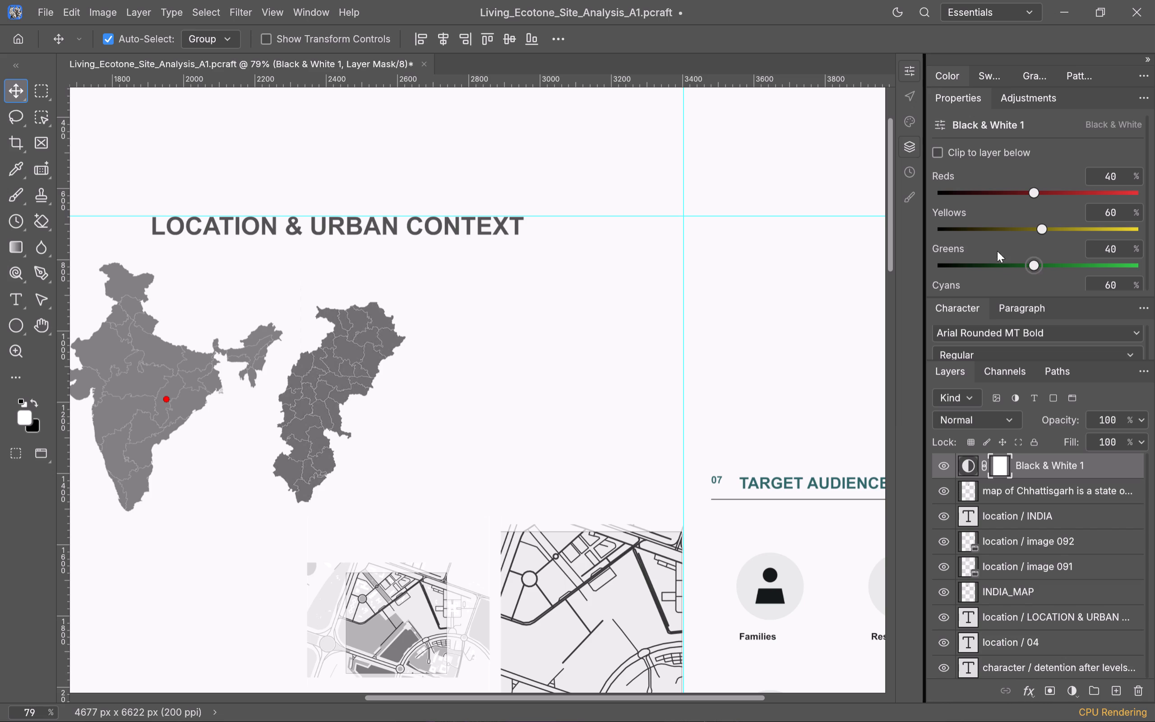
# Set the Cyans of the Black & White adjustment to -106% to darken the Chhattisgarh map.
pyautogui.scroll(-3, 1007, 209)
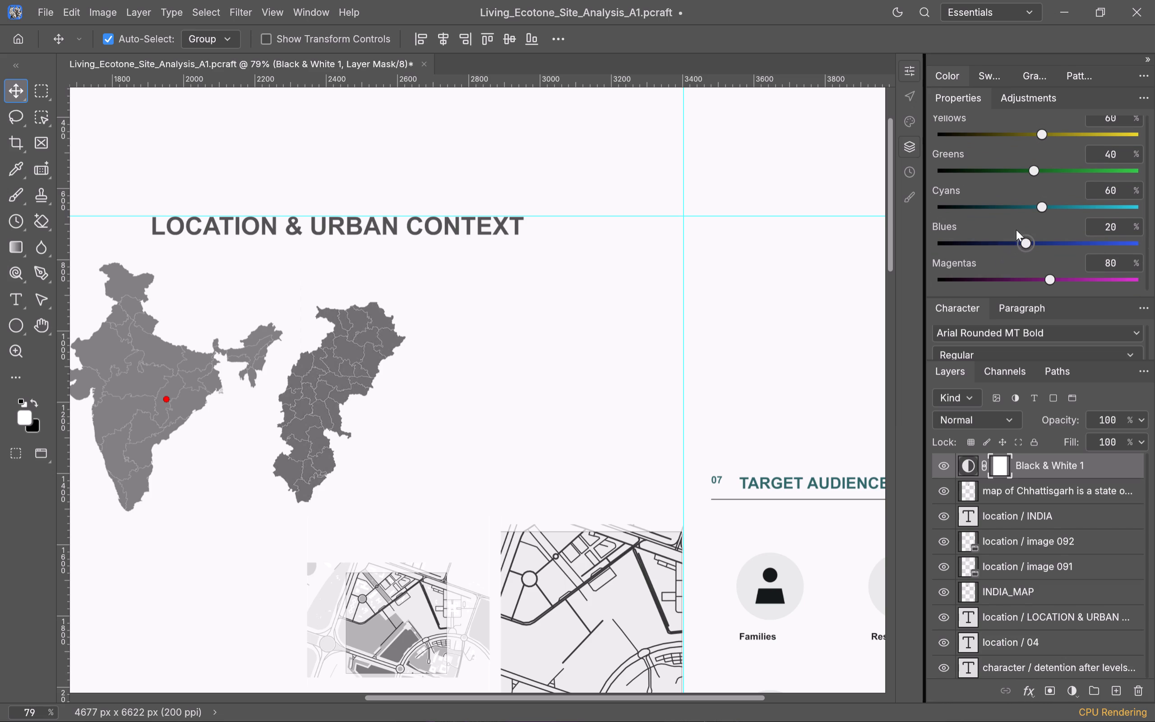
pyautogui.moveTo(1040, 205); pyautogui.dragTo(996, 210)
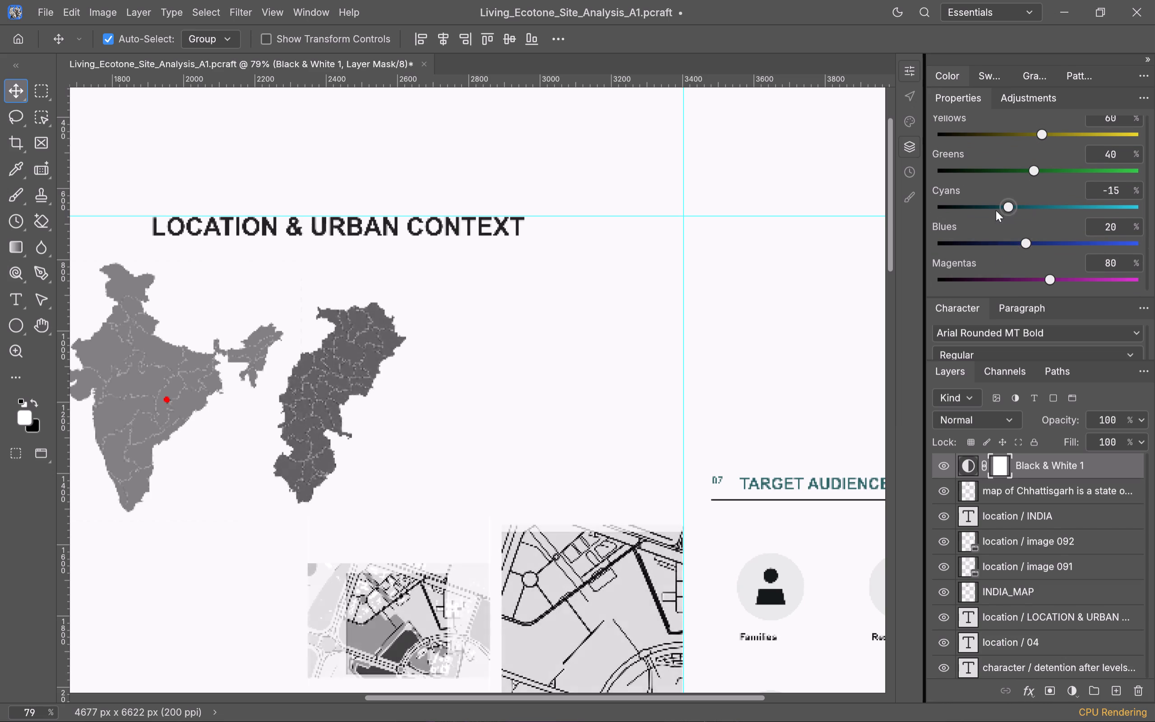
pyautogui.moveTo(996, 210); pyautogui.dragTo(1042, 209)
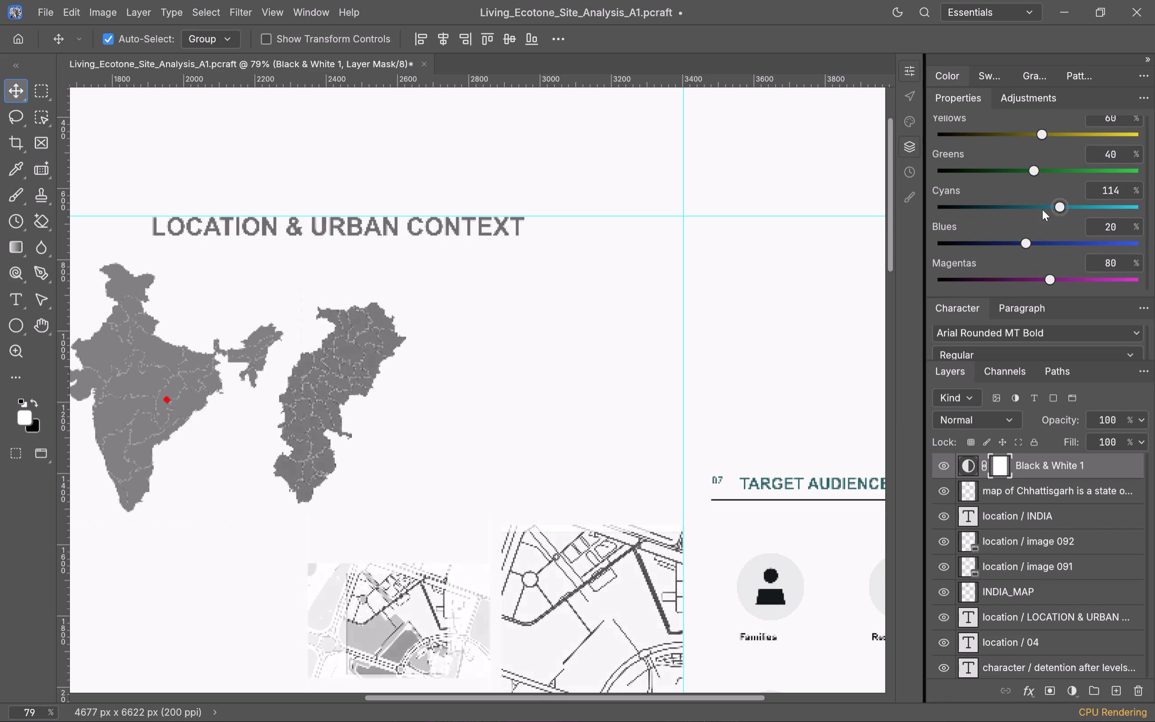
pyautogui.moveTo(1042, 209); pyautogui.dragTo(1054, 213)
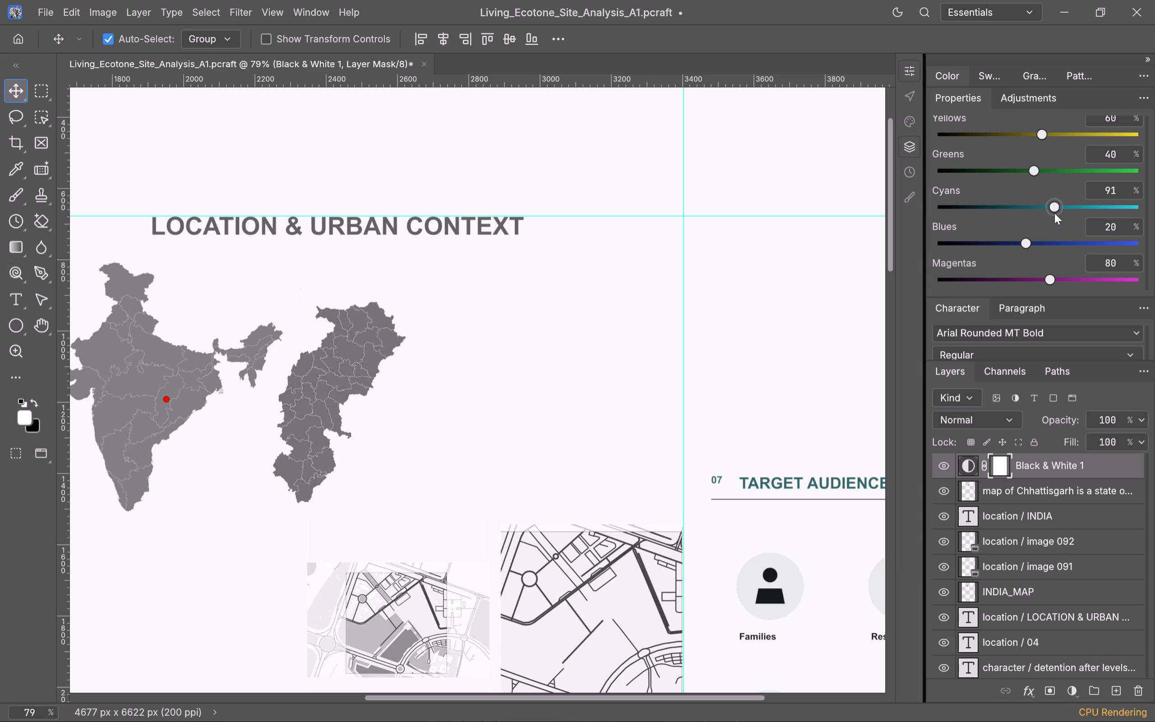
pyautogui.moveTo(1054, 206); pyautogui.dragTo(975, 212)
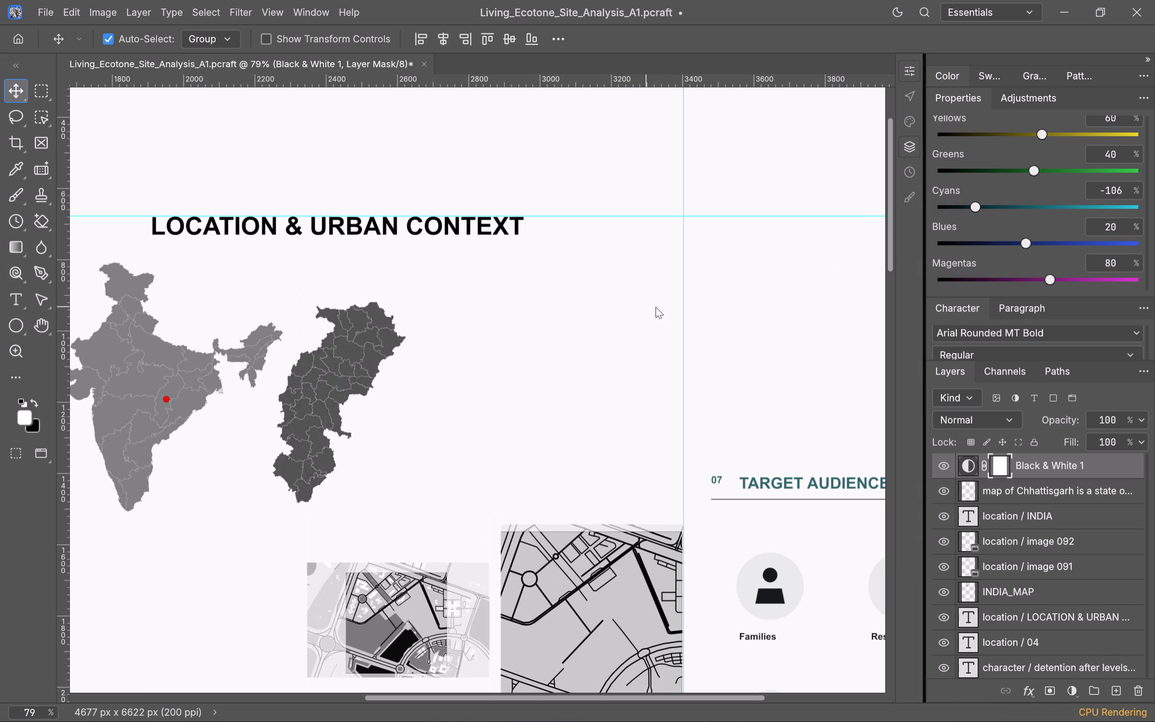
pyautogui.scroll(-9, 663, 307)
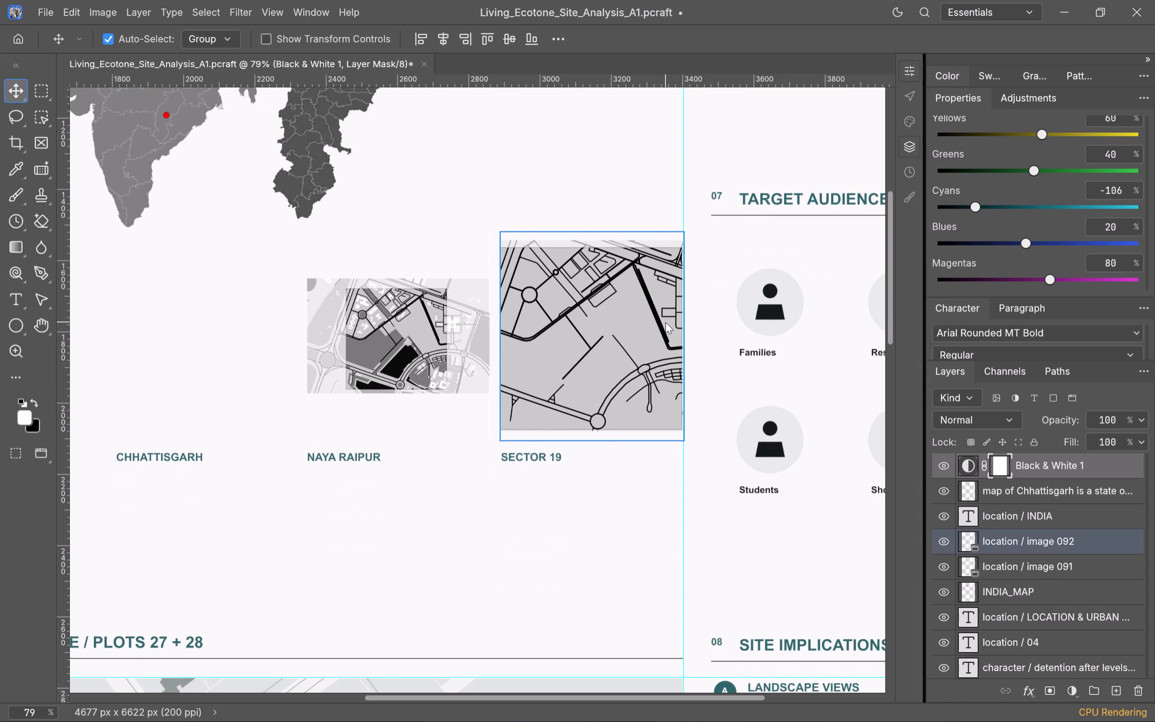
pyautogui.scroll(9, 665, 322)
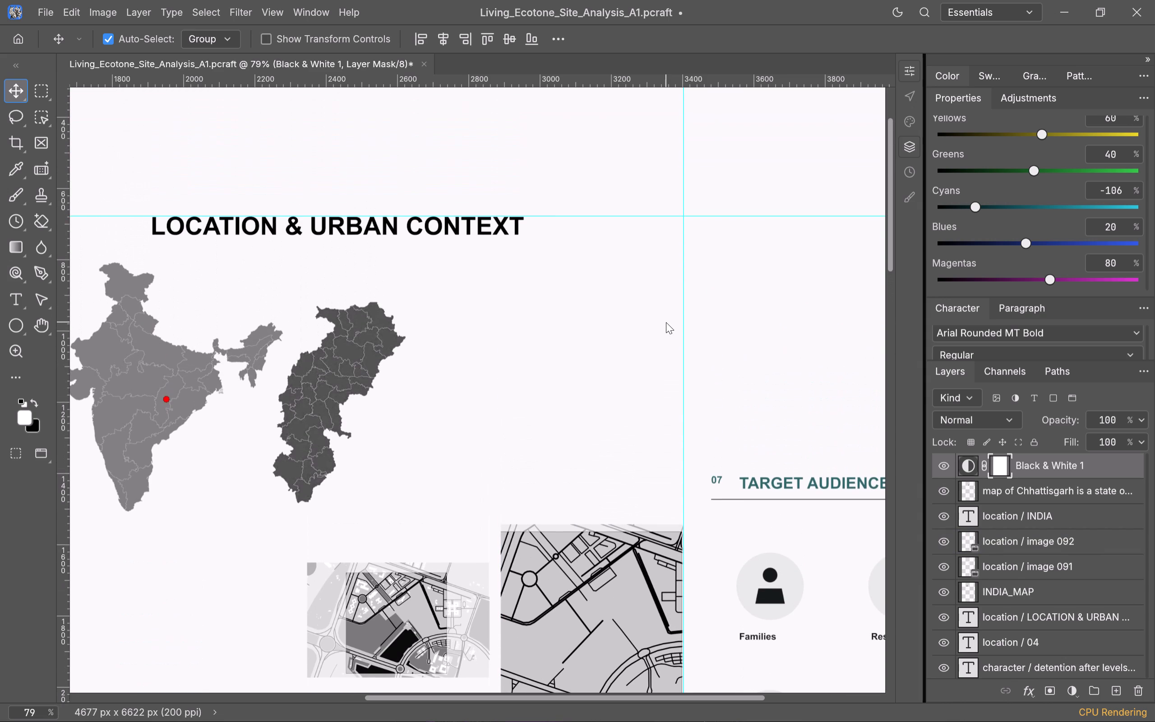
# Set the Cyans of the Black & White adjustment to 187% so the Chhattisgarh map's grey matches the India map.
pyautogui.moveTo(976, 207); pyautogui.dragTo(986, 206)
pyautogui.moveTo(986, 206); pyautogui.dragTo(1000, 206)
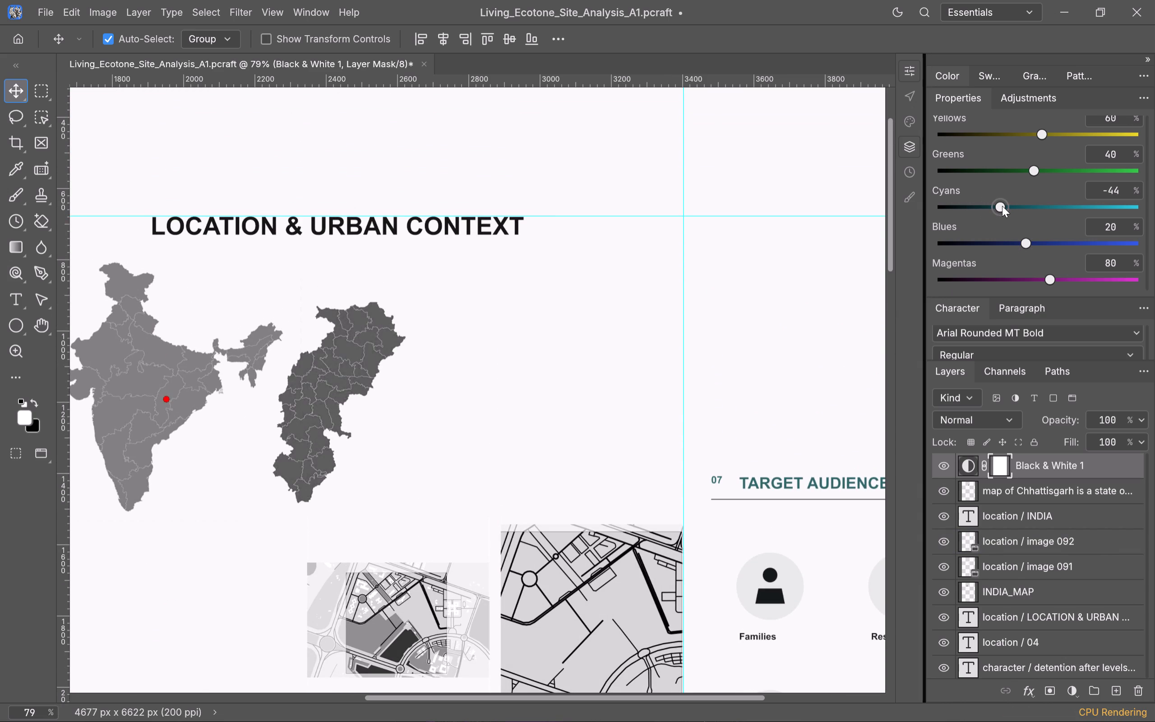
pyautogui.click(1006, 206)
pyautogui.click(1010, 206)
pyautogui.click(1013, 206)
pyautogui.click(1026, 207)
pyautogui.click(1046, 210)
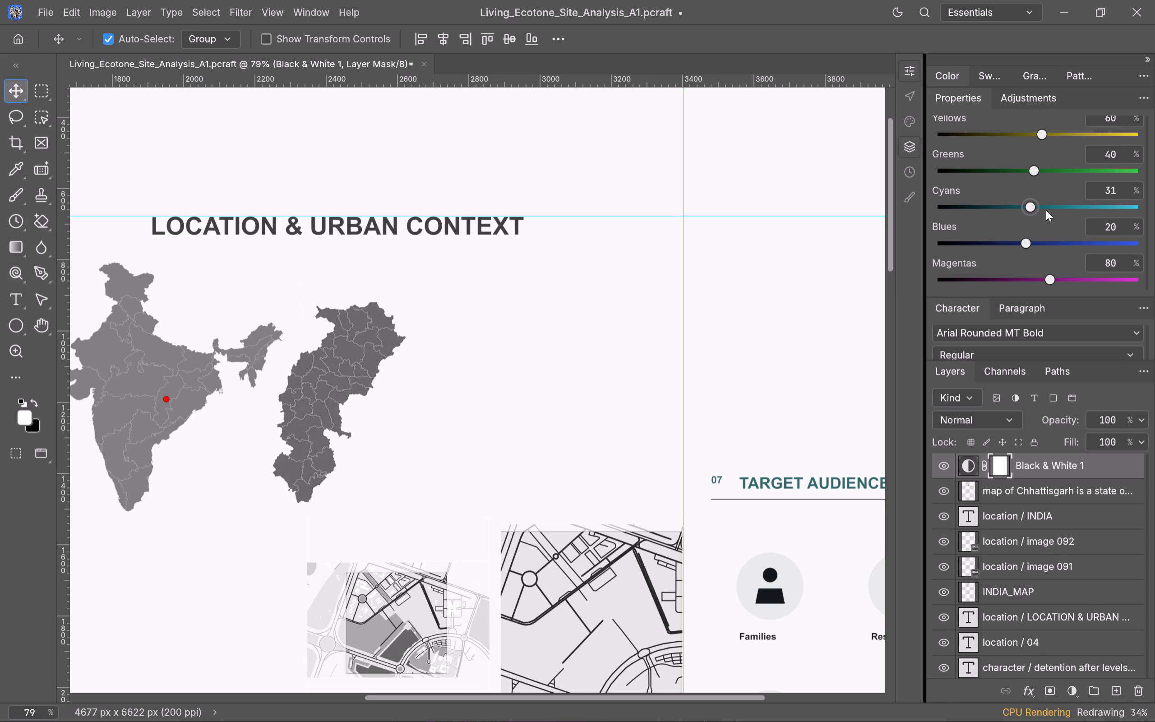
pyautogui.click(1046, 210)
pyautogui.click(1056, 210)
pyautogui.click(1056, 210)
pyautogui.click(1056, 210)
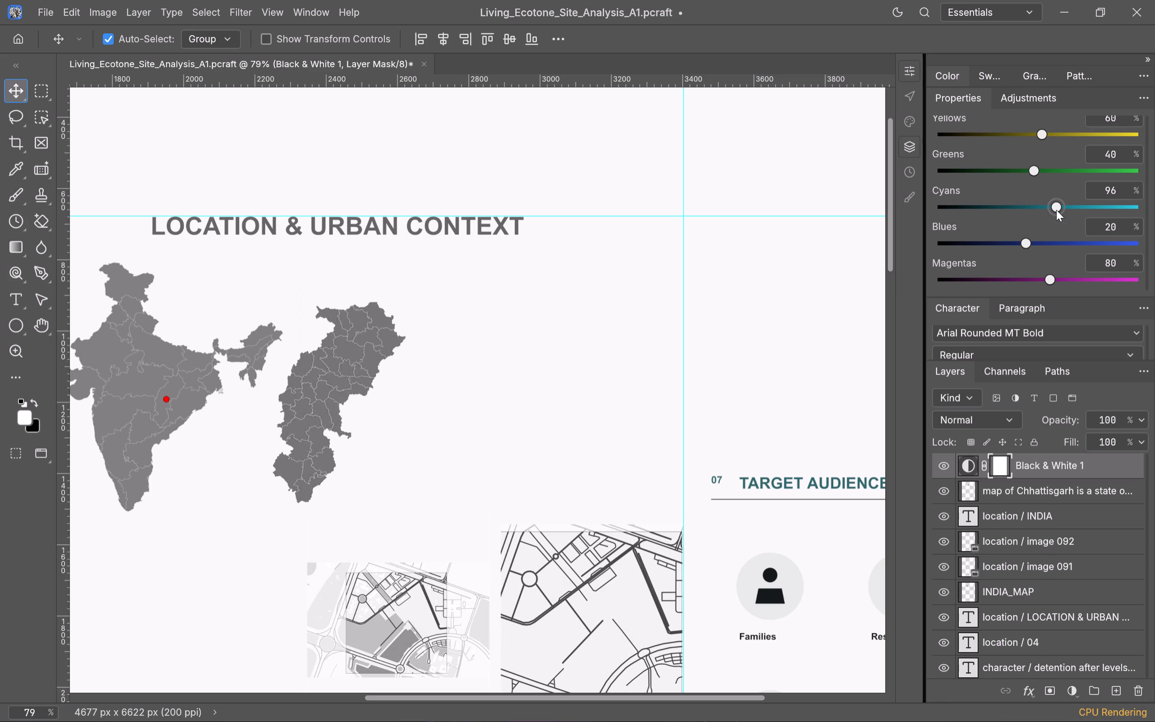
pyautogui.click(1057, 209)
pyautogui.click(1068, 209)
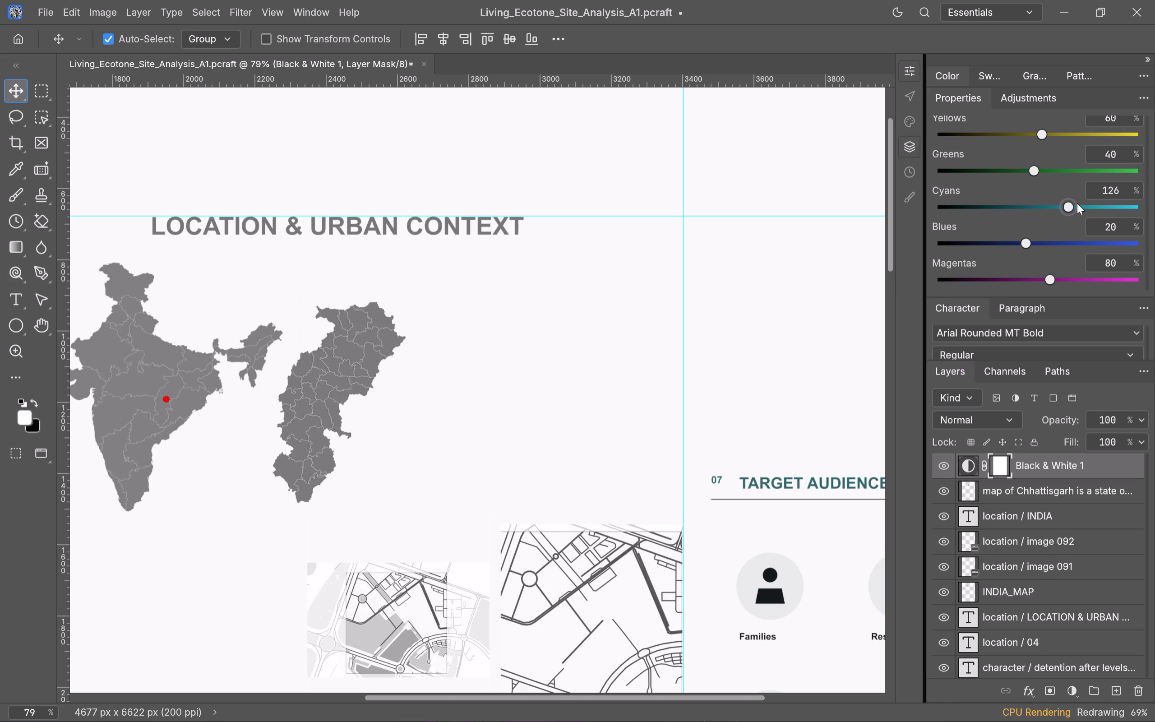
pyautogui.click(1077, 203)
pyautogui.click(1088, 199)
pyautogui.click(1093, 199)
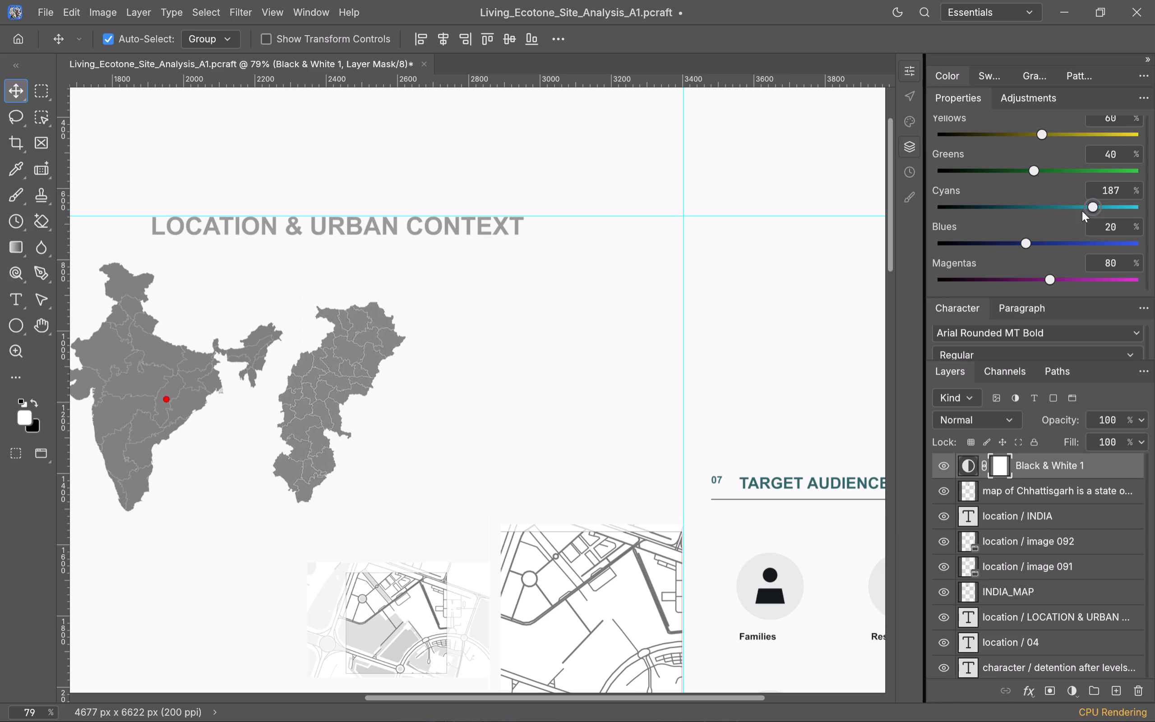
# Set the Blues of the same Black & White adjustment to -24%, and deselect the adjustment layer.
pyautogui.click(1017, 242)
pyautogui.click(1014, 242)
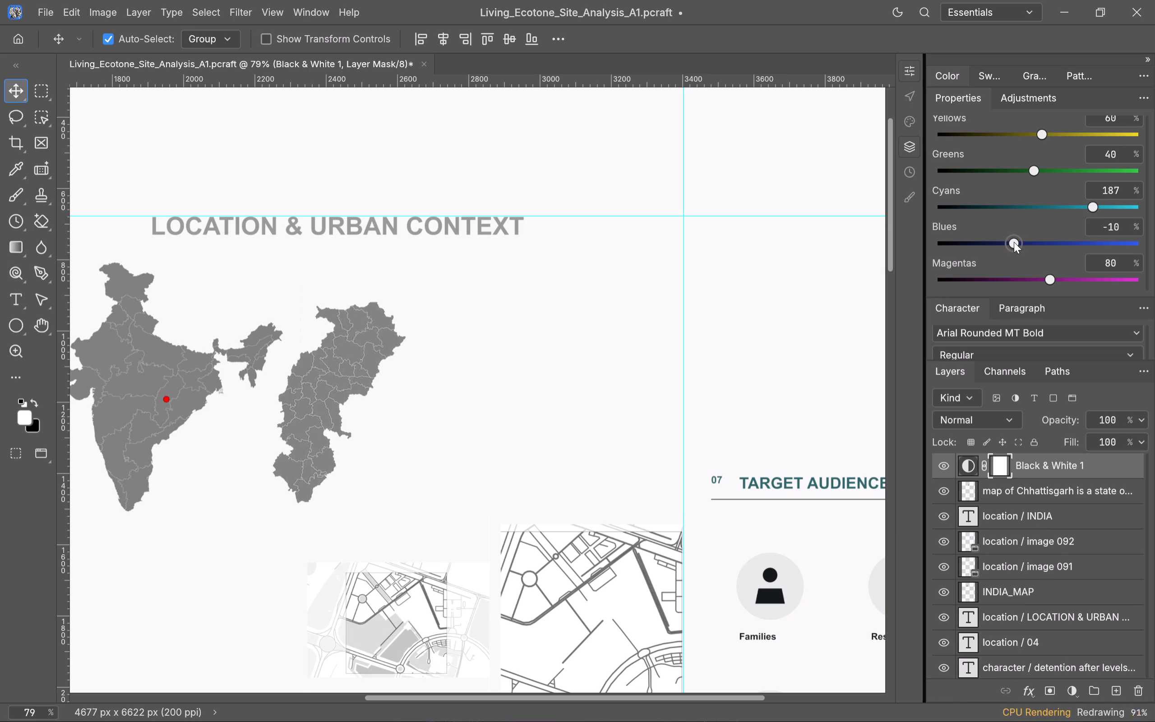
pyautogui.click(1014, 242)
pyautogui.click(1008, 242)
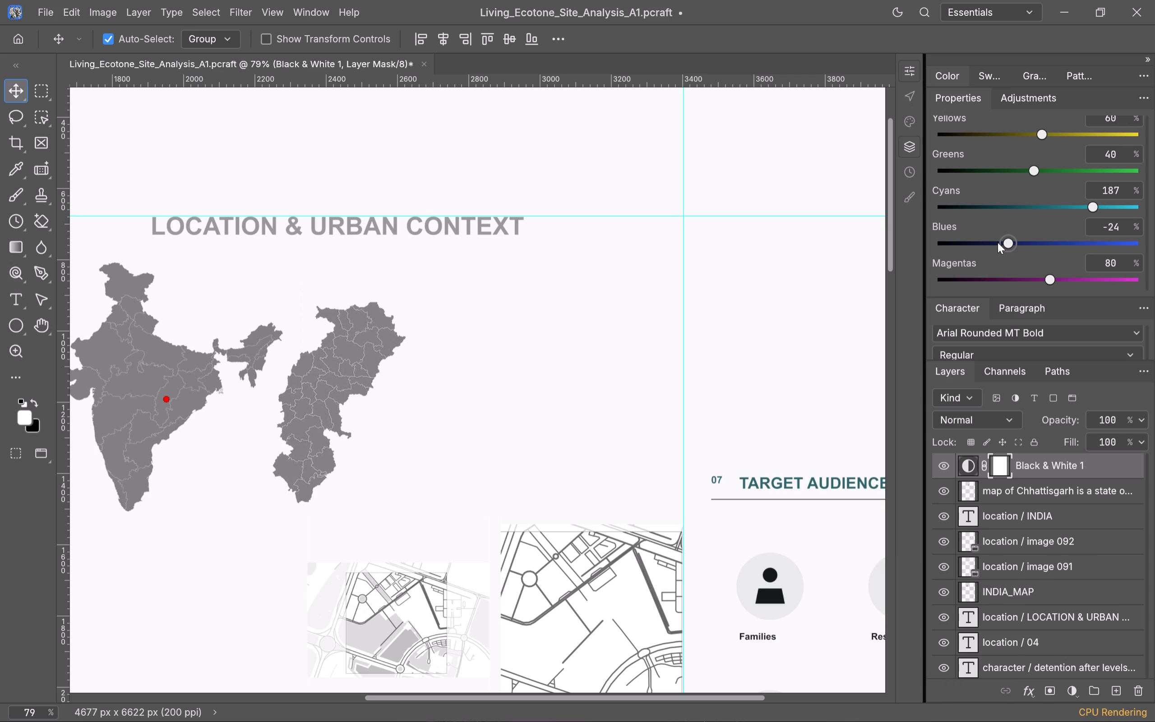
pyautogui.click(707, 315)
# Paste the copied Chhattisgarh map twice, placing the new layers directly above the Background layer.
pyautogui.scroll(-3, 554, 389)
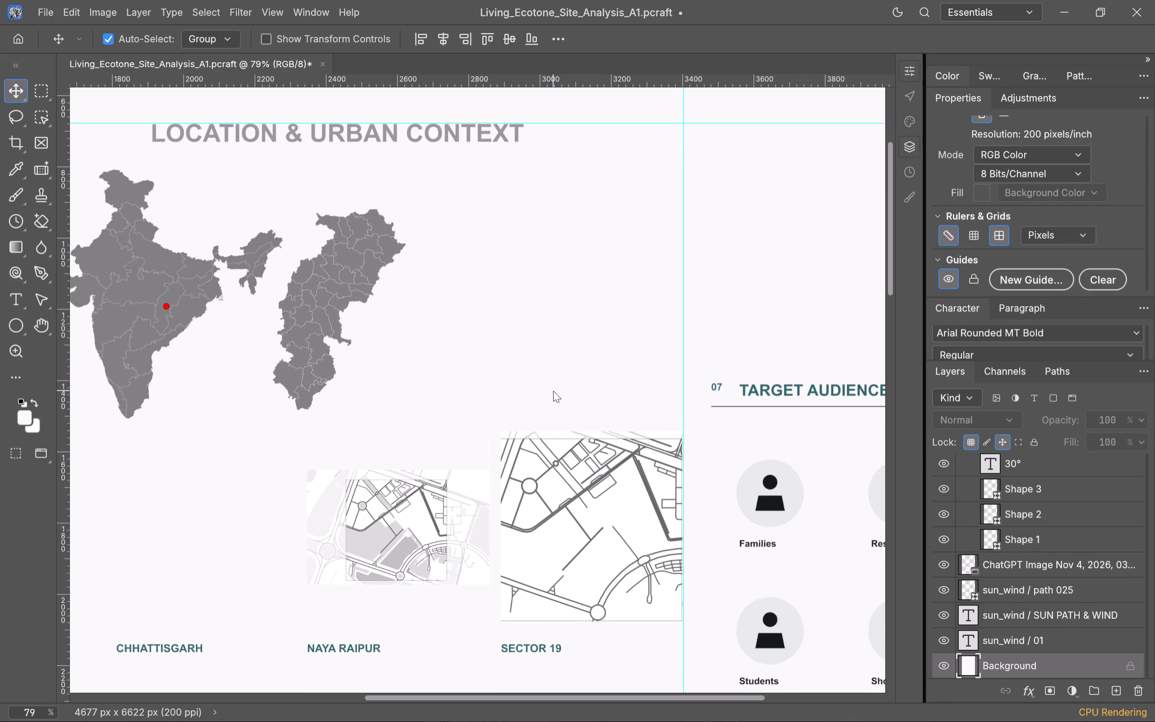
pyautogui.scroll(-2, 553, 391)
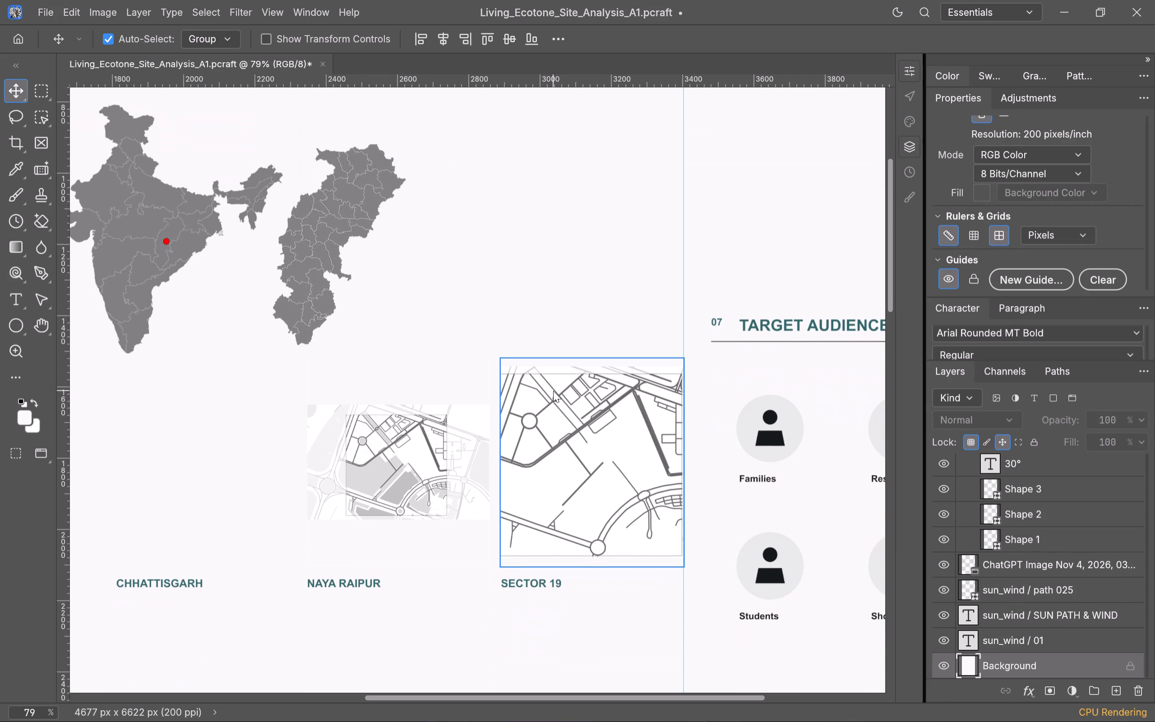
pyautogui.scroll(2, 553, 391)
pyautogui.click(327, 335)
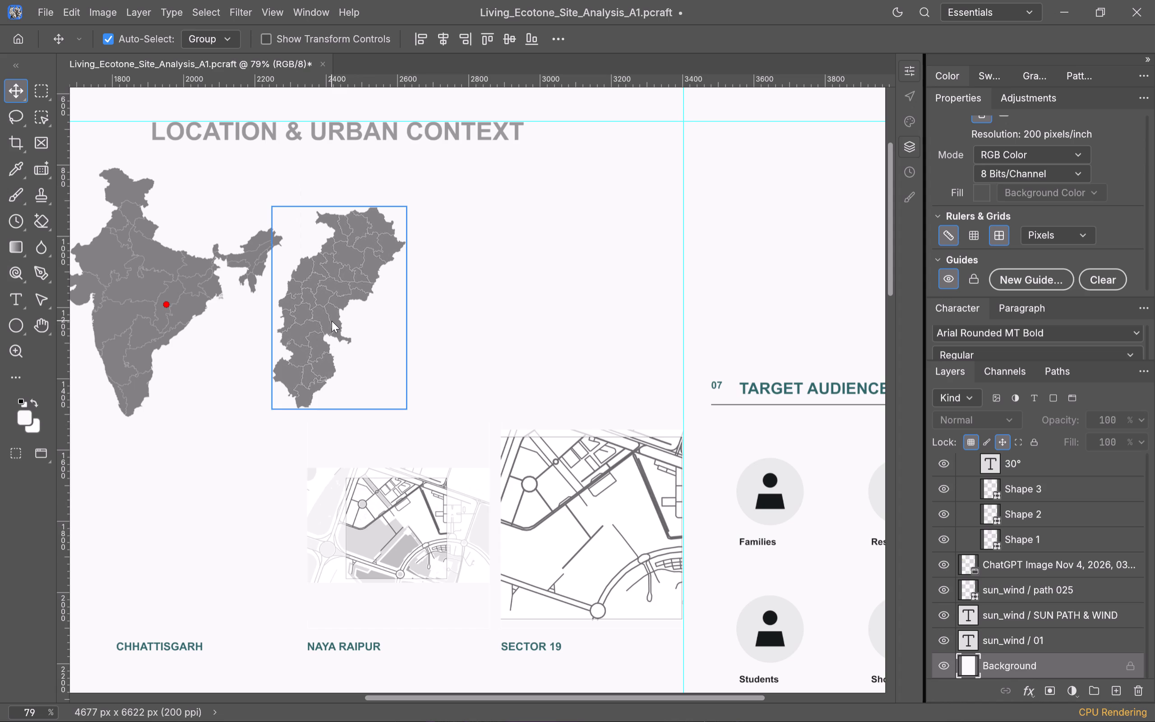
pyautogui.press('Return')
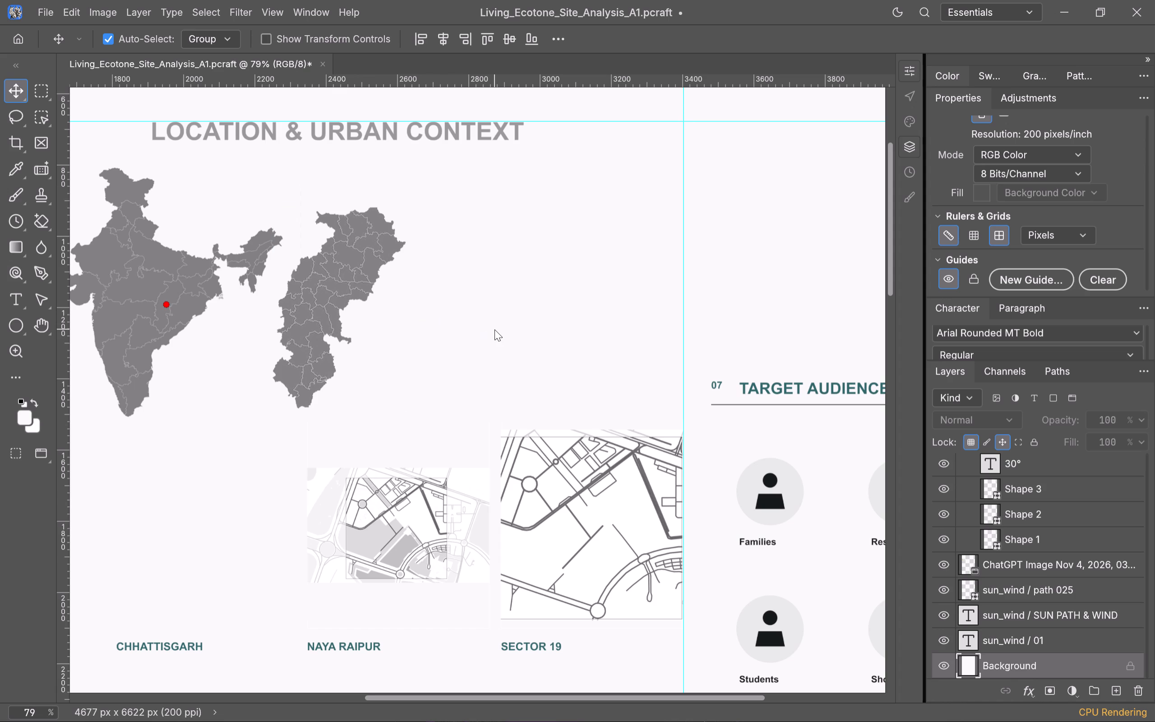
pyautogui.keyDown('alt'); pyautogui.scroll(-11, 494, 329); pyautogui.keyUp('alt')
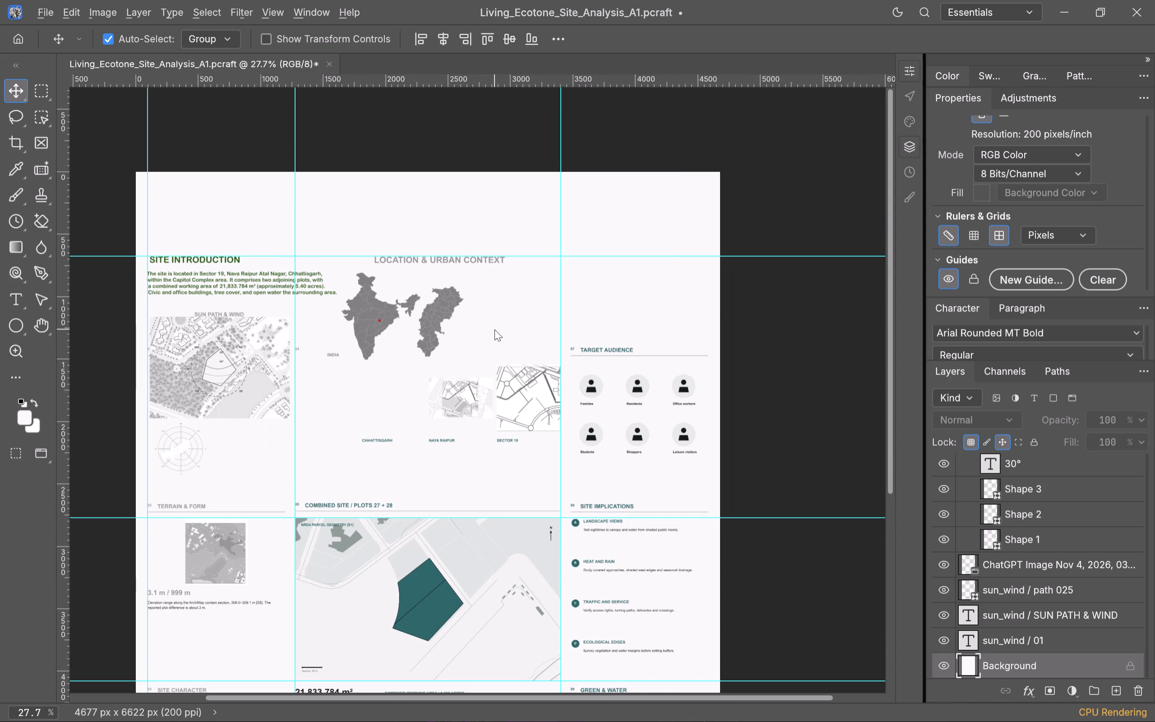
pyautogui.keyDown('alt'); pyautogui.scroll(3, 494, 329); pyautogui.keyUp('alt')
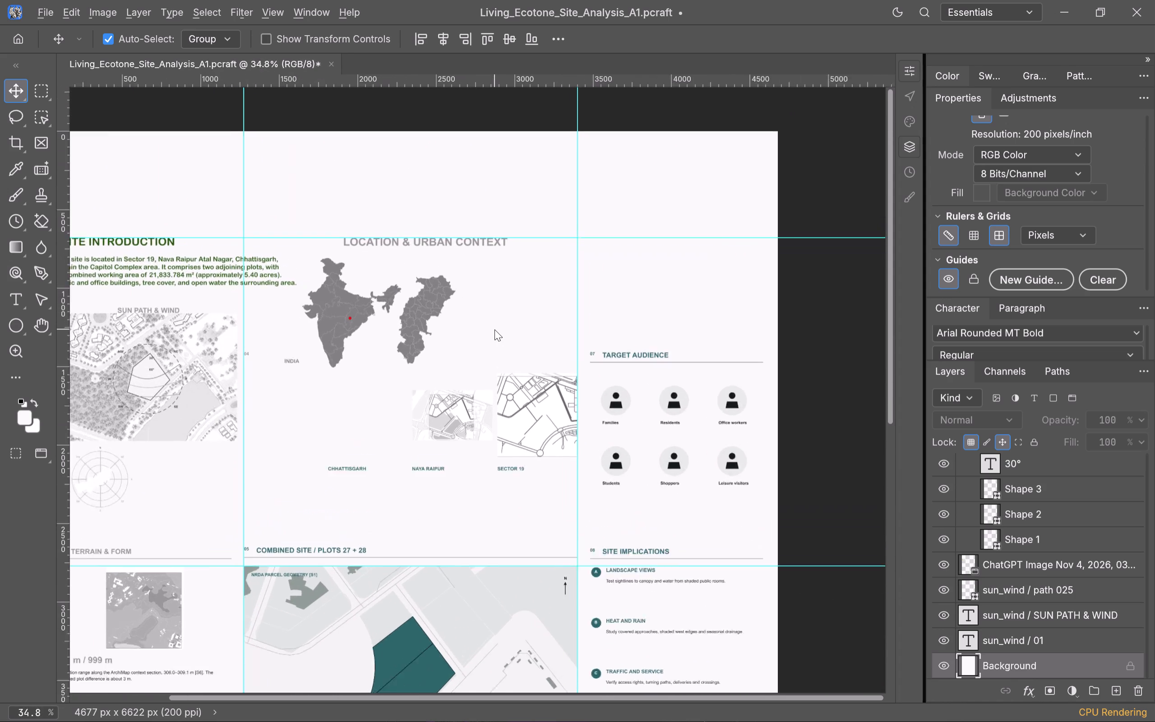
pyautogui.keyDown('alt'); pyautogui.scroll(2, 494, 329); pyautogui.keyUp('alt')
pyautogui.keyDown('alt'); pyautogui.scroll(-3, 494, 329); pyautogui.keyUp('alt')
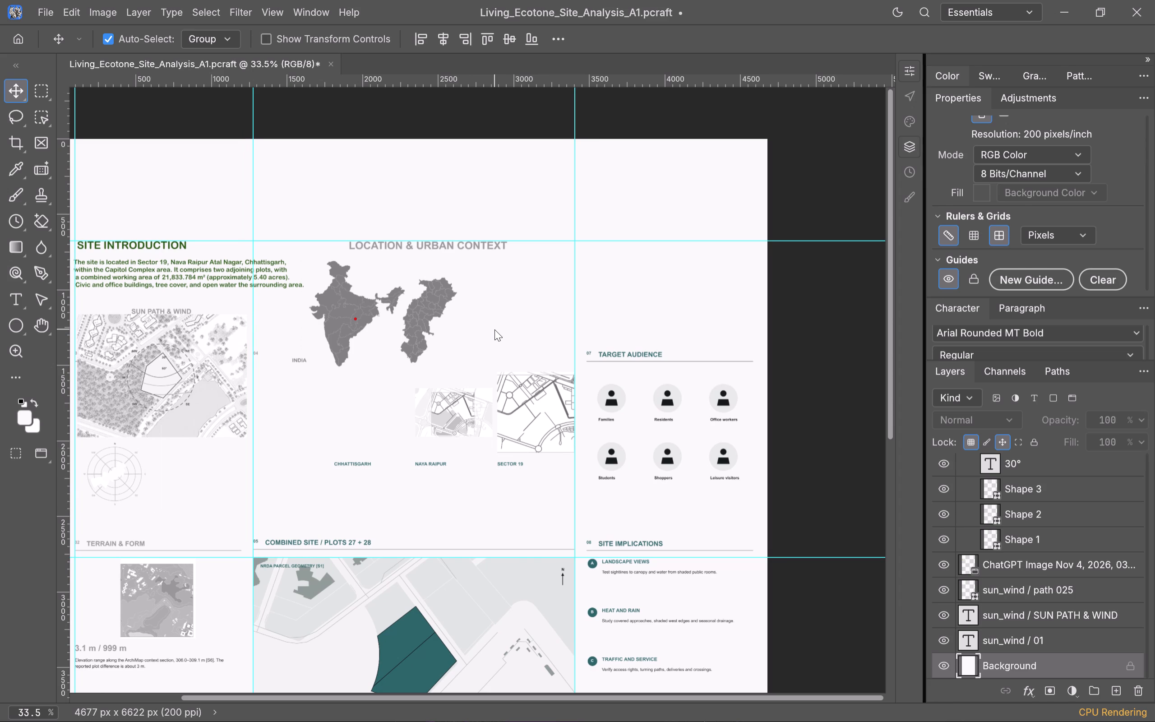
pyautogui.hotkey('ctrl', 'v')
pyautogui.hotkey('ctrl', 'v')
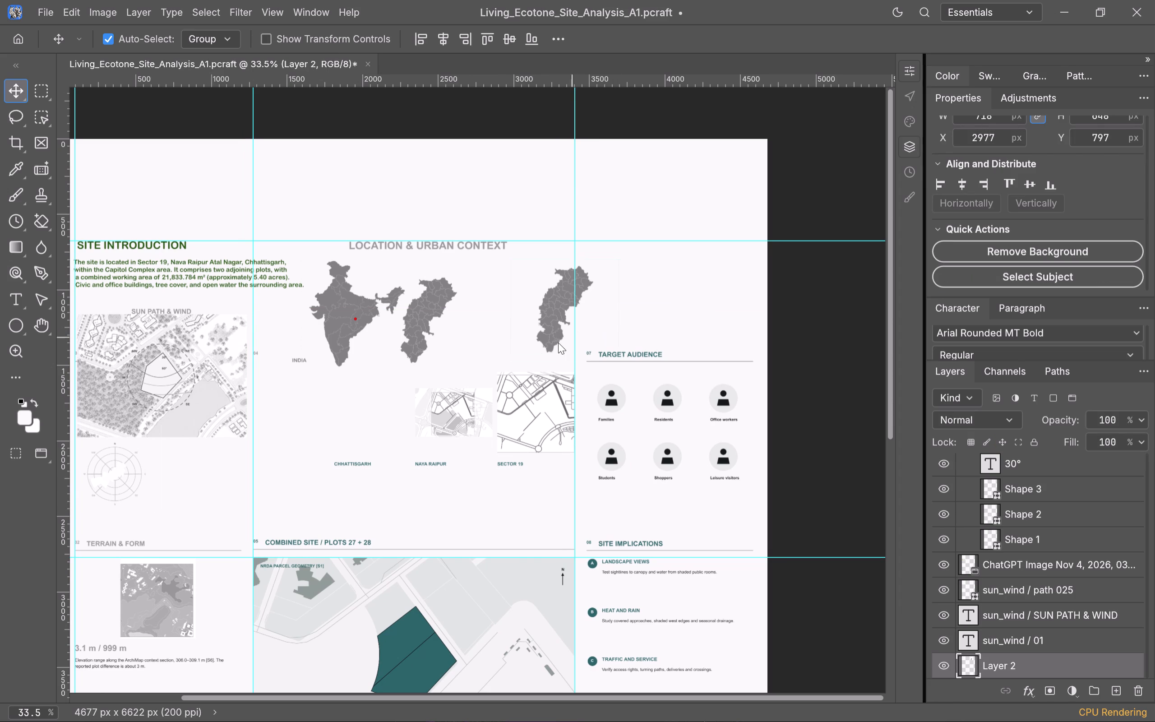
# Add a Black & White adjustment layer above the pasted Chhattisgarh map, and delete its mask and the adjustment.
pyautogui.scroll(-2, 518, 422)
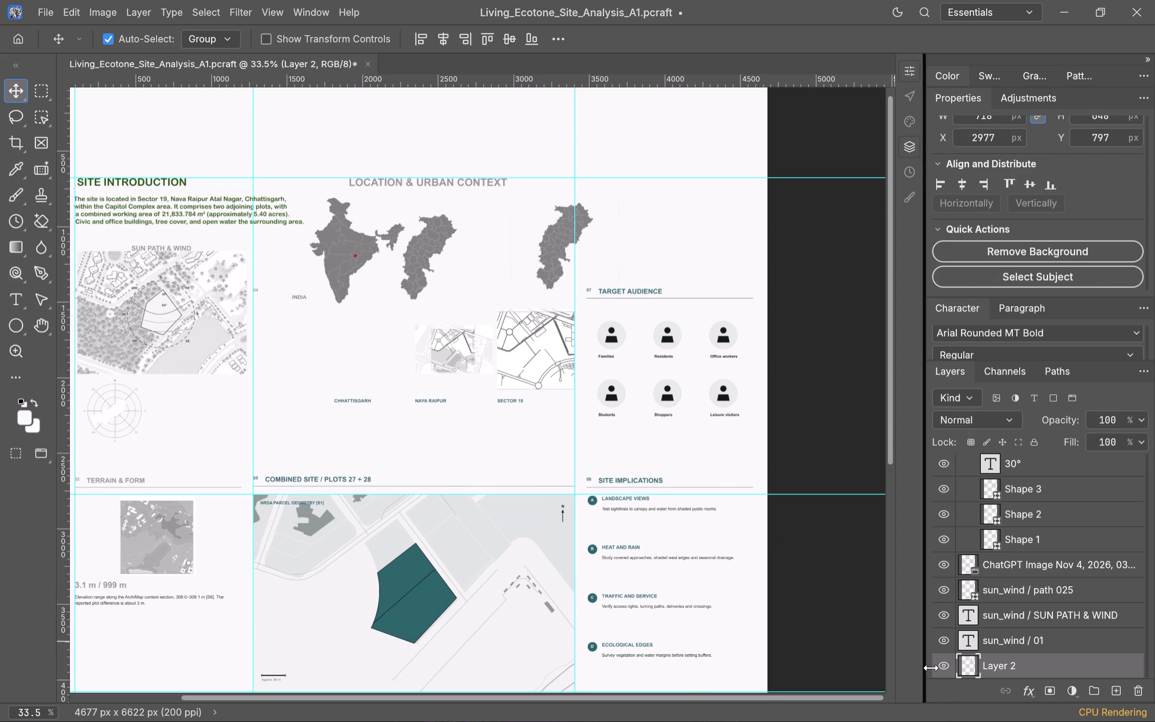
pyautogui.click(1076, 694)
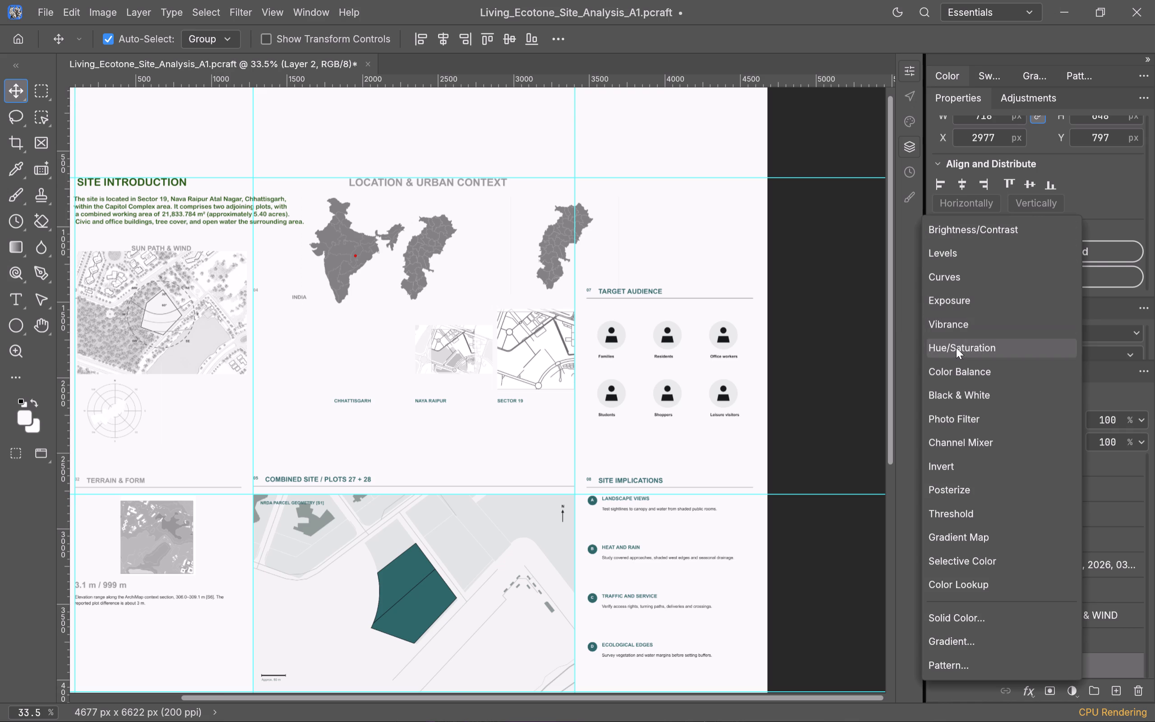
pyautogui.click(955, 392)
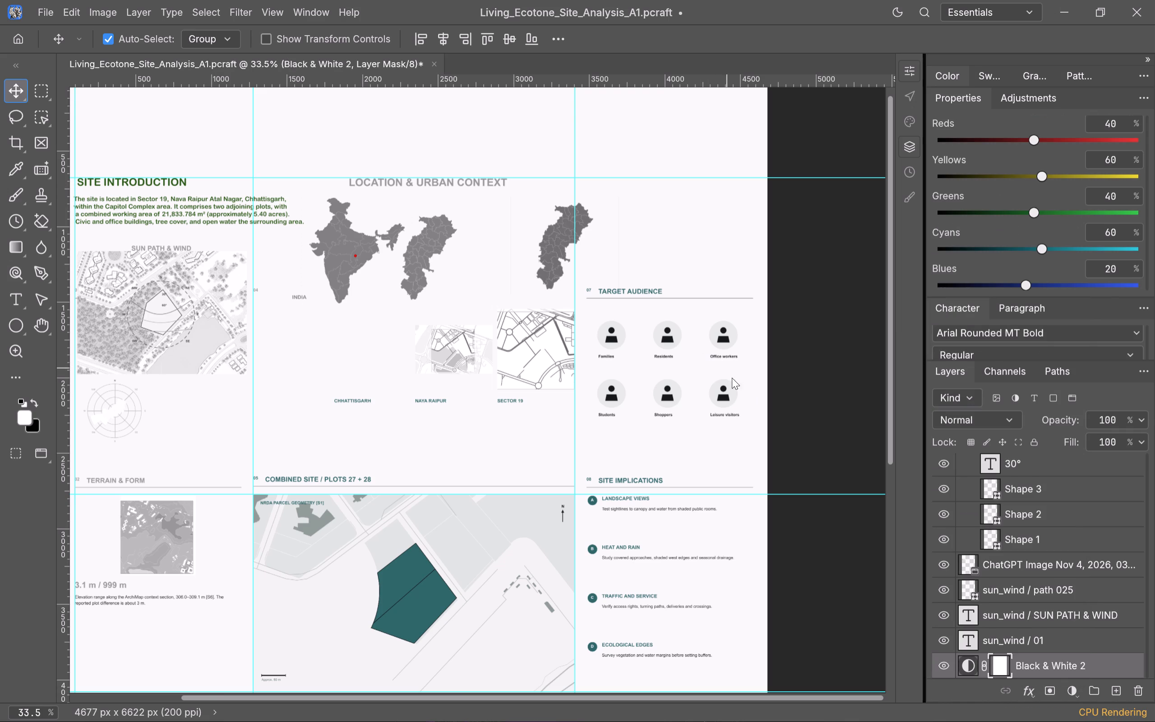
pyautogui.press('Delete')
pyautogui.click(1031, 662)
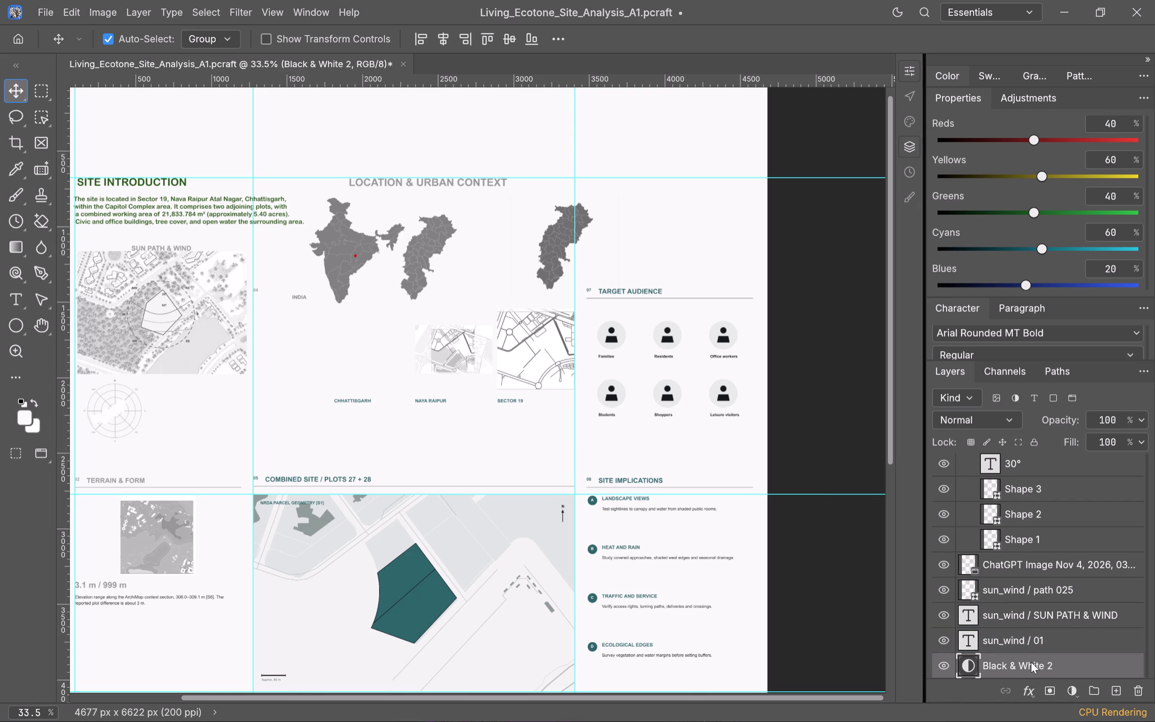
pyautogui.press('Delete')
# Add a Black & White adjustment layer directly above the ChatGPT Image site plan layer under Sun Path & Wind.
pyautogui.scroll(-3, 1042, 609)
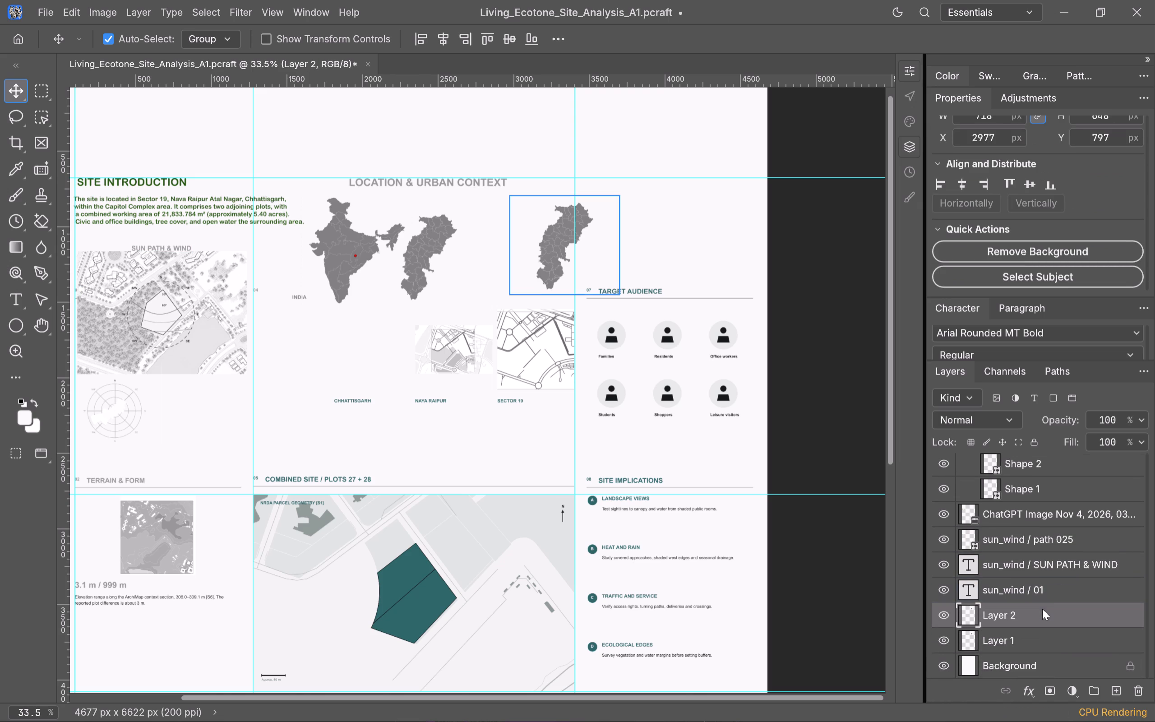
pyautogui.scroll(-1, 1042, 609)
pyautogui.scroll(2, 1026, 613)
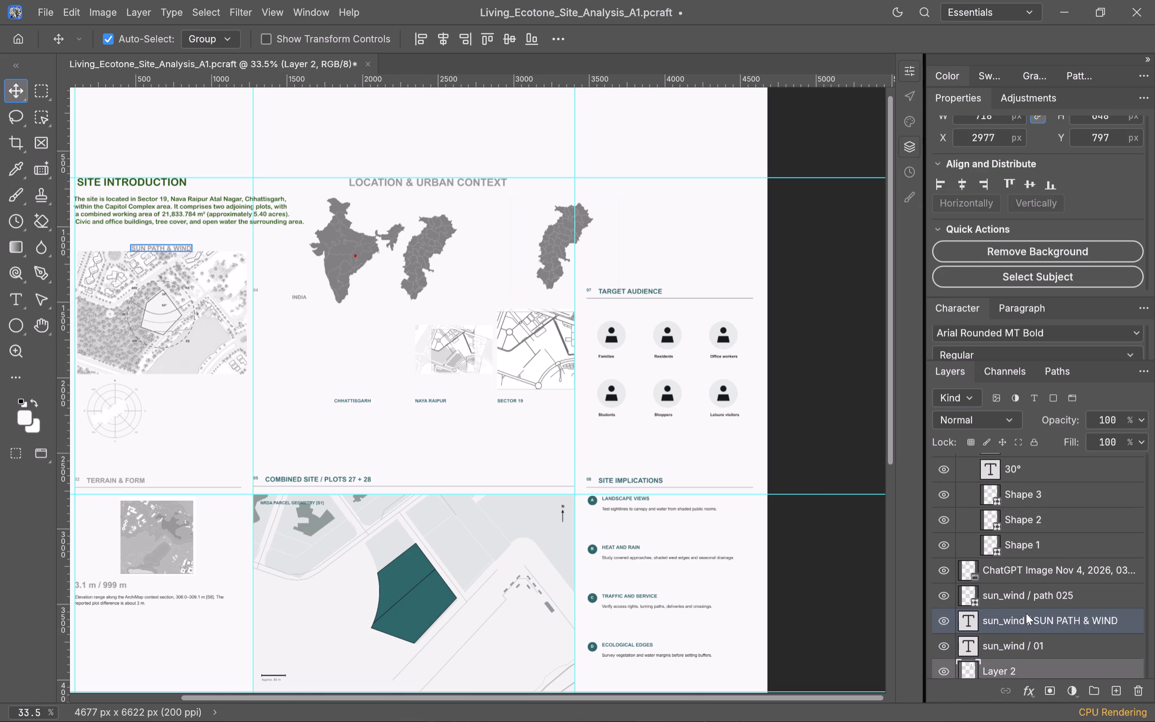
pyautogui.click(188, 335)
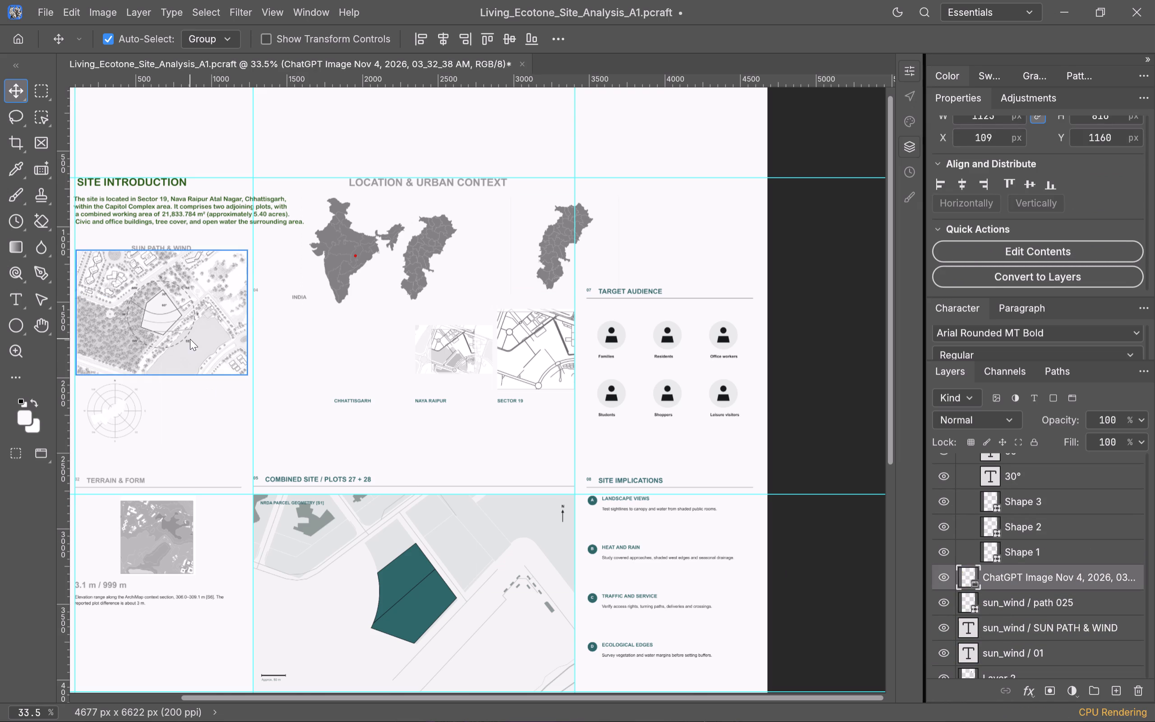
pyautogui.scroll(8, 1026, 578)
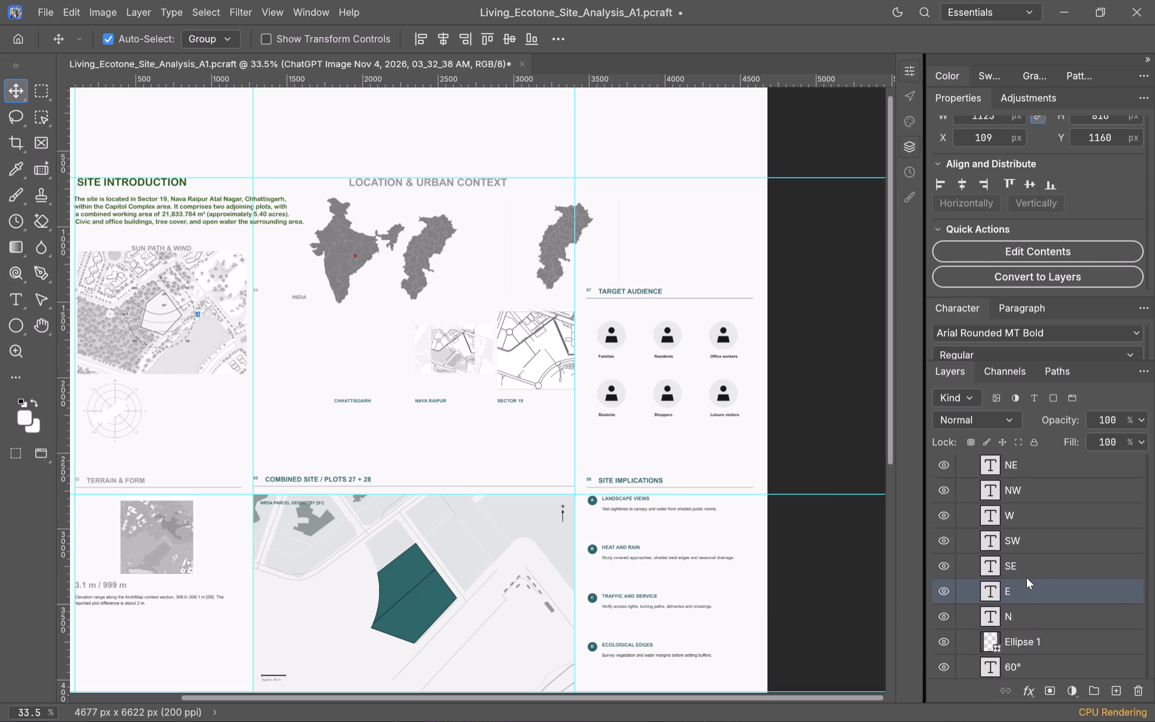
pyautogui.scroll(20, 1026, 578)
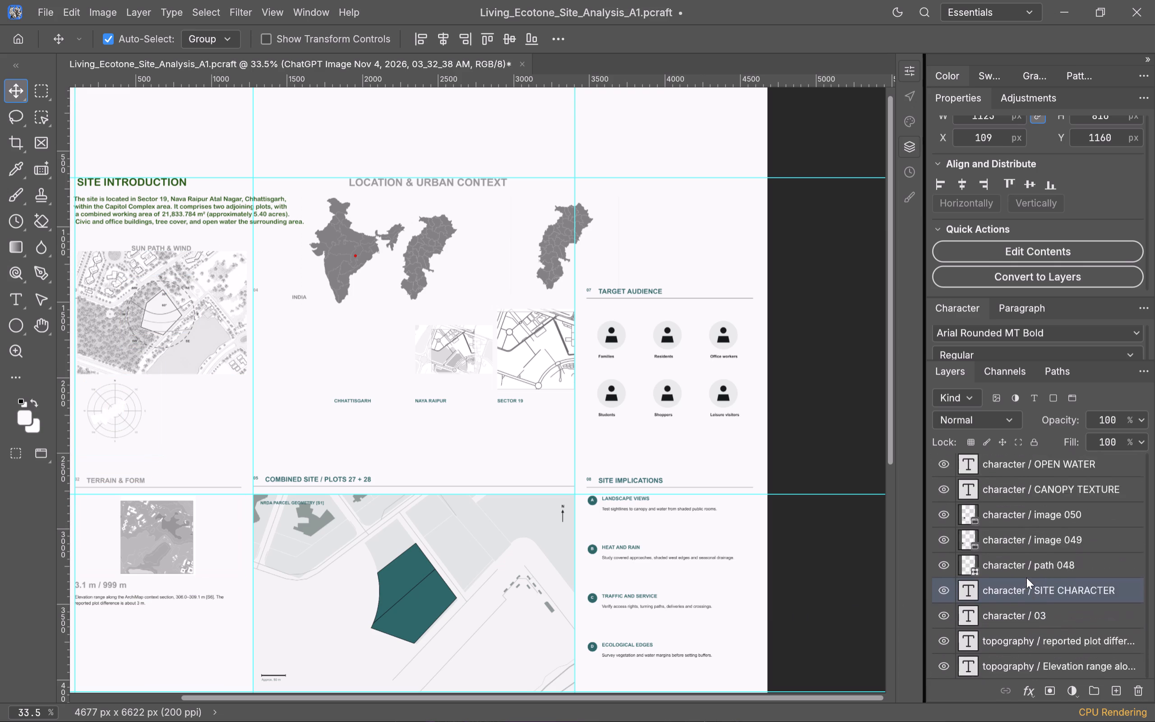
pyautogui.scroll(20, 1026, 578)
pyautogui.scroll(2, 1026, 578)
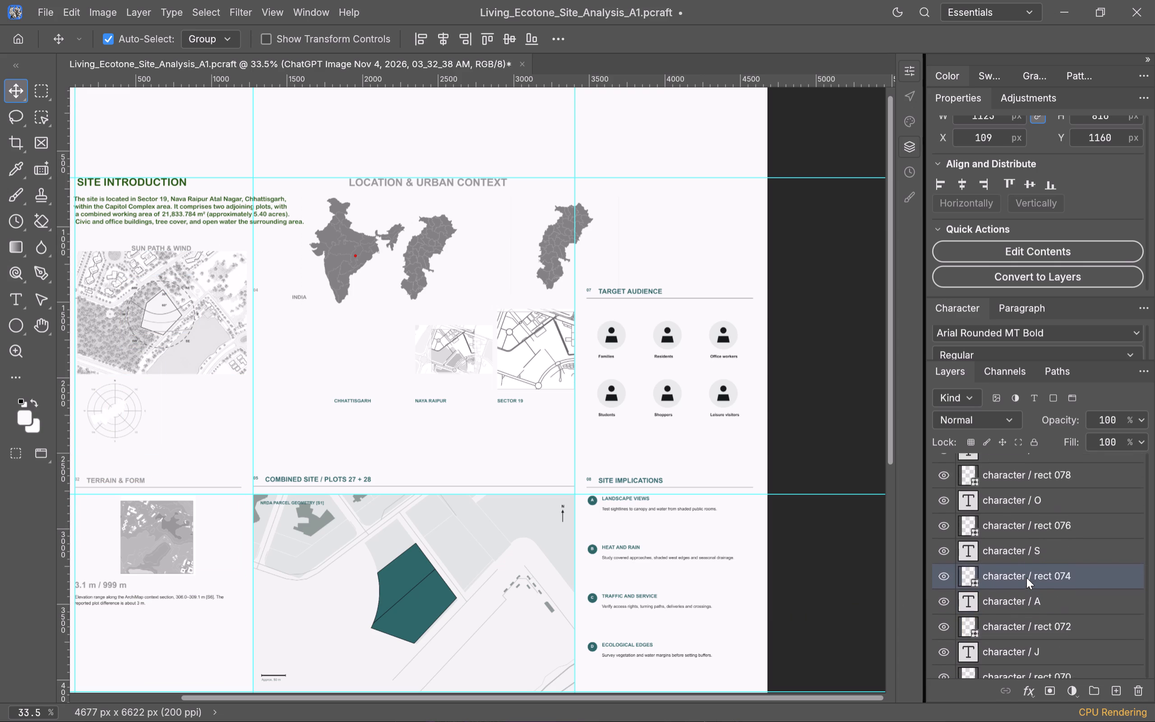
pyautogui.scroll(20, 1026, 578)
pyautogui.scroll(2, 1026, 578)
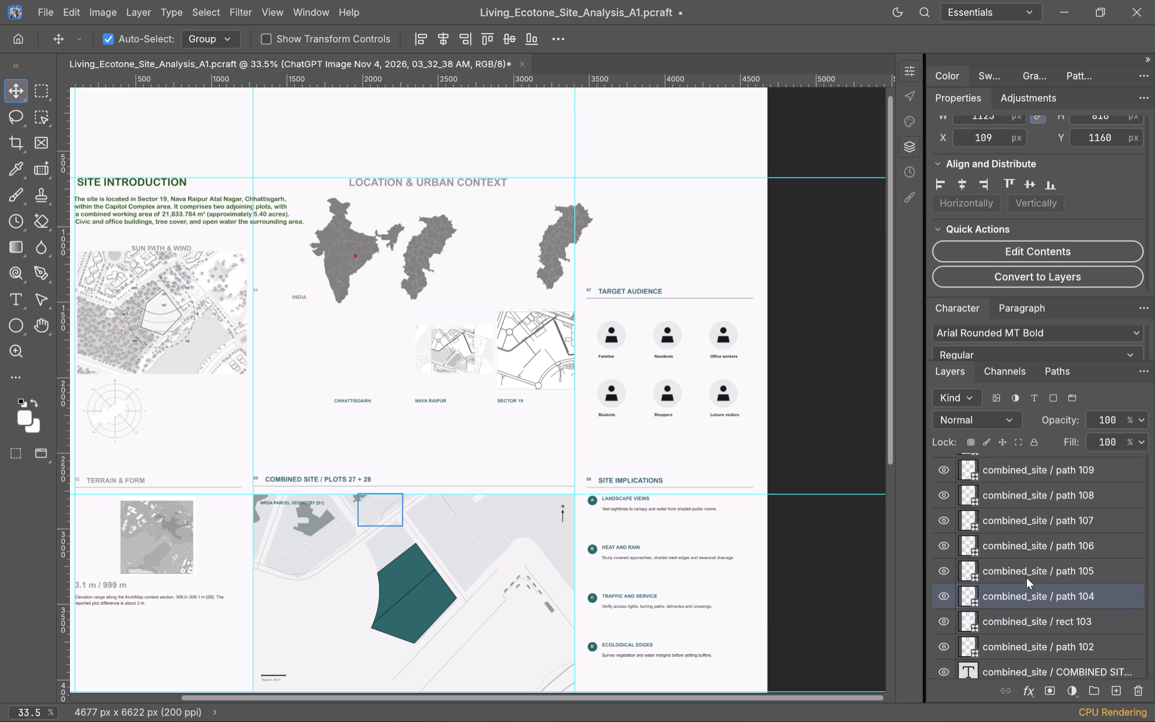
pyautogui.scroll(7, 1026, 578)
pyautogui.scroll(-12, 1026, 578)
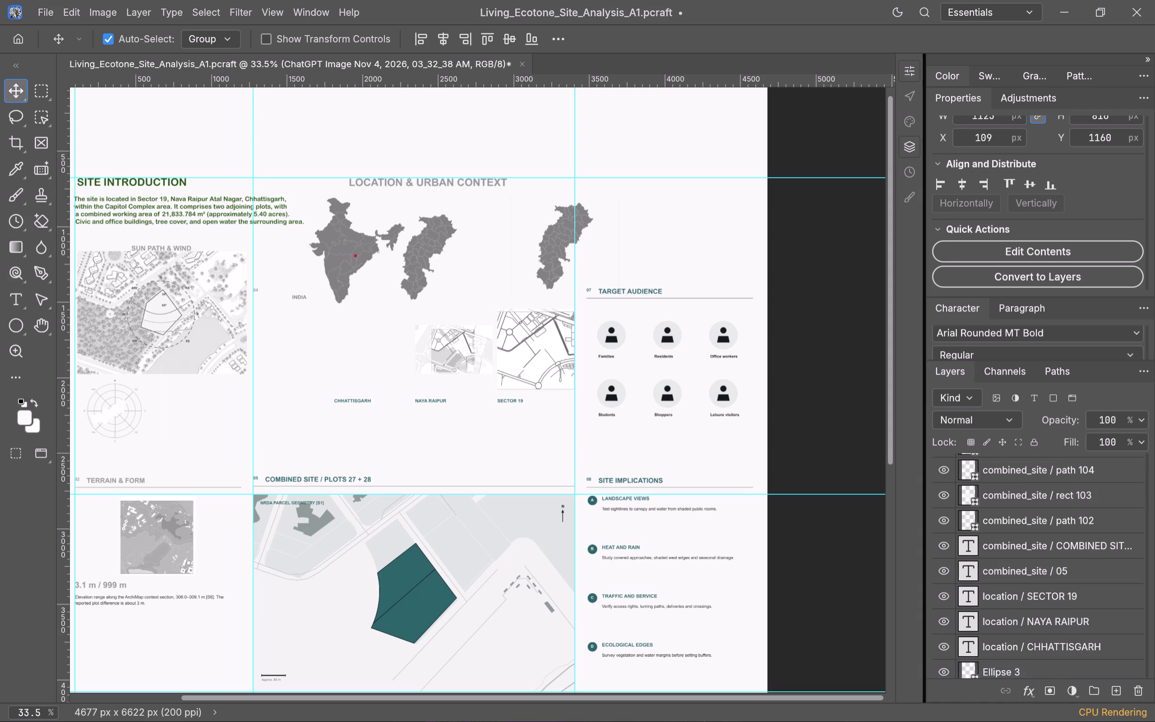
pyautogui.click(1072, 686)
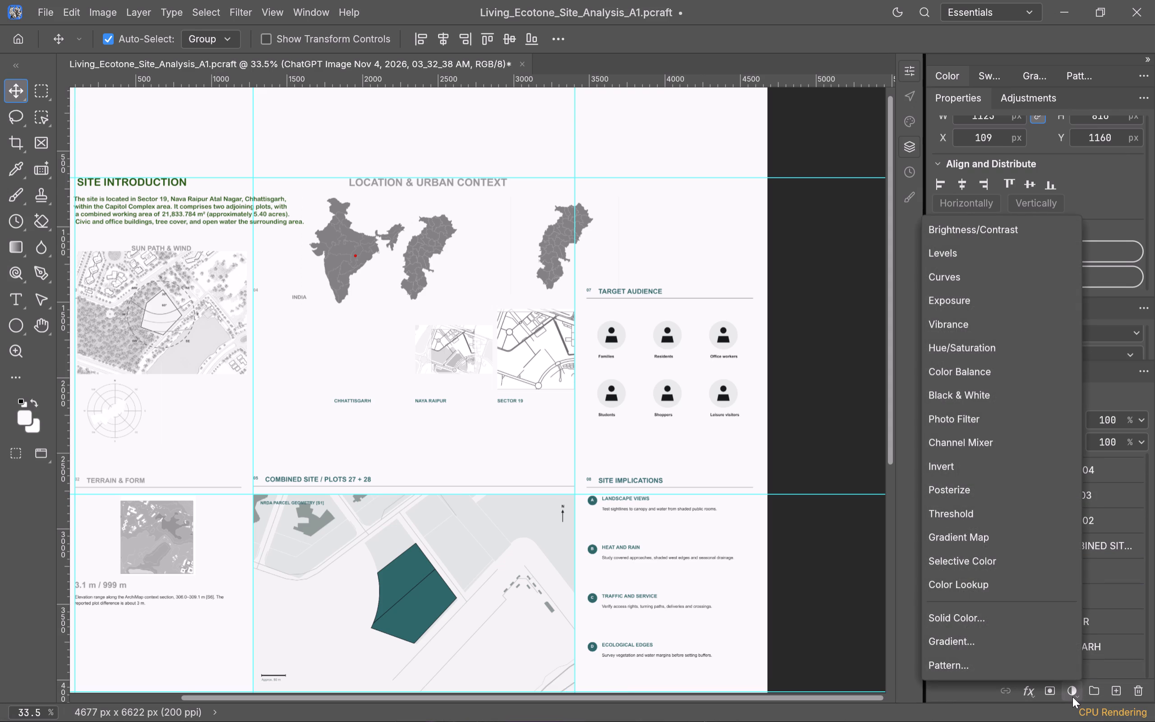
pyautogui.click(964, 395)
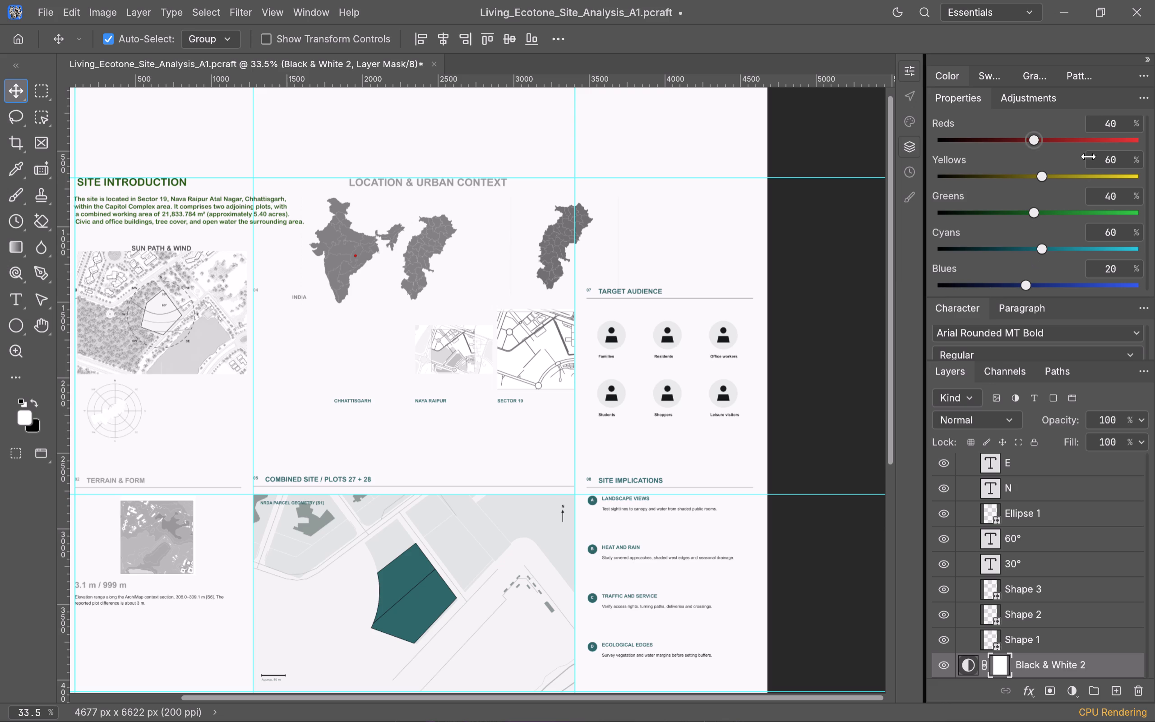
# Reset the new Black & White adjustment above the site plan image to its default colour values.
pyautogui.scroll(-2, 998, 227)
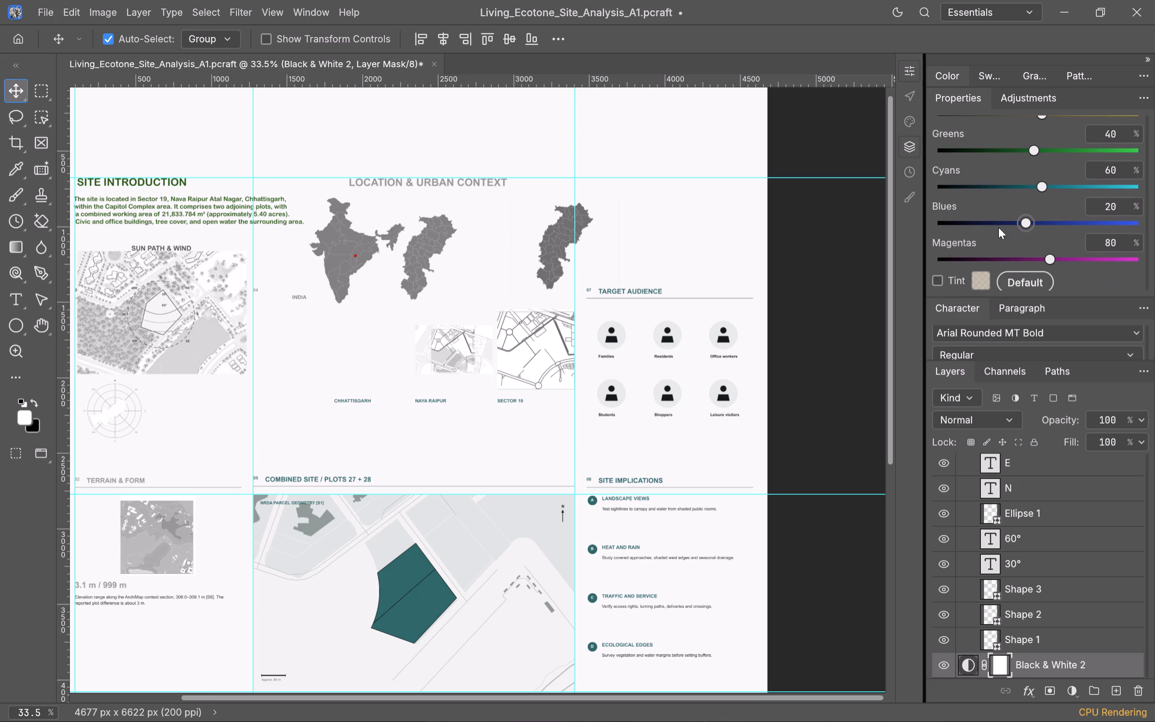
pyautogui.scroll(1, 998, 227)
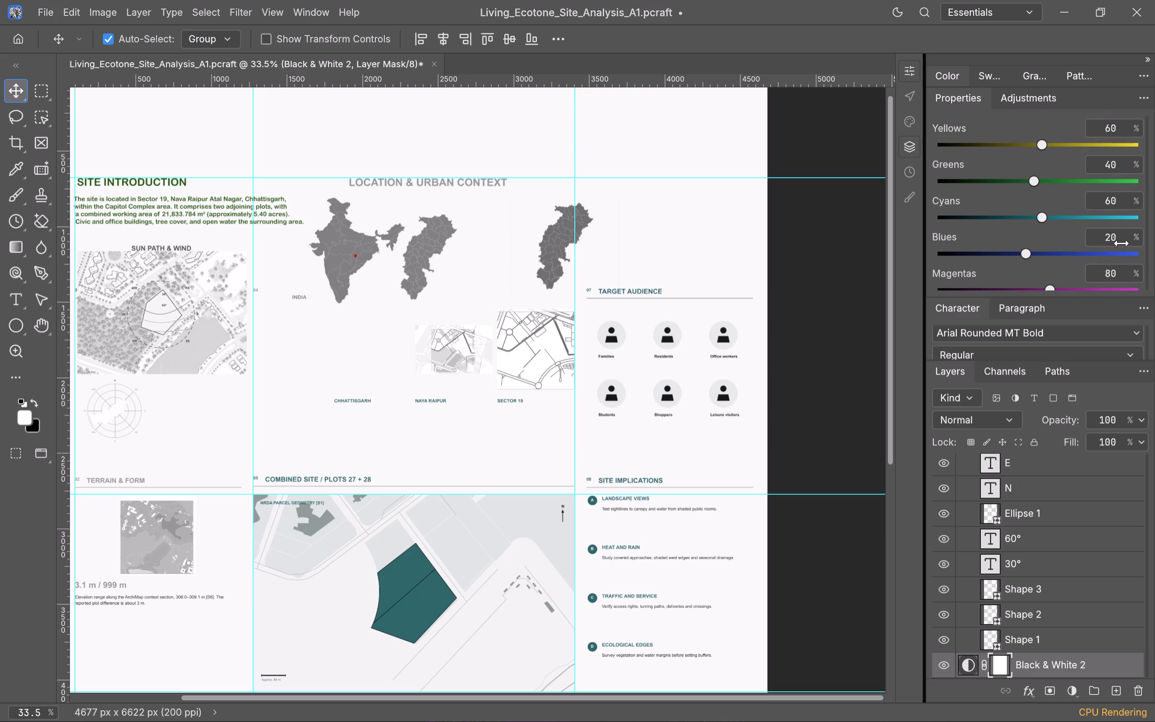
pyautogui.scroll(-2, 979, 231)
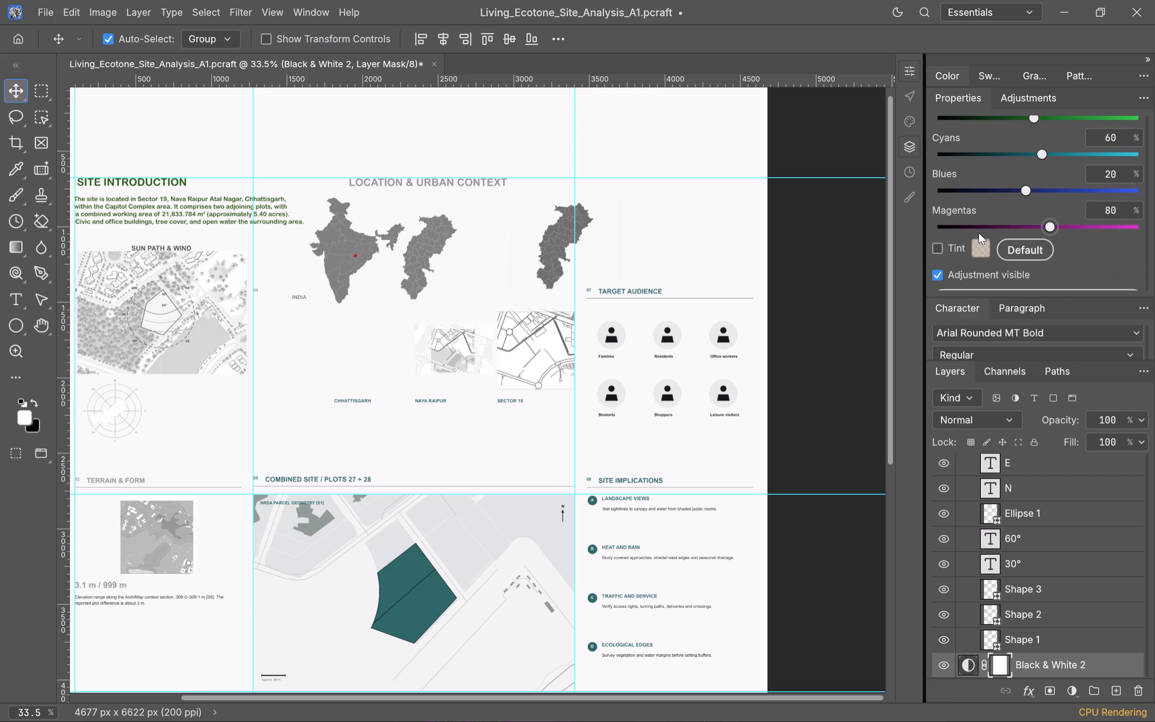
pyautogui.scroll(-1, 979, 235)
pyautogui.click(1024, 231)
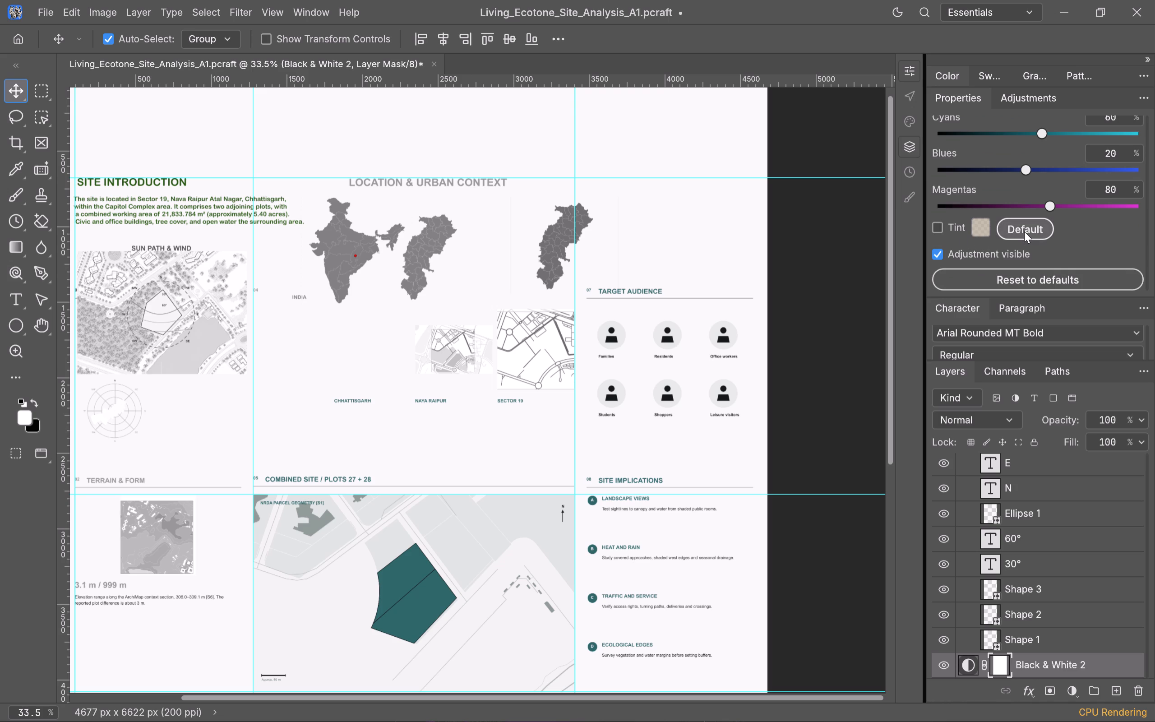
pyautogui.click(1040, 228)
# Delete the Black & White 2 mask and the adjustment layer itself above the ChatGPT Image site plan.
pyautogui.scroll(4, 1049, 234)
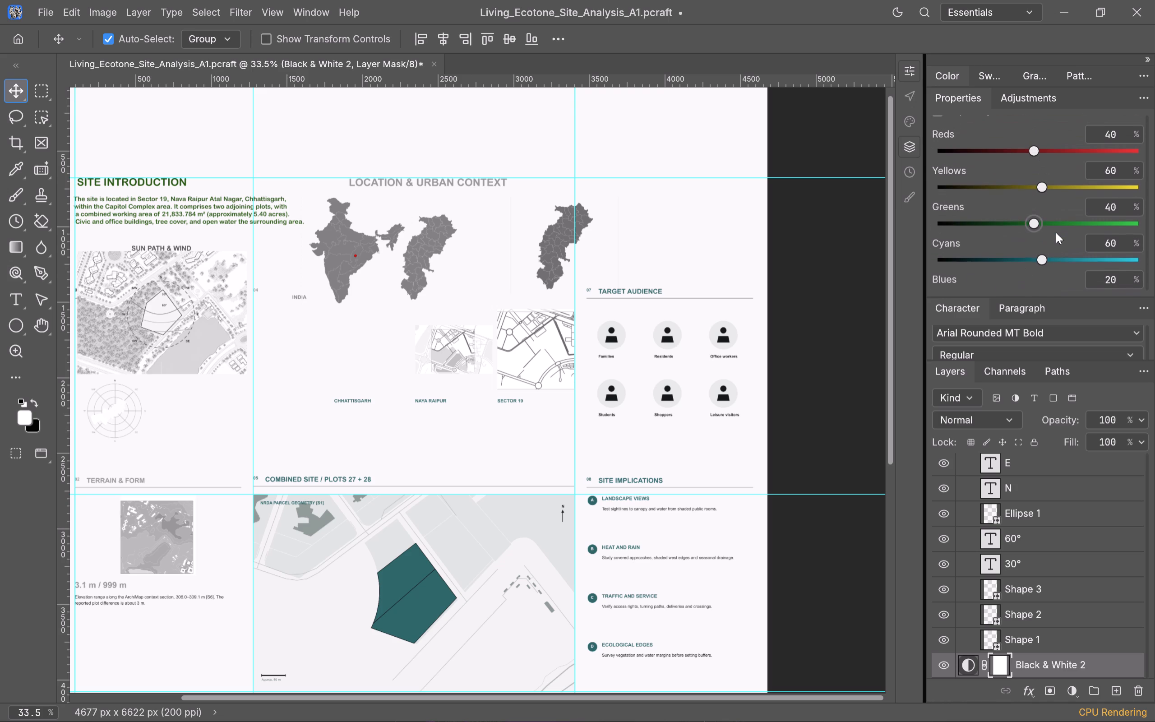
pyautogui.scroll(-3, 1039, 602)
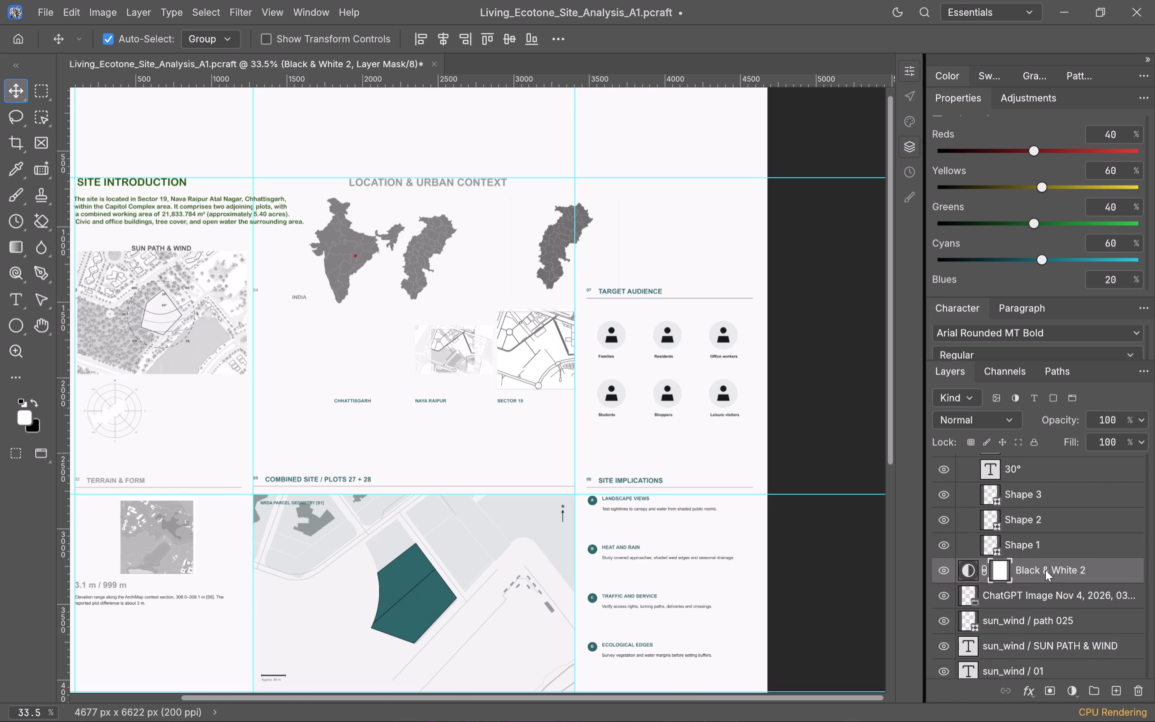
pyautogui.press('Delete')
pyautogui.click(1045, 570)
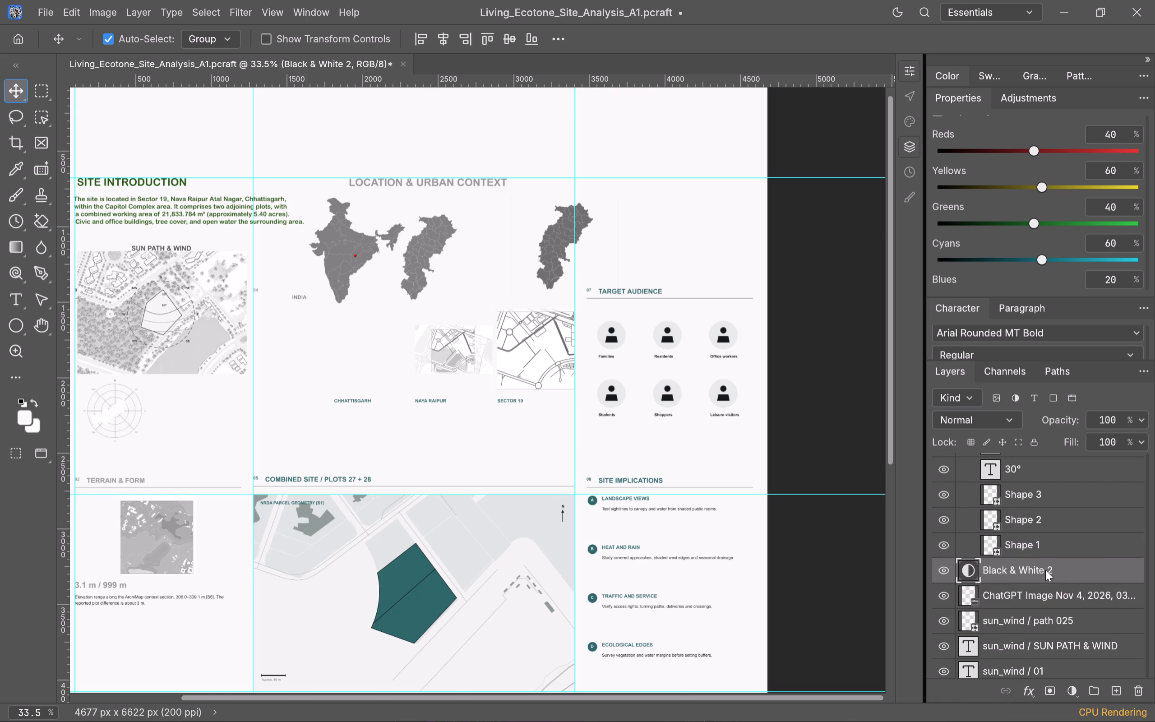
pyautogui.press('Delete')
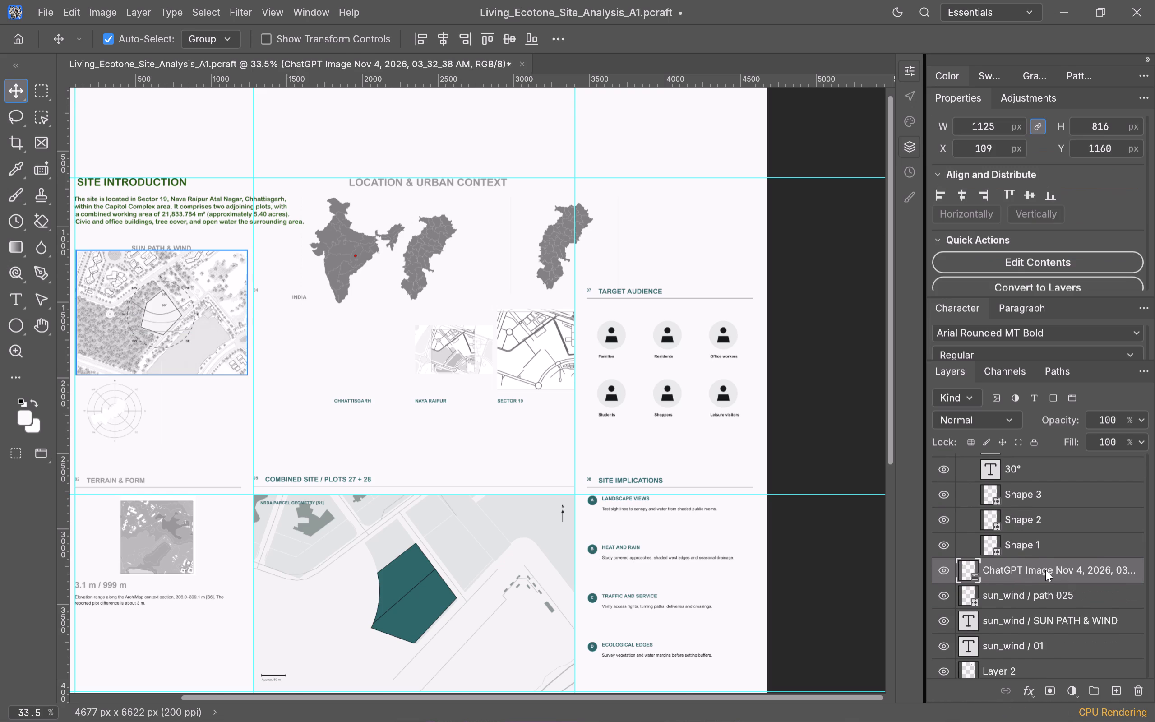
# Look through the layer stack from the Background layer up to the character text layers.
pyautogui.scroll(-9, 1045, 570)
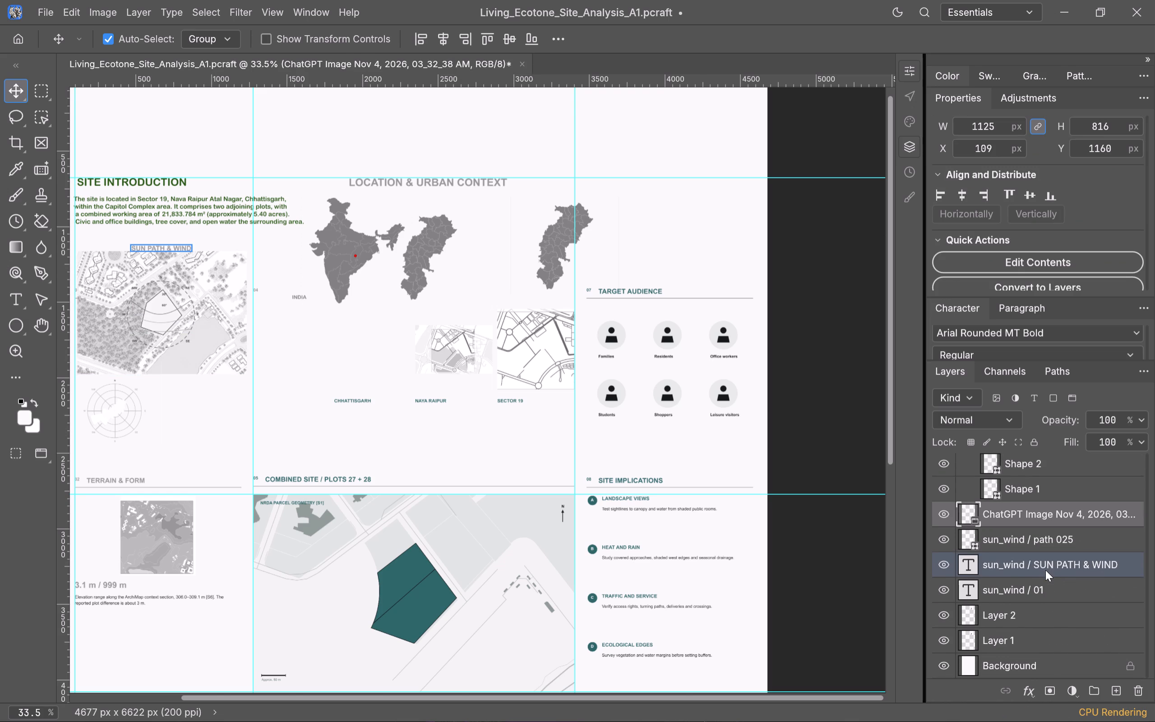
pyautogui.scroll(20, 1034, 591)
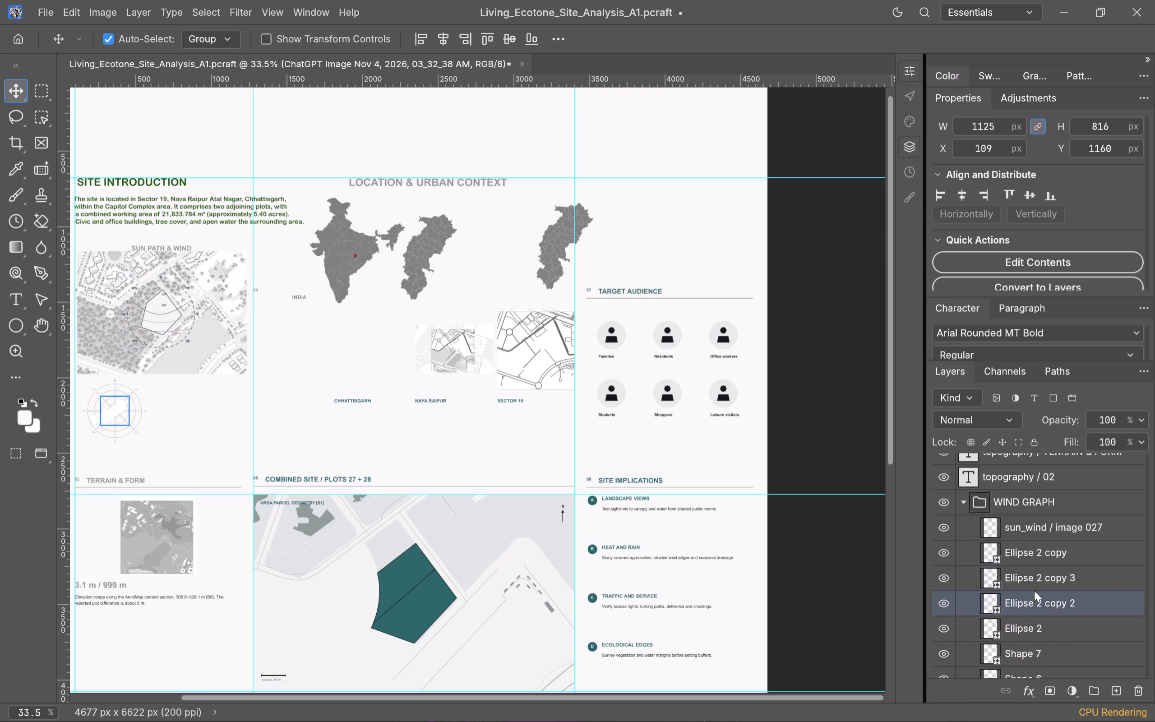
pyautogui.scroll(14, 1034, 591)
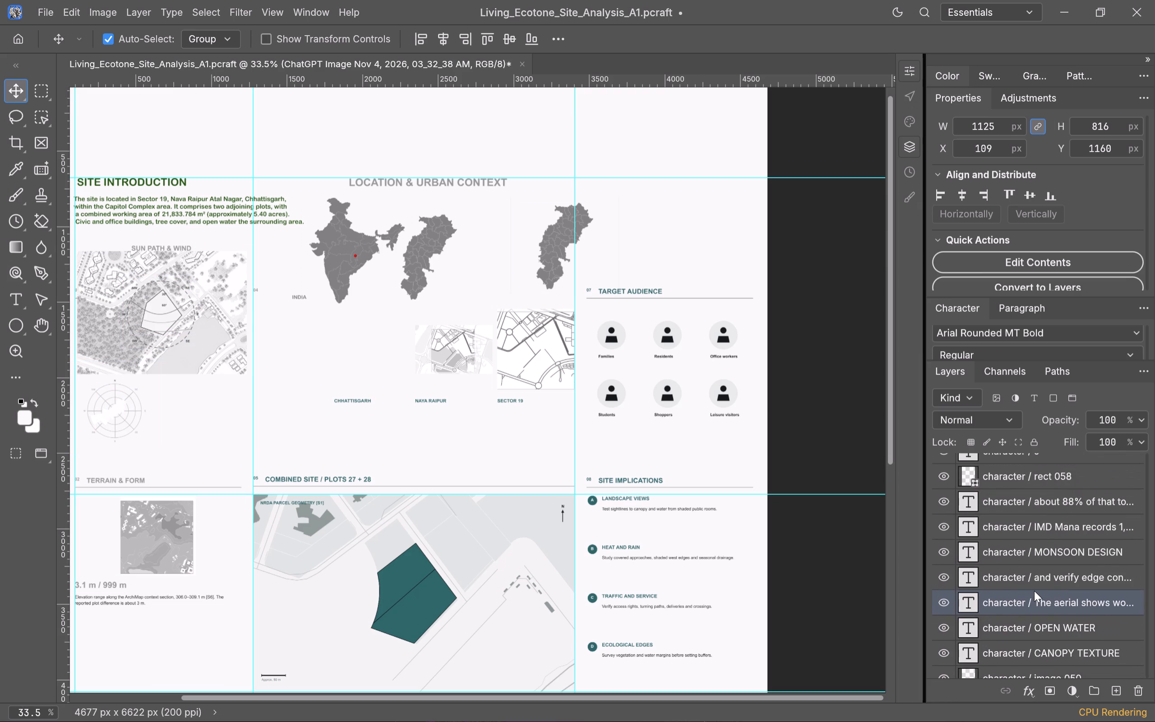
# Undo the Black & White 2 adjustment edits and the pasted Chhattisgarh map layers.
pyautogui.hotkey('ctrl', 'z')
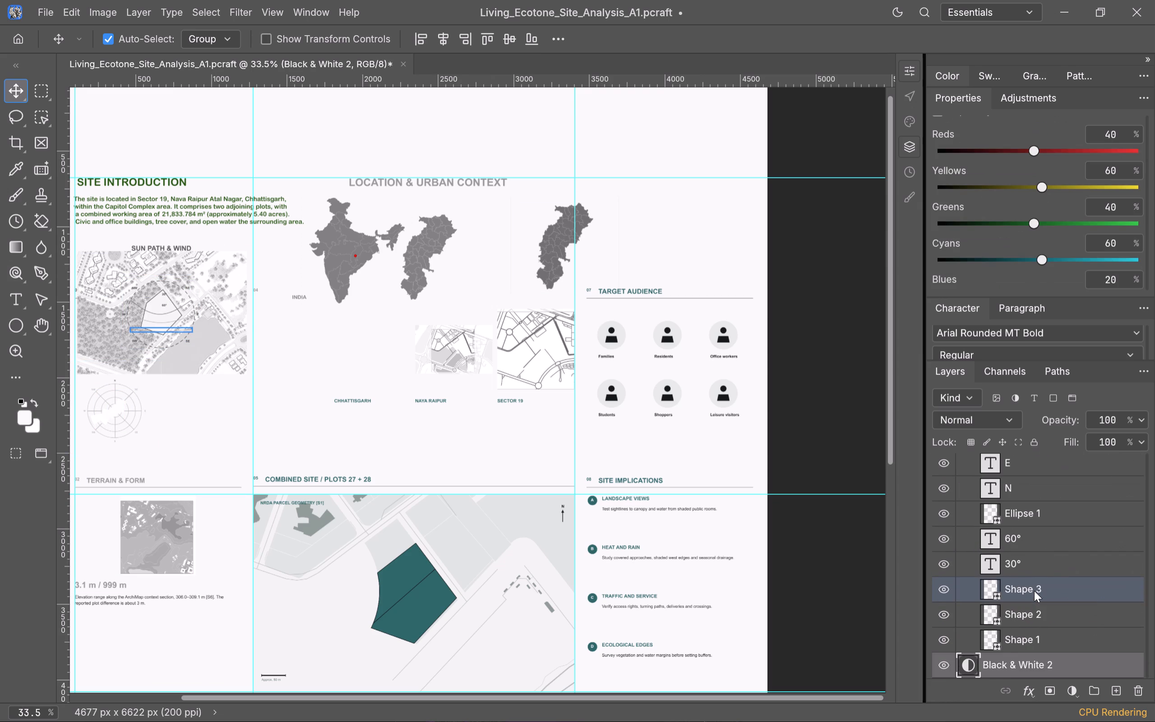
pyautogui.hotkey('ctrl', 'z')
pyautogui.hotkey('ctrl', 'z')
pyautogui.hotkey('ctrl', 'z')
pyautogui.hotkey('ctrl', 'z')
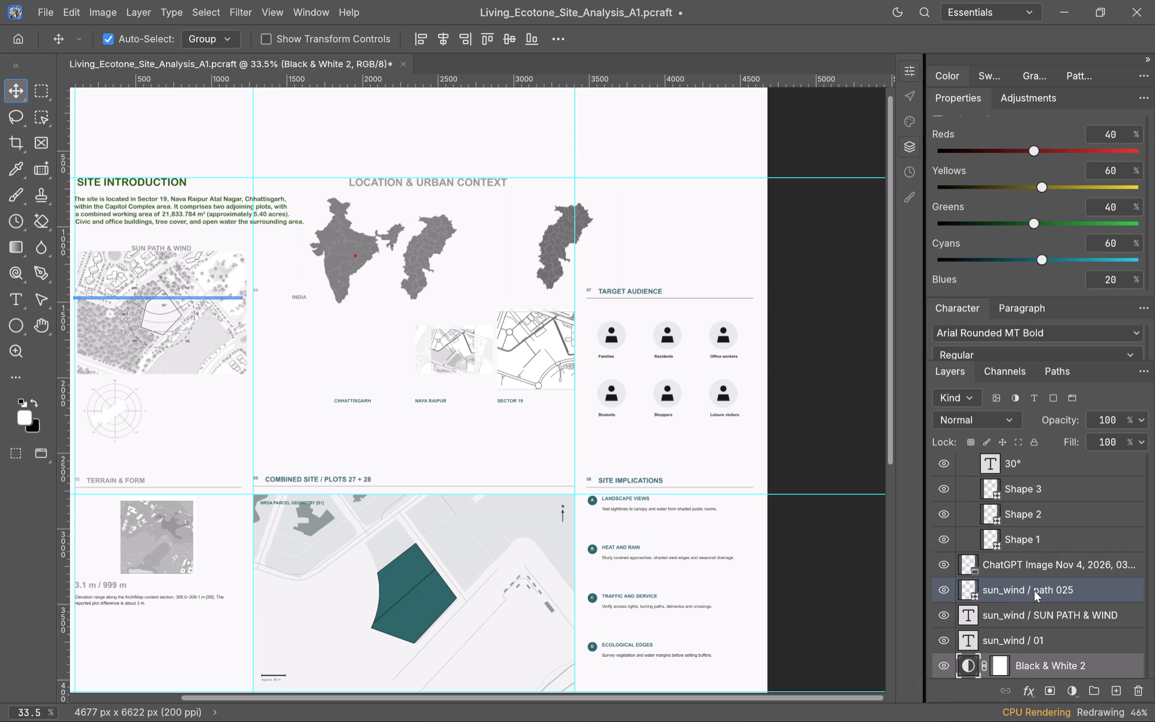
pyautogui.hotkey('ctrl', 'z')
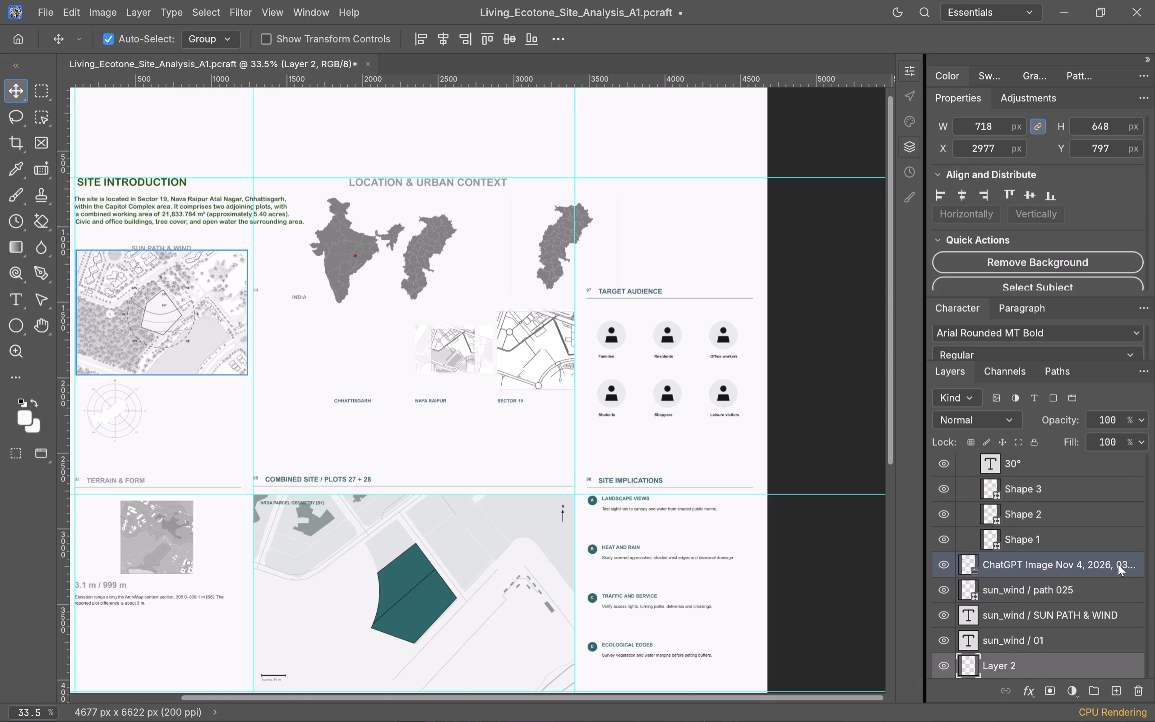
pyautogui.hotkey('ctrl', 'z')
pyautogui.hotkey('ctrl', 'z')
pyautogui.hotkey('ctrl', 'z')
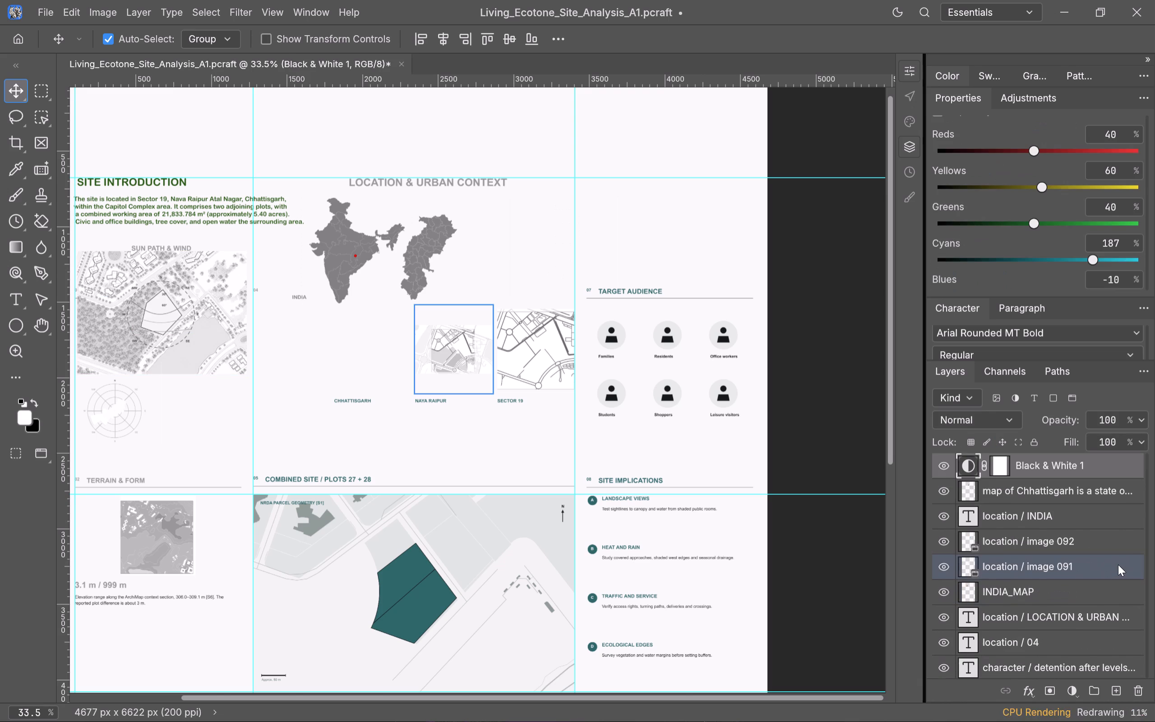
# Undo back past the Black & White 1 adjustment and the CHHATTISGARH layer deletion, to the selected stray marks beside the maps.
pyautogui.hotkey('ctrl', 'z')
pyautogui.hotkey('ctrl', 'z')
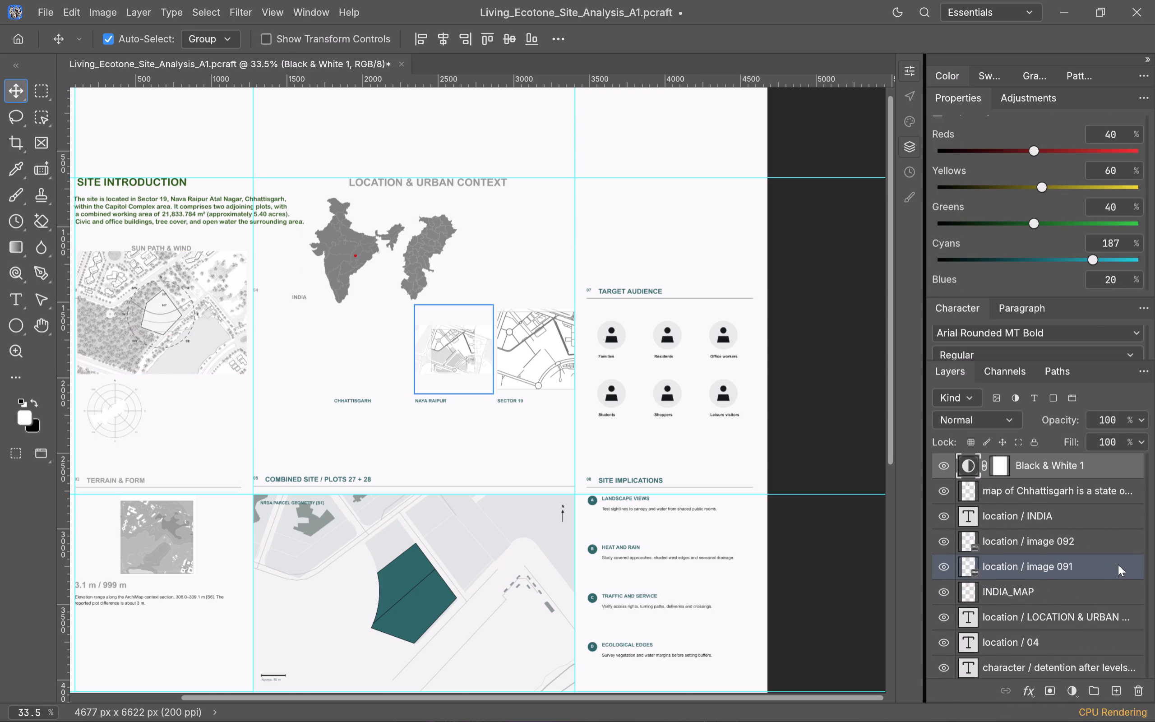
pyautogui.hotkey('ctrl', 'z')
pyautogui.hotkey('ctrl', 'z')
pyautogui.hotkey('ctrl', 'z')
pyautogui.hotkey('ctrl', 'z')
pyautogui.hotkey('ctrl', 'z')
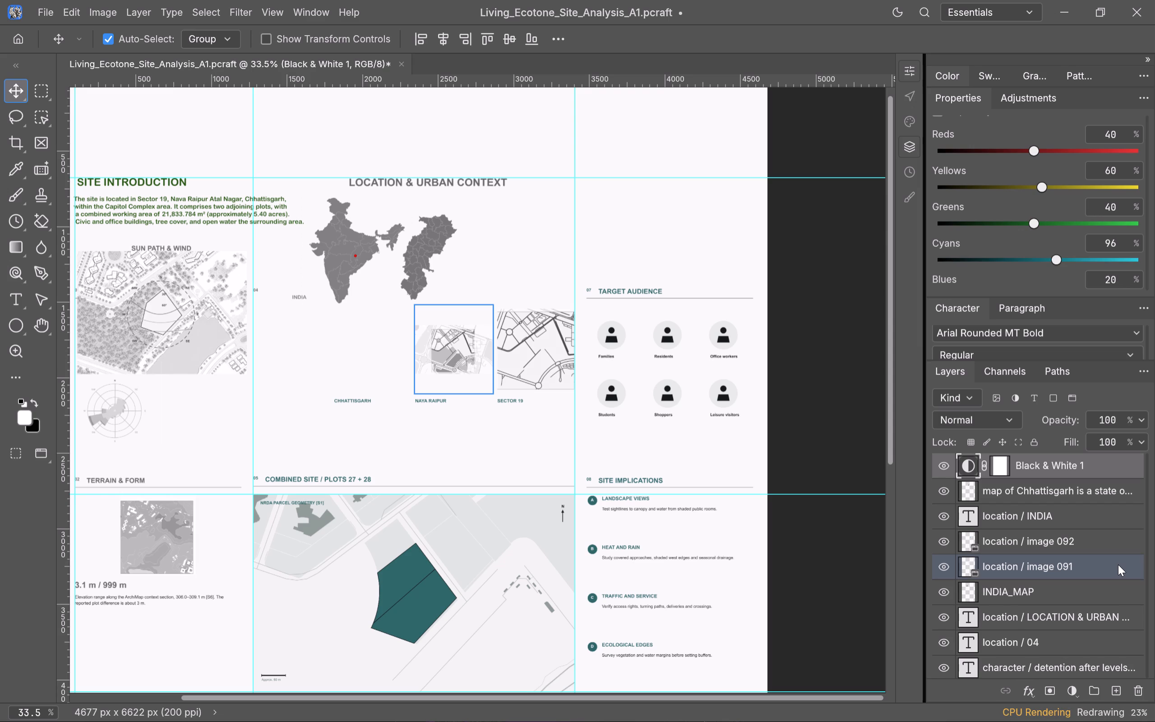
pyautogui.hotkey('ctrl', 'z')
pyautogui.hotkey('ctrl', 'z')
pyautogui.hotkey('ctrl', 'z')
pyautogui.hotkey('ctrl', 'z')
pyautogui.hotkey('ctrl', 'z')
pyautogui.hotkey('ctrl', 'z')
pyautogui.hotkey('ctrl', 'z')
pyautogui.hotkey('ctrl', 'z')
pyautogui.hotkey('ctrl', 'z')
pyautogui.hotkey('ctrl', 'z')
pyautogui.hotkey('ctrl', 'z')
pyautogui.hotkey('ctrl', 'z')
pyautogui.hotkey('ctrl', 'z')
pyautogui.hotkey('ctrl', 'z')
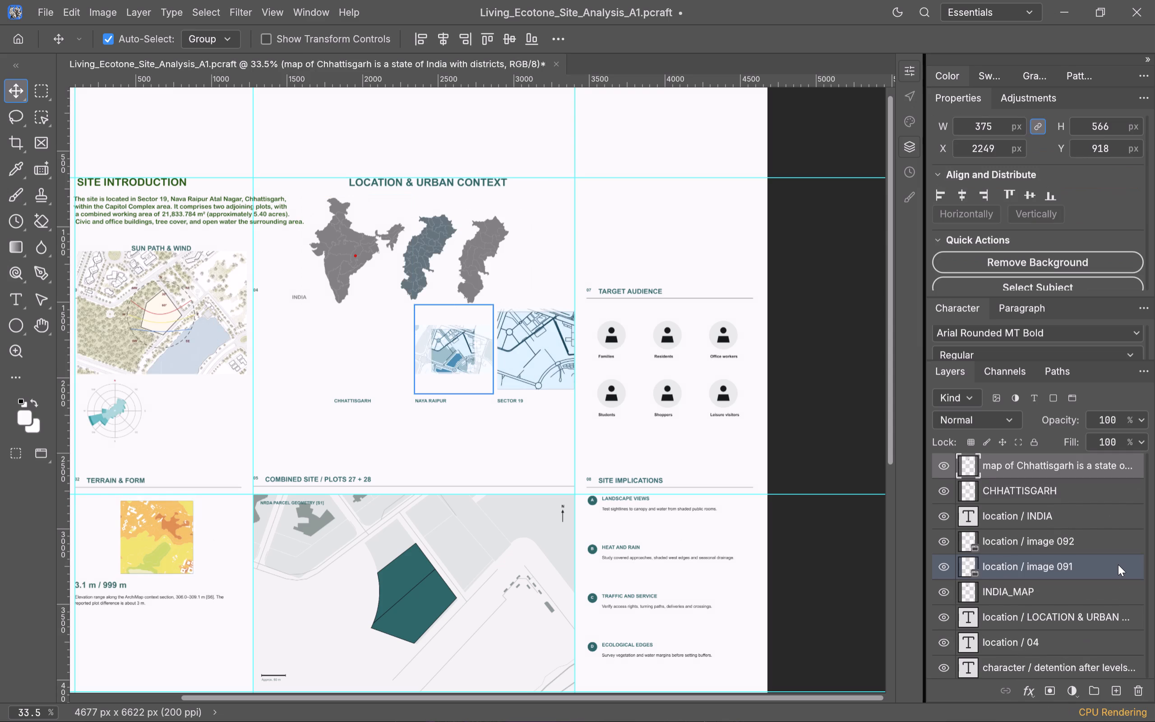
pyautogui.hotkey('ctrl', 'z')
pyautogui.hotkey('ctrl', 'z')
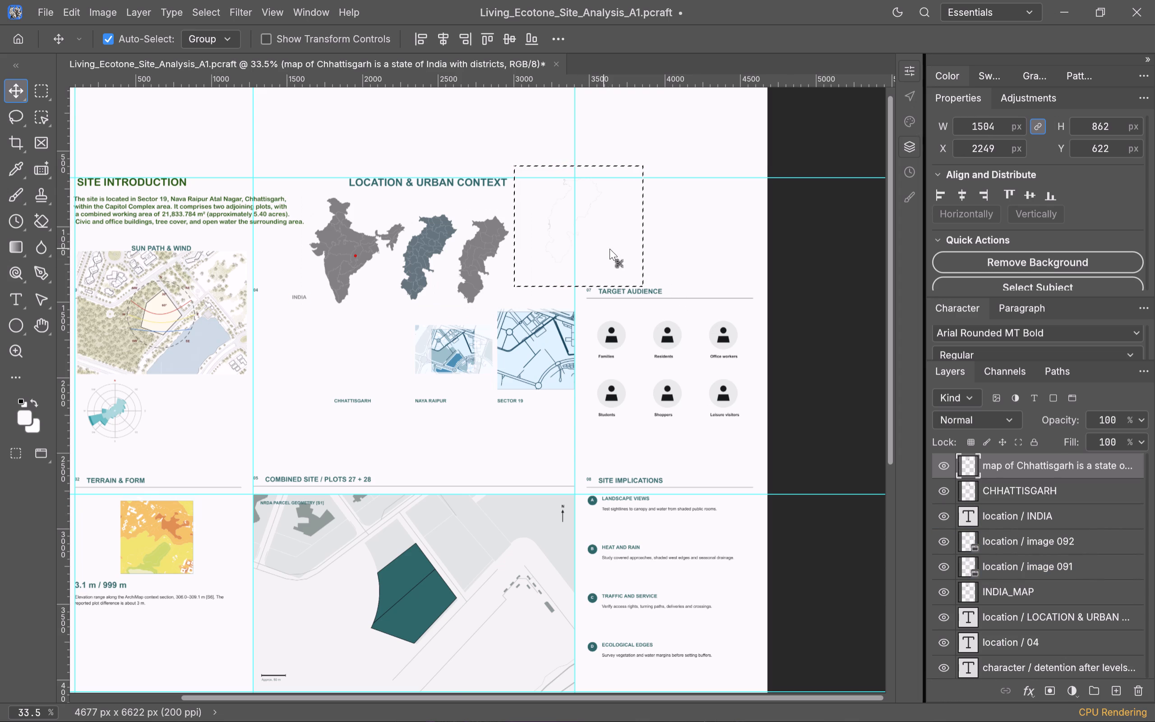
# Delete the selected stray marks beside the Chhattisgarh maps from the map layer and clear the selection.
pyautogui.press('Delete')
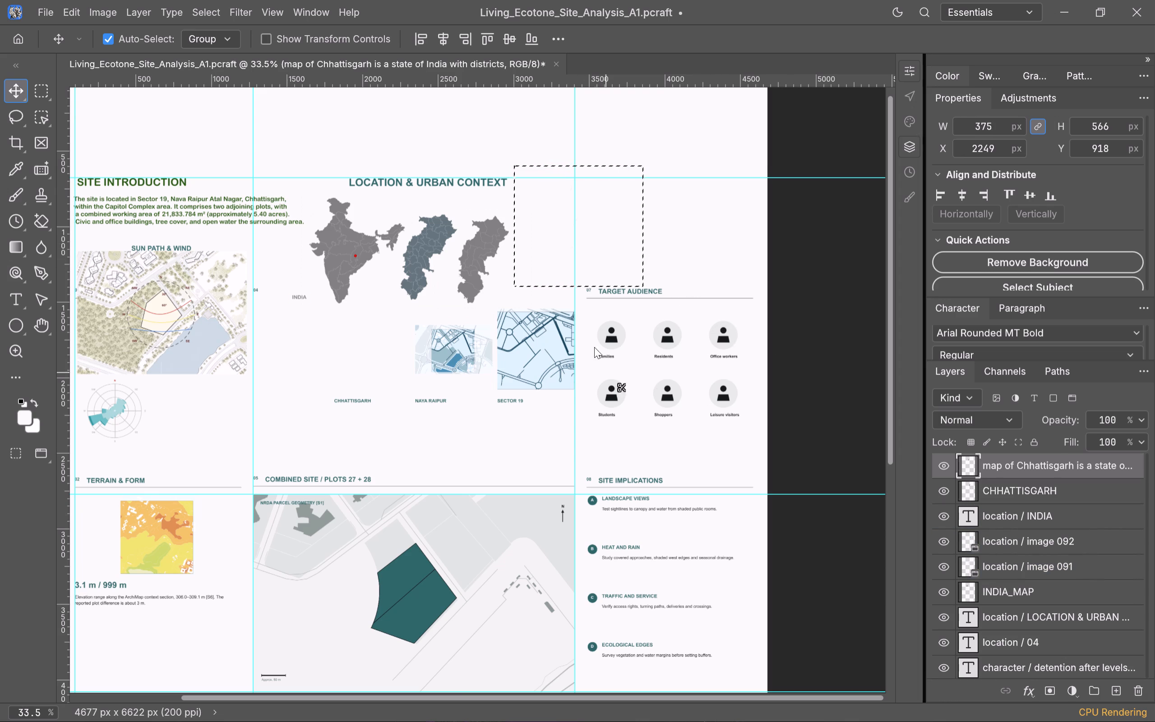
pyautogui.click(679, 237)
pyautogui.press('Escape')
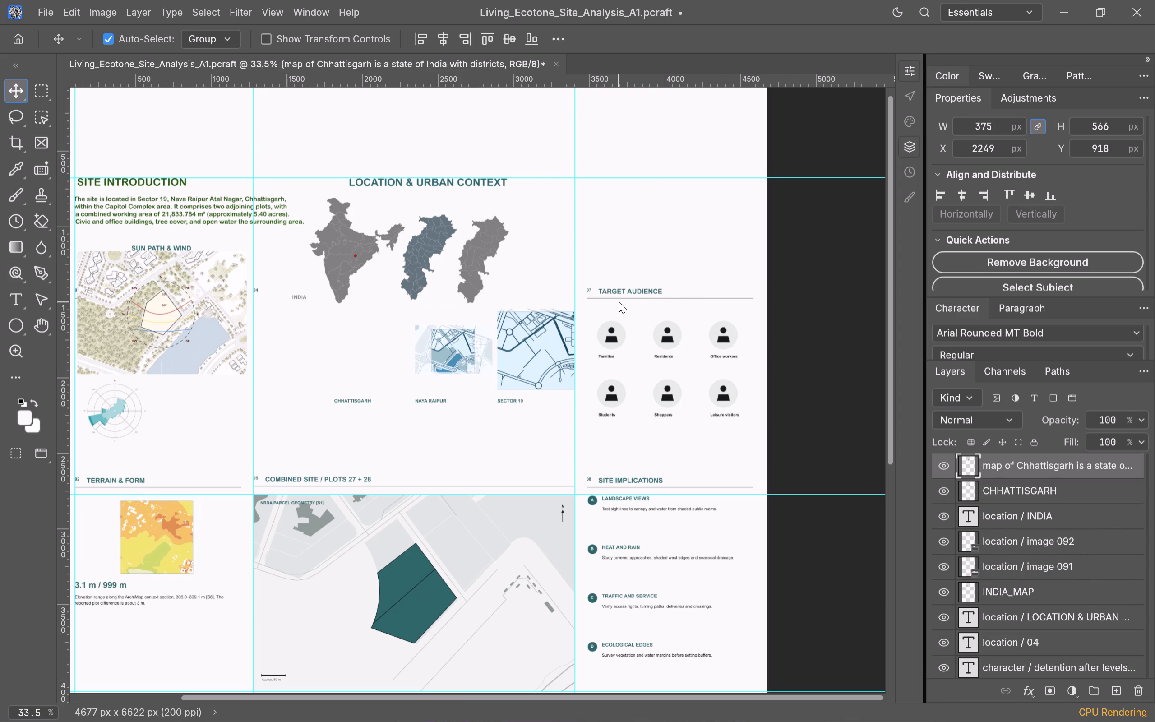
pyautogui.press('Escape')
# Delete the lighter grey duplicate Chhattisgarh map on the CHHATTISGARH layer.
pyautogui.scroll(2, 482, 362)
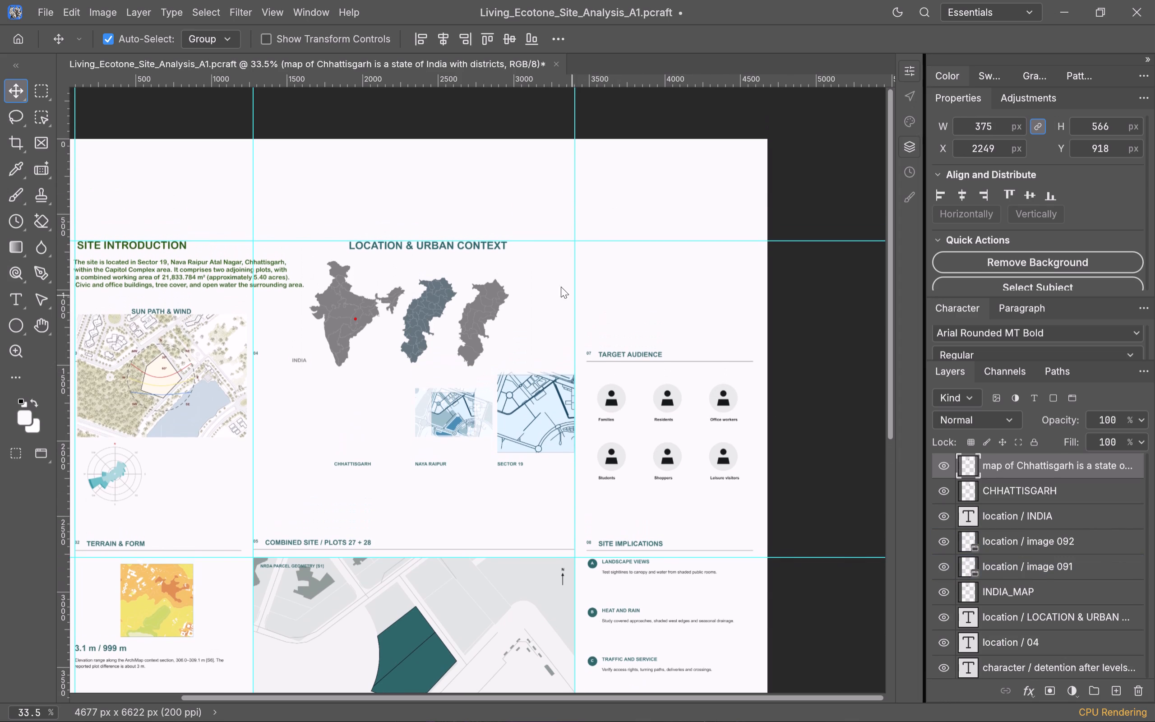
pyautogui.keyDown('alt'); pyautogui.scroll(10, 519, 302); pyautogui.keyUp('alt')
pyautogui.click(420, 315)
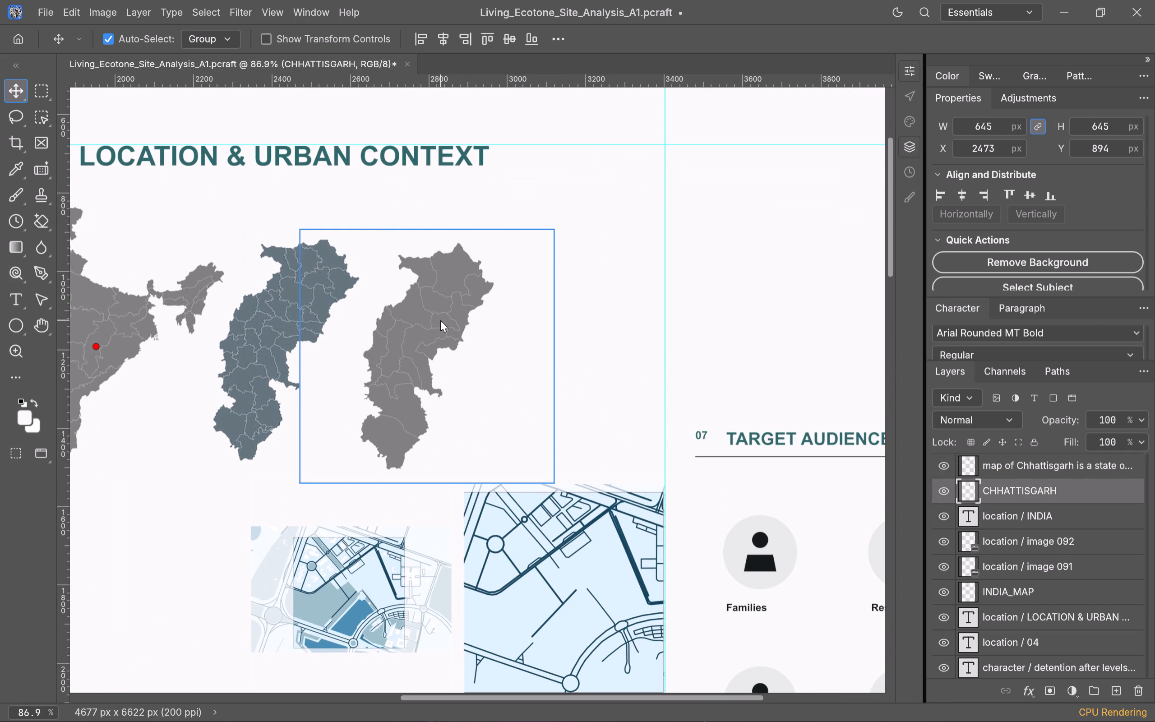
pyautogui.press('Delete')
pyautogui.scroll(-2, 440, 320)
pyautogui.scroll(2, 440, 320)
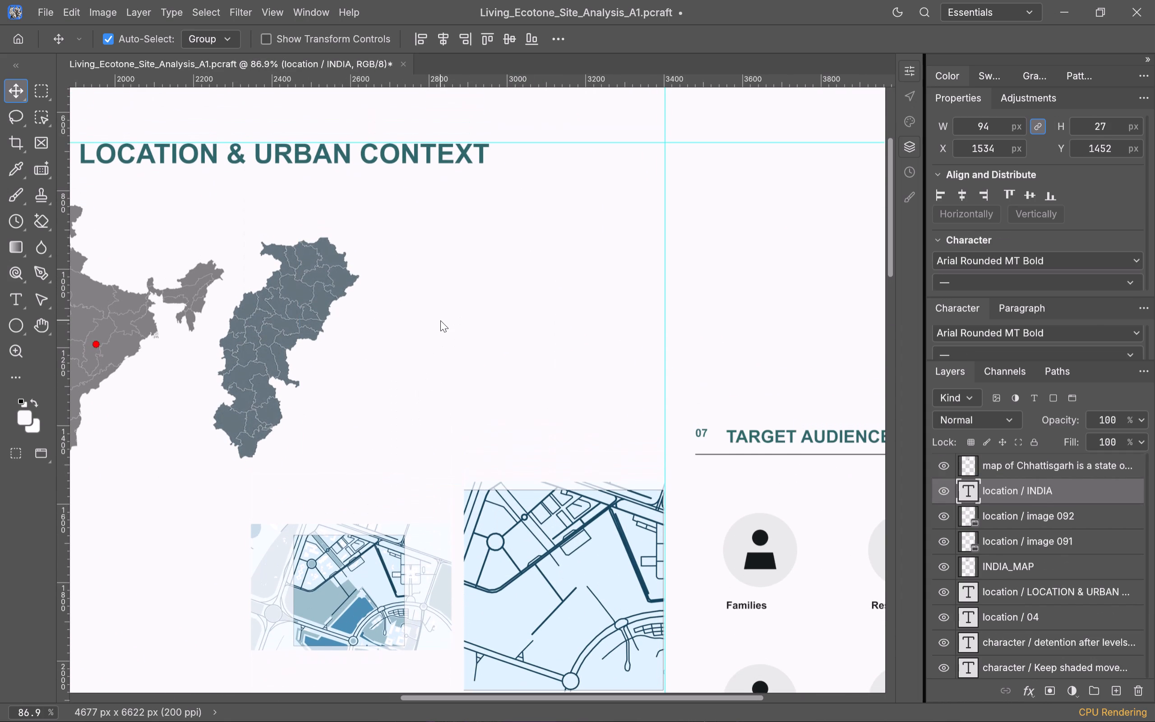
# Open the direct Black & White image adjustment for the blue-grey Chhattisgarh map and set Cyans to 190%.
pyautogui.click(290, 312)
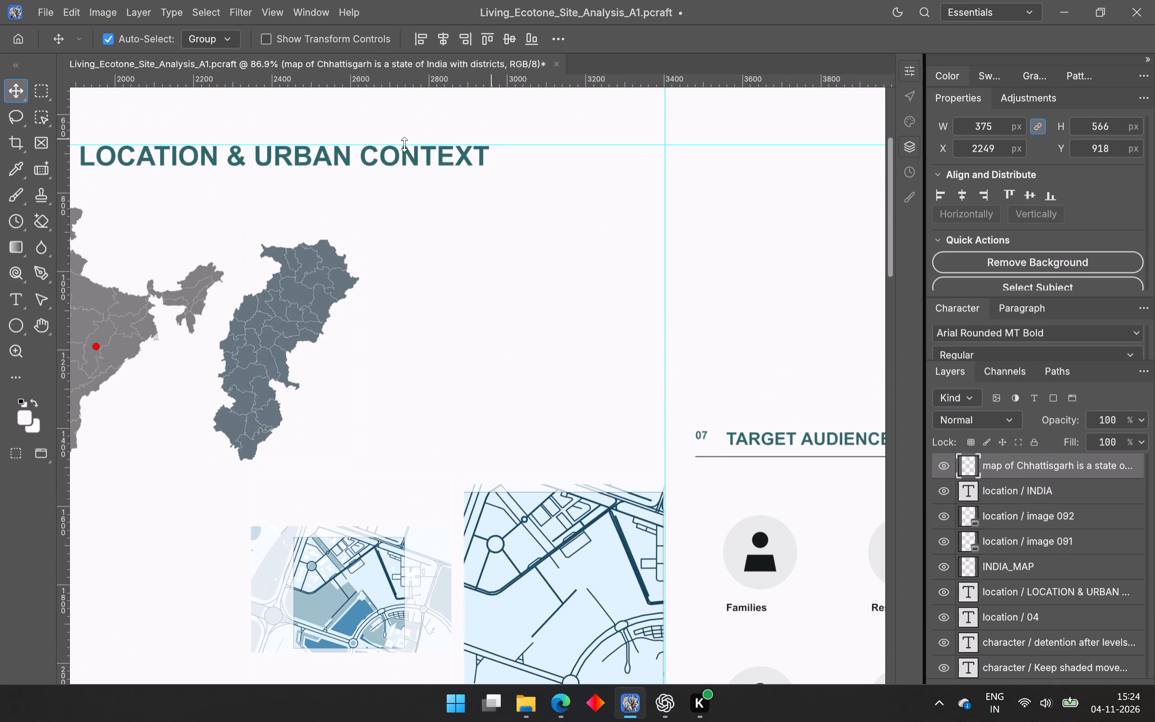
pyautogui.click(94, 12)
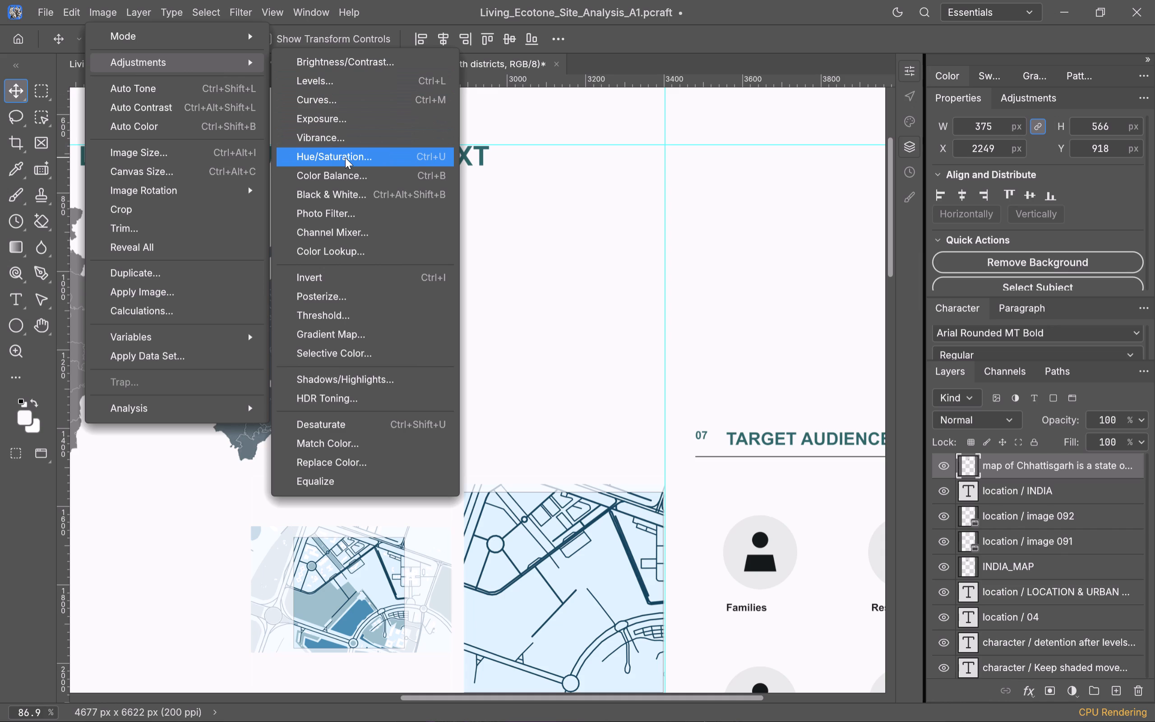
pyautogui.click(350, 195)
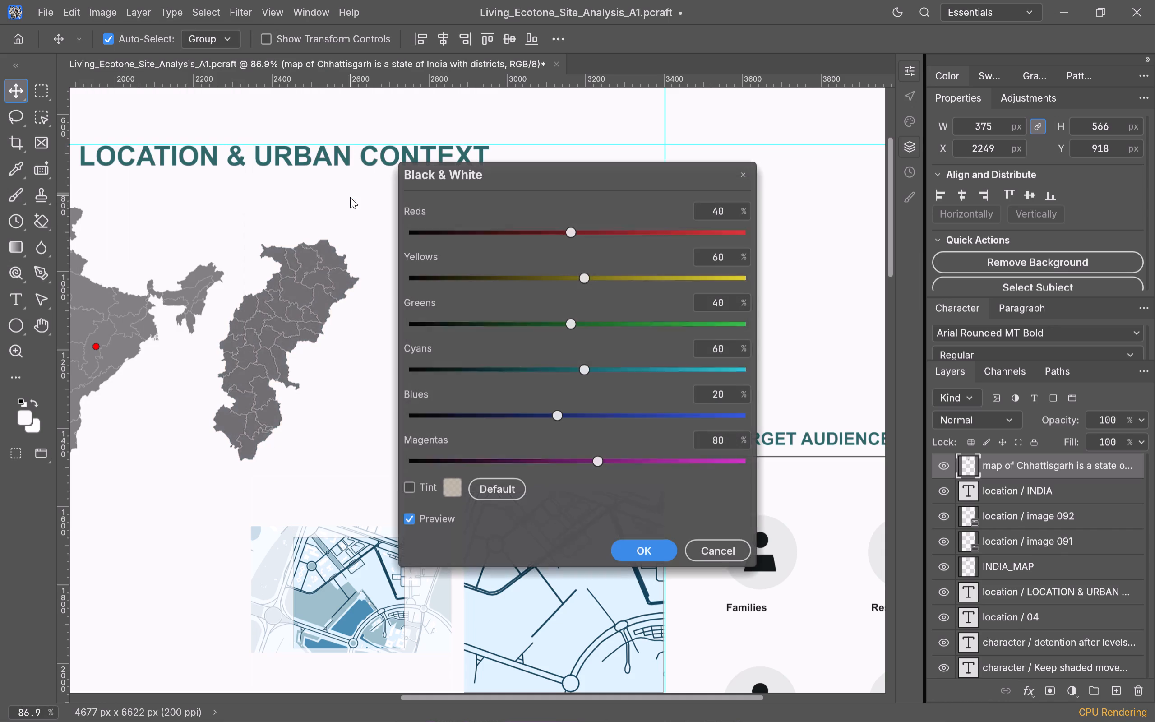
pyautogui.moveTo(513, 175); pyautogui.dragTo(620, 152)
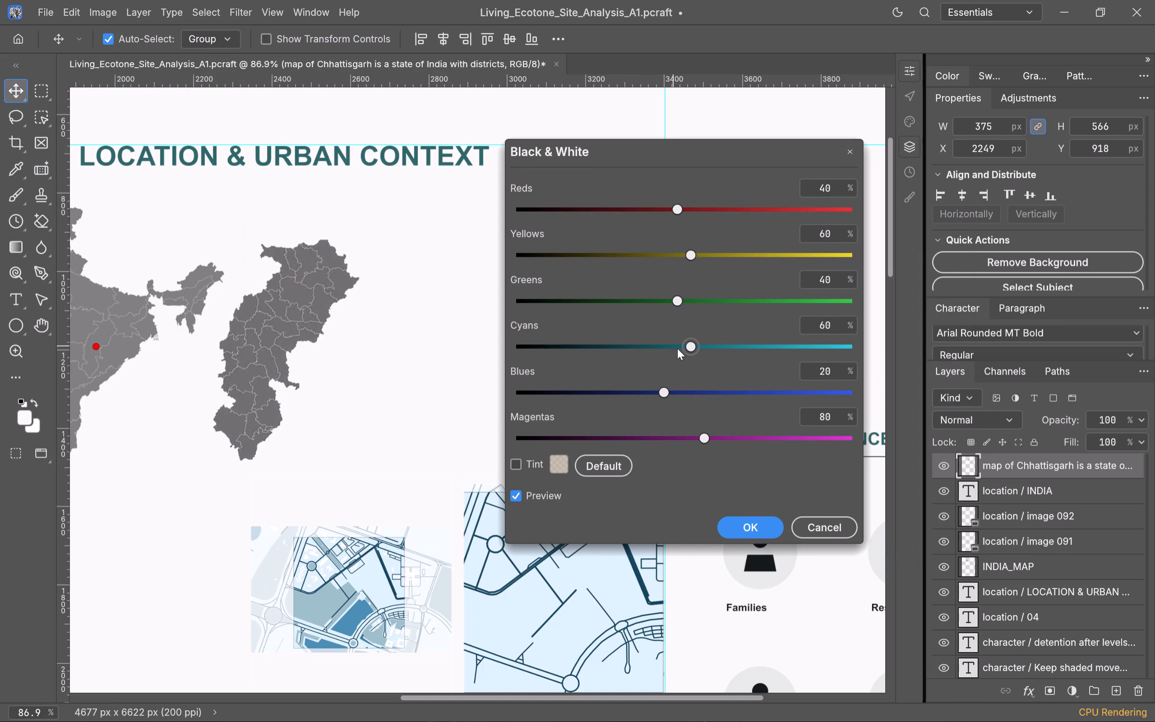
pyautogui.click(716, 347)
pyautogui.click(730, 347)
pyautogui.click(747, 350)
pyautogui.click(768, 350)
pyautogui.doubleClick(789, 352)
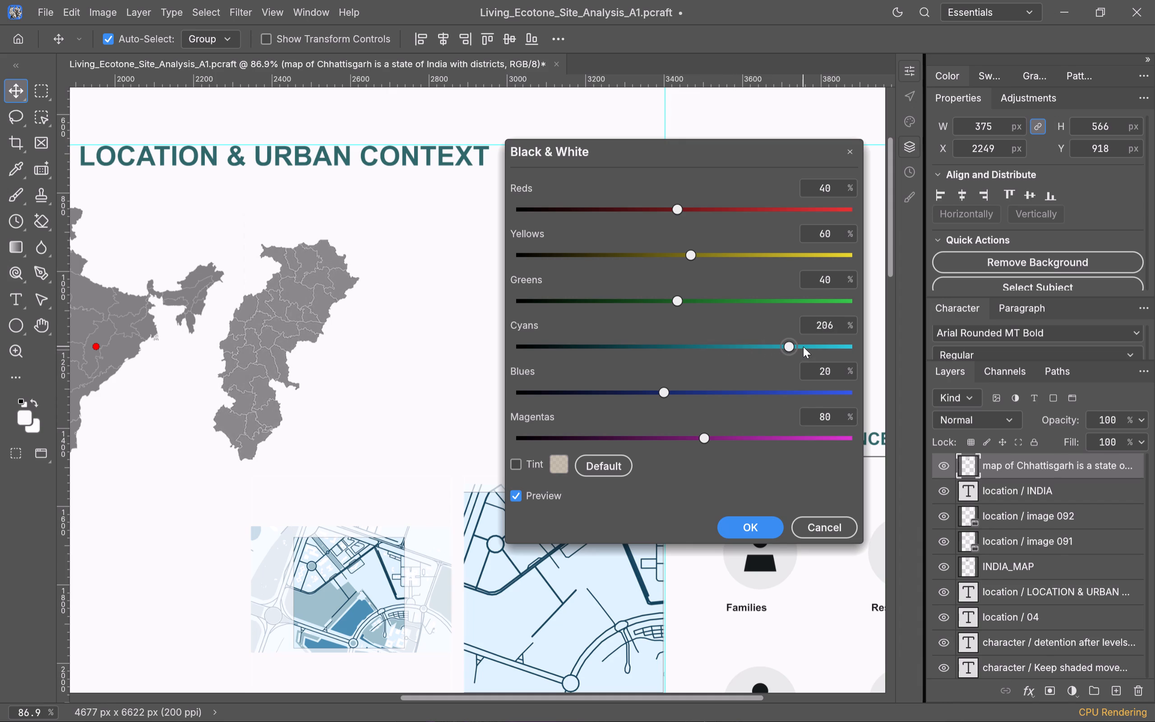
pyautogui.click(803, 347)
pyautogui.click(778, 346)
# Set Blues to -57% and apply the Black & White adjustment to the Chhattisgarh map.
pyautogui.click(649, 395)
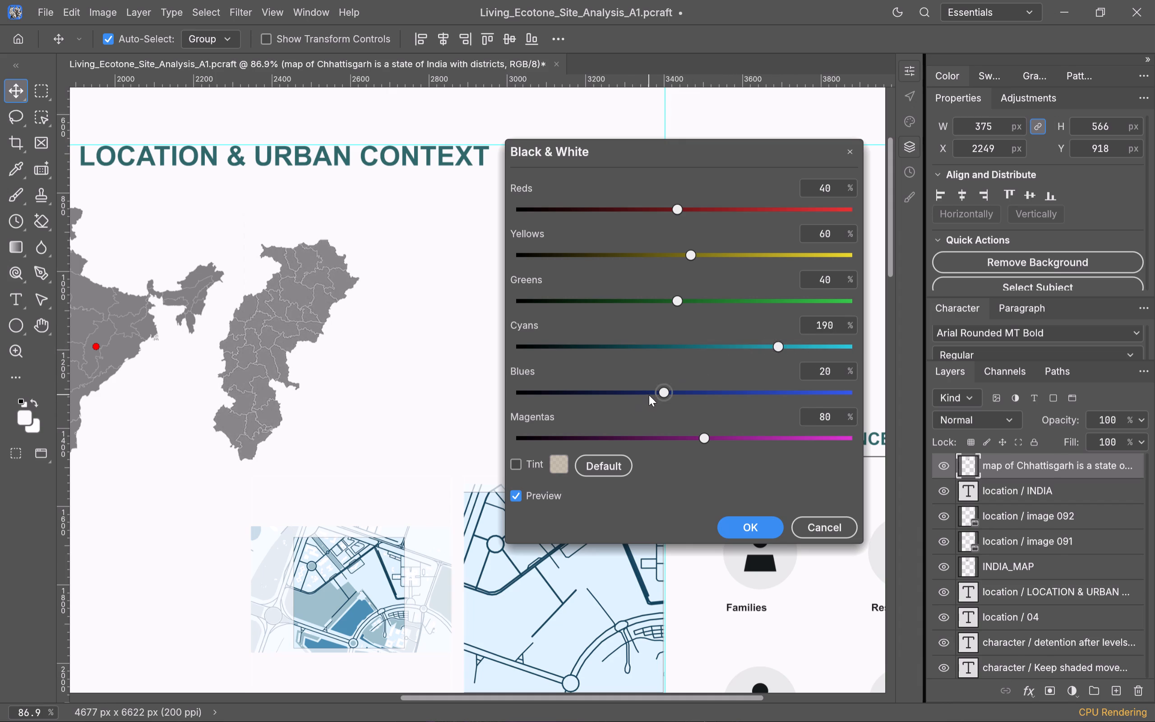
pyautogui.click(642, 392)
pyautogui.click(636, 389)
pyautogui.click(628, 389)
pyautogui.click(621, 388)
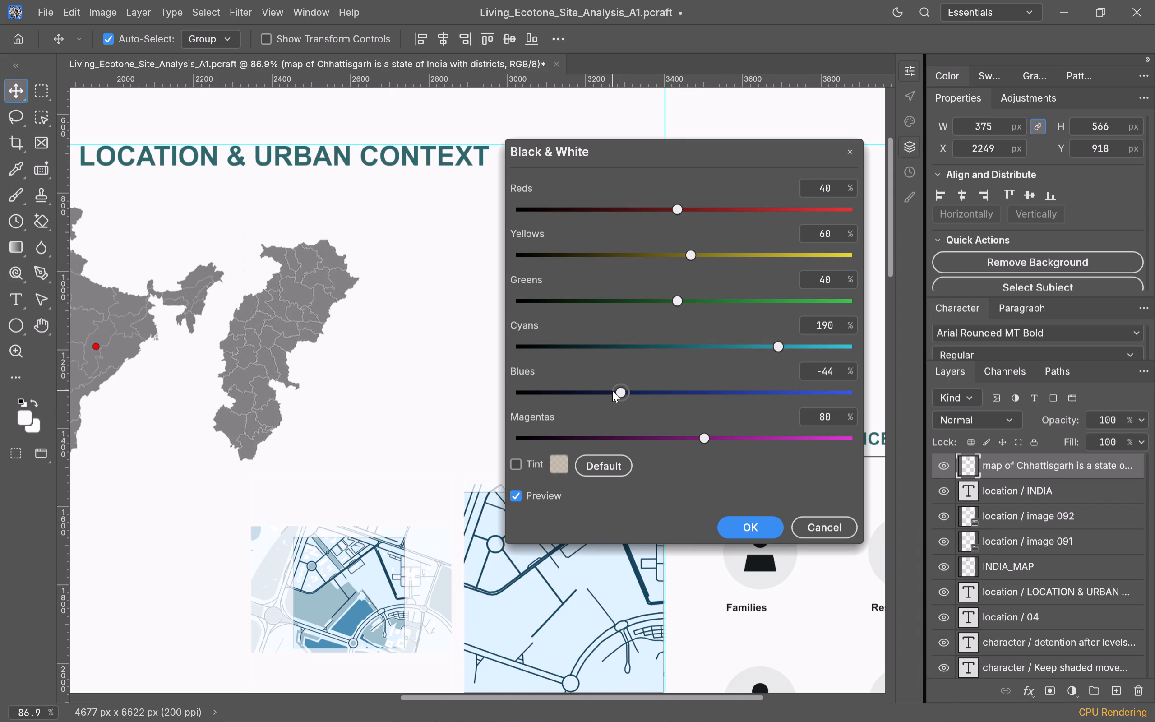
pyautogui.click(612, 391)
pyautogui.click(727, 530)
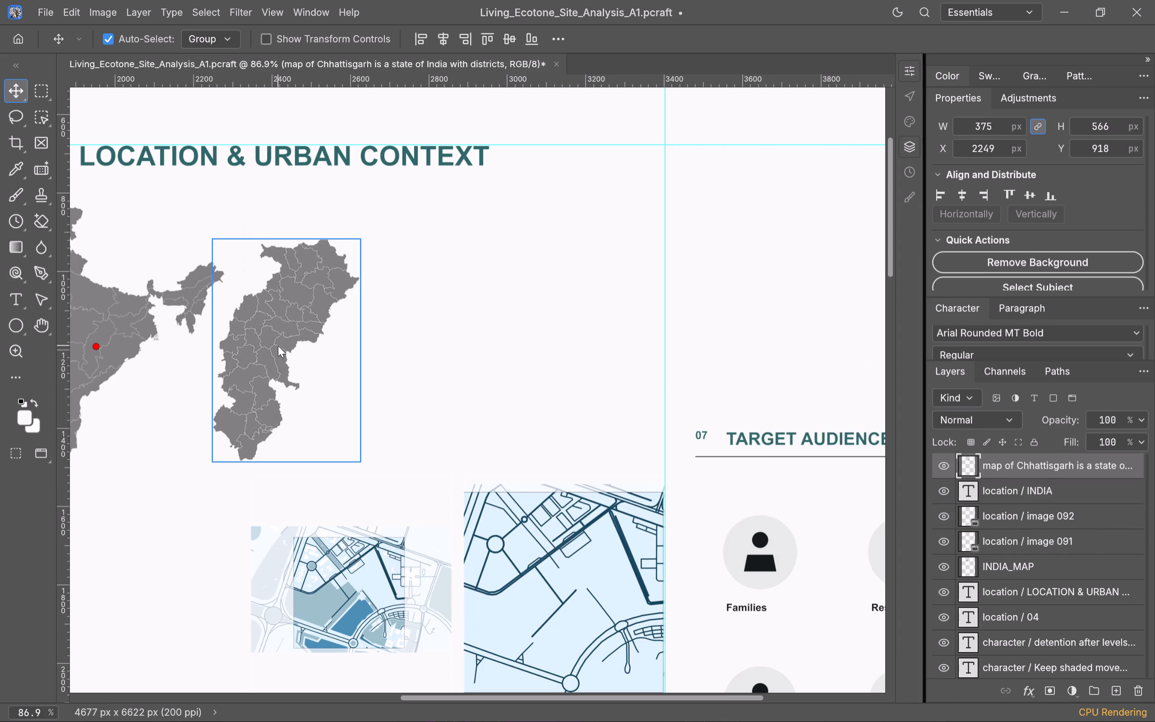
# Move the grey Chhattisgarh map away from the India map to about X 2718, Y 861 px.
pyautogui.scroll(-2, 278, 346)
pyautogui.scroll(3, 278, 346)
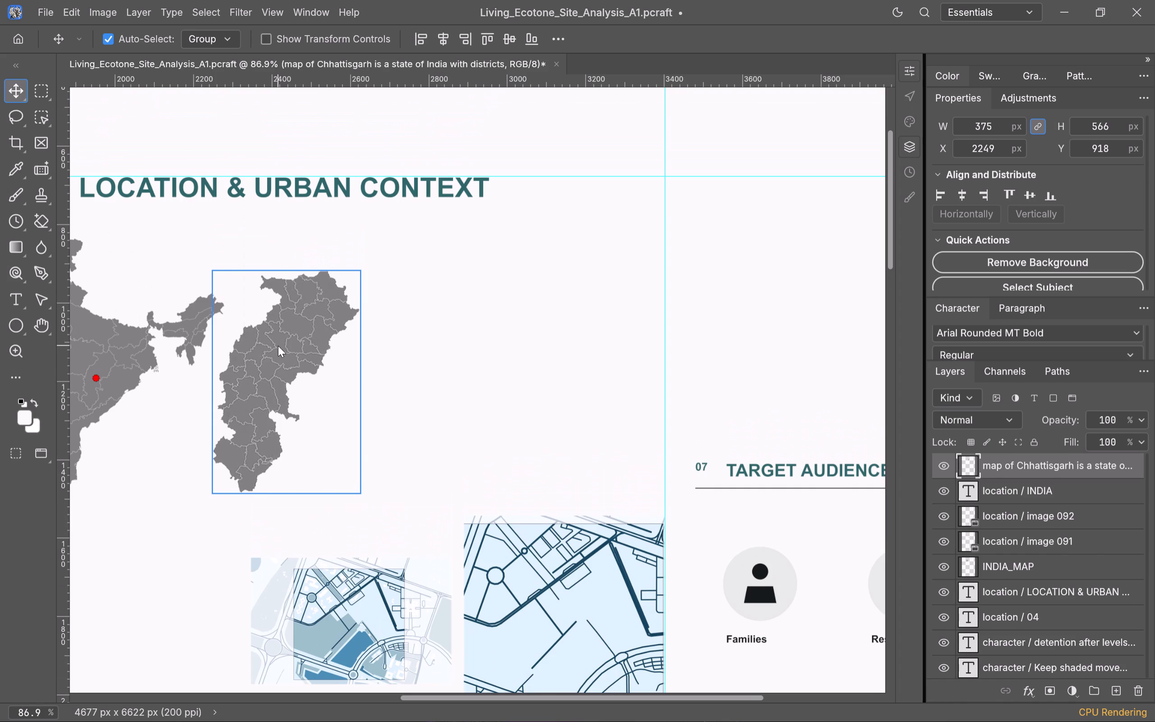
pyautogui.keyDown('shift'); pyautogui.scroll(6, 278, 346); pyautogui.keyUp('shift')
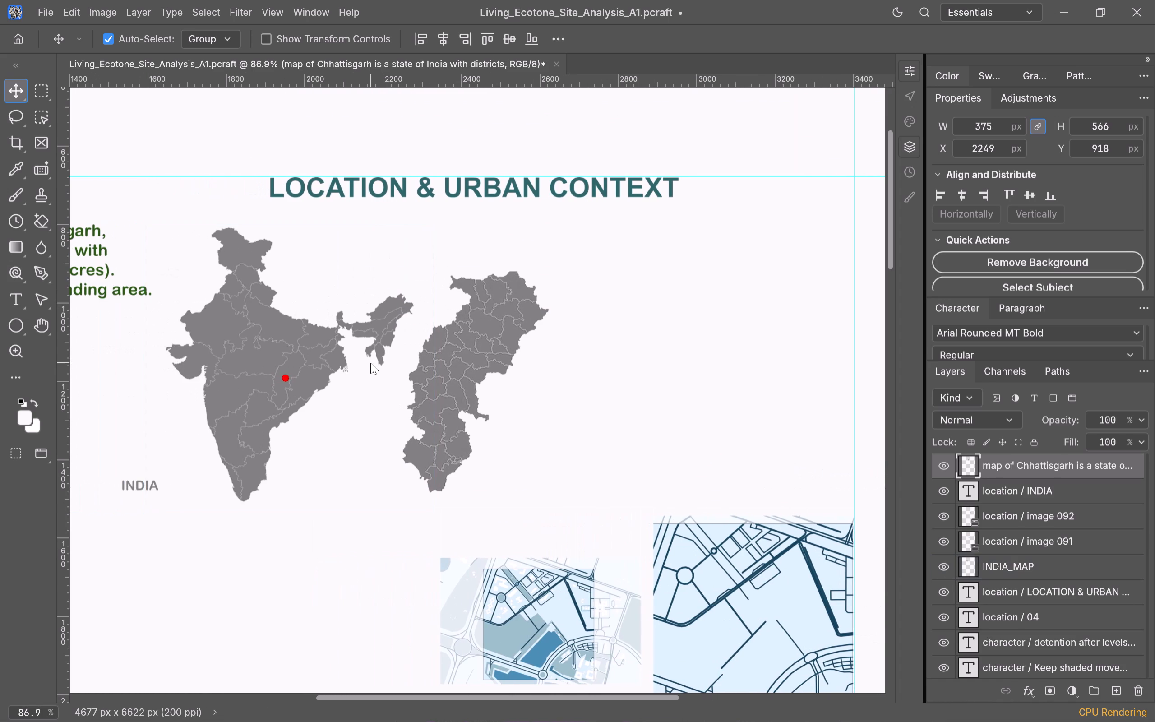
pyautogui.click(434, 375)
pyautogui.moveTo(466, 379); pyautogui.dragTo(512, 361)
pyautogui.moveTo(512, 361); pyautogui.dragTo(650, 356)
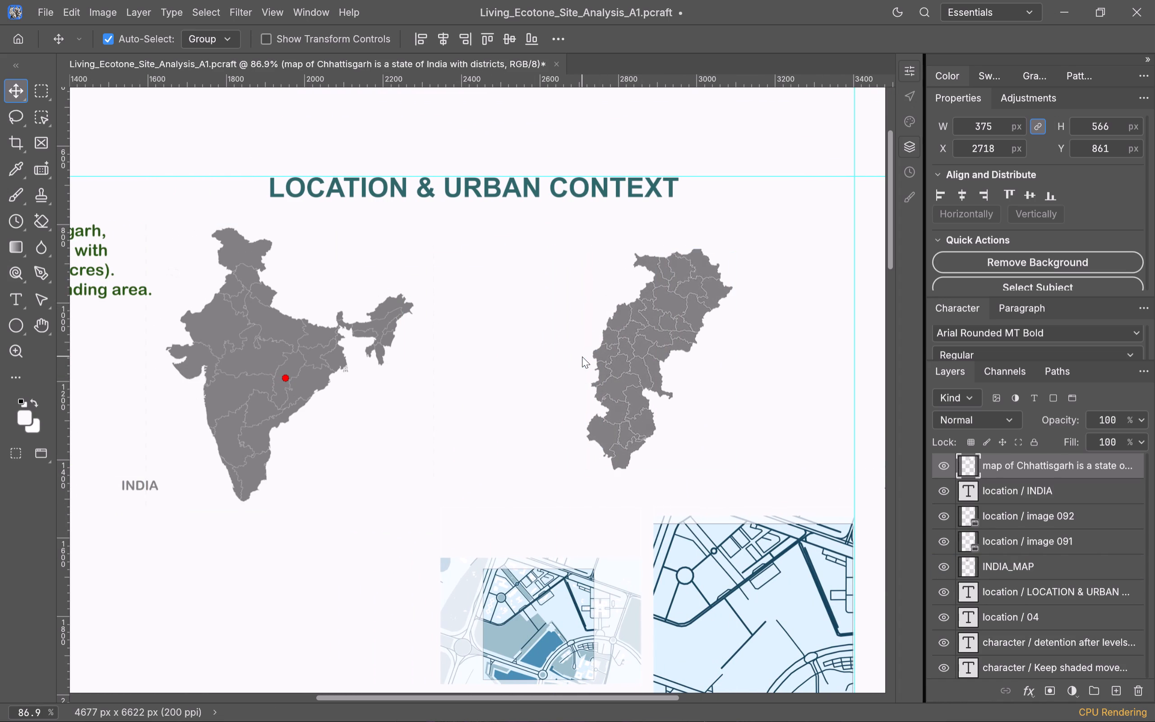
# Apply a direct Brightness/Contrast adjustment to the grey India map with Brightness 4 and Contrast 89.
pyautogui.scroll(-1, 582, 356)
pyautogui.scroll(1, 582, 356)
pyautogui.click(278, 351)
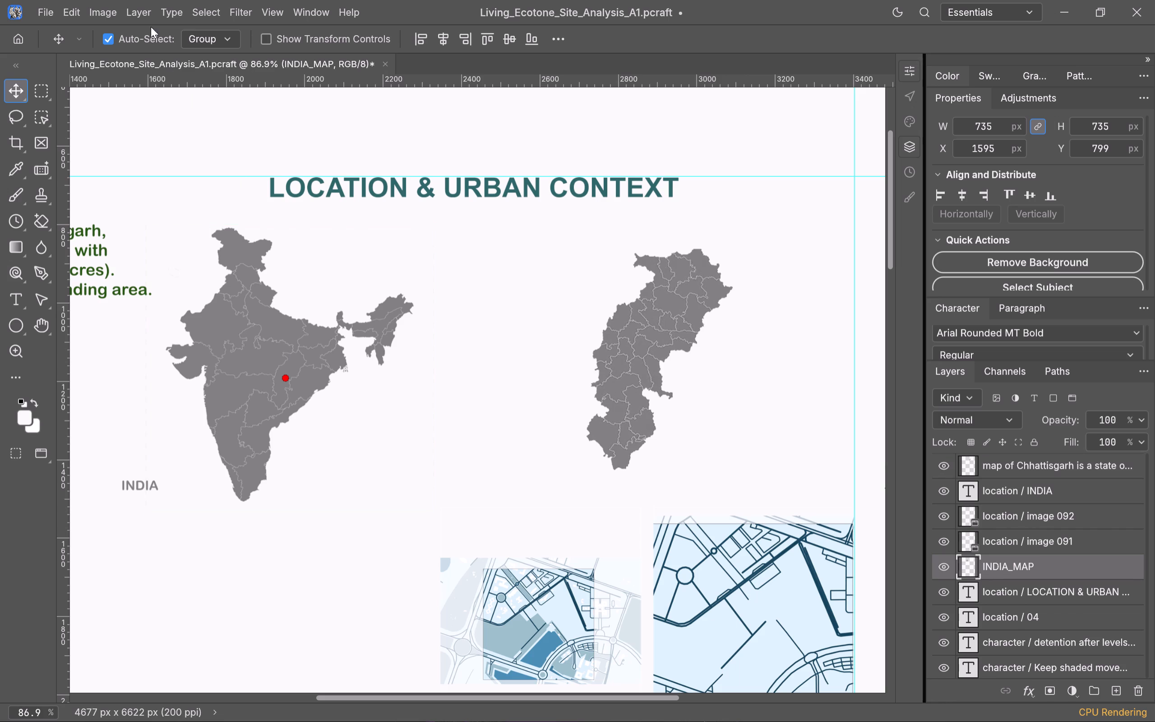
pyautogui.click(106, 10)
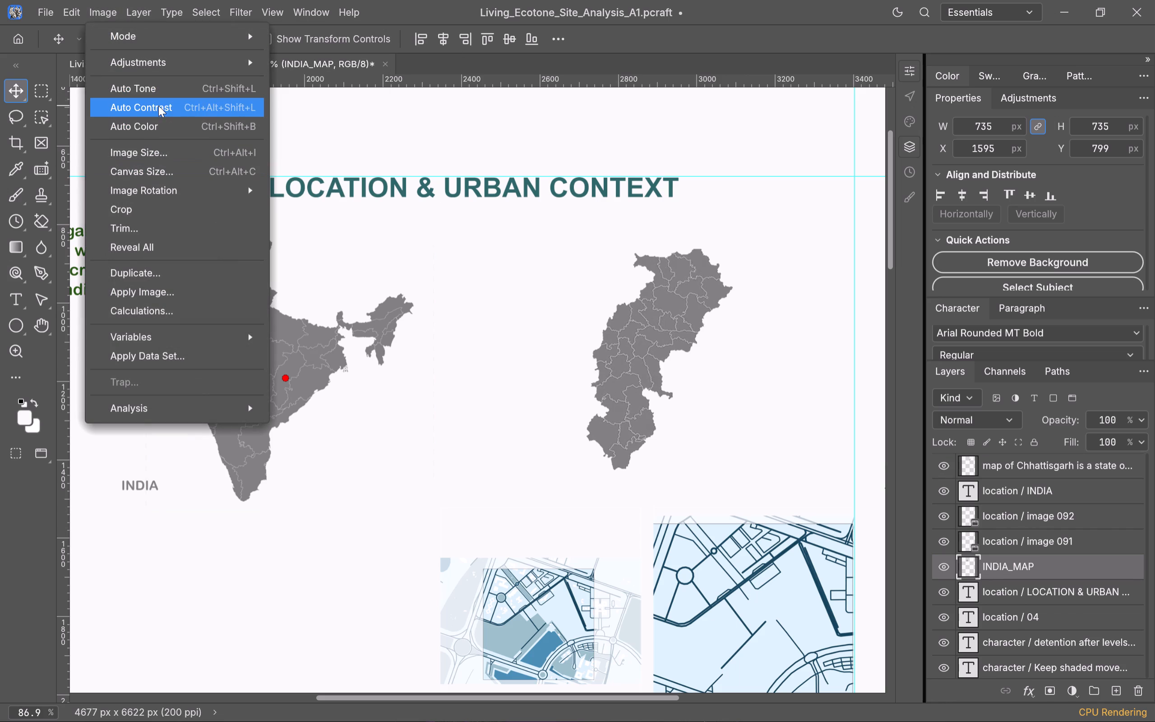
pyautogui.click(191, 65)
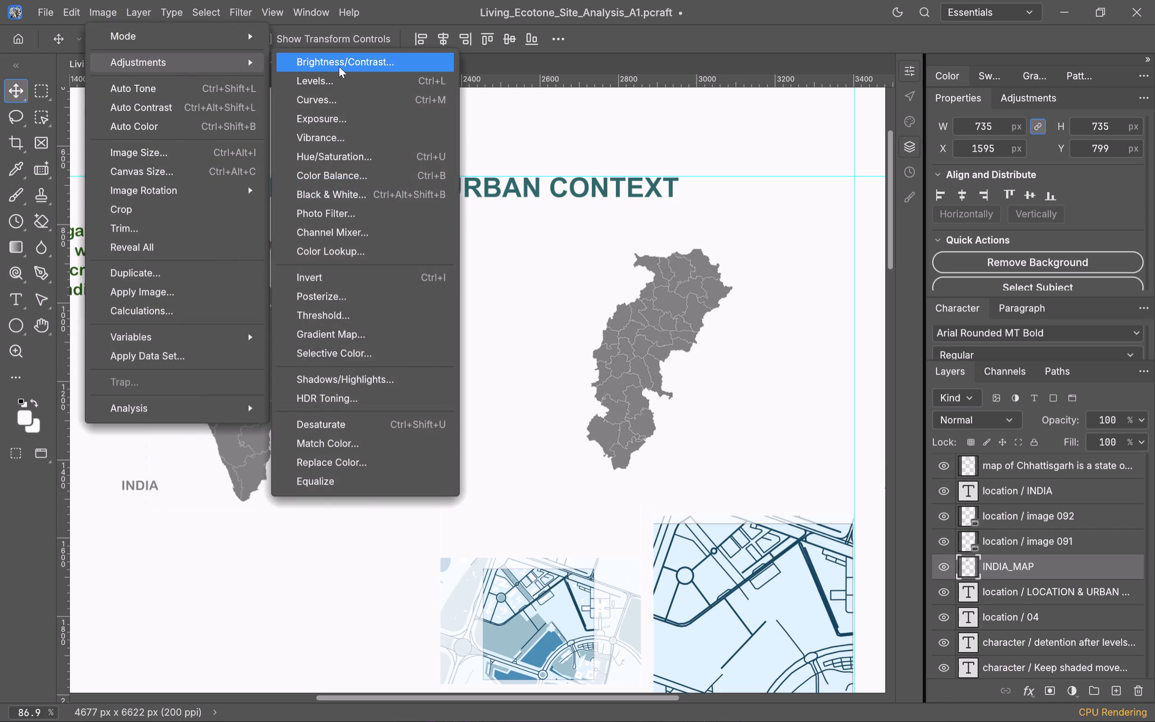
pyautogui.click(339, 66)
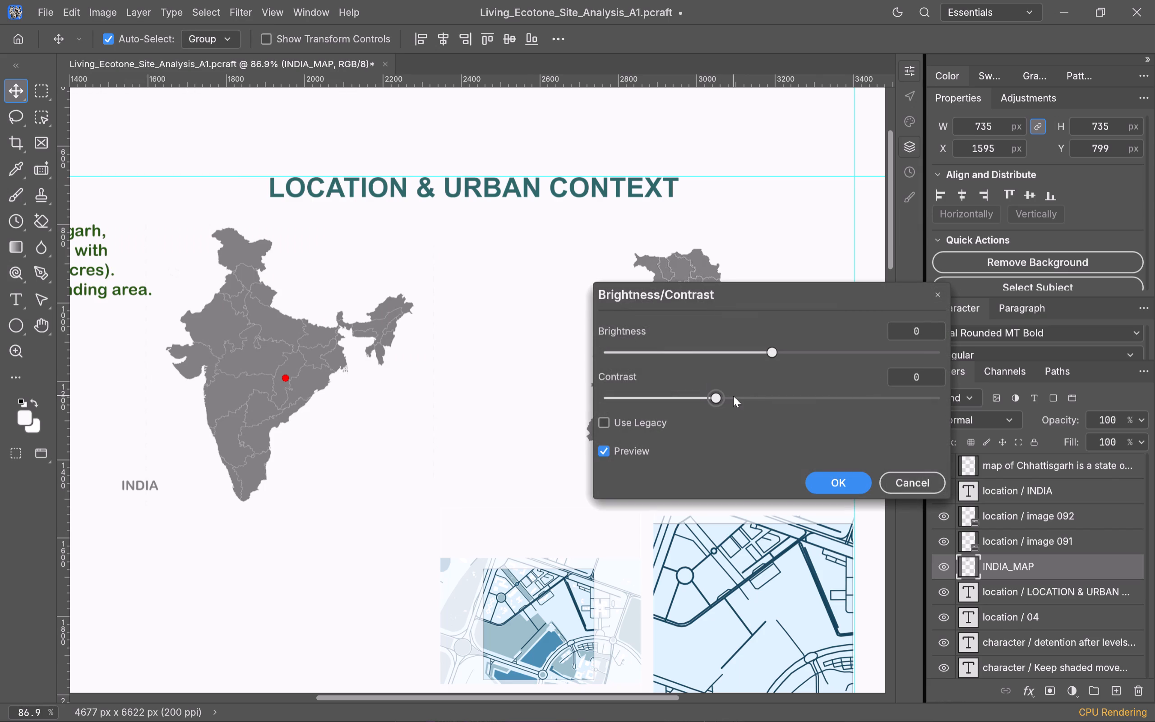
pyautogui.click(733, 396)
pyautogui.moveTo(749, 396); pyautogui.dragTo(822, 401)
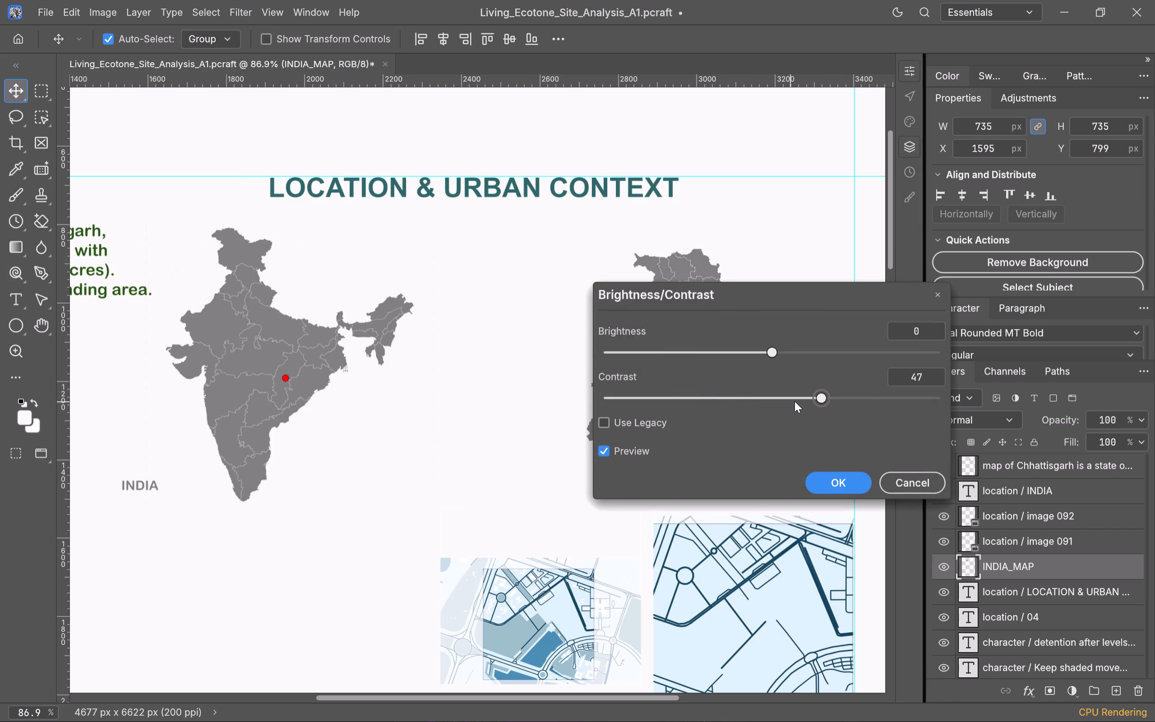
pyautogui.moveTo(826, 398); pyautogui.dragTo(915, 397)
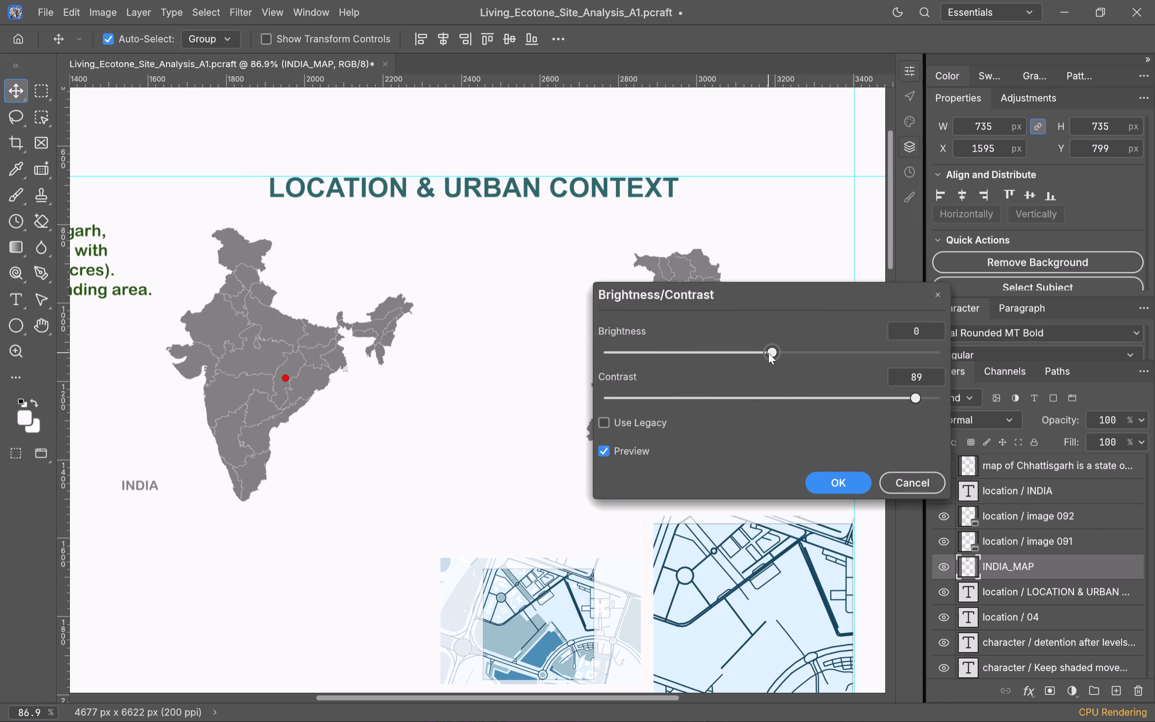
pyautogui.click(762, 352)
pyautogui.click(748, 352)
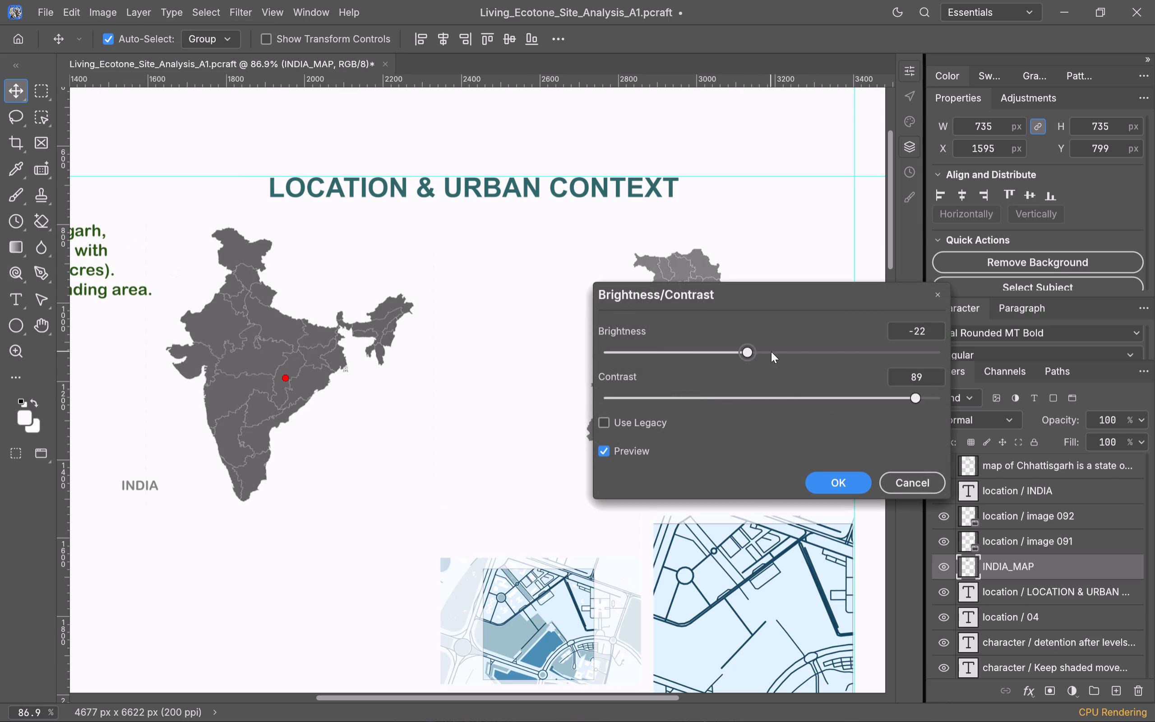
pyautogui.click(771, 352)
pyautogui.click(776, 352)
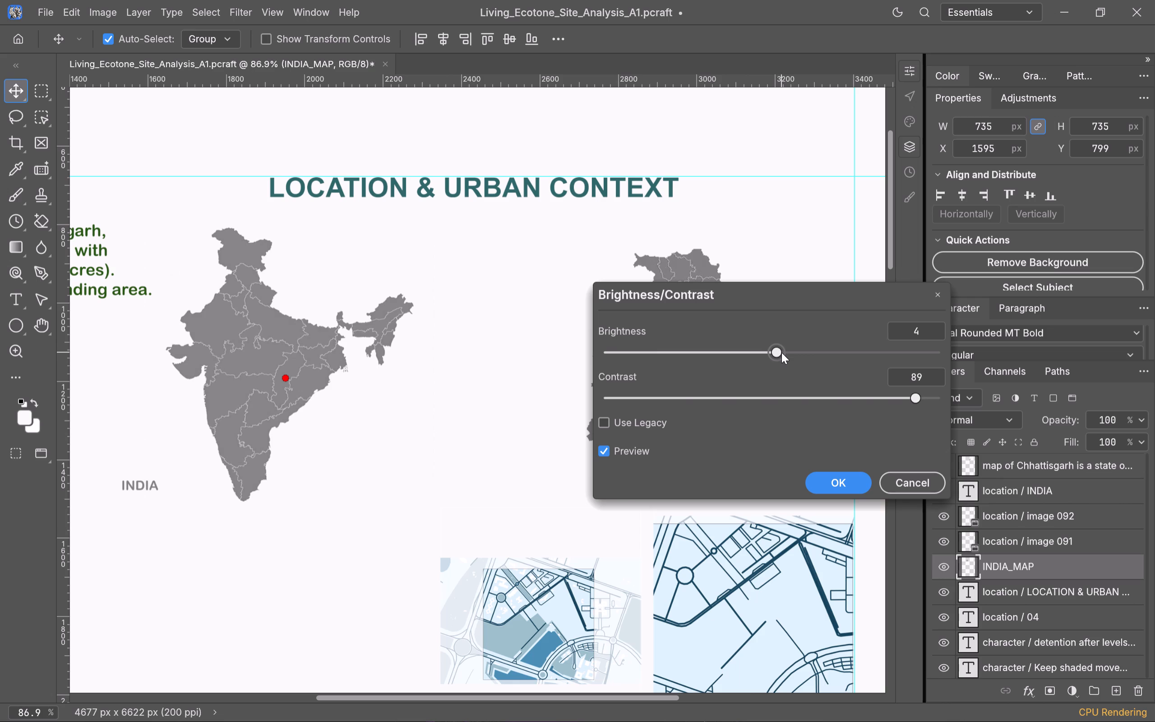
pyautogui.click(819, 477)
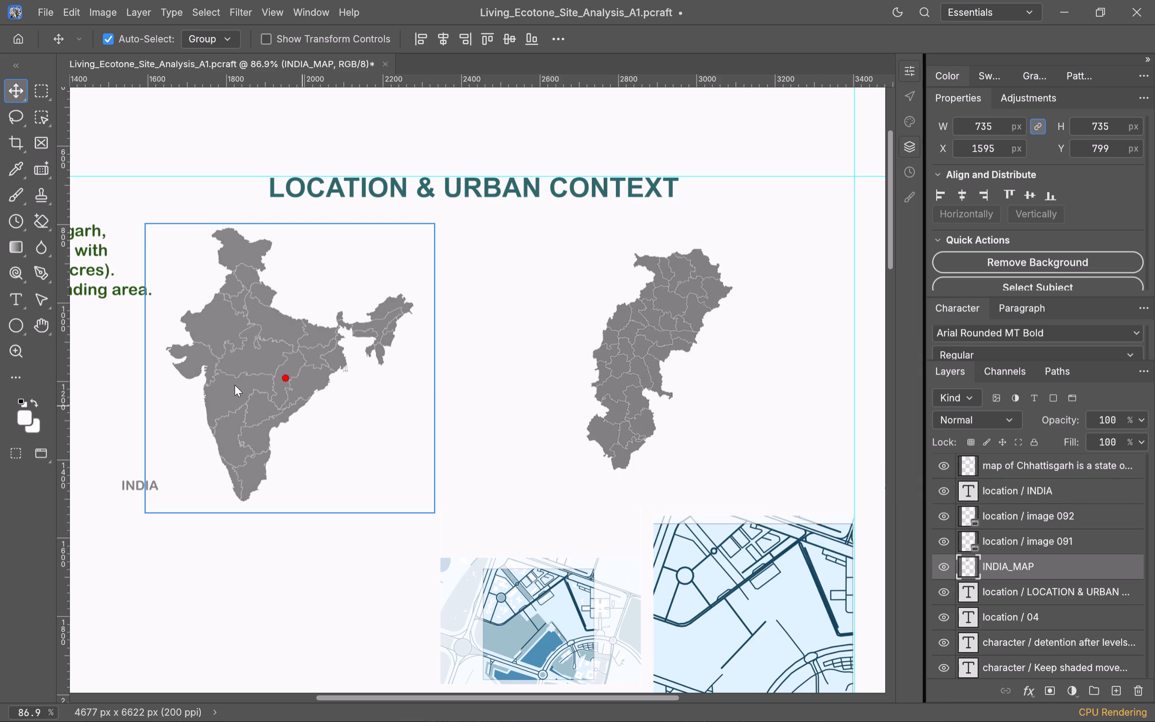
pyautogui.click(310, 541)
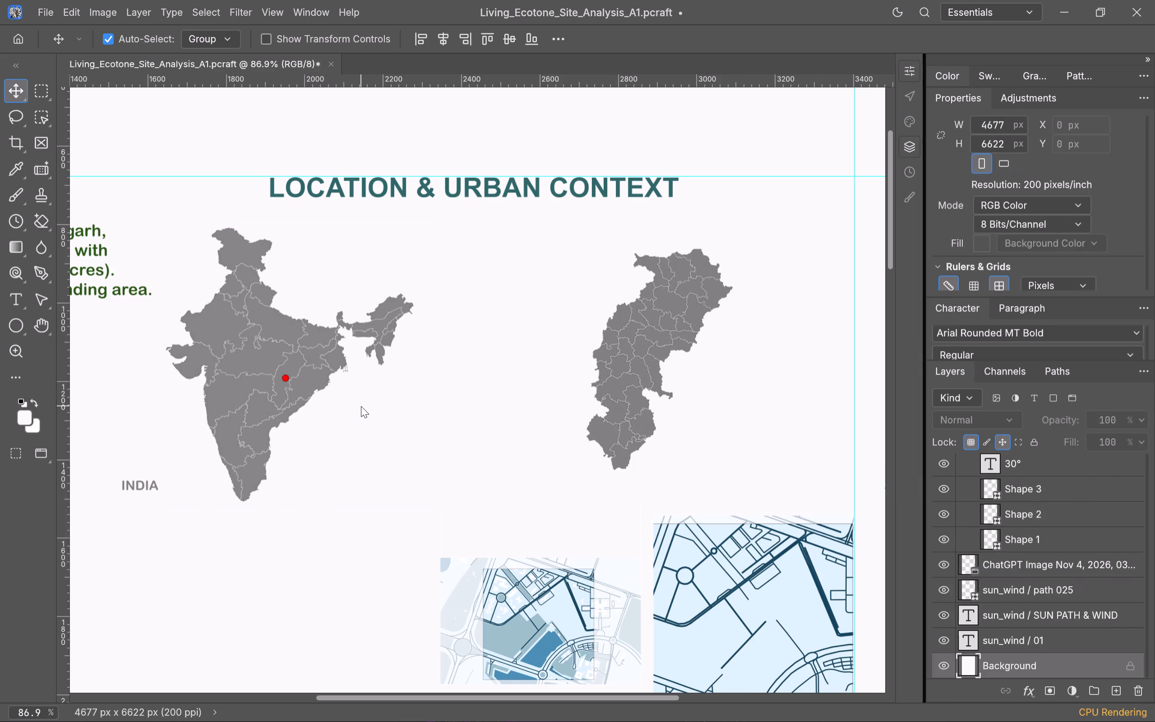
# Recolour the CHHATTISGARH label text to grey 808080, sampled from the INDIA label.
pyautogui.scroll(-2, 378, 376)
pyautogui.scroll(2, 380, 379)
pyautogui.keyDown('alt'); pyautogui.scroll(-2, 411, 369); pyautogui.keyUp('alt')
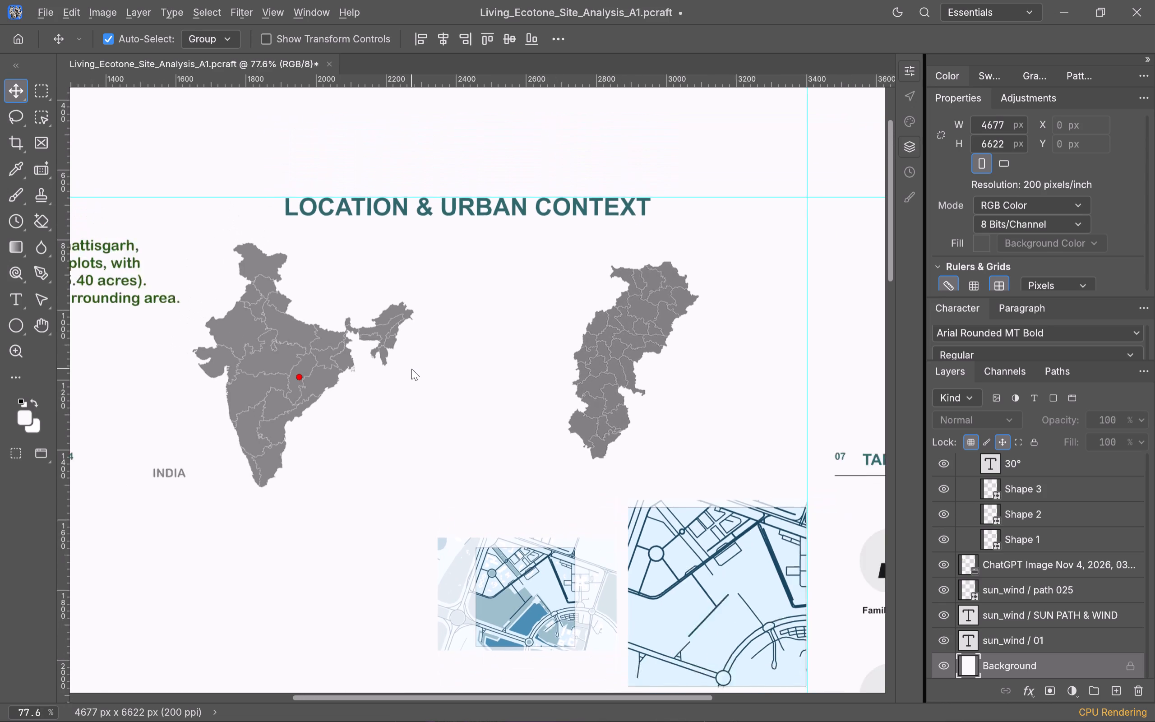
pyautogui.keyDown('alt'); pyautogui.scroll(-4, 411, 369); pyautogui.keyUp('alt')
pyautogui.scroll(-2, 411, 369)
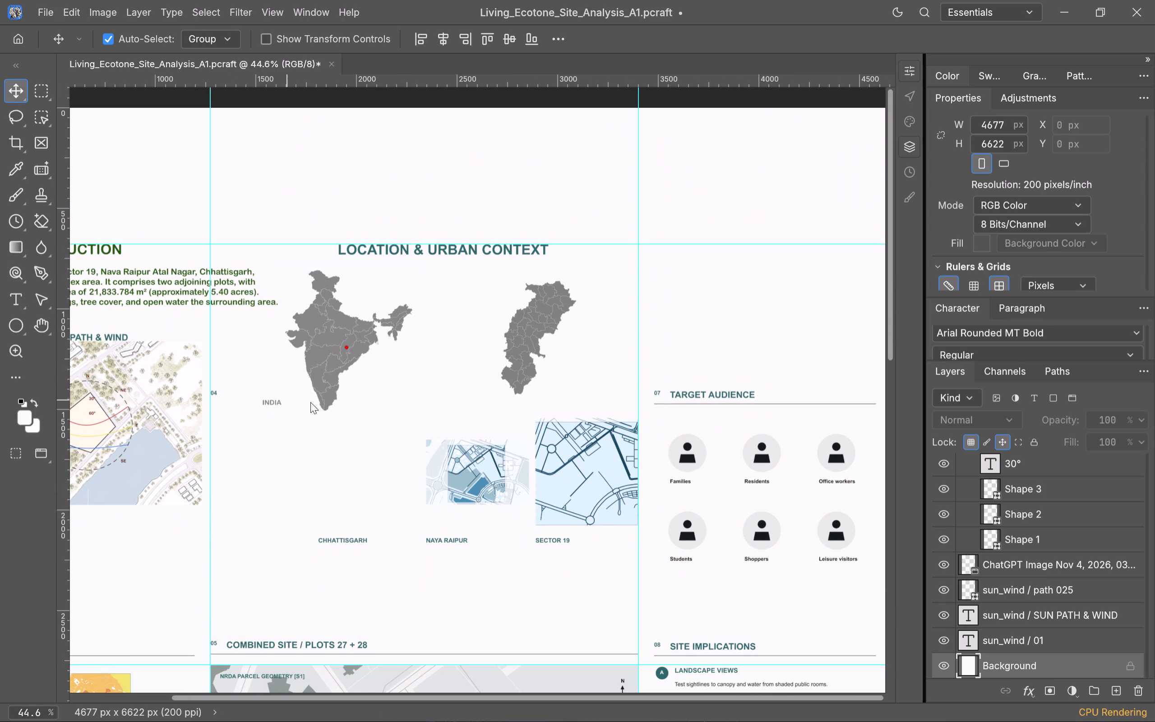
pyautogui.click(351, 539)
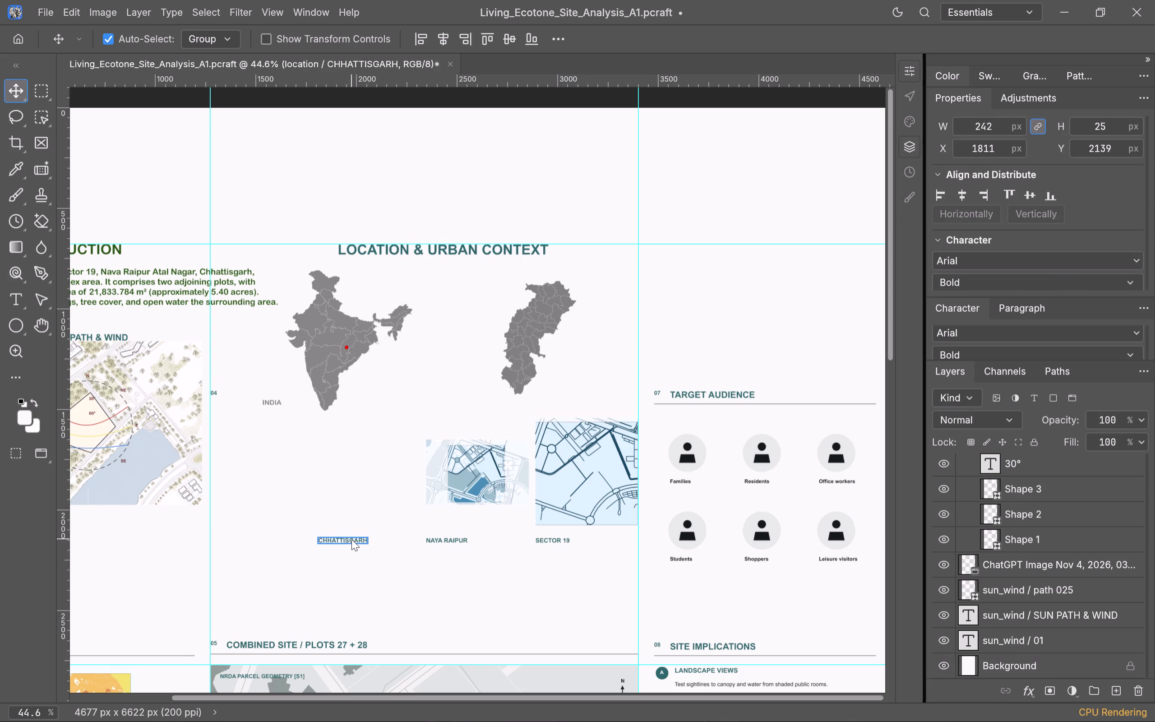
pyautogui.hotkey('ctrl', 'a')
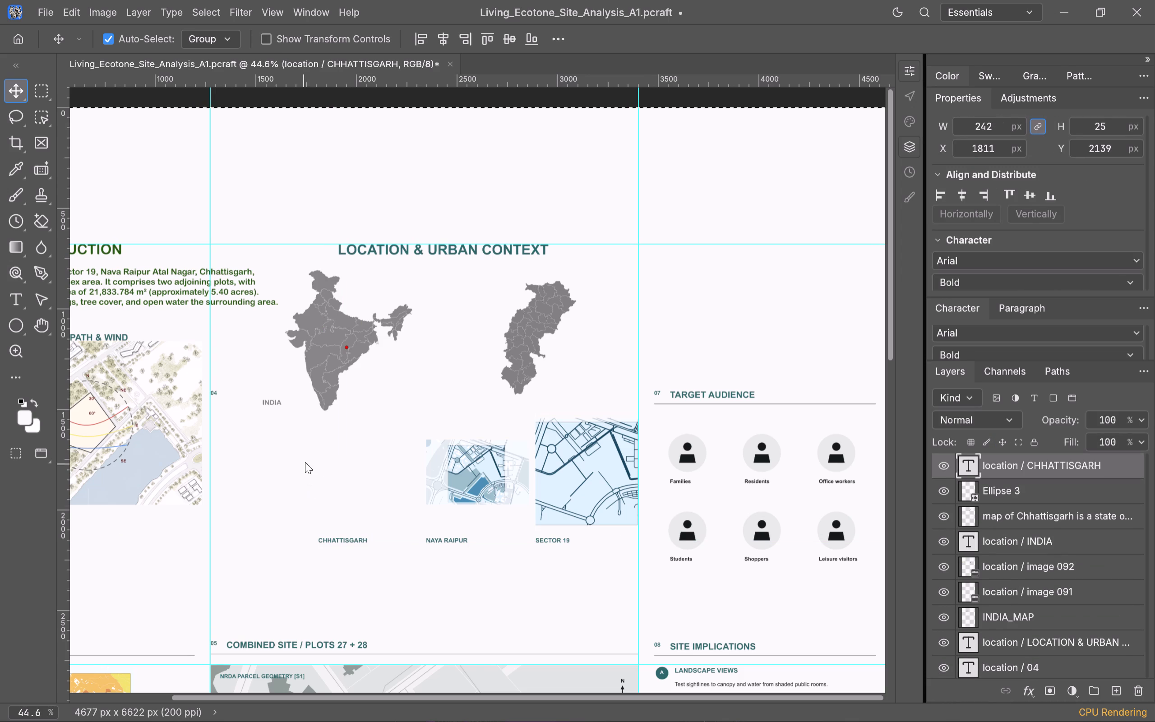
pyautogui.keyDown('alt'); pyautogui.scroll(4, 346, 490); pyautogui.keyUp('alt')
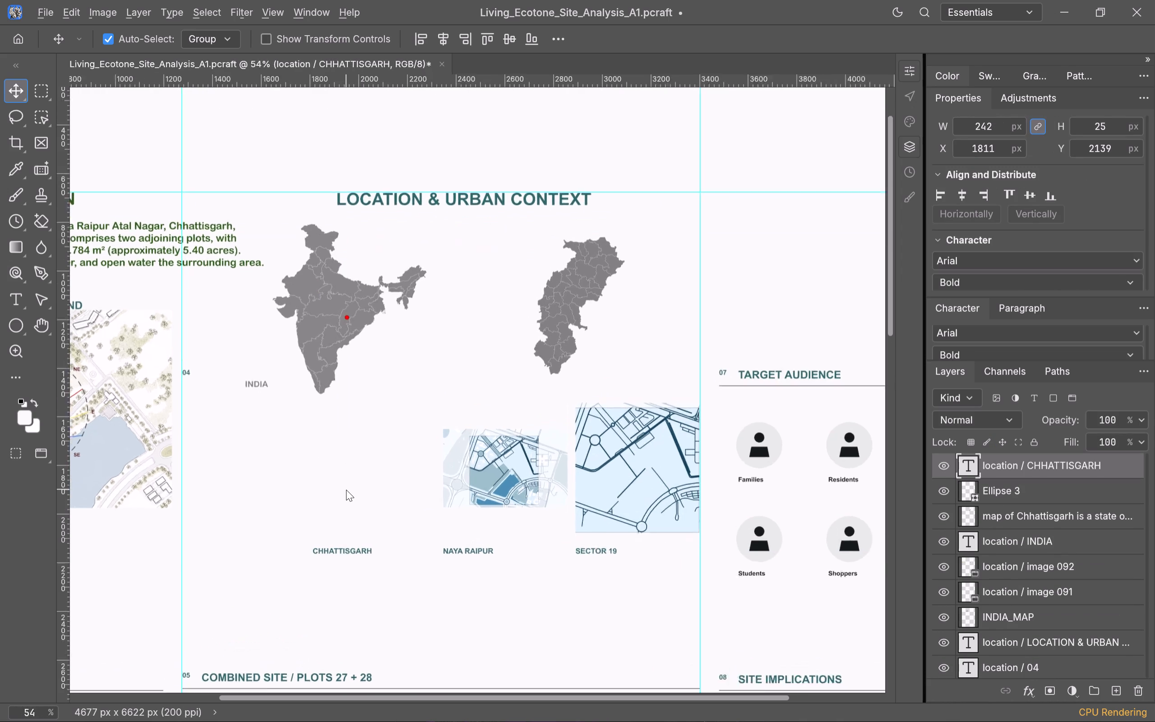
pyautogui.keyDown('alt'); pyautogui.scroll(5, 346, 490); pyautogui.keyUp('alt')
pyautogui.doubleClick(355, 610)
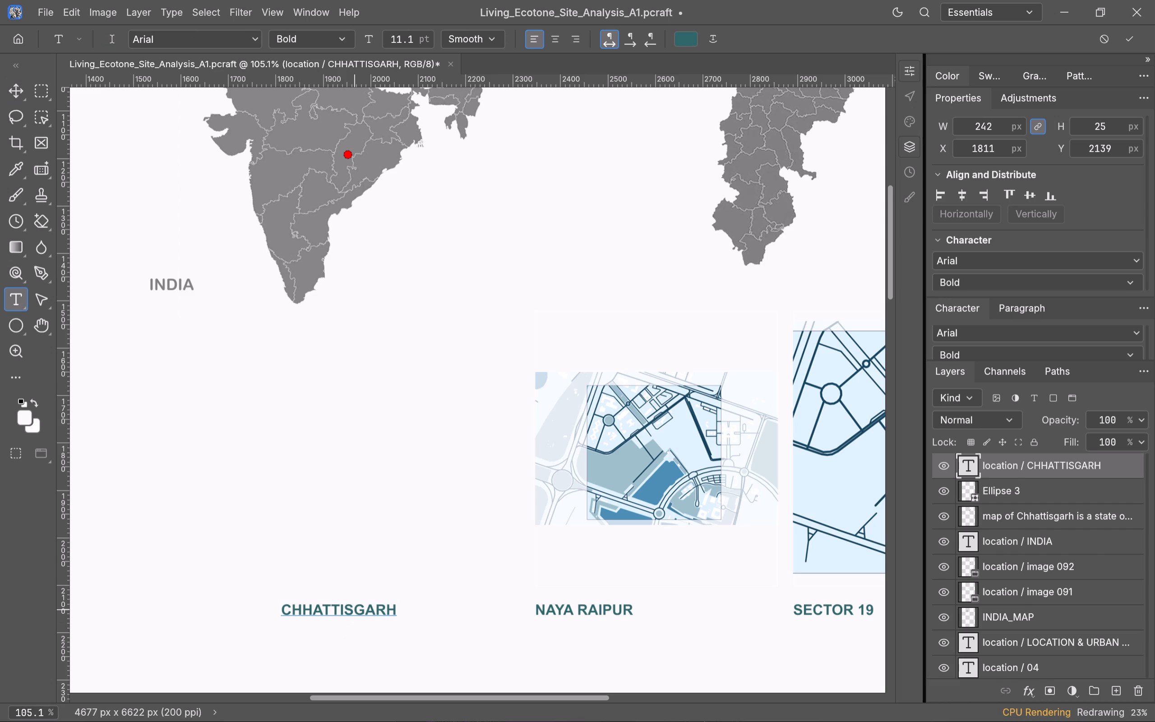
pyautogui.doubleClick(357, 610)
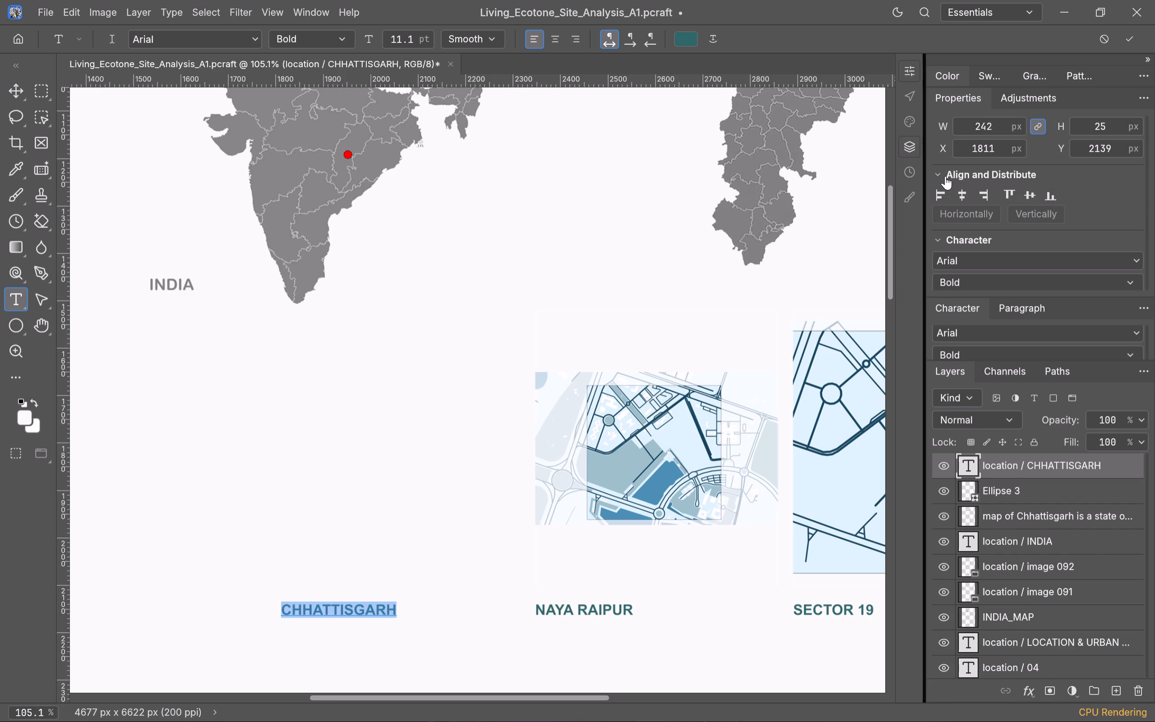
pyautogui.scroll(-1, 1092, 182)
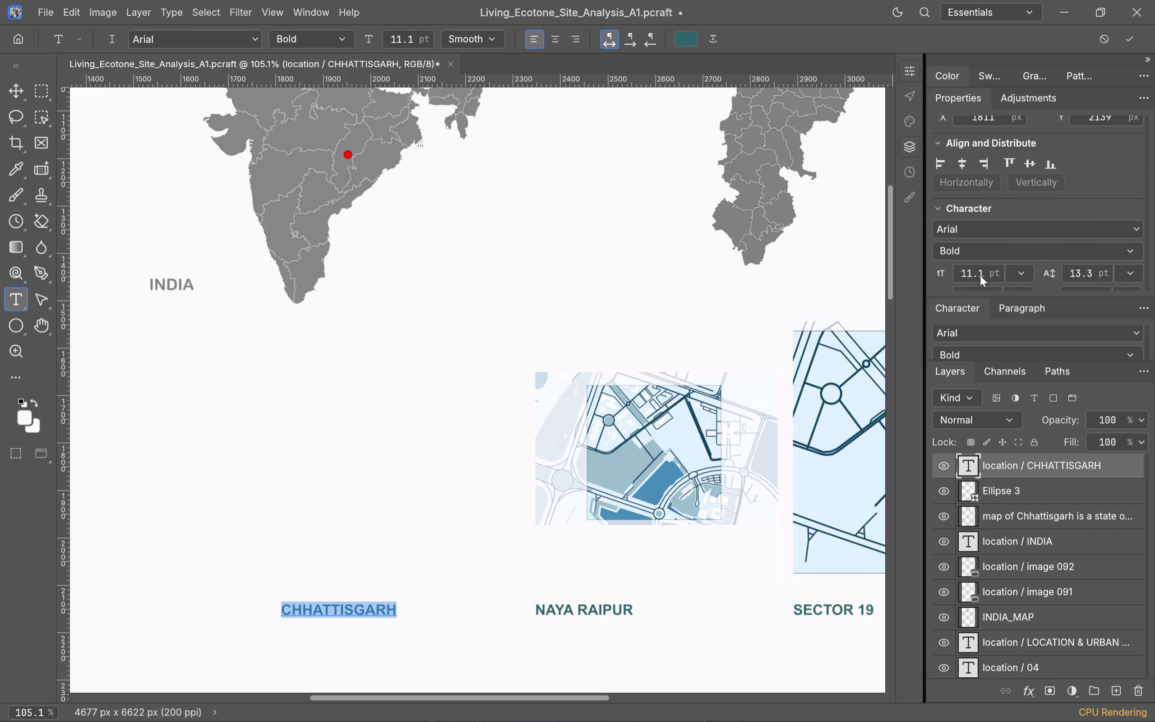
pyautogui.moveTo(923, 282); pyautogui.dragTo(902, 282)
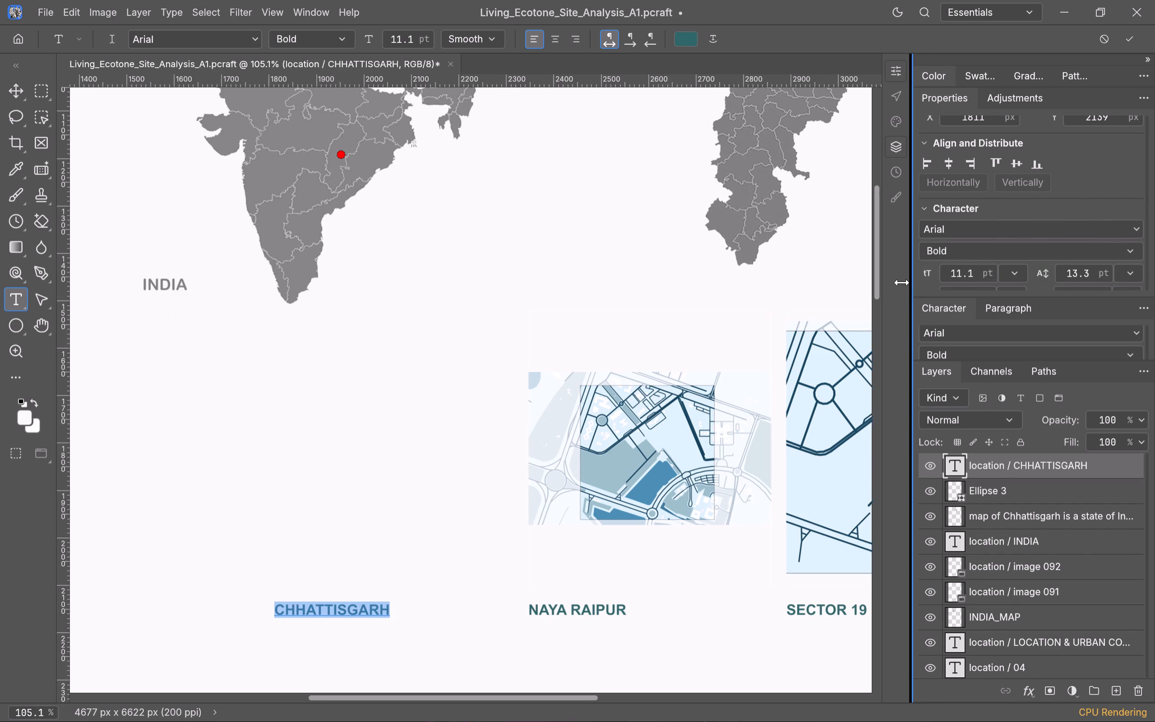
pyautogui.moveTo(902, 282); pyautogui.dragTo(754, 285)
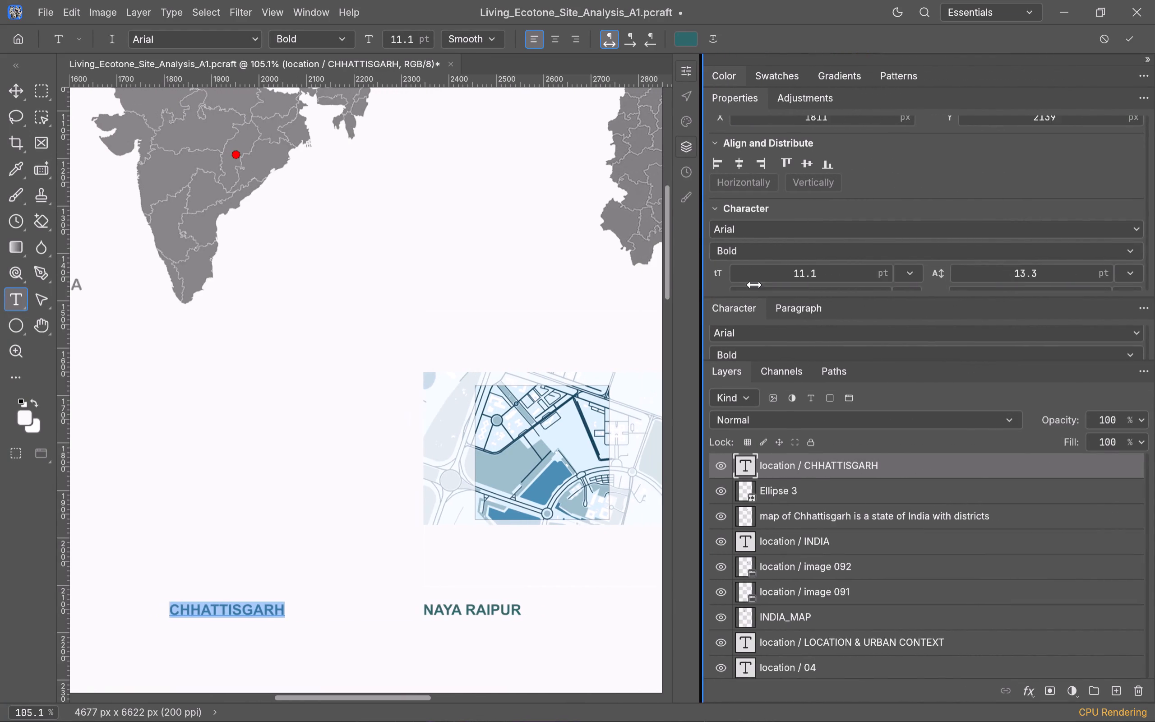
pyautogui.moveTo(754, 285); pyautogui.dragTo(991, 277)
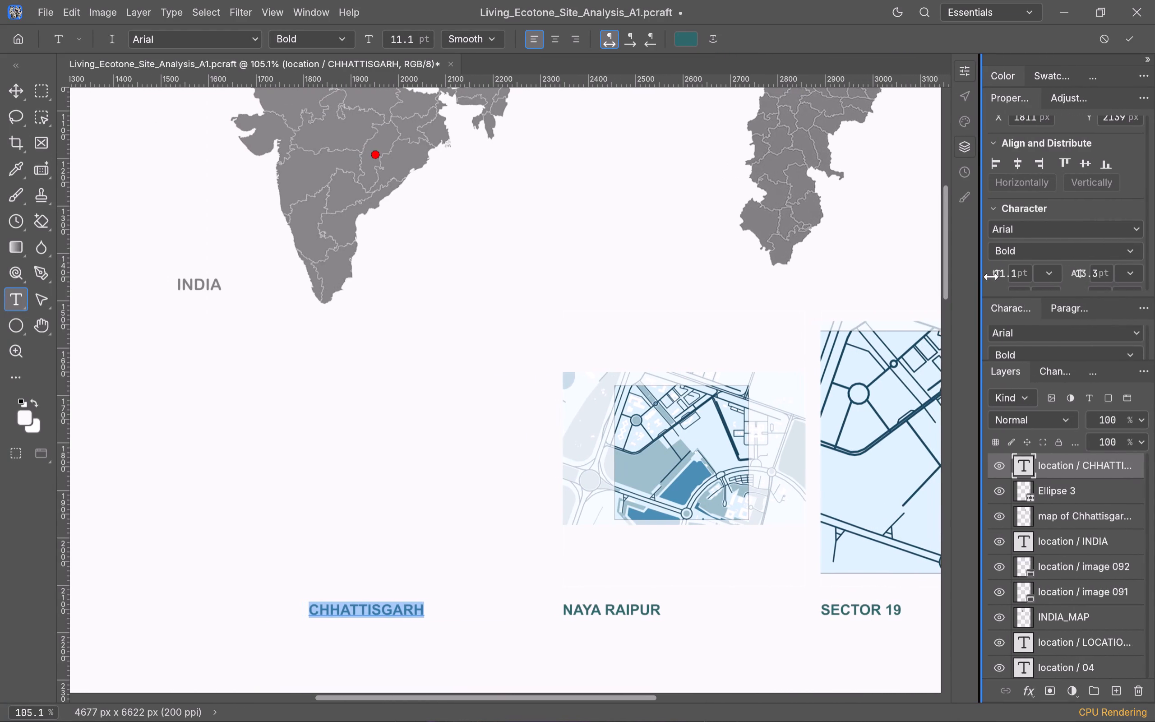
pyautogui.moveTo(991, 277); pyautogui.dragTo(889, 277)
pyautogui.scroll(-3, 1083, 164)
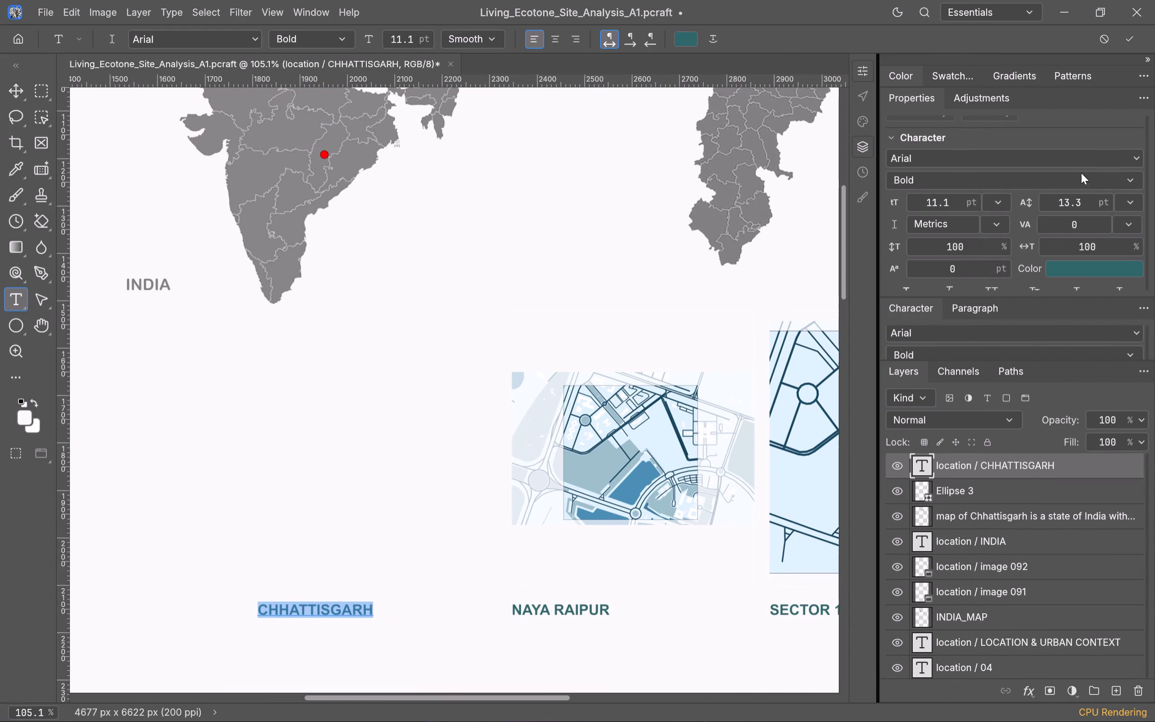
pyautogui.click(1071, 270)
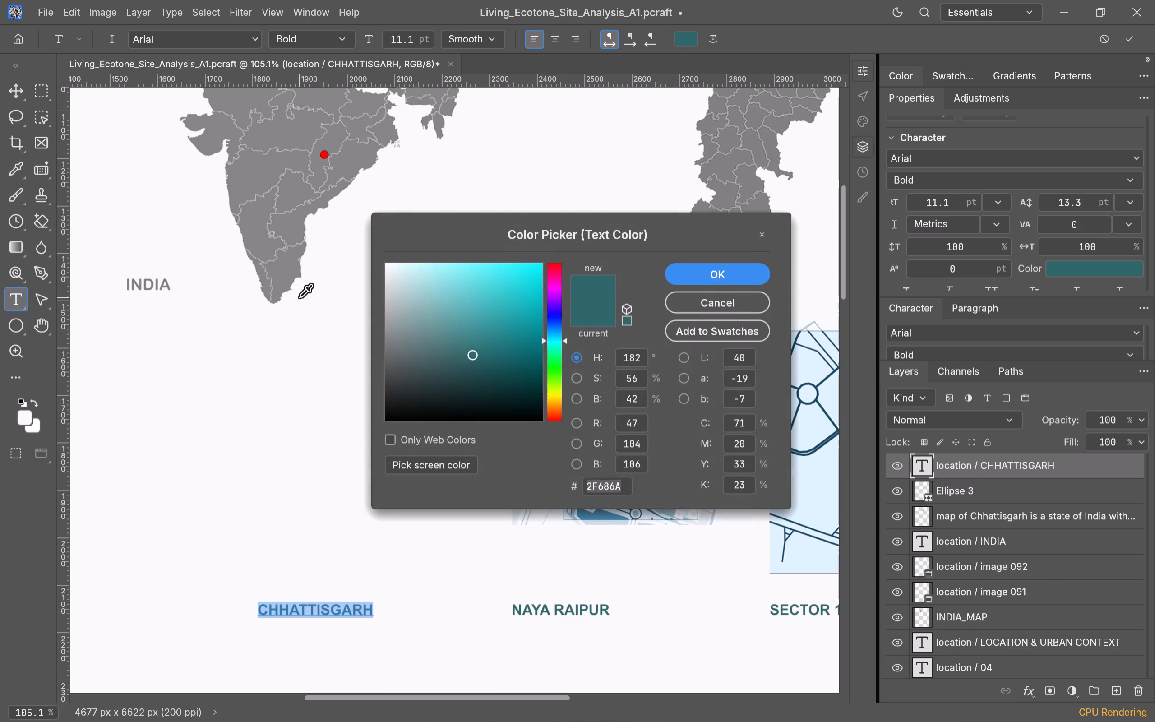
pyautogui.click(166, 282)
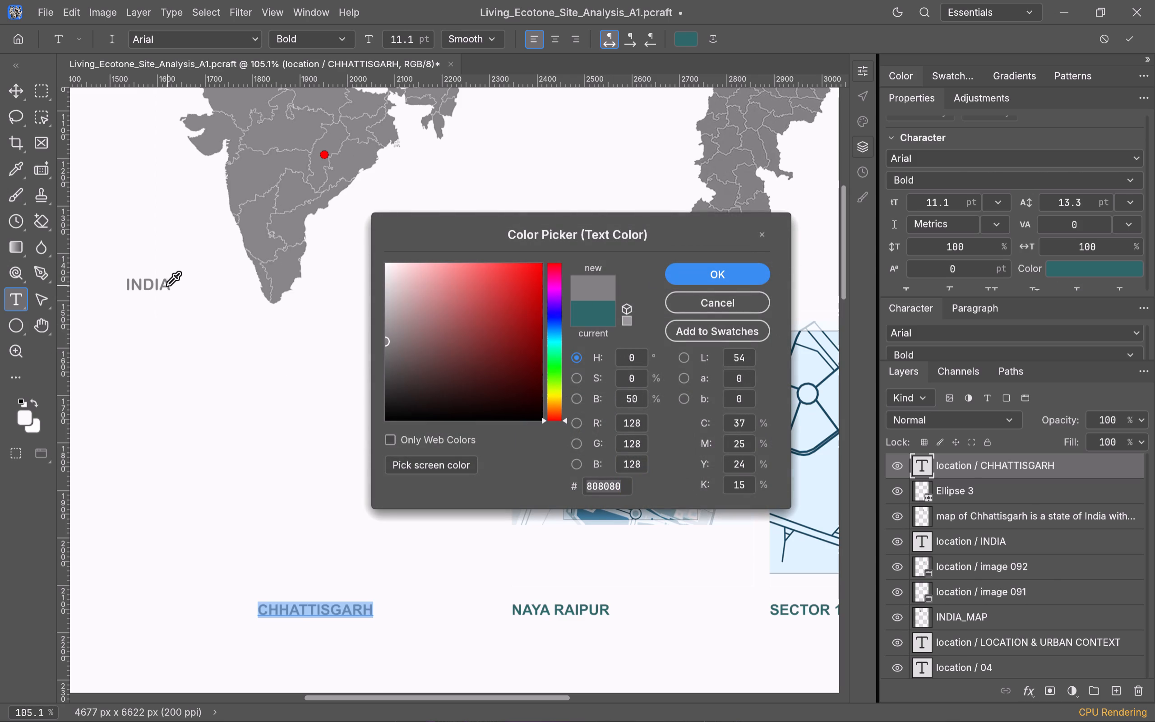
pyautogui.click(698, 267)
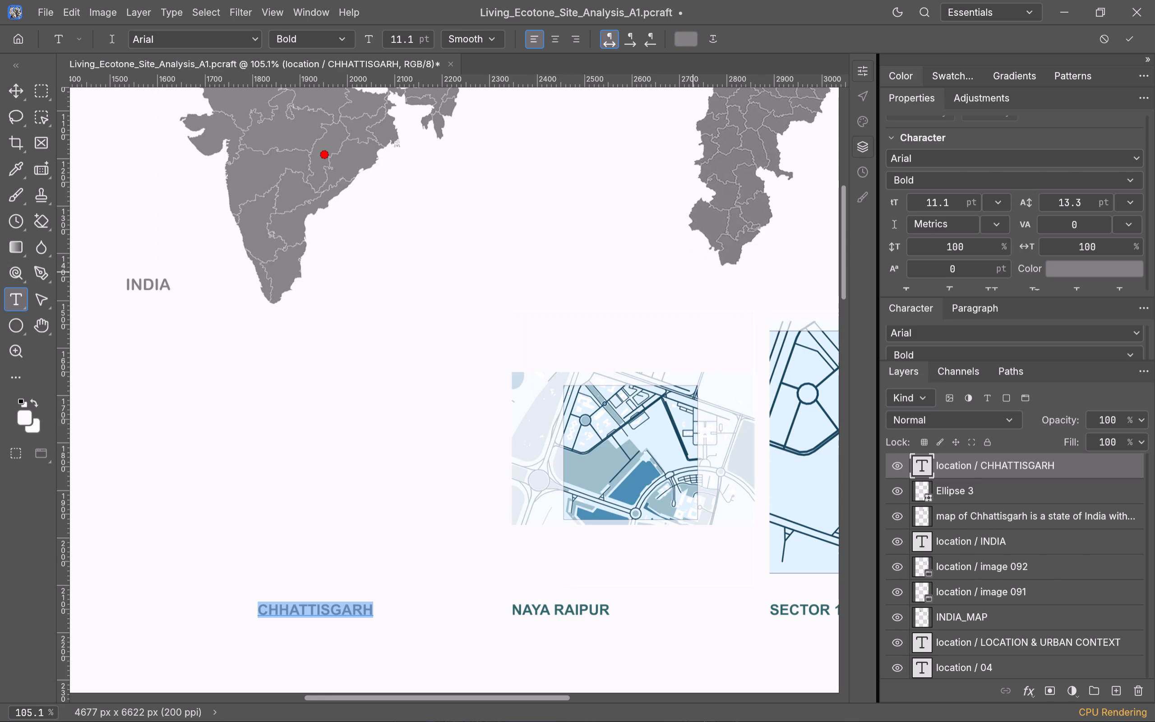
pyautogui.click(386, 412)
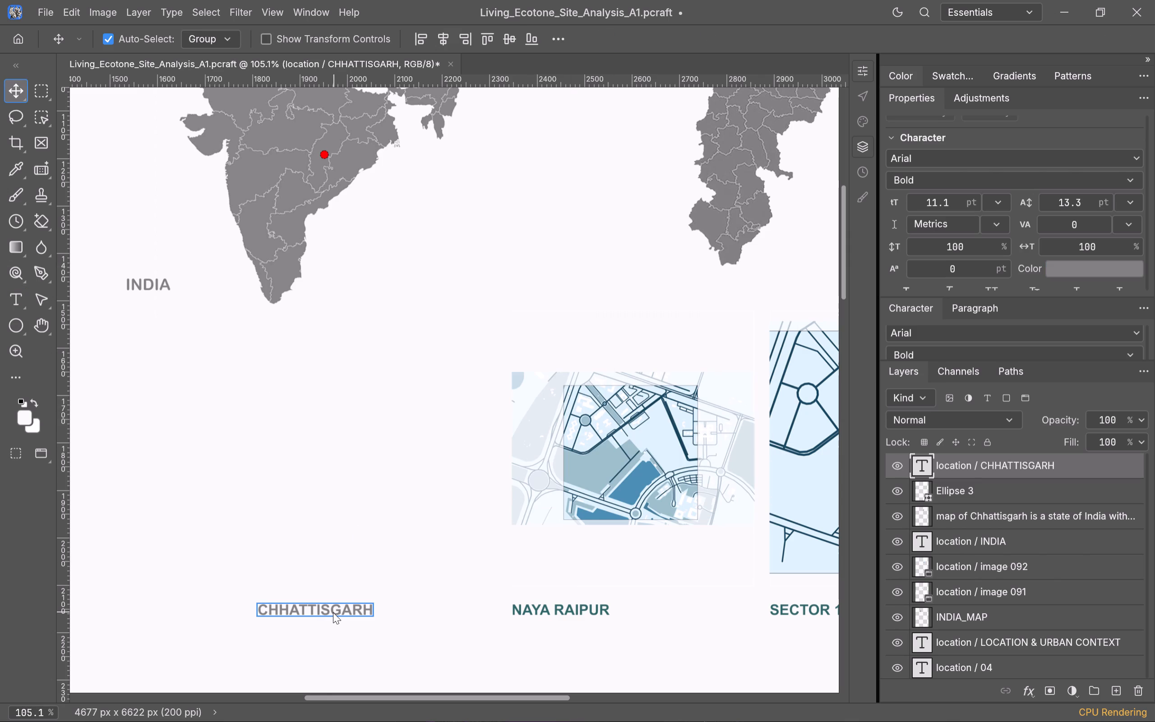
# Move the CHHATTISGARH label up beside the lower left edge of the Chhattisgarh map, roughly level with the INDIA label.
pyautogui.click(324, 611)
pyautogui.moveTo(335, 606); pyautogui.dragTo(644, 267)
# Examine the arrangement of maps and labels in Location & Urban Context against the neighbouring Site Introduction and Sun Path & Wind sections.
pyautogui.scroll(-2, 465, 317)
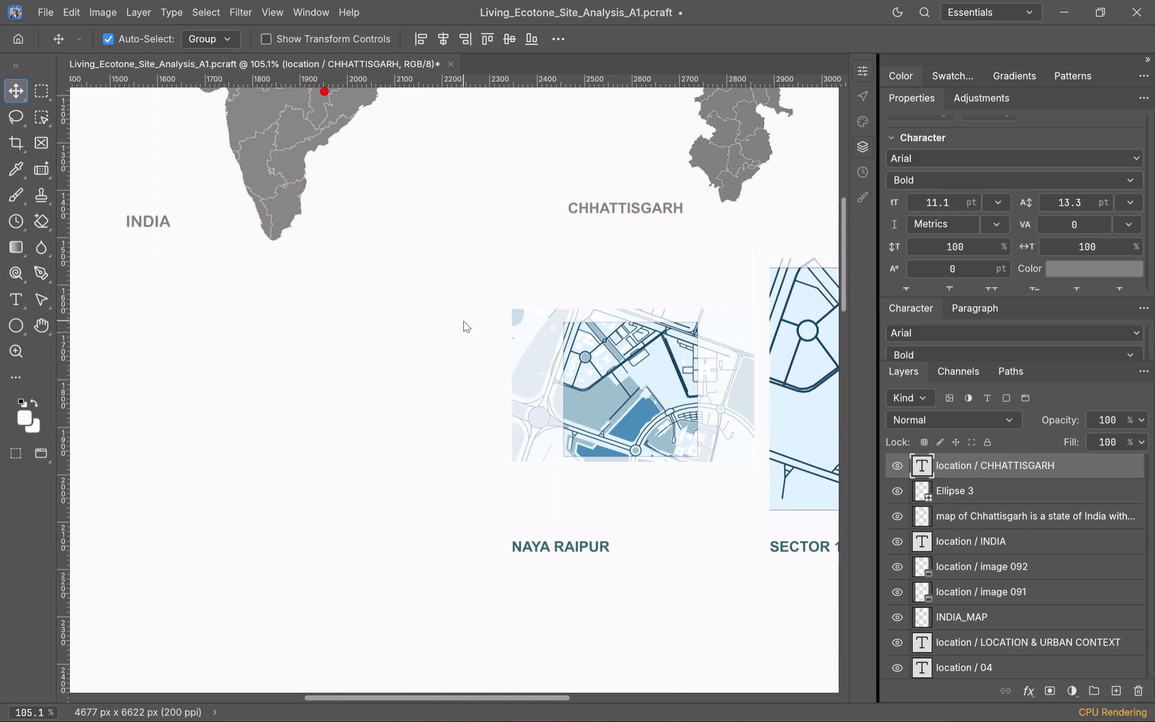
pyautogui.scroll(2, 463, 321)
pyautogui.keyDown('alt'); pyautogui.scroll(-9, 462, 325); pyautogui.keyUp('alt')
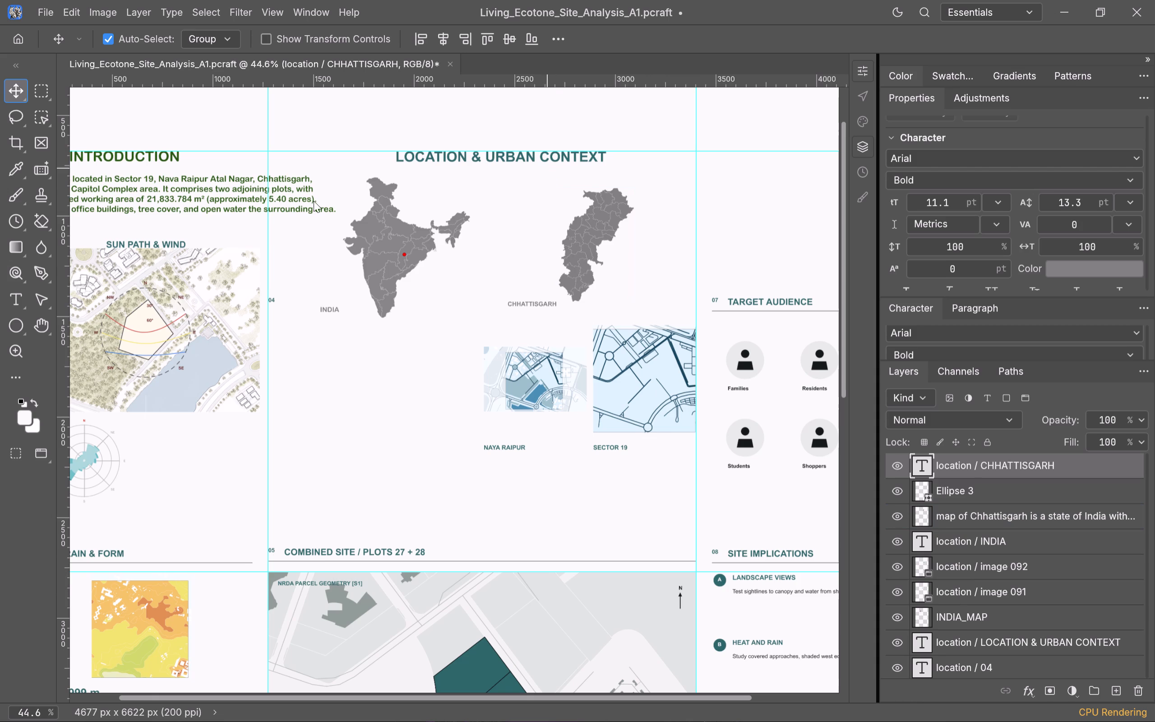
pyautogui.scroll(-2, 375, 285)
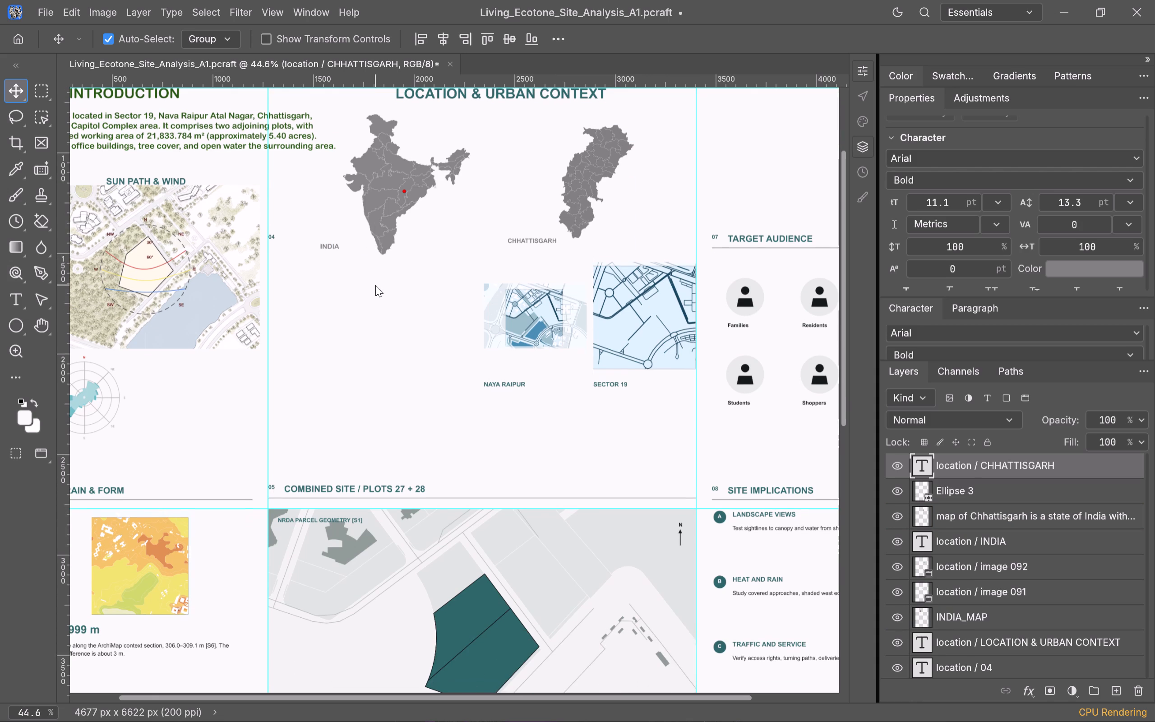
pyautogui.keyDown('alt'); pyautogui.scroll(2, 375, 285); pyautogui.keyUp('alt')
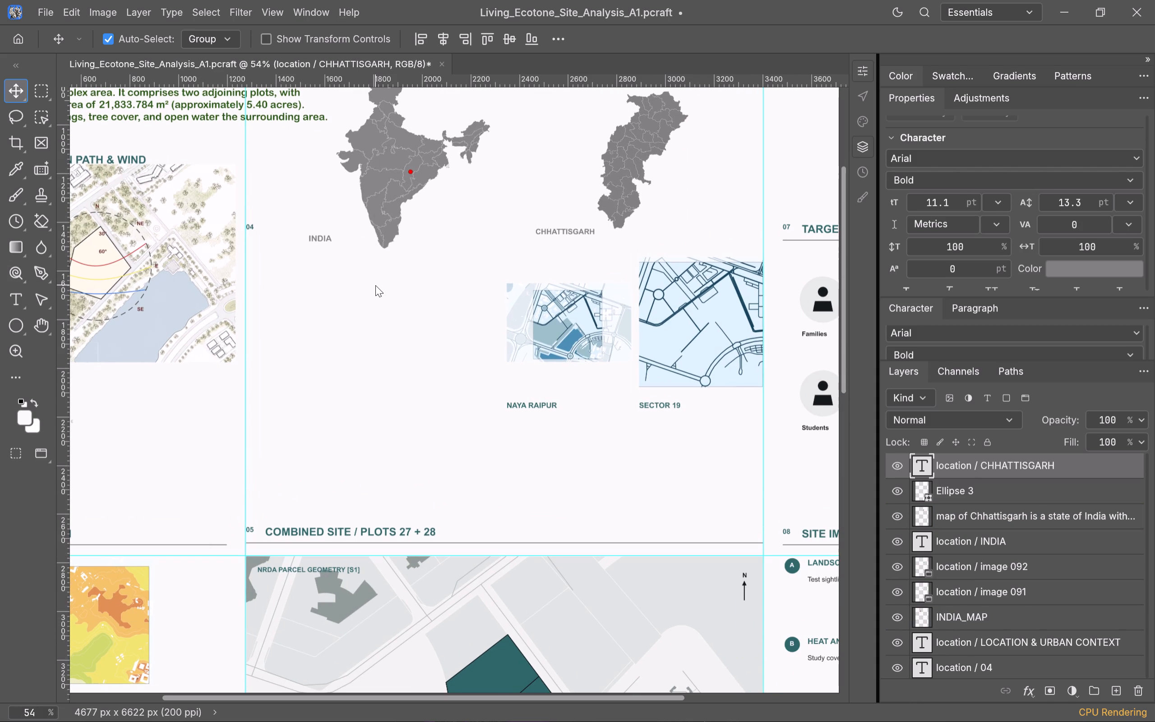
pyautogui.keyDown('shift'); pyautogui.scroll(4, 375, 285); pyautogui.keyUp('shift')
pyautogui.scroll(-2, 375, 285)
pyautogui.scroll(2, 375, 285)
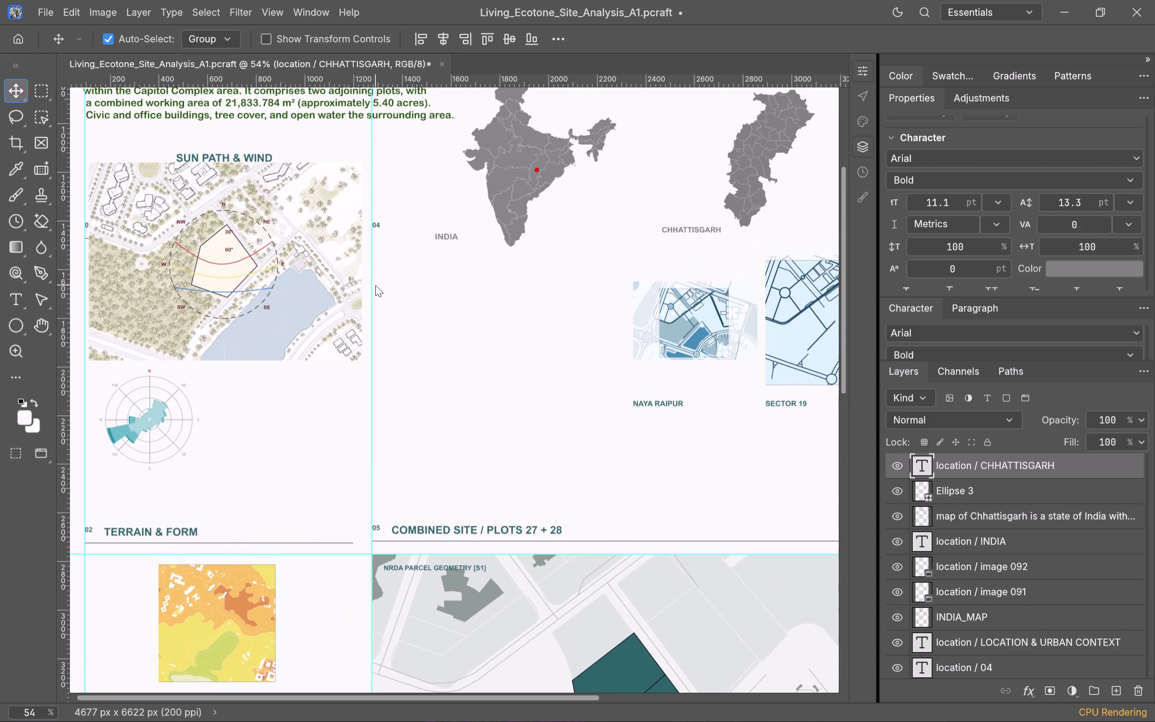
pyautogui.scroll(3, 375, 285)
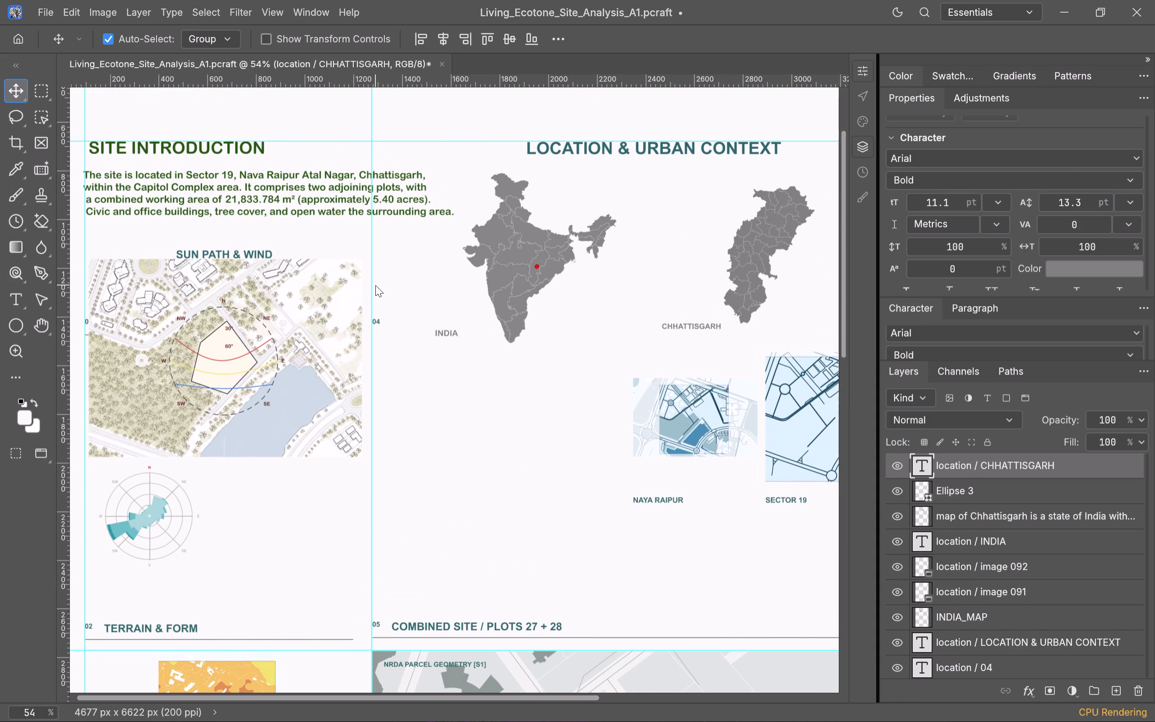
pyautogui.scroll(1, 375, 285)
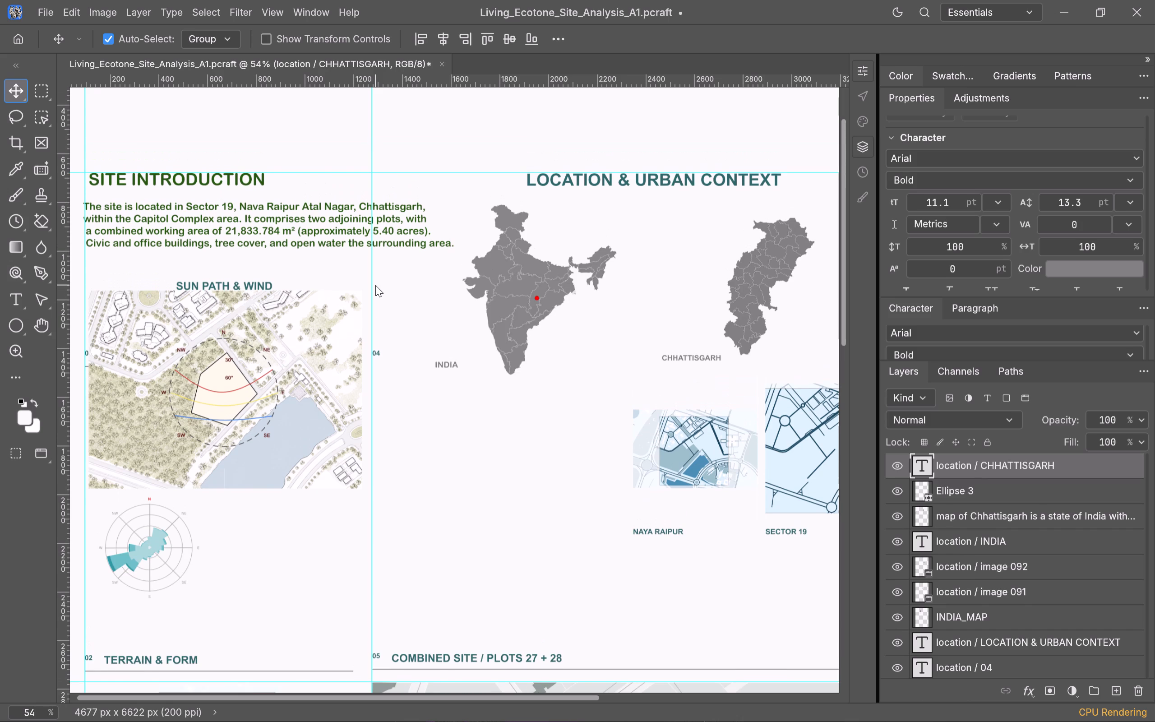
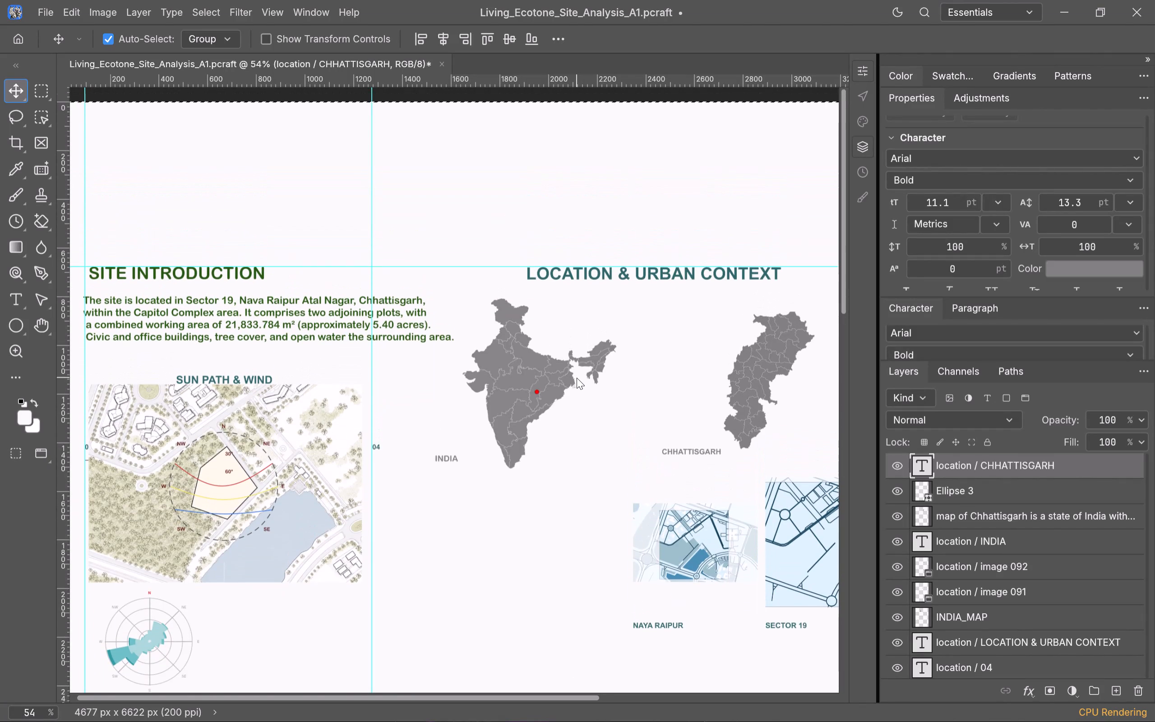
# Delete the Naya Raipur map image layer, location / image 091, from the Location & Urban Context section.
pyautogui.scroll(-1, 577, 378)
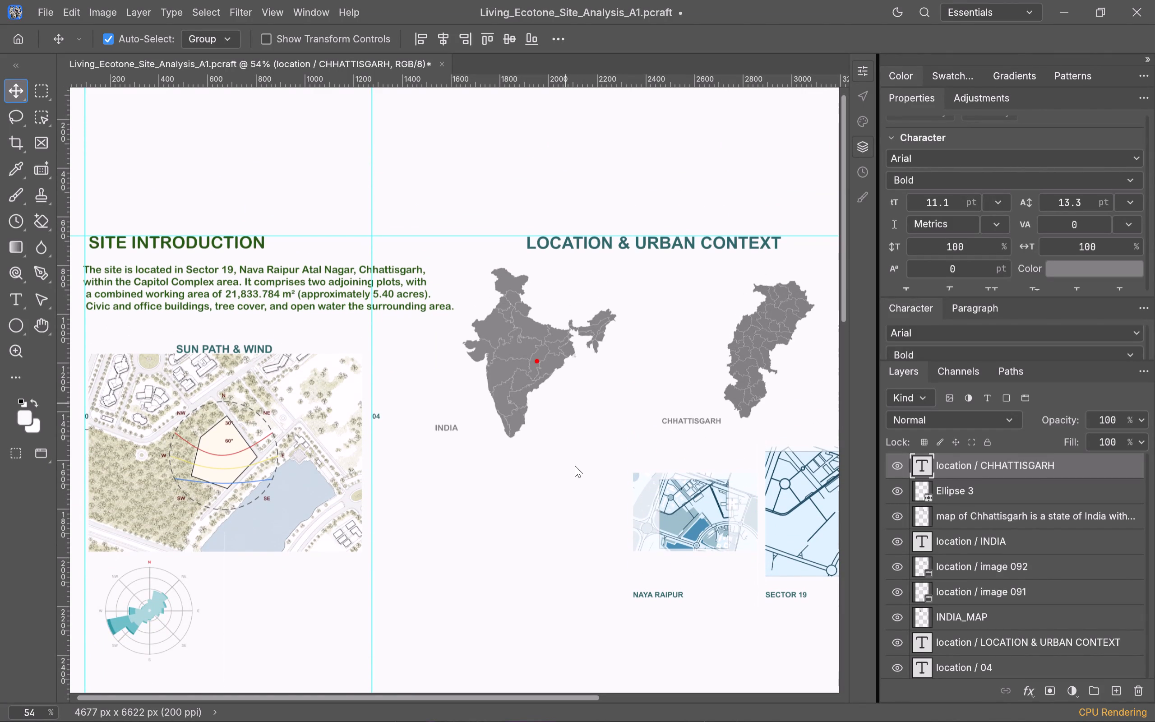
pyautogui.keyDown('alt'); pyautogui.scroll(2, 575, 467); pyautogui.keyUp('alt')
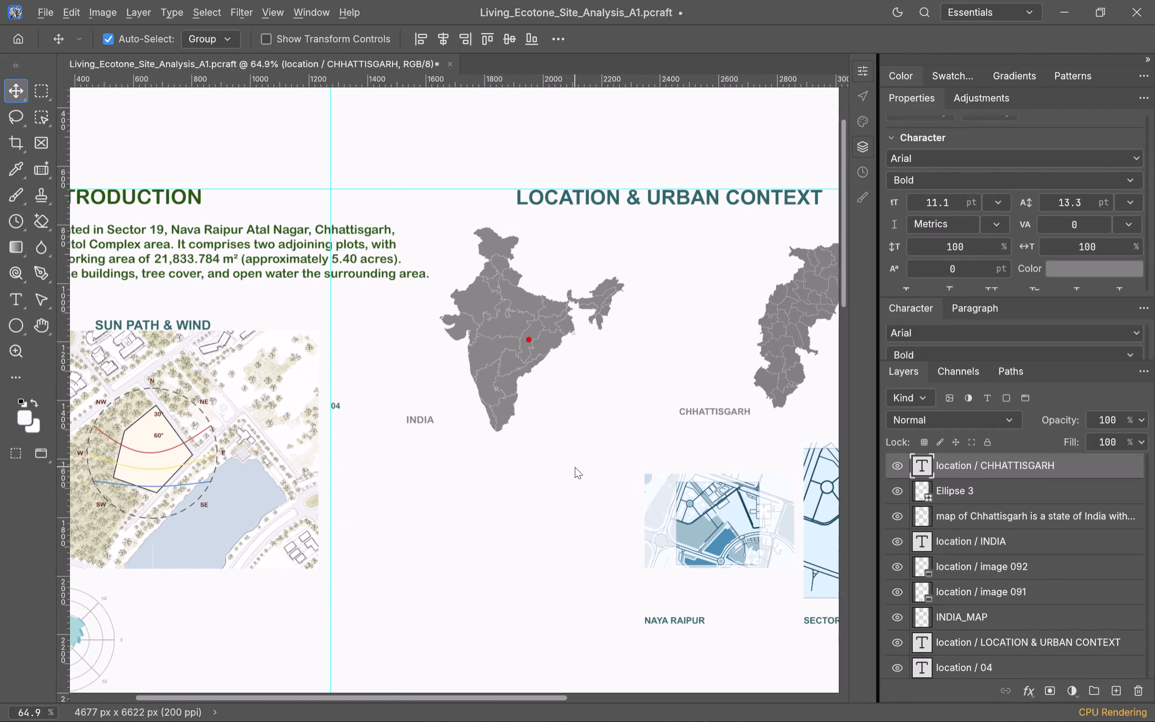
pyautogui.keyDown('shift'); pyautogui.scroll(2, 575, 467); pyautogui.keyUp('shift')
pyautogui.keyDown('shift'); pyautogui.scroll(-8, 575, 467); pyautogui.keyUp('shift')
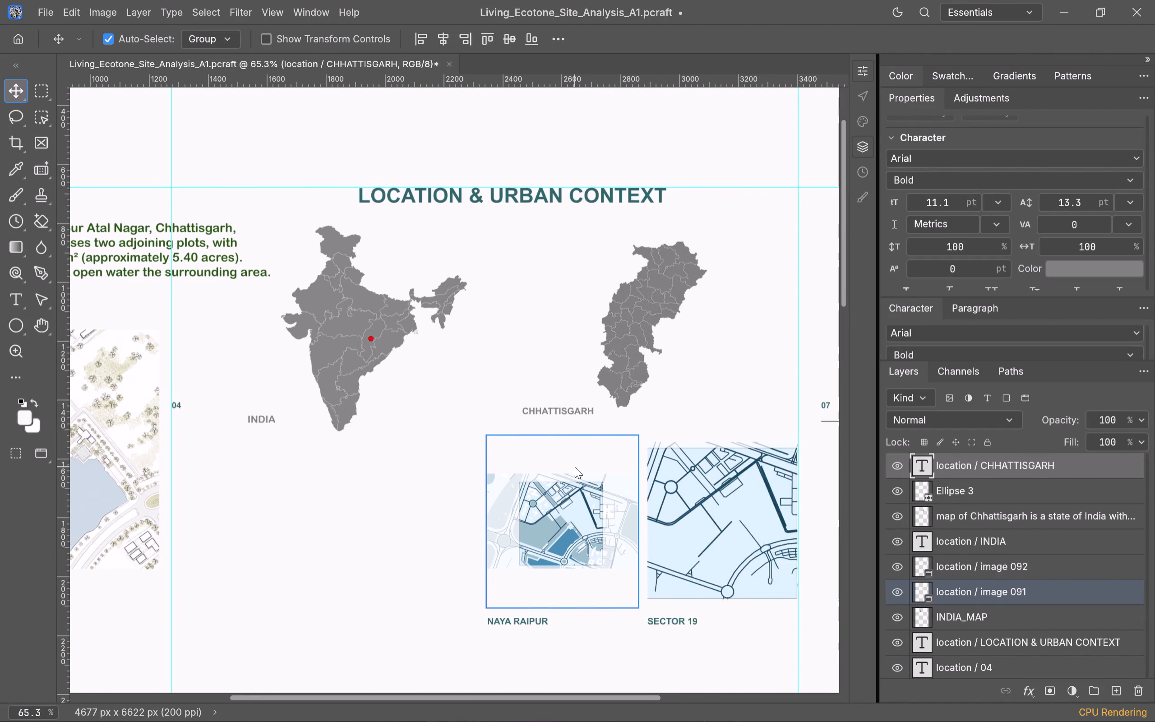
pyautogui.keyDown('shift'); pyautogui.scroll(-2, 575, 467); pyautogui.keyUp('shift')
pyautogui.keyDown('alt'); pyautogui.scroll(-2, 435, 486); pyautogui.keyUp('alt')
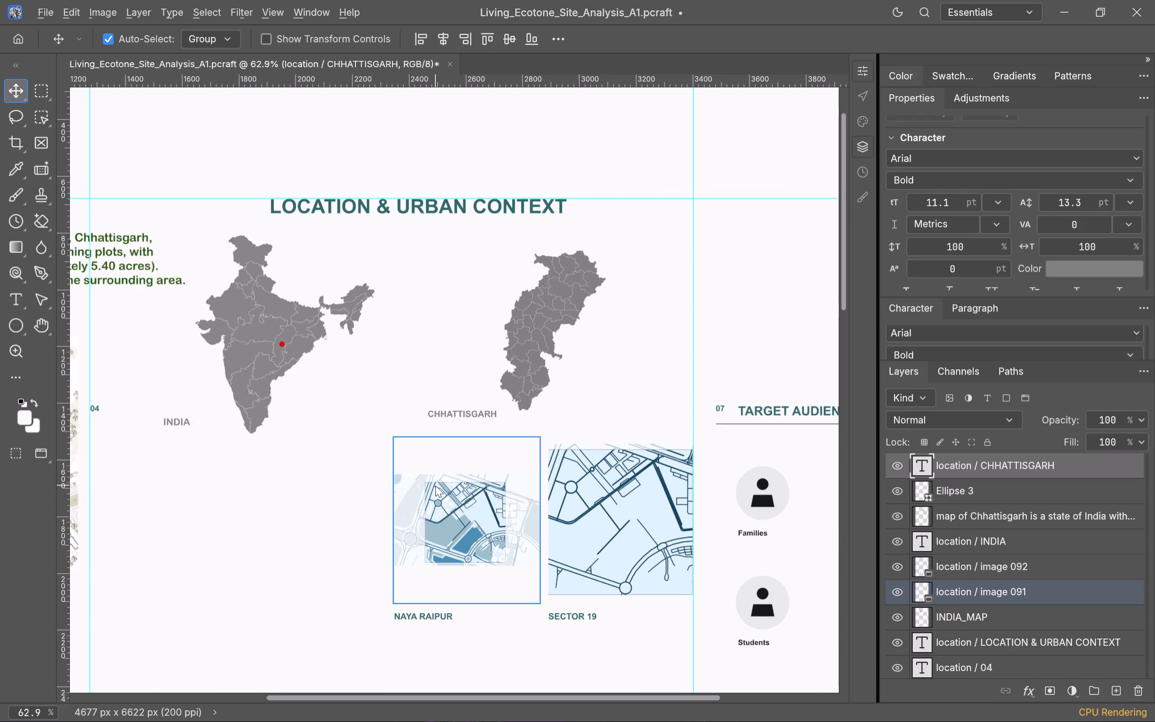
pyautogui.keyDown('alt'); pyautogui.scroll(-2, 435, 486); pyautogui.keyUp('alt')
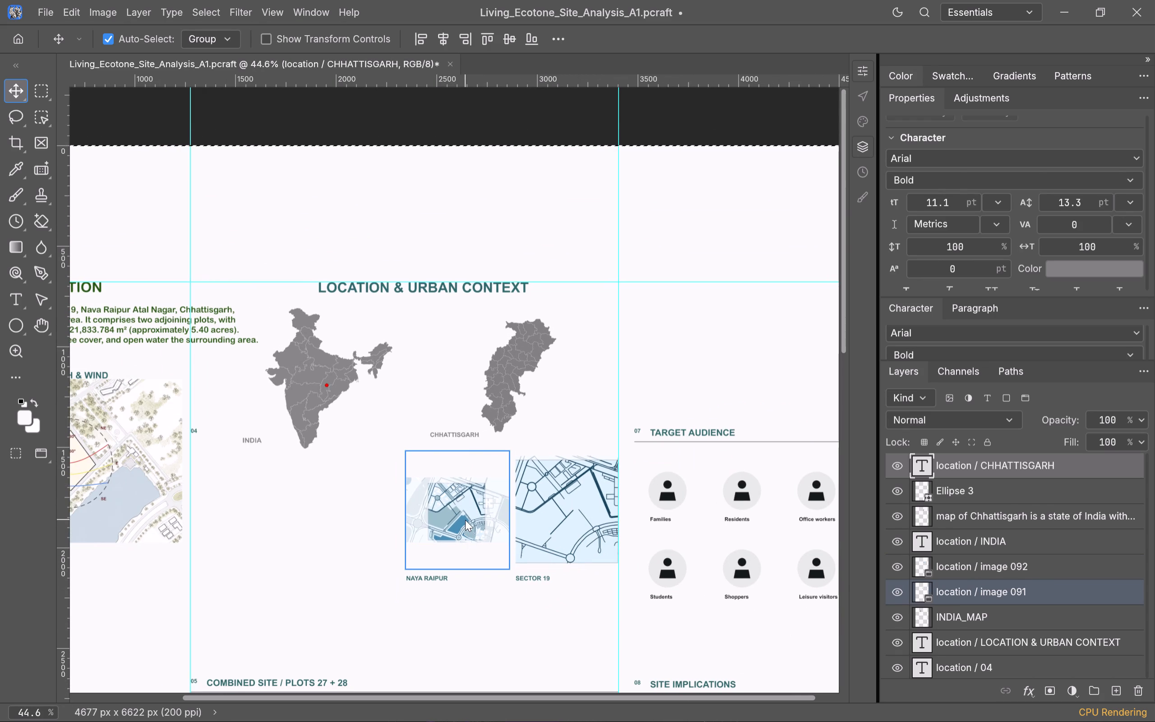
pyautogui.click(465, 520)
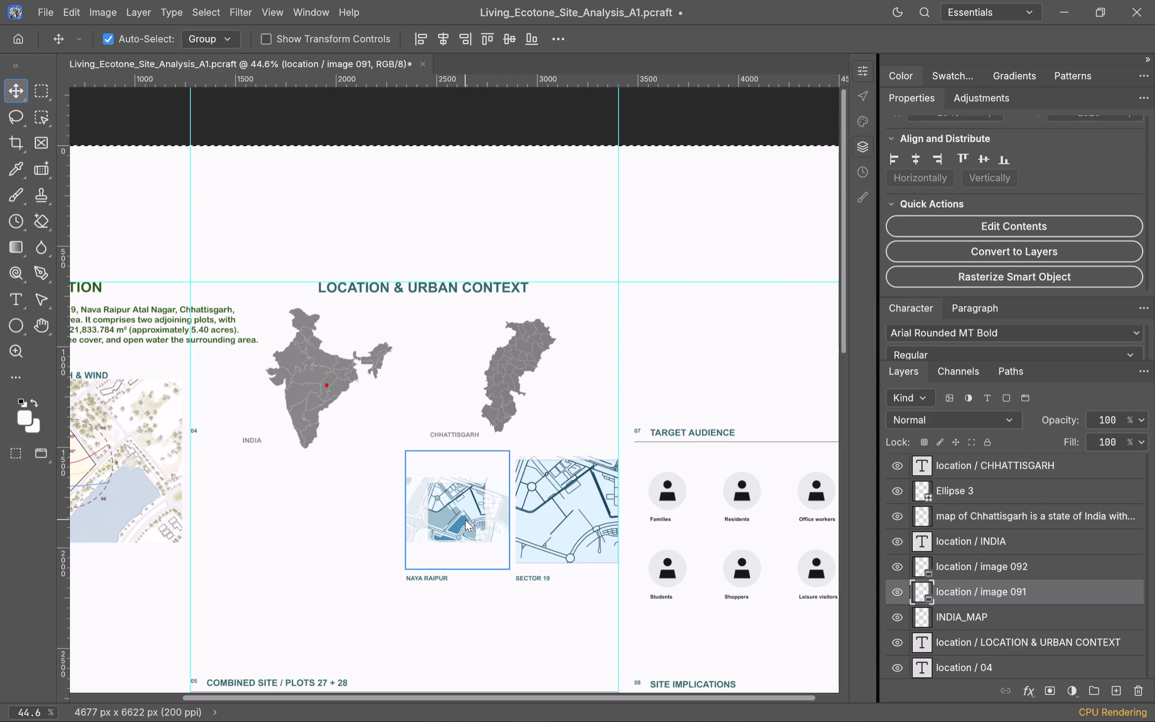
pyautogui.press('Delete')
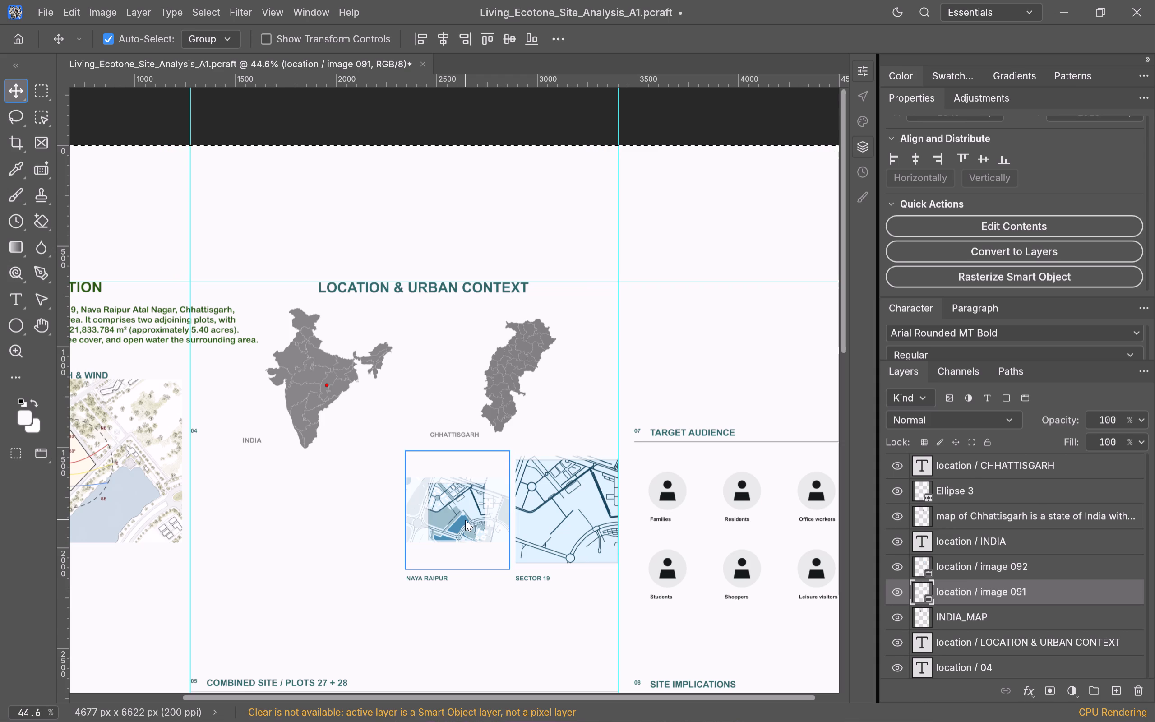
pyautogui.click(452, 524)
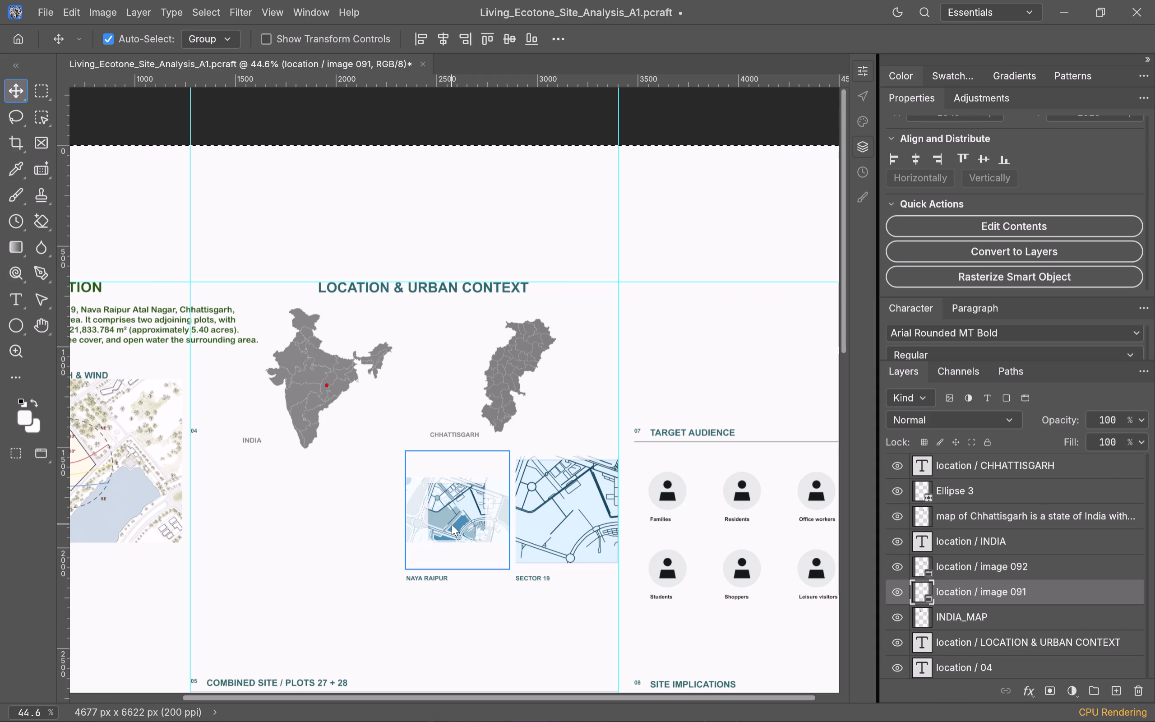
pyautogui.click(452, 524)
pyautogui.press('Delete')
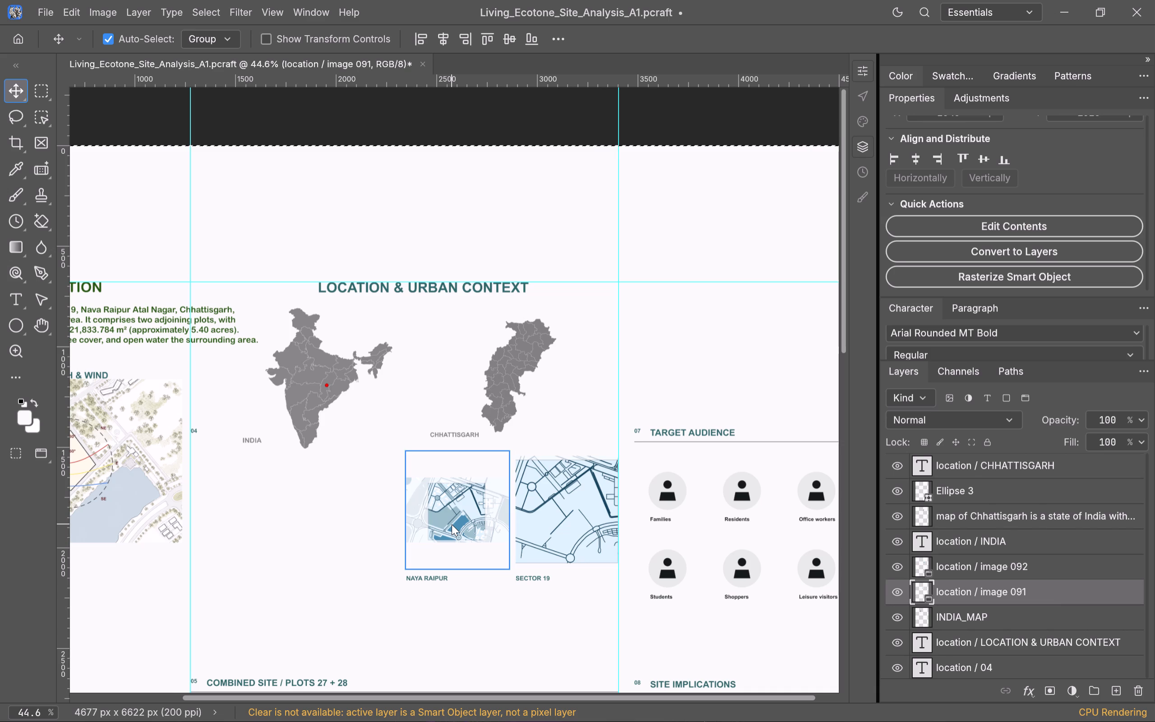
pyautogui.moveTo(453, 518); pyautogui.dragTo(426, 537)
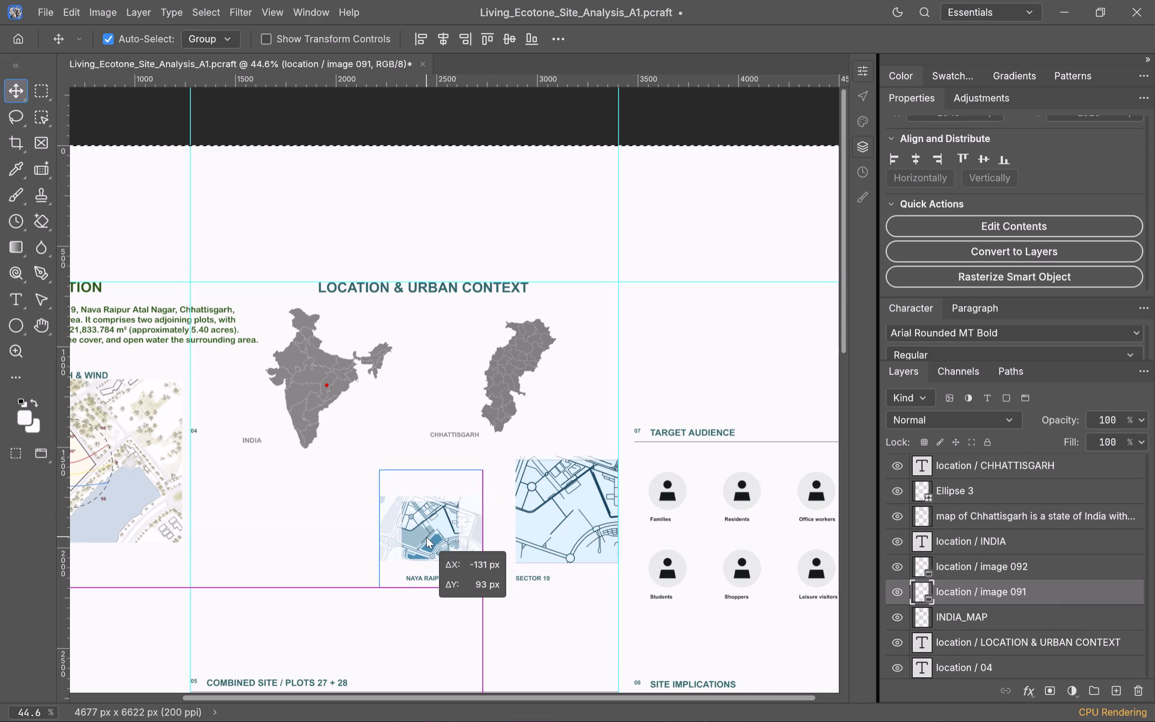
pyautogui.moveTo(426, 537); pyautogui.dragTo(426, 531)
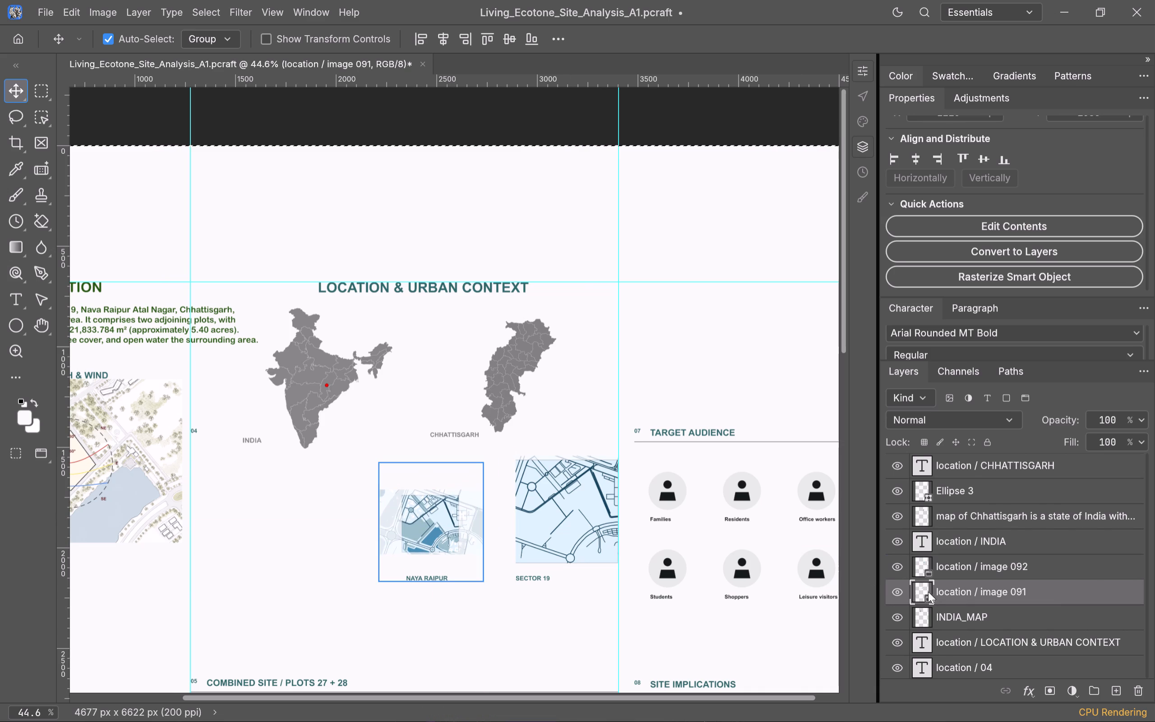
pyautogui.rightClick(966, 589)
pyautogui.click(999, 98)
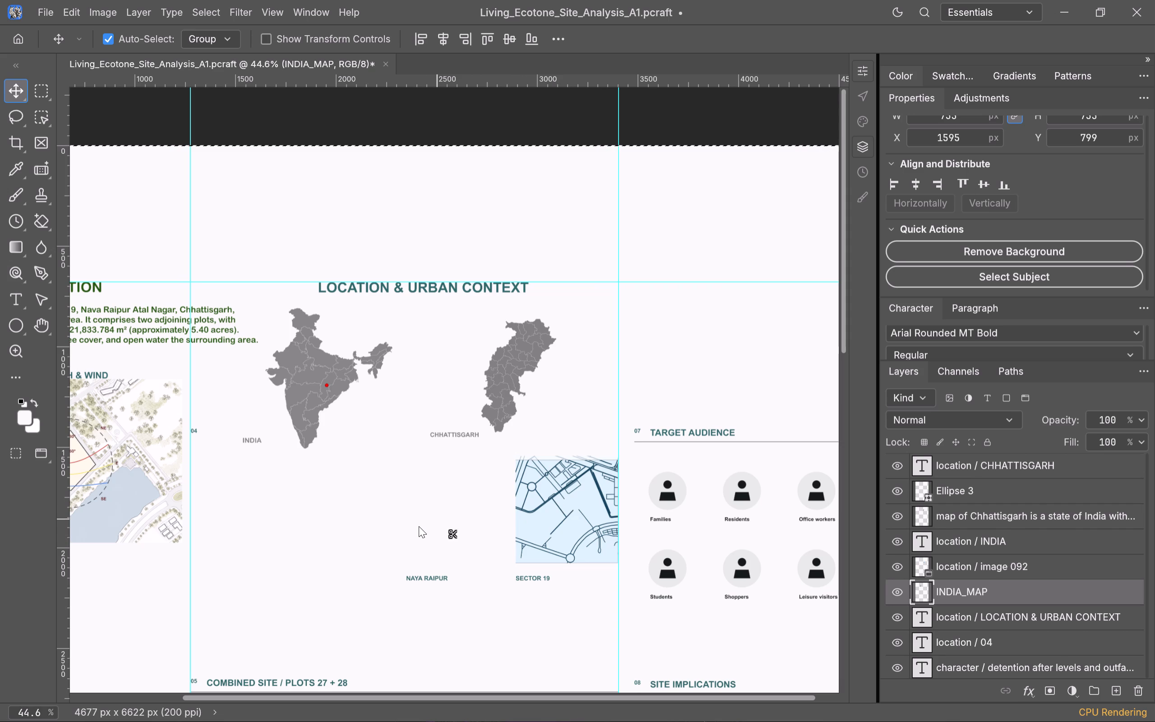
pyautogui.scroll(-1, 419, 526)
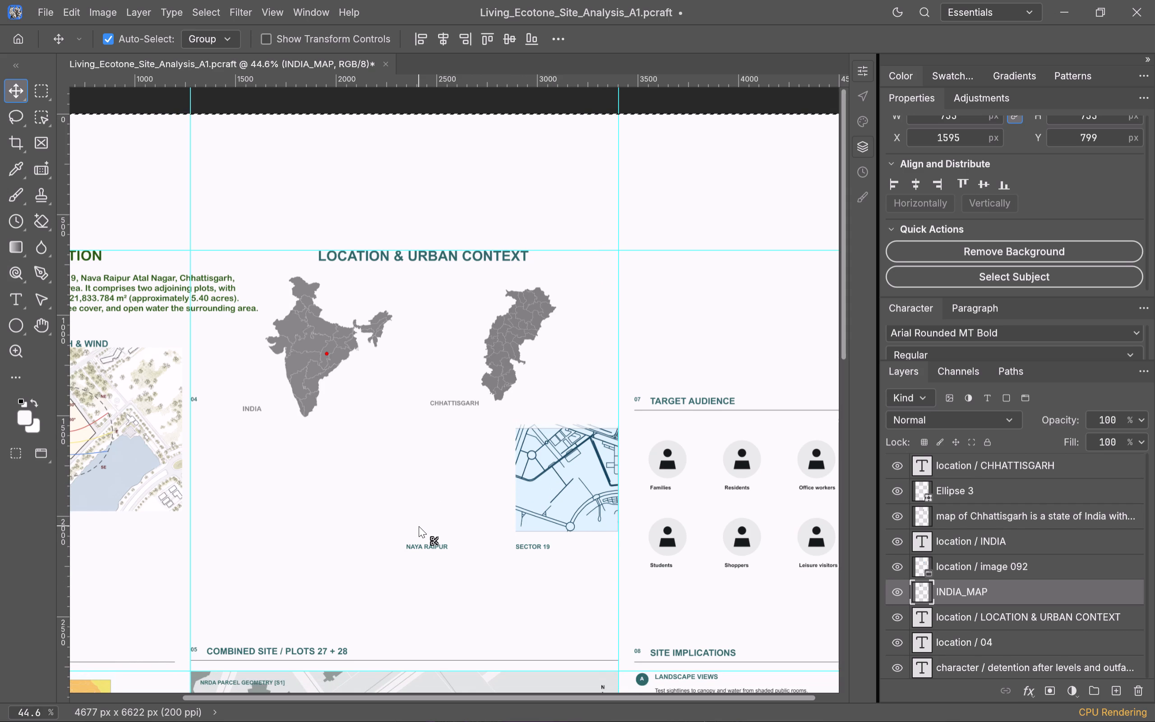
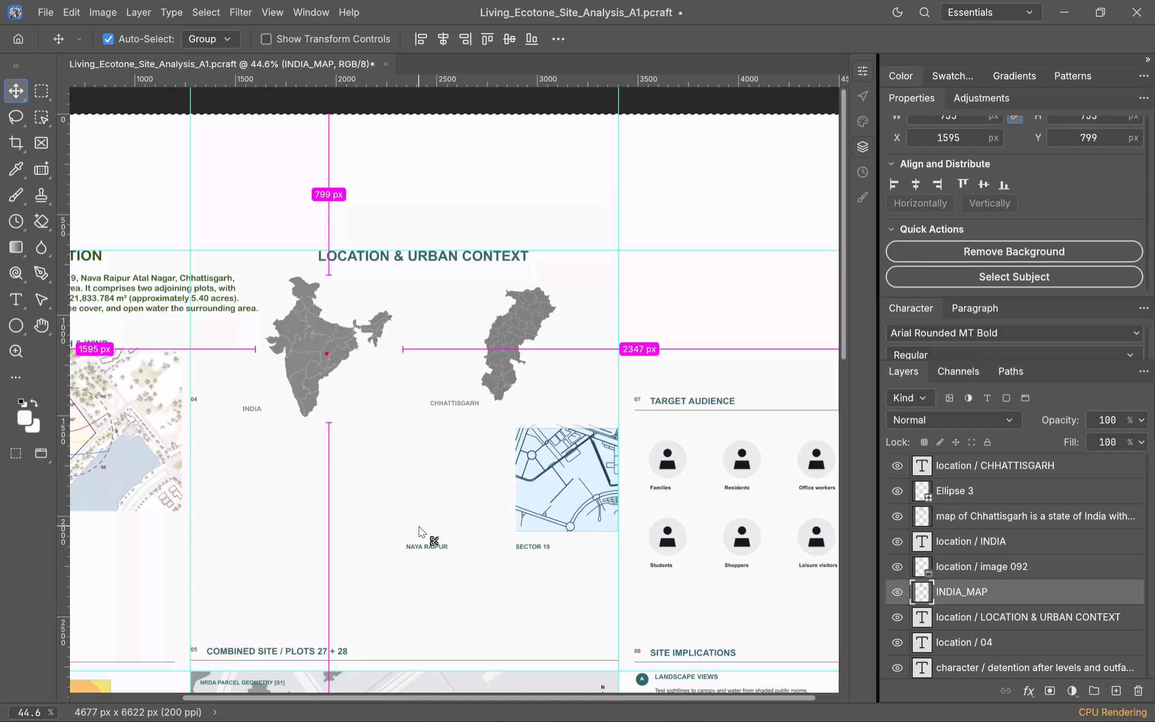
# Save the Living_Ecotone_Site_Analysis_A1 document.
pyautogui.hotkey('ctrl', 's')
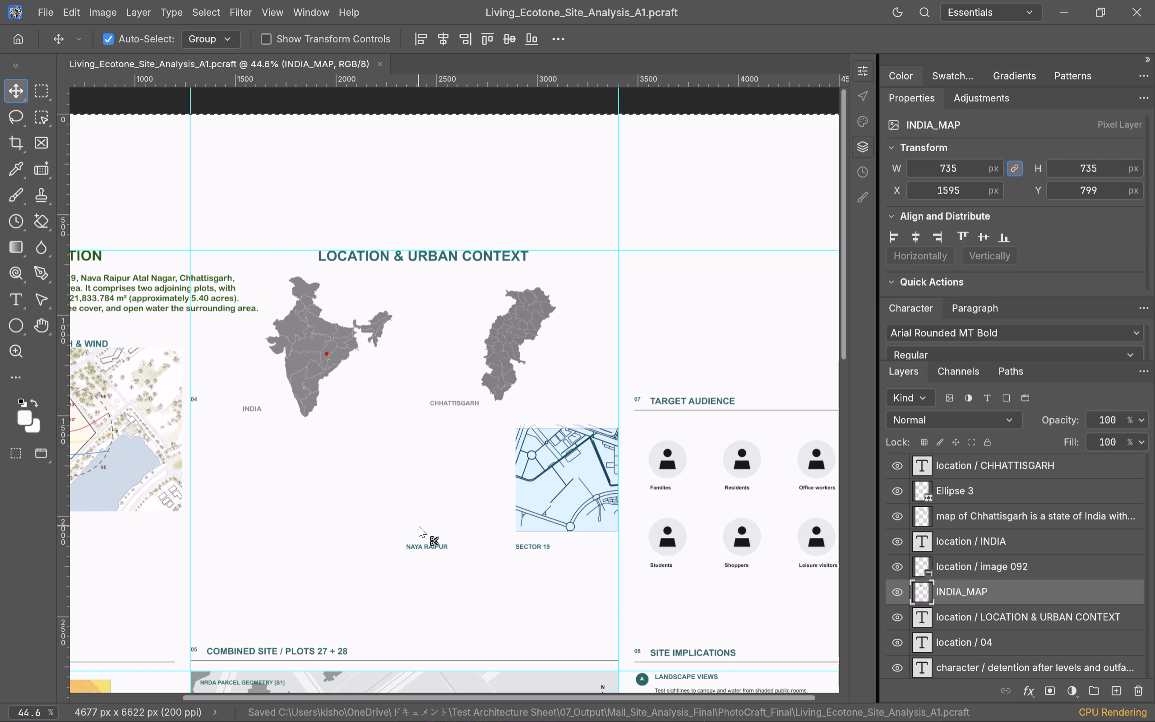
pyautogui.press('Escape')
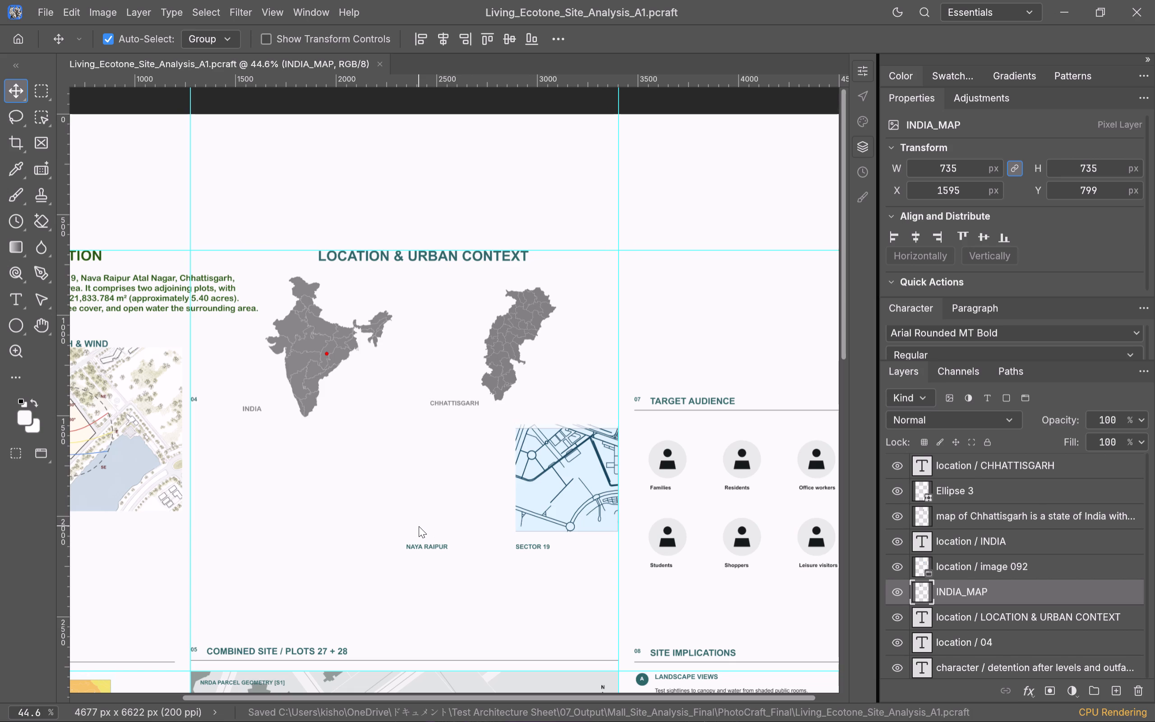
pyautogui.press('Escape')
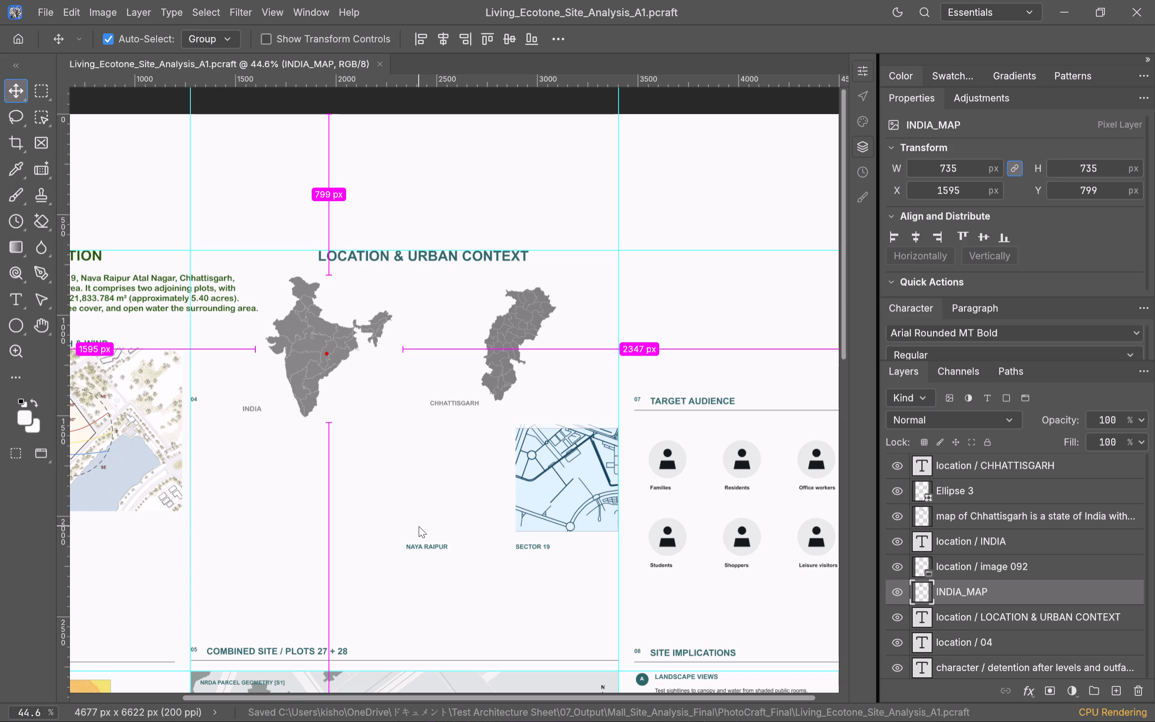
pyautogui.hotkey('ctrl', 's')
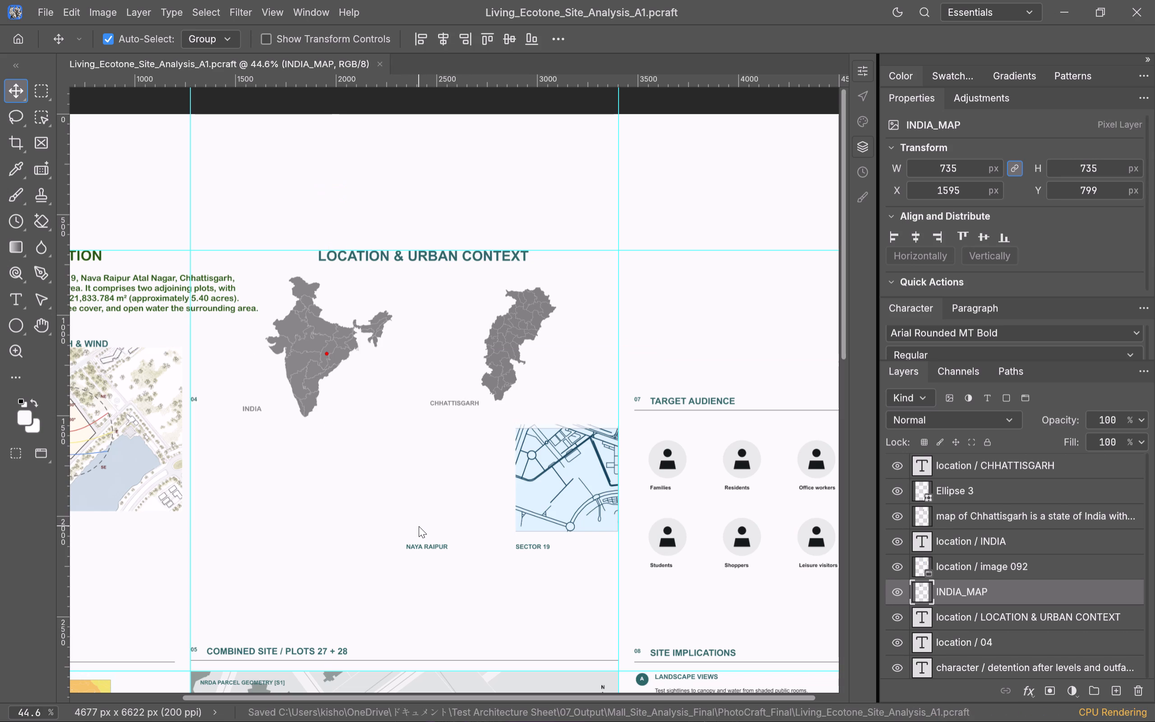
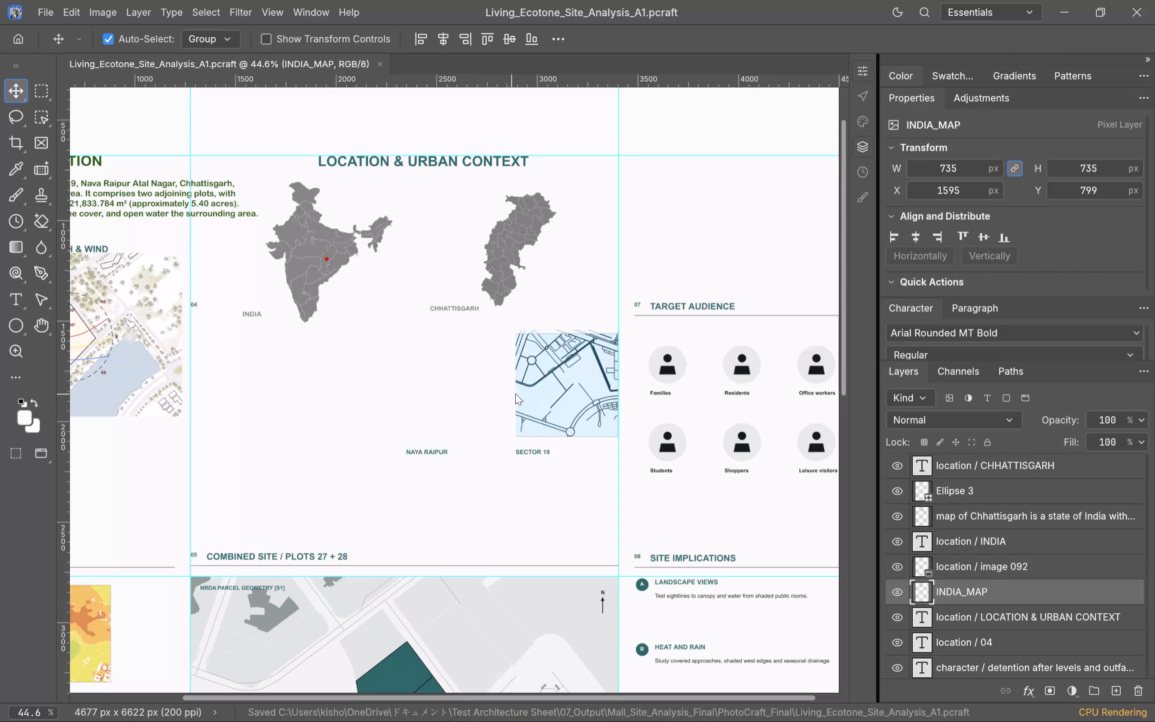
# Delete the blue Sector 19 map image, location / image 092, from the Location & Urban Context section.
pyautogui.click(546, 393)
pyautogui.moveTo(565, 392); pyautogui.dragTo(471, 402)
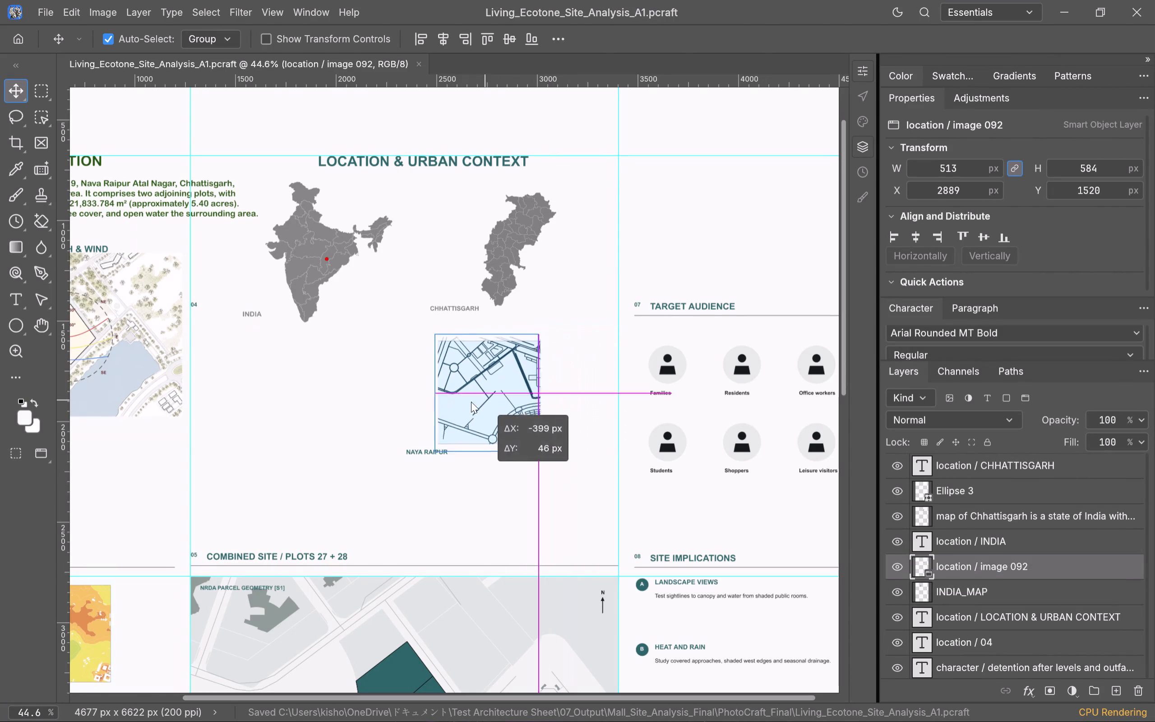
pyautogui.moveTo(471, 402); pyautogui.dragTo(274, 475)
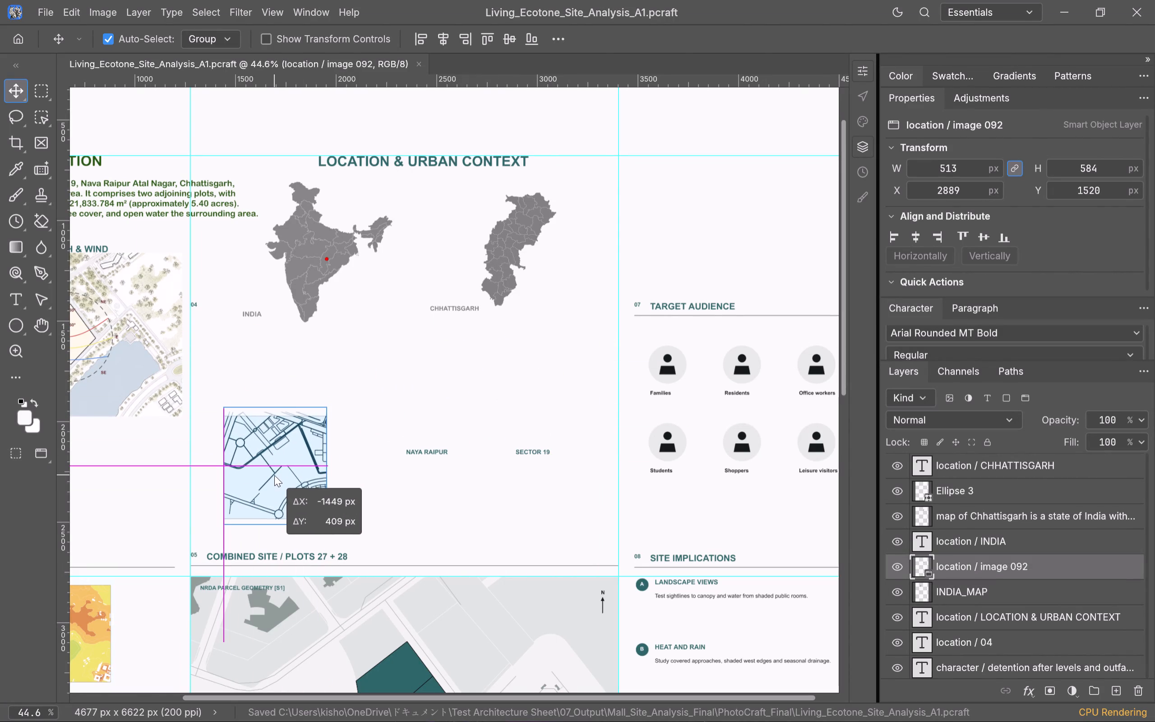
pyautogui.moveTo(274, 475); pyautogui.dragTo(274, 476)
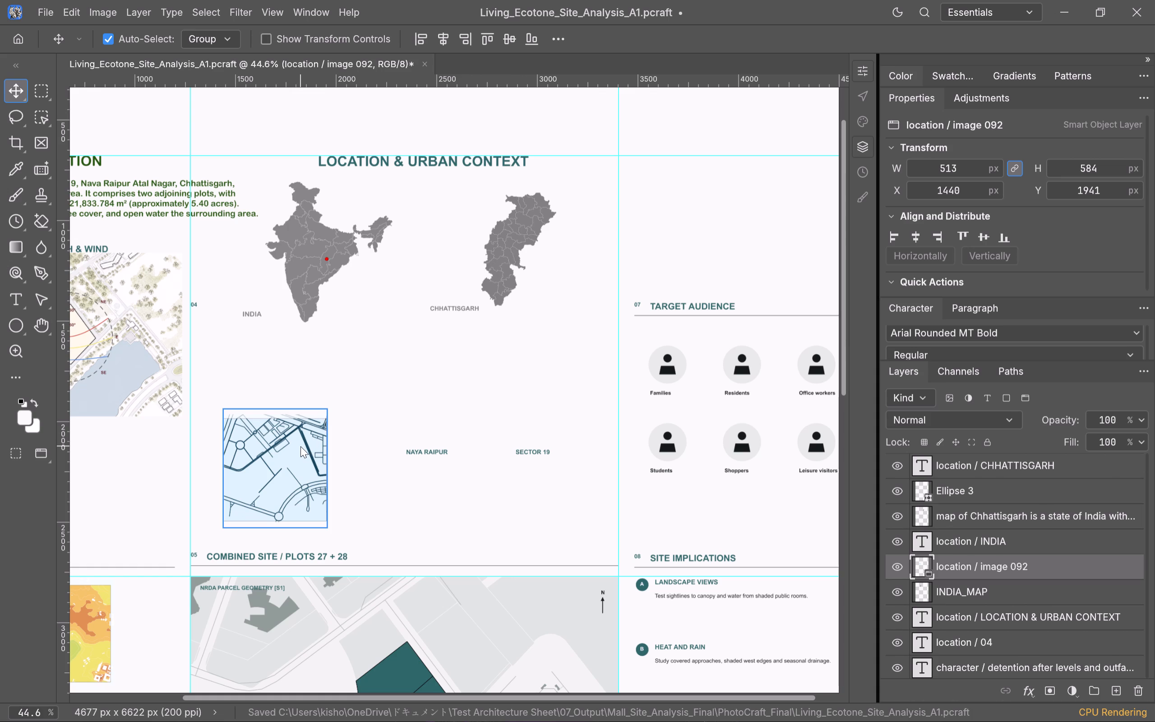
pyautogui.press('Delete')
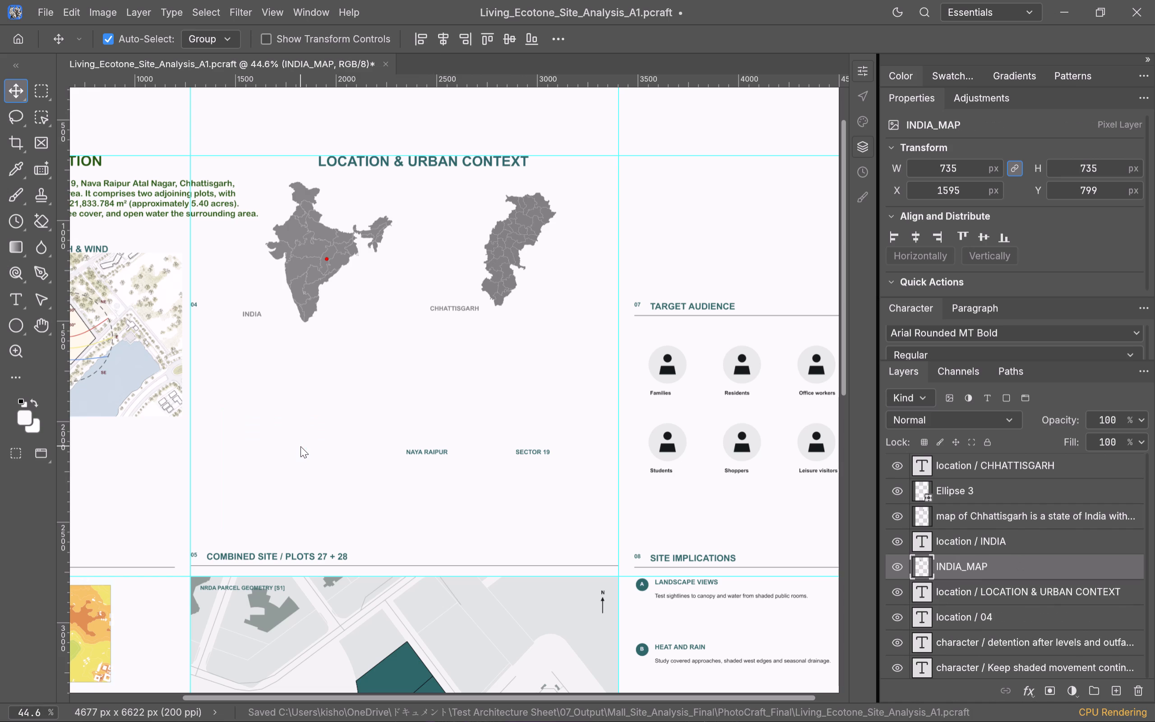
# Examine the layout from the Location & Urban Context section down to the Combined Site plan and Site Implications.
pyautogui.scroll(-8, 300, 446)
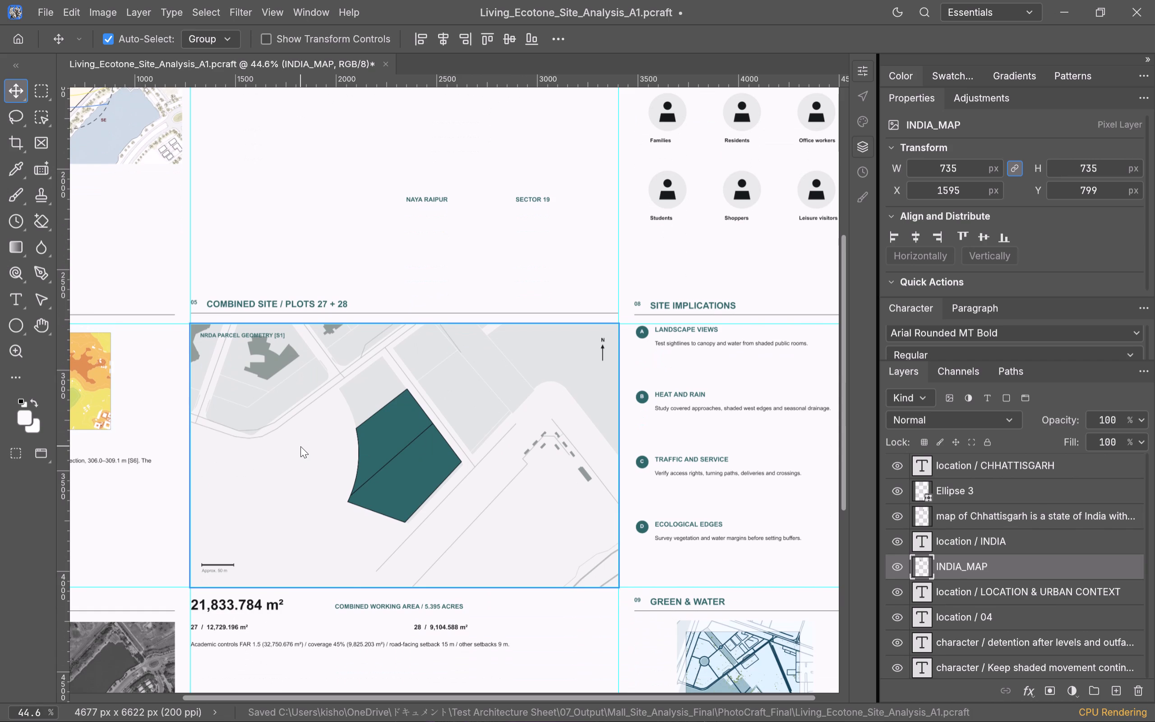
pyautogui.scroll(6, 300, 446)
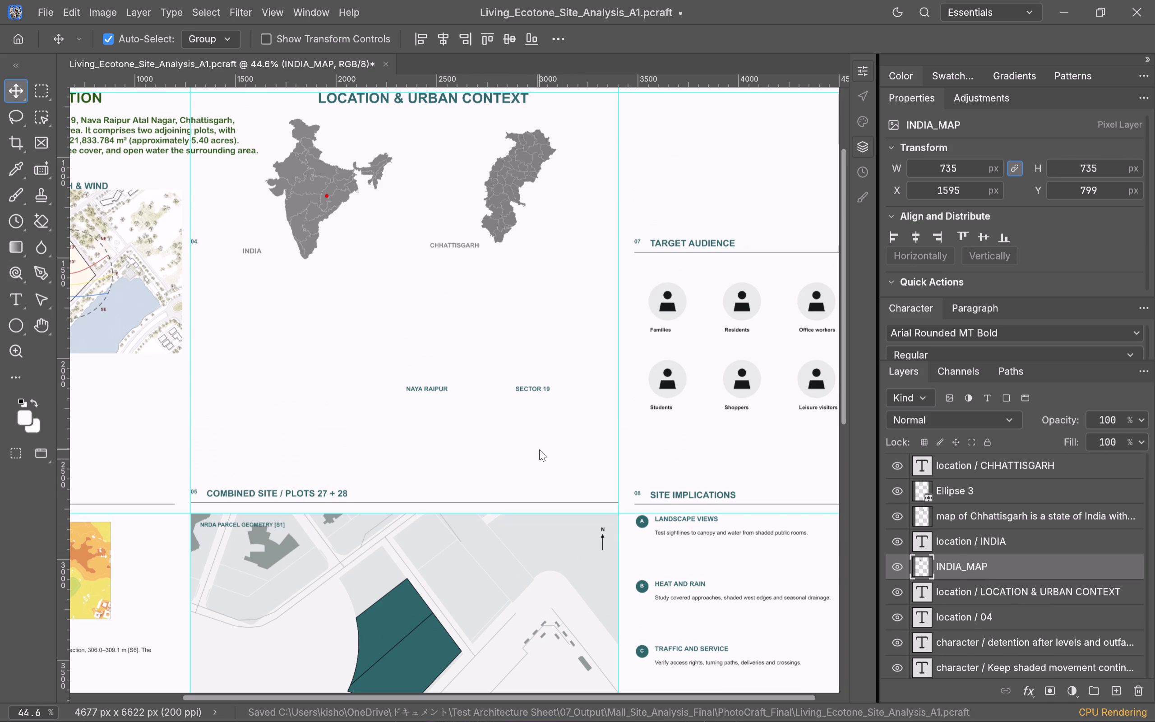
pyautogui.scroll(-3, 539, 449)
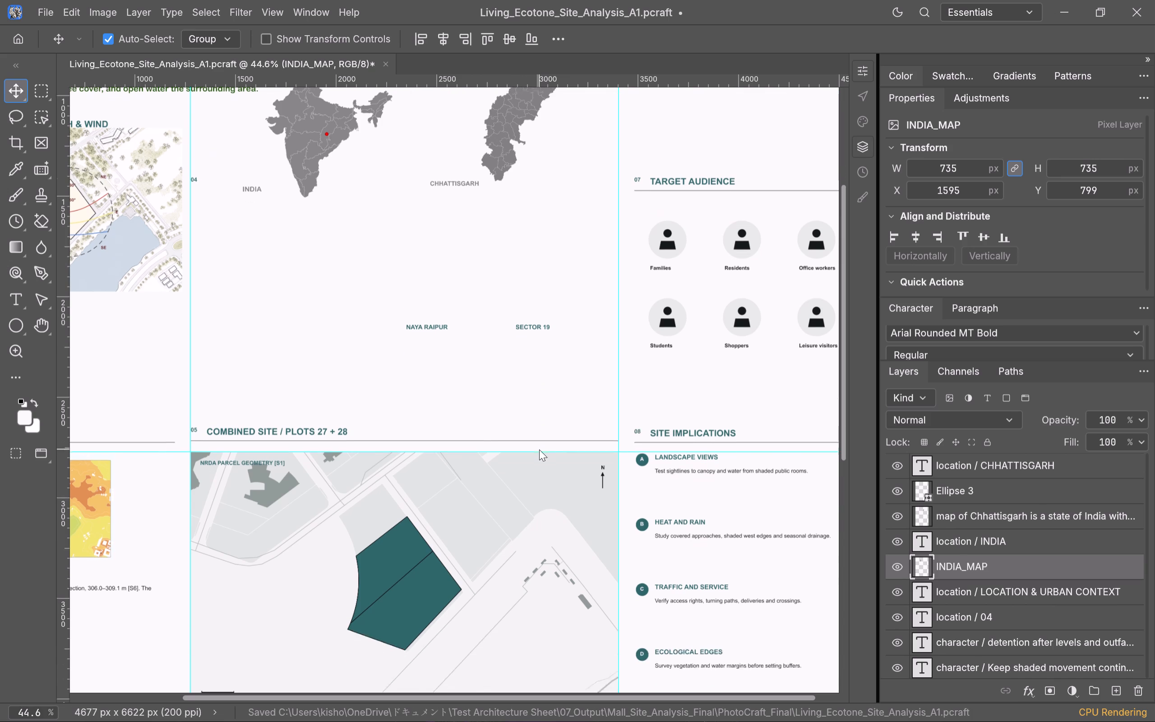
pyautogui.scroll(1, 539, 449)
pyautogui.scroll(-1, 539, 449)
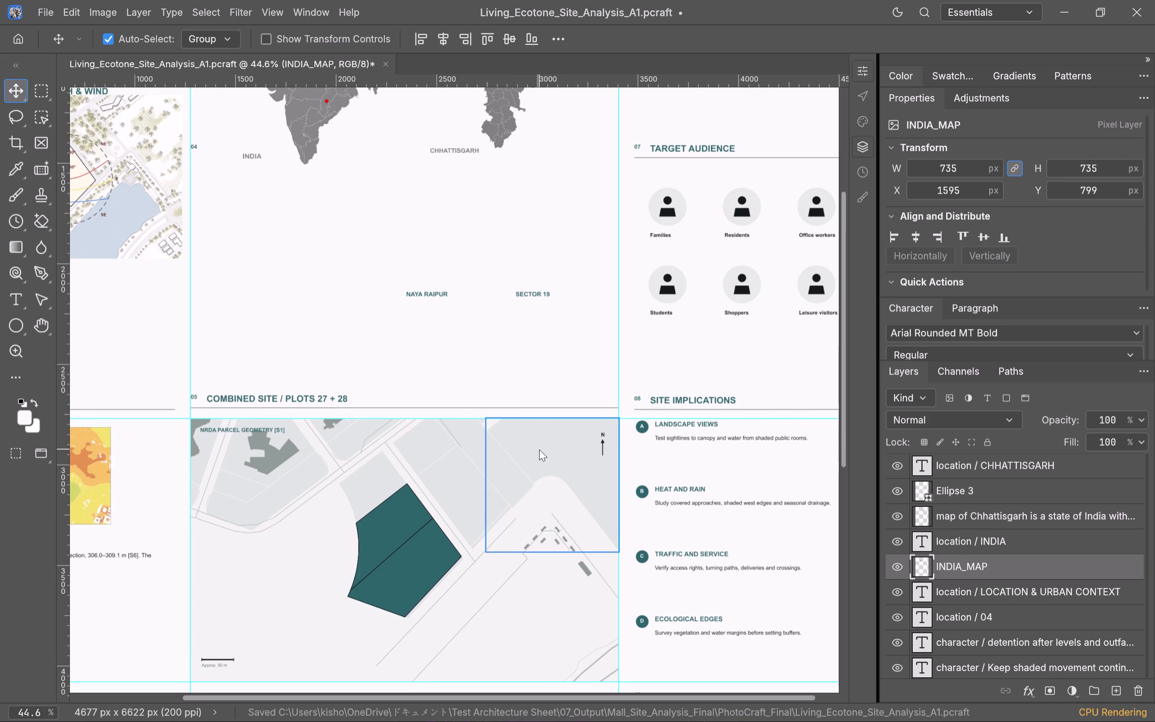
pyautogui.scroll(2, 539, 449)
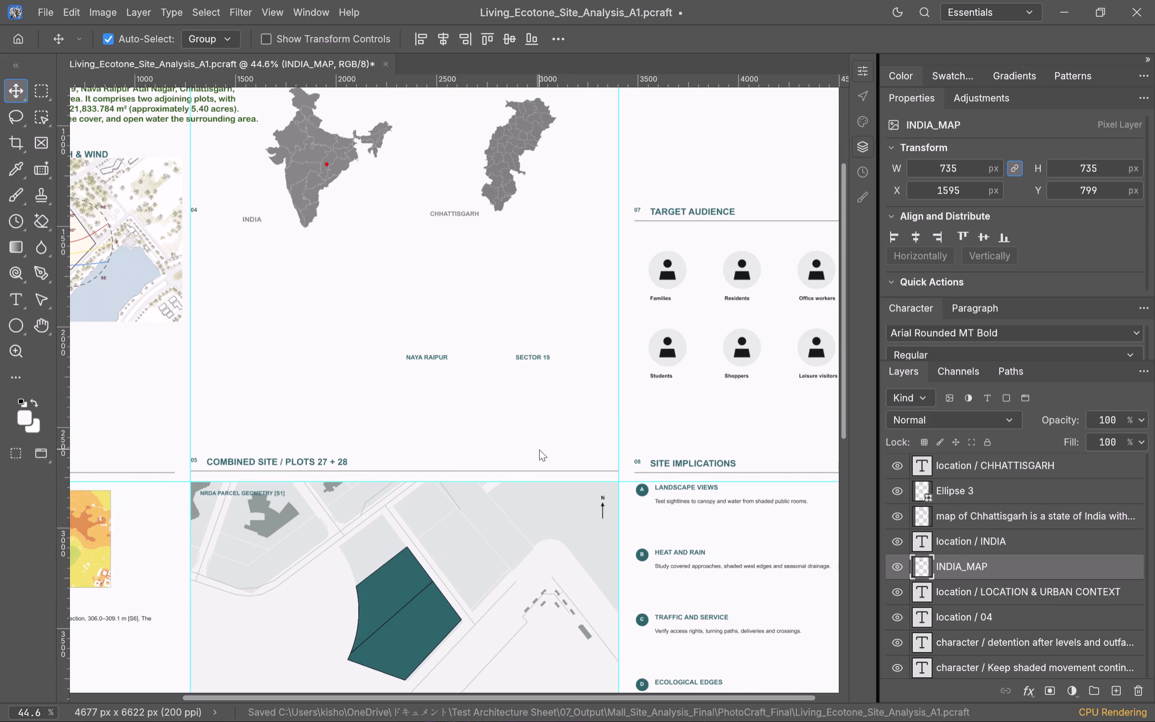
pyautogui.scroll(2, 539, 449)
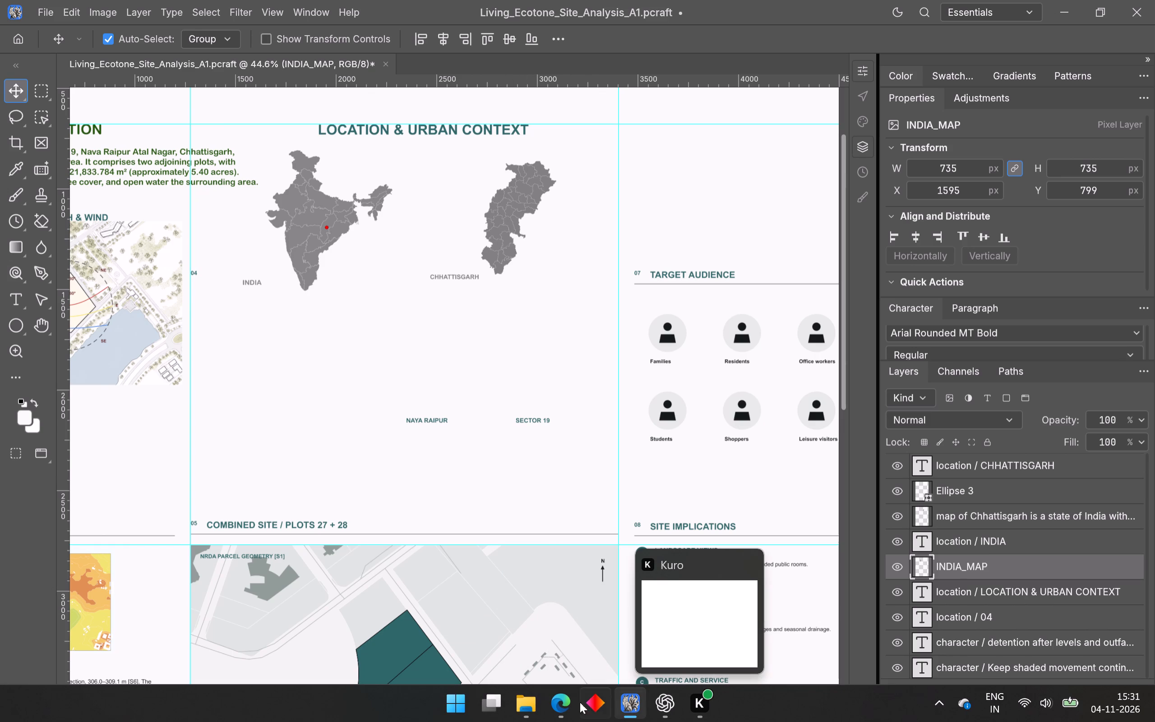
# Switch to Microsoft Edge and close the old Chhattisgarh, India and Raipur search and map reference pages.
pyautogui.click(560, 703)
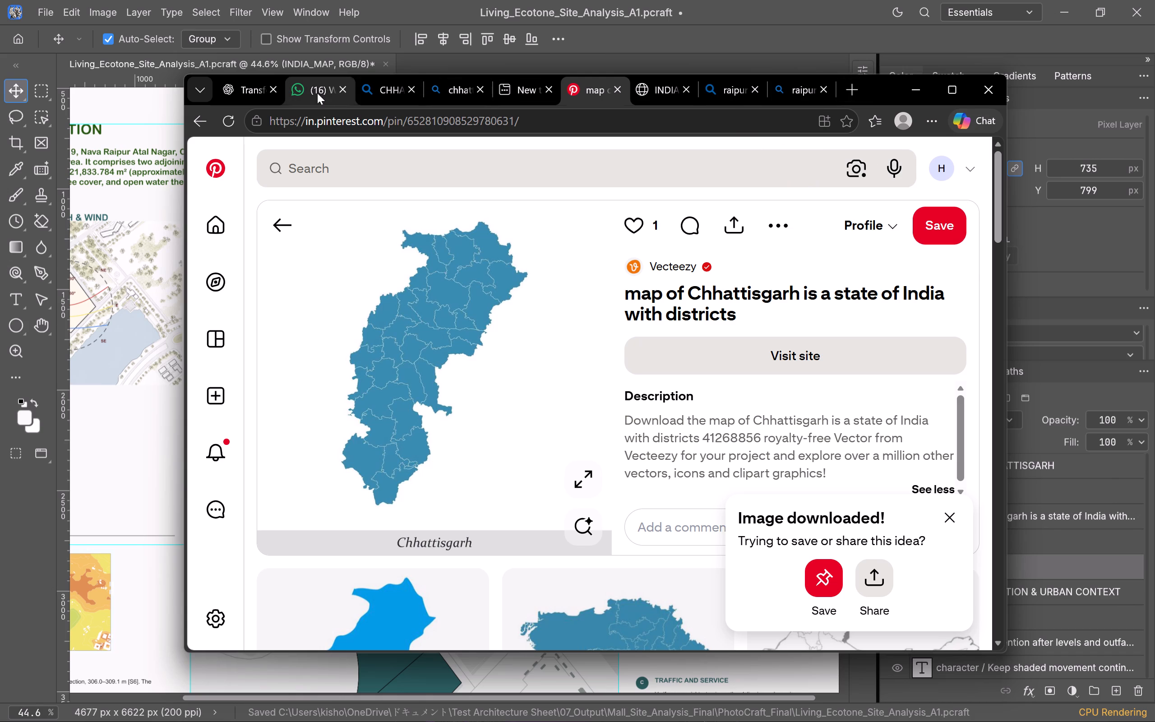
pyautogui.click(387, 92)
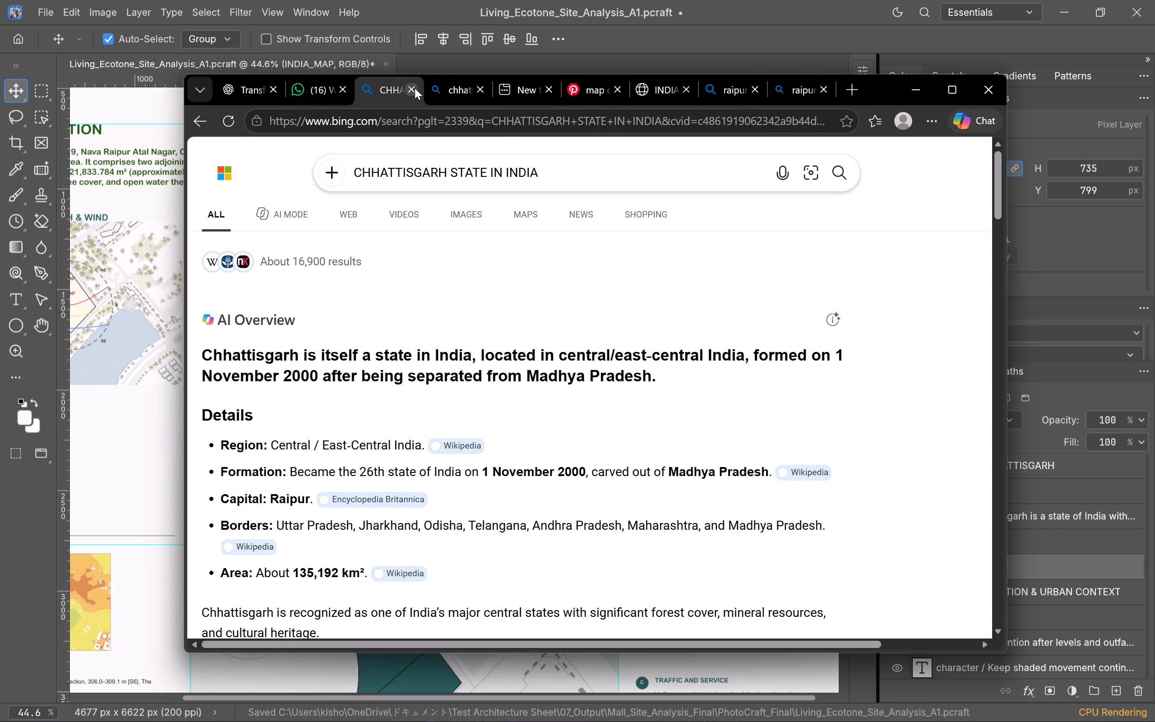
pyautogui.click(415, 88)
pyautogui.click(411, 88)
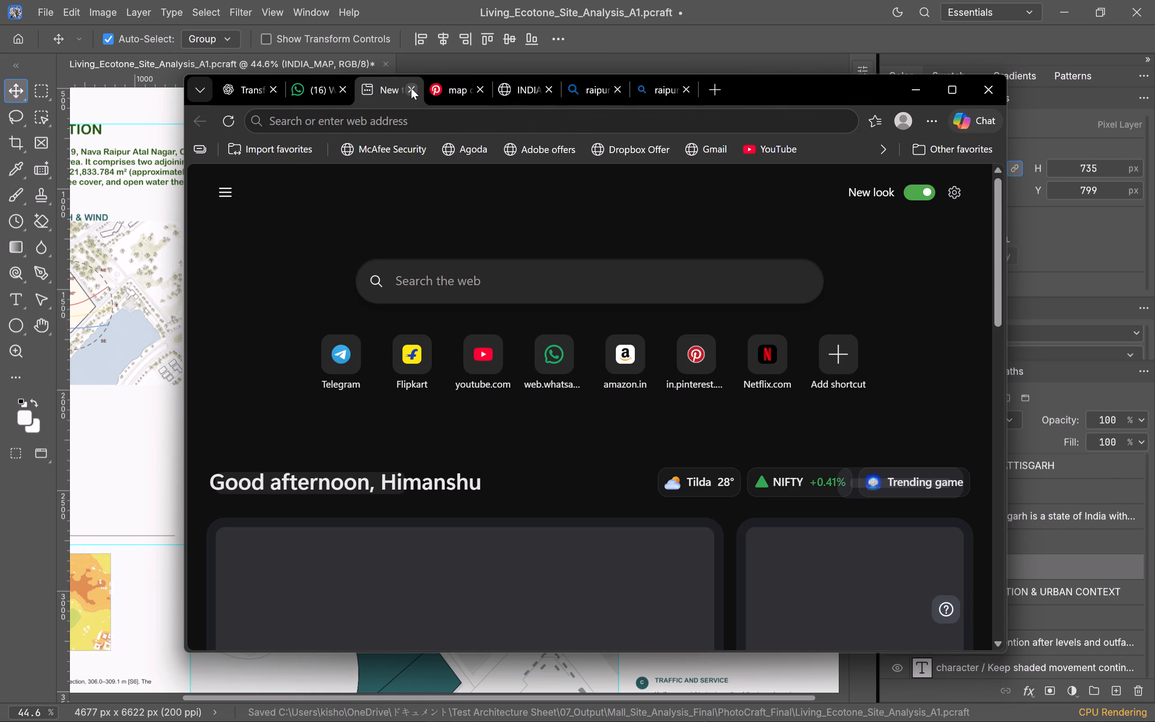
pyautogui.click(476, 85)
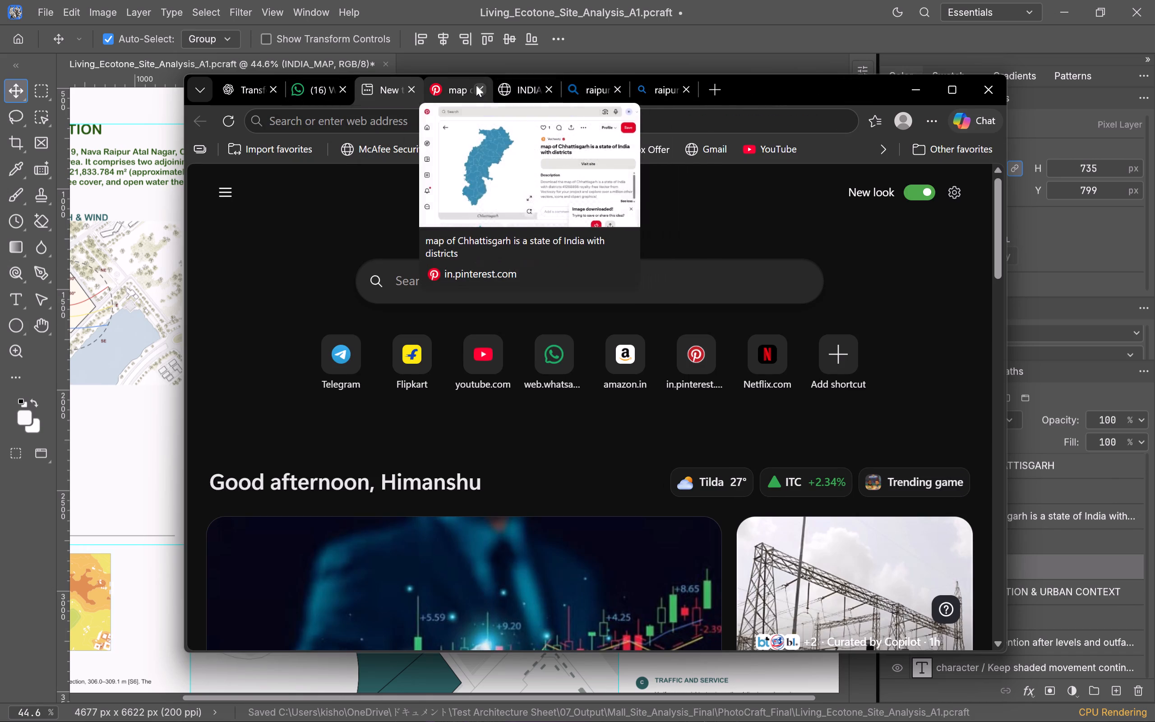
pyautogui.click(476, 85)
pyautogui.click(476, 85)
pyautogui.click(476, 85)
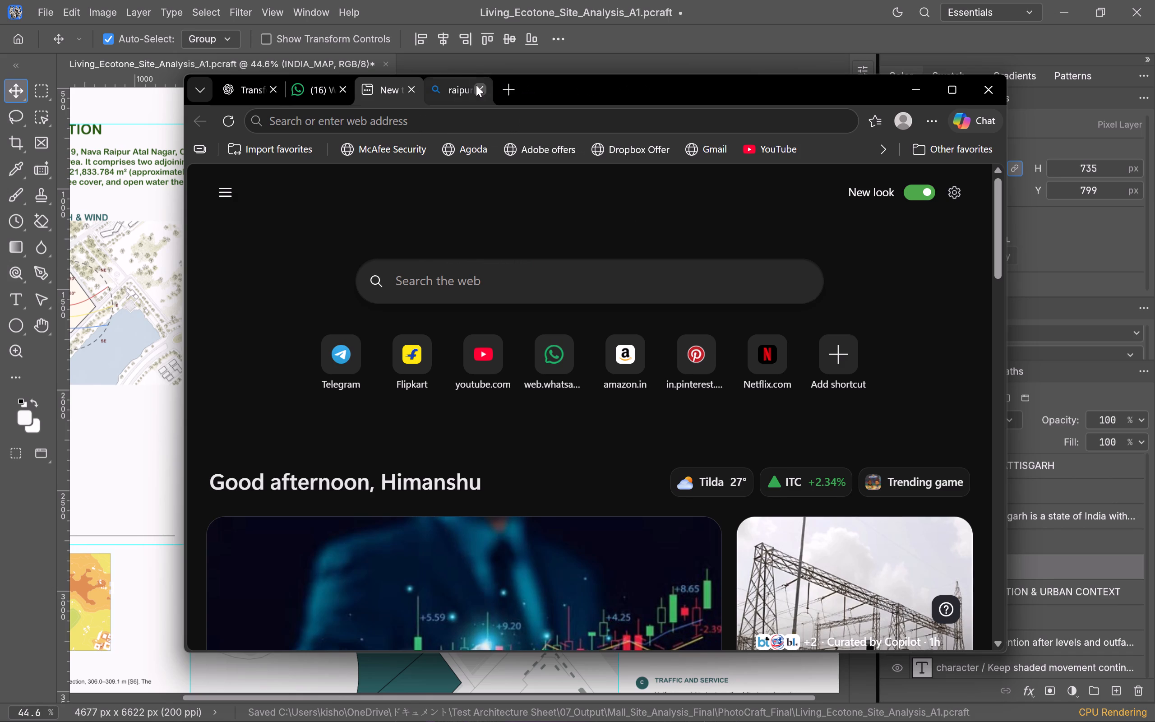
# Search the web for archimap and open the archiMap site analysis website.
pyautogui.click(443, 279)
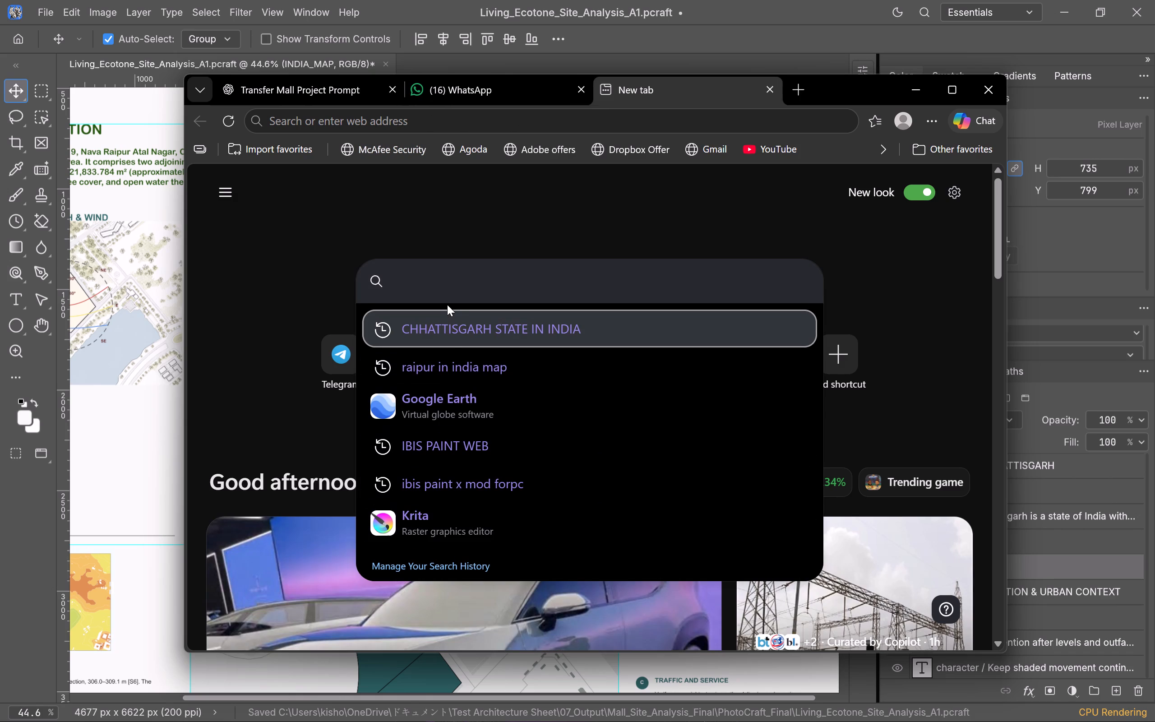
pyautogui.write('ARCHI')
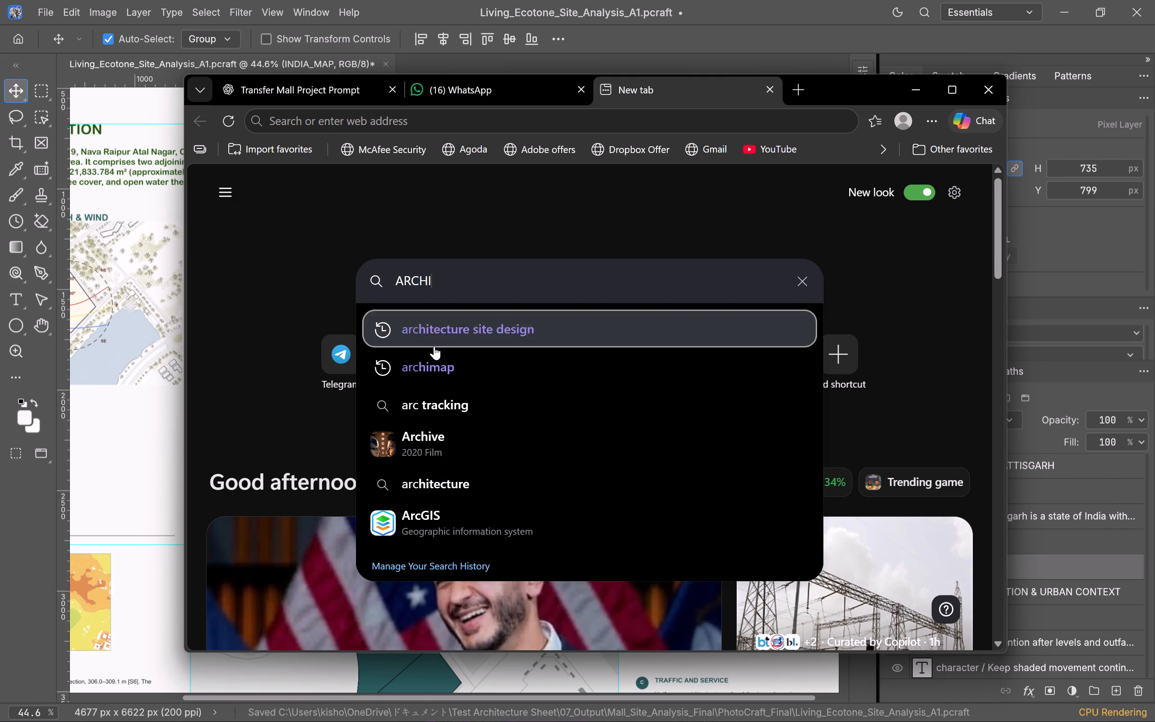
pyautogui.click(444, 373)
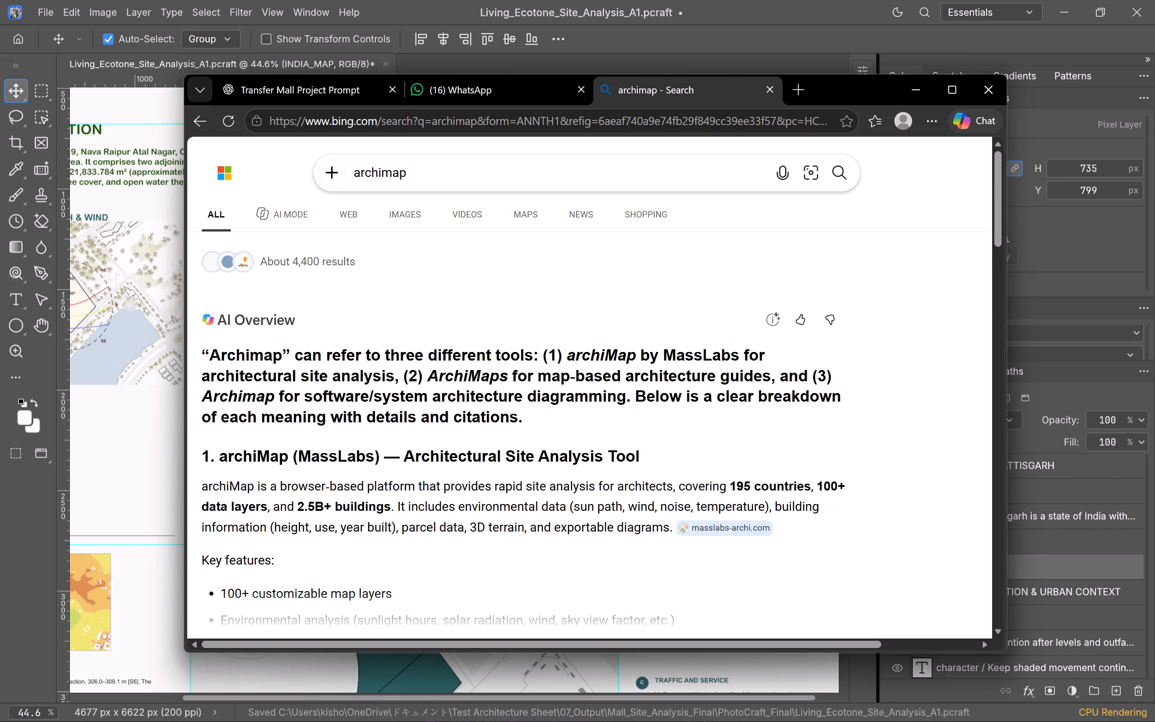
pyautogui.scroll(-6, 404, 405)
pyautogui.click(381, 403)
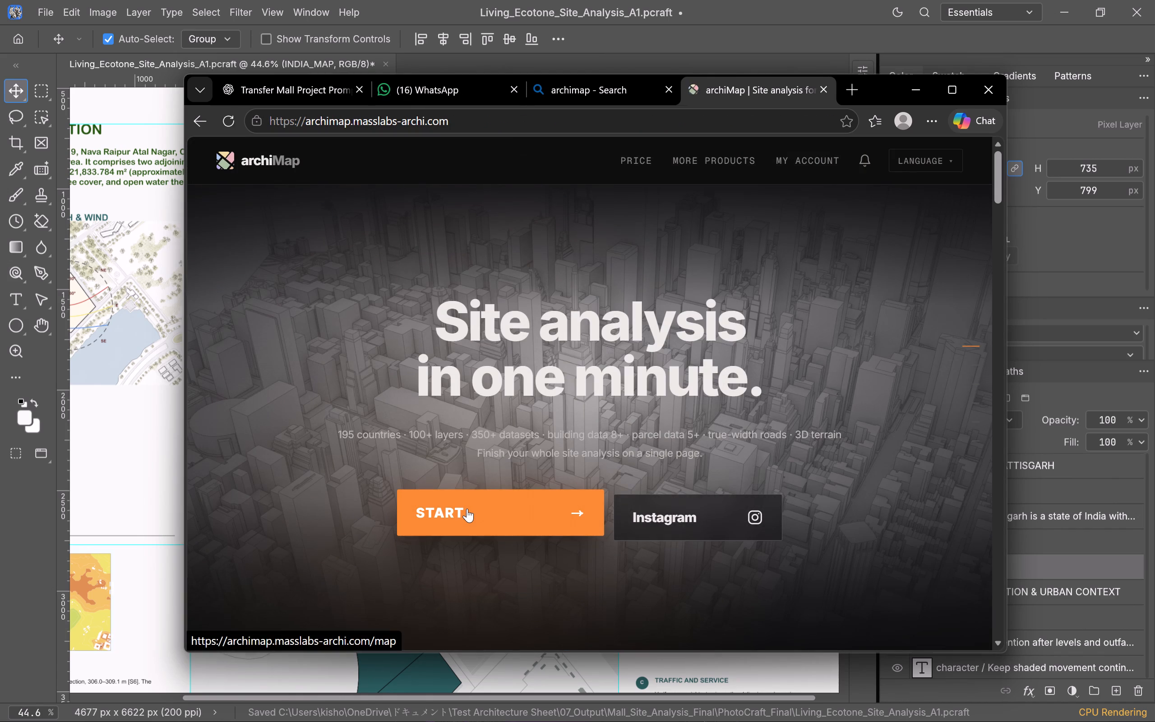
# Start the archiMap map tool and create a new project.
pyautogui.click(467, 509)
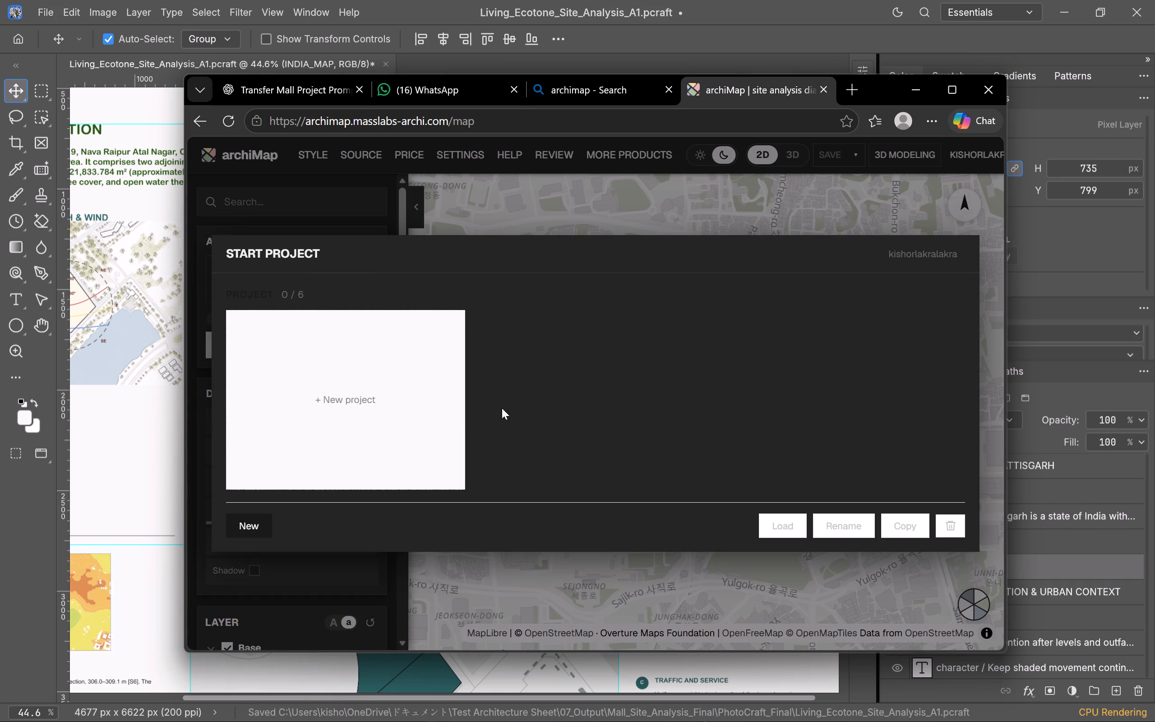
pyautogui.scroll(-6, 505, 406)
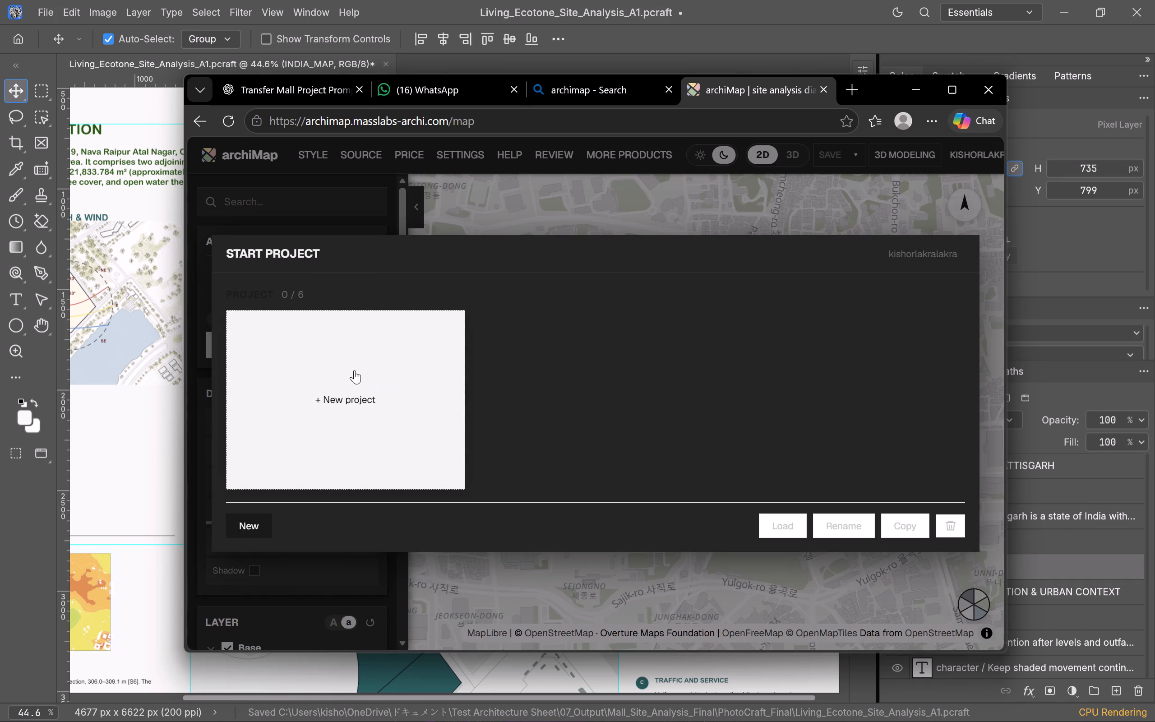
pyautogui.click(308, 382)
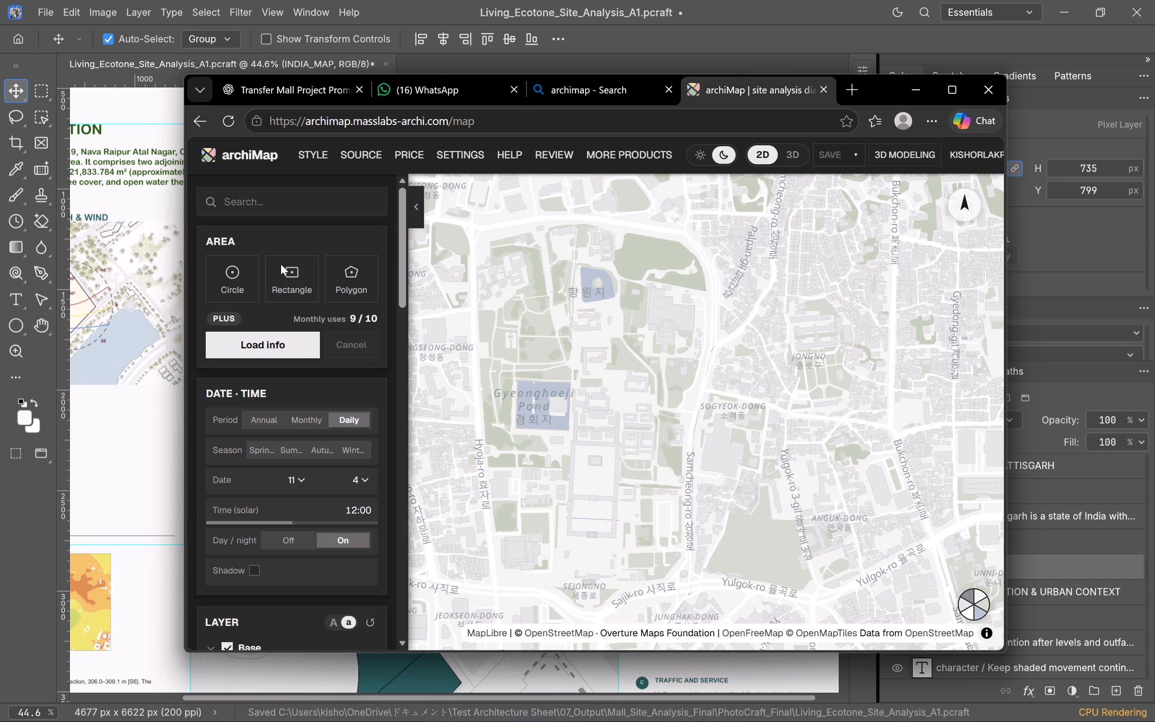
# Search archiMap for NAYA RAIPUR and go to the Nava Raipur, Arang Tahsil, Chhattisgarh location.
pyautogui.click(282, 198)
pyautogui.write('NAY')
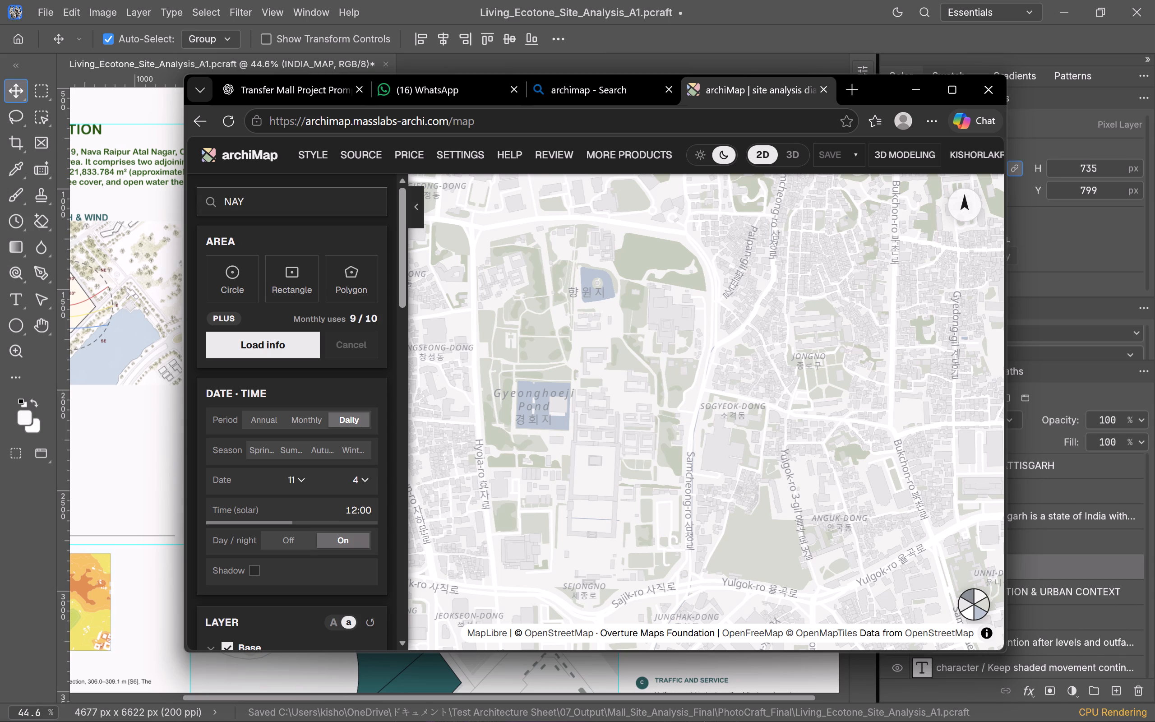
pyautogui.write('A RAIPUR')
pyautogui.press('Return')
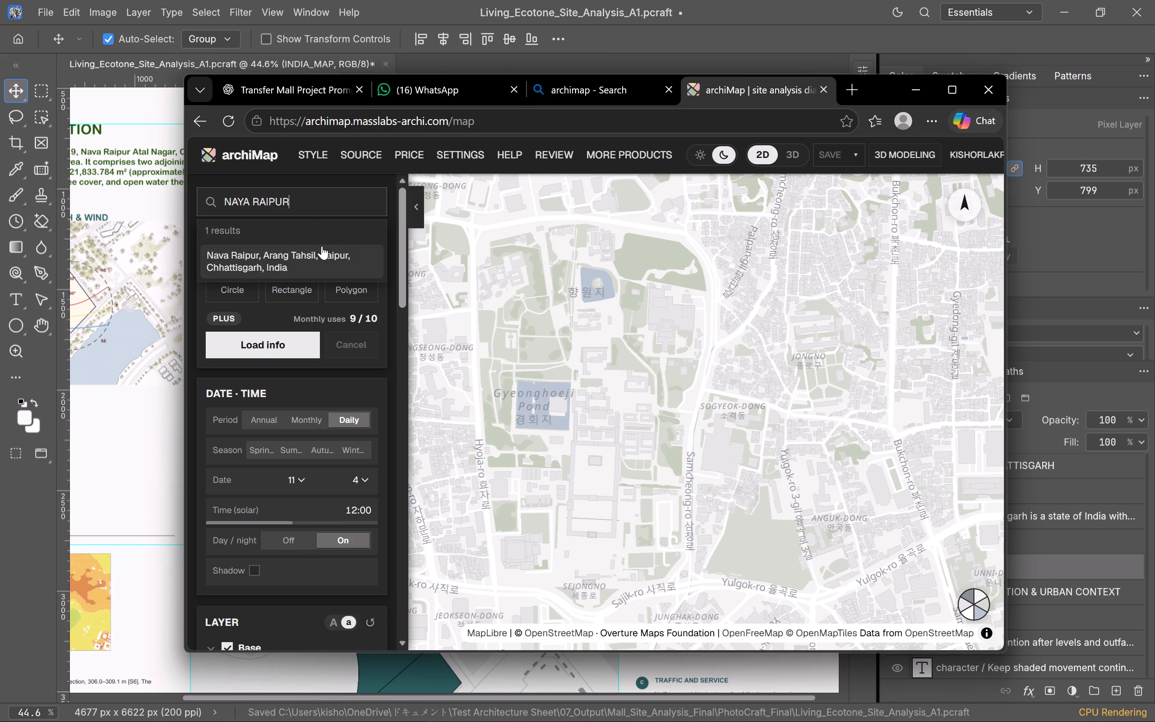
pyautogui.click(322, 246)
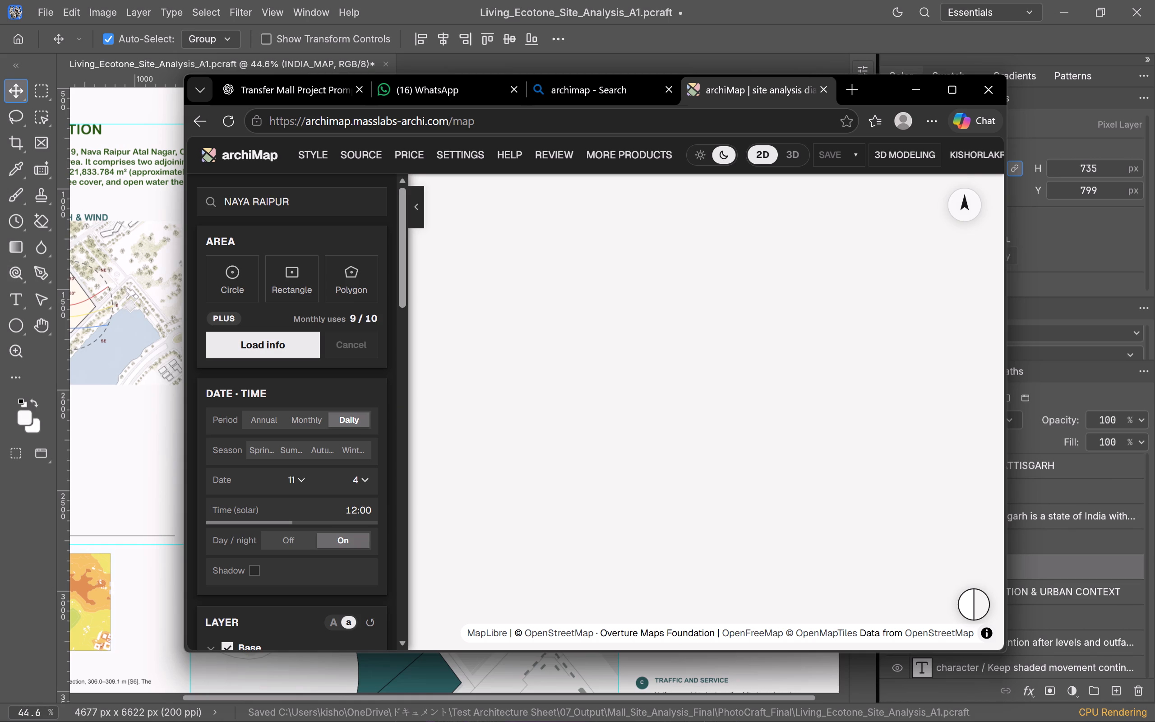
pyautogui.scroll(-6, 646, 450)
# Apply the Colorgram palette F1F0E8, EEE0C9, ADC4CE, 96B6C5 to the map and close the palette tool.
pyautogui.click(979, 612)
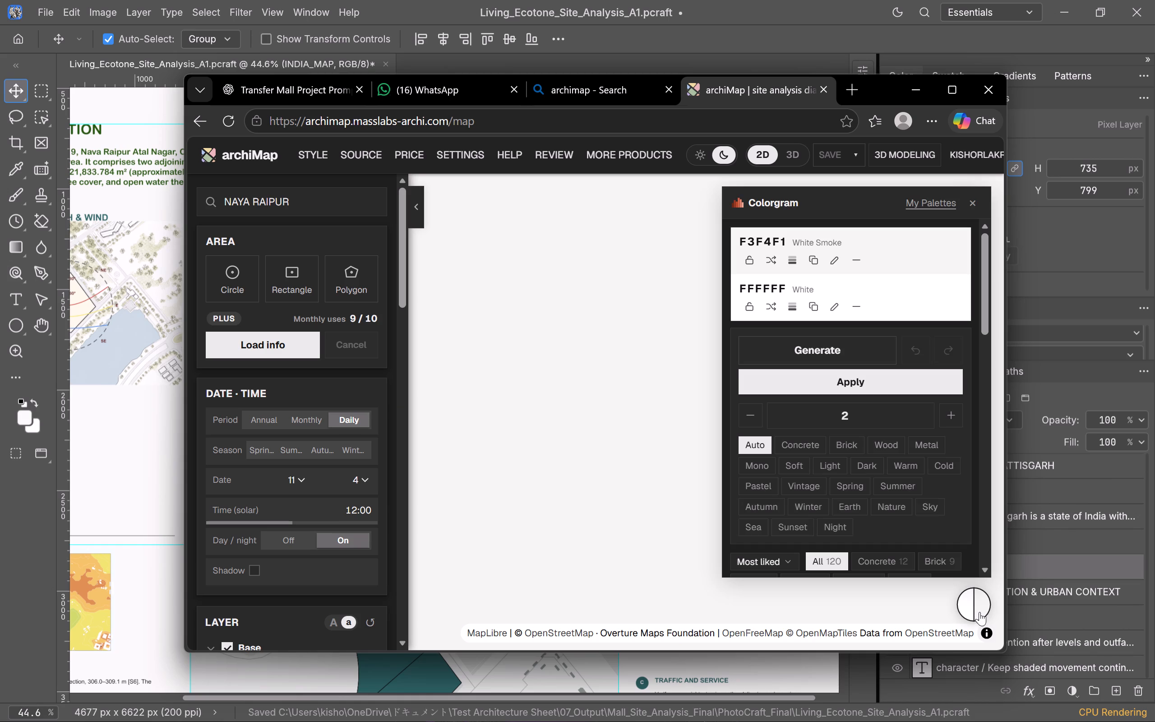
pyautogui.scroll(-3, 867, 458)
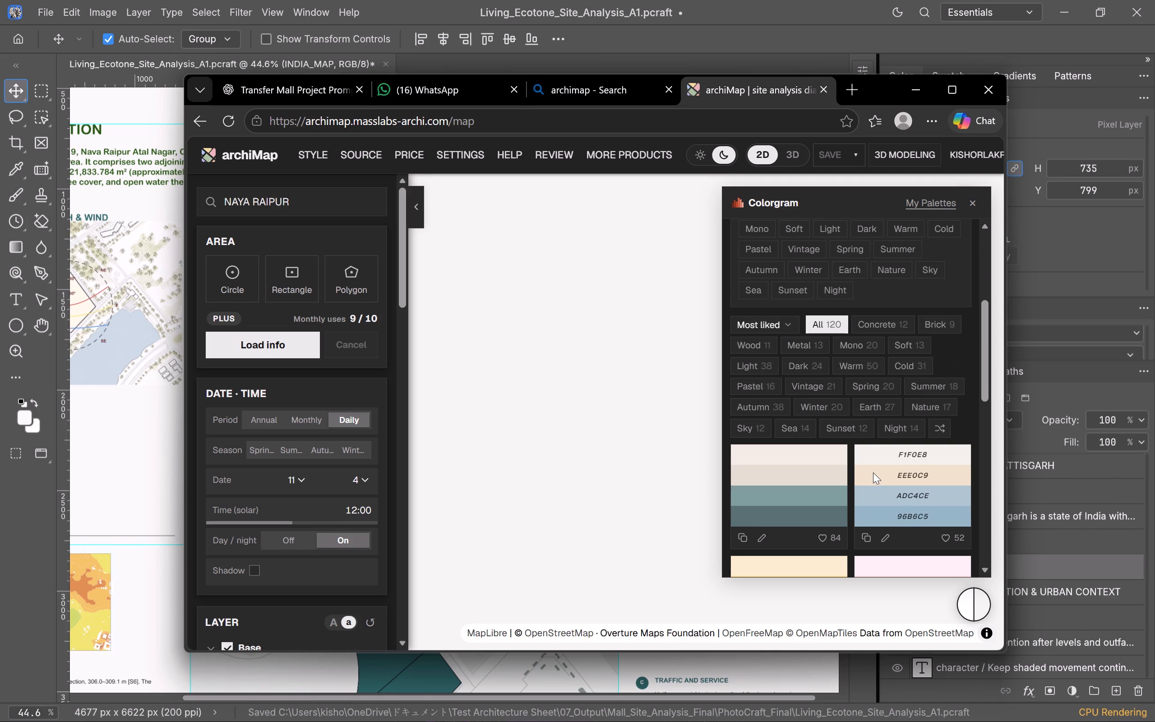
pyautogui.click(873, 472)
pyautogui.click(875, 479)
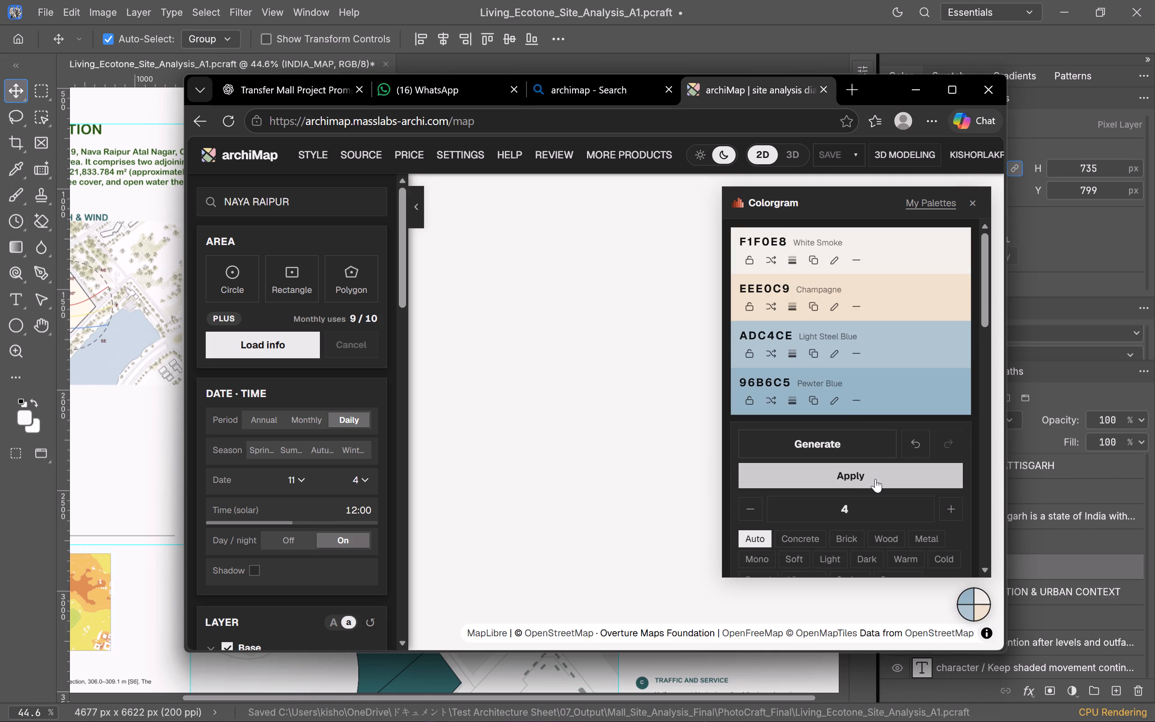
pyautogui.click(784, 481)
pyautogui.click(577, 286)
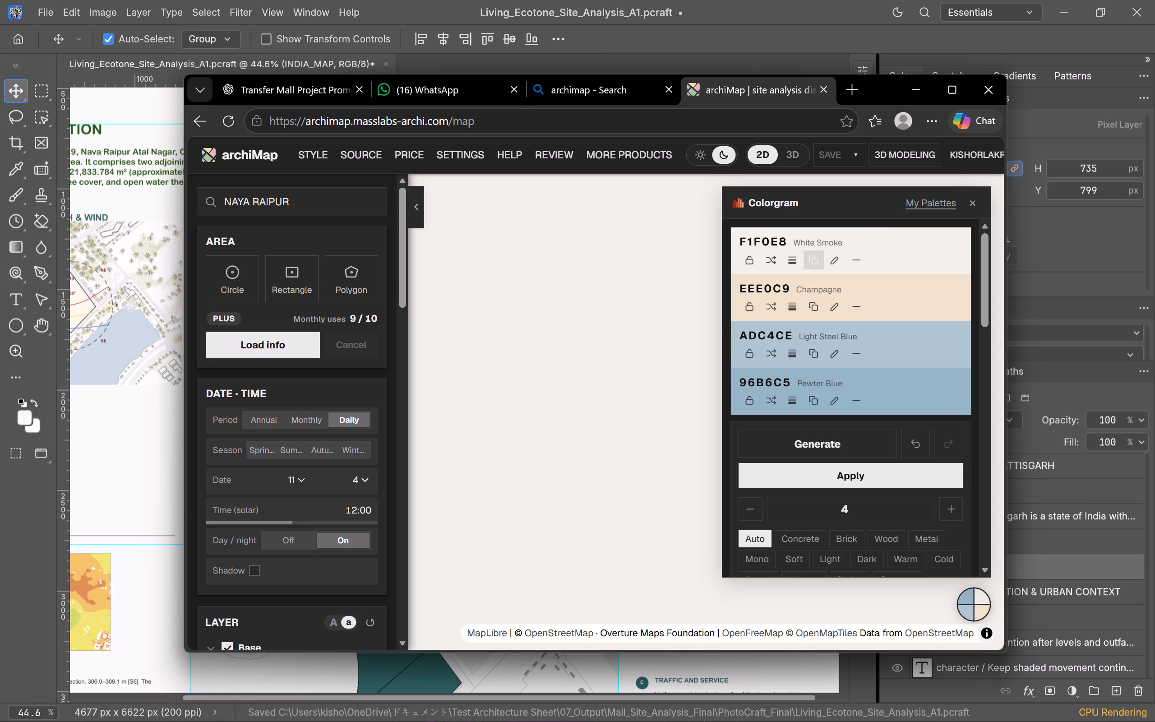
pyautogui.click(969, 199)
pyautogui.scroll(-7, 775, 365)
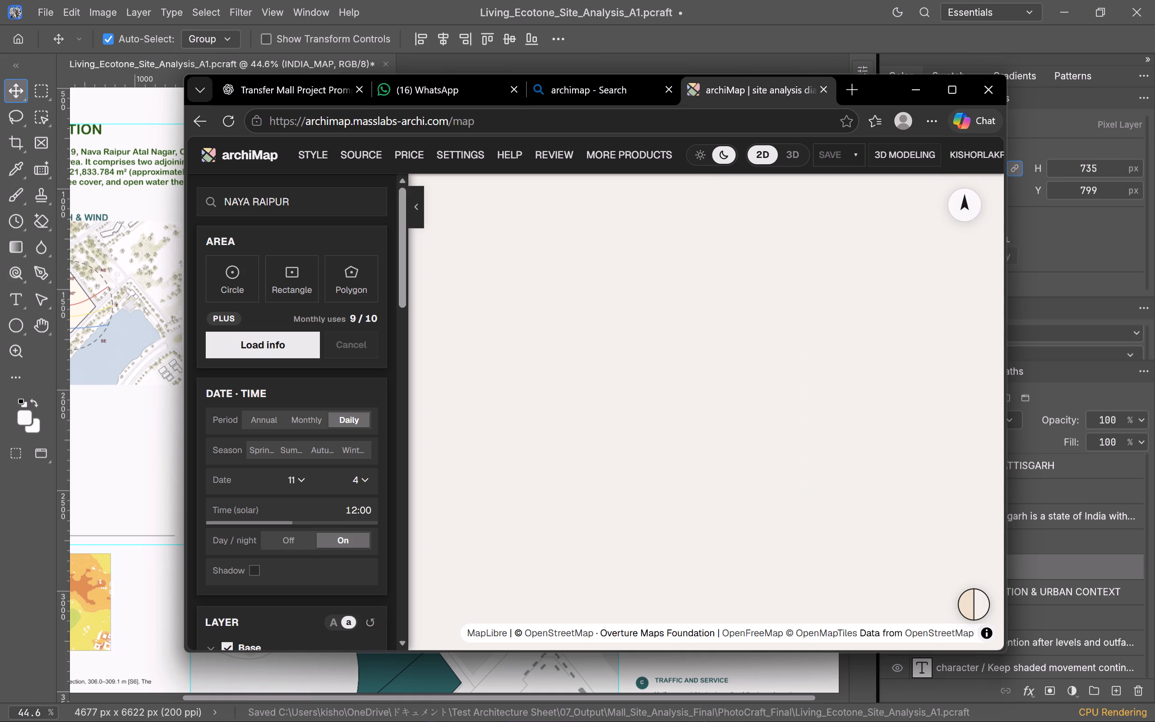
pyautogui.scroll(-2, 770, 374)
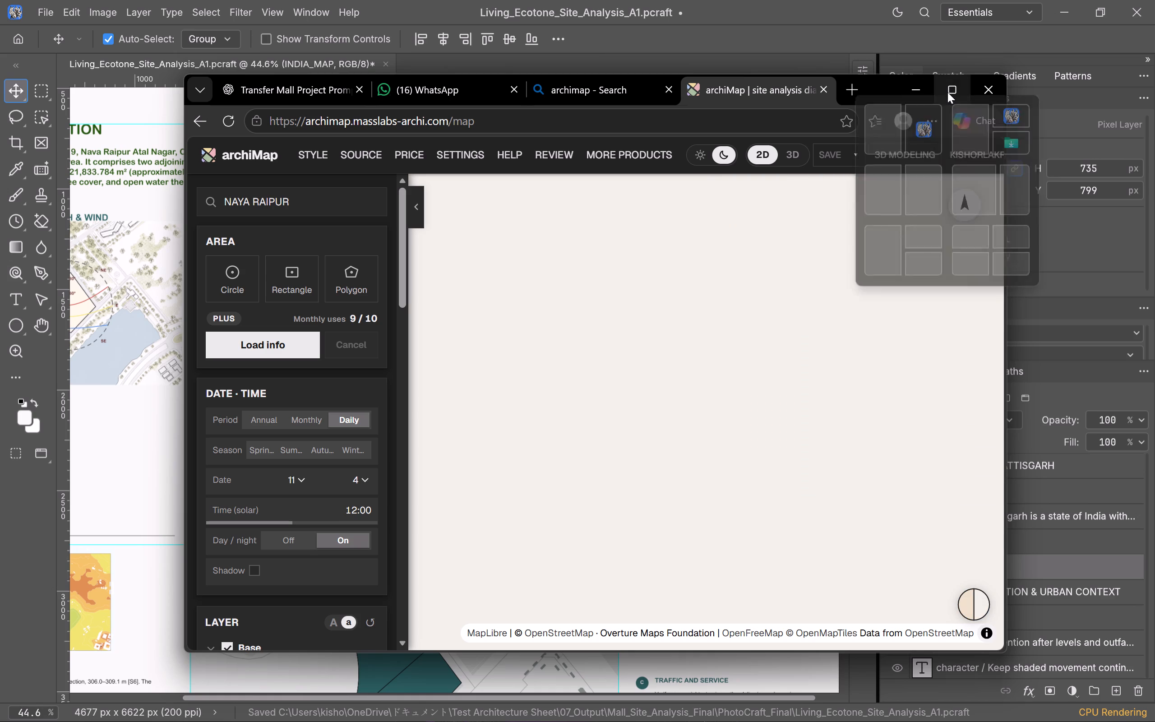
# Maximize the browser window showing the archiMap map tool.
pyautogui.click(947, 92)
pyautogui.scroll(-3, 638, 422)
pyautogui.scroll(2, 638, 422)
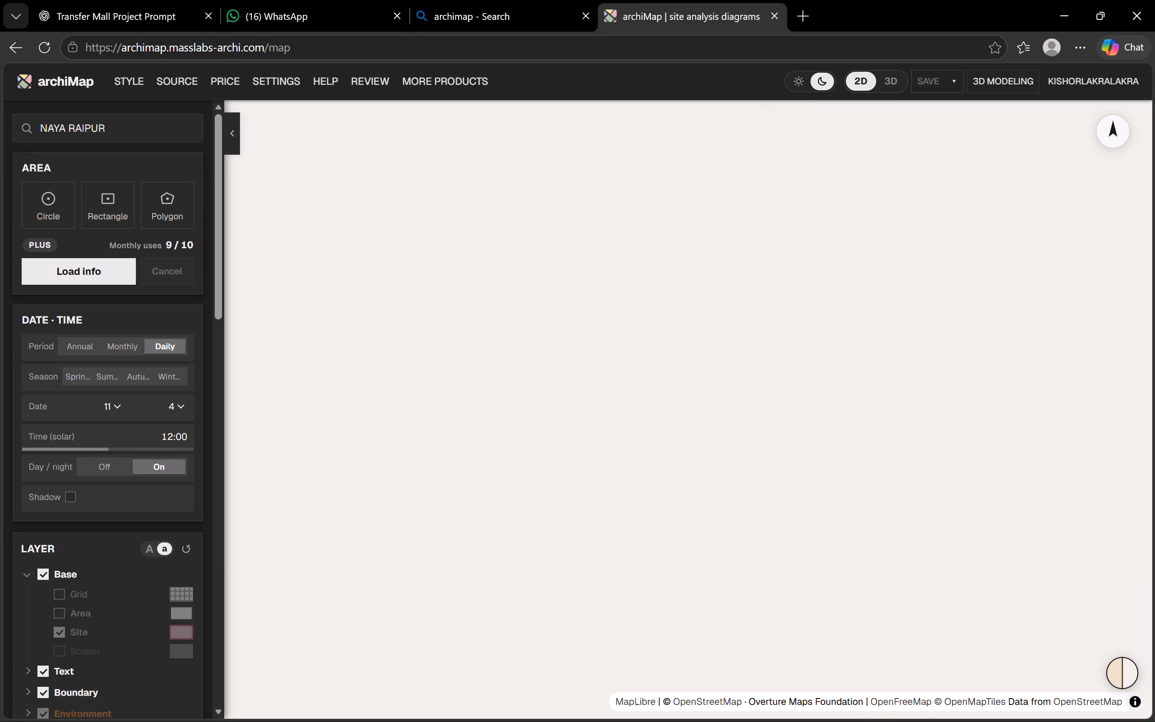
pyautogui.scroll(-4, 93, 472)
pyautogui.scroll(6, 94, 490)
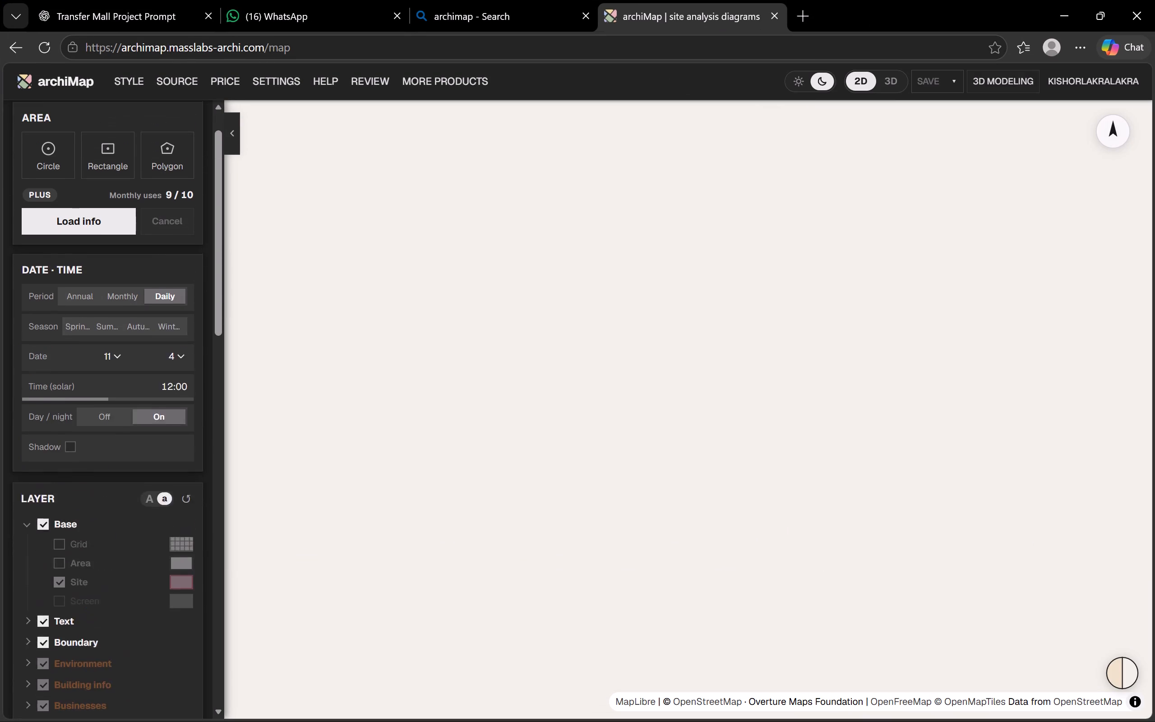
pyautogui.scroll(1, 94, 490)
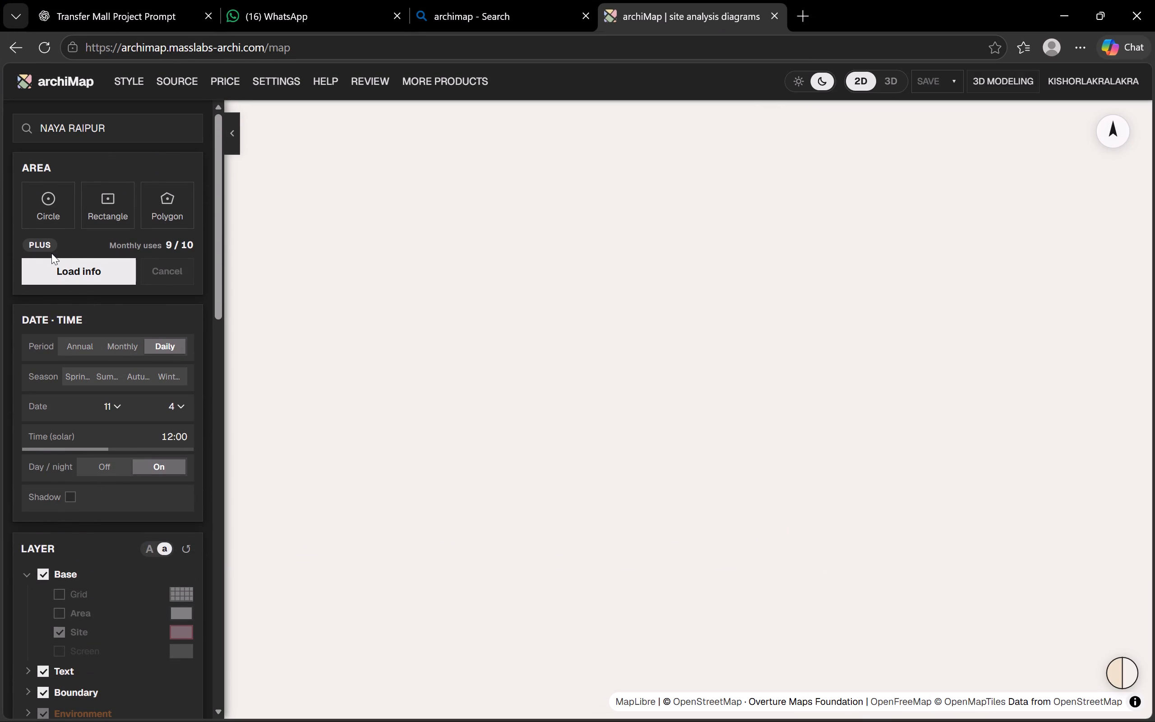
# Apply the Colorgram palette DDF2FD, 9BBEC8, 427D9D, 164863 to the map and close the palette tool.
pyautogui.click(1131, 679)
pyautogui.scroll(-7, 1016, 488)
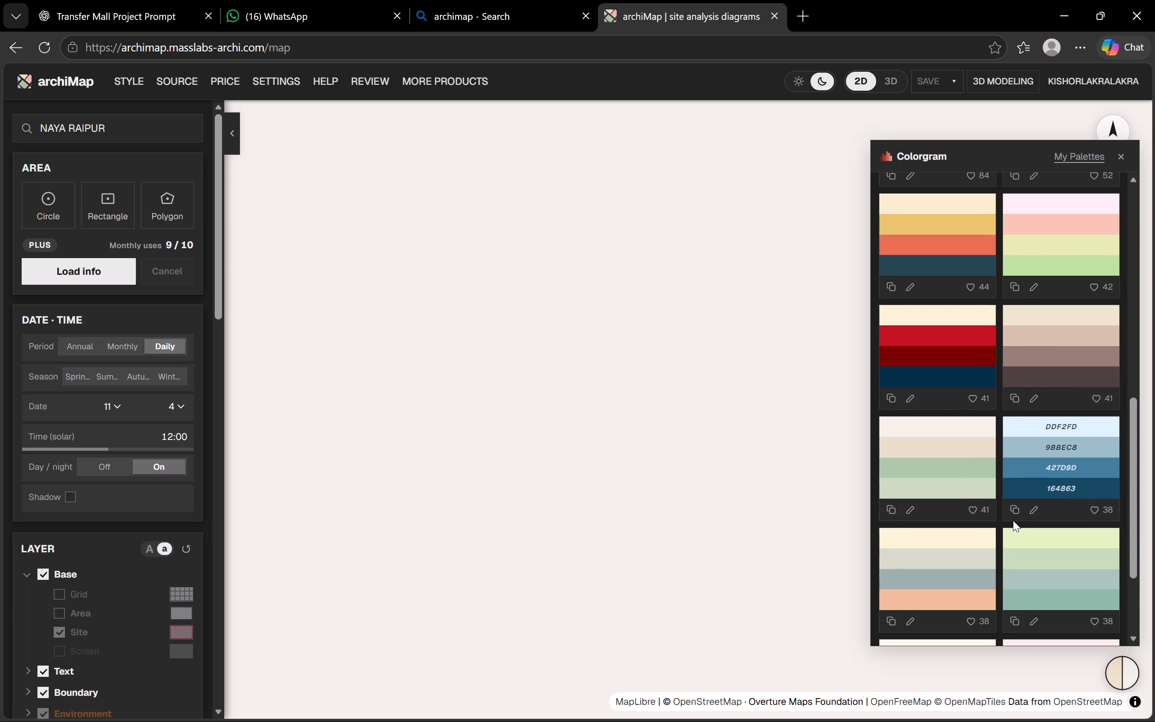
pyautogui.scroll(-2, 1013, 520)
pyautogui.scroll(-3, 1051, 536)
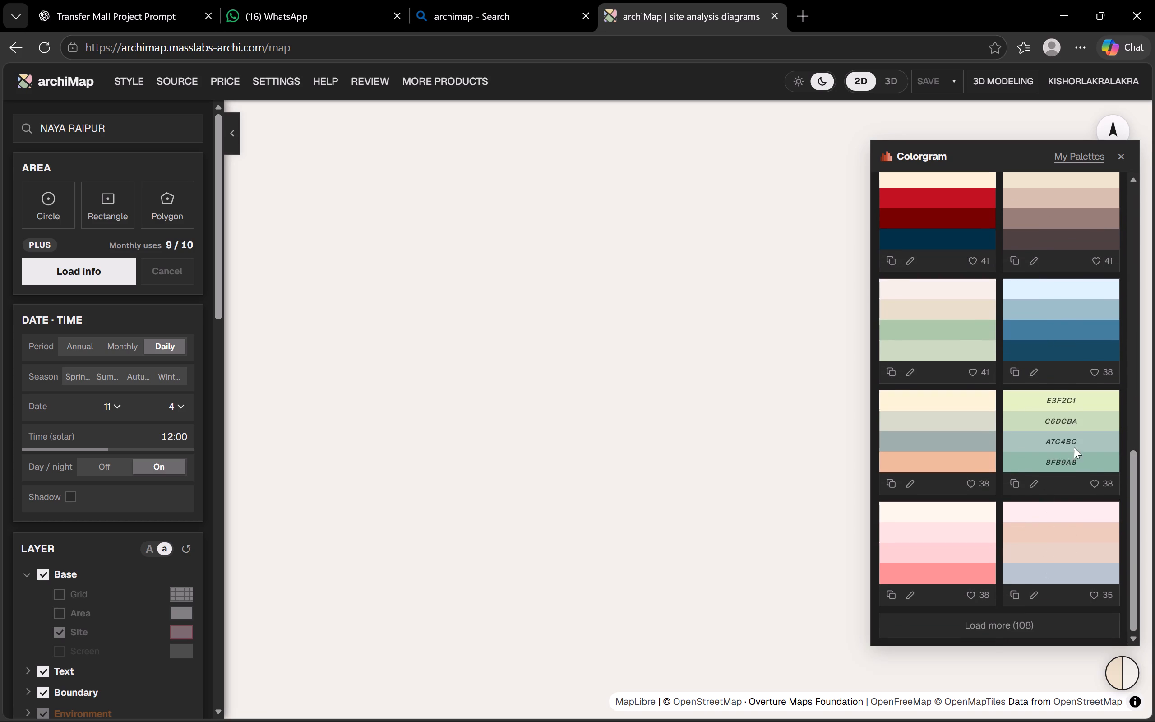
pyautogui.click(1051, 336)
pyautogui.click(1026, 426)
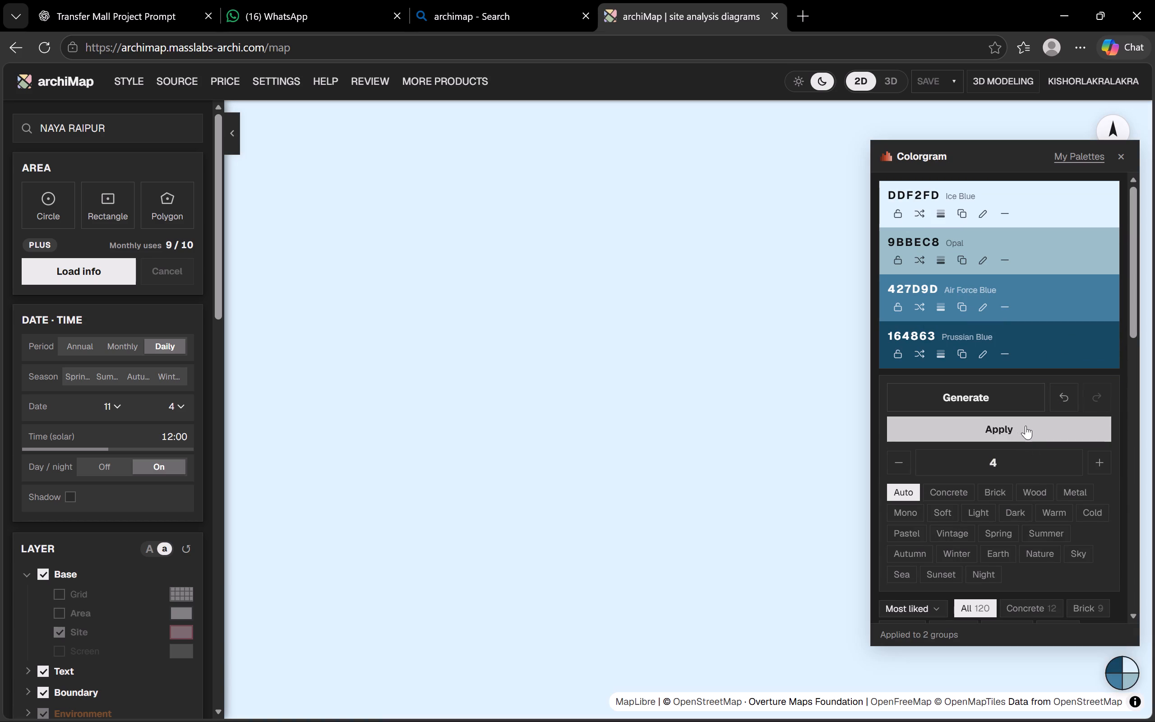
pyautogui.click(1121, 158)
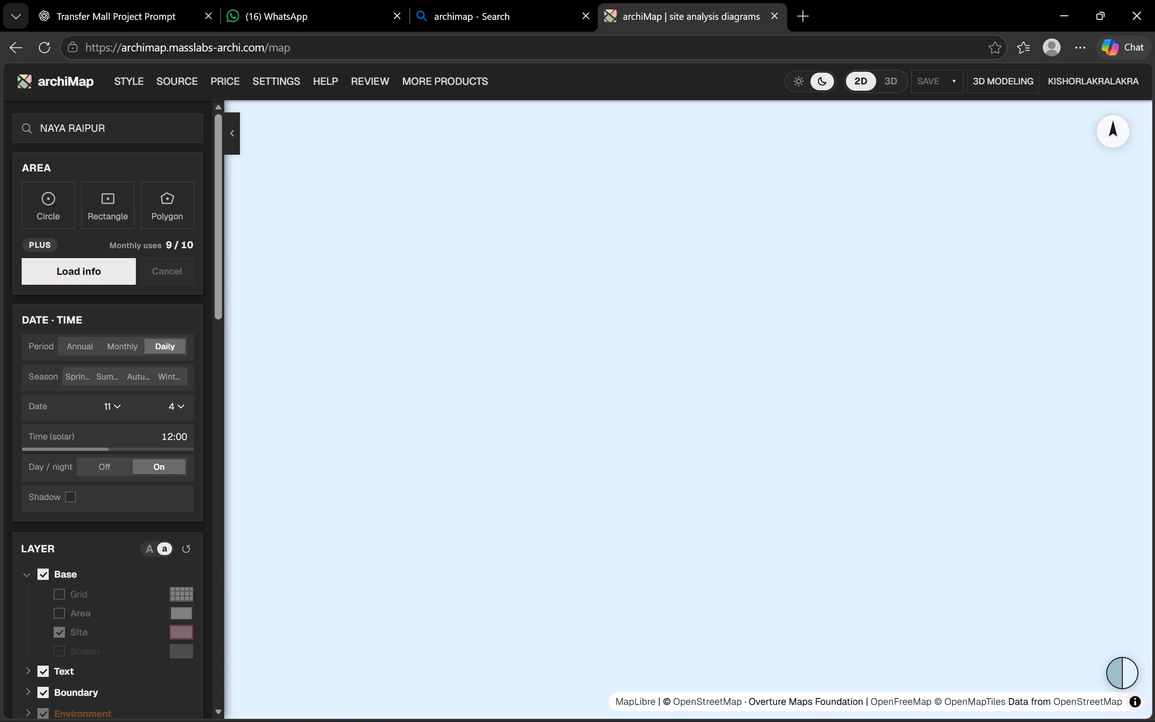
# Examine the archiMap layer list from Base through Water and Green down to Background.
pyautogui.scroll(-2, 67, 395)
pyautogui.scroll(2, 75, 387)
pyautogui.scroll(-3, 75, 387)
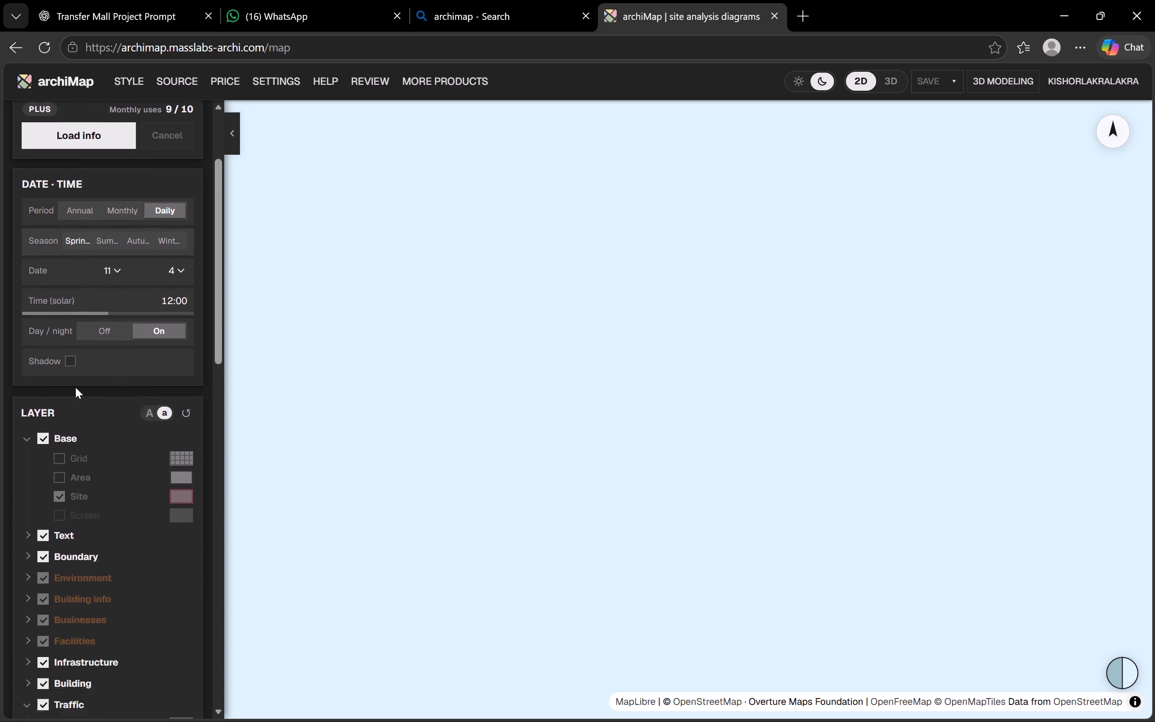
pyautogui.scroll(-18, 75, 387)
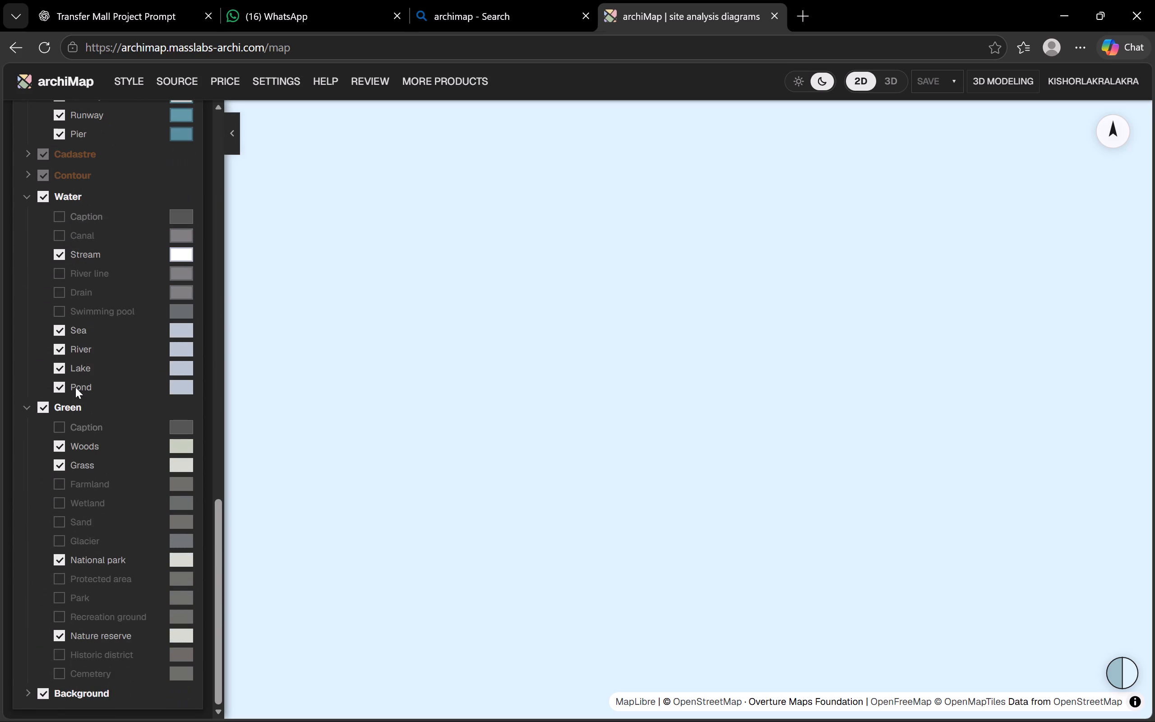
pyautogui.scroll(-2, 75, 387)
pyautogui.scroll(15, 75, 387)
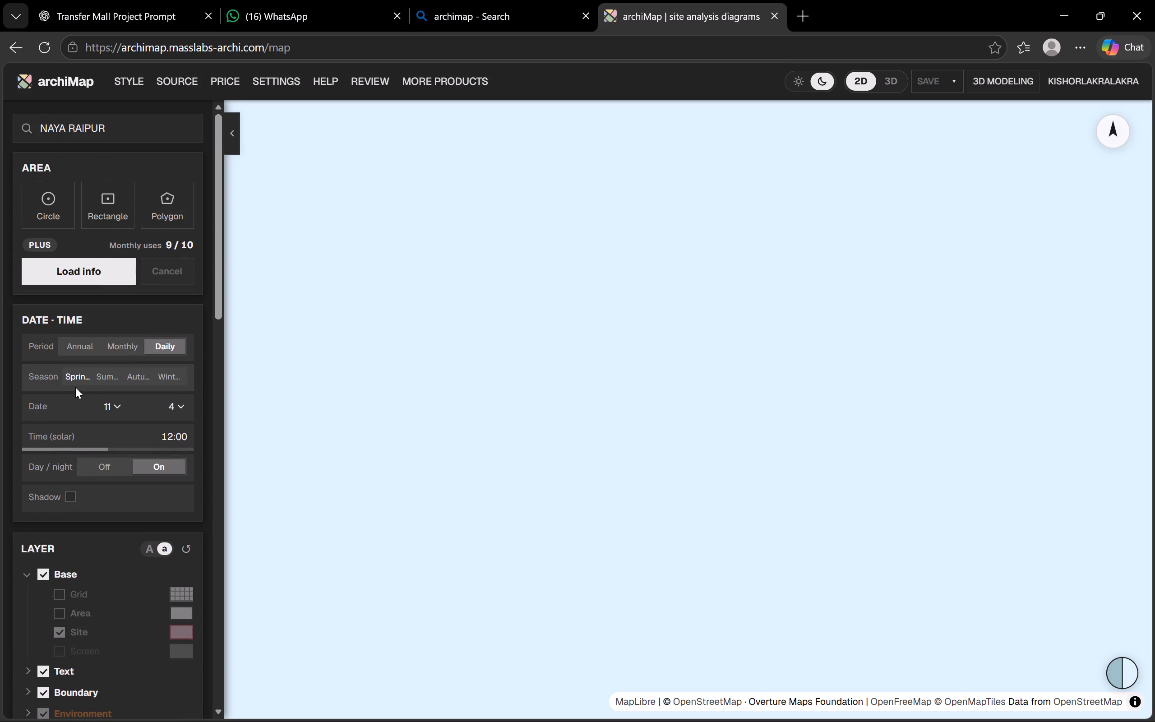
pyautogui.scroll(2, 75, 387)
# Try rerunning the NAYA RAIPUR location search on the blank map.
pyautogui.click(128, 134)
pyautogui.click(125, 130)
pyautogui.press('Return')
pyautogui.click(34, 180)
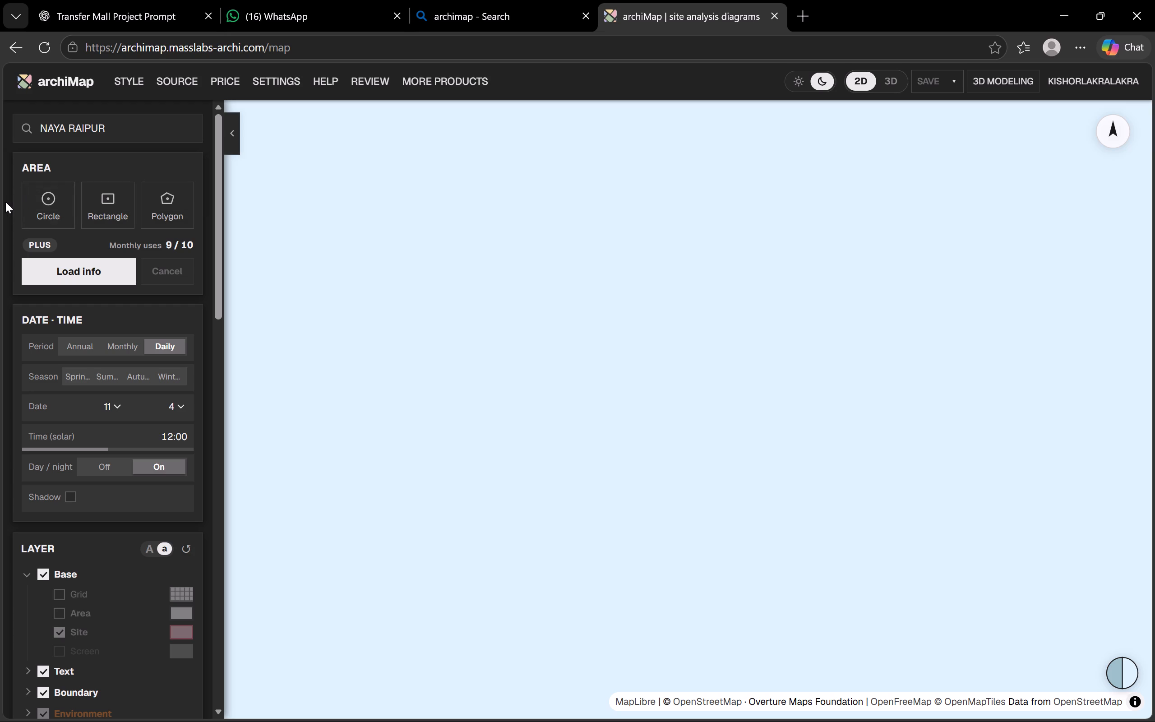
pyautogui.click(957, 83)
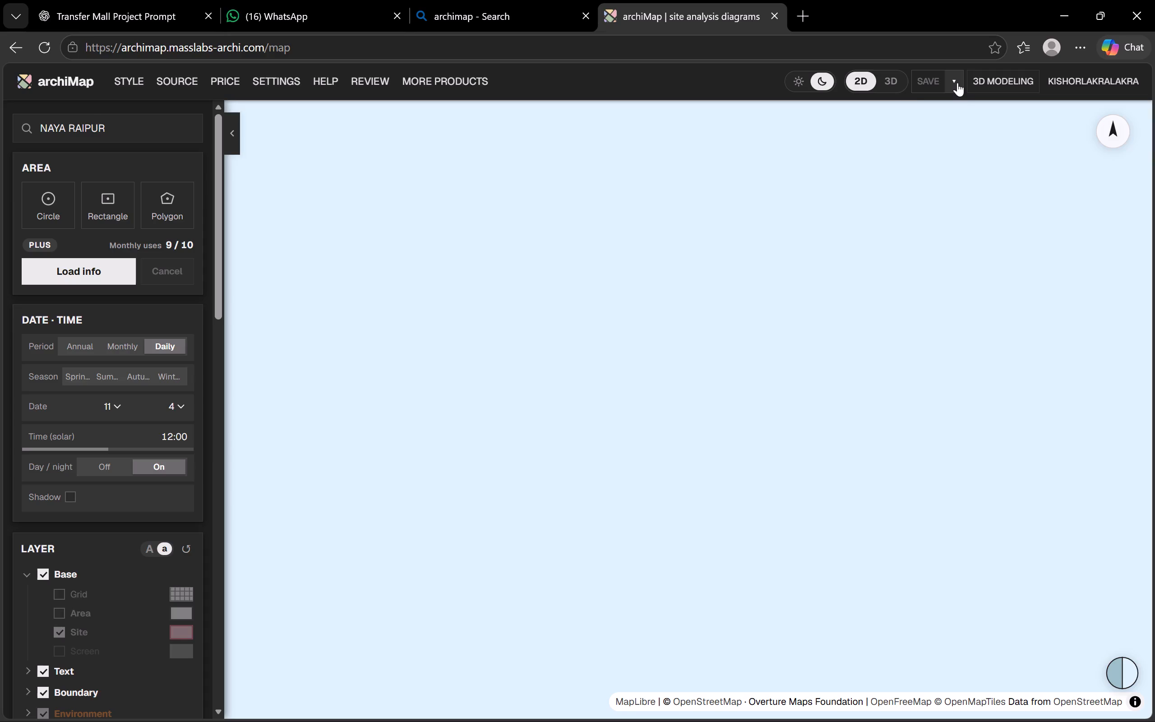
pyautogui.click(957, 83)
# Open the account details and review the archiMap plan limits on the MassLabs account page, dismissing the notice, before returning to the map.
pyautogui.click(1078, 88)
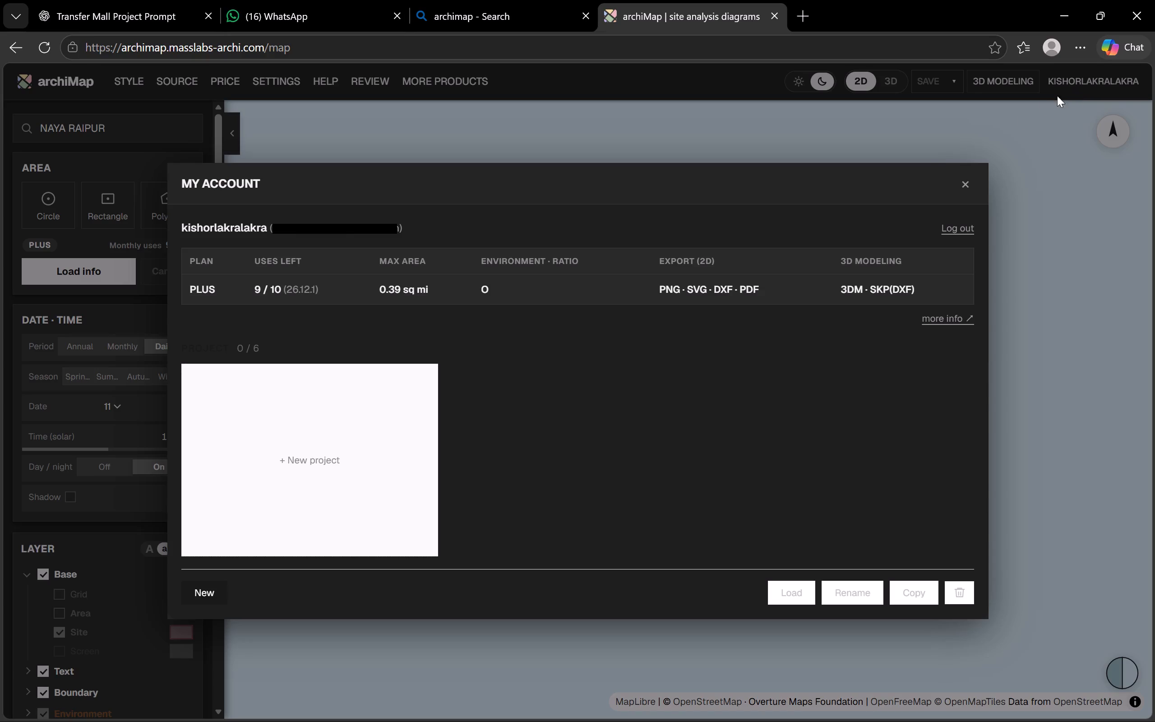
pyautogui.click(509, 284)
pyautogui.click(232, 288)
pyautogui.doubleClick(231, 288)
pyautogui.click(941, 321)
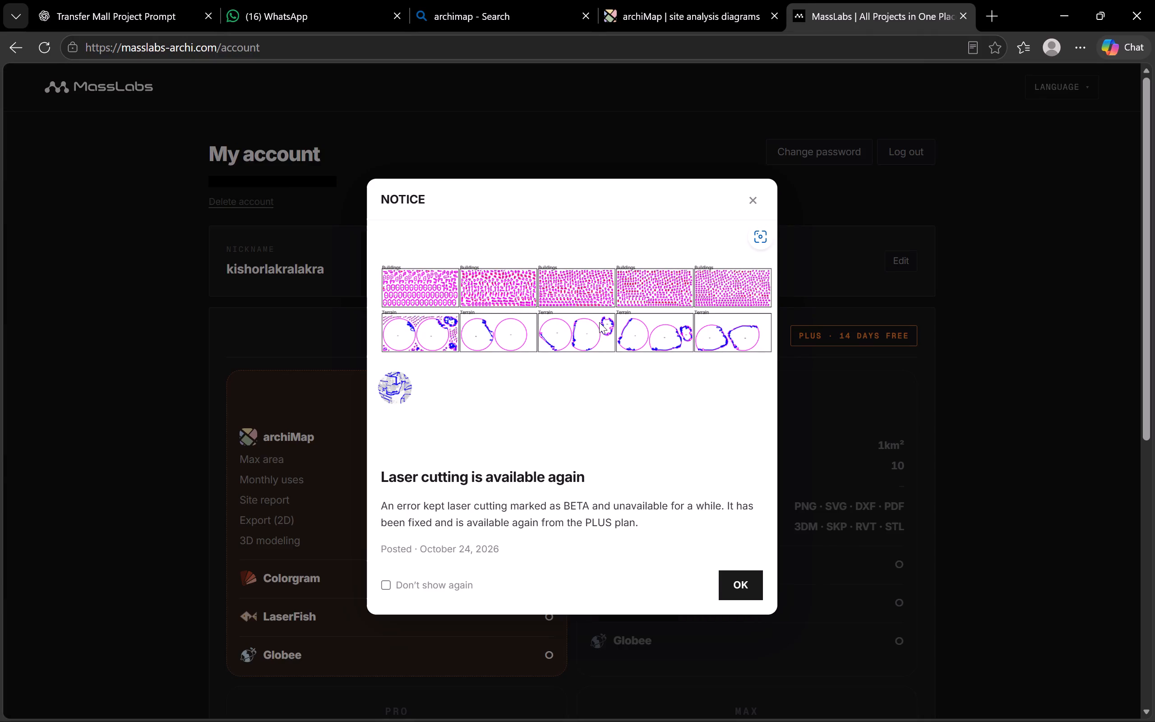
pyautogui.click(743, 199)
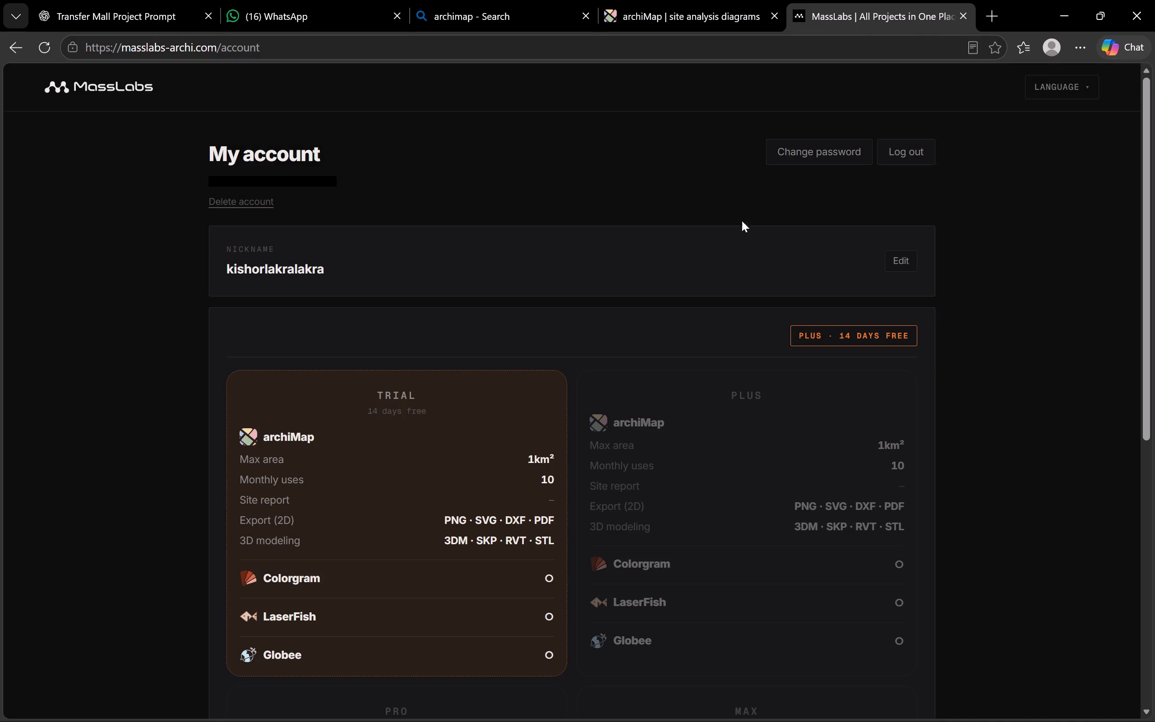
pyautogui.scroll(-4, 579, 310)
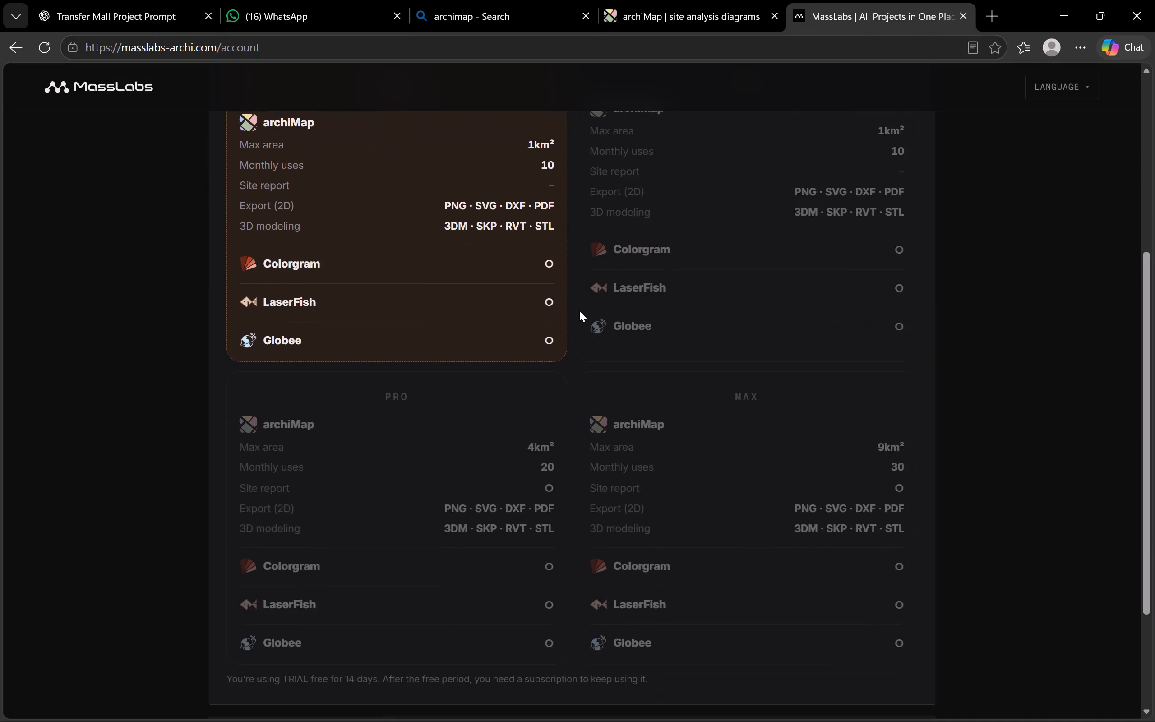
pyautogui.scroll(-2, 579, 310)
pyautogui.scroll(6, 579, 310)
pyautogui.scroll(-6, 579, 310)
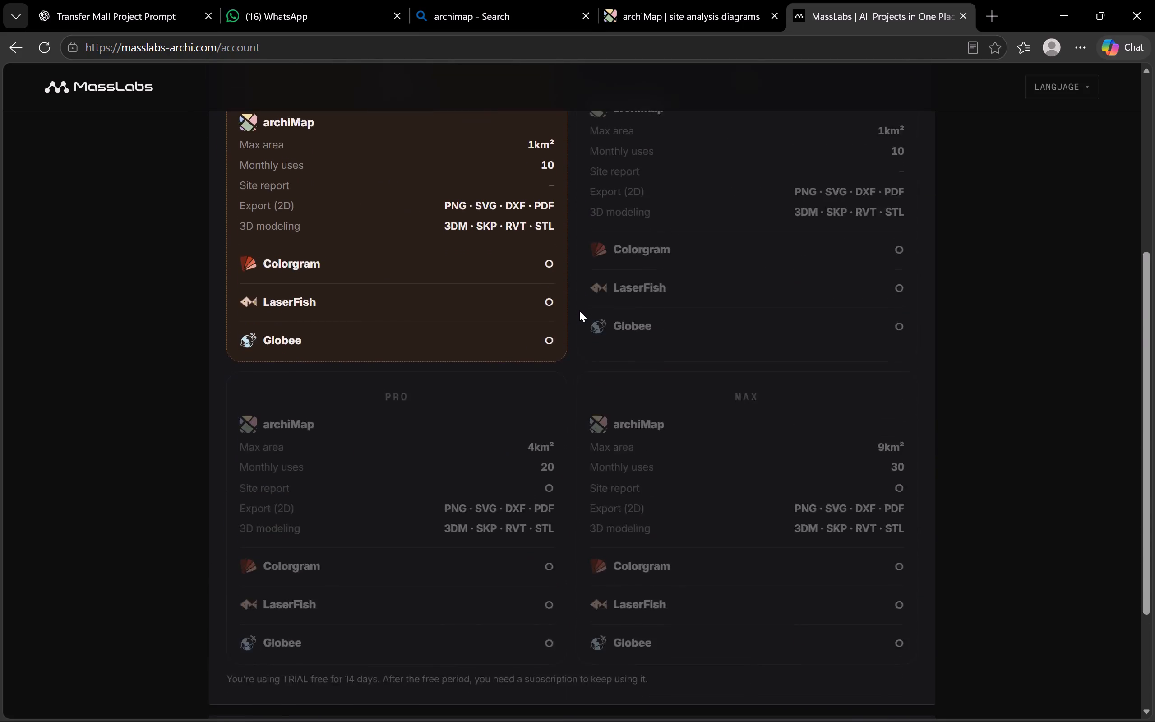
pyautogui.scroll(-2, 579, 310)
pyautogui.scroll(8, 579, 310)
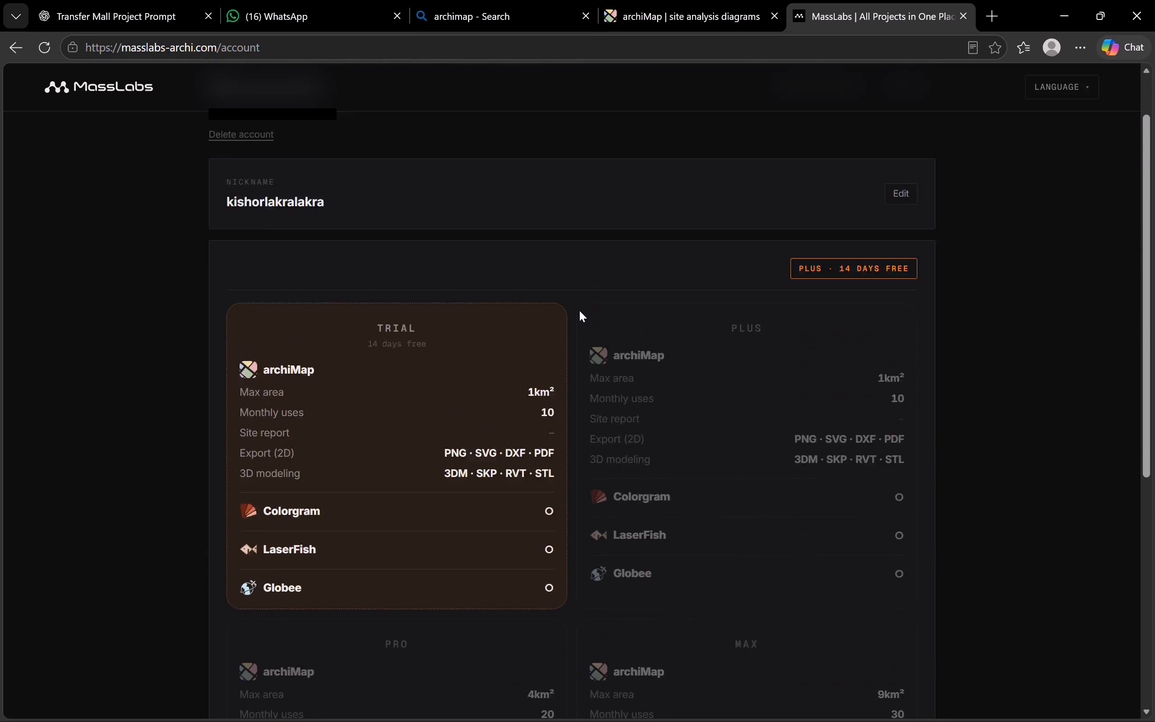
pyautogui.scroll(3, 579, 310)
pyautogui.click(13, 46)
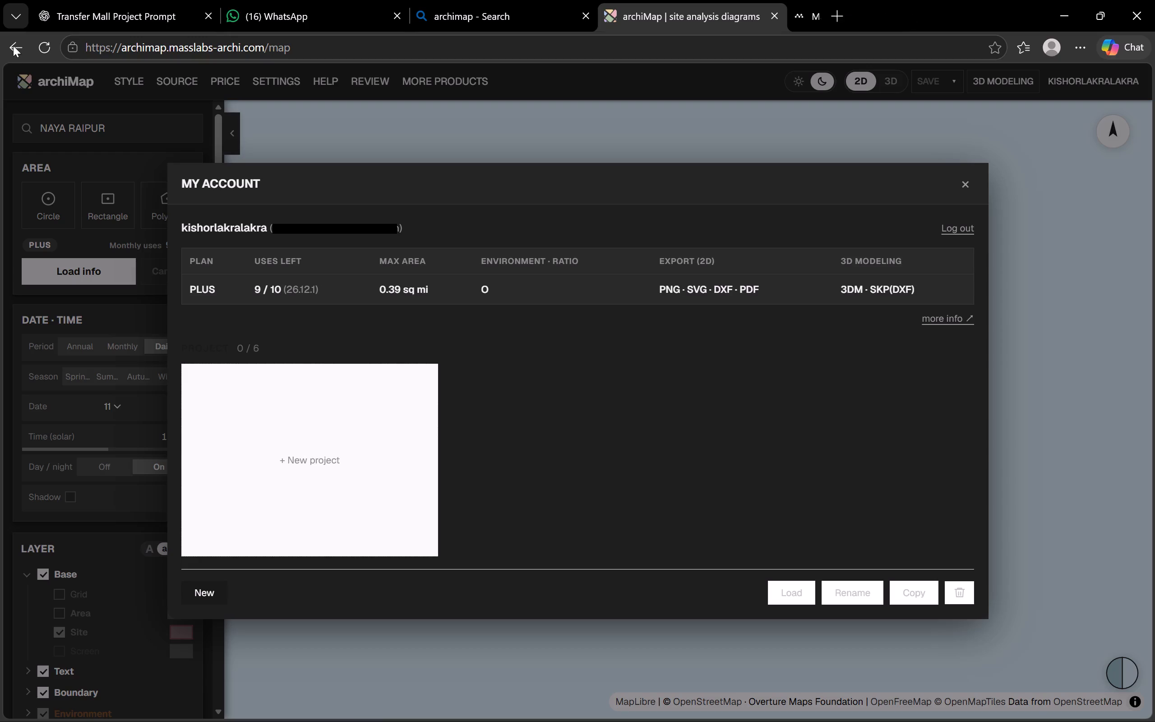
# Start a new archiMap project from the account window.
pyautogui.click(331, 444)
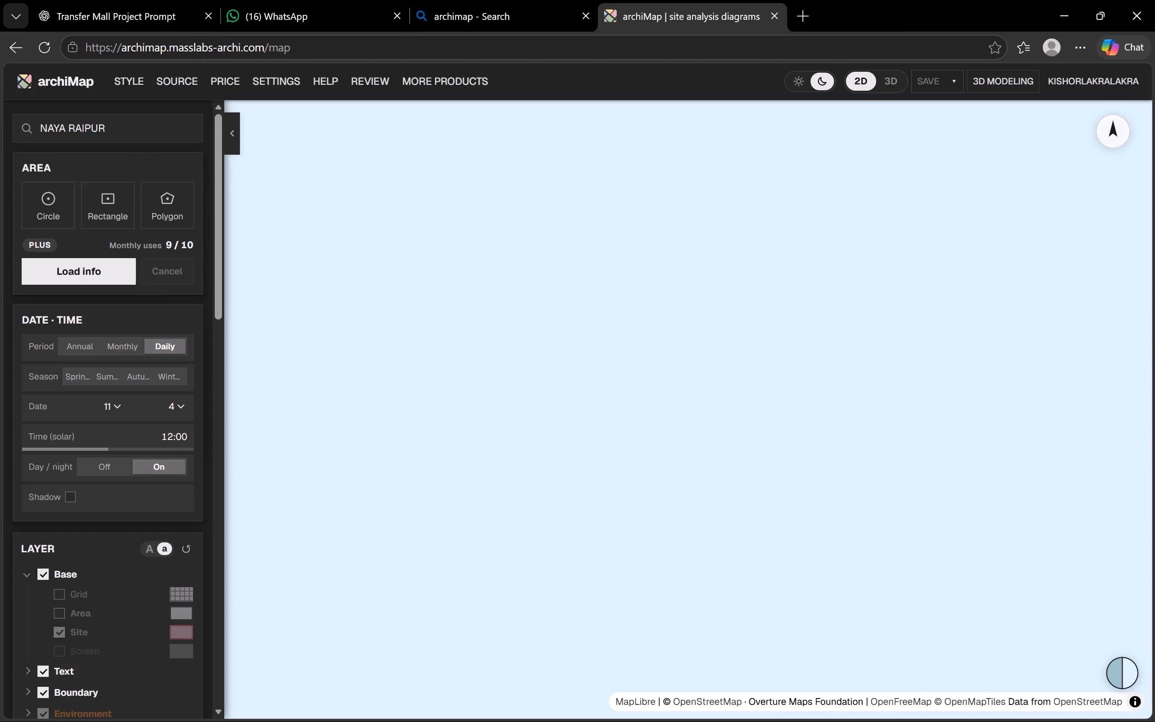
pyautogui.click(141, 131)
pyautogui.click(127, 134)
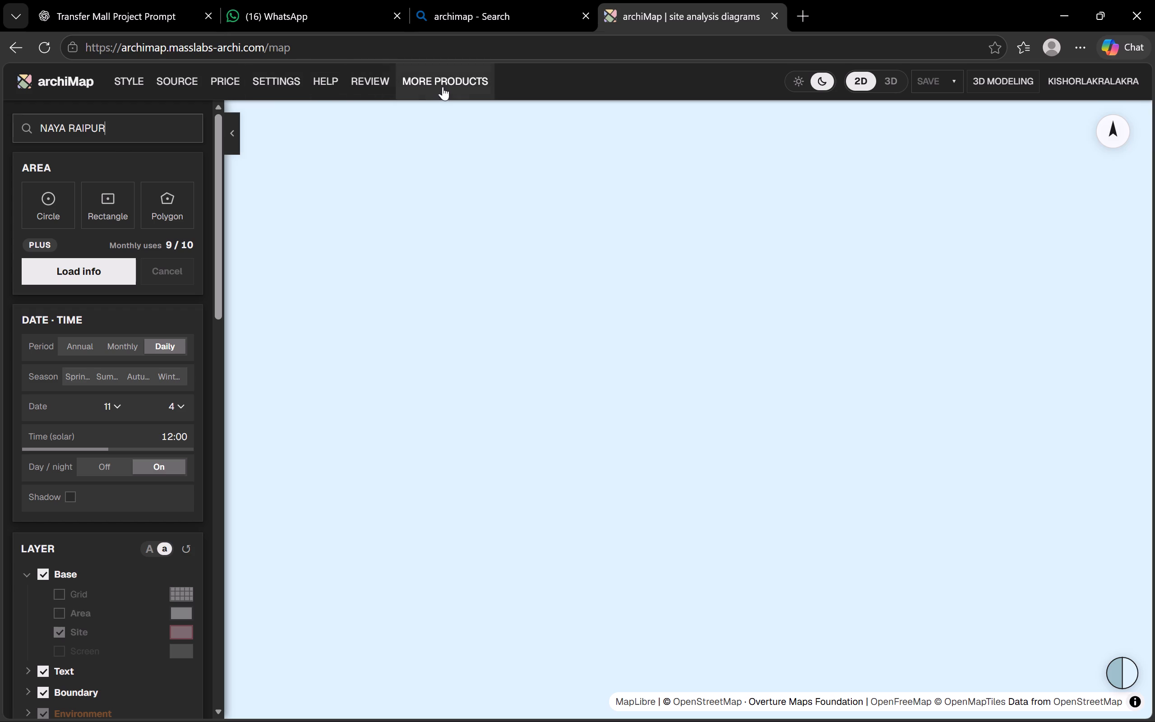
# Reload the archiMap page and start a new project.
pyautogui.click(51, 48)
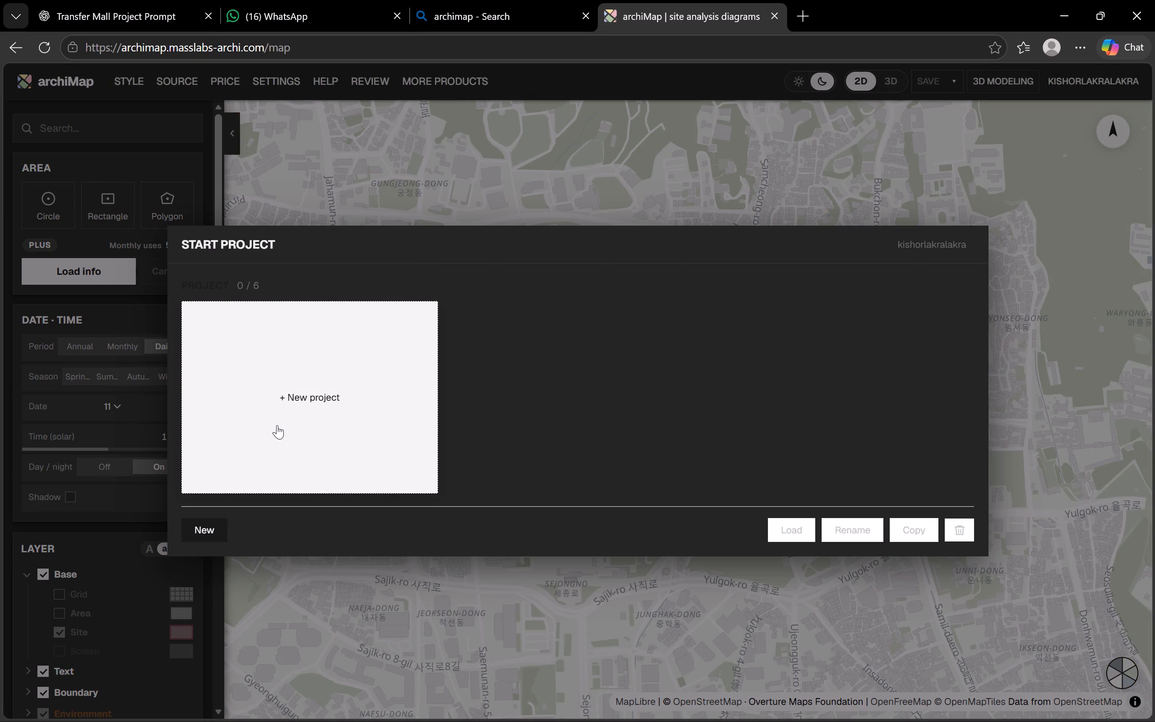
pyautogui.click(286, 410)
# Search archiMap for NAYA RAIPUR and go to the Nava Raipur, Arang Tahsil, Raipur, Chhattisgarh location.
pyautogui.click(96, 135)
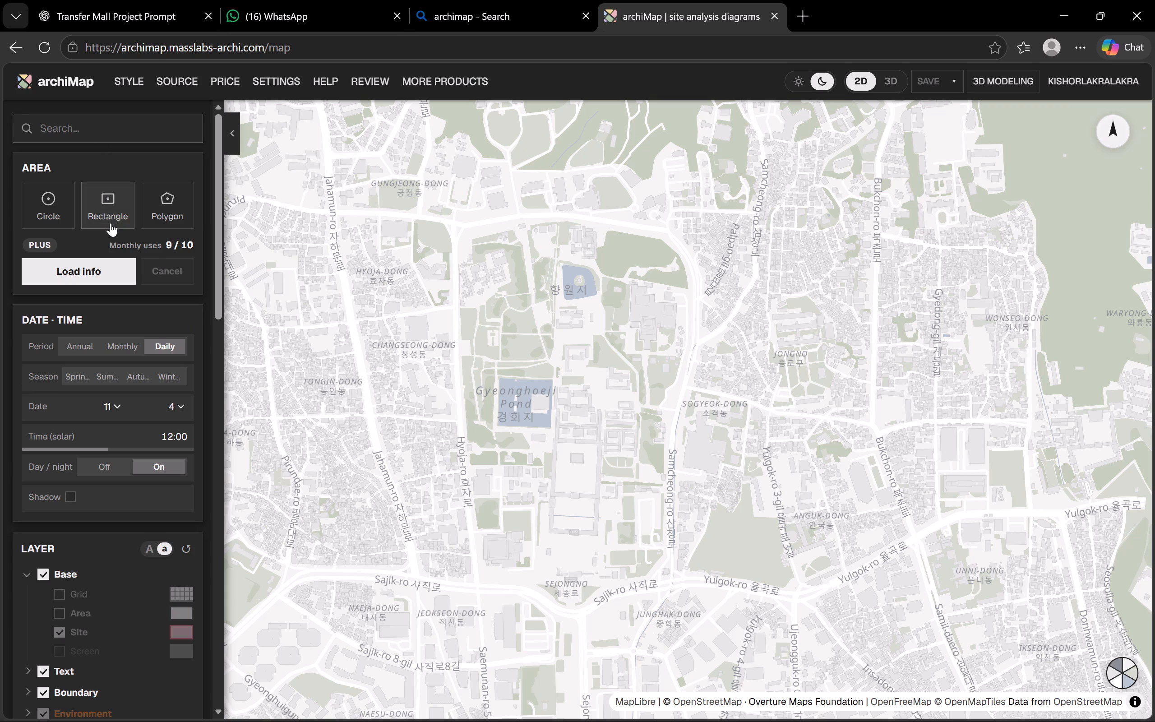
pyautogui.write('NAYA')
pyautogui.press('space')
pyautogui.write('RA')
pyautogui.write('IPUR')
pyautogui.press('Return')
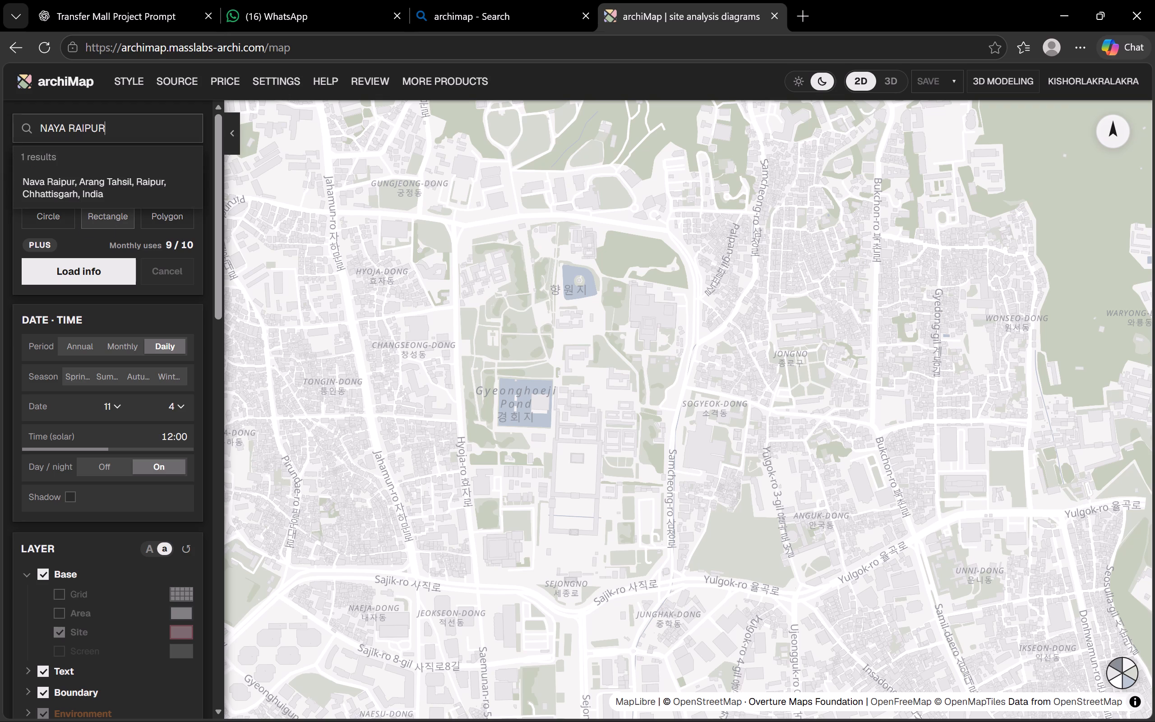
pyautogui.click(69, 181)
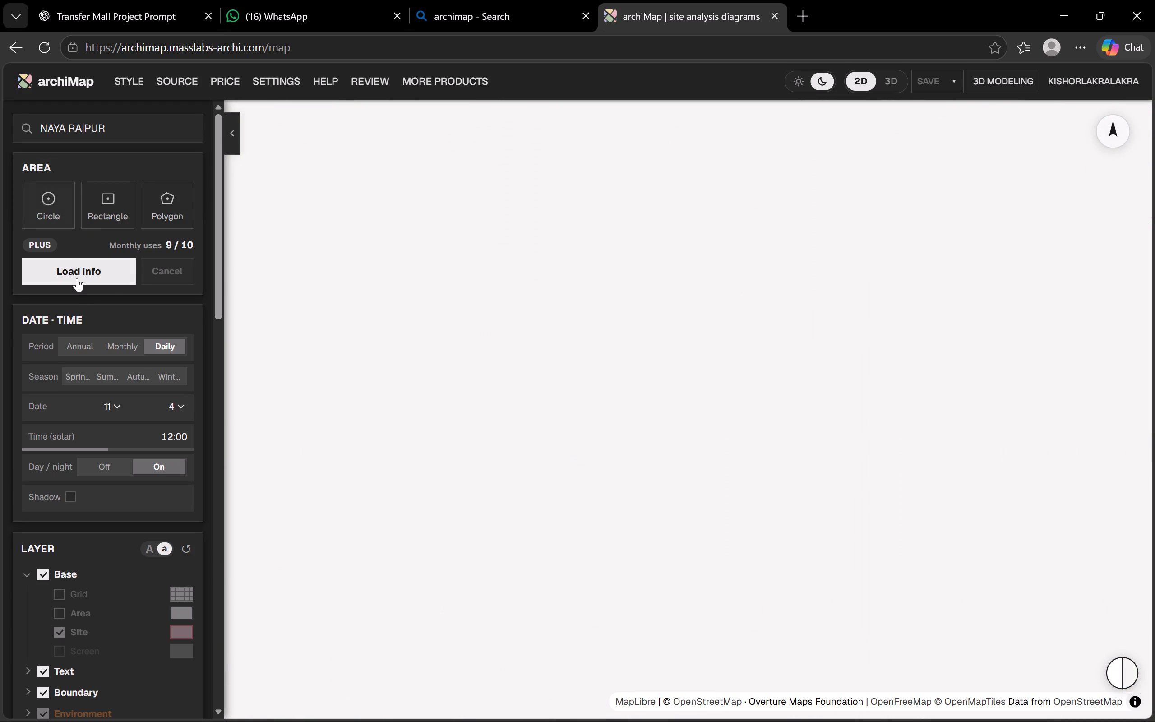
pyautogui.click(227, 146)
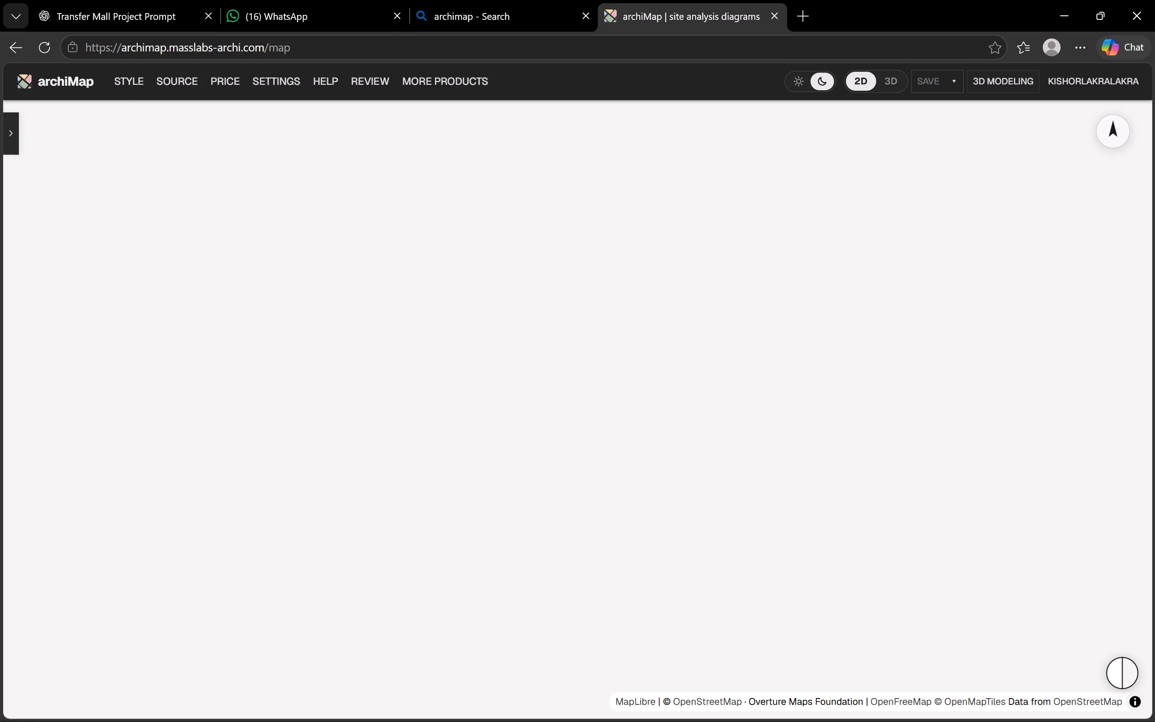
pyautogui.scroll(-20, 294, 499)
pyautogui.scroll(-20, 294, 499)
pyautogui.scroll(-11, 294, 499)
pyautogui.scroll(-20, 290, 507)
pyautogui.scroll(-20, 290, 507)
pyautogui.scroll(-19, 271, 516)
# Open the previously downloaded context analysis report archiMap_env_20261104_0006.pdf from the browser's download history.
pyautogui.click(1081, 52)
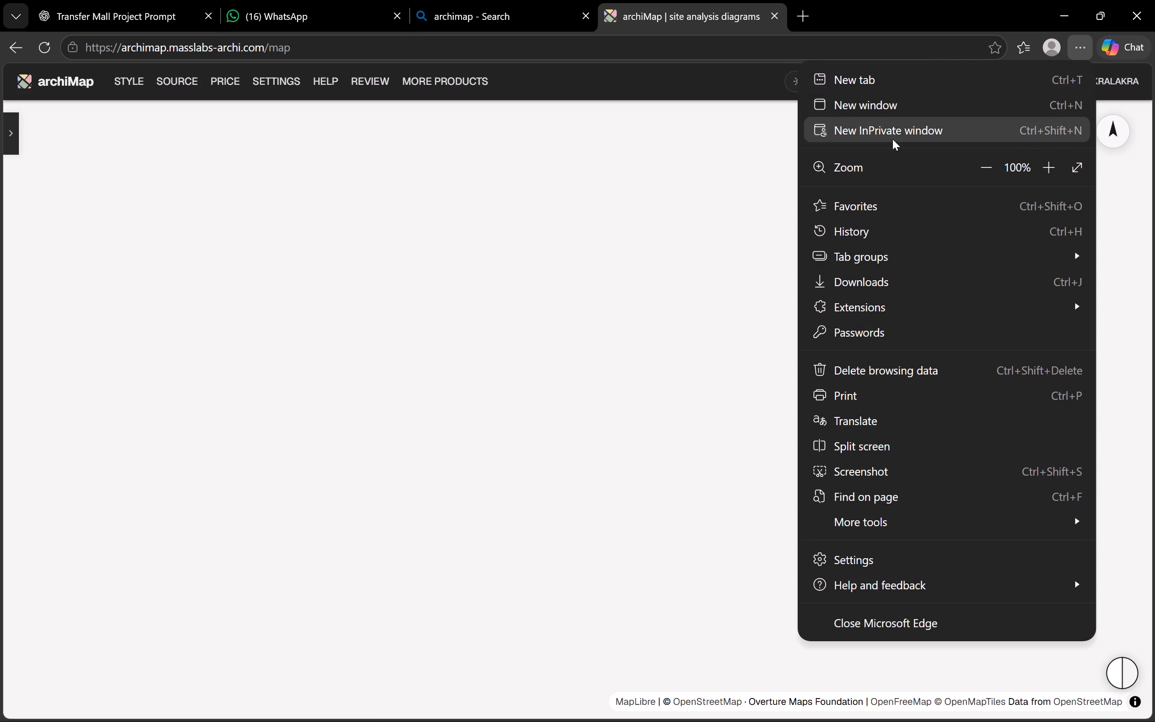
pyautogui.click(879, 284)
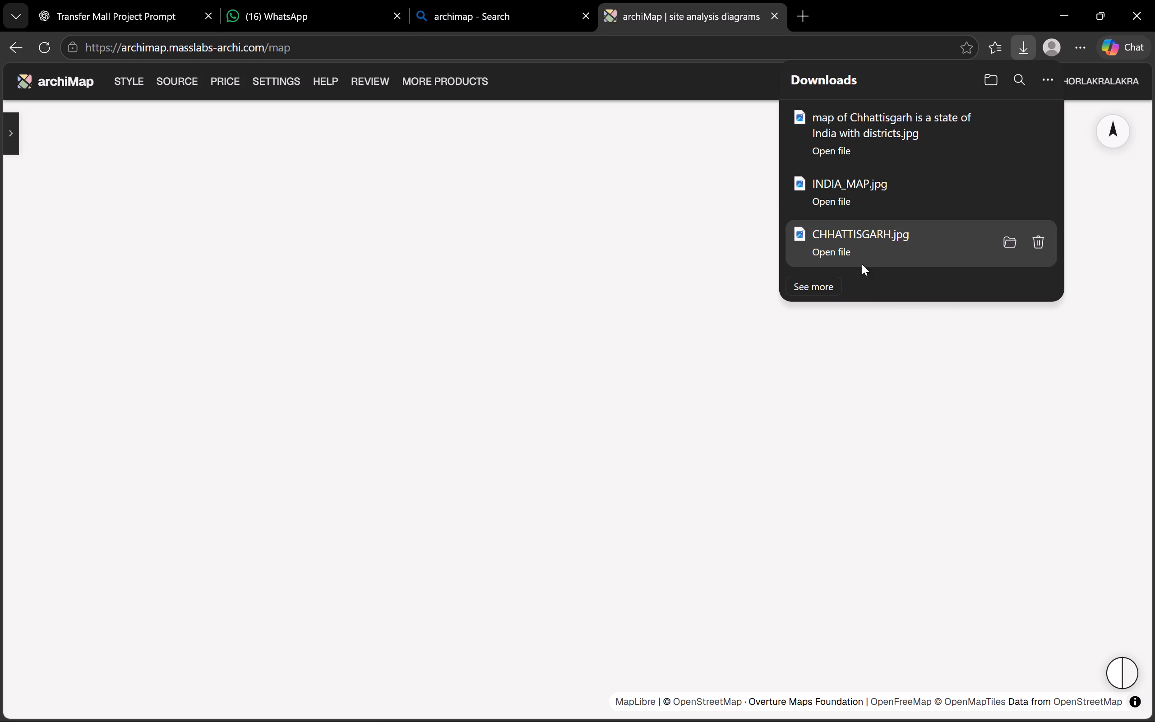
pyautogui.click(848, 282)
pyautogui.click(822, 283)
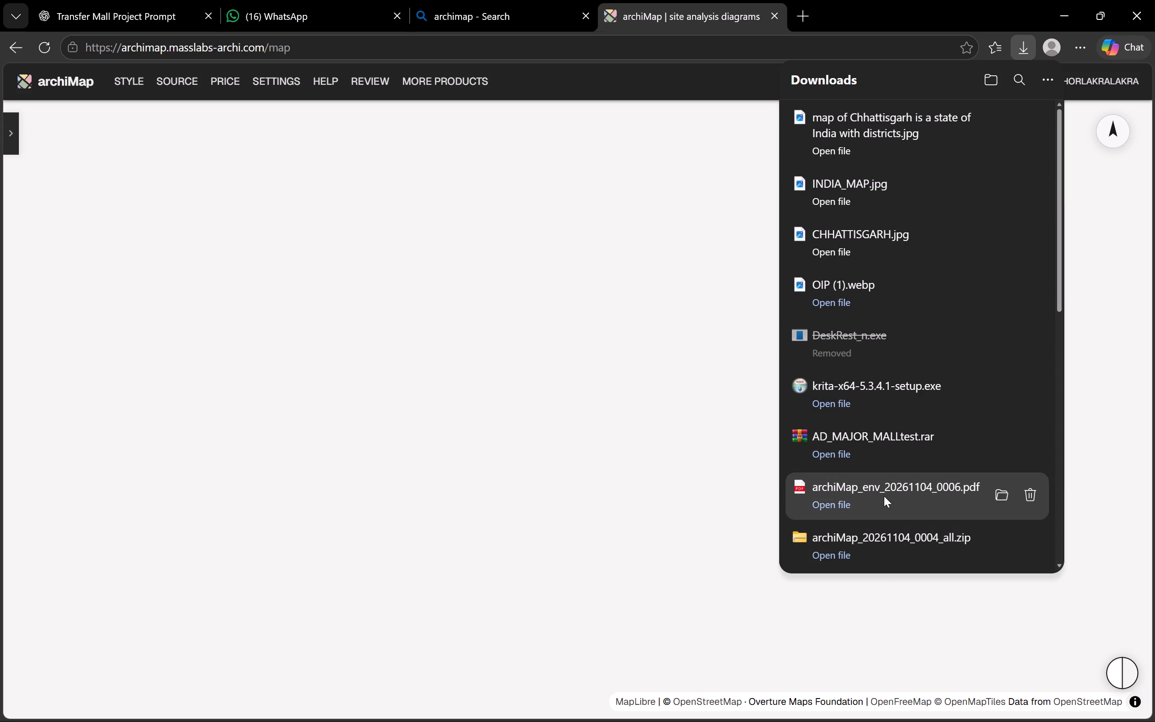
pyautogui.click(871, 483)
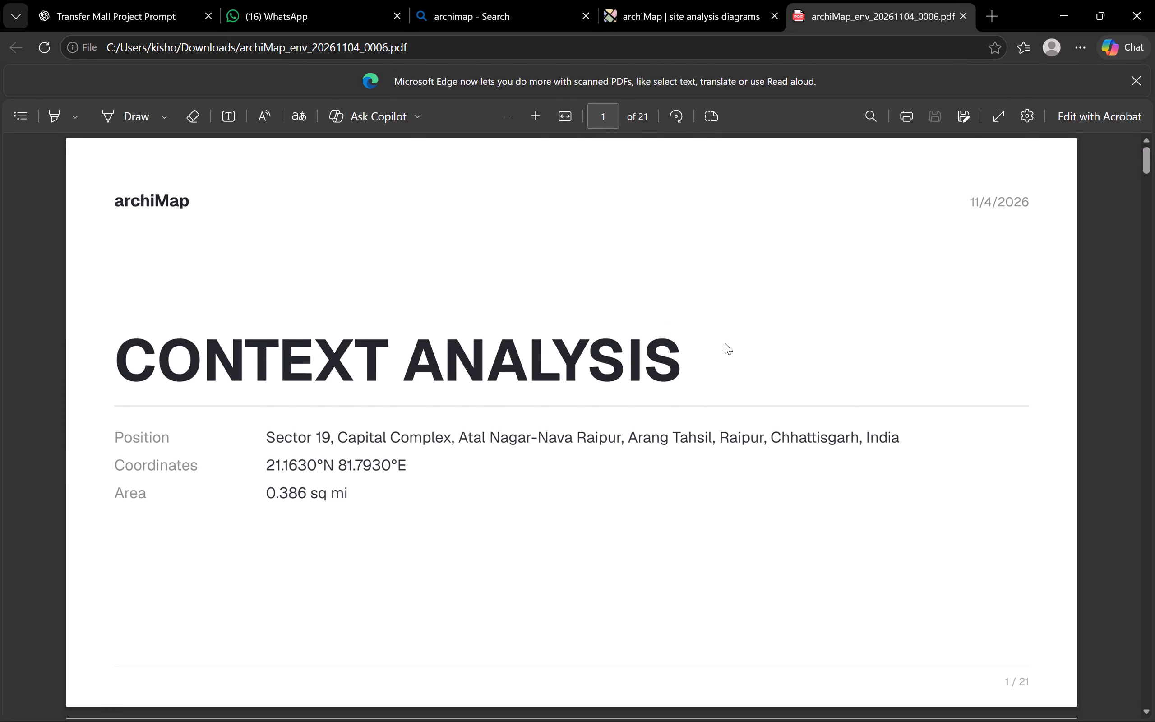
# Look through the context analysis report from the cover through the coordinates, transit access and temperature pages for usable map material.
pyautogui.scroll(-10, 554, 473)
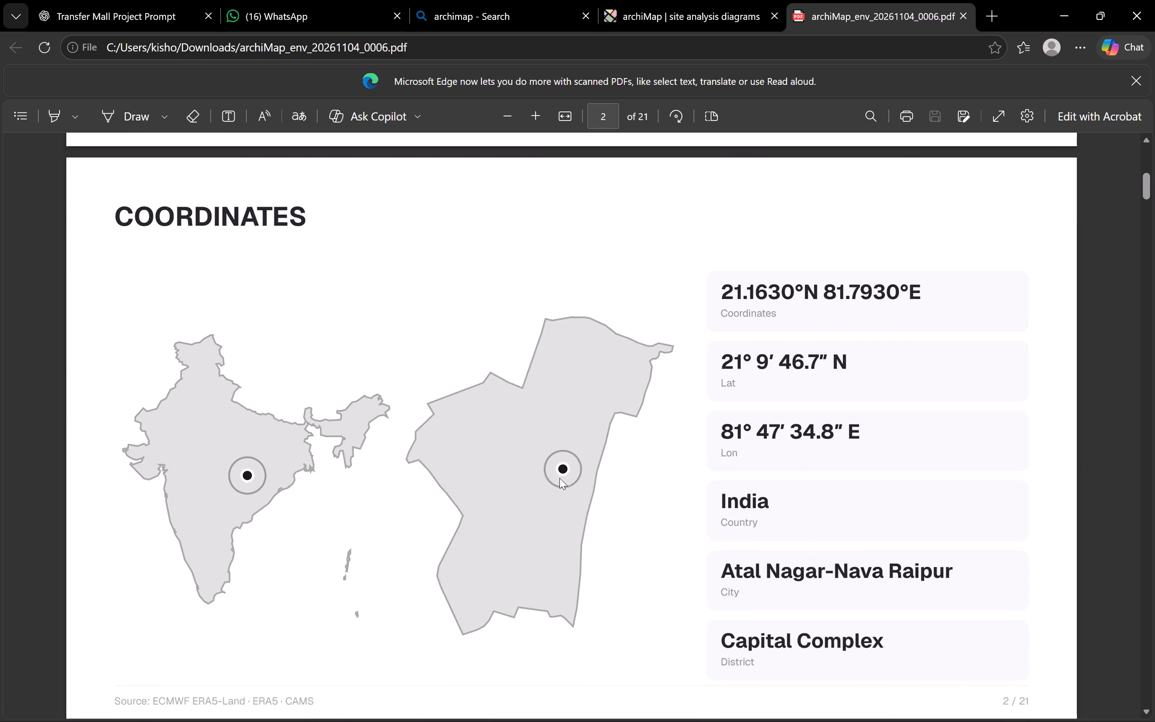
pyautogui.scroll(-10, 560, 477)
pyautogui.scroll(2, 560, 476)
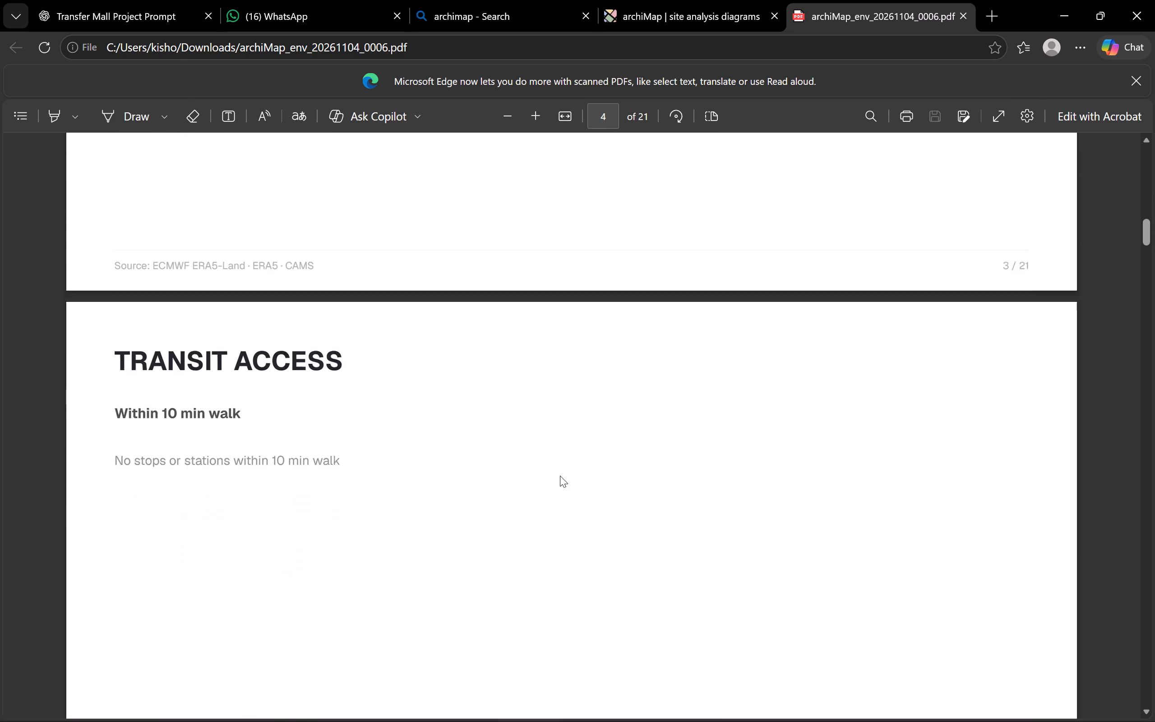
pyautogui.scroll(-15, 560, 476)
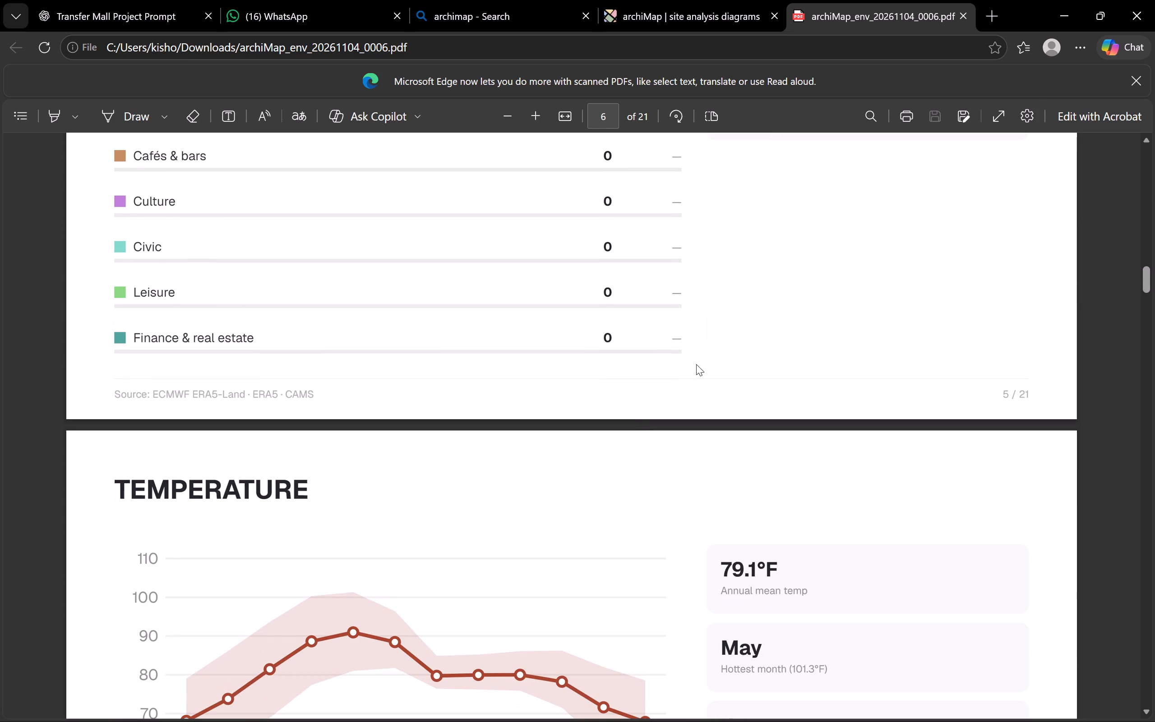
pyautogui.scroll(-3, 674, 384)
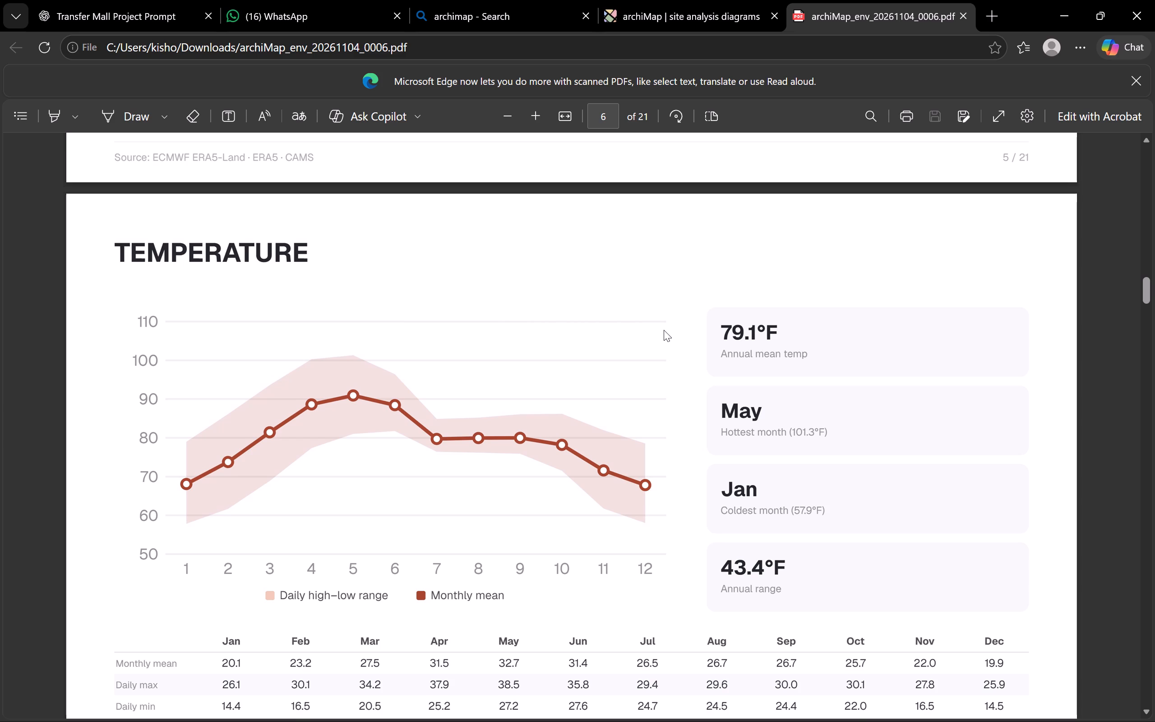
pyautogui.scroll(-2, 664, 330)
pyautogui.scroll(2, 663, 331)
pyautogui.click(554, 342)
pyautogui.scroll(-2, 573, 354)
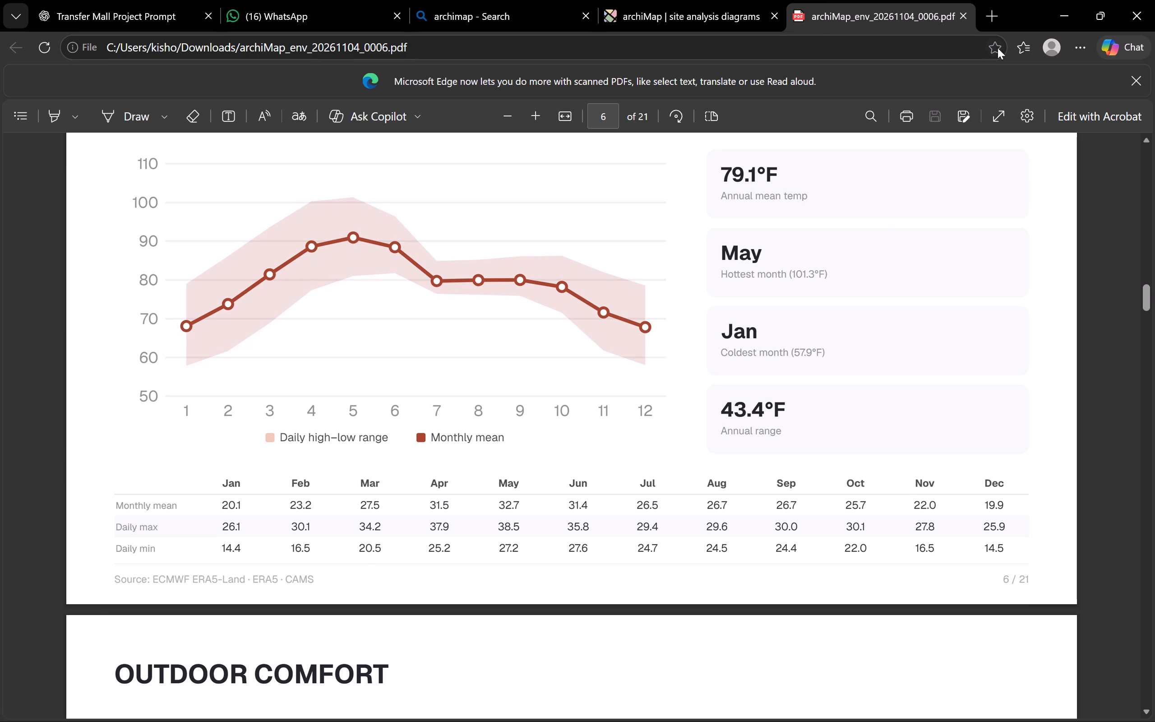
# Open the downloaded archive archiMap_20261104_0004_all.zip from the download history in File Explorer, just this once.
pyautogui.click(1075, 46)
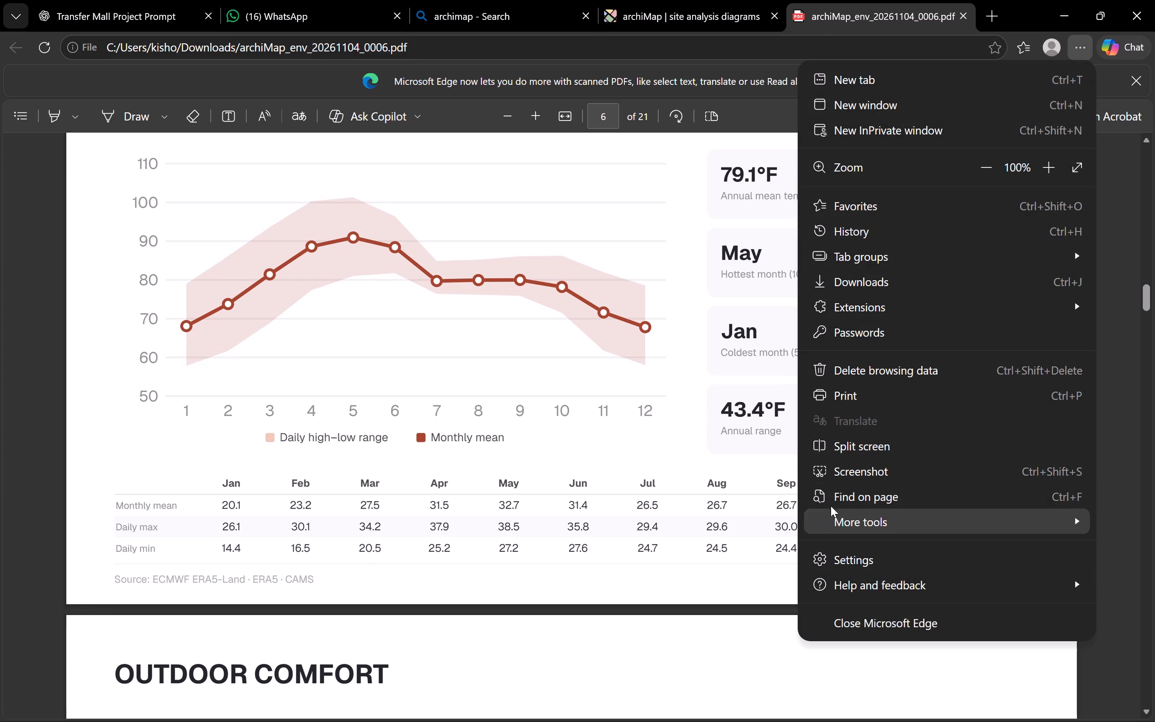
pyautogui.click(881, 278)
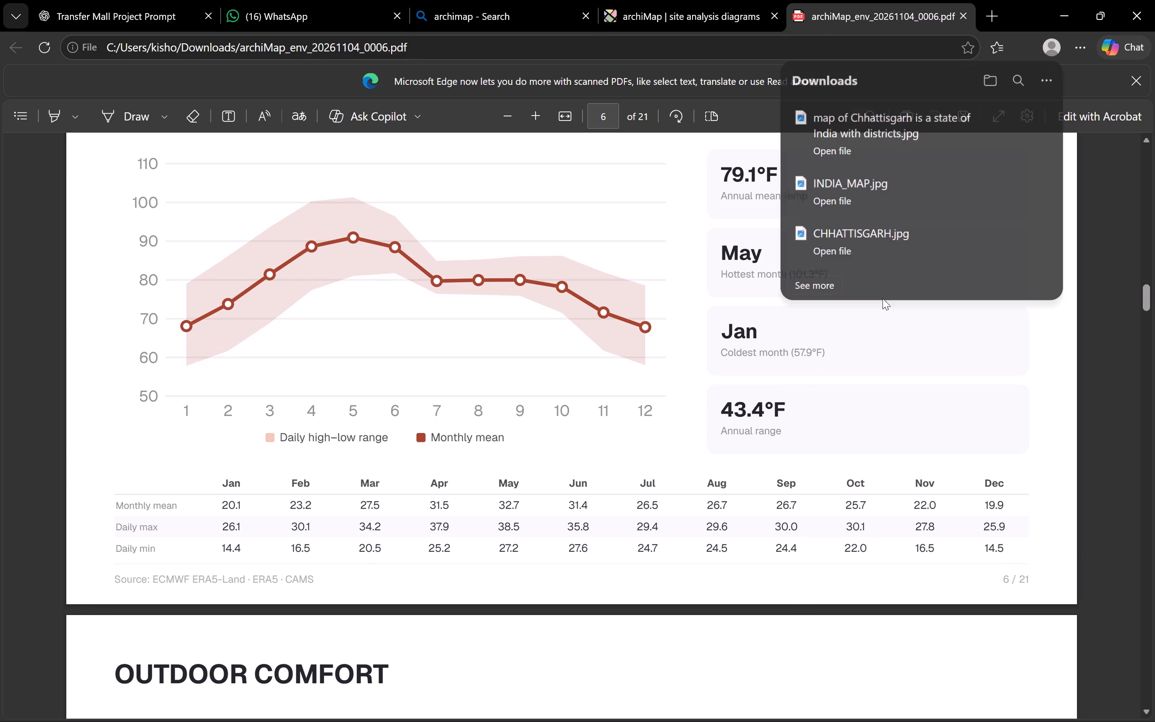
pyautogui.click(862, 286)
pyautogui.click(827, 287)
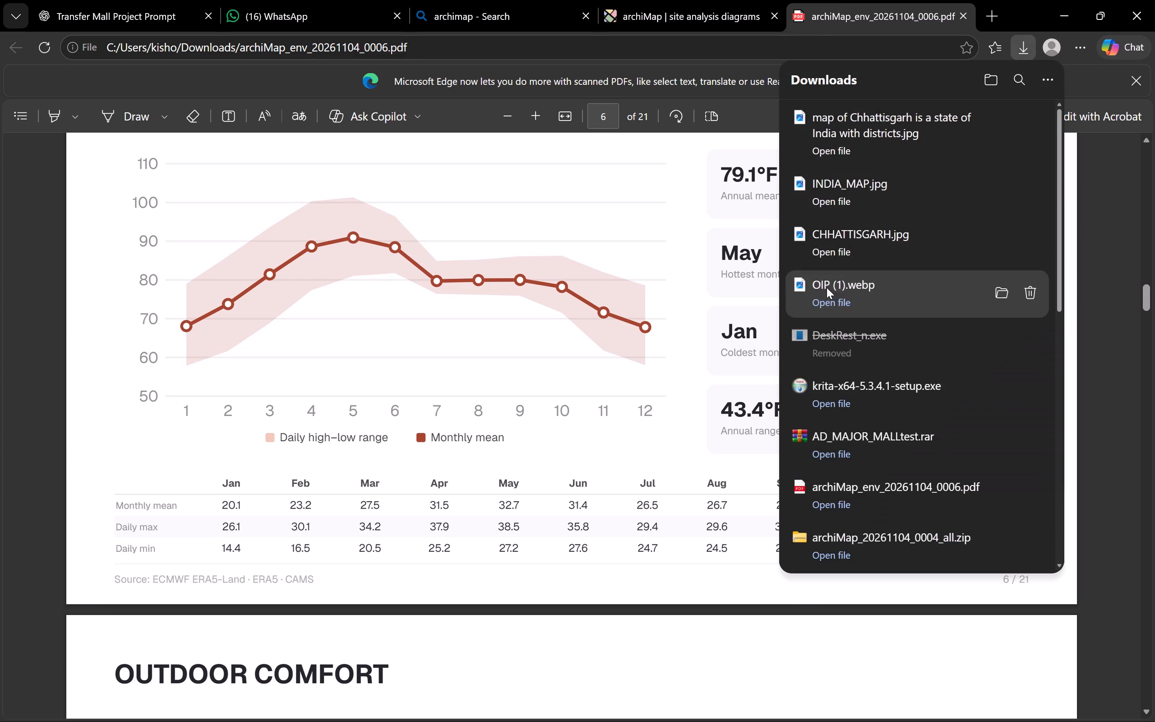
pyautogui.scroll(-3, 933, 343)
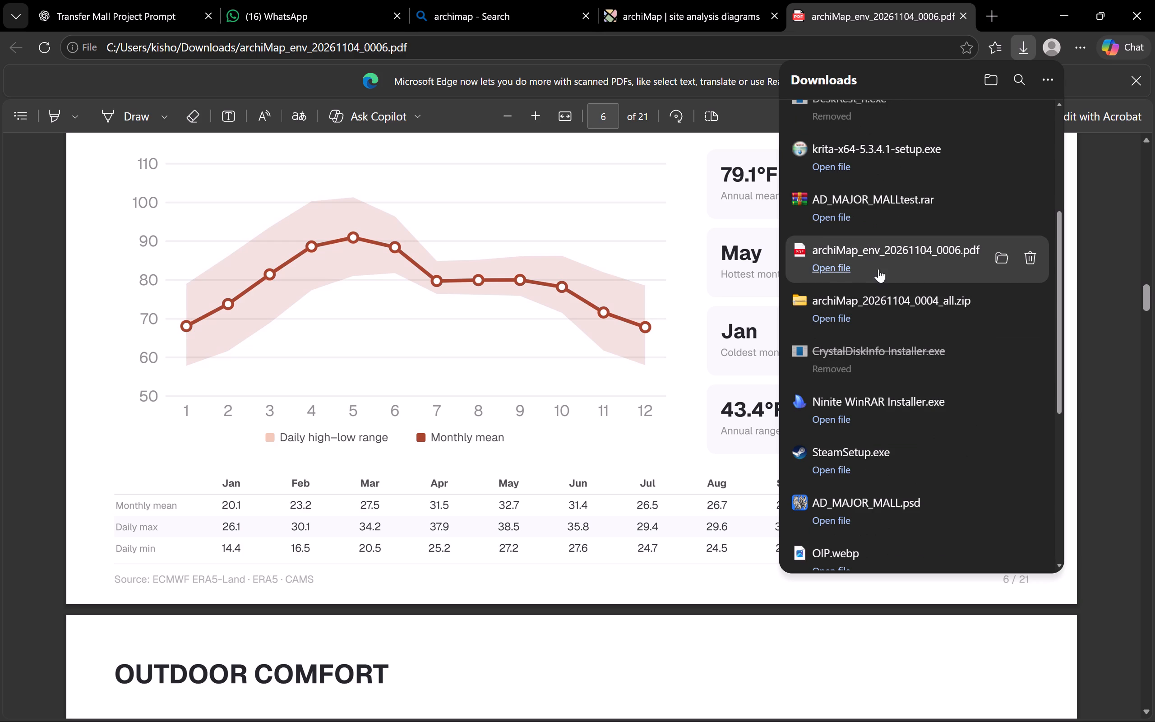
pyautogui.click(883, 297)
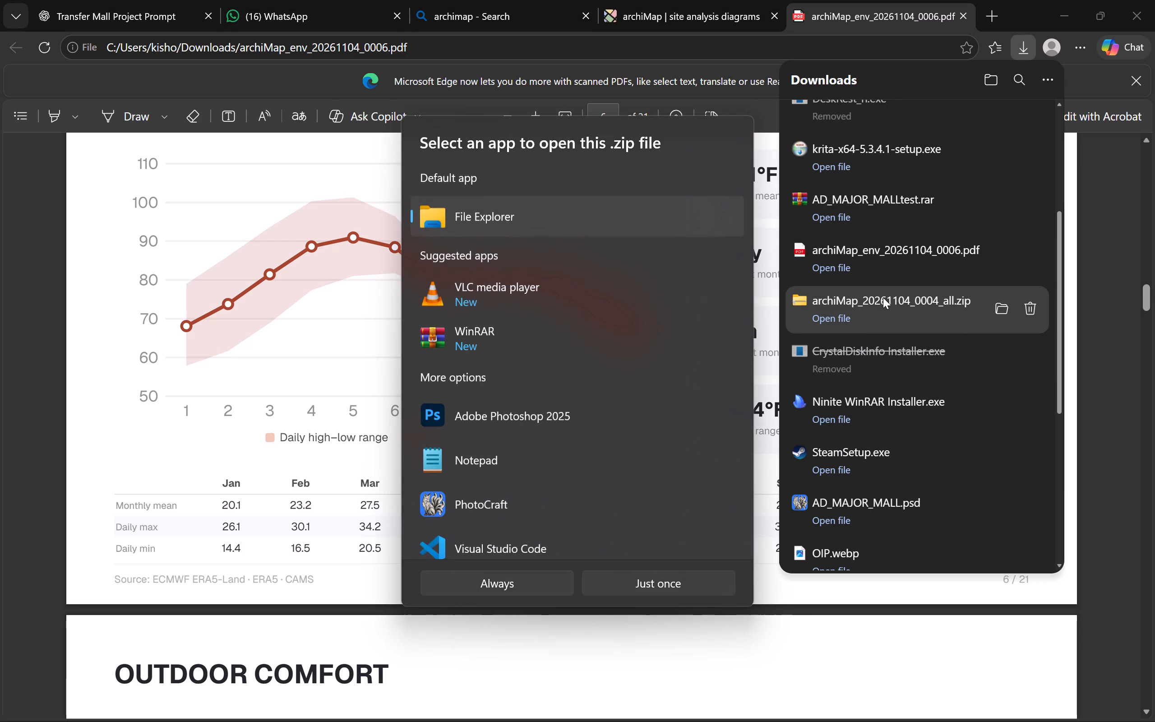
pyautogui.click(626, 584)
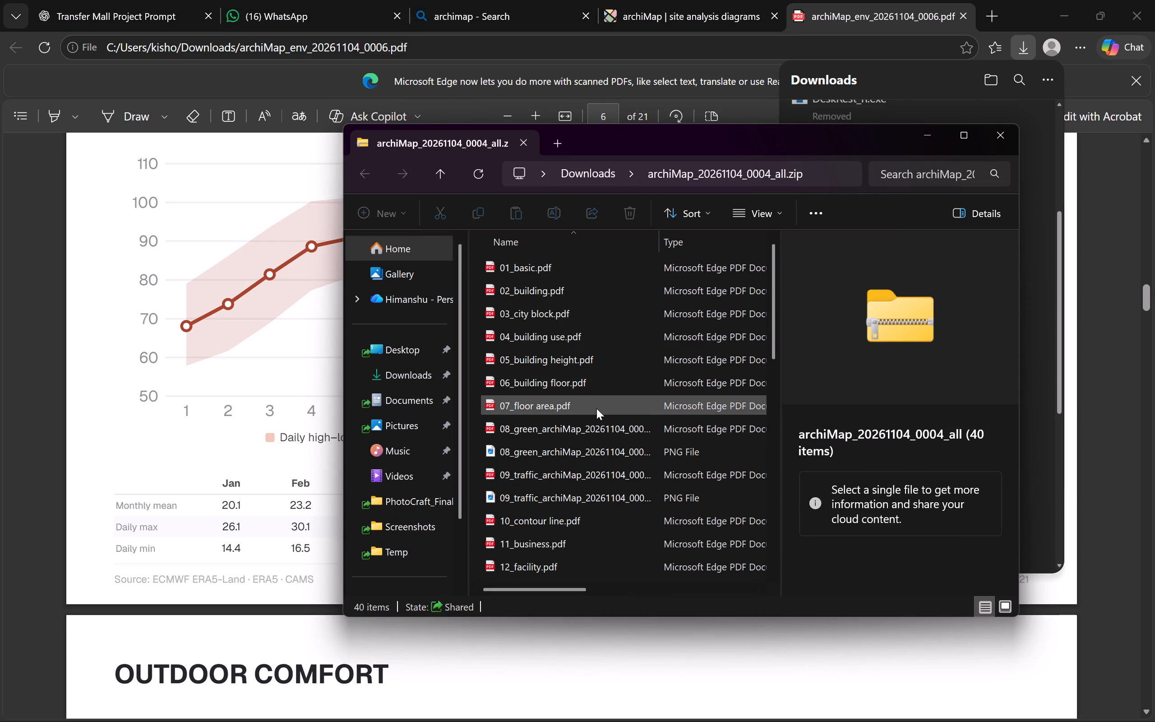
# Look through the map files in the archiMap archive and open 01_basic.pdf.
pyautogui.scroll(-15, 596, 408)
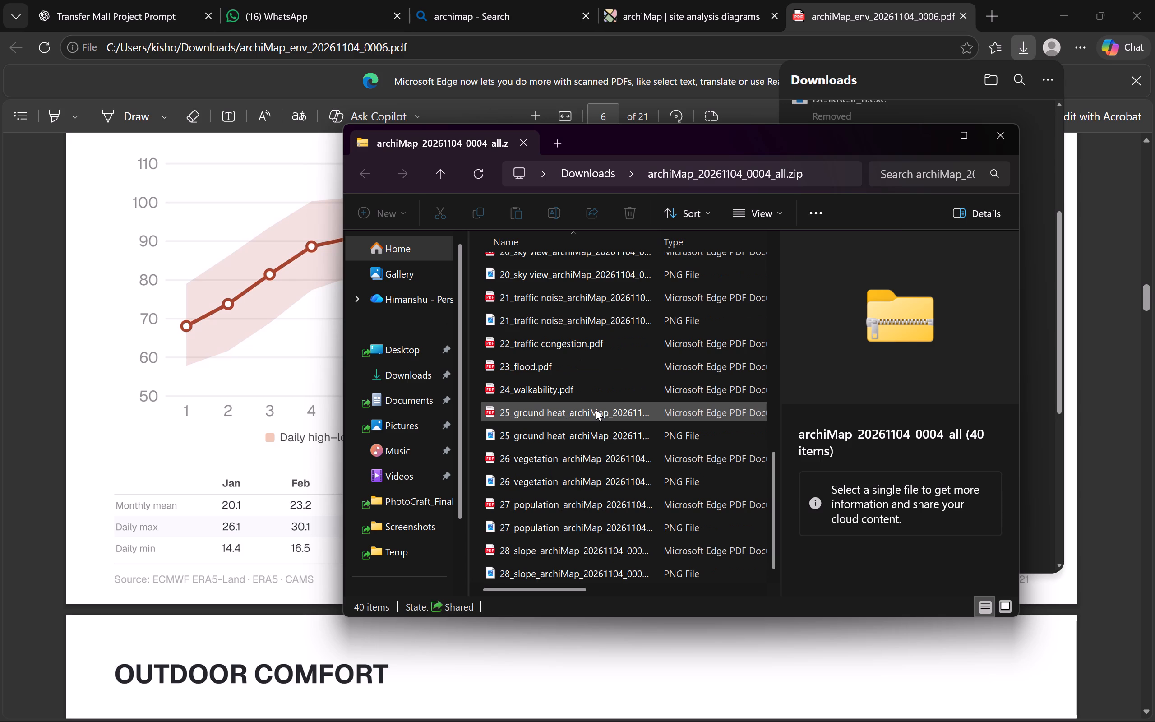
pyautogui.scroll(-2, 596, 409)
pyautogui.scroll(13, 596, 409)
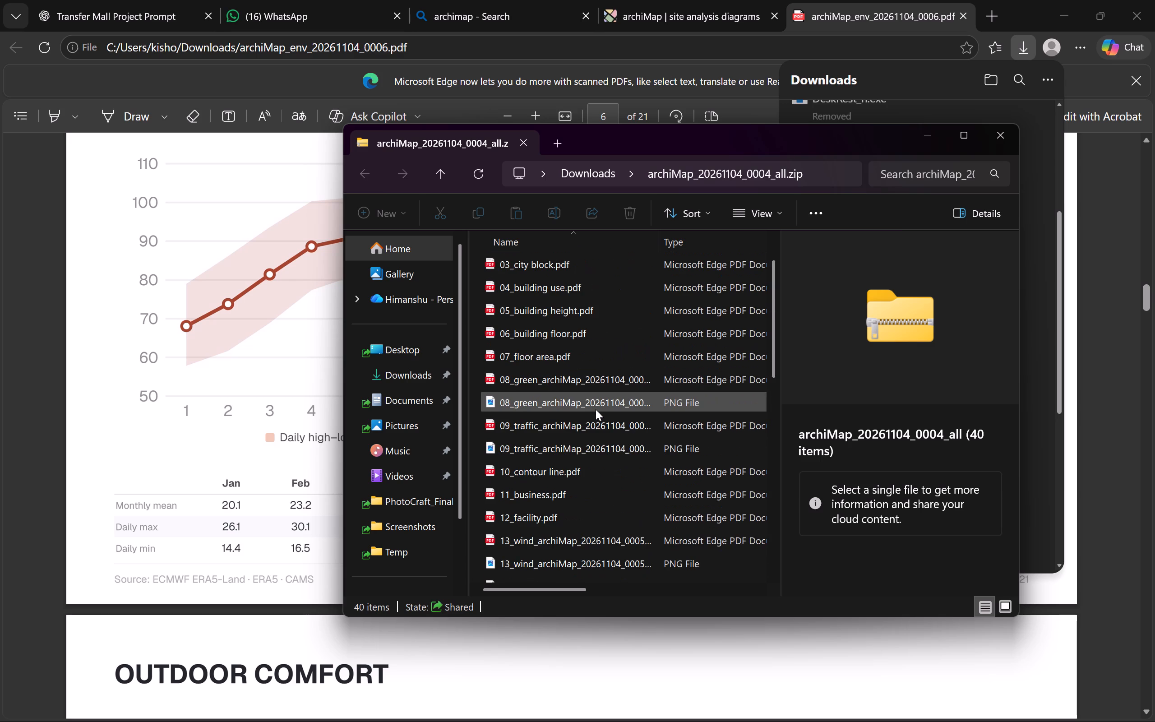
pyautogui.click(580, 273)
pyautogui.doubleClick(580, 273)
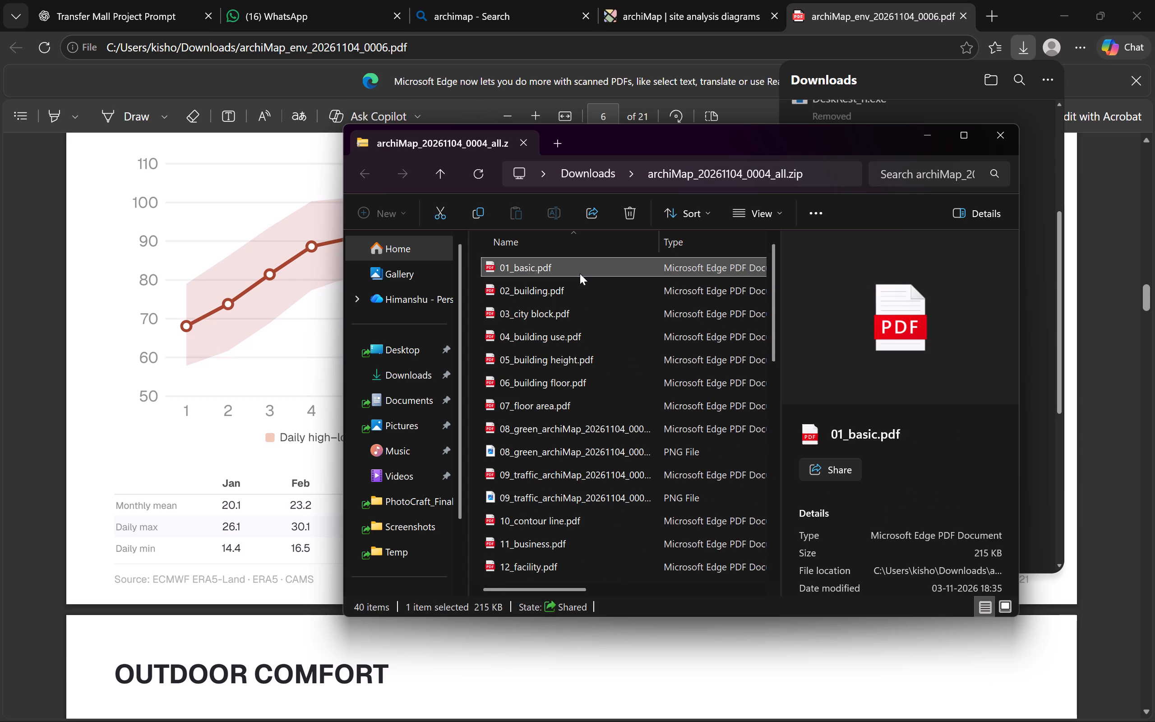
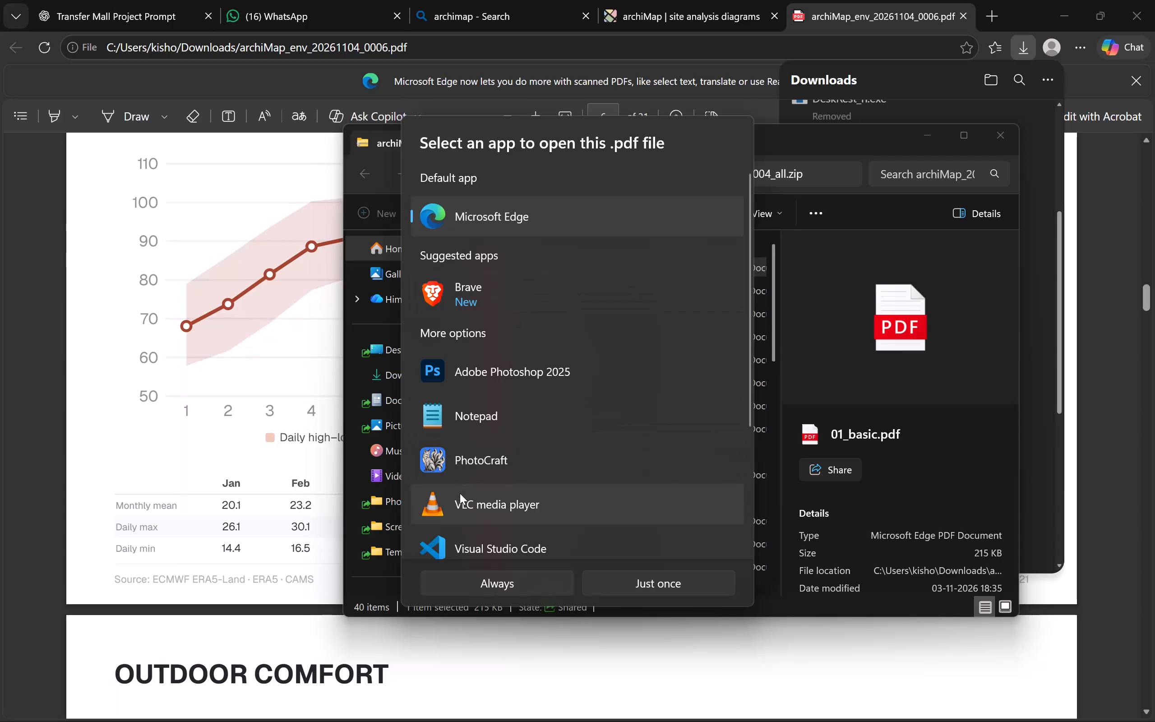
# Open 01_basic.pdf in Microsoft Edge just this once, inspect its site map, and close the file.
pyautogui.click(617, 579)
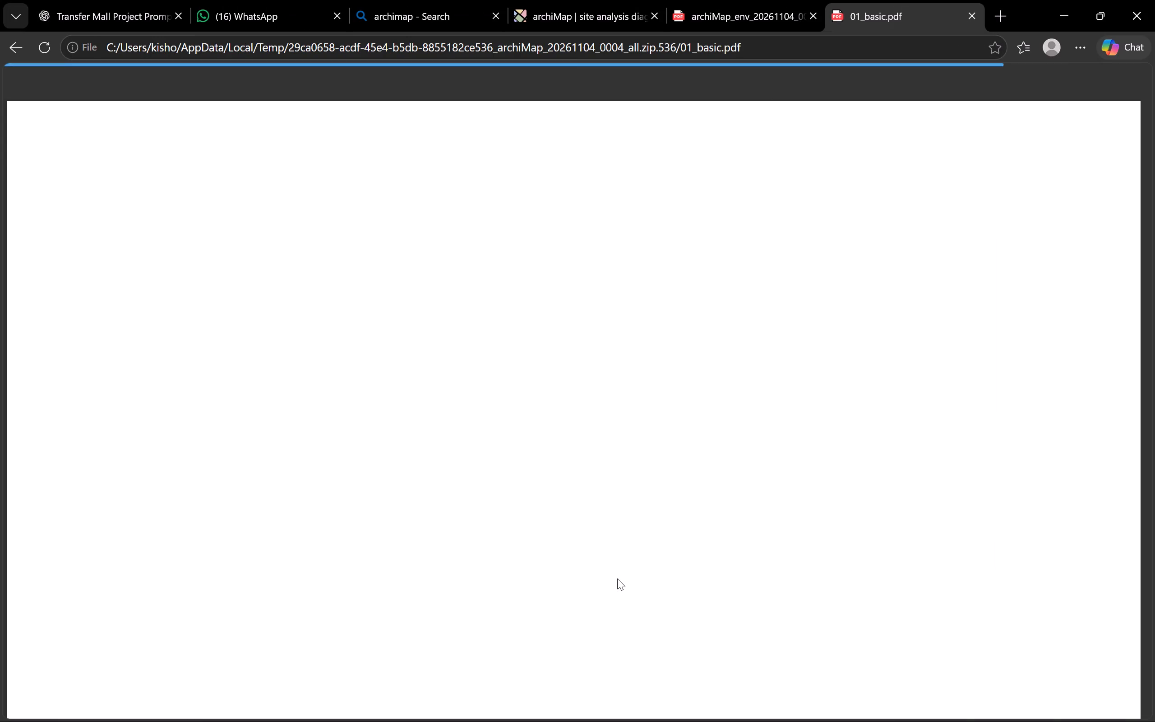
pyautogui.scroll(-2, 615, 473)
pyautogui.scroll(1, 615, 473)
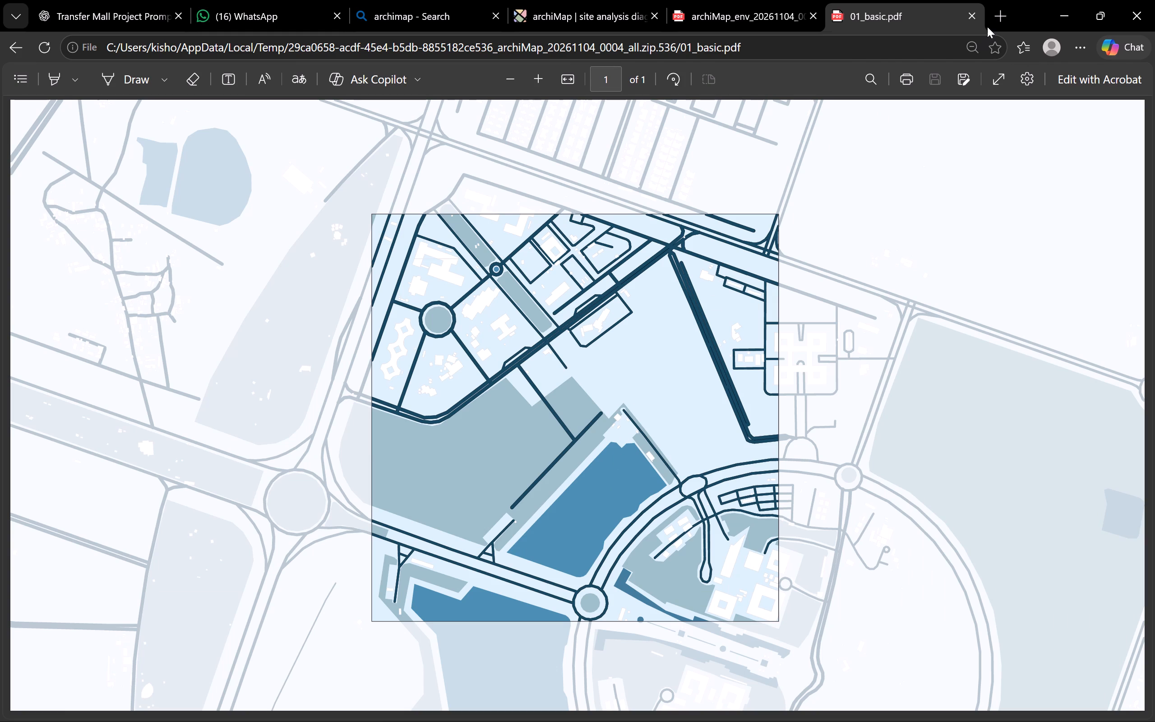
pyautogui.click(973, 13)
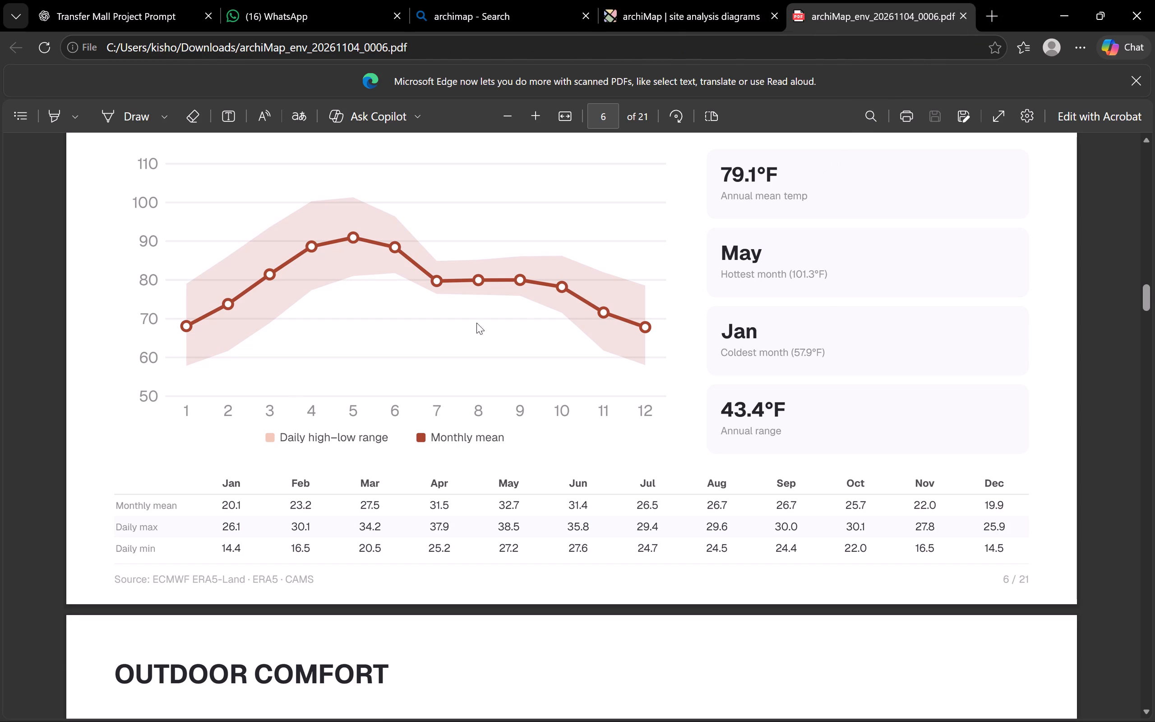
# Look back through the context analysis report from the temperature page to the 15-minute neighborhood and transit access pages.
pyautogui.scroll(3, 430, 394)
pyautogui.scroll(-3, 430, 394)
pyautogui.scroll(3, 463, 335)
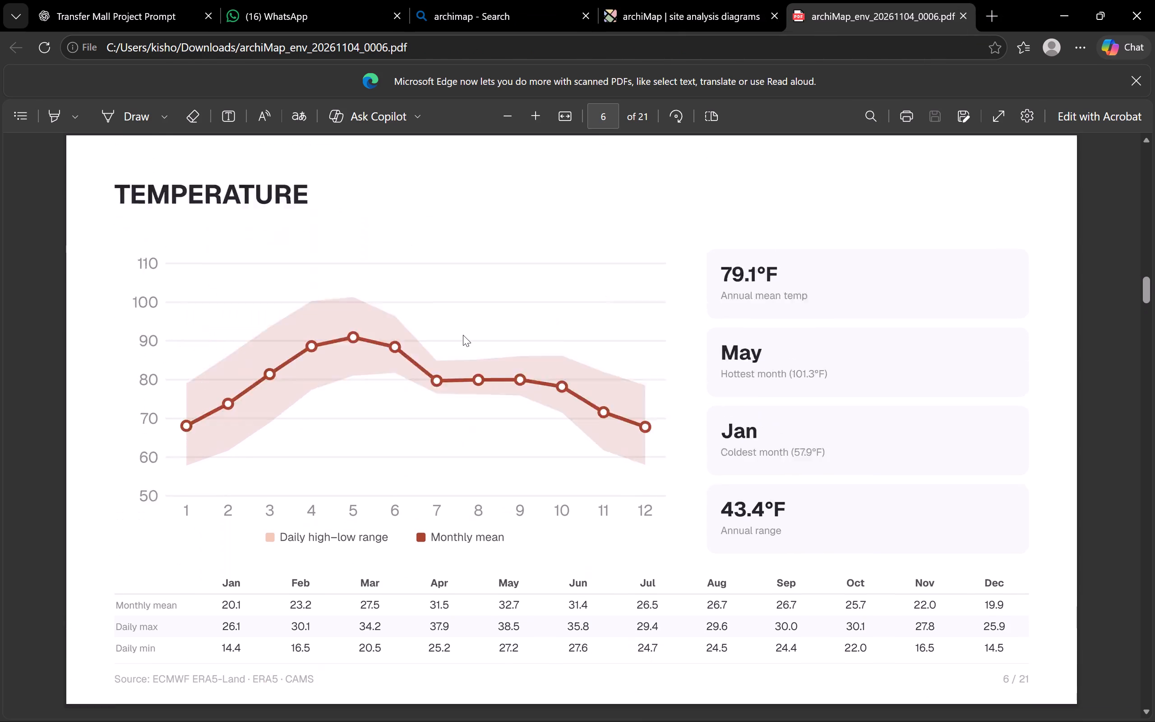
pyautogui.scroll(7, 463, 335)
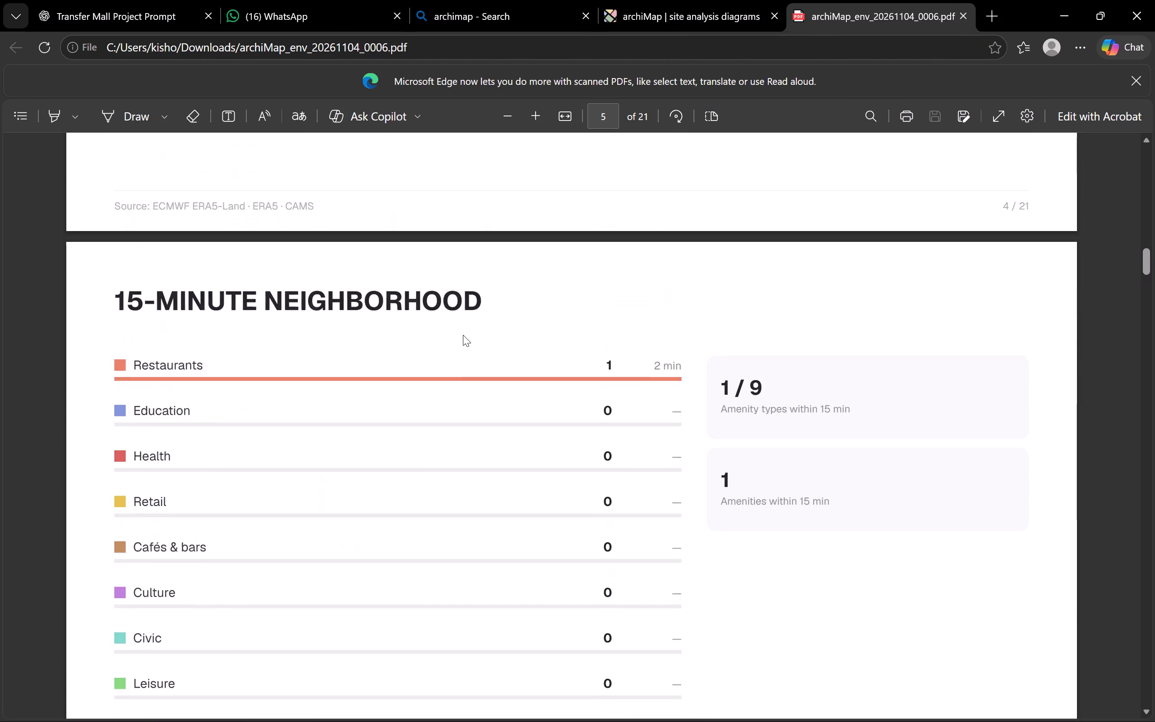
pyautogui.scroll(1, 463, 335)
pyautogui.scroll(-3, 463, 335)
pyautogui.scroll(8, 463, 335)
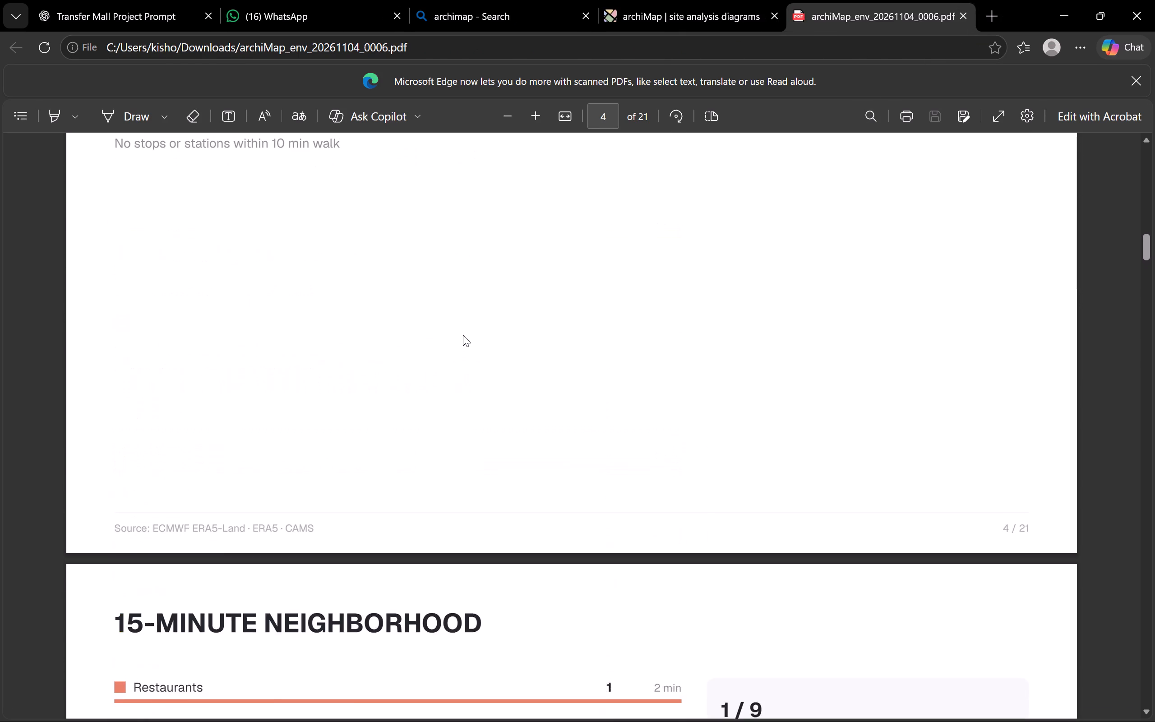
pyautogui.scroll(1, 463, 335)
# Look through the report's outdoor comfort, wind and humidity pages for usable site material.
pyautogui.scroll(-18, 463, 335)
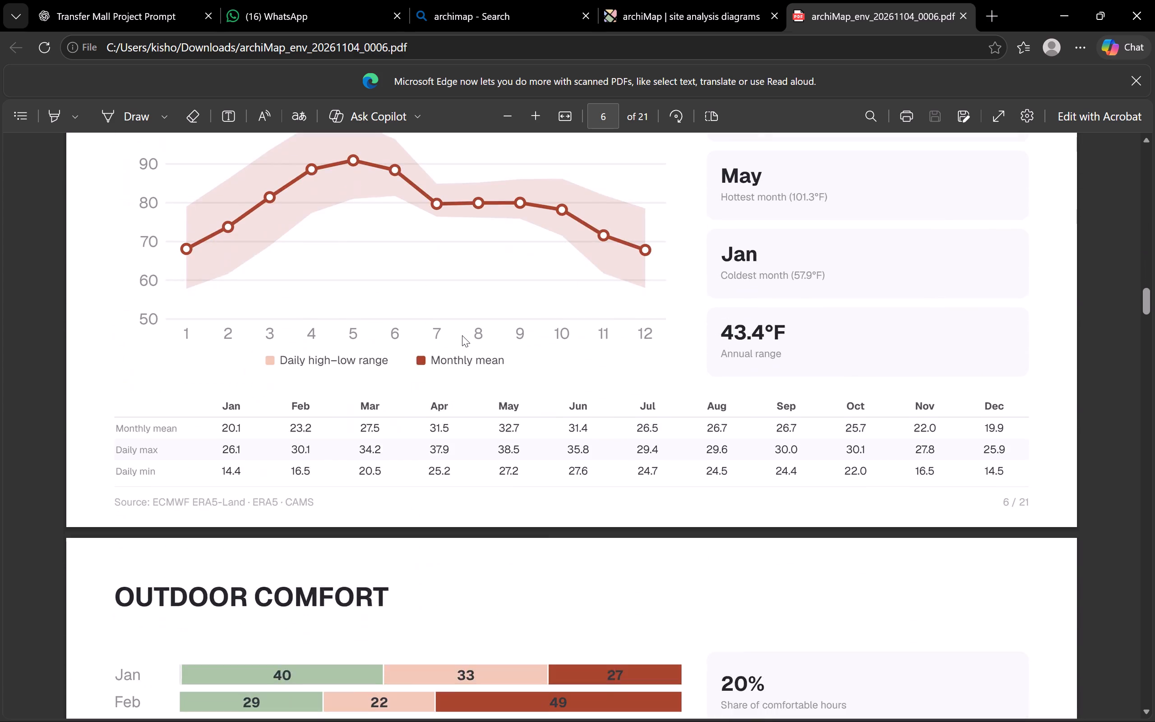
pyautogui.scroll(-13, 462, 335)
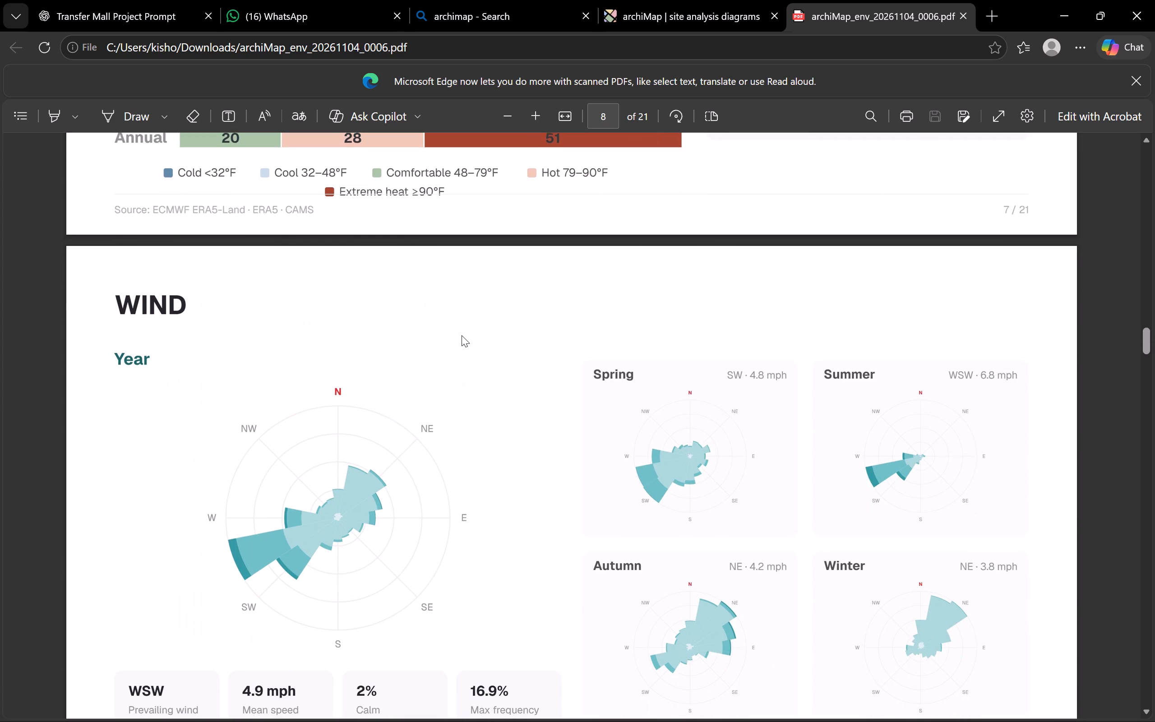
pyautogui.scroll(-2, 462, 335)
pyautogui.scroll(3, 462, 332)
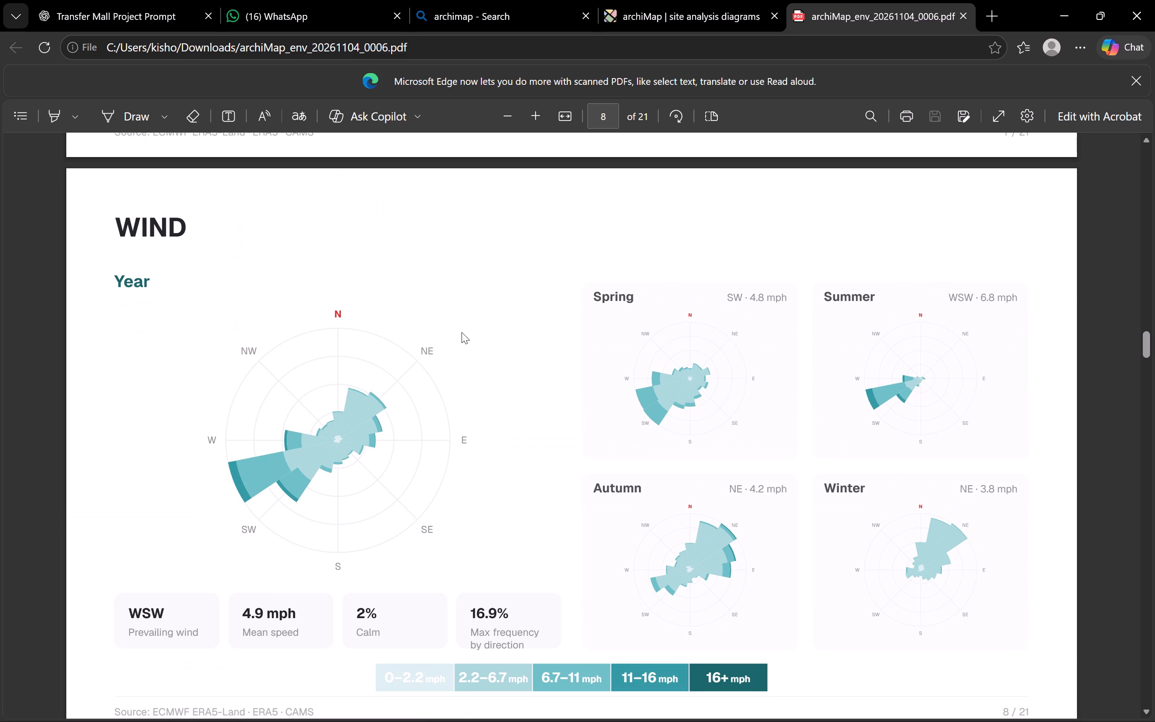
pyautogui.scroll(-2, 462, 332)
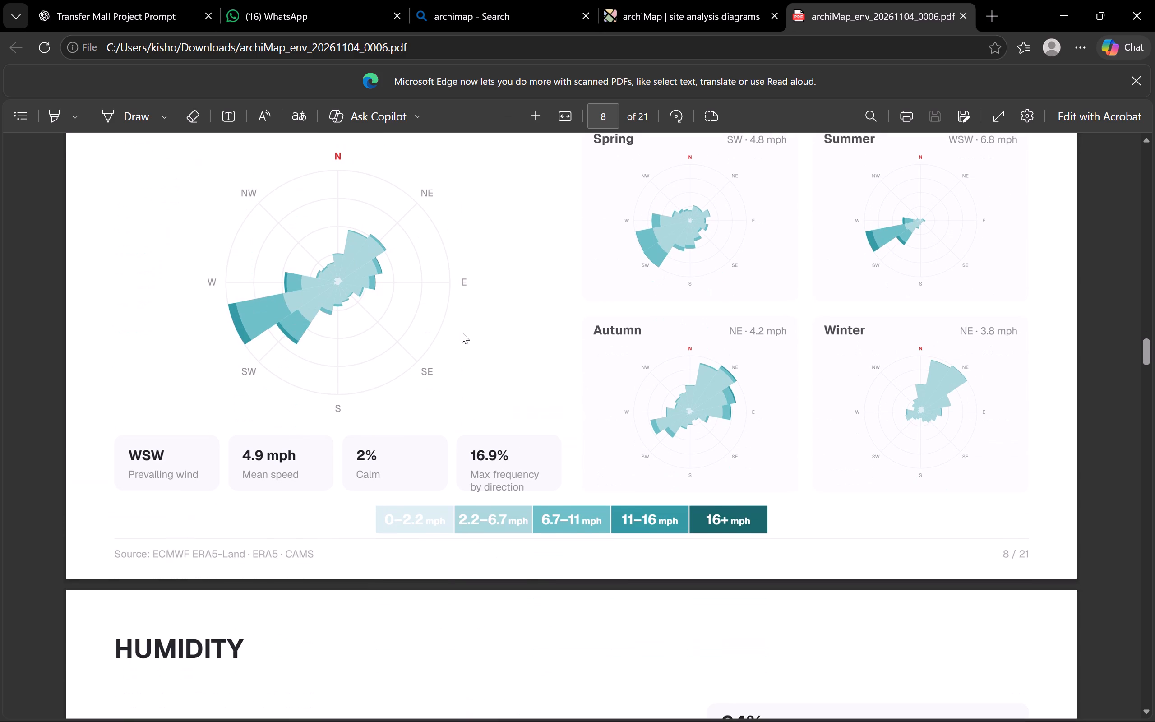
pyautogui.scroll(-4, 462, 332)
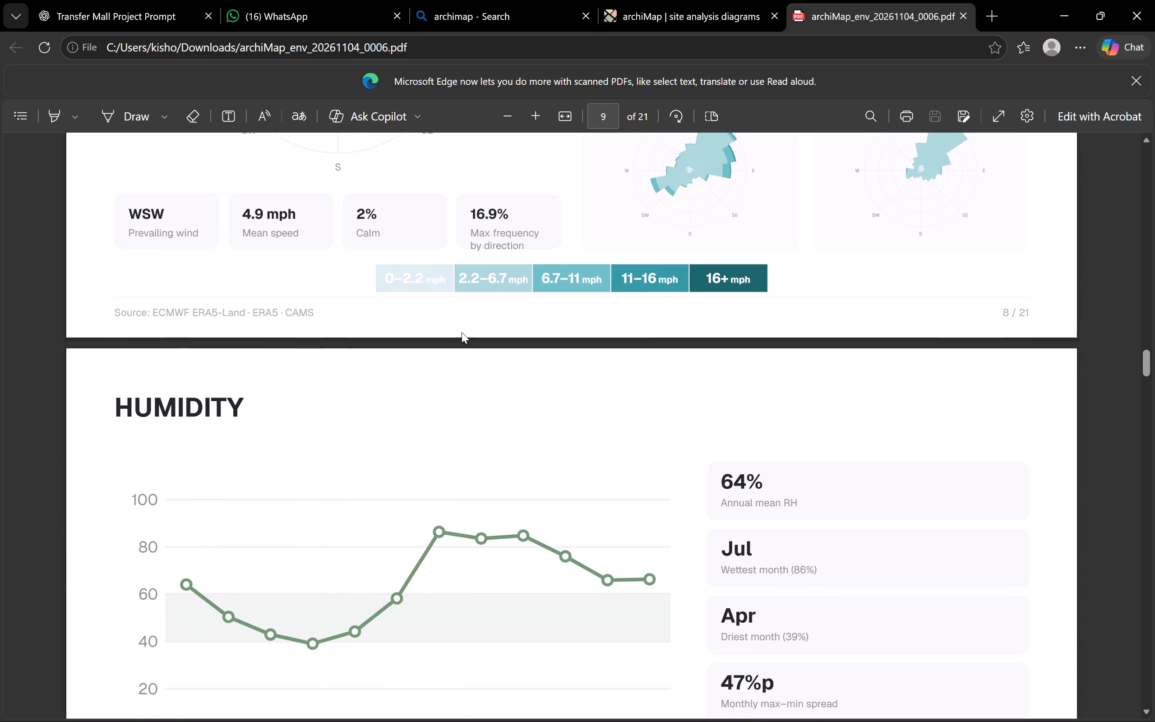
pyautogui.scroll(-1, 462, 332)
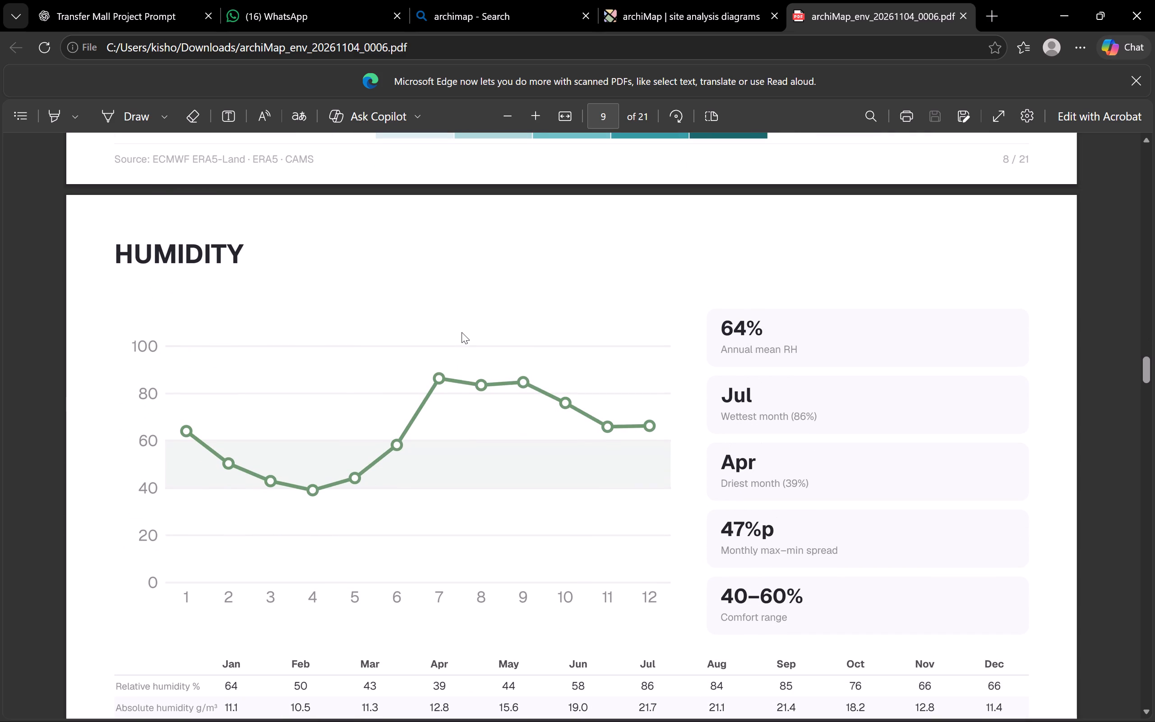
pyautogui.scroll(-1, 462, 332)
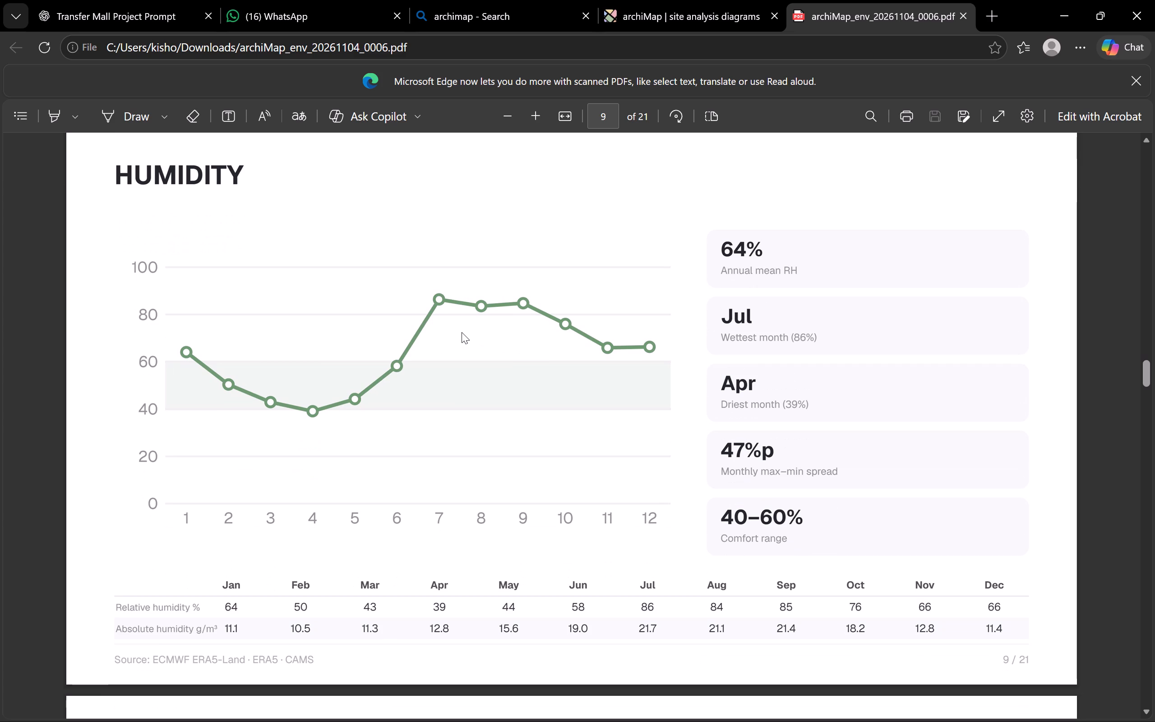
pyautogui.scroll(-5, 363, 488)
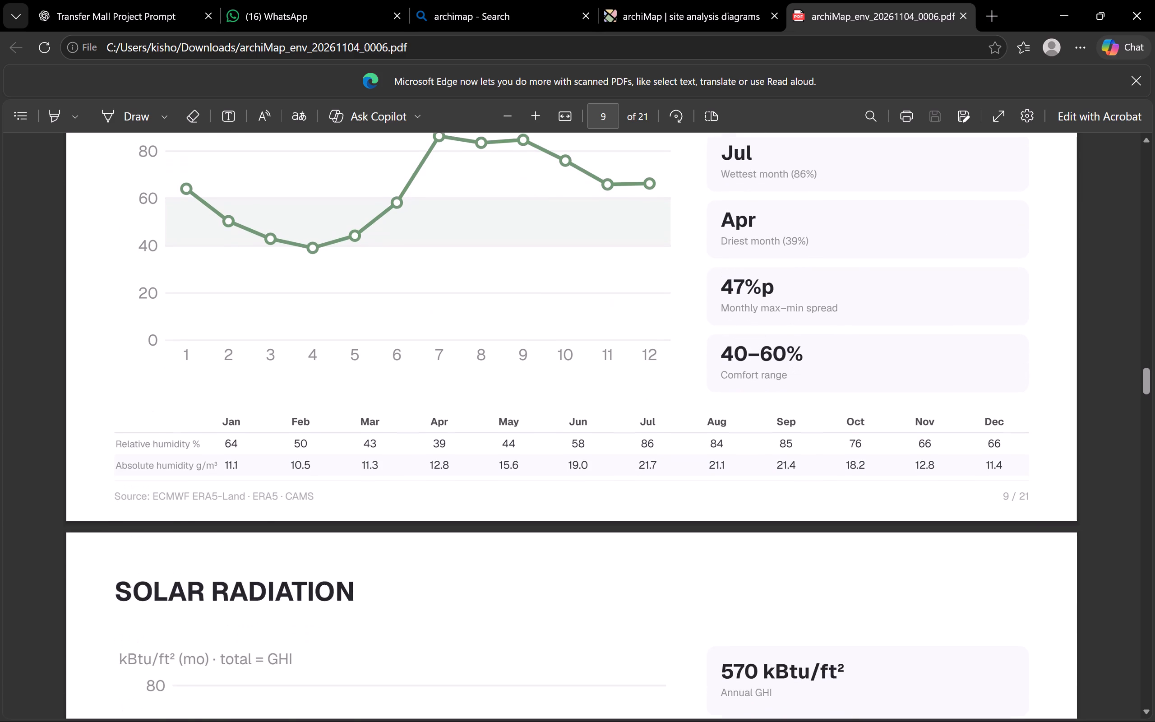
# Examine the report's solar radiation, radiation rose, sun path, precipitation and air quality pages.
pyautogui.scroll(-5, 368, 462)
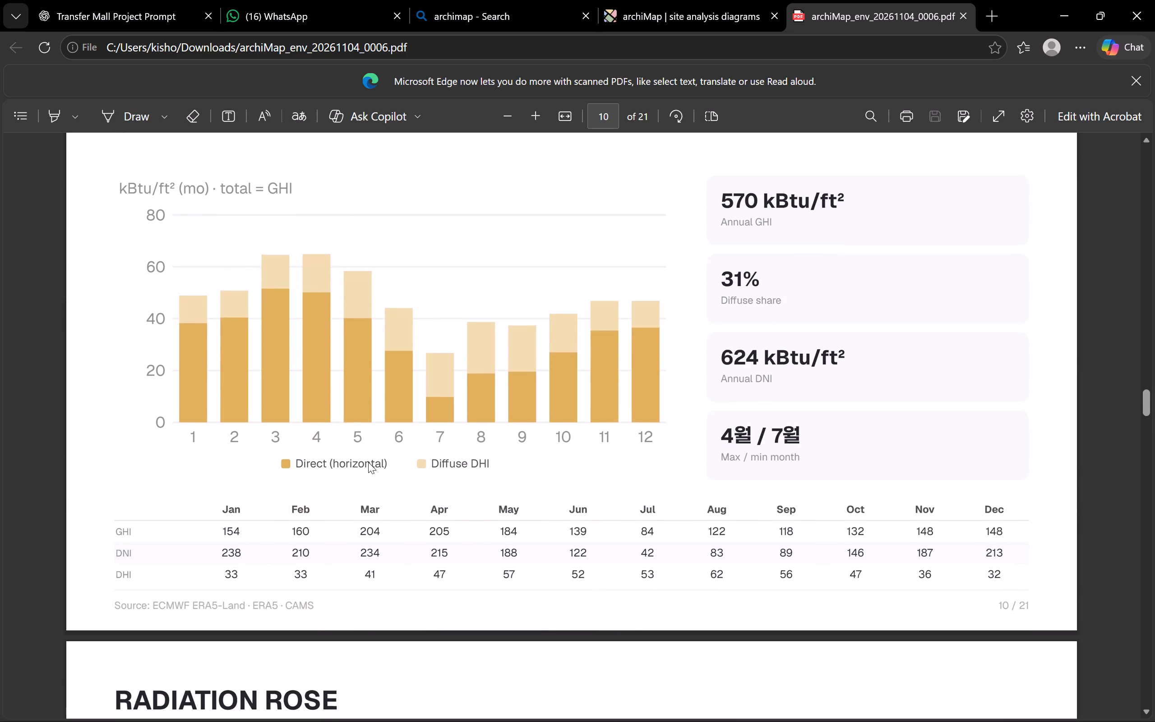
pyautogui.scroll(-7, 368, 462)
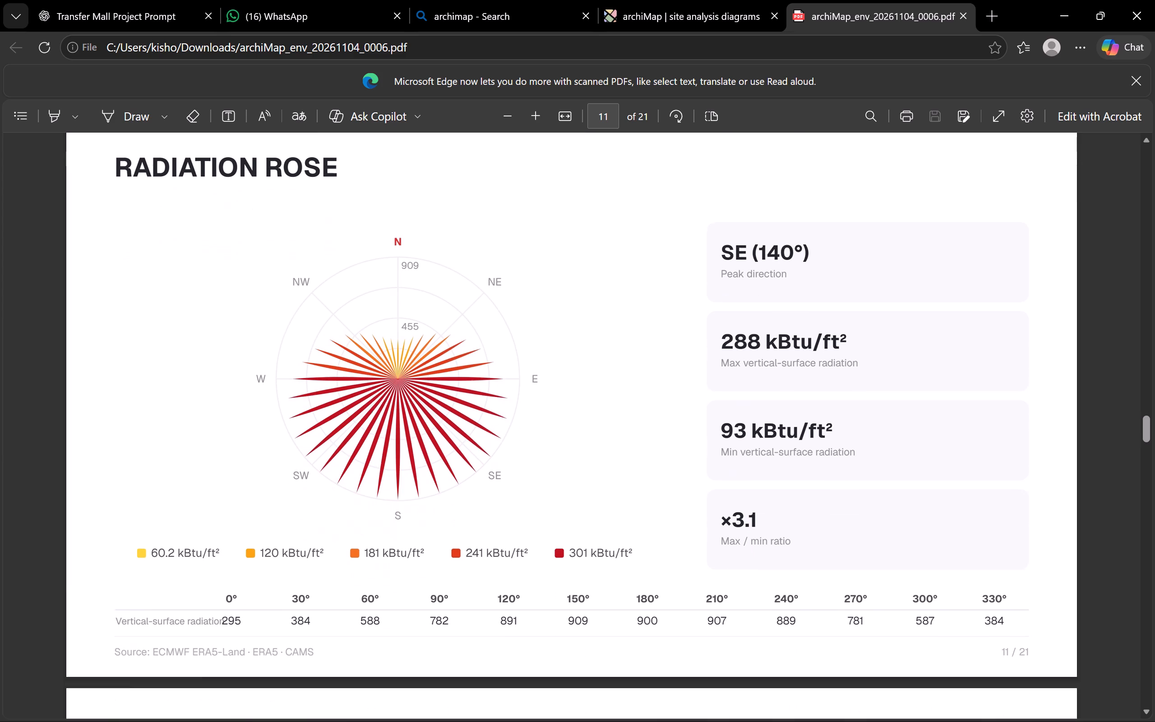
pyautogui.scroll(-7, 370, 458)
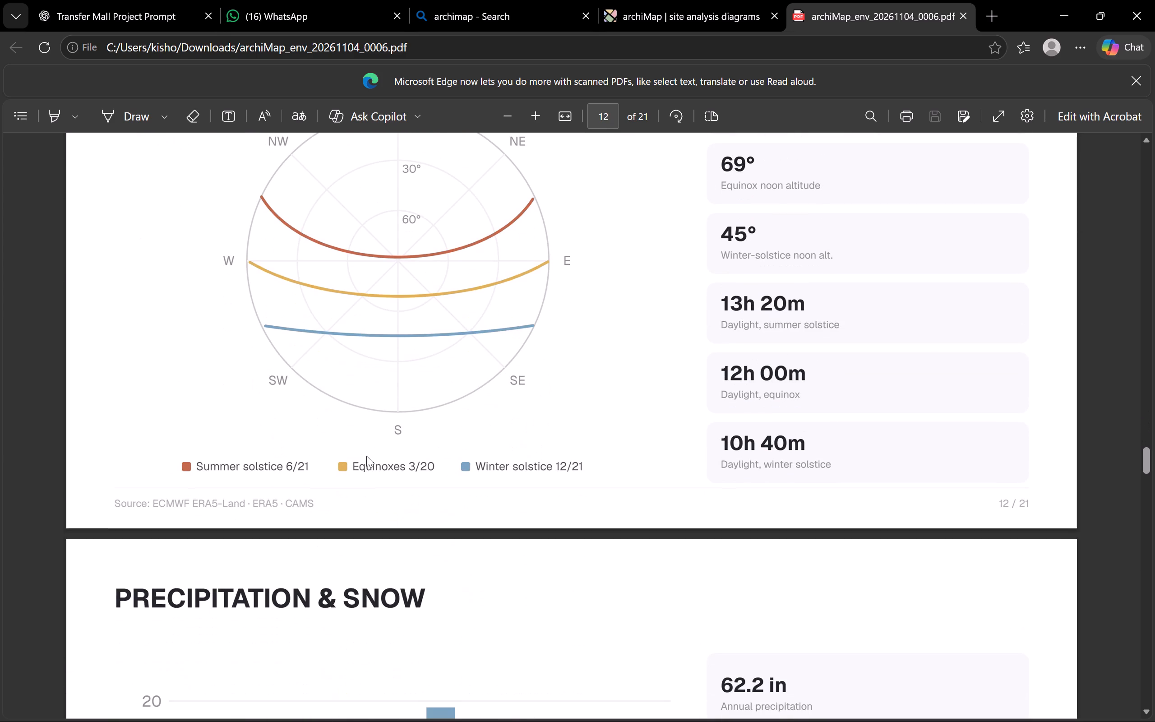
pyautogui.scroll(2, 366, 456)
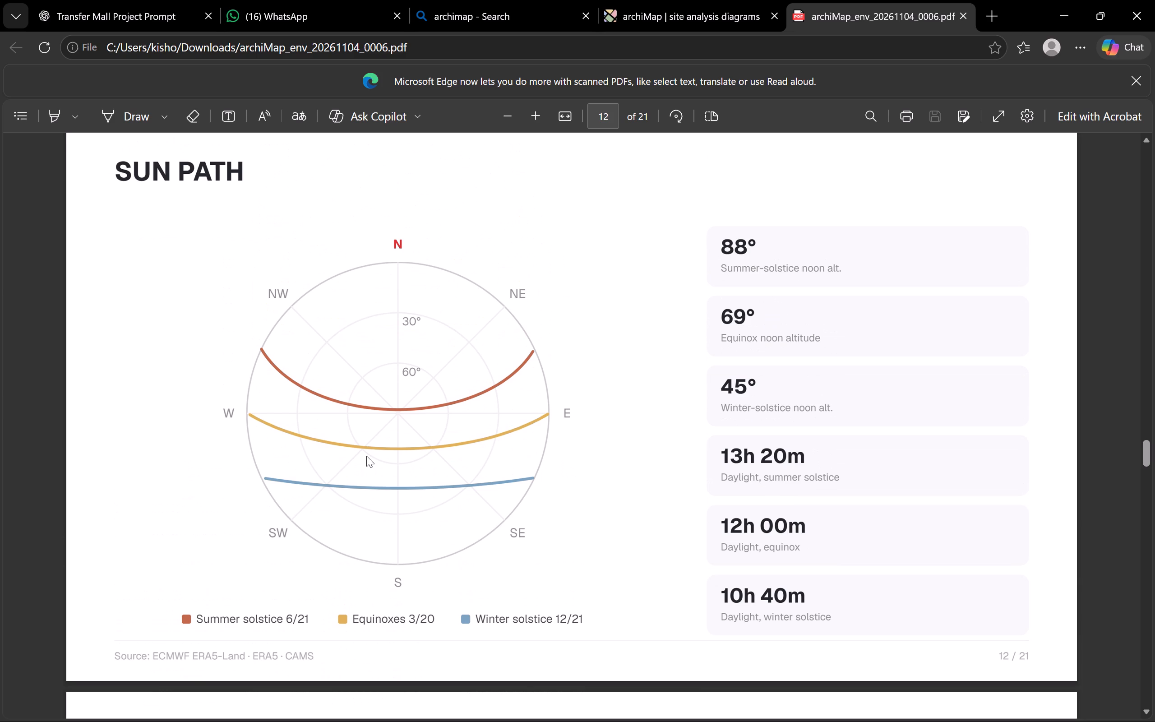
pyautogui.scroll(-2, 366, 456)
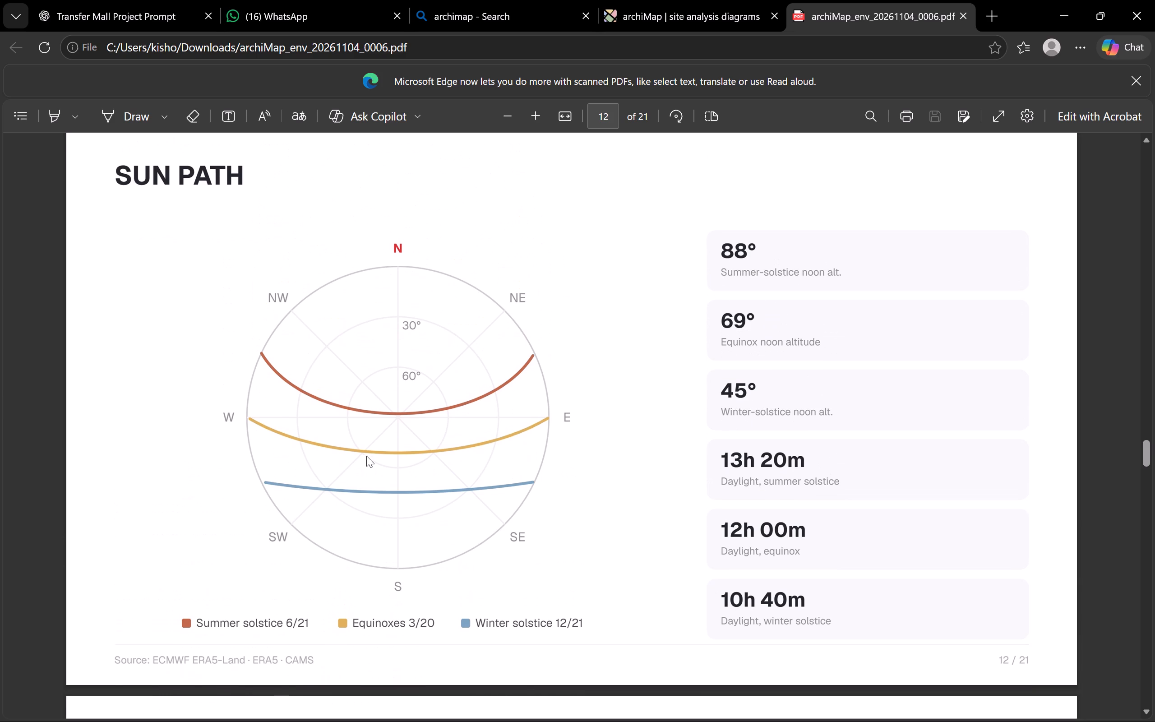
pyautogui.scroll(-7, 366, 456)
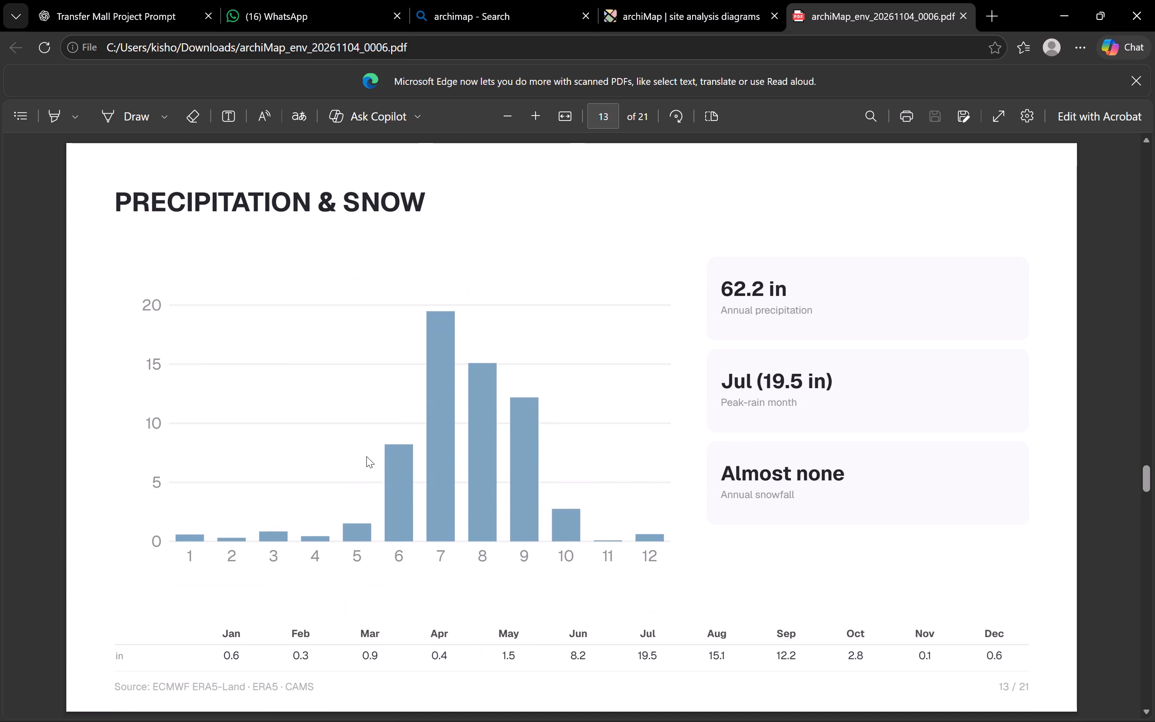
pyautogui.scroll(-4, 366, 456)
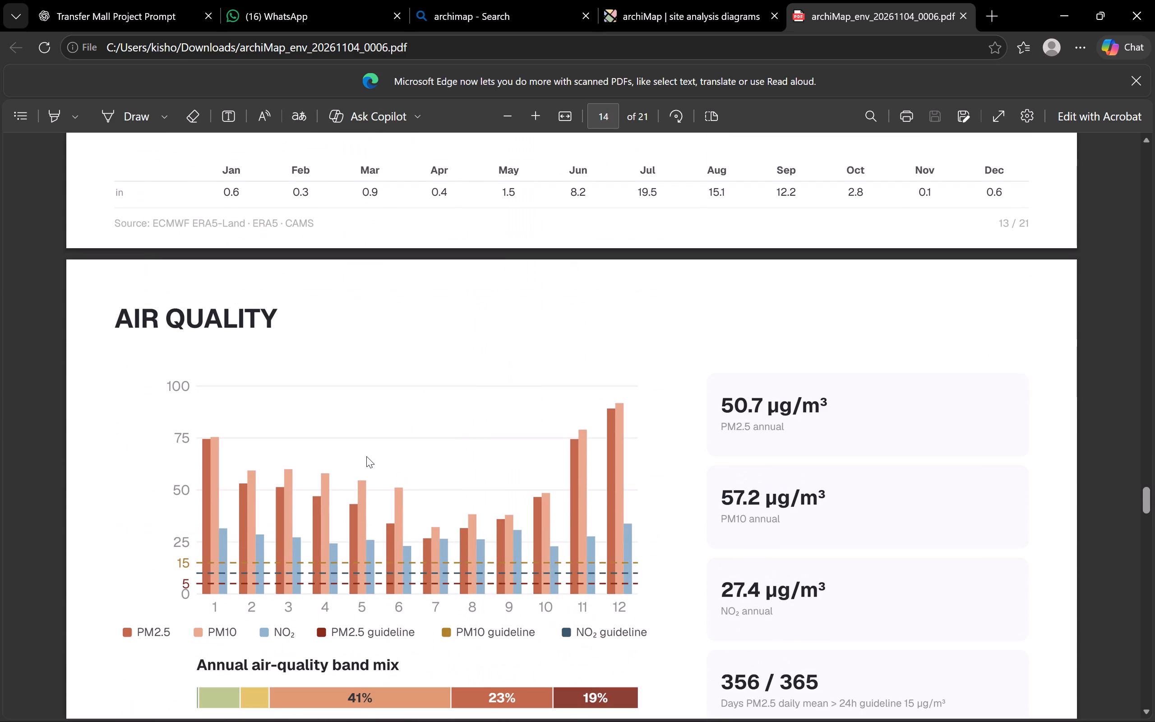
pyautogui.scroll(-1, 366, 456)
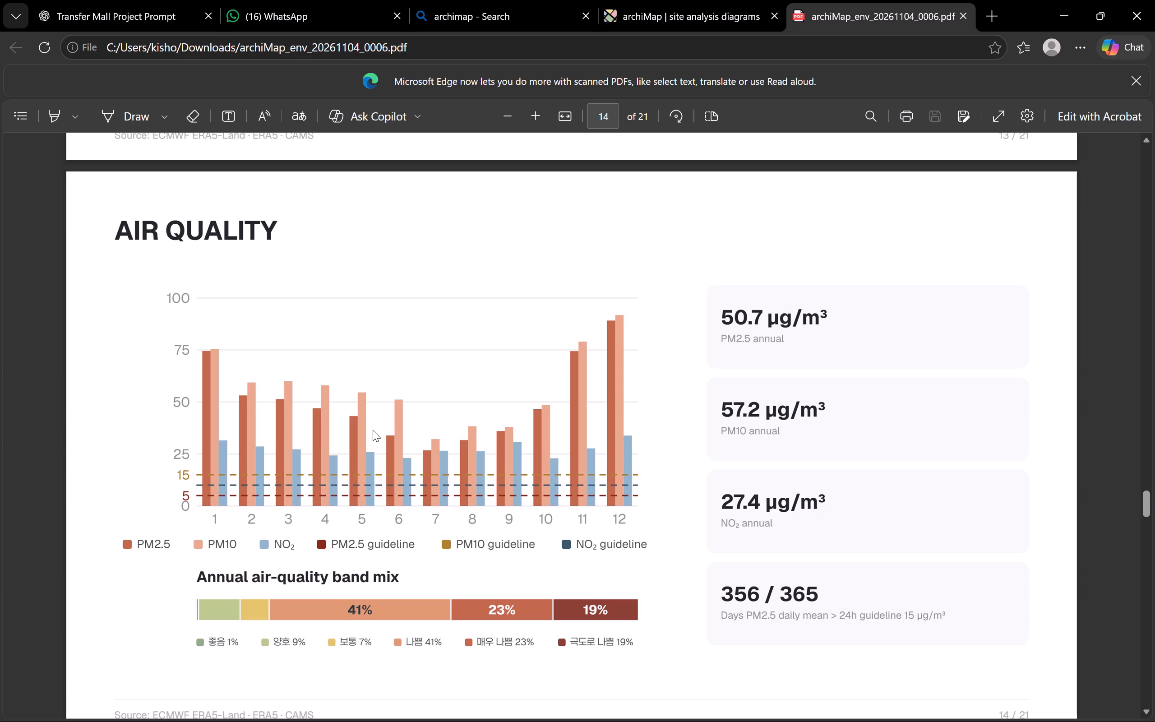
# Examine the report's site section, land use, building use, floors and height, and BCR/FAR pages for map material.
pyautogui.scroll(-3, 373, 430)
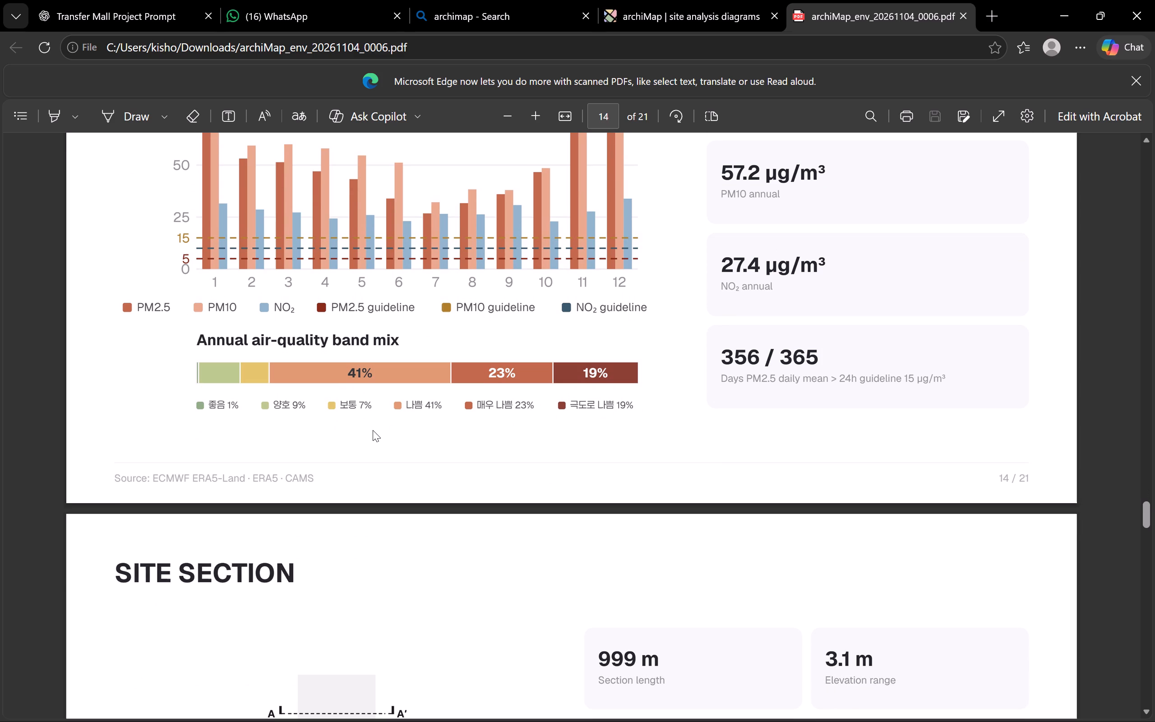
pyautogui.scroll(-3, 373, 430)
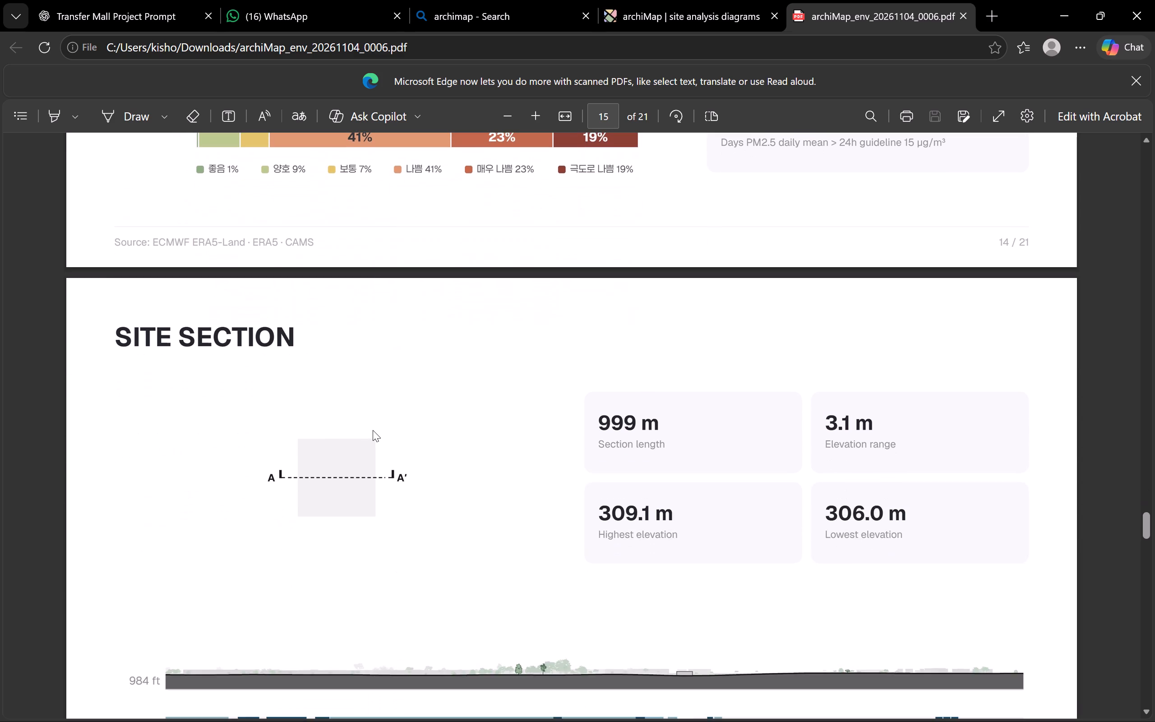
pyautogui.scroll(-2, 373, 430)
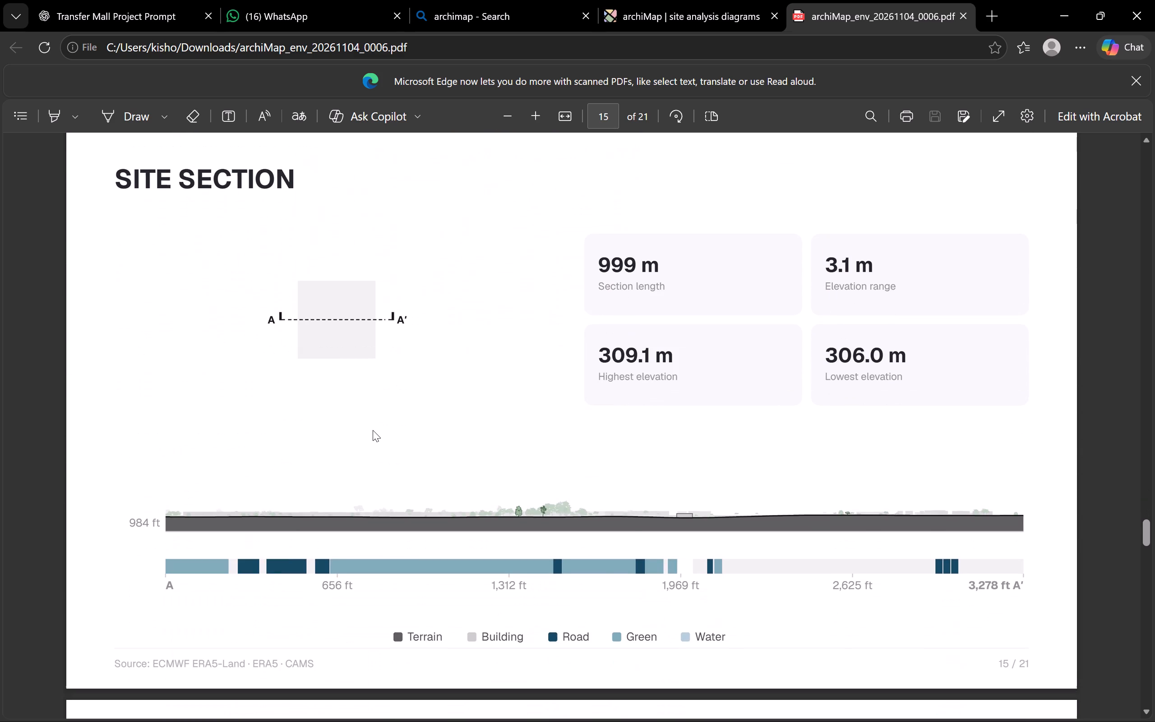
pyautogui.scroll(-4, 373, 430)
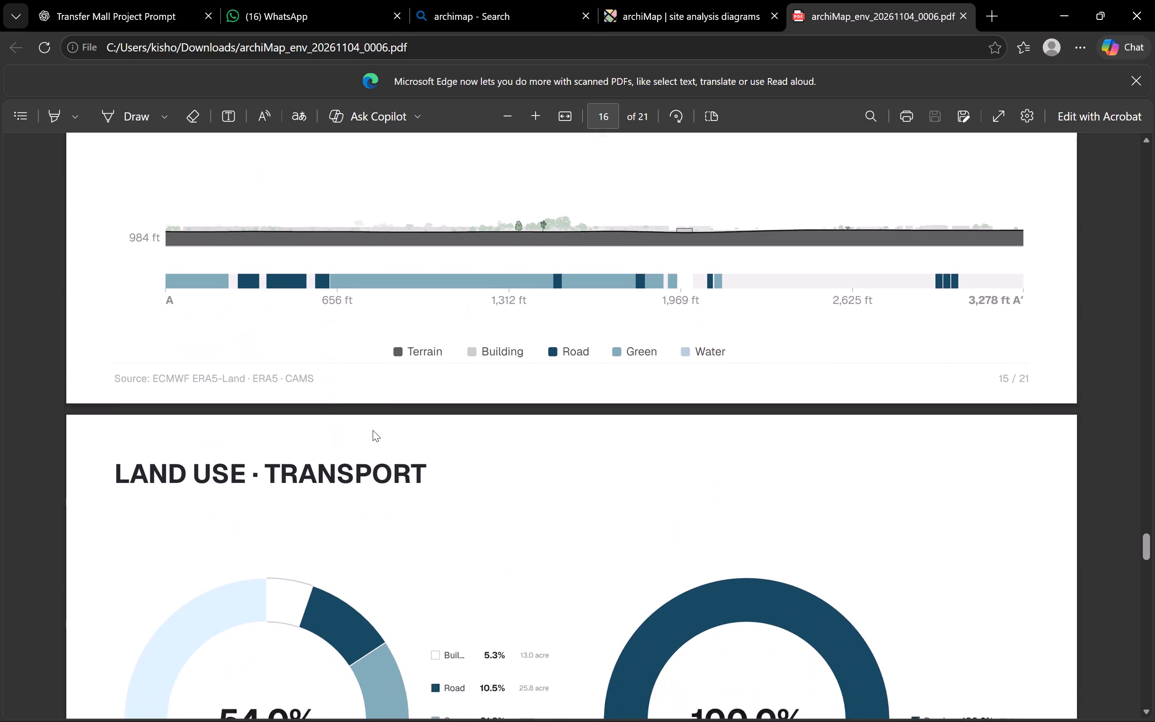
pyautogui.scroll(-8, 373, 430)
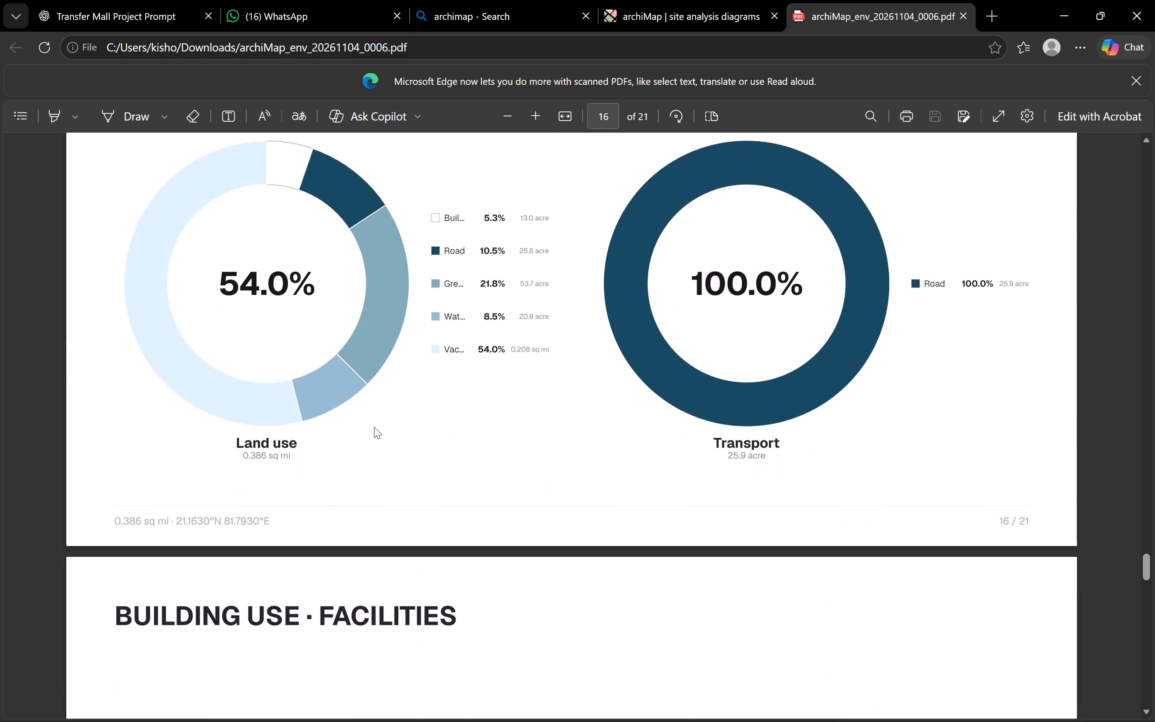
pyautogui.scroll(-3, 374, 427)
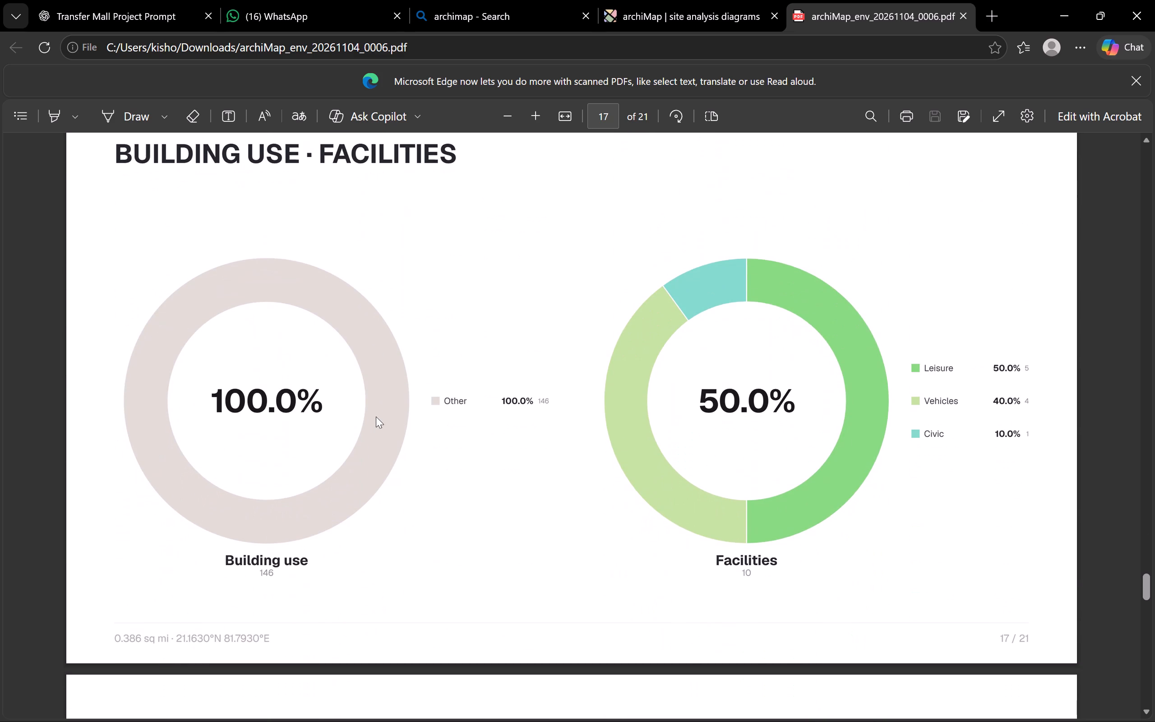
pyautogui.scroll(-13, 376, 417)
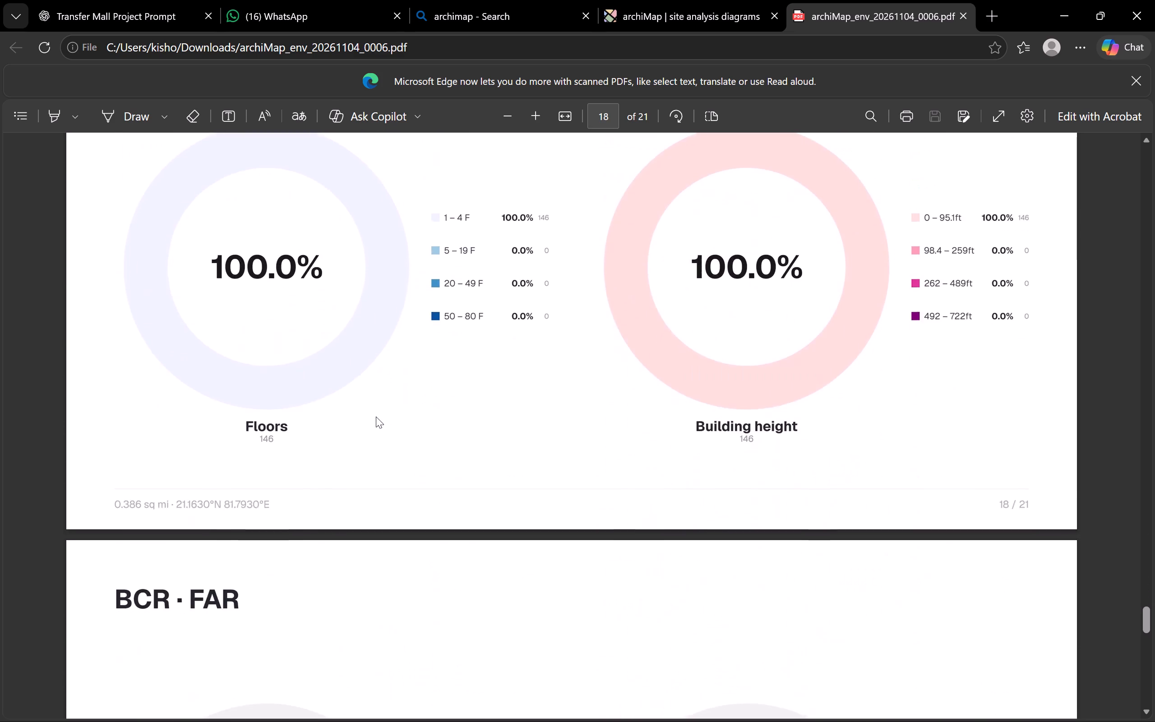
pyautogui.scroll(-4, 376, 416)
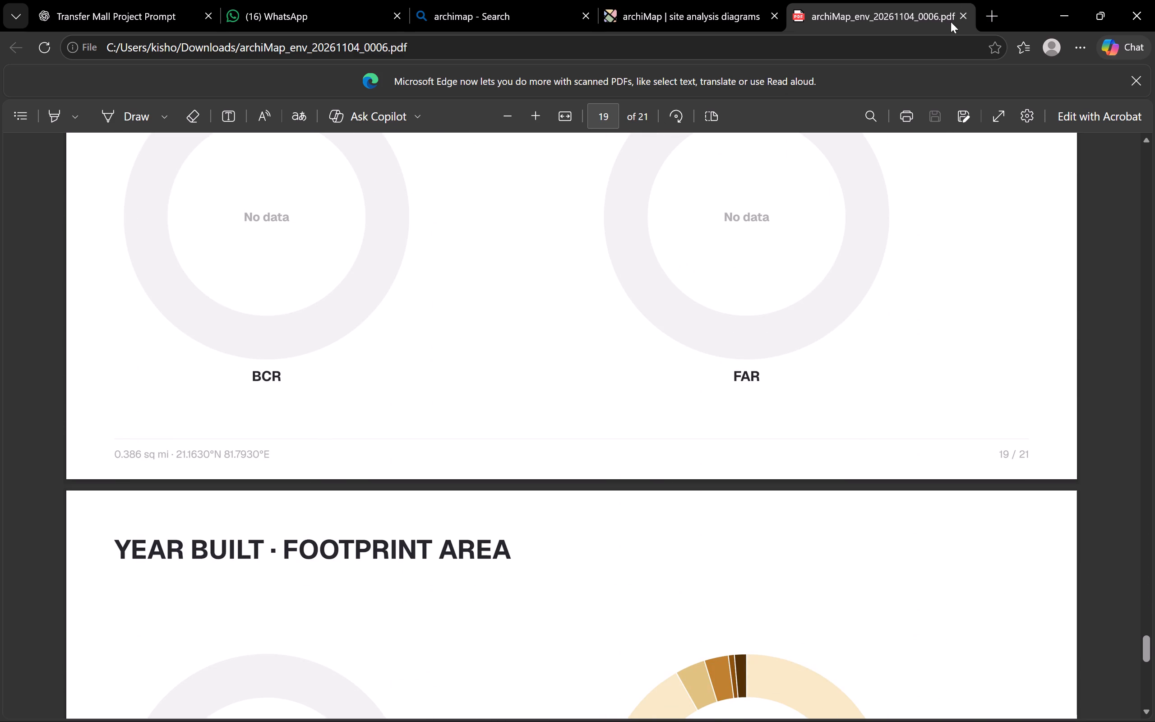
# Close the report, minimise the browser and archive windows, and return to the sheet's Location & Urban Context section in PhotoCraft.
pyautogui.click(962, 16)
pyautogui.click(1056, 16)
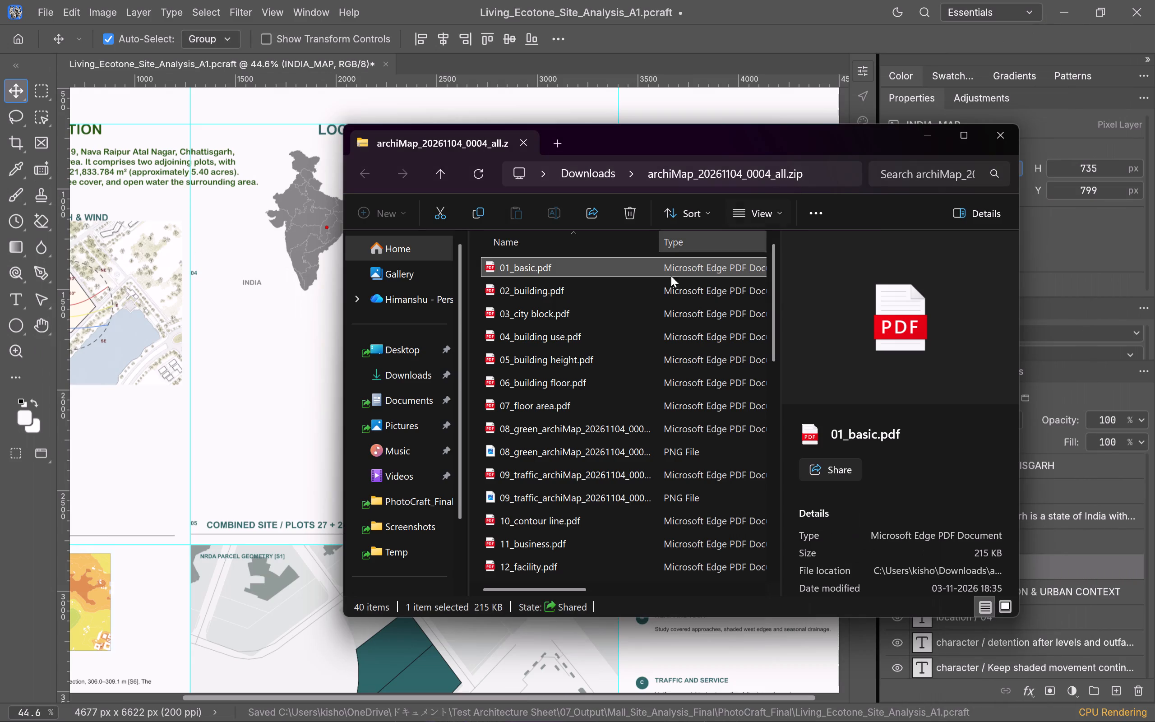
pyautogui.click(928, 133)
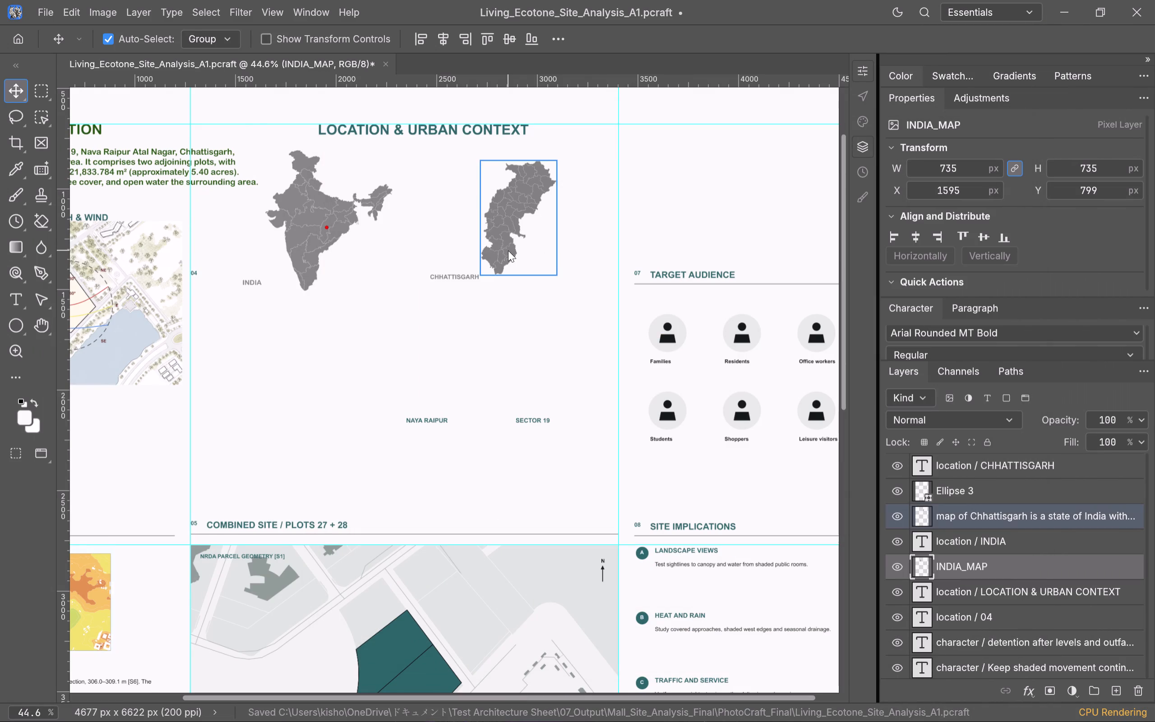
pyautogui.scroll(2, 508, 250)
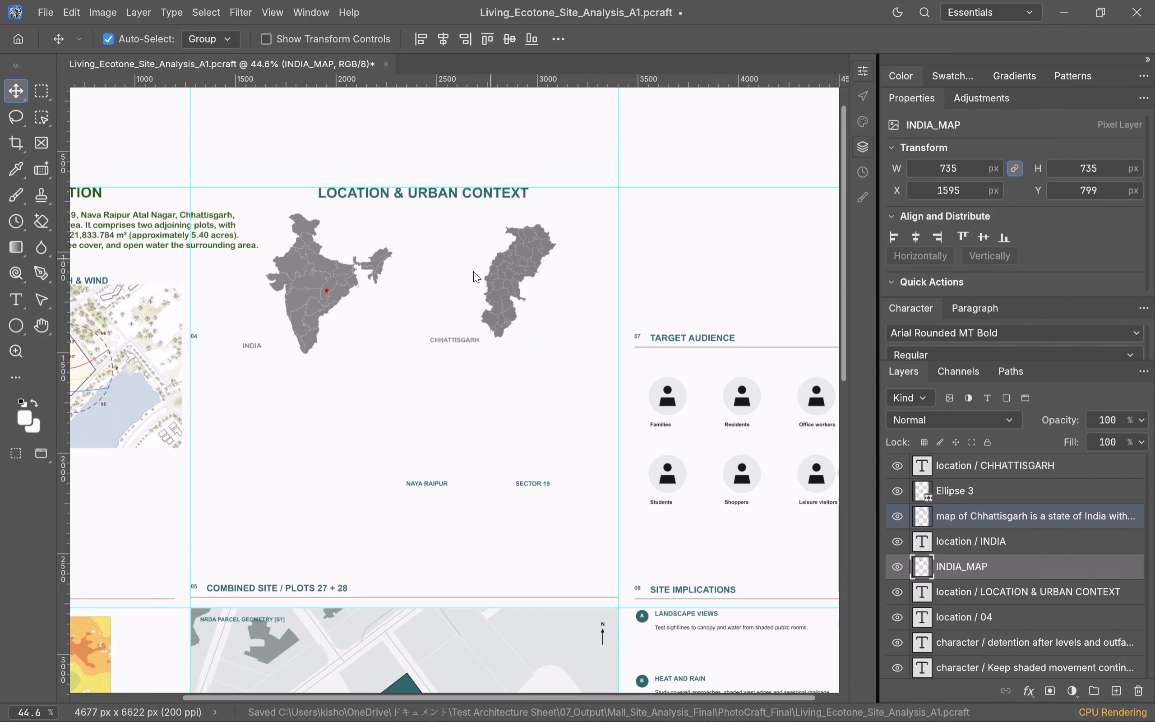
pyautogui.scroll(1, 467, 278)
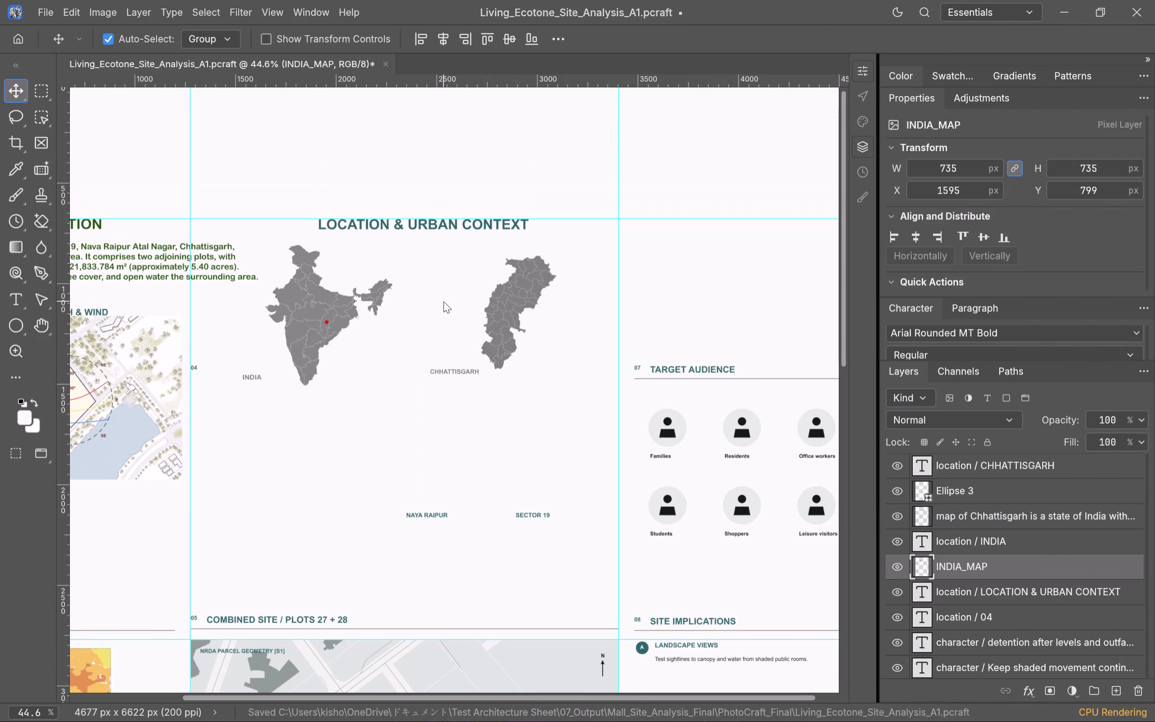
pyautogui.scroll(-5, 442, 302)
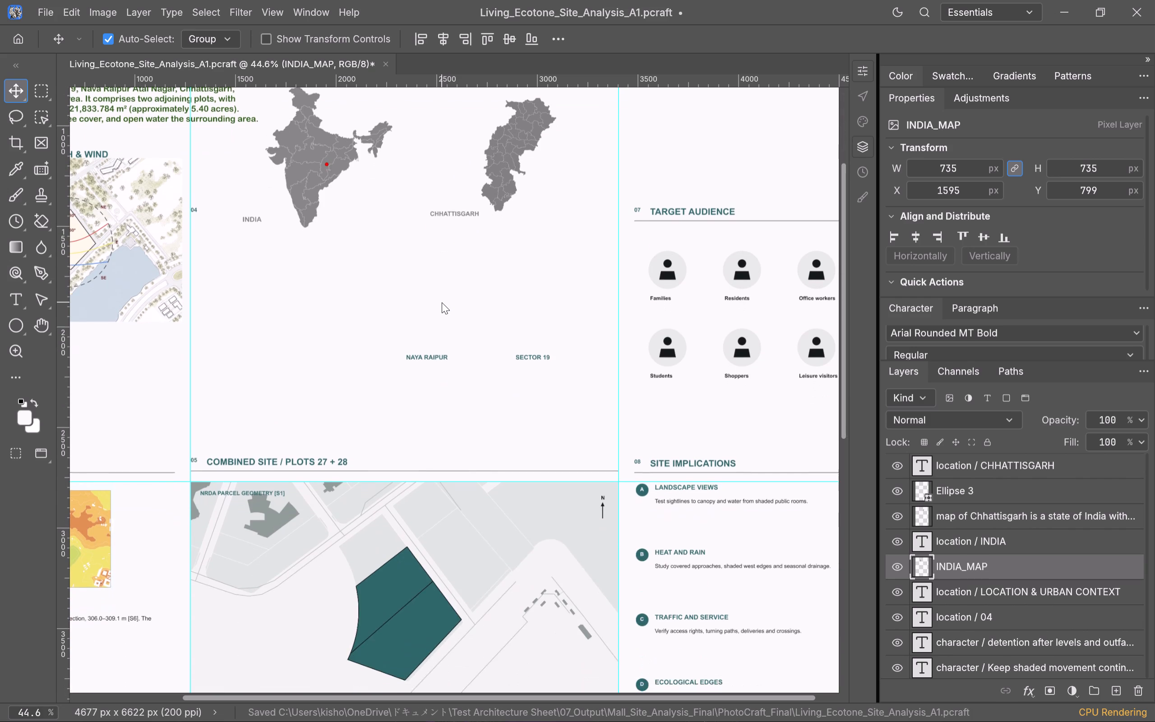
# Review the sheet's middle column from Location & Urban Context through Combined Site / Plots 27 + 28 to Site Access & Mobility.
pyautogui.scroll(-9, 442, 302)
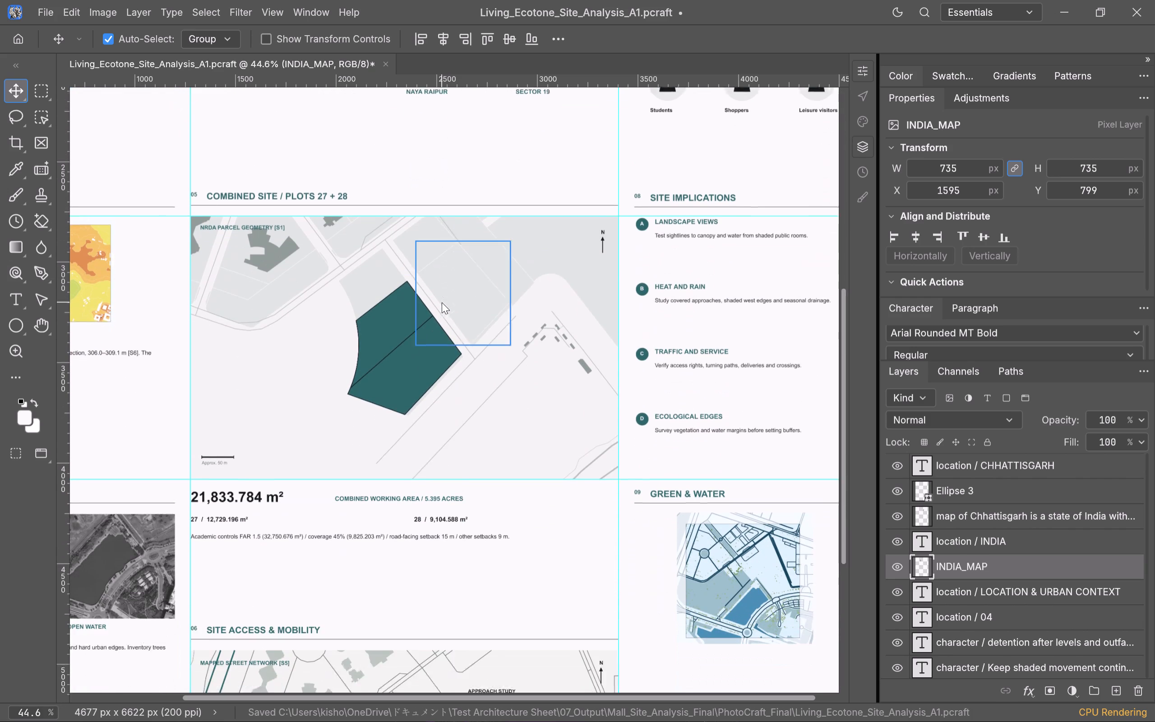
pyautogui.scroll(-11, 442, 302)
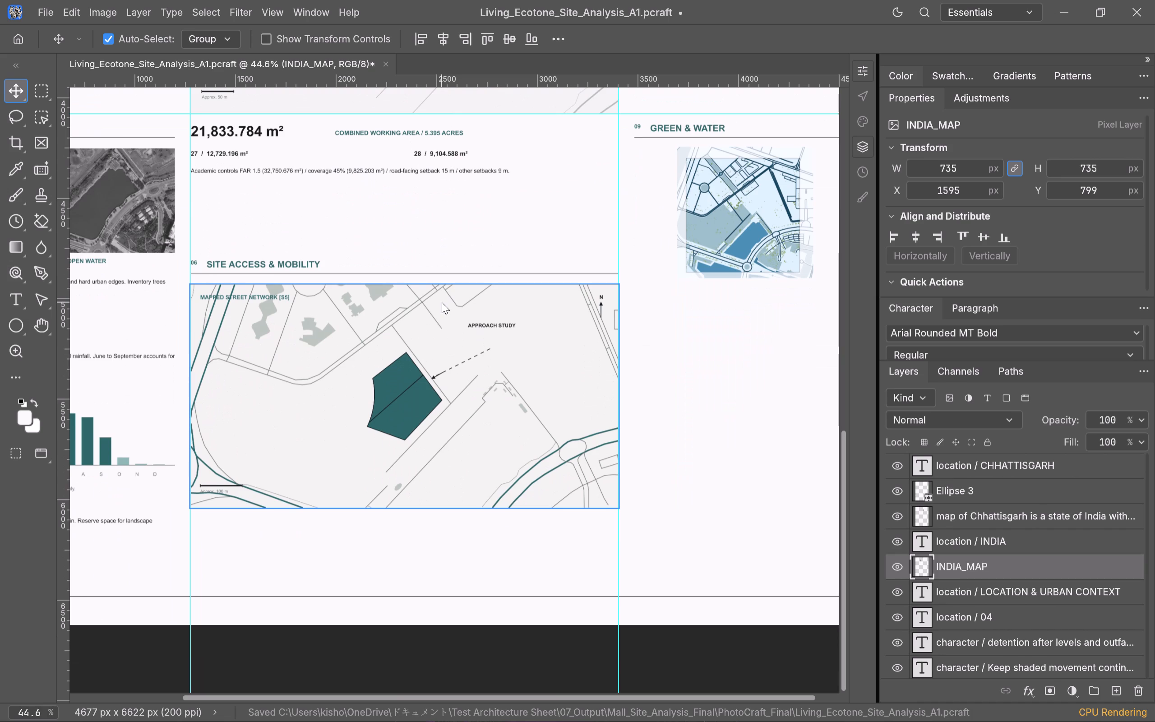
pyautogui.scroll(-3, 442, 302)
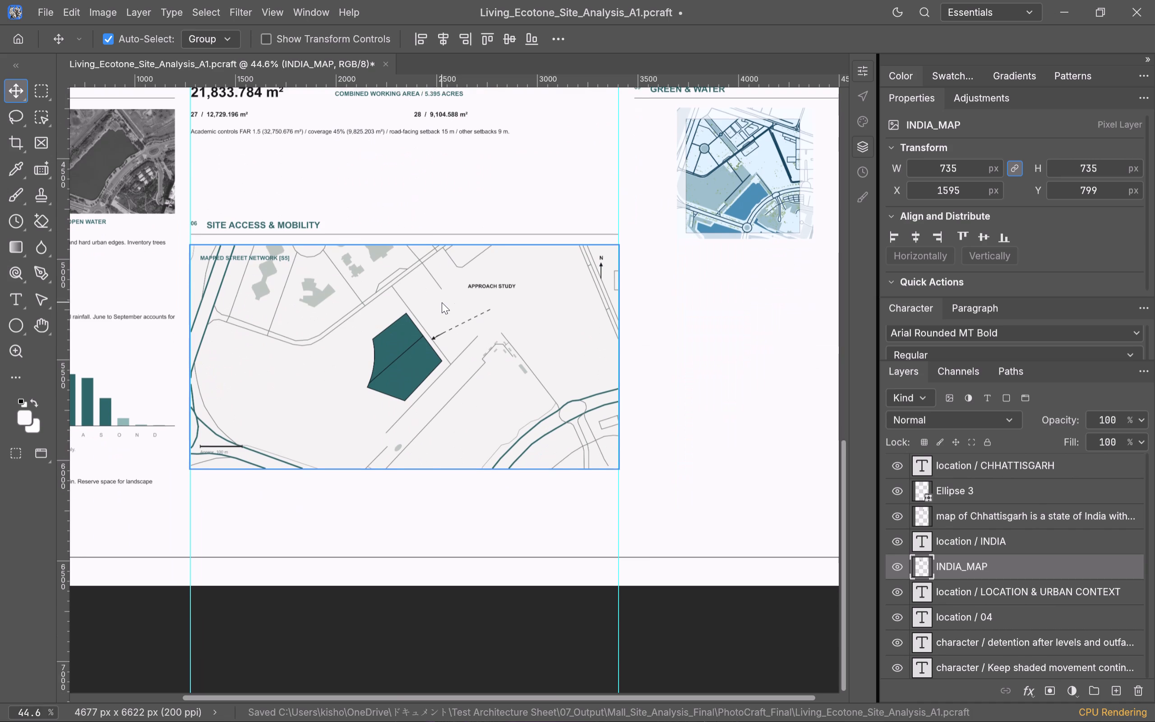
pyautogui.scroll(-2, 442, 302)
pyautogui.scroll(9, 442, 302)
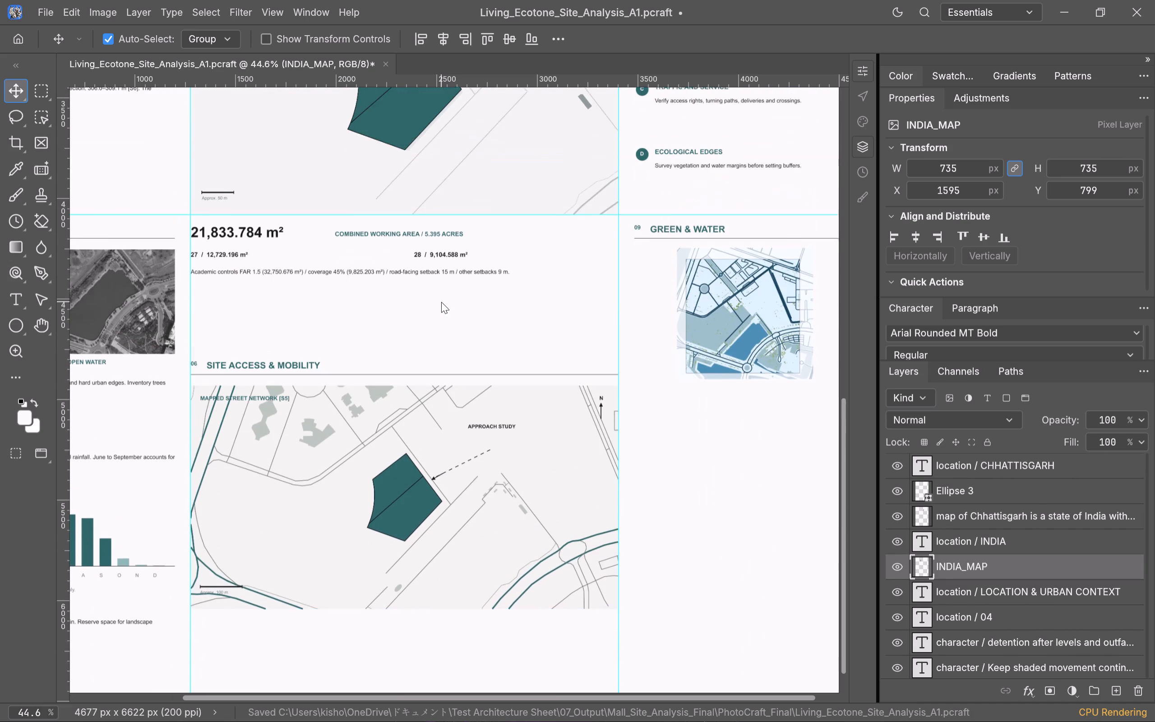
pyautogui.scroll(4, 441, 302)
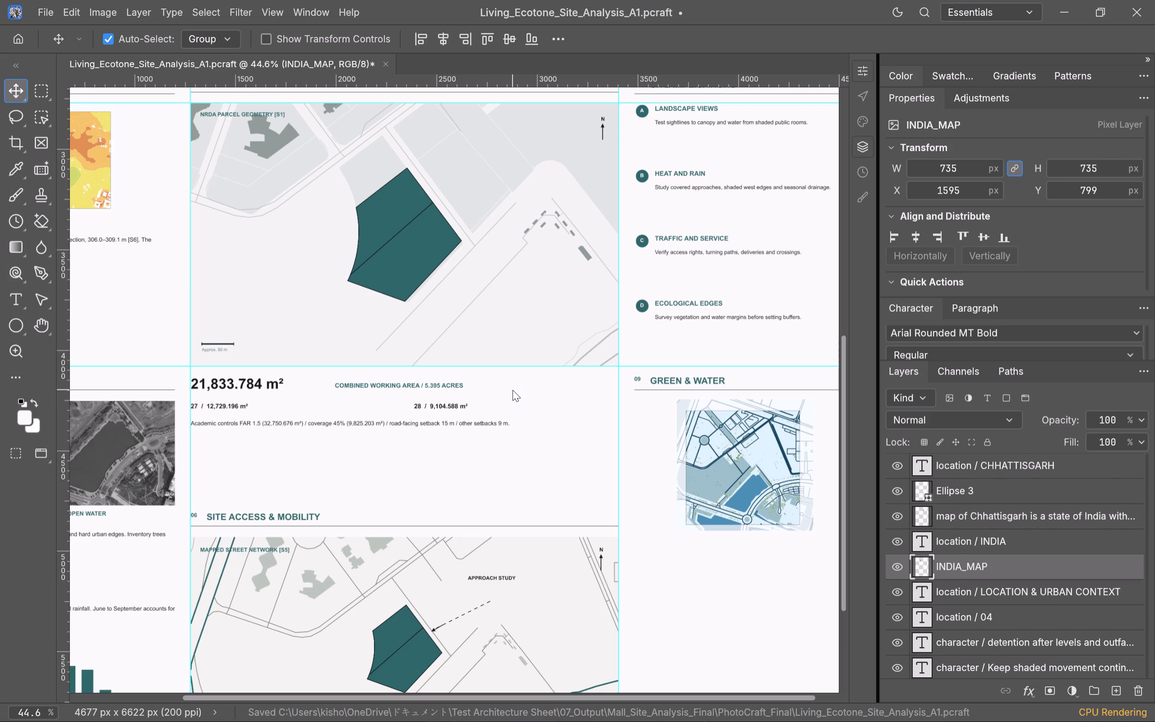
pyautogui.scroll(12, 513, 390)
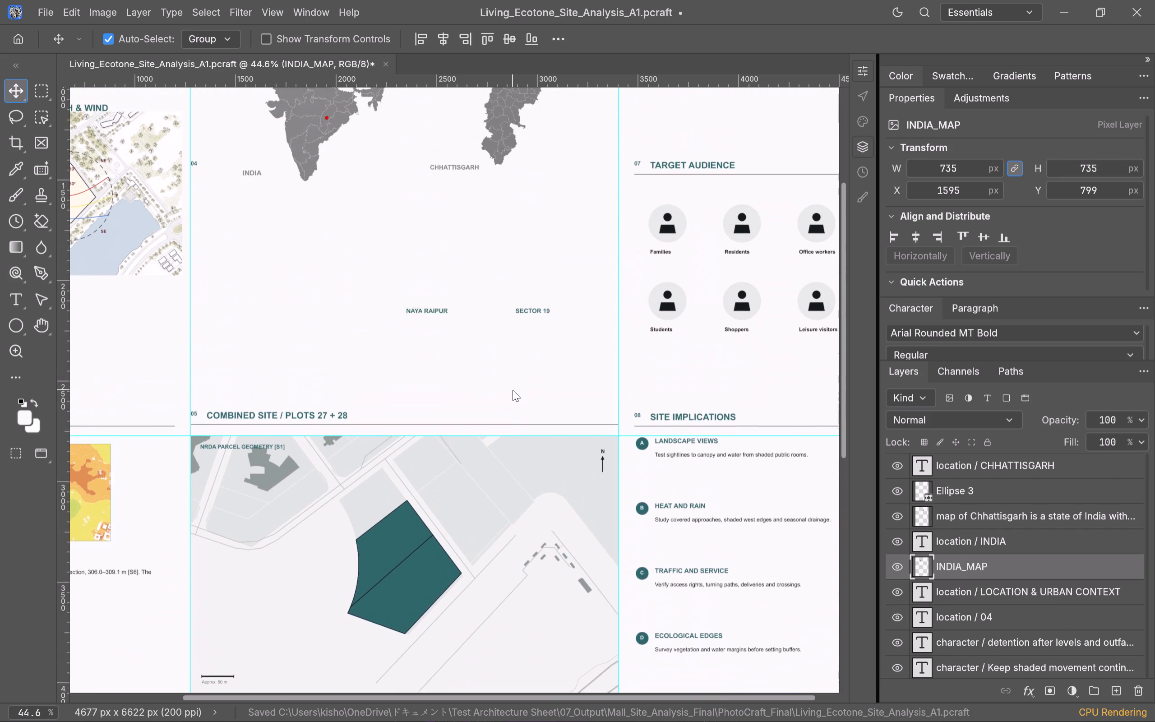
pyautogui.scroll(6, 513, 390)
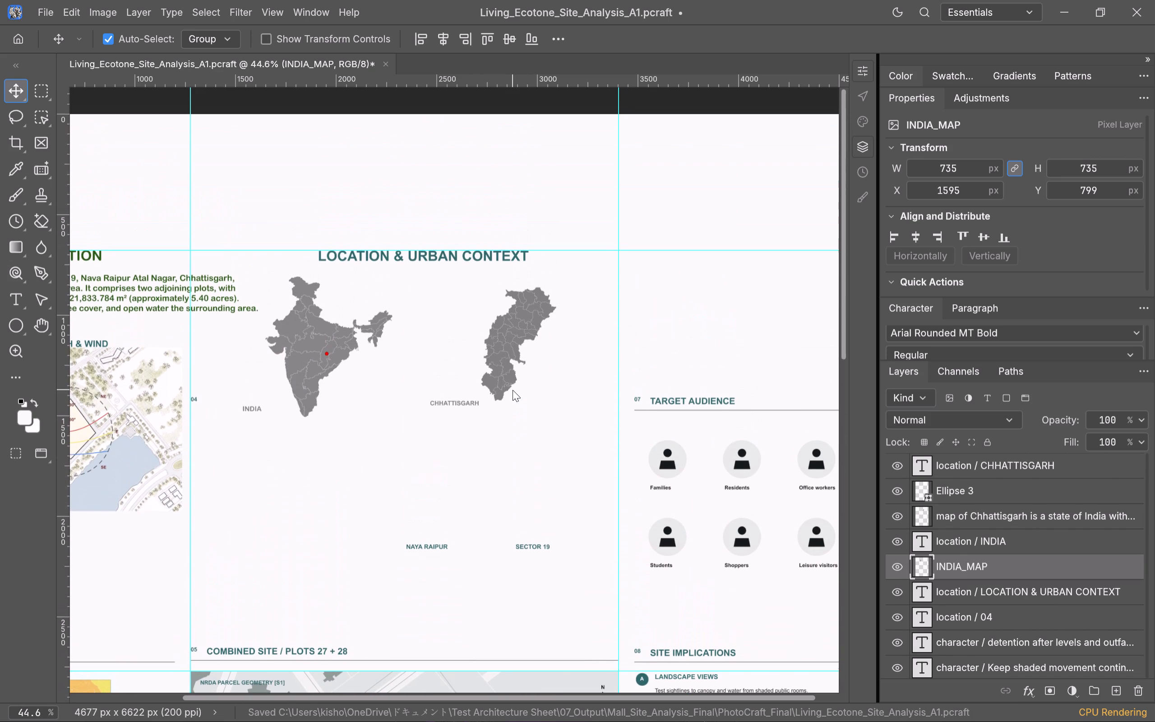